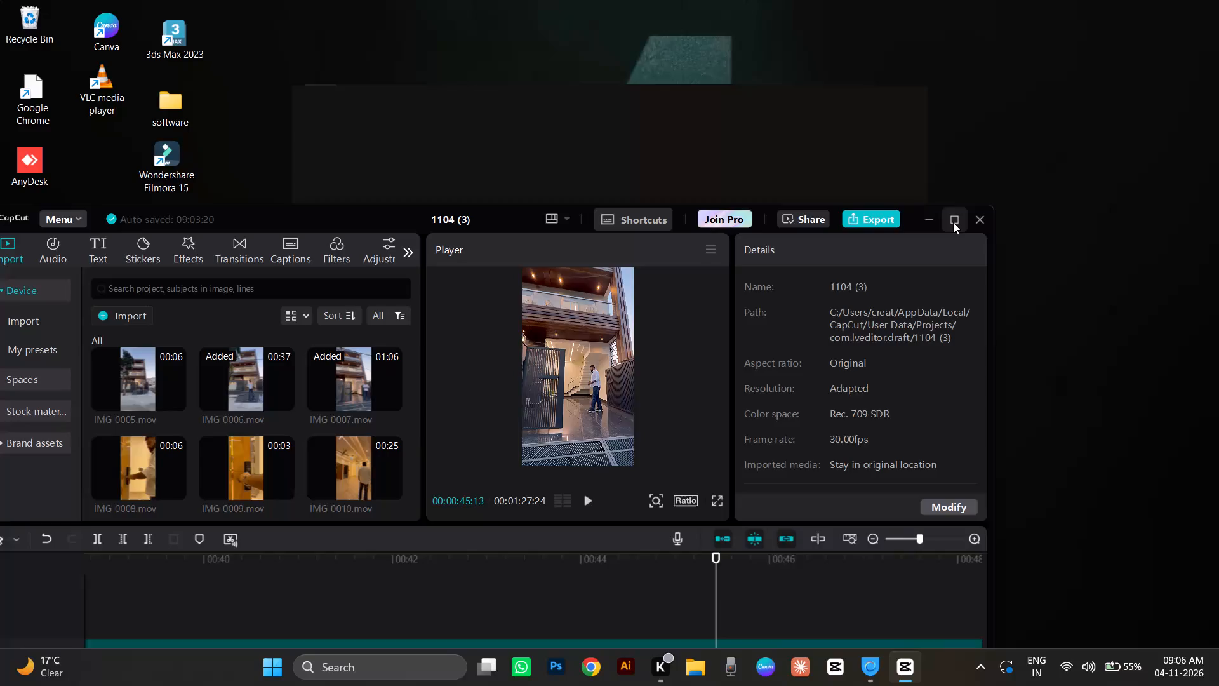
# Maximize the editor window and give the preview area more height above the timeline.
pyautogui.click(953, 222)
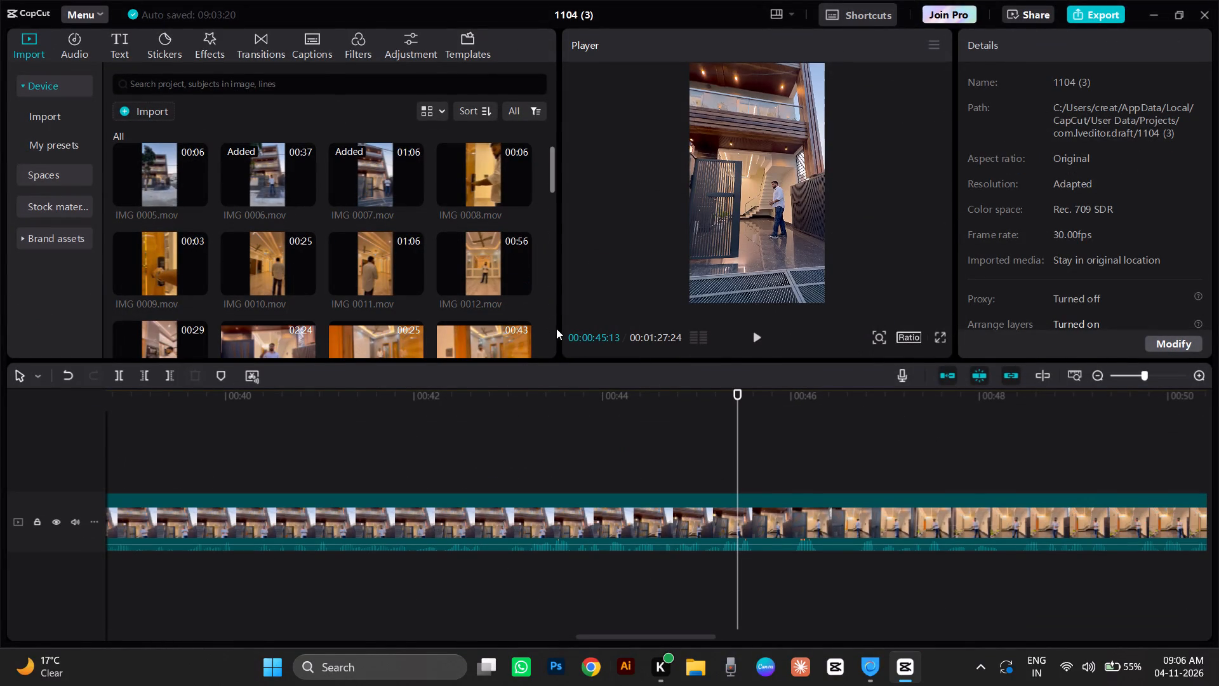
pyautogui.moveTo(583, 360); pyautogui.dragTo(573, 430)
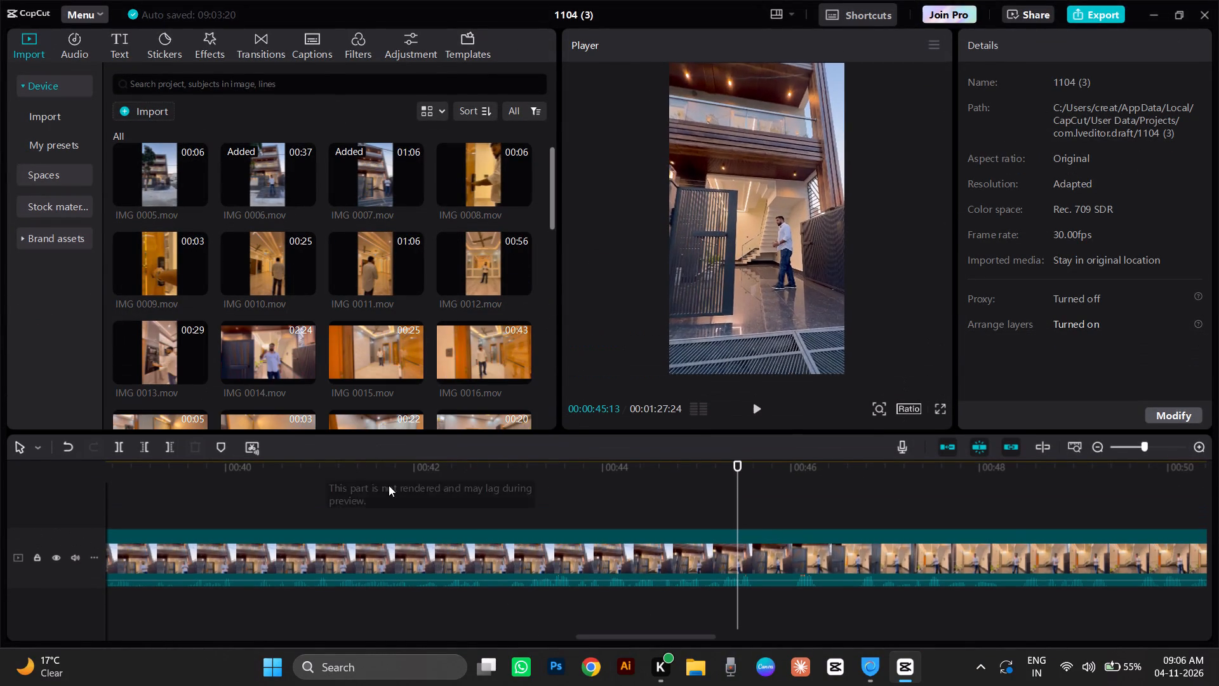
# Play the footage from about 00:41 into the staircase shot, narrowing the media library to widen the preview.
pyautogui.click(389, 485)
pyautogui.moveTo(389, 485); pyautogui.dragTo(350, 507)
pyautogui.press('space')
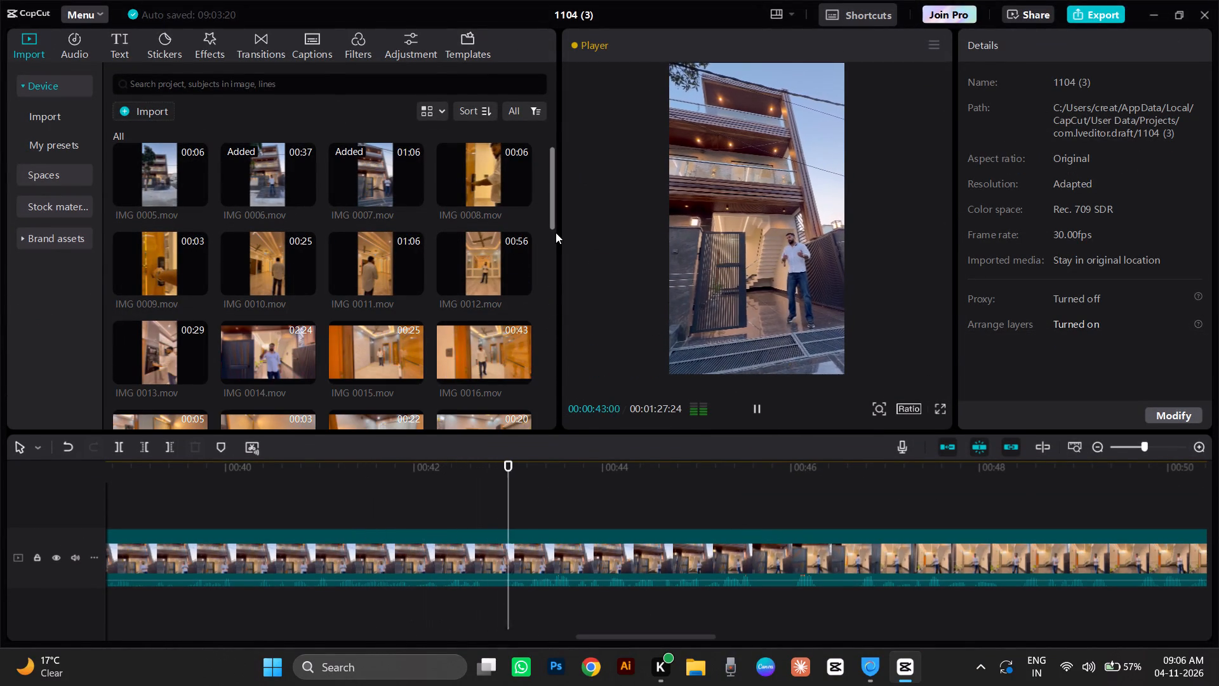
pyautogui.moveTo(559, 235); pyautogui.dragTo(64, 183)
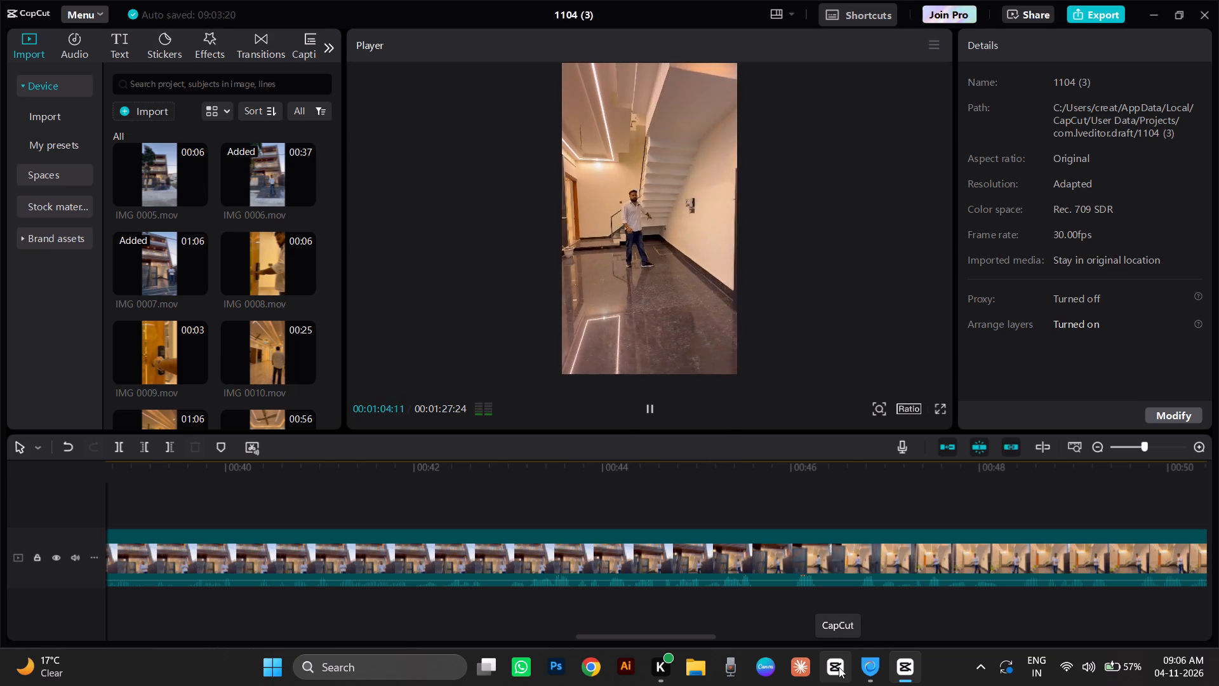
pyautogui.press('space')
# Replay and scrub the staircase section between about 01:00 and 01:08 to review the walkthrough.
pyautogui.click(640, 474)
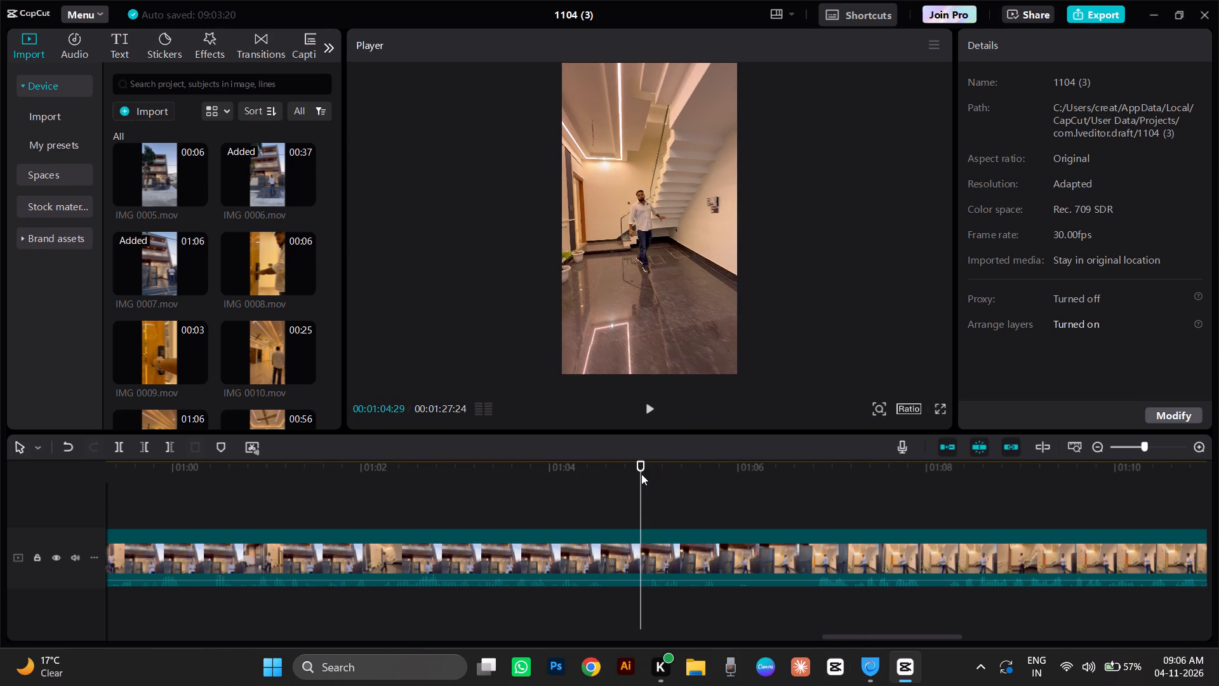
pyautogui.press('space')
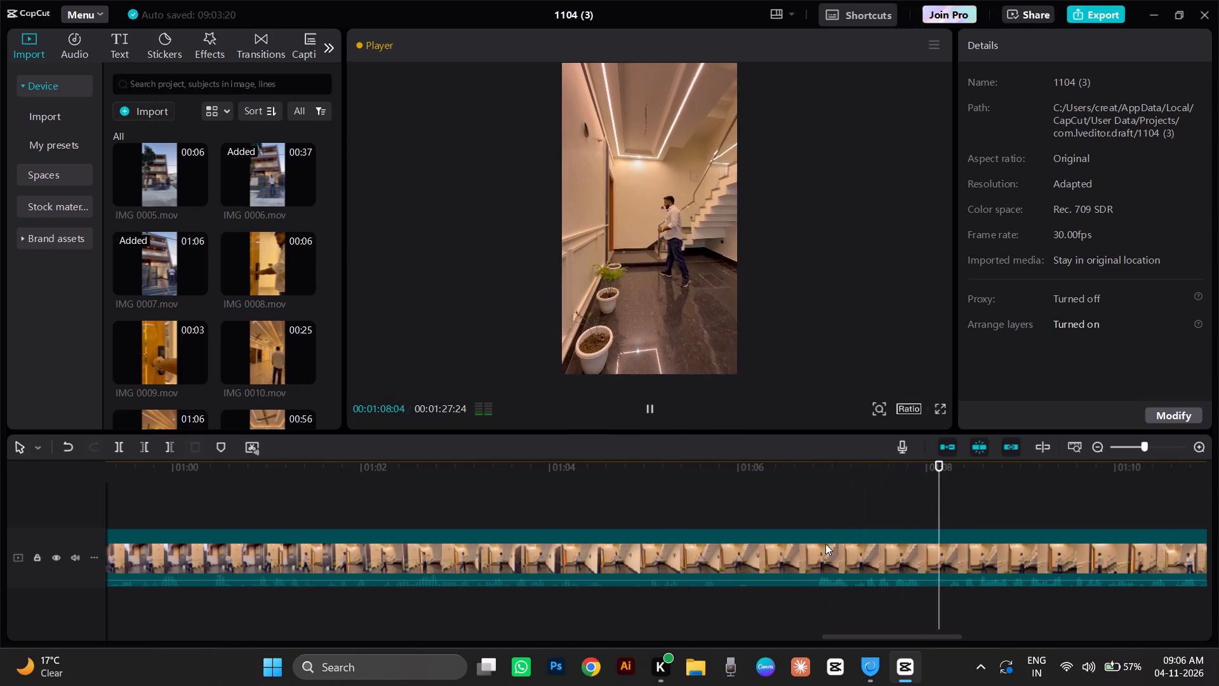
pyautogui.click(816, 489)
pyautogui.moveTo(821, 495); pyautogui.dragTo(604, 621)
pyautogui.press('space')
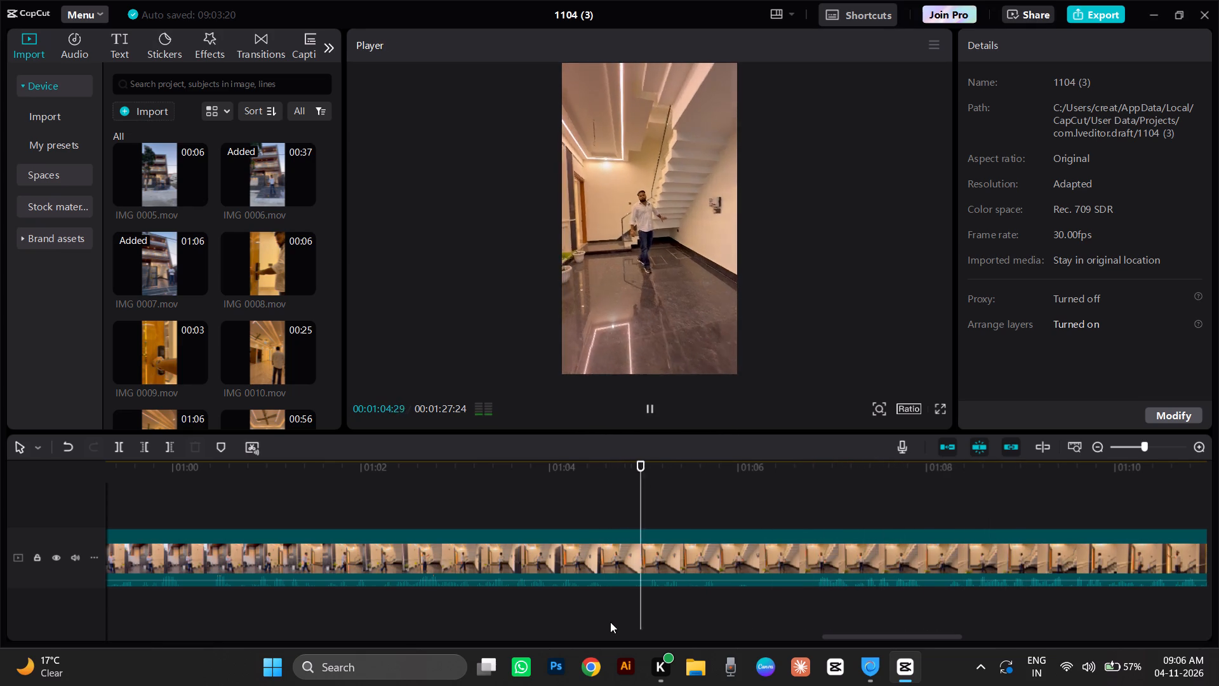
pyautogui.press('space')
pyautogui.click(373, 489)
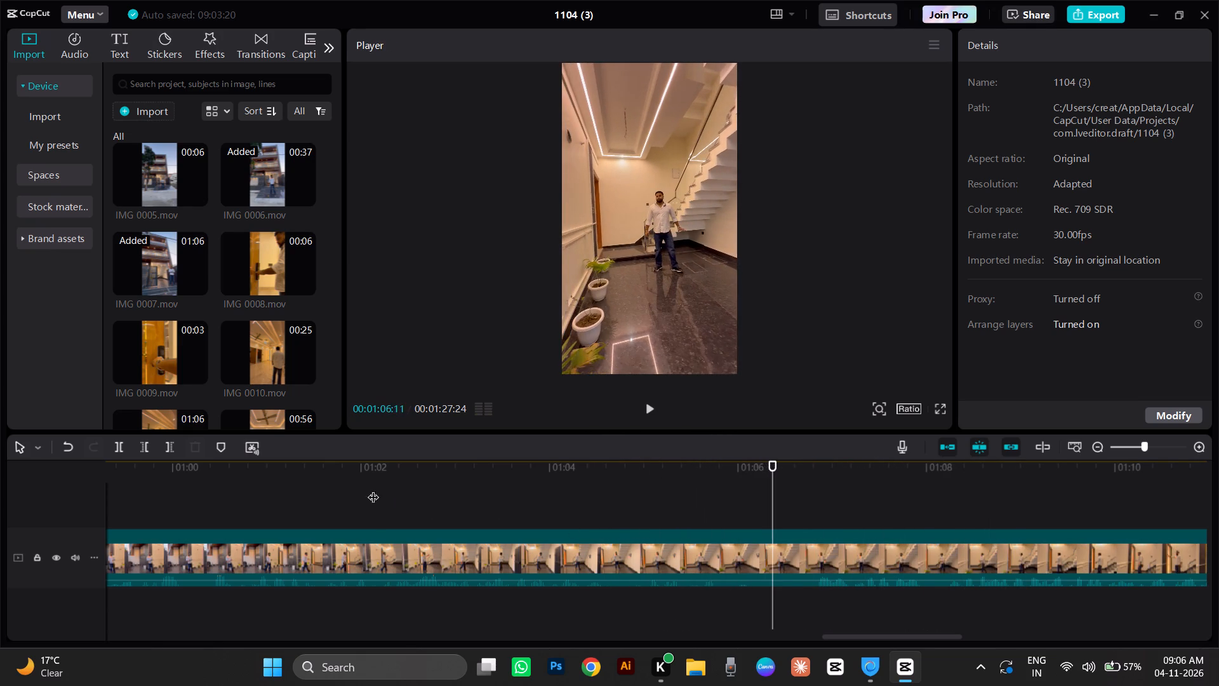
pyautogui.press('space')
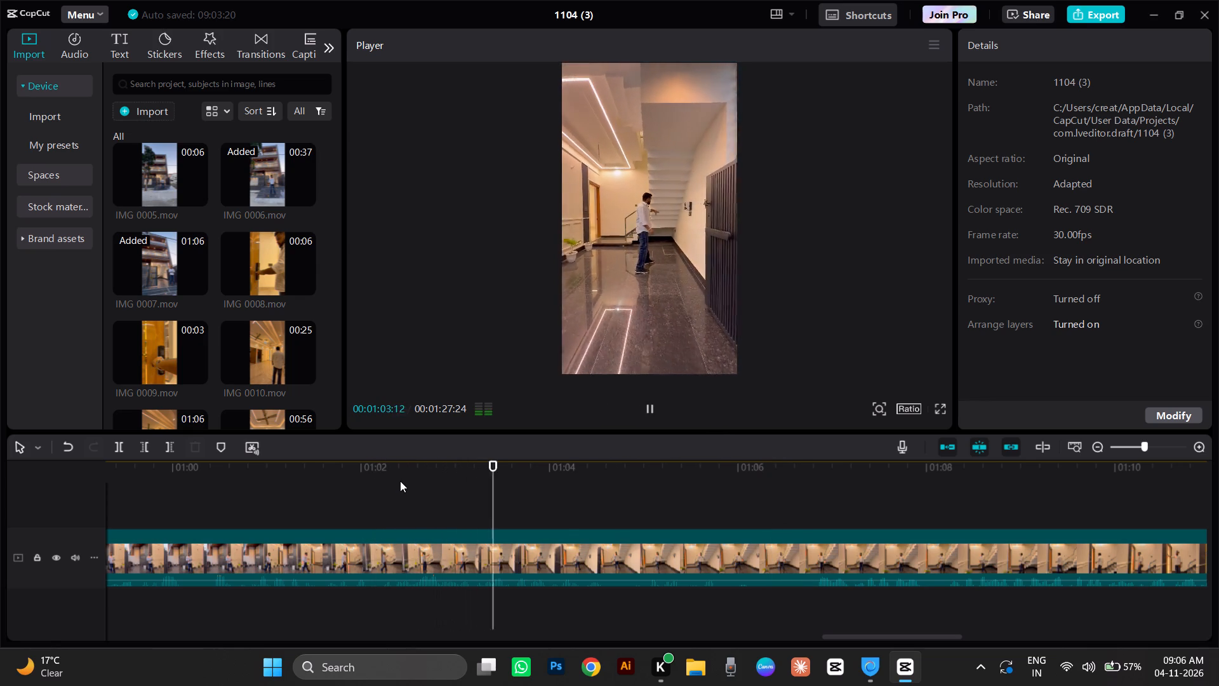
pyautogui.press('space')
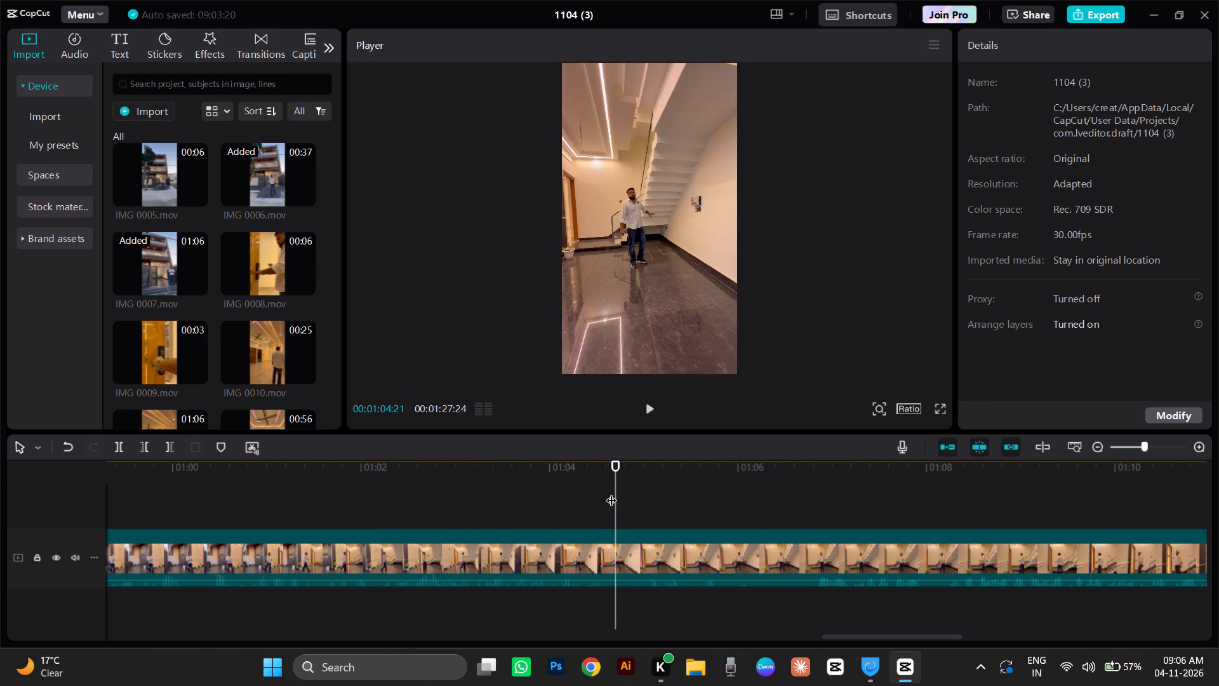
pyautogui.moveTo(615, 492); pyautogui.dragTo(191, 647)
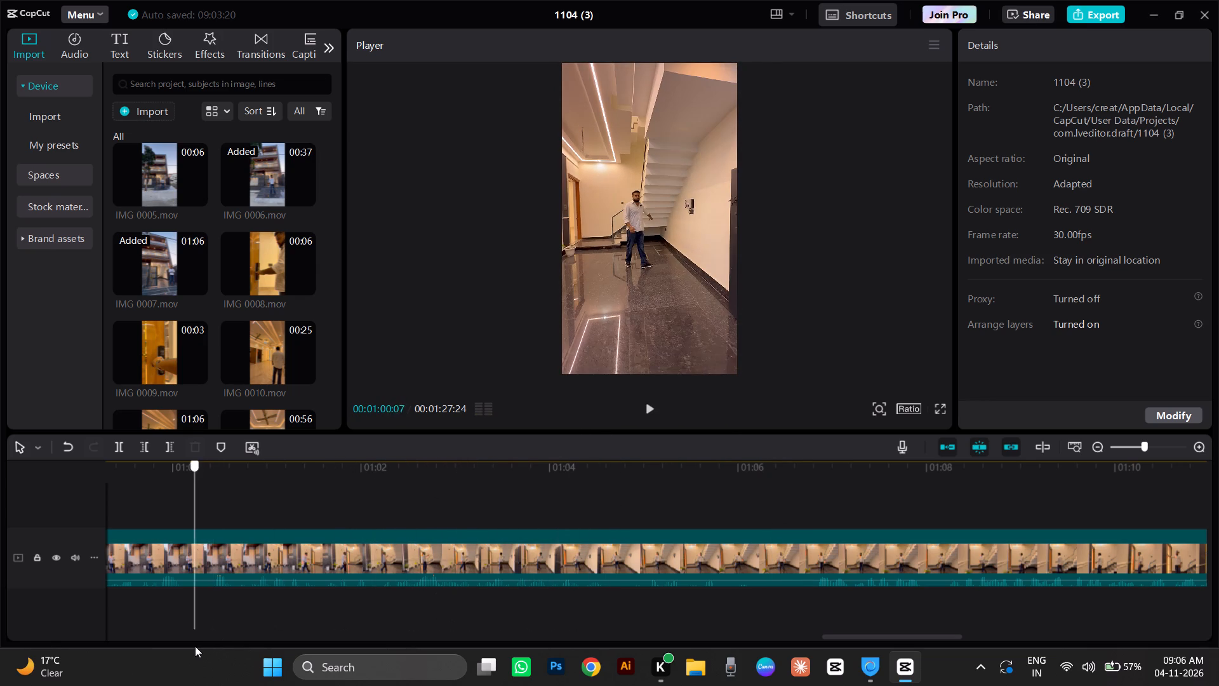
pyautogui.moveTo(191, 647); pyautogui.dragTo(599, 597)
pyautogui.press('space')
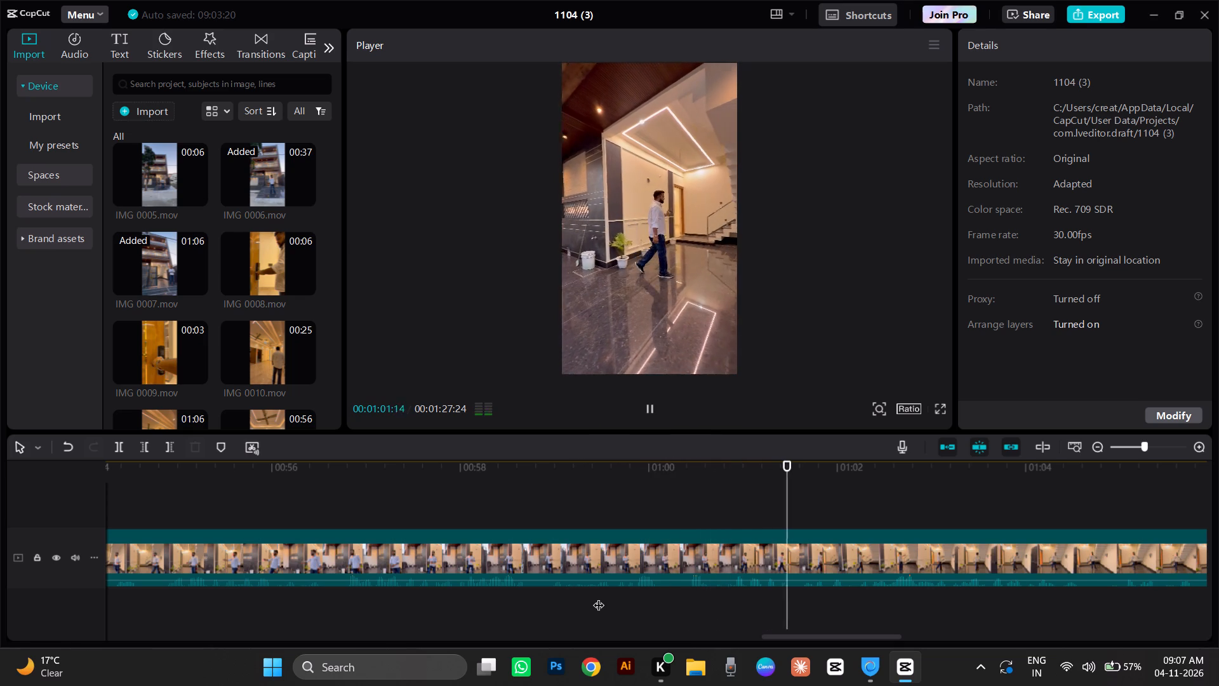
pyautogui.press('space')
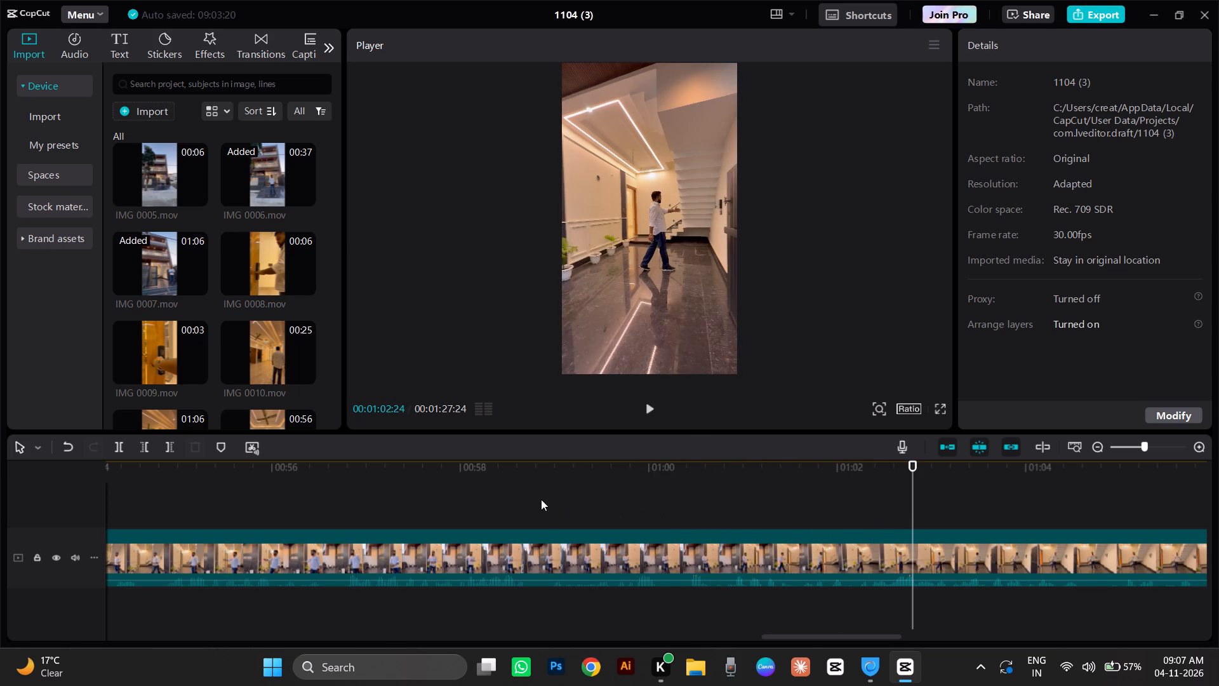
# Replay the footage from about 00:56 several times to examine the entry into the staircase area.
pyautogui.click(548, 463)
pyautogui.moveTo(549, 471); pyautogui.dragTo(317, 593)
pyautogui.press('space')
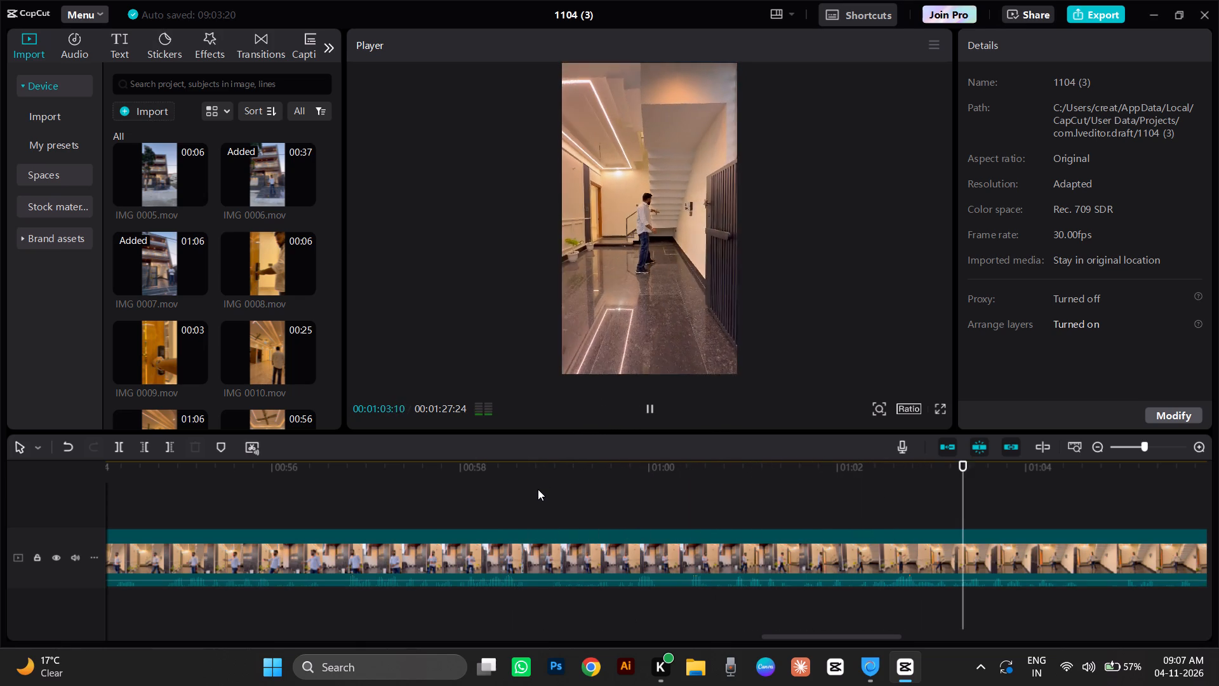
pyautogui.click(311, 483)
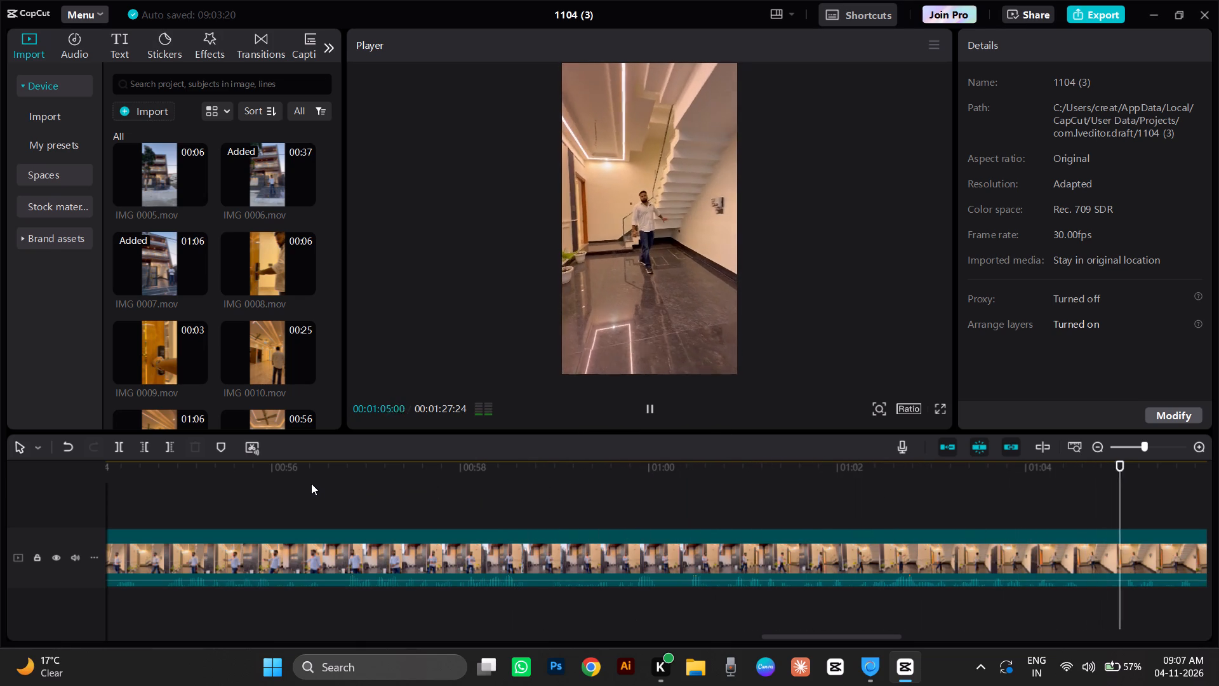
pyautogui.moveTo(311, 483); pyautogui.dragTo(277, 612)
pyautogui.press('space')
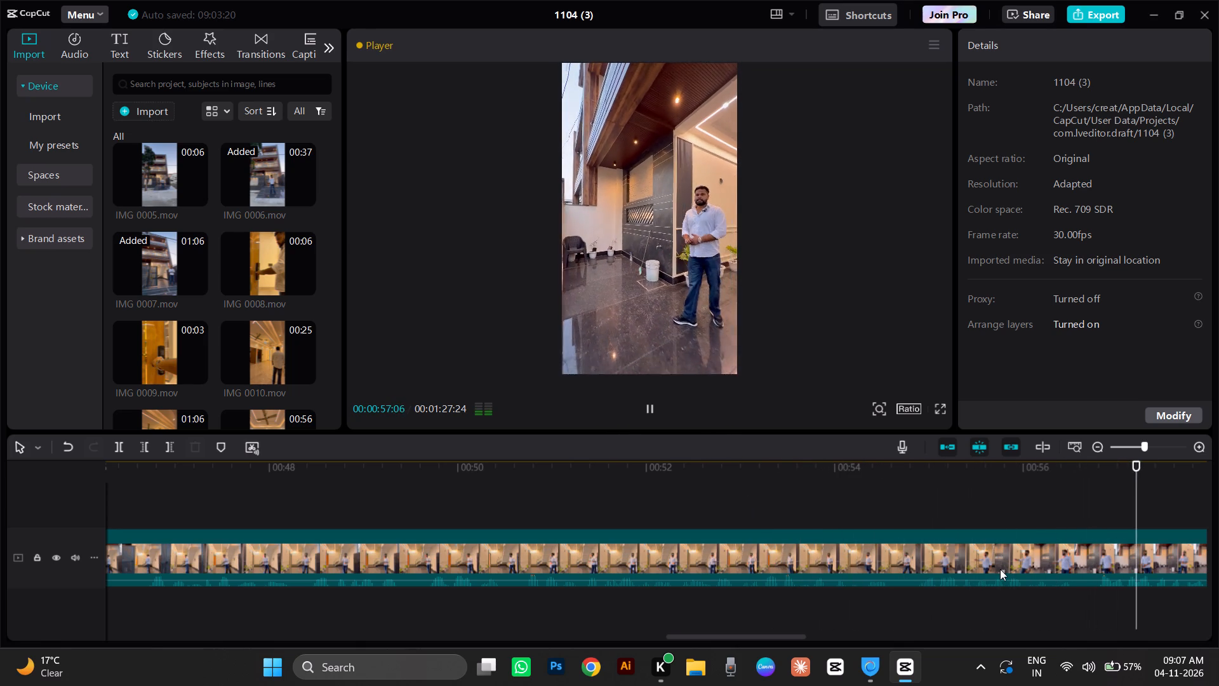
pyautogui.click(1077, 488)
pyautogui.moveTo(1077, 488); pyautogui.dragTo(986, 571)
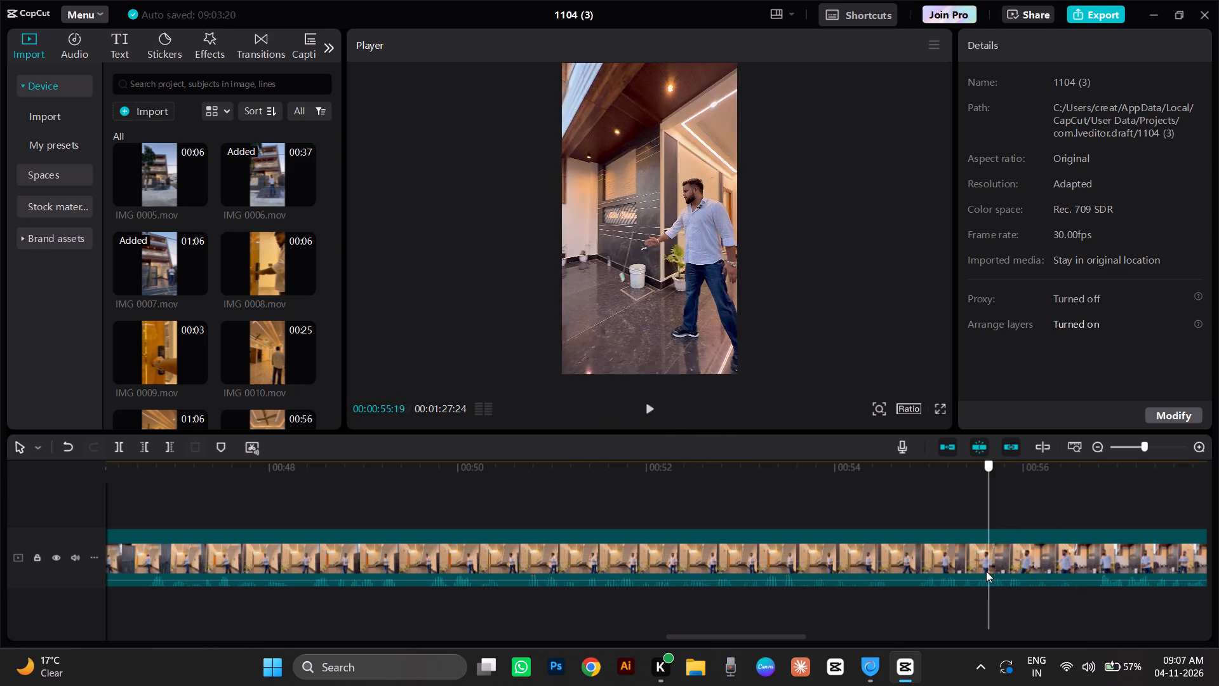
pyautogui.moveTo(986, 571); pyautogui.dragTo(964, 598)
pyautogui.press('space')
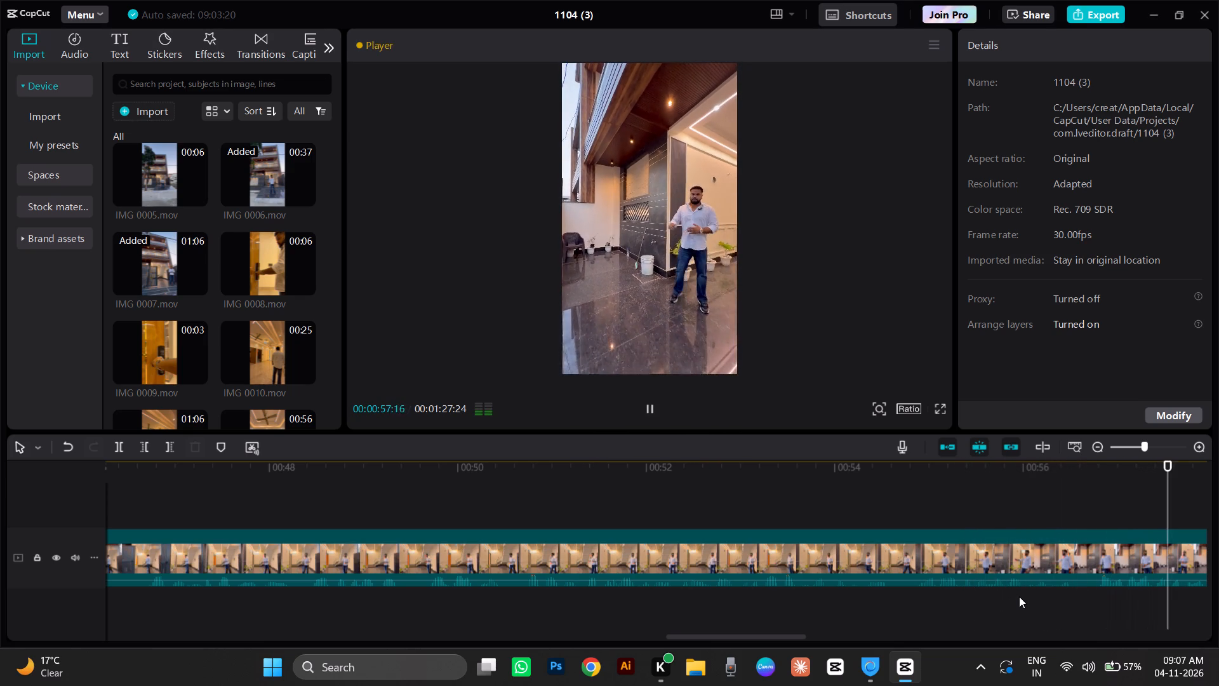
# Examine the section between about 00:57 and 01:02 for a suitable cut point.
pyautogui.press('space')
pyautogui.click(756, 494)
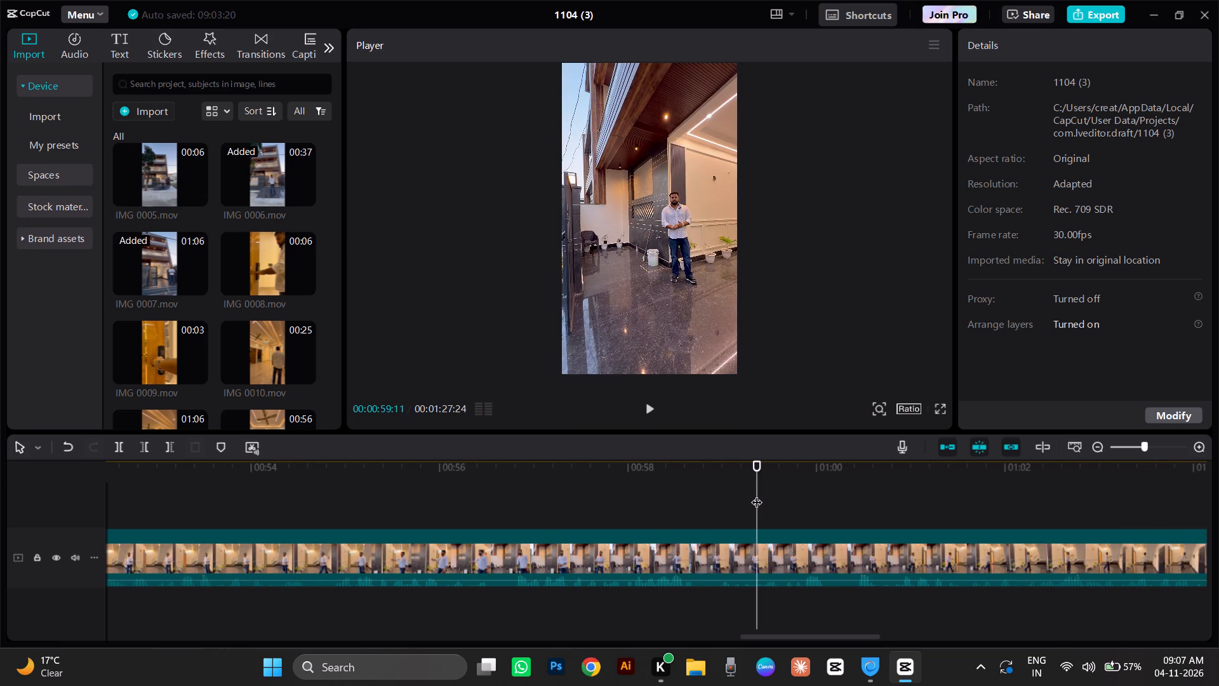
pyautogui.press('space')
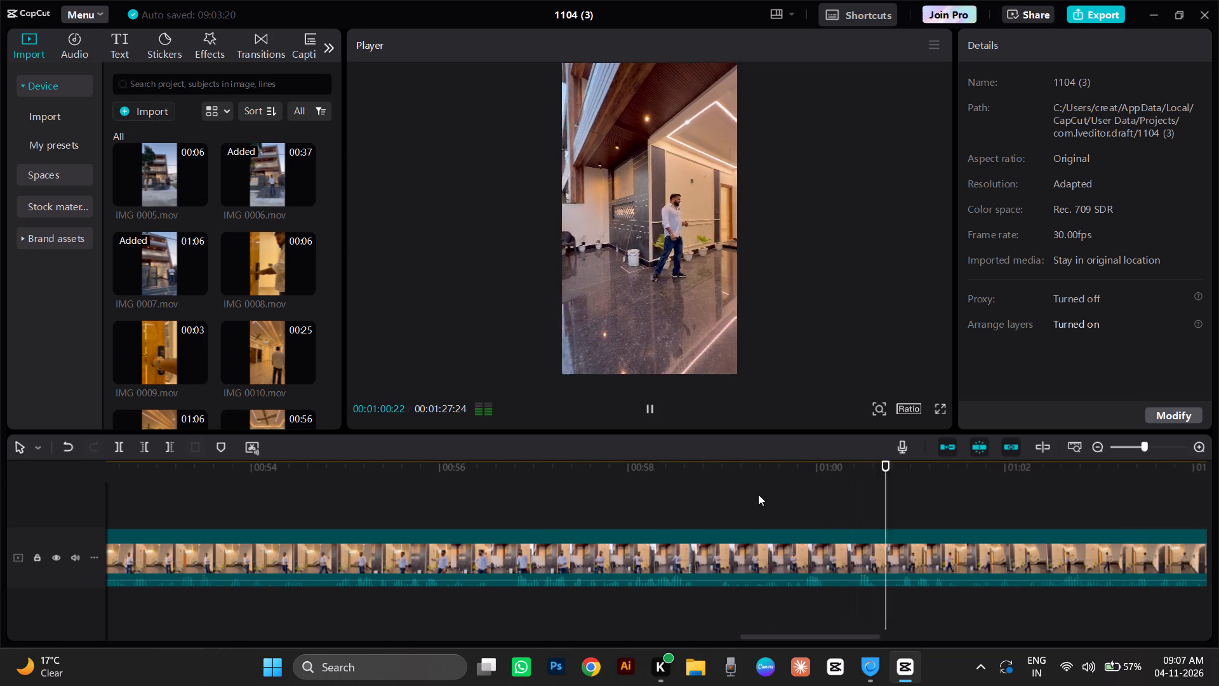
pyautogui.press('space')
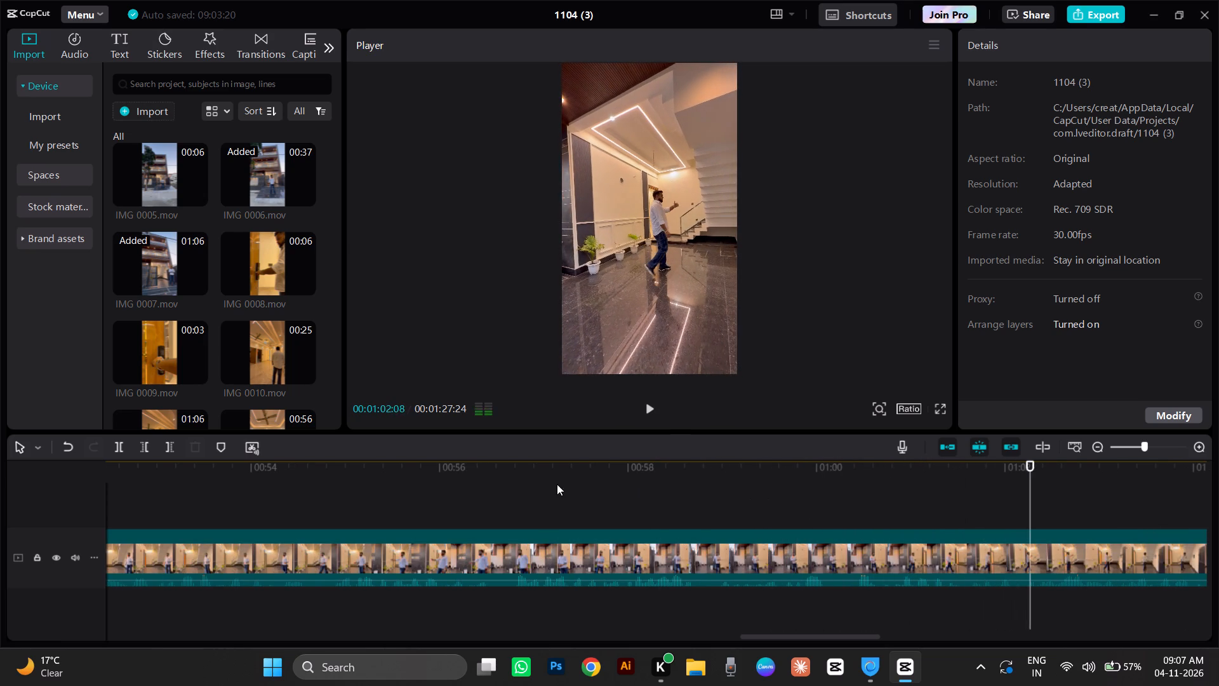
pyautogui.click(544, 478)
pyautogui.press('space')
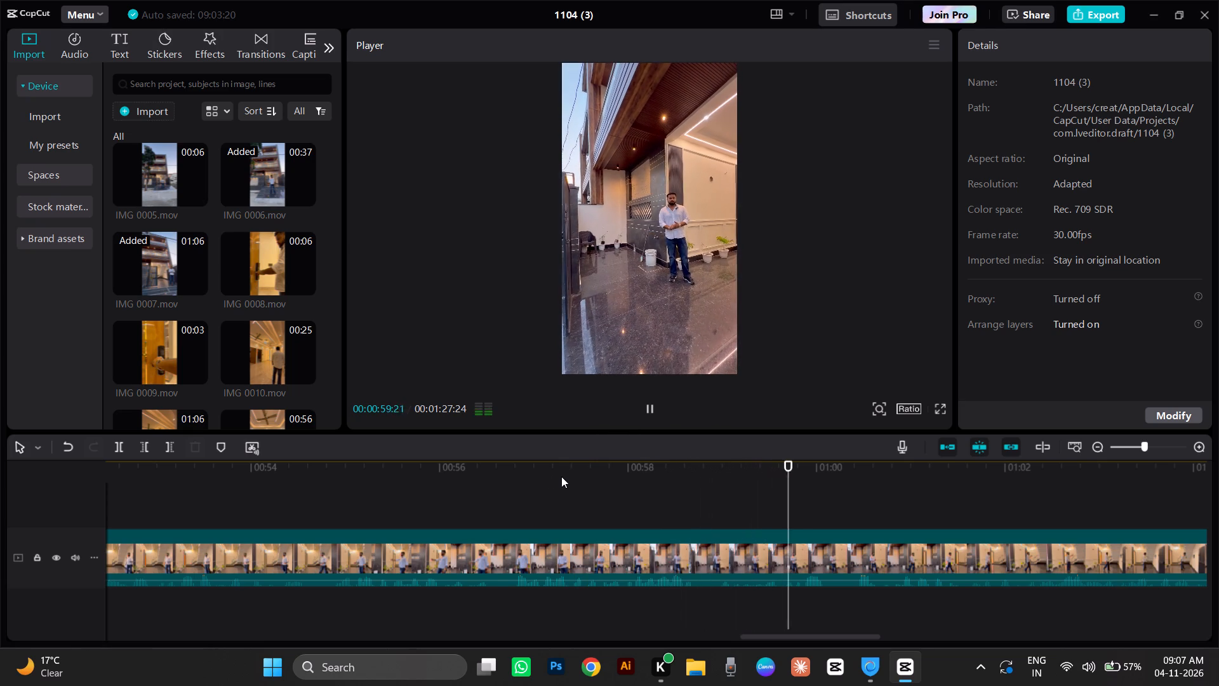
pyautogui.press('space')
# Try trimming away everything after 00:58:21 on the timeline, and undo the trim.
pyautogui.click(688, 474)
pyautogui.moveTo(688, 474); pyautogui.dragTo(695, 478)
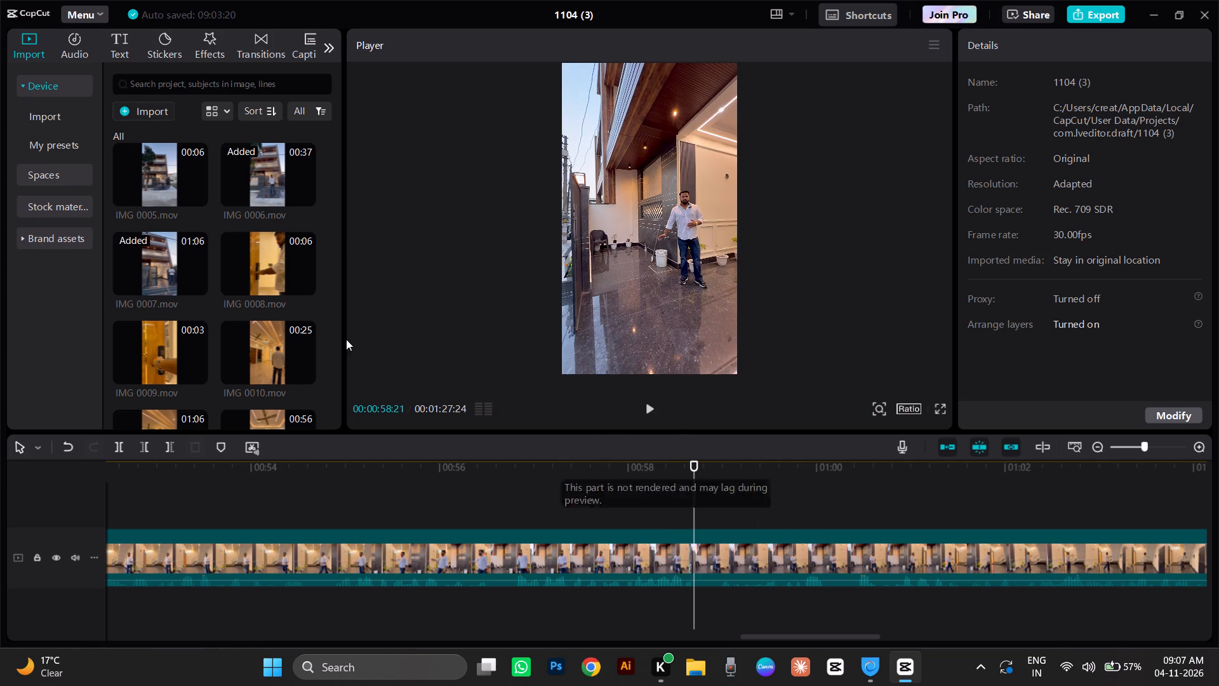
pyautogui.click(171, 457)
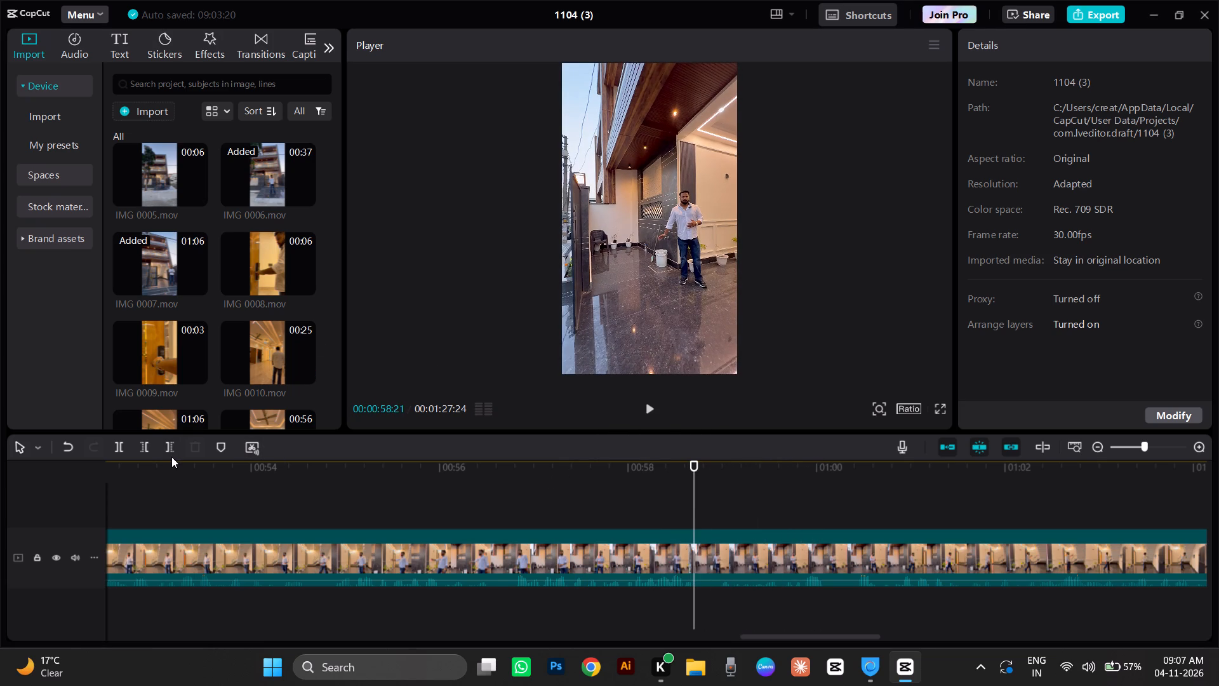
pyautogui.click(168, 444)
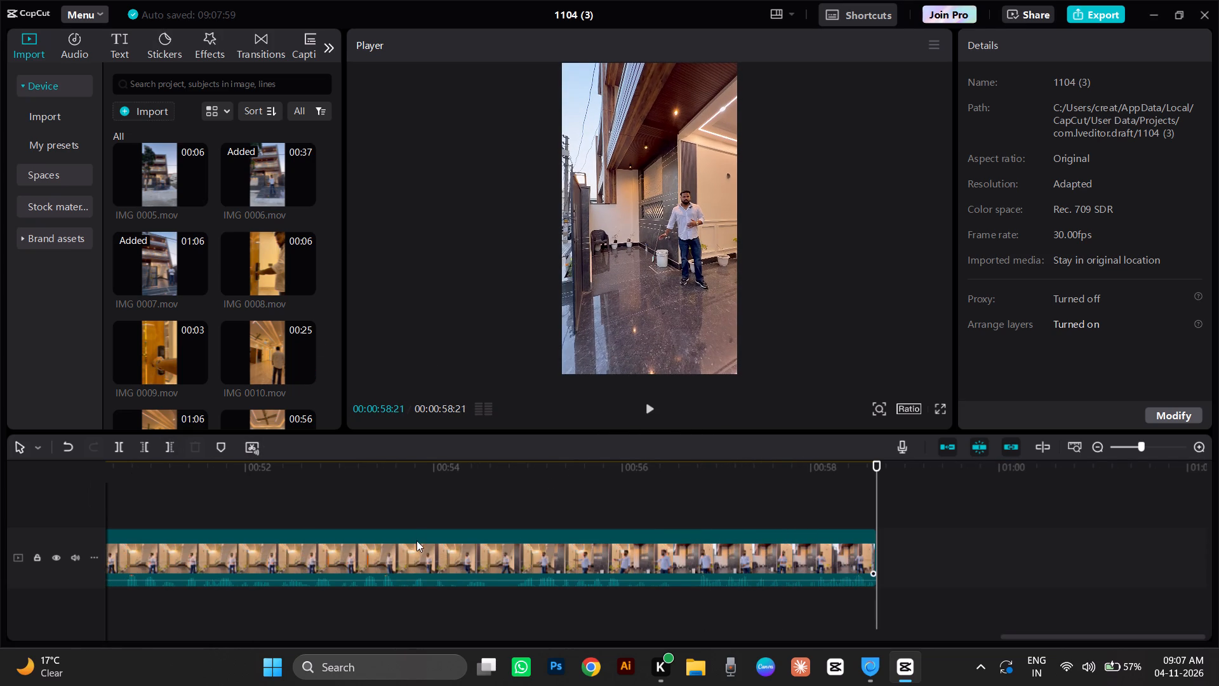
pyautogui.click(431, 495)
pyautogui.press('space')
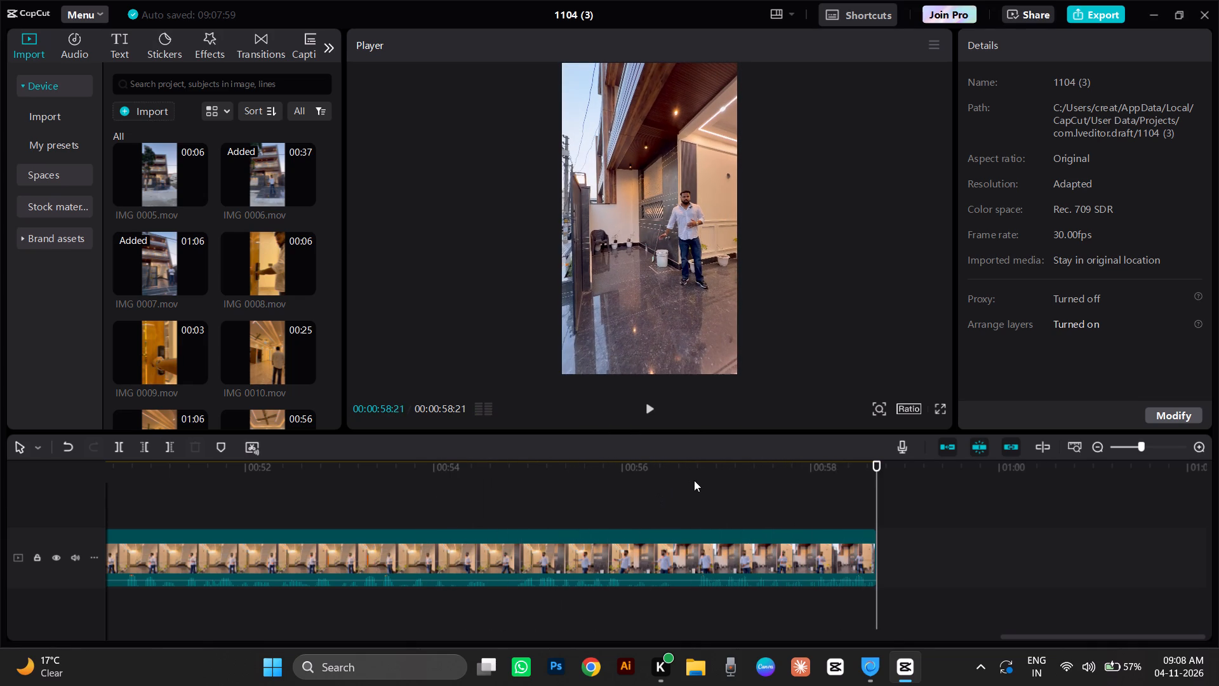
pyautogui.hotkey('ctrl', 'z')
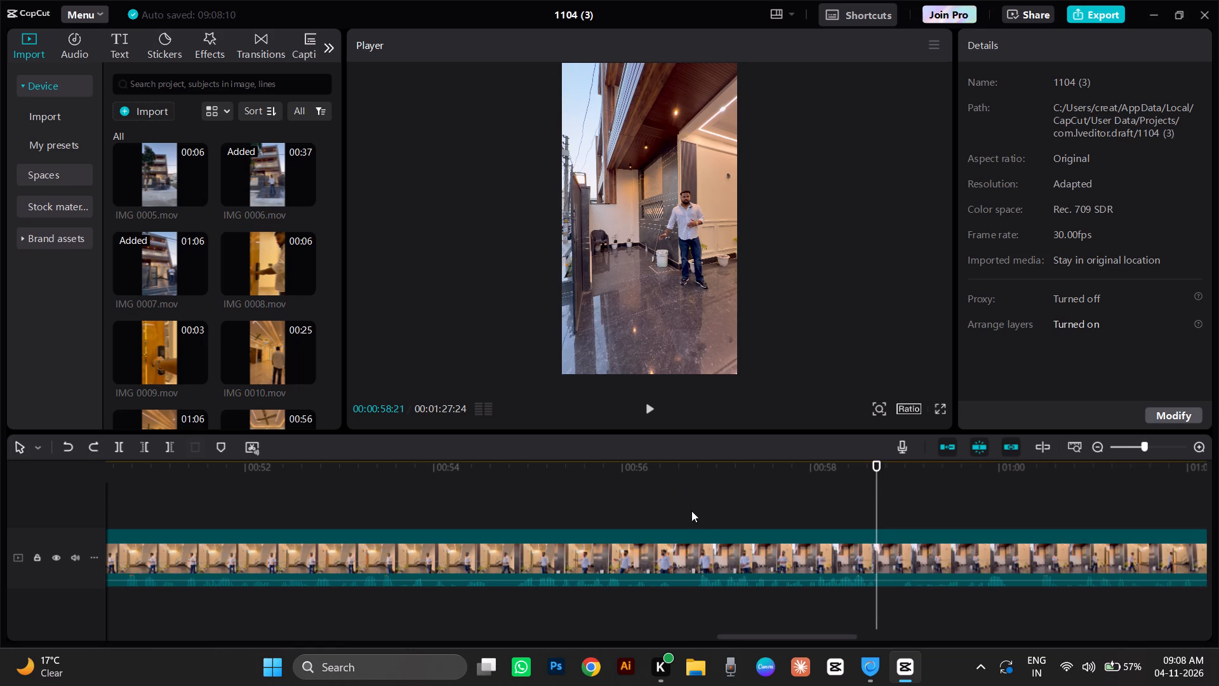
# Replay the footage following the 00:58 mark to recheck the cut point.
pyautogui.press('space')
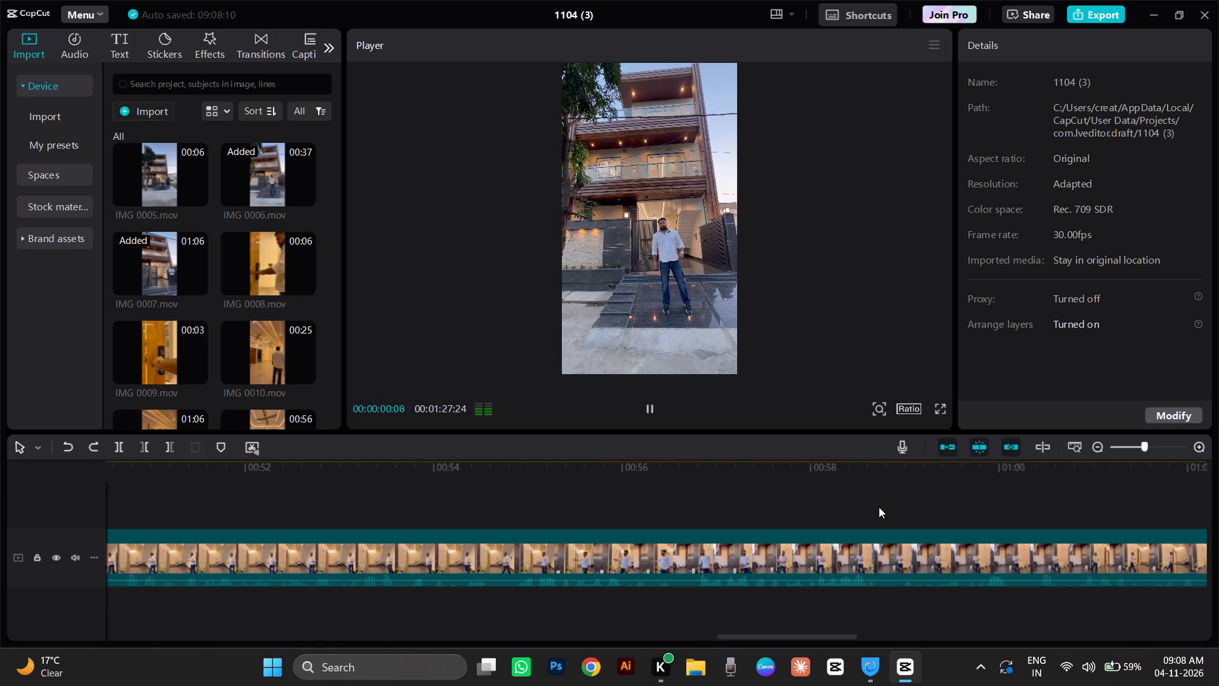
pyautogui.click(877, 492)
pyautogui.press('space')
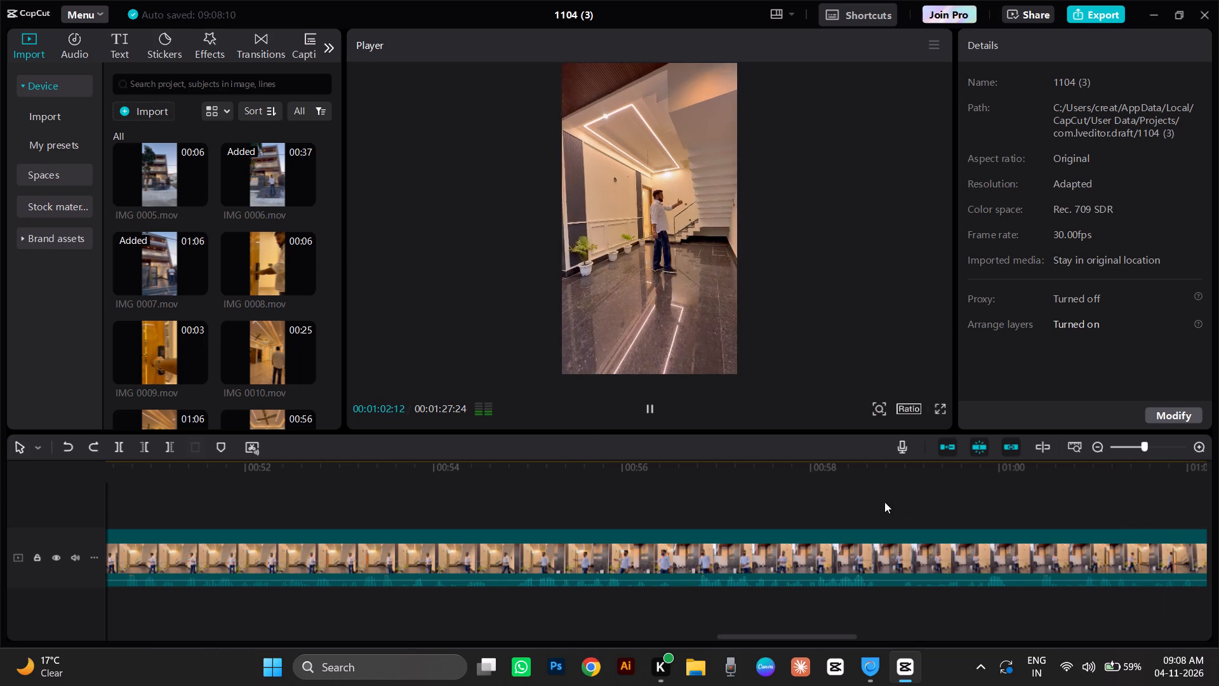
# Split the IMG 0007 clip at 00:58:21, keeping the footage on both sides of the cut.
pyautogui.click(875, 502)
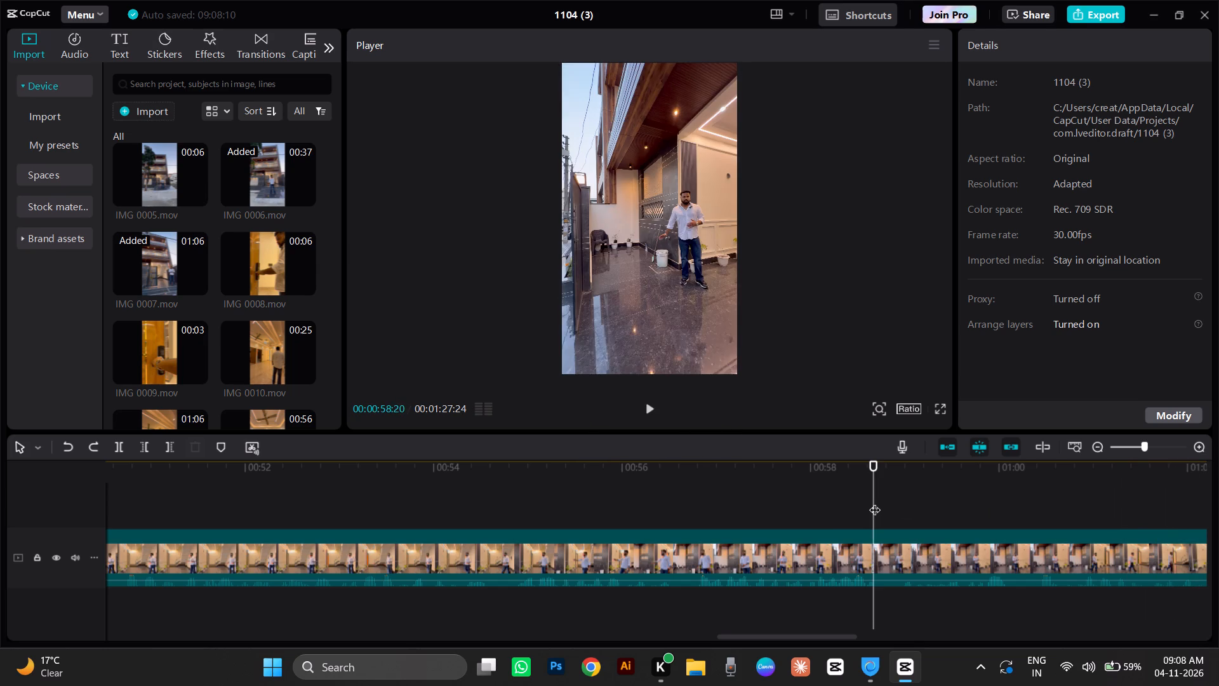
pyautogui.click(875, 502)
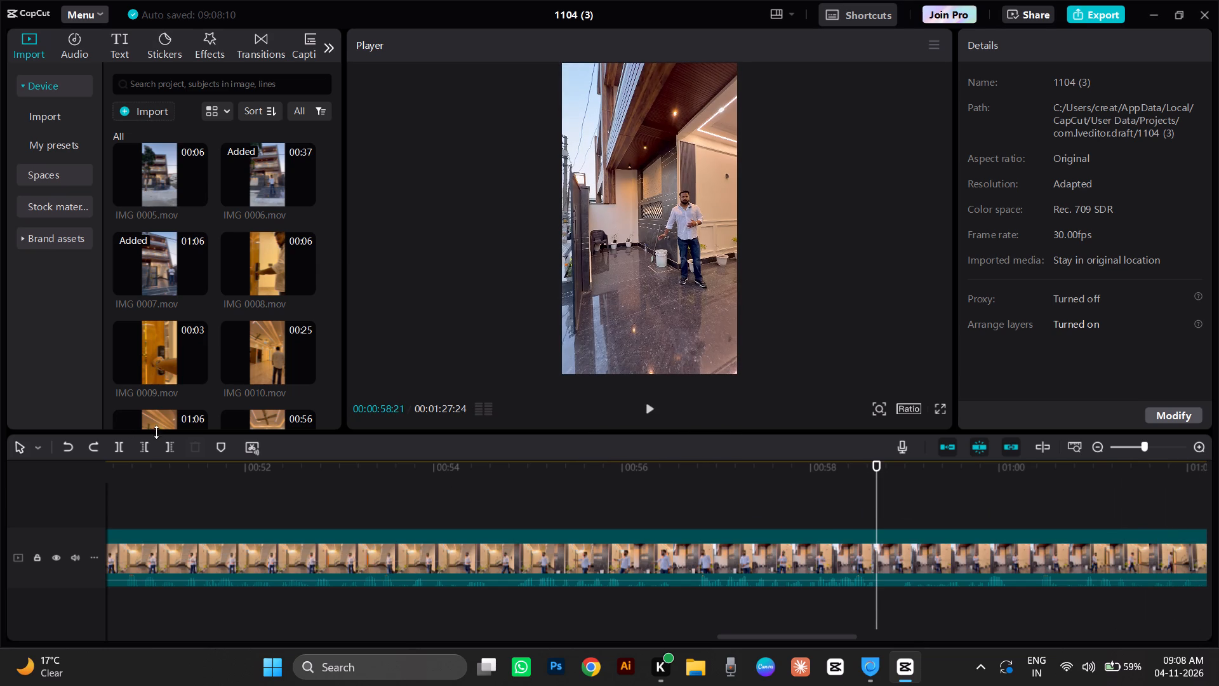
pyautogui.click(170, 440)
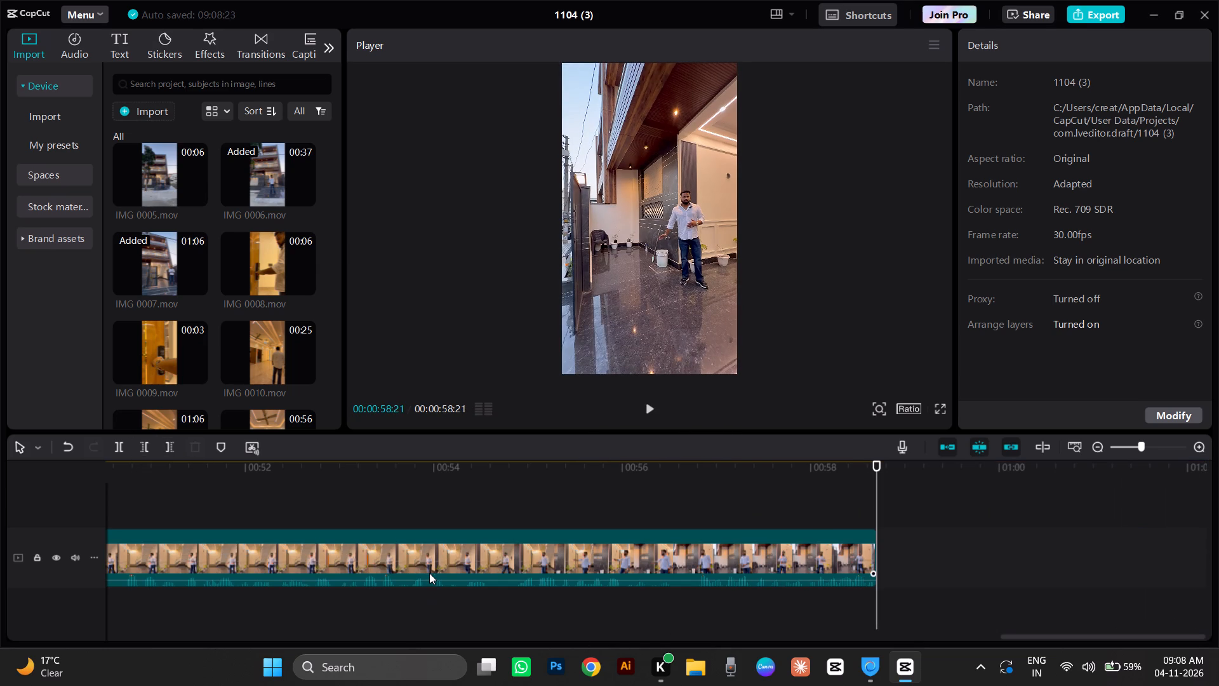
pyautogui.hotkey('ctrl', 'z')
pyautogui.click(121, 444)
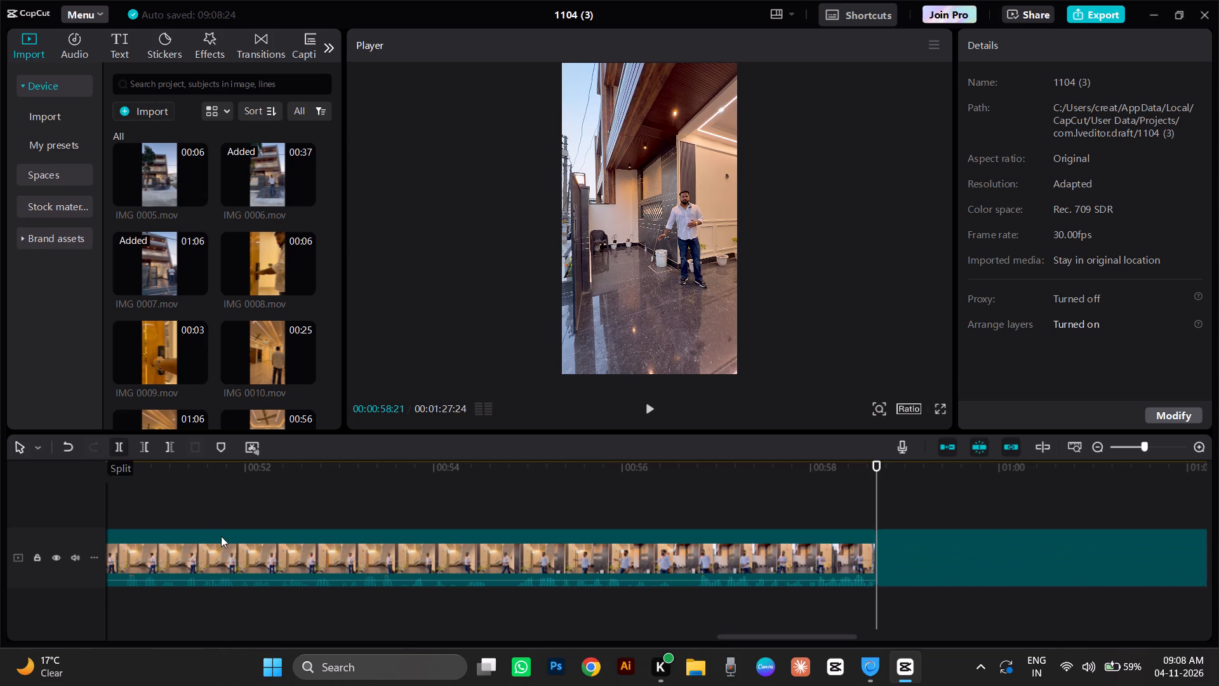
# Play the IMG 0007 footage between about 01:07 and 01:11 to find where the next kept part should start.
pyautogui.moveTo(811, 640); pyautogui.dragTo(821, 643)
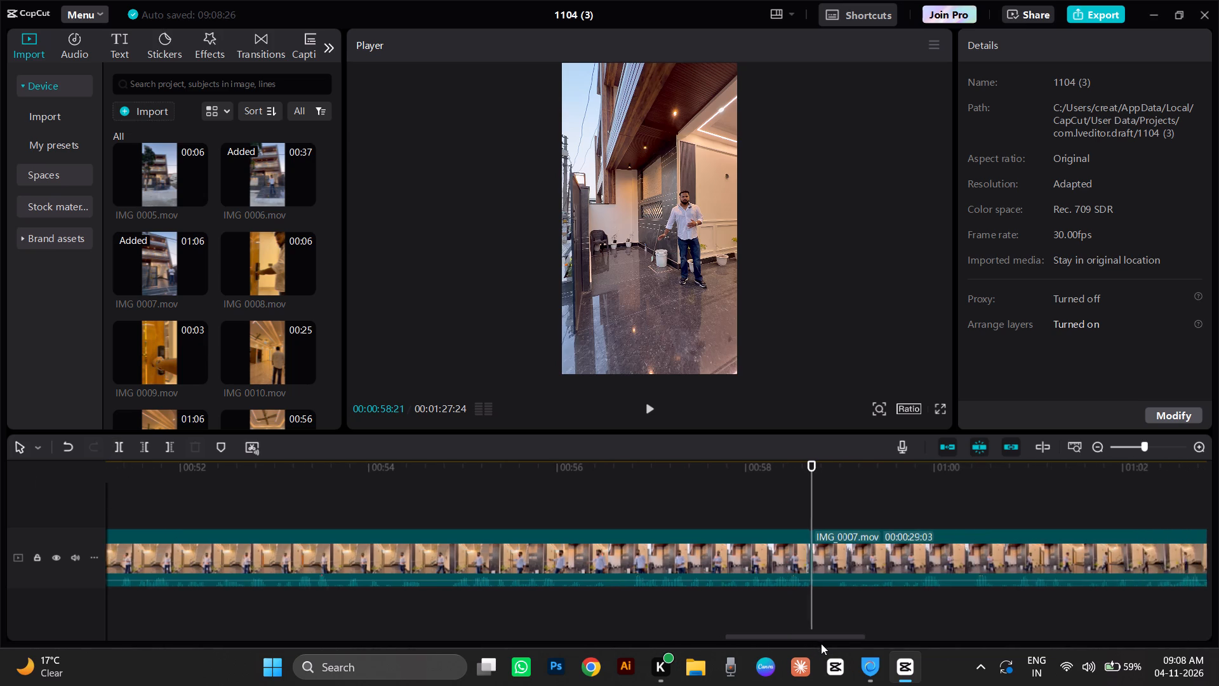
pyautogui.moveTo(821, 643); pyautogui.dragTo(975, 685)
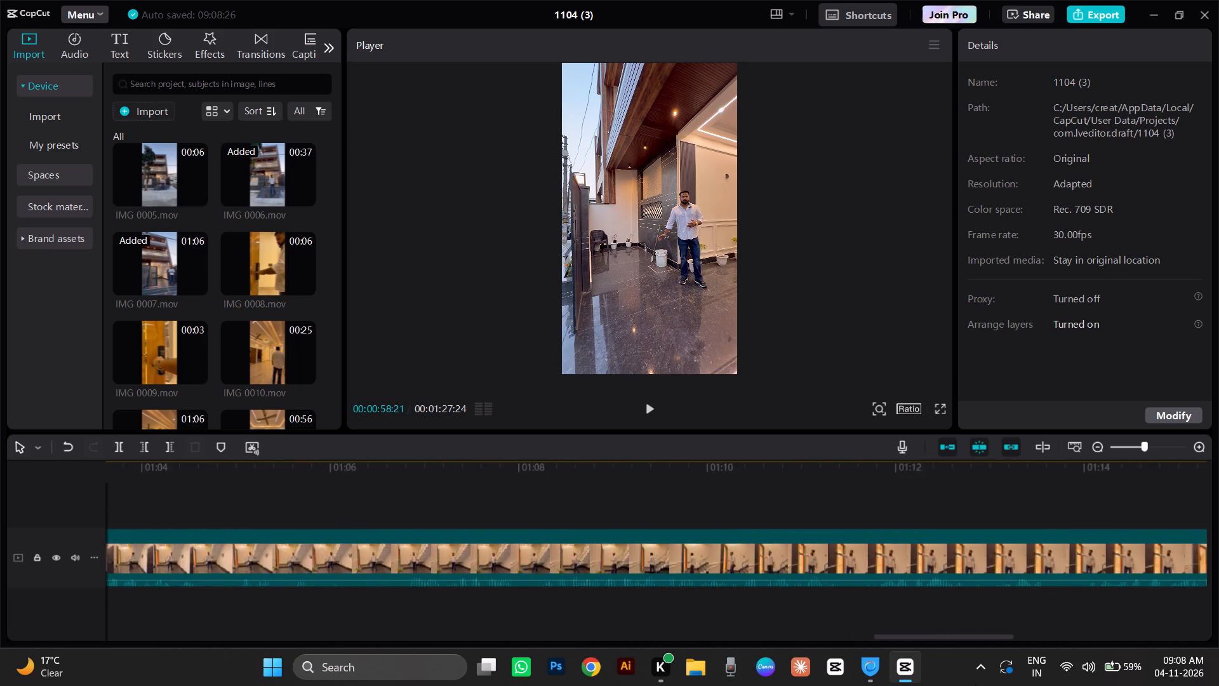
pyautogui.moveTo(975, 685); pyautogui.dragTo(1006, 685)
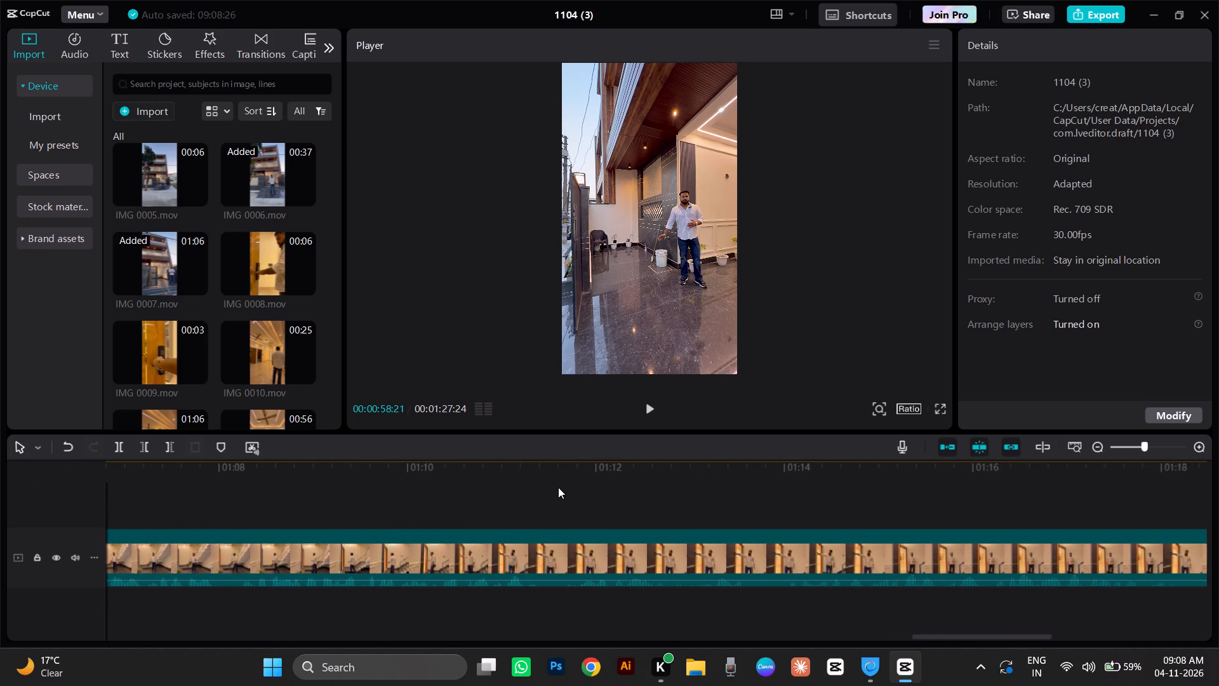
pyautogui.click(558, 487)
pyautogui.moveTo(555, 487); pyautogui.dragTo(234, 583)
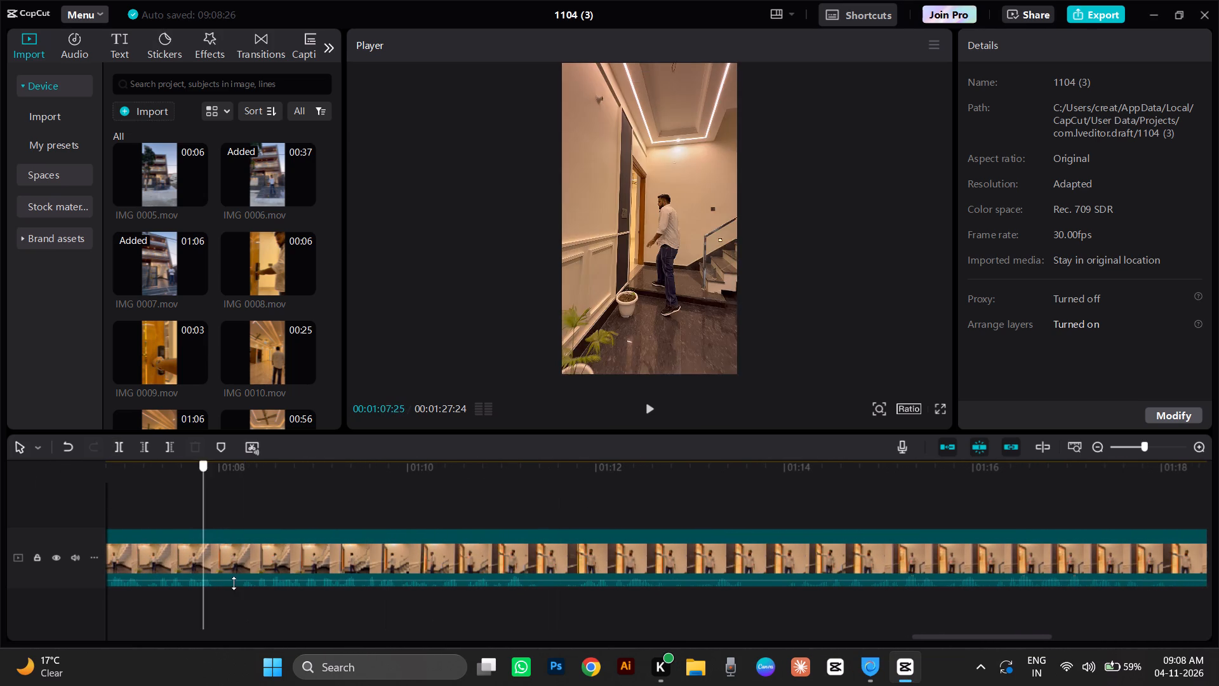
pyautogui.moveTo(234, 583); pyautogui.dragTo(257, 579)
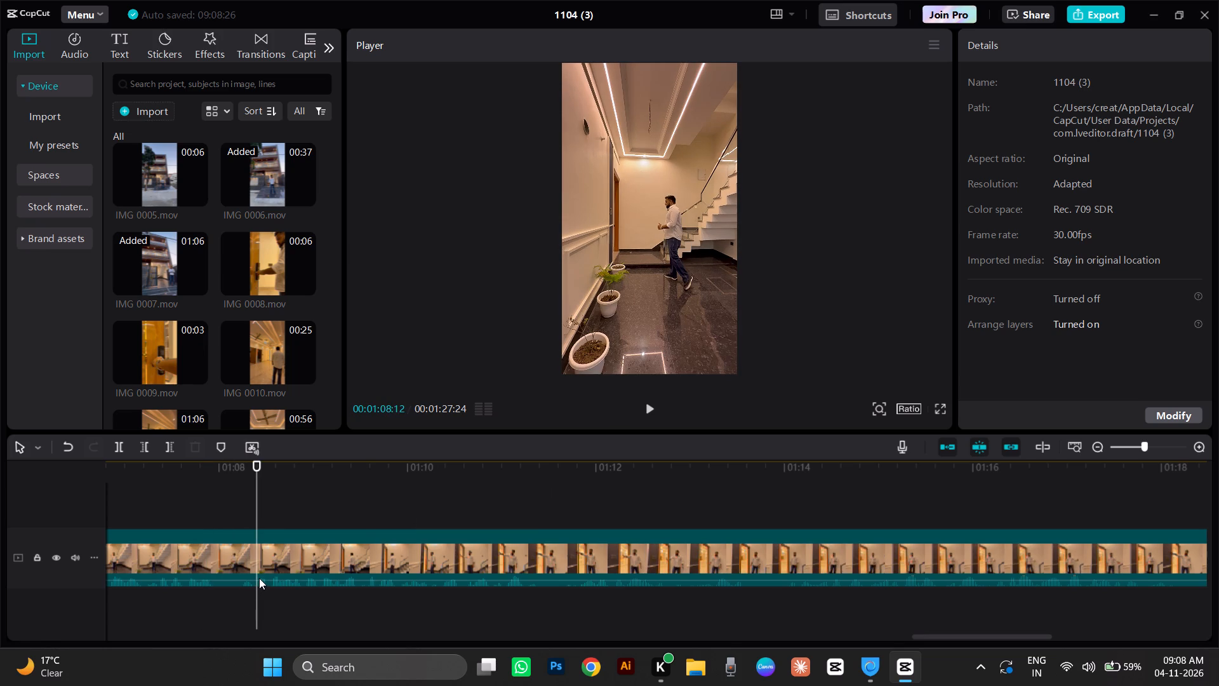
pyautogui.press('space')
pyautogui.click(215, 489)
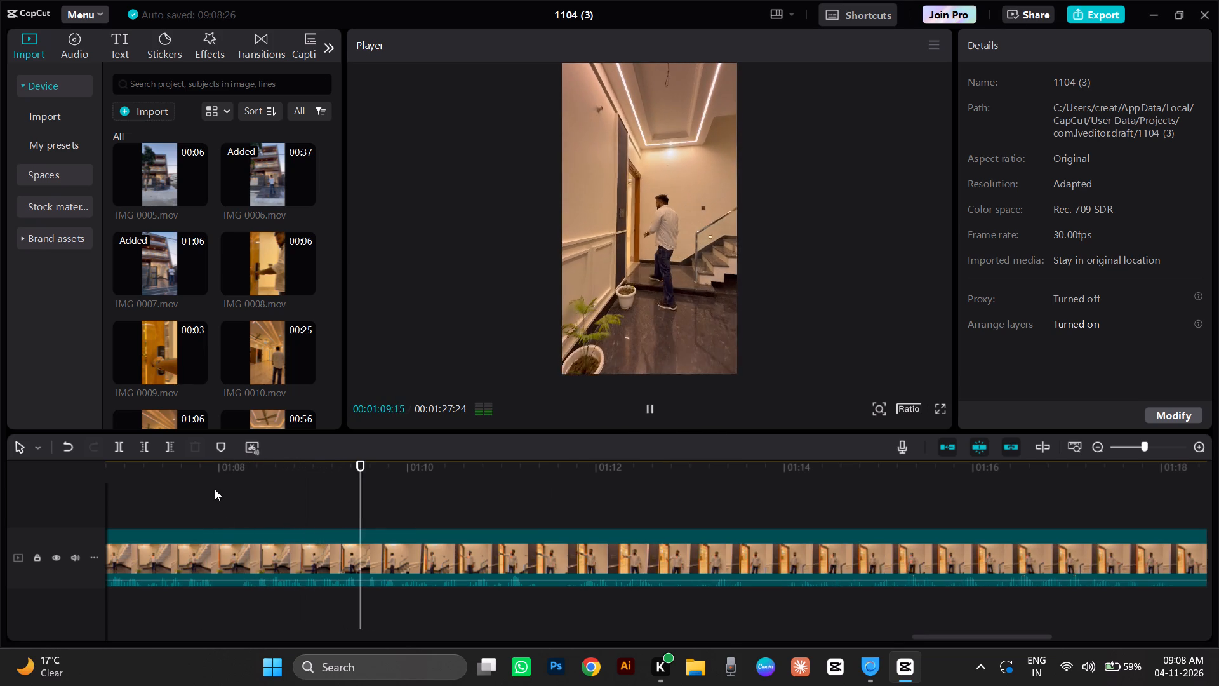
pyautogui.moveTo(215, 489); pyautogui.dragTo(182, 504)
pyautogui.press('space')
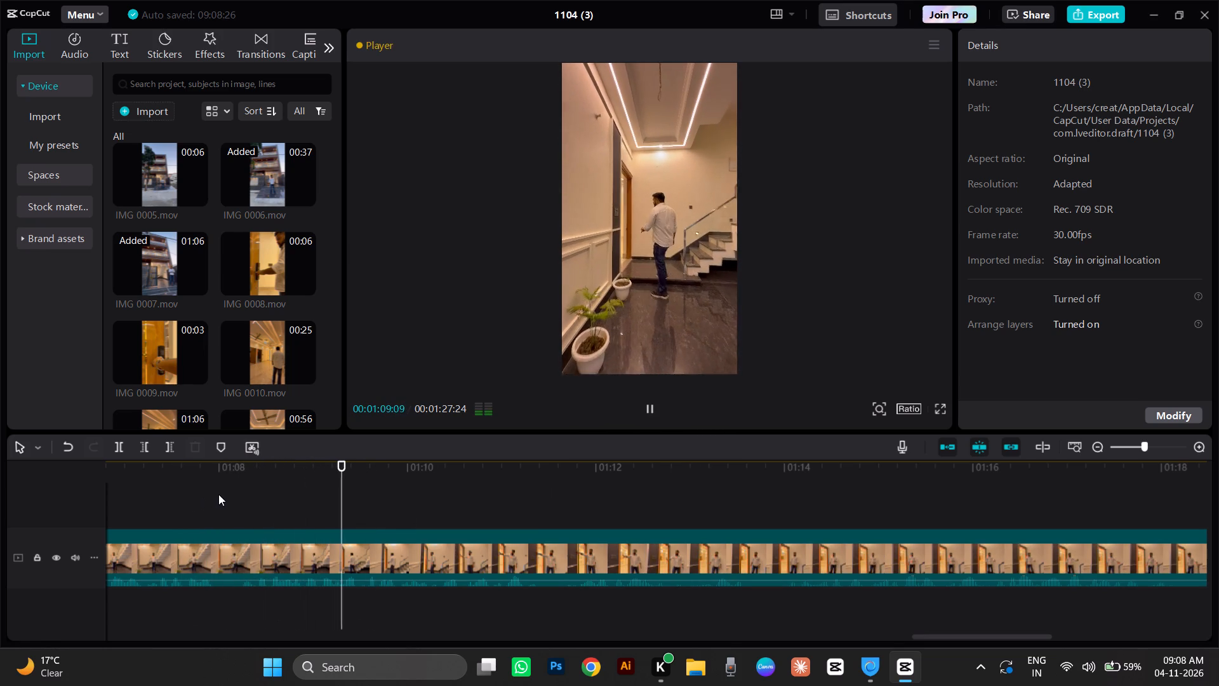
pyautogui.press('space')
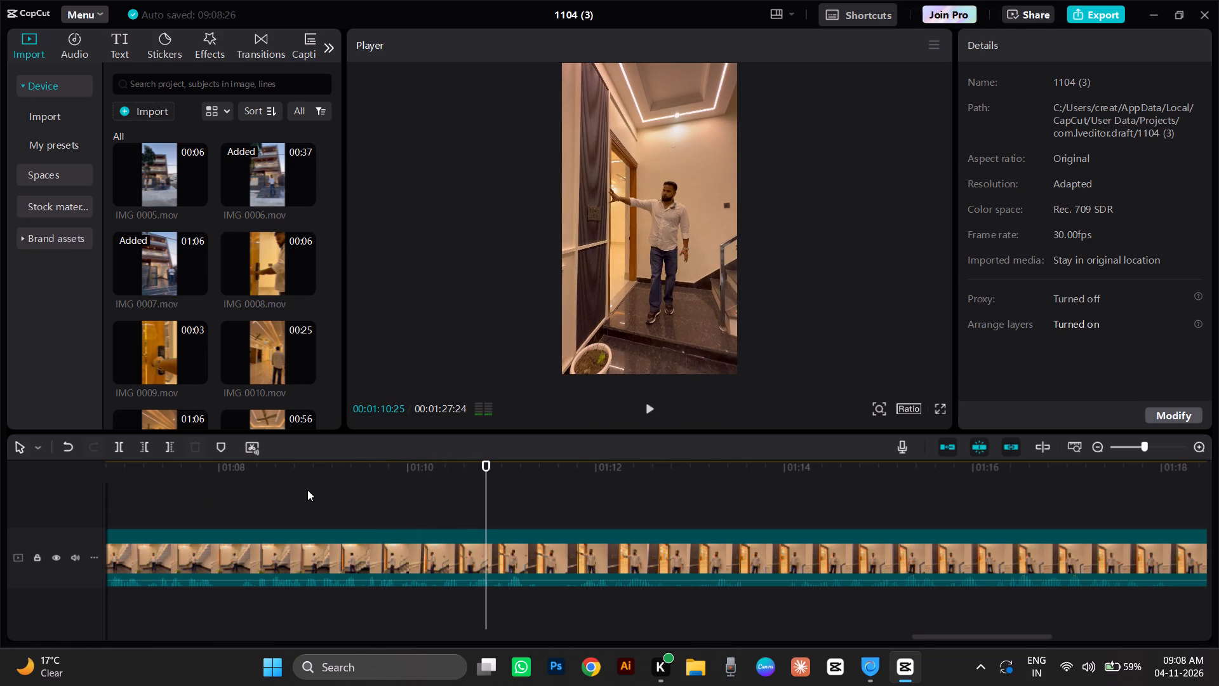
pyautogui.moveTo(307, 490); pyautogui.dragTo(300, 498)
pyautogui.click(350, 491)
pyautogui.moveTo(352, 491); pyautogui.dragTo(360, 497)
pyautogui.press('space')
pyautogui.press('space')
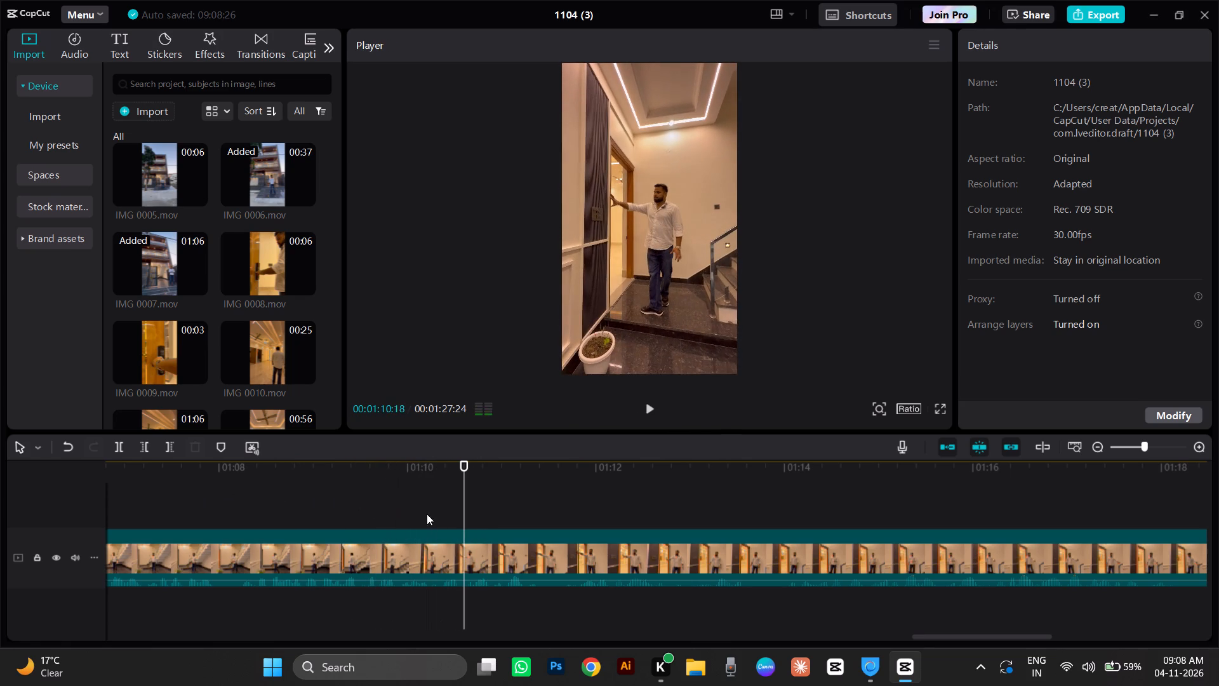
pyautogui.click(434, 500)
pyautogui.press('space')
pyautogui.press('space')
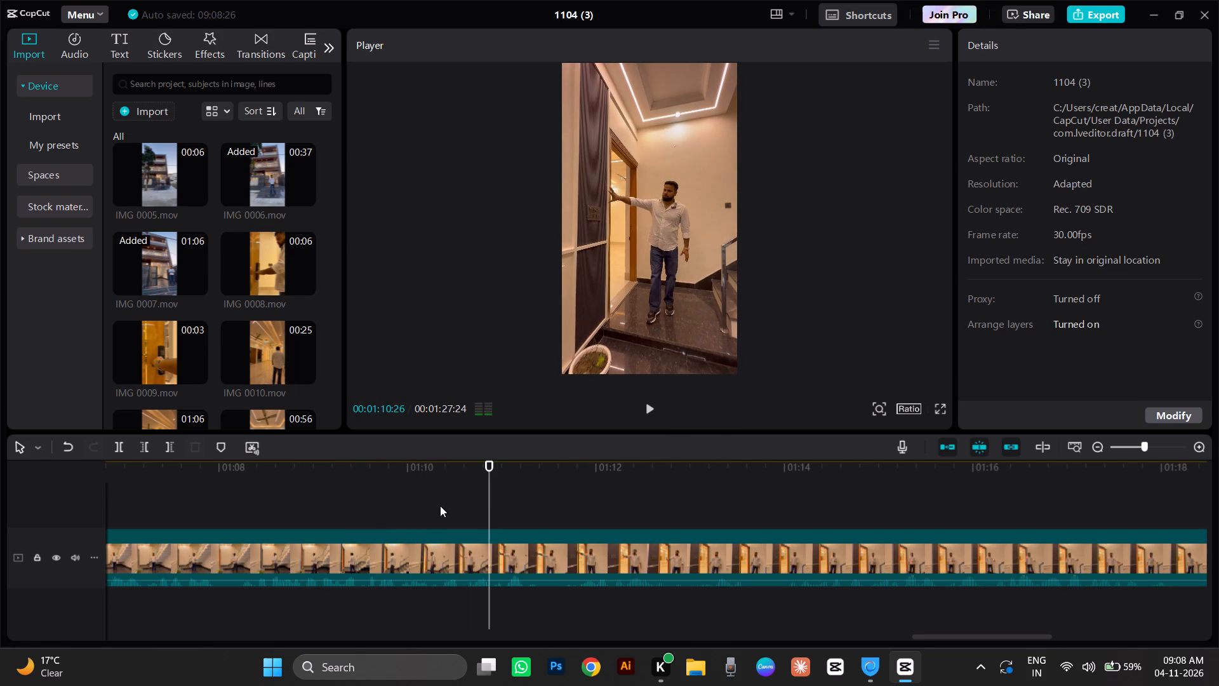
# Trim away the start of the second IMG 0007 piece, from the 00:58:21 cut up to 01:10:10.
pyautogui.click(434, 502)
pyautogui.moveTo(433, 502); pyautogui.dragTo(432, 520)
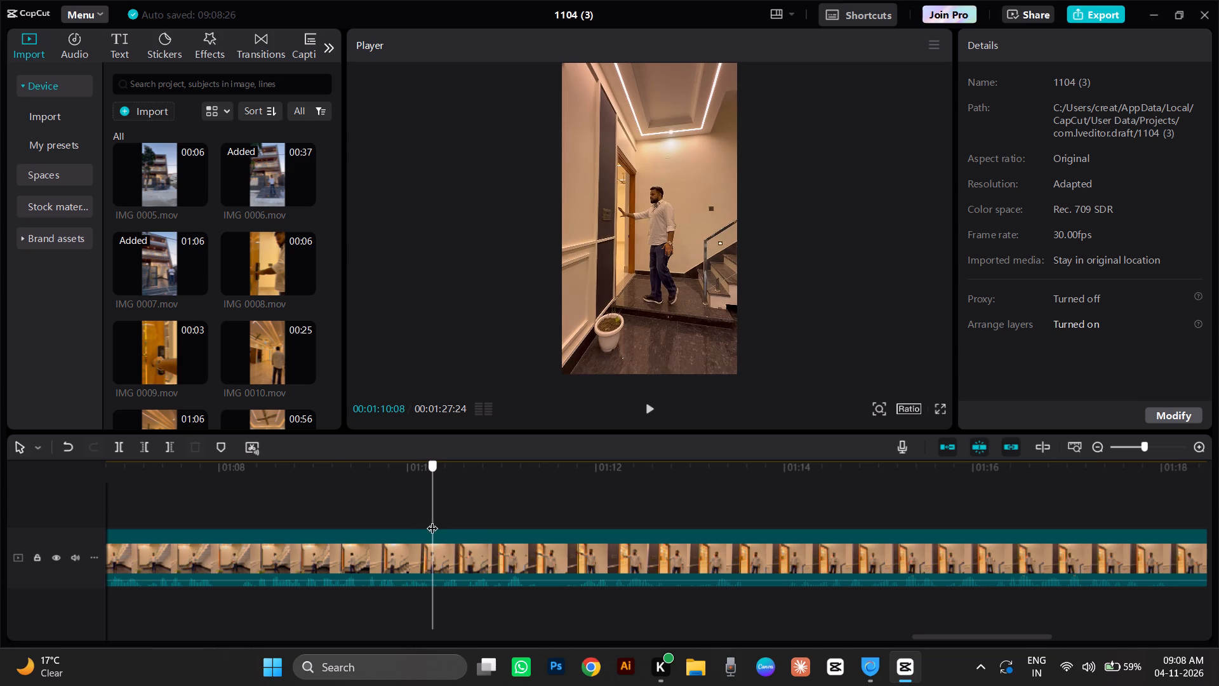
pyautogui.moveTo(432, 520); pyautogui.dragTo(437, 527)
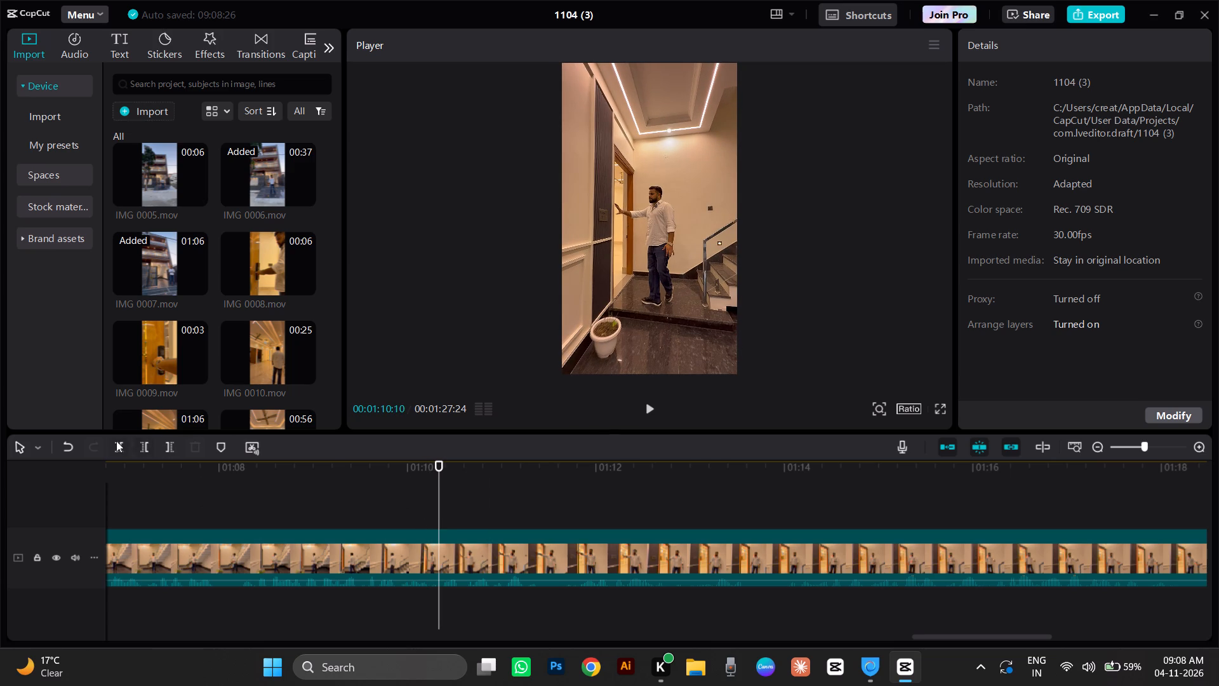
pyautogui.click(145, 440)
# Play back the remaining IMG 0007 footage from the 00:58:21 cut to about 01:10.
pyautogui.click(302, 464)
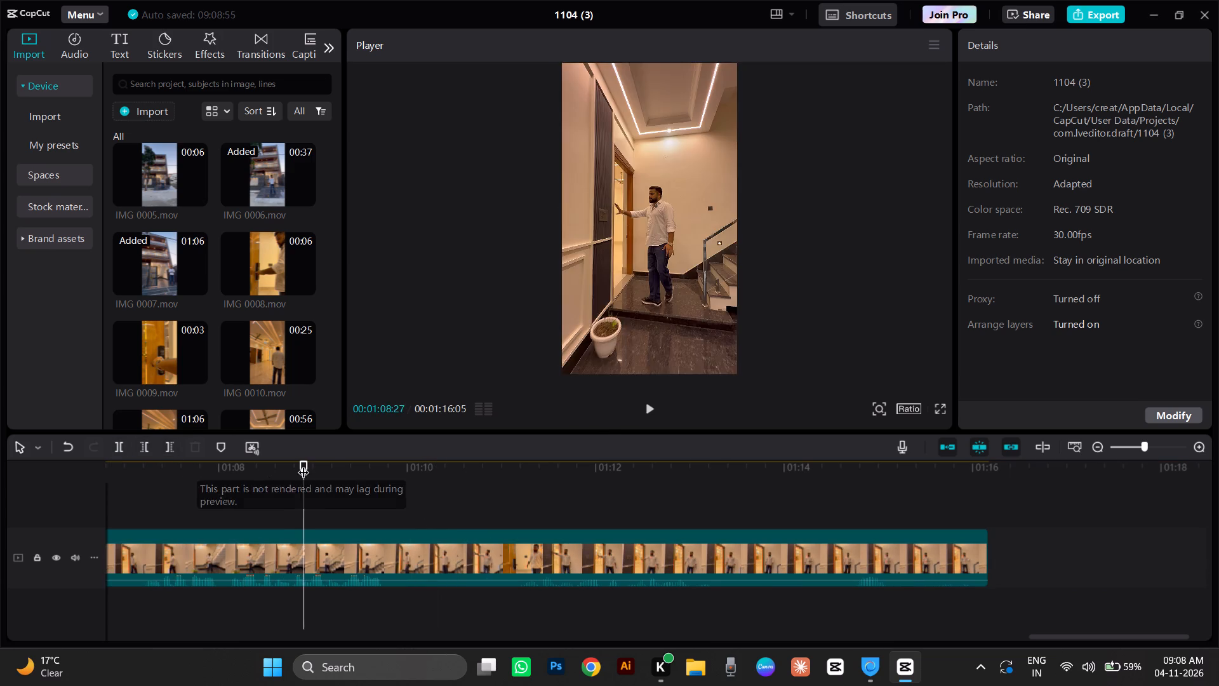
pyautogui.moveTo(303, 464); pyautogui.dragTo(160, 550)
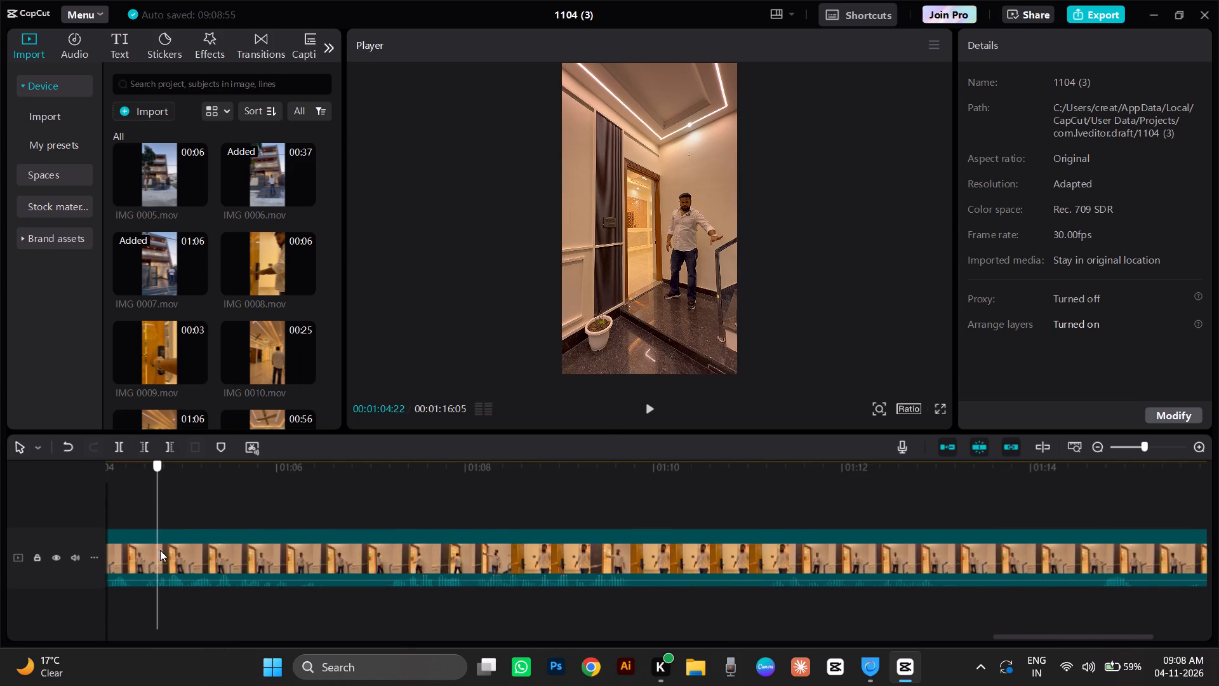
pyautogui.moveTo(160, 550); pyautogui.dragTo(219, 544)
pyautogui.hotkey('ctrl', '-')
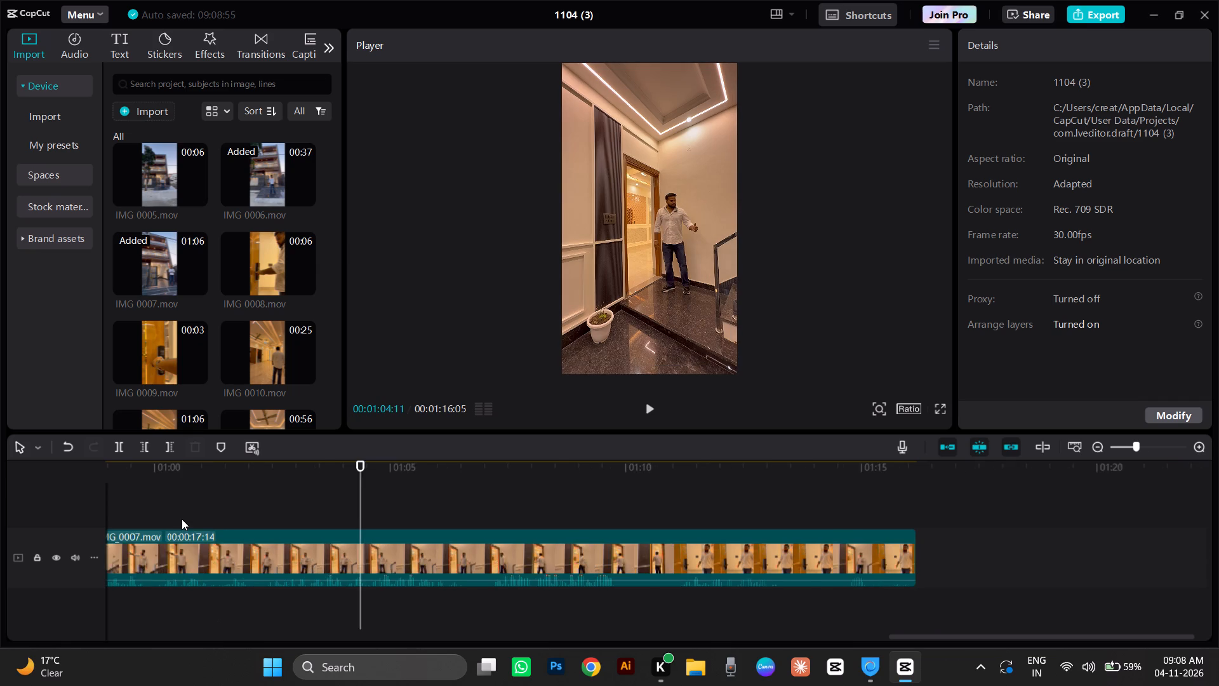
pyautogui.hotkey('ctrl', '-')
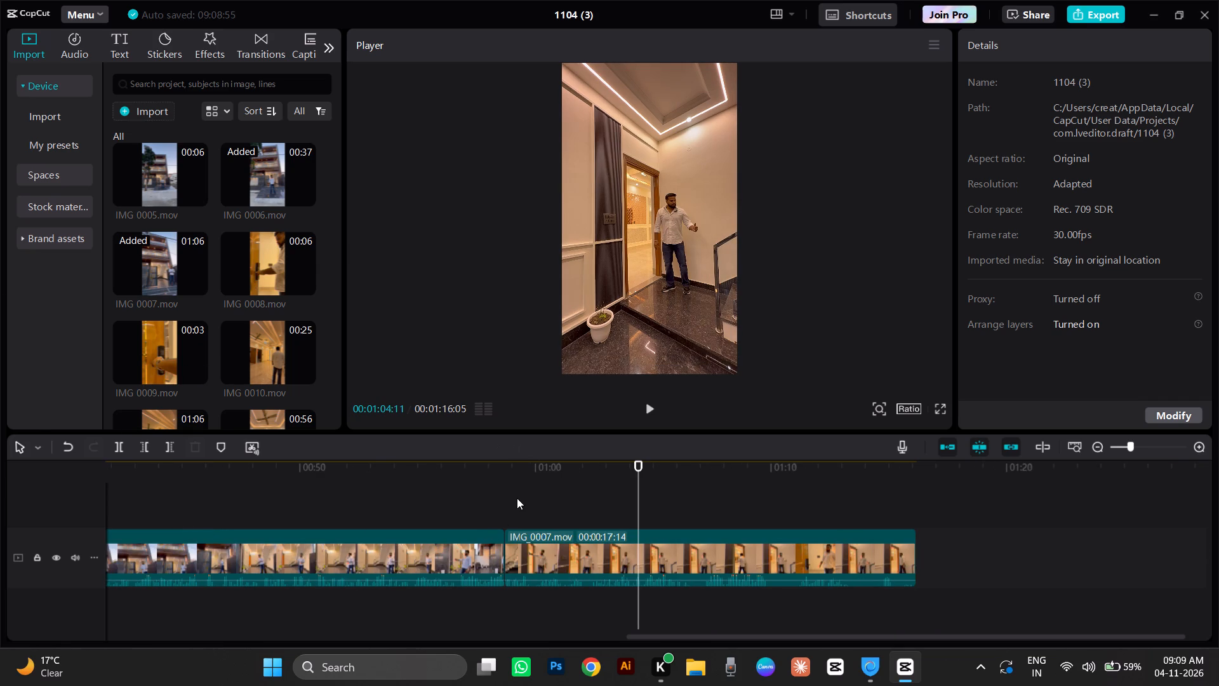
pyautogui.click(507, 488)
pyautogui.press('space')
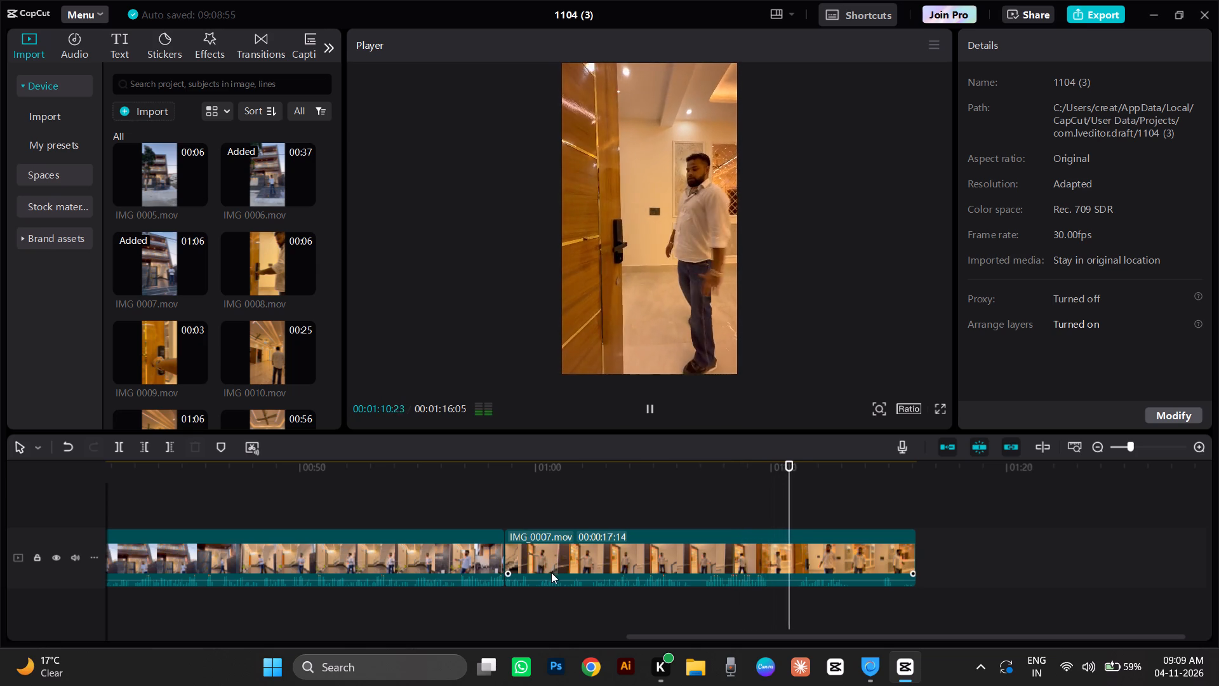
pyautogui.press('space')
pyautogui.click(597, 488)
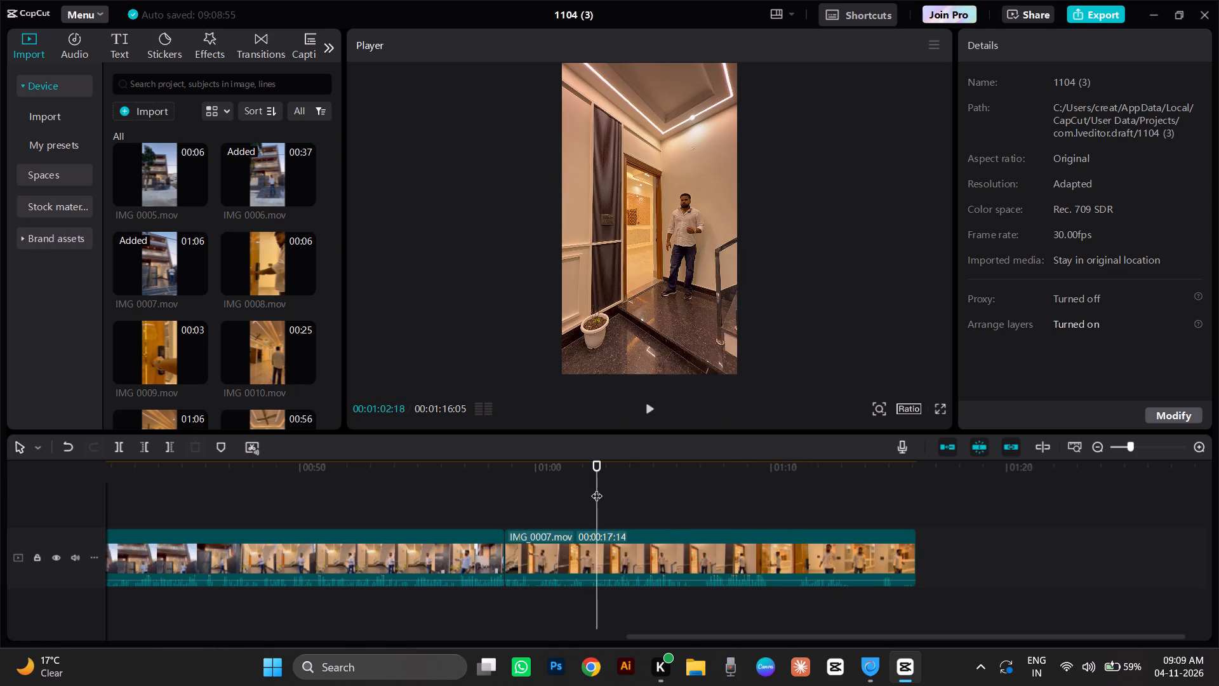
pyautogui.press('space')
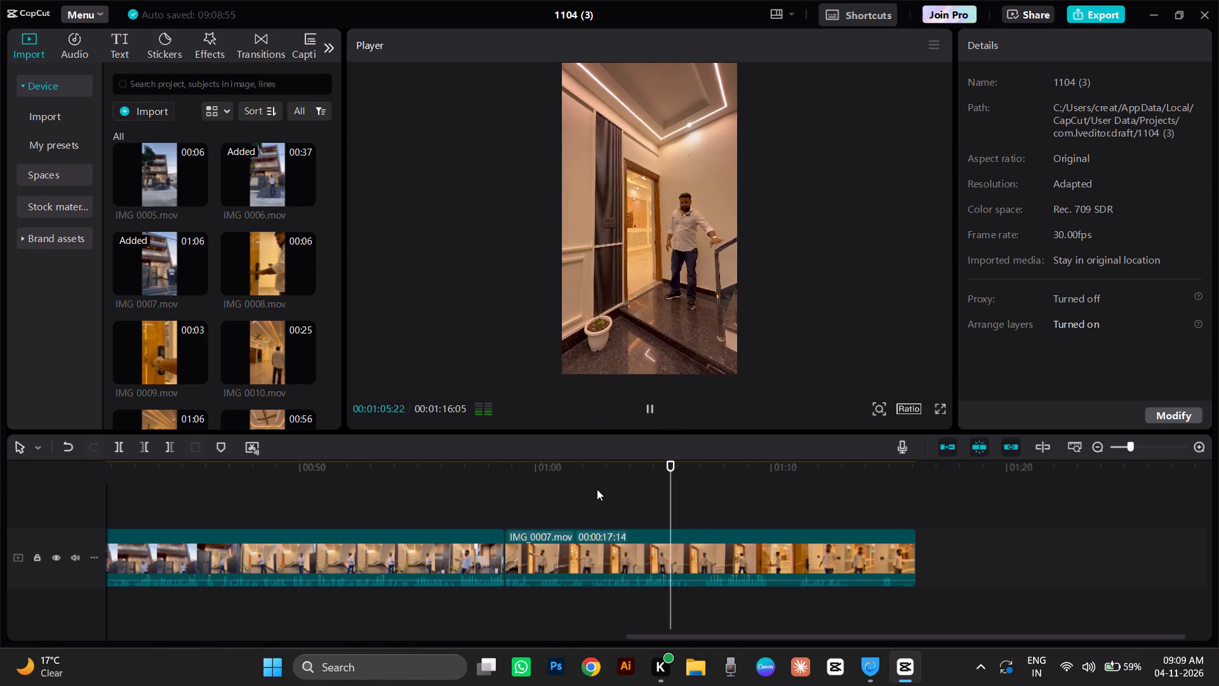
pyautogui.press('space')
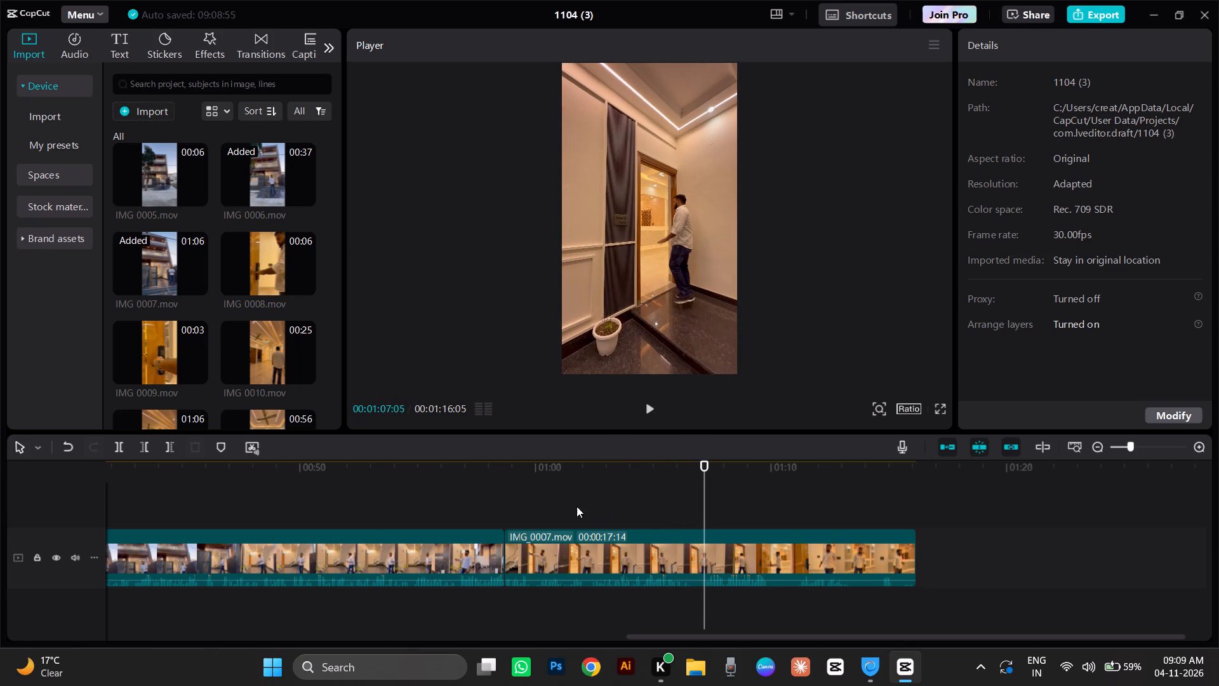
pyautogui.click(551, 492)
pyautogui.moveTo(550, 492); pyautogui.dragTo(521, 514)
pyautogui.press('space')
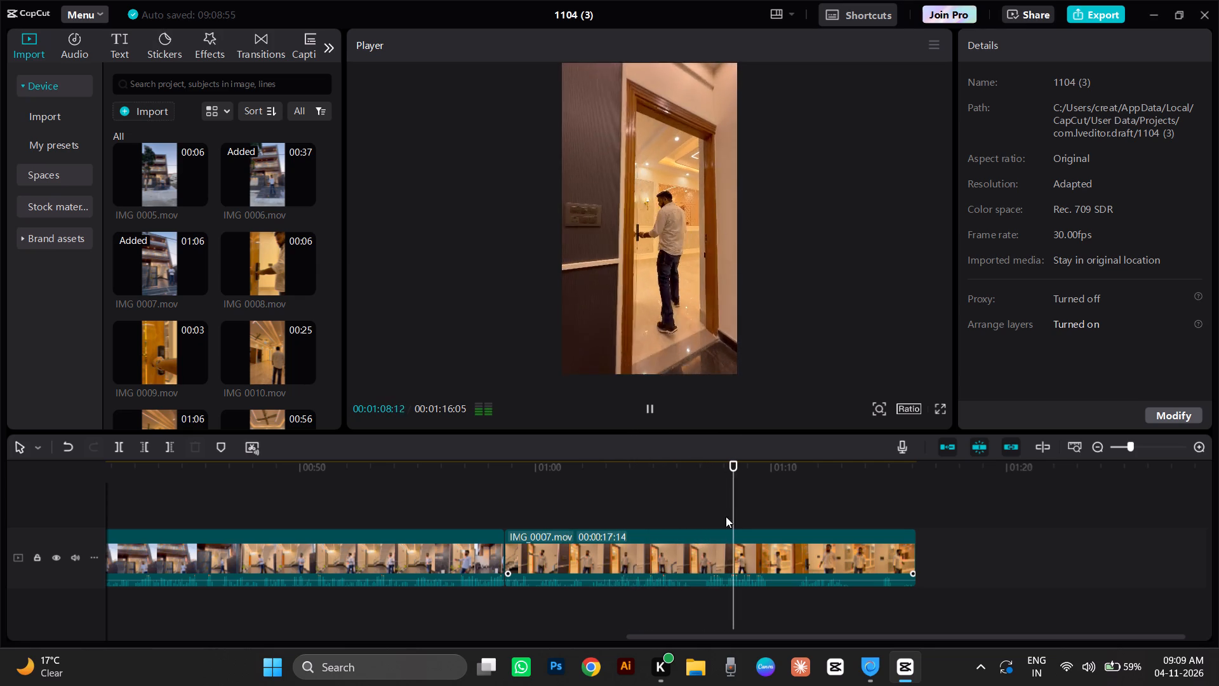
# Replay the walk through the doorway between about 01:06 and 01:09 for a suitable cut point.
pyautogui.click(747, 491)
pyautogui.moveTo(747, 491); pyautogui.dragTo(710, 534)
pyautogui.press('space')
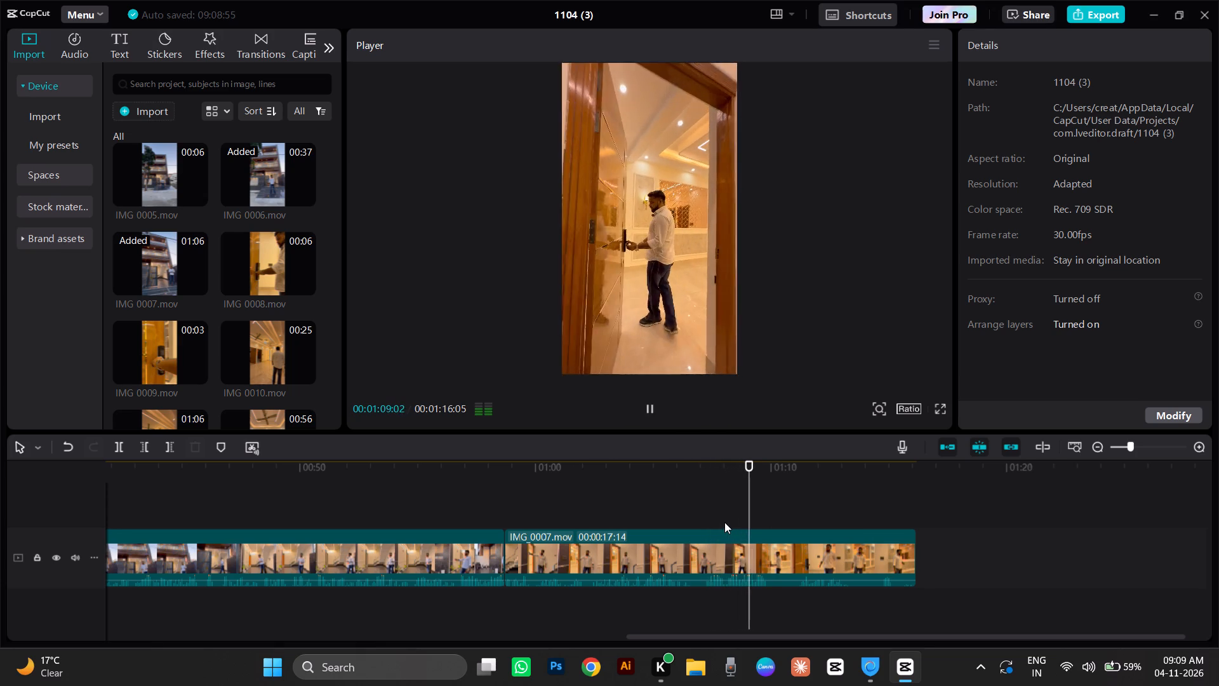
pyautogui.press('space')
pyautogui.click(695, 485)
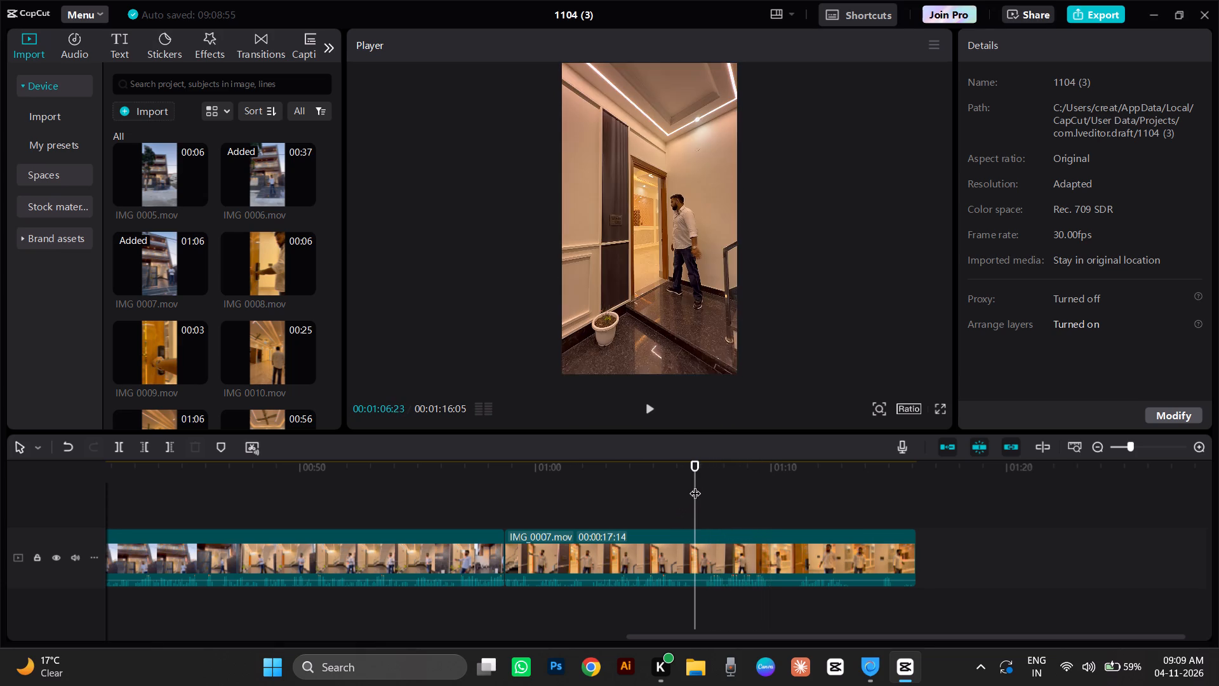
pyautogui.press('space')
pyautogui.press('space')
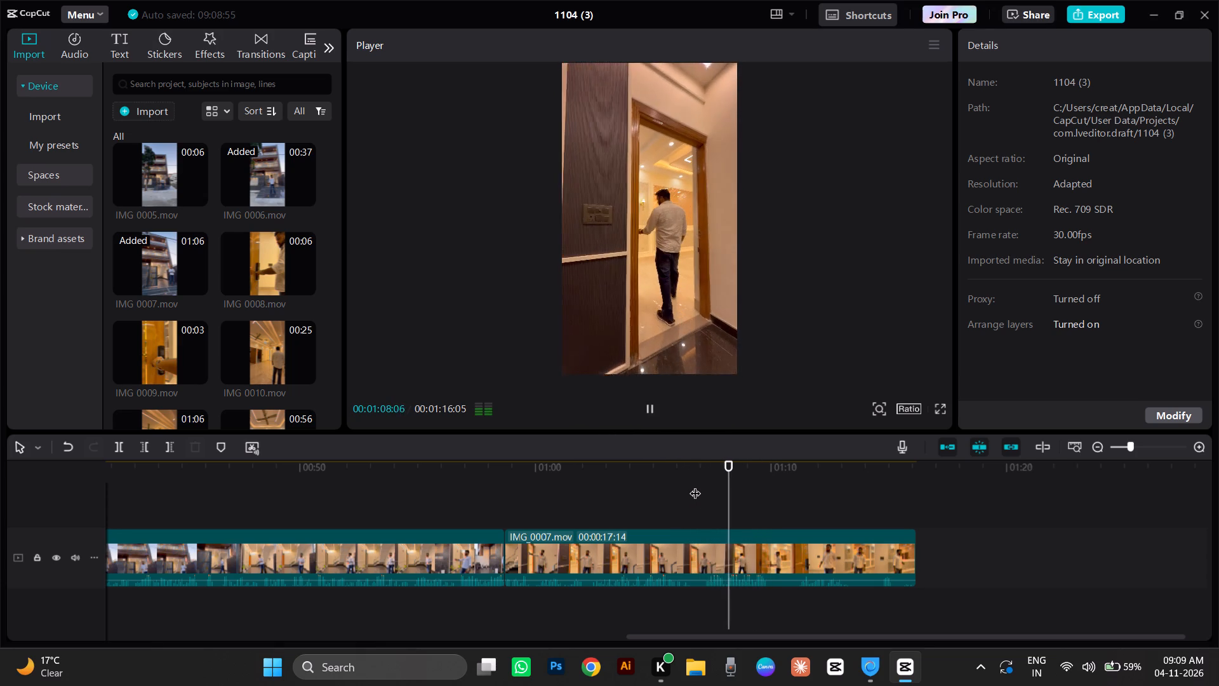
# Split the second IMG 0007 piece at 01:08:00, as the man walks through the doorway.
pyautogui.hotkey('ctrl', '=')
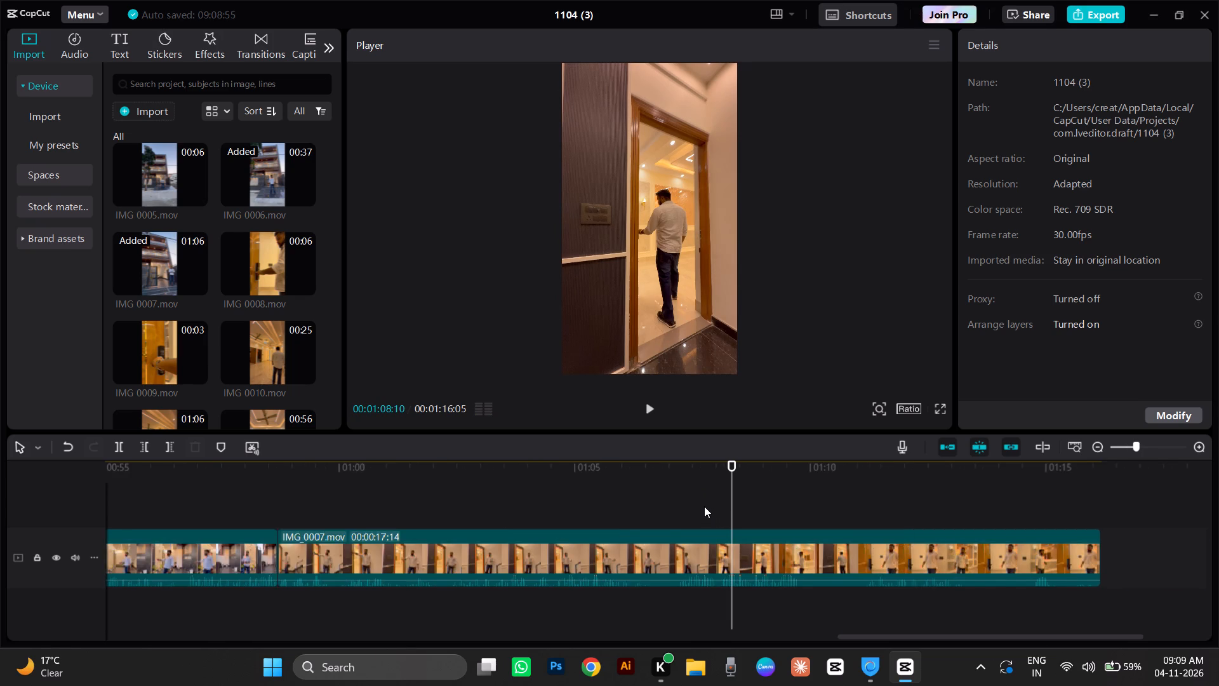
pyautogui.hotkey('ctrl', '=')
pyautogui.click(588, 481)
pyautogui.press('space')
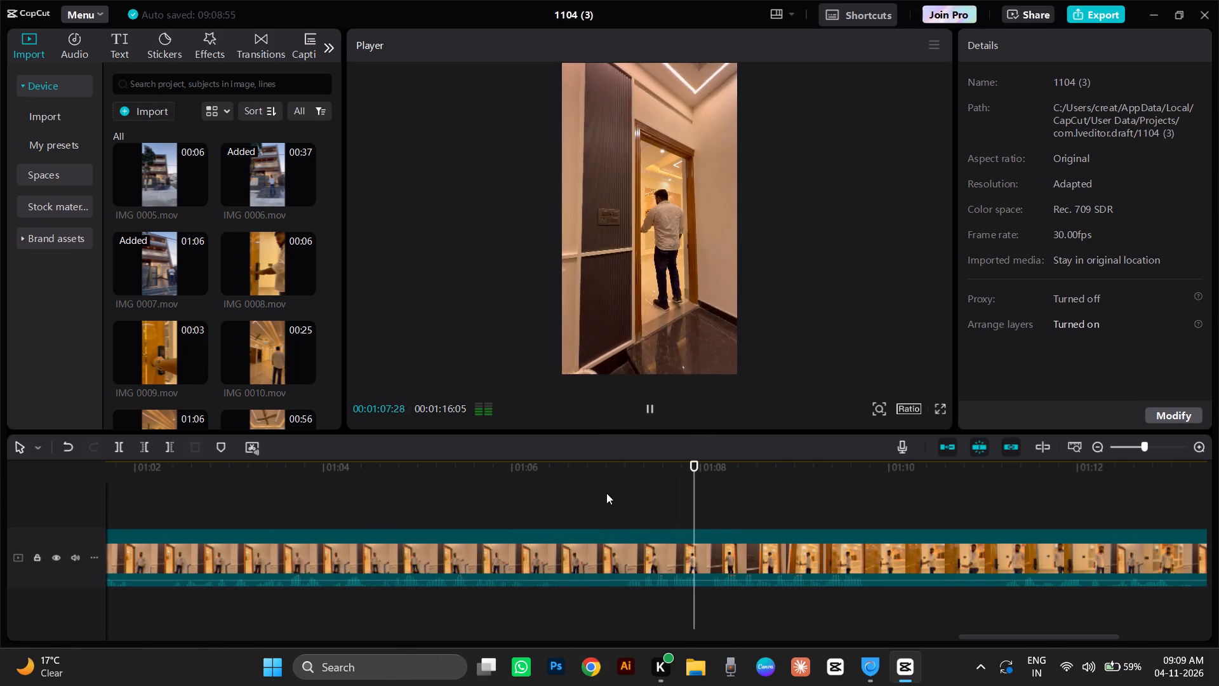
pyautogui.click(714, 485)
pyautogui.press('space')
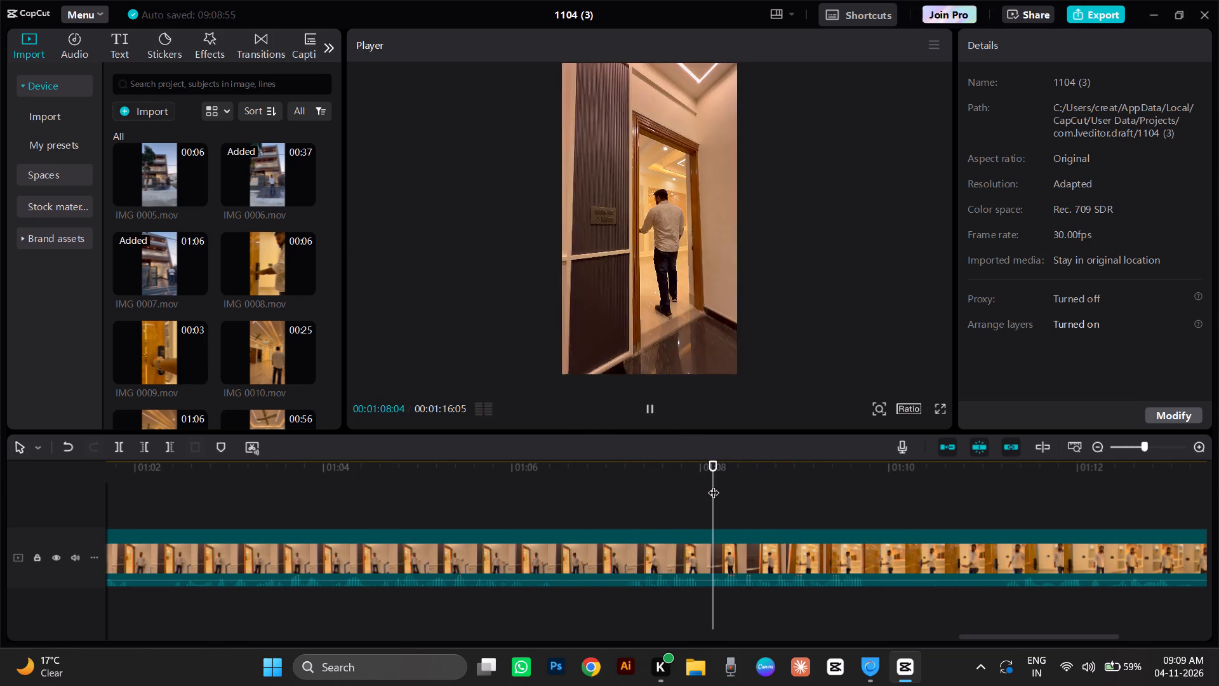
pyautogui.press('space')
pyautogui.click(698, 486)
pyautogui.moveTo(698, 486); pyautogui.dragTo(698, 490)
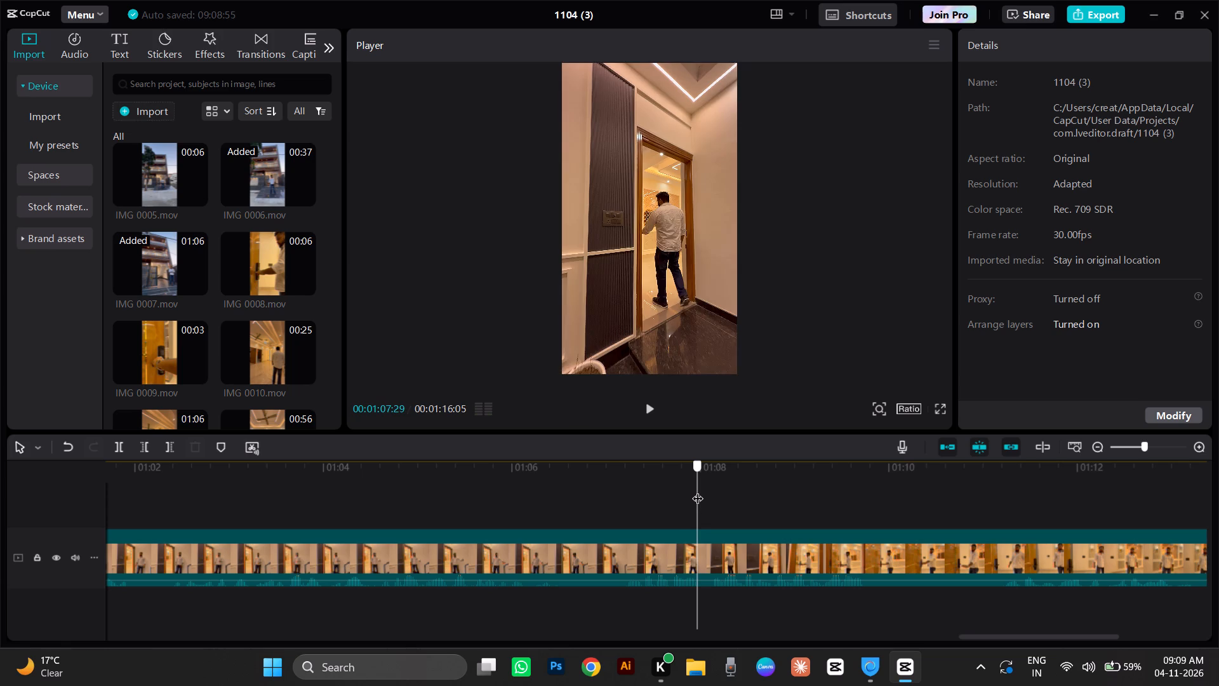
pyautogui.moveTo(698, 490); pyautogui.dragTo(703, 511)
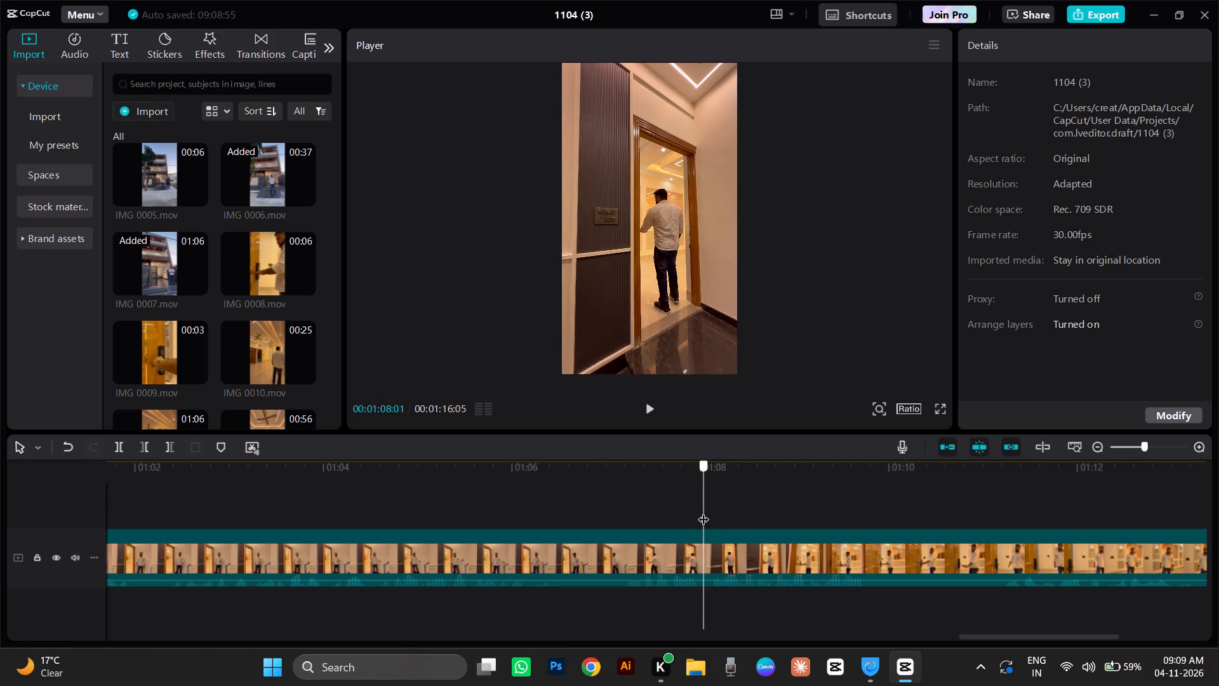
pyautogui.moveTo(703, 511); pyautogui.dragTo(701, 516)
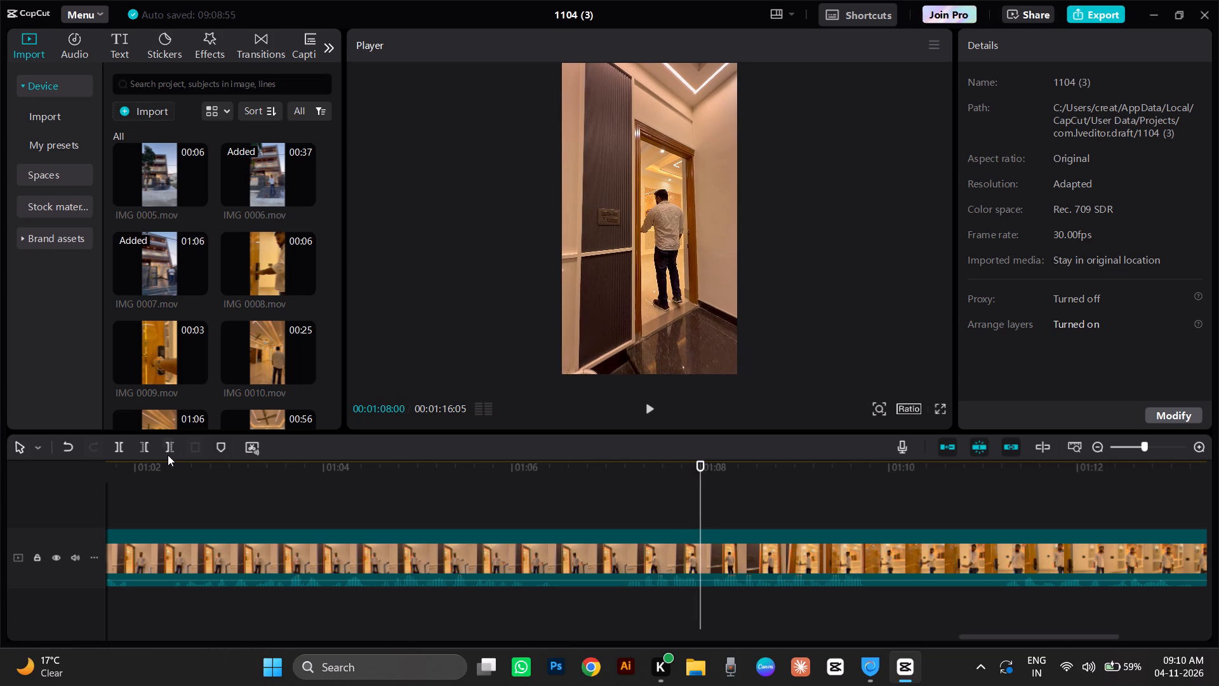
pyautogui.click(123, 452)
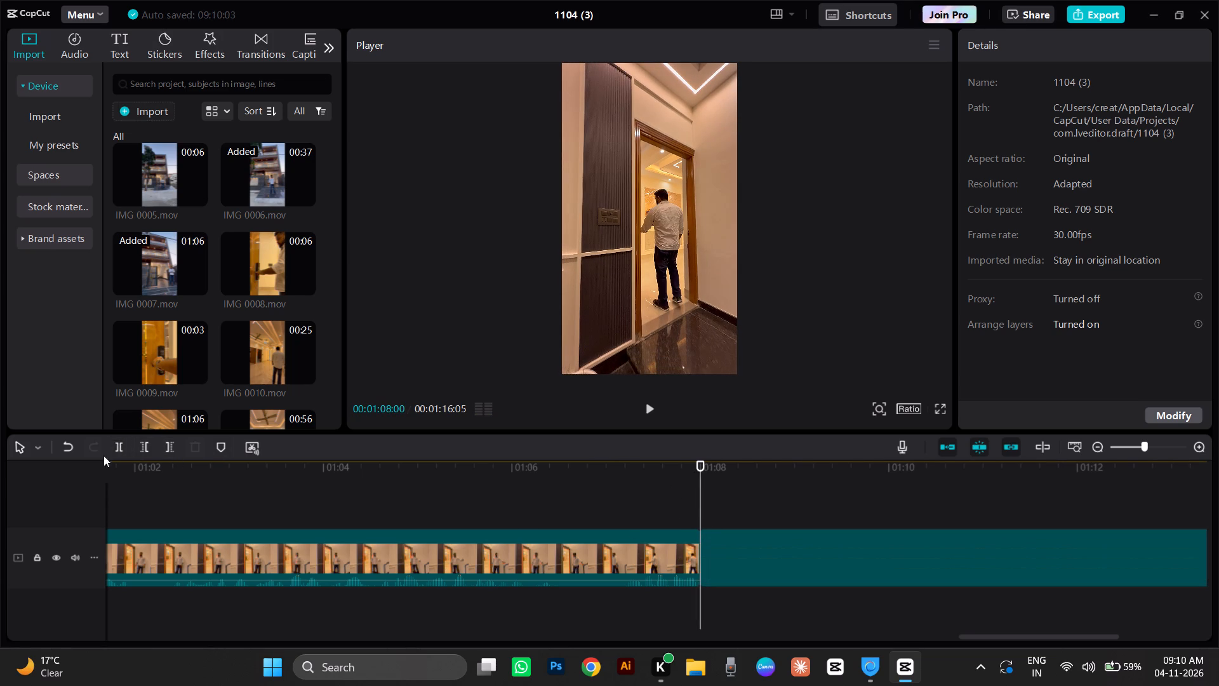
pyautogui.click(122, 443)
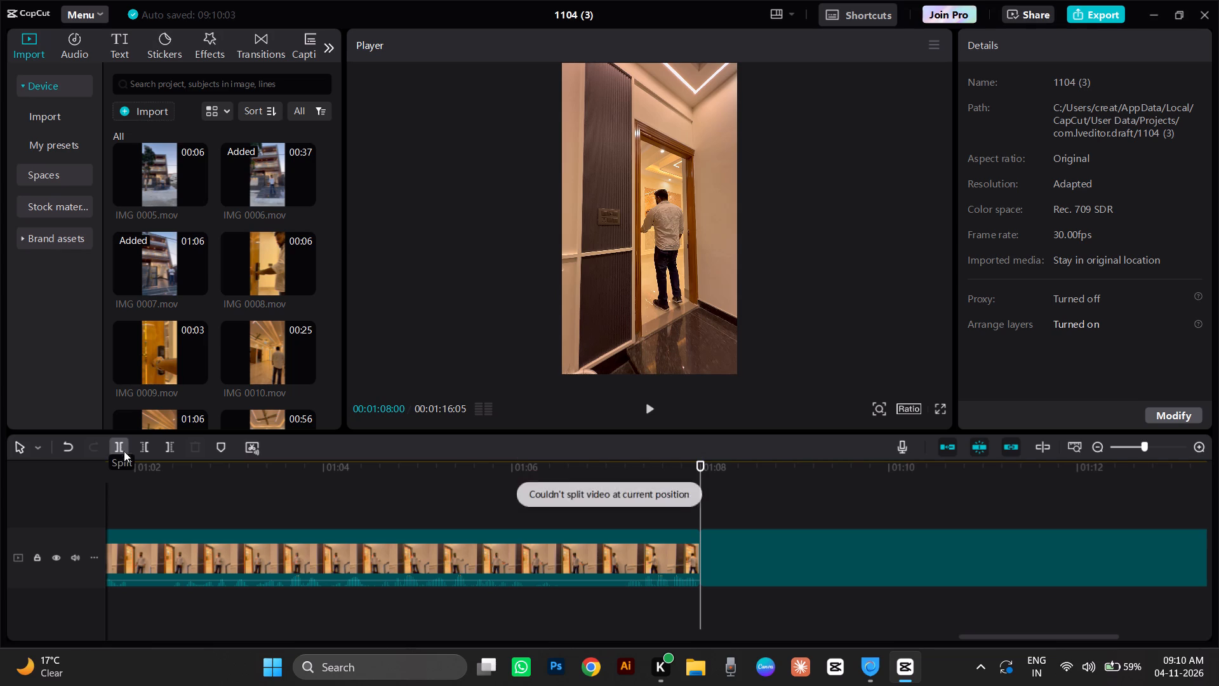
# Trim away everything after 01:09:25 from the last IMG 0007 piece.
pyautogui.moveTo(702, 486); pyautogui.dragTo(705, 486)
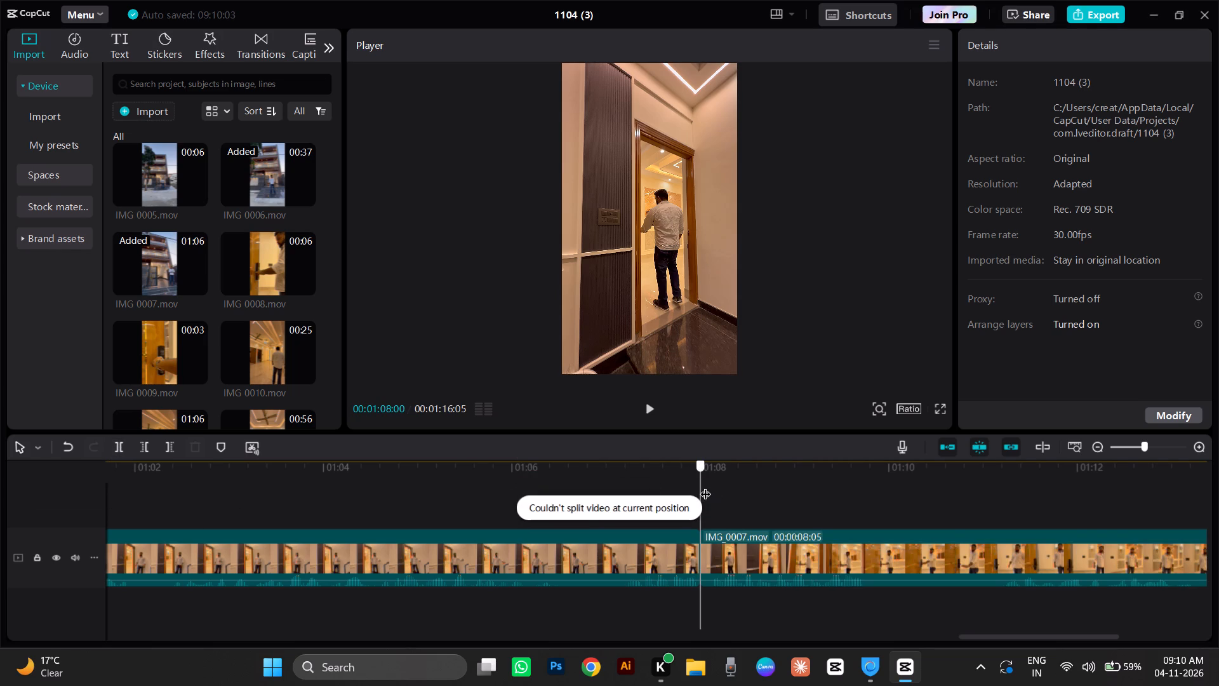
pyautogui.moveTo(705, 486); pyautogui.dragTo(874, 525)
pyautogui.click(167, 439)
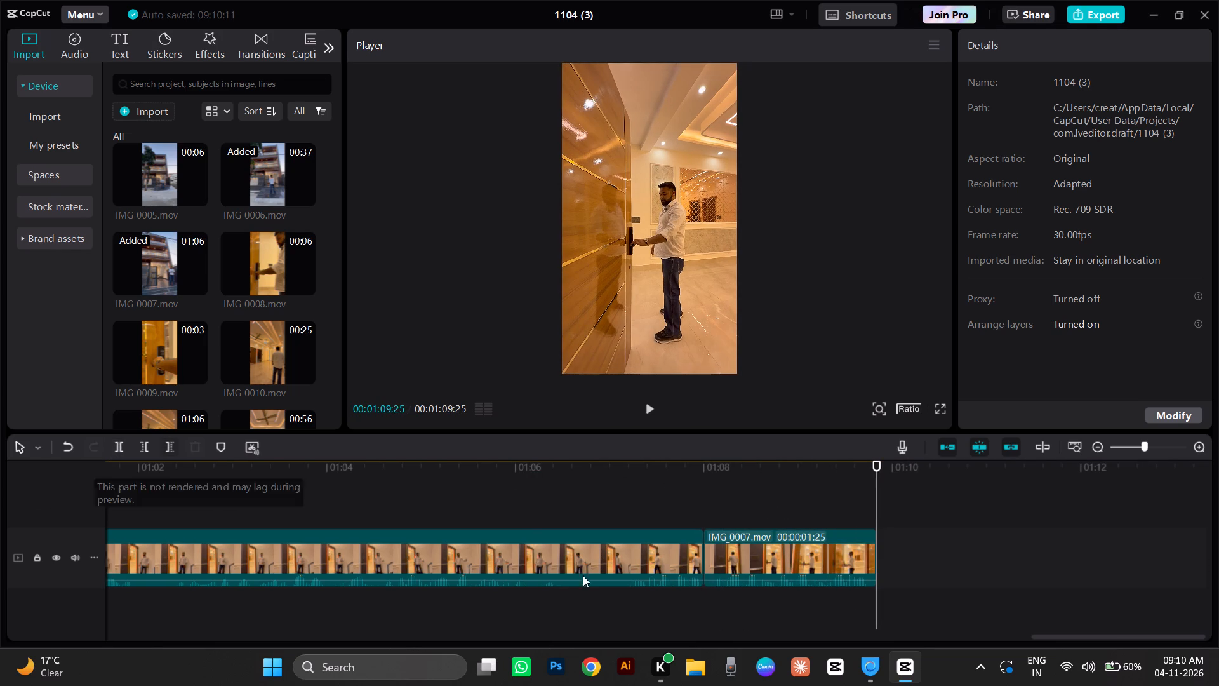
# Extract the audio from the last IMG 0007 piece, which starts at 01:08:00, onto its own track.
pyautogui.click(813, 556)
pyautogui.rightClick(759, 551)
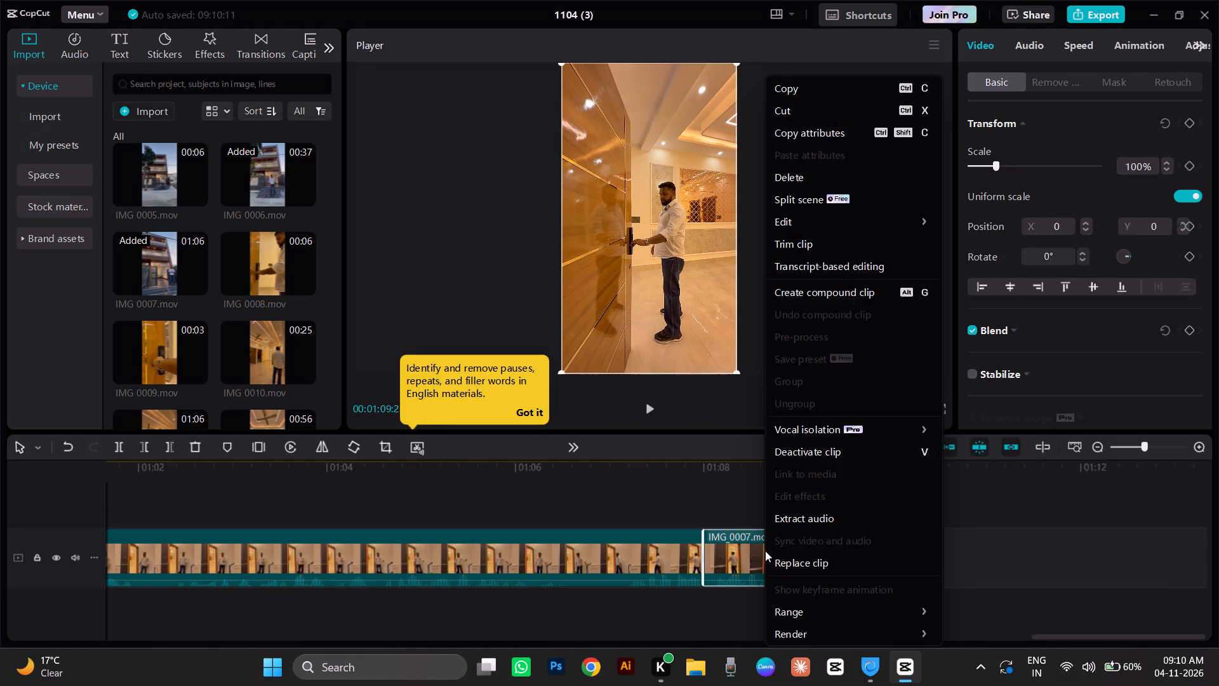
pyautogui.click(790, 512)
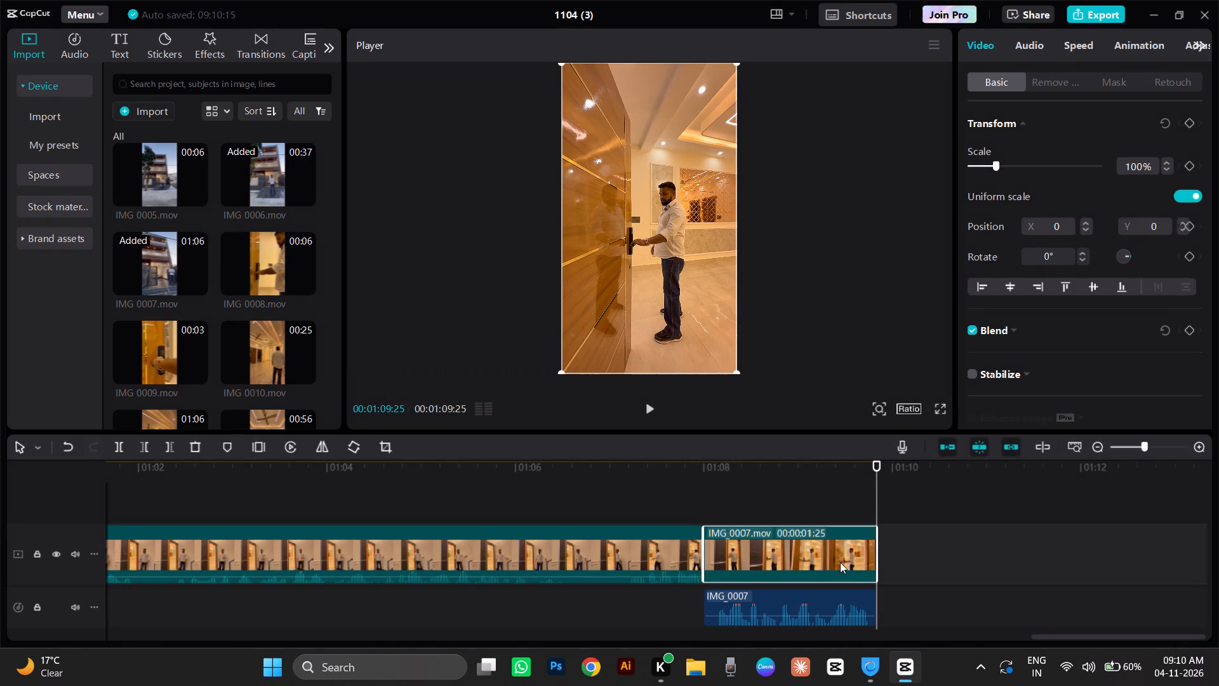
# Delete the video of the last IMG 0007 piece after 01:08:00, keeping its extracted audio.
pyautogui.click(792, 548)
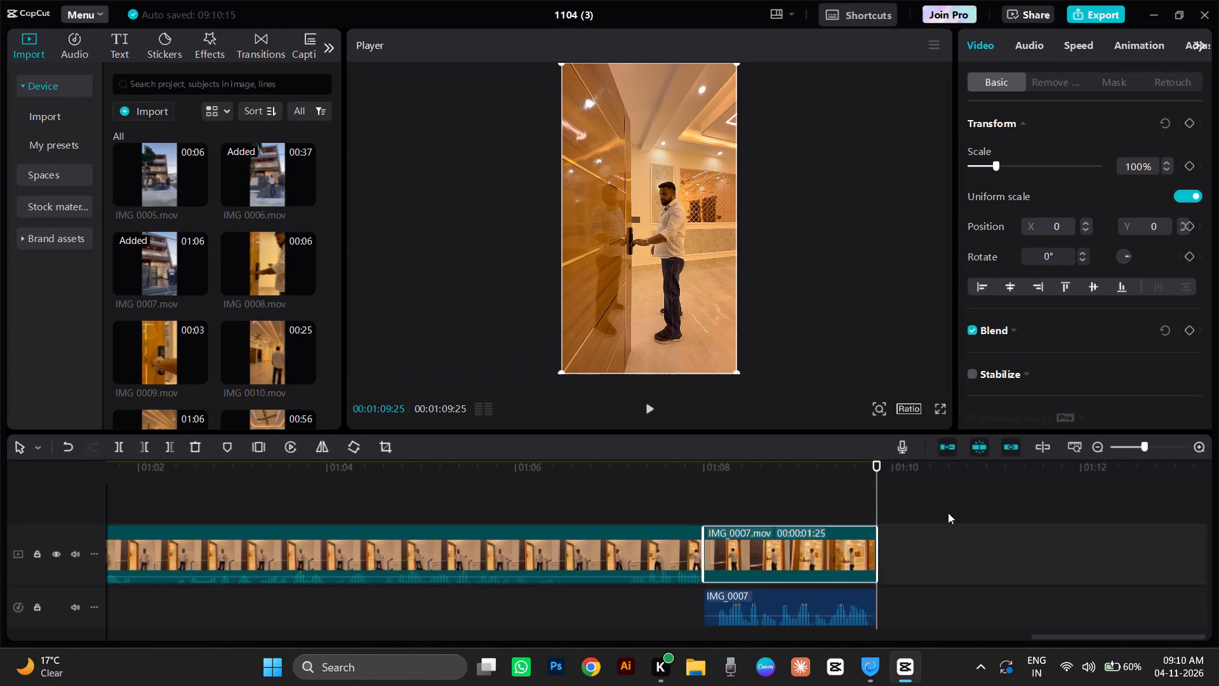
pyautogui.click(934, 506)
pyautogui.click(787, 546)
pyautogui.press('BackSpace')
pyautogui.press('Delete')
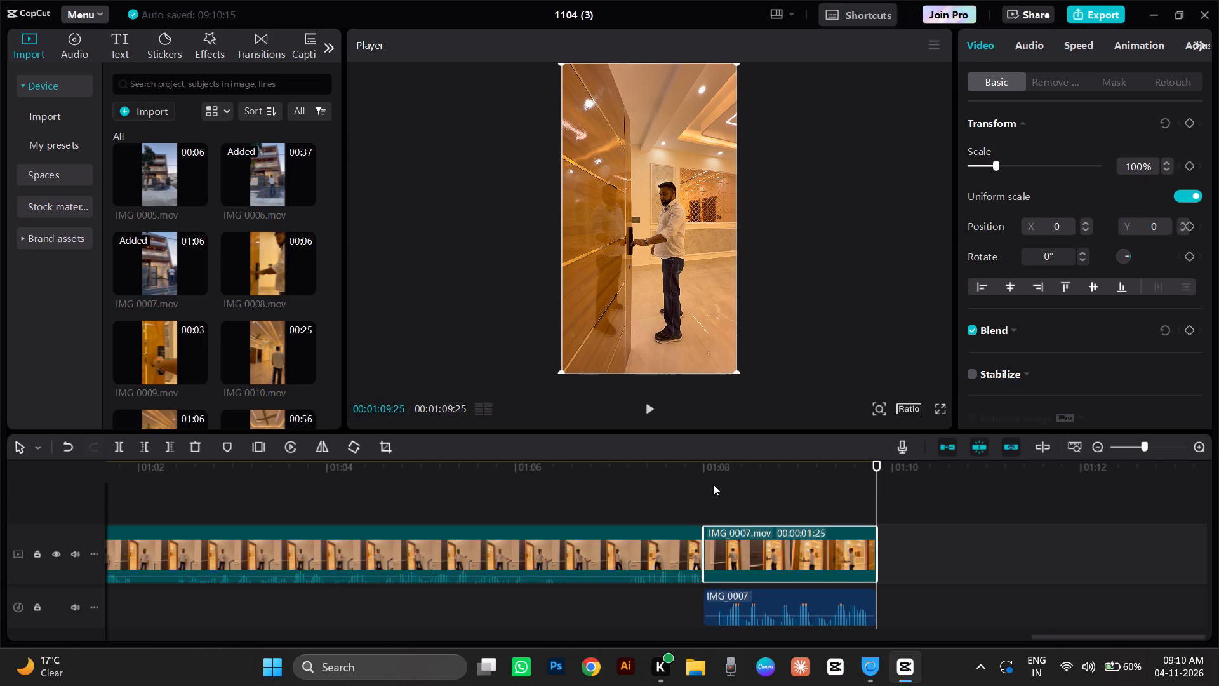
pyautogui.click(714, 484)
pyautogui.moveTo(714, 484); pyautogui.dragTo(703, 496)
pyautogui.click(787, 549)
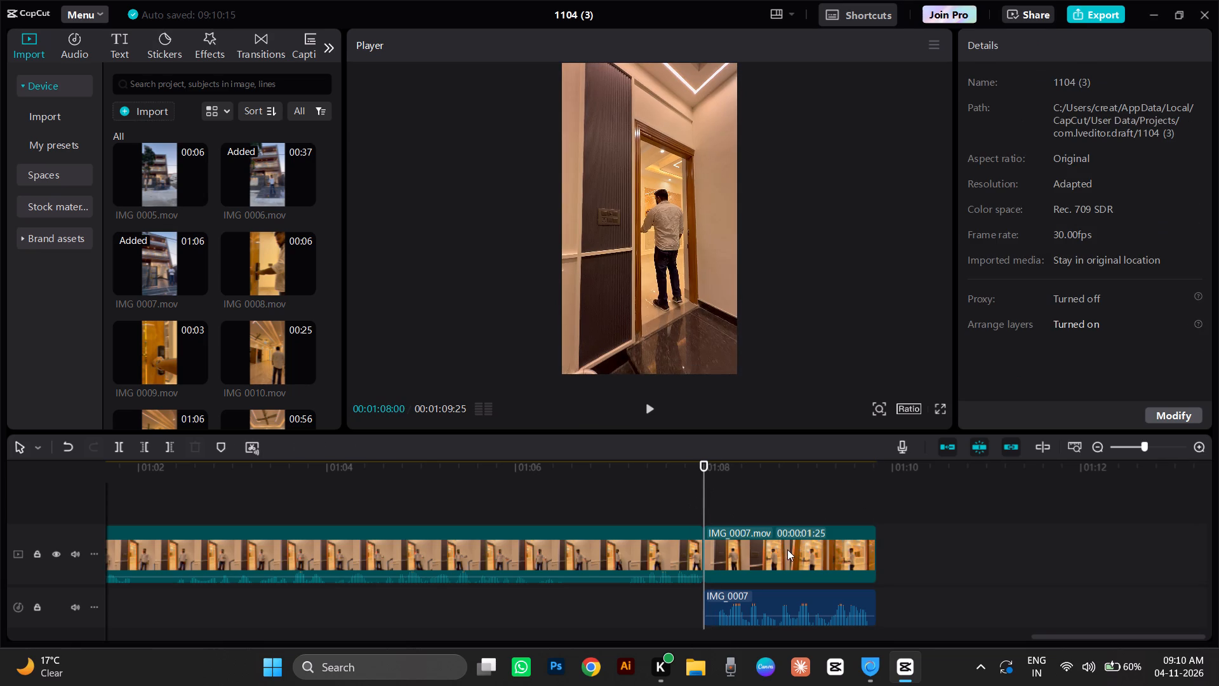
pyautogui.click(192, 449)
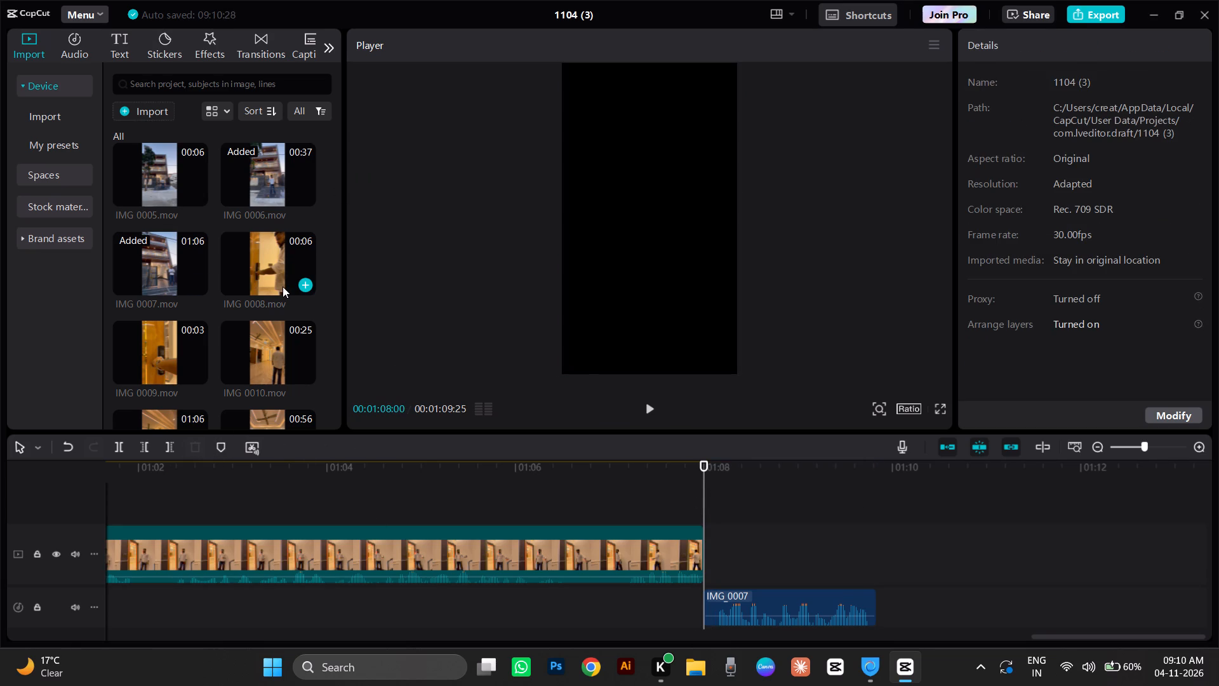
# Add the IMG 0009 door-handle clip to the main track at 01:08:00, above the extracted audio.
pyautogui.click(194, 372)
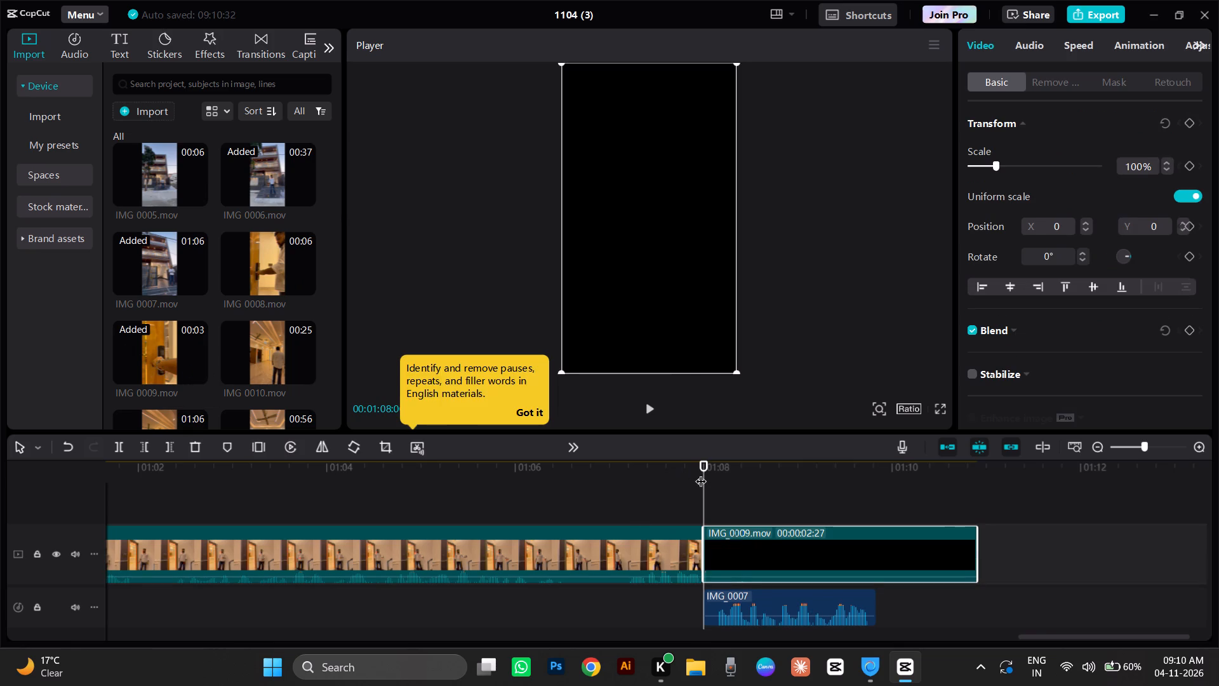
# Trim away everything after 01:09:22 from both the IMG 0009 clip and the extracted IMG 0007 audio.
pyautogui.moveTo(706, 488); pyautogui.dragTo(774, 495)
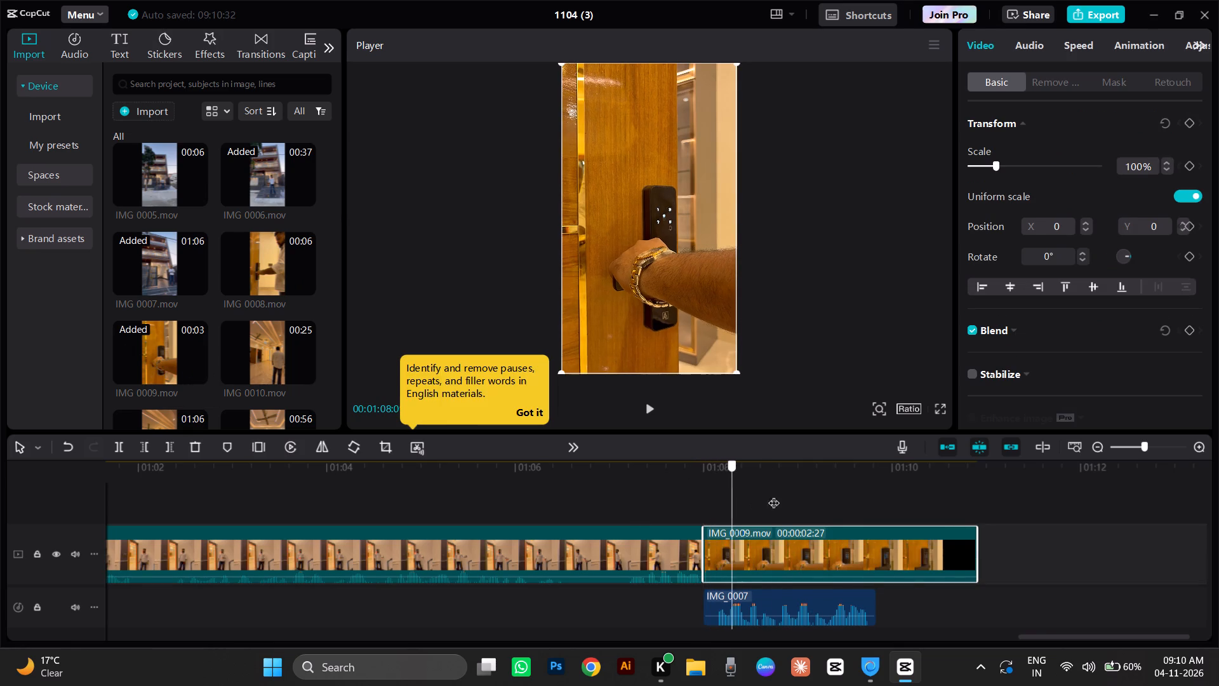
pyautogui.moveTo(774, 495); pyautogui.dragTo(869, 521)
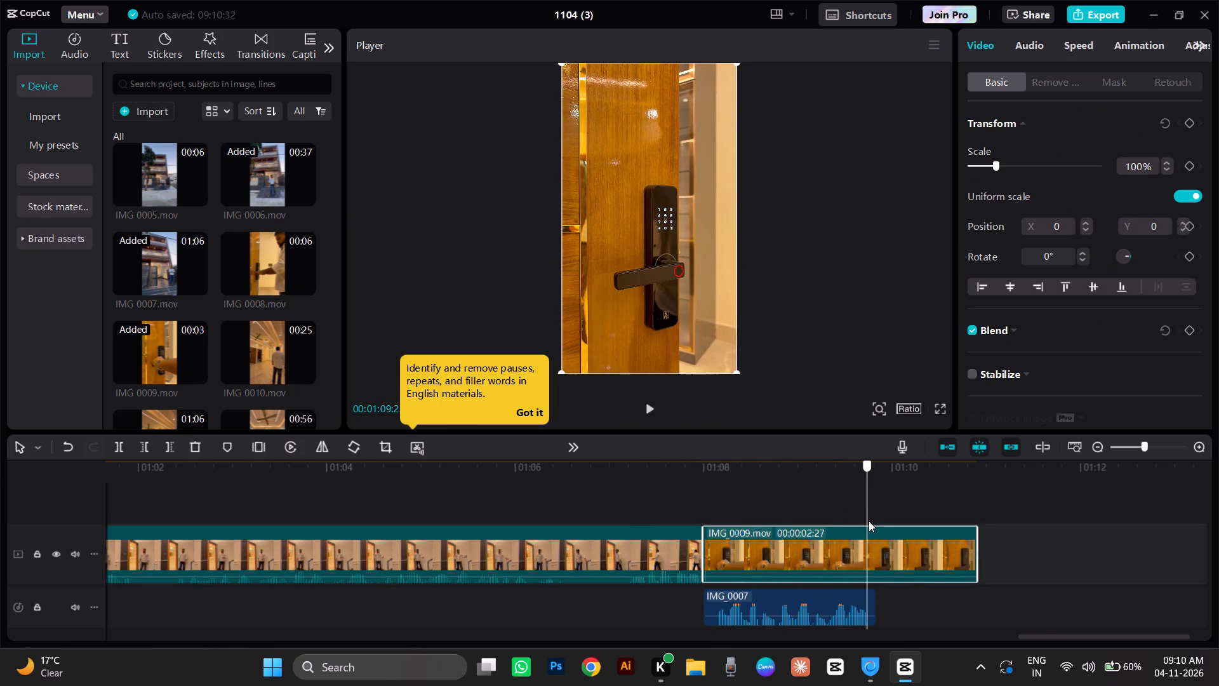
pyautogui.moveTo(869, 521); pyautogui.dragTo(869, 524)
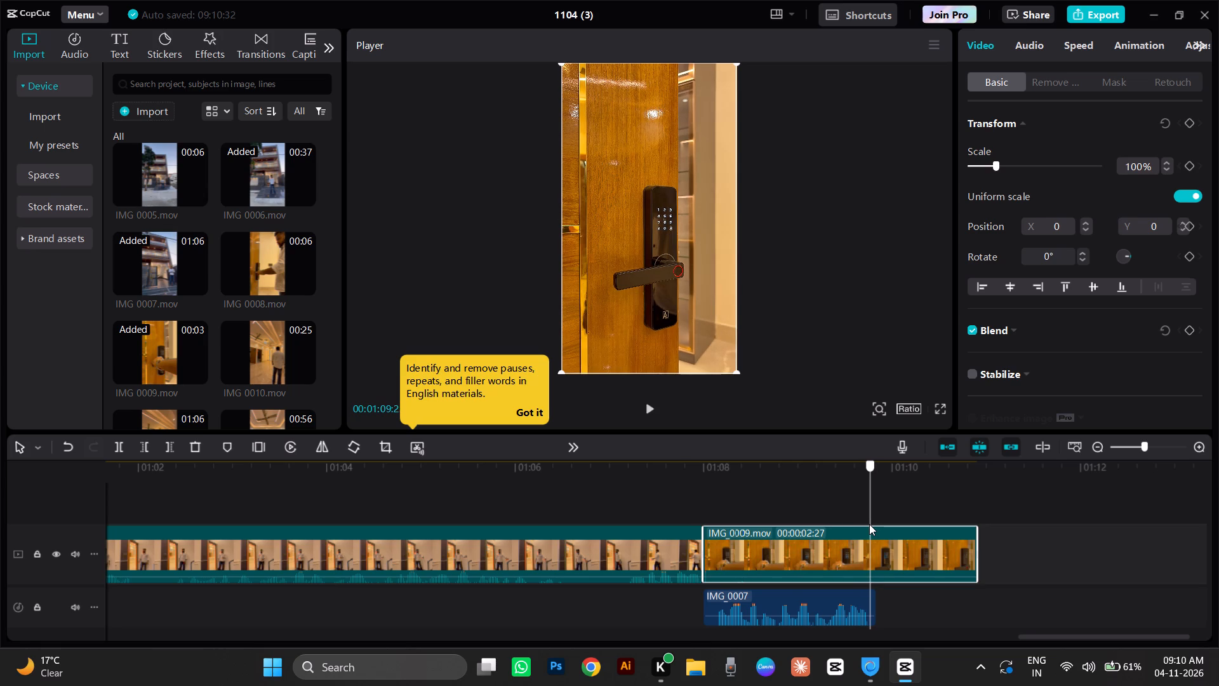
pyautogui.moveTo(869, 524); pyautogui.dragTo(869, 525)
pyautogui.moveTo(869, 525); pyautogui.dragTo(866, 525)
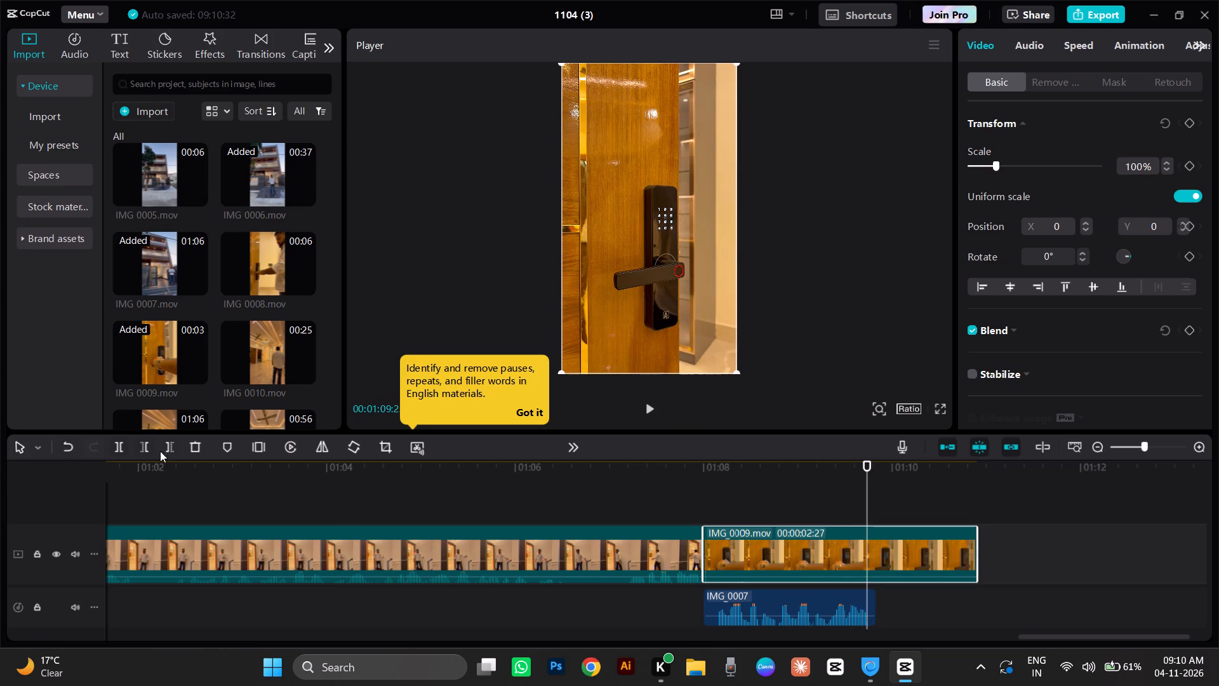
pyautogui.moveTo(792, 501); pyautogui.dragTo(774, 640)
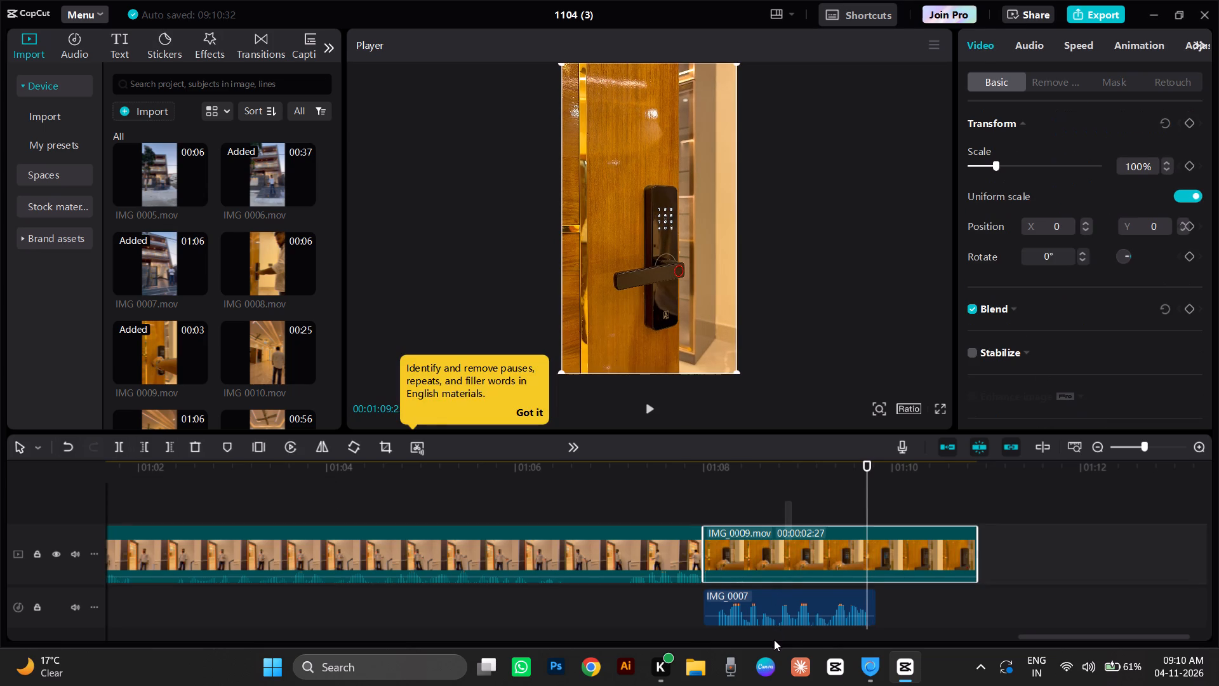
pyautogui.moveTo(774, 640); pyautogui.dragTo(773, 636)
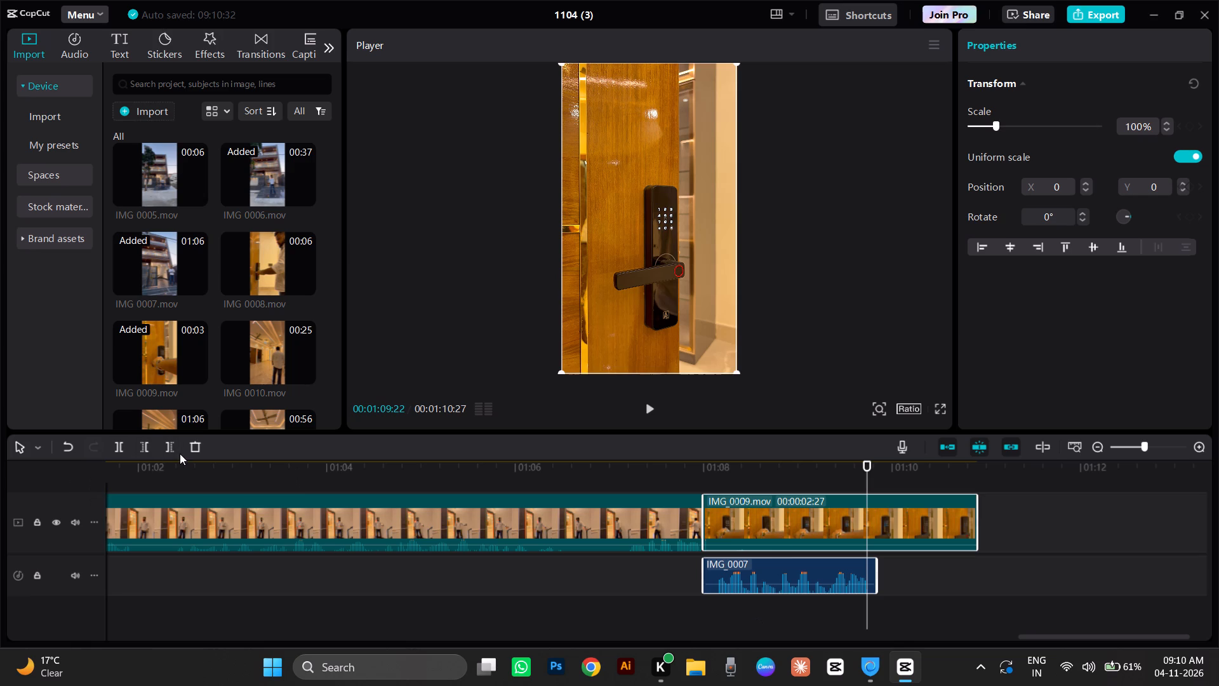
pyautogui.click(180, 454)
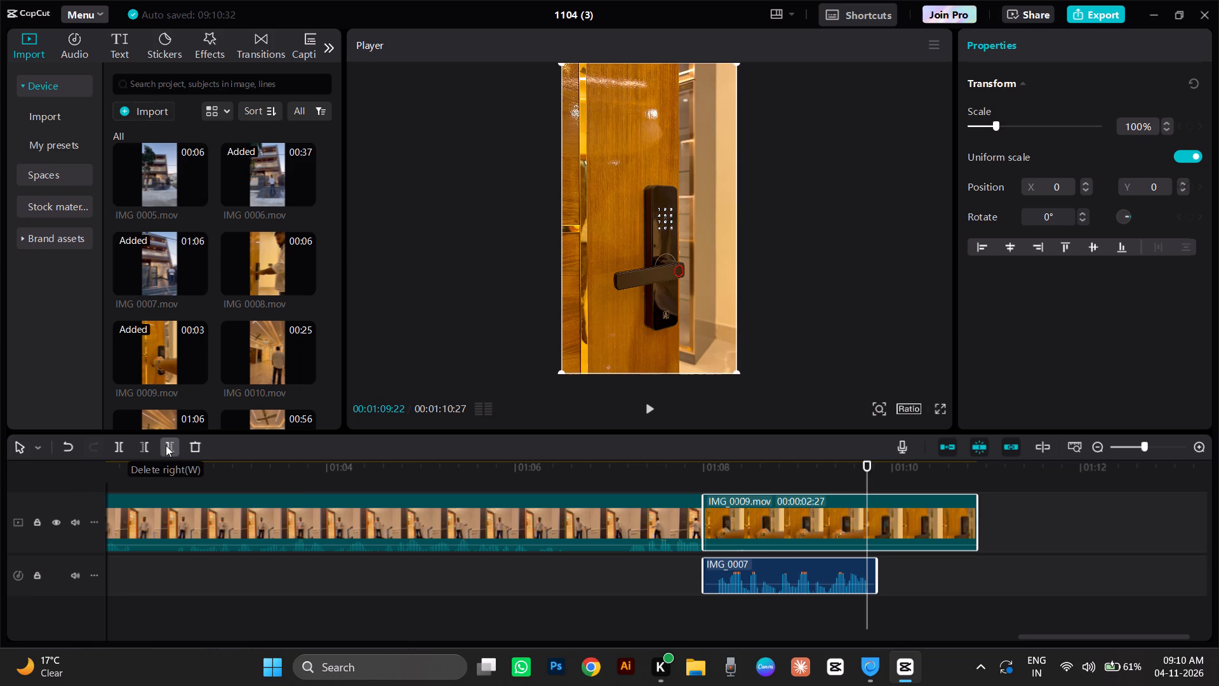
pyautogui.click(166, 445)
# Extract the audio from the IMG 0009 clip and delete it, keeping only the IMG 0007 audio underneath.
pyautogui.click(724, 484)
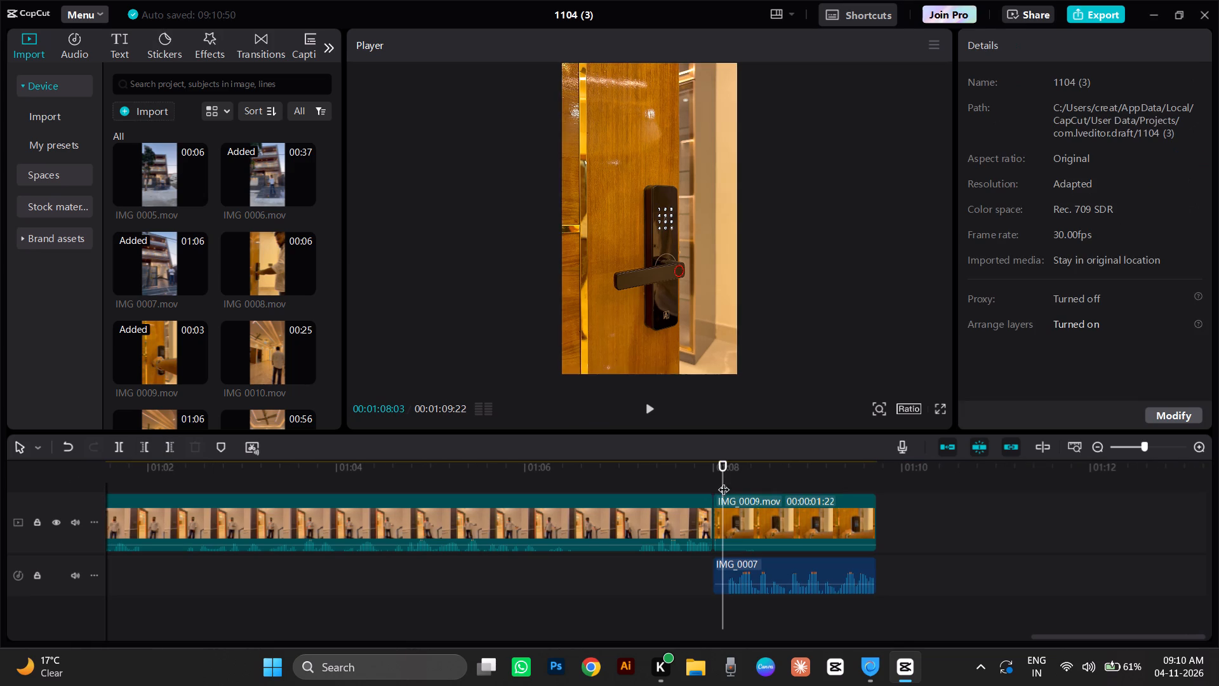
pyautogui.moveTo(723, 478); pyautogui.dragTo(668, 525)
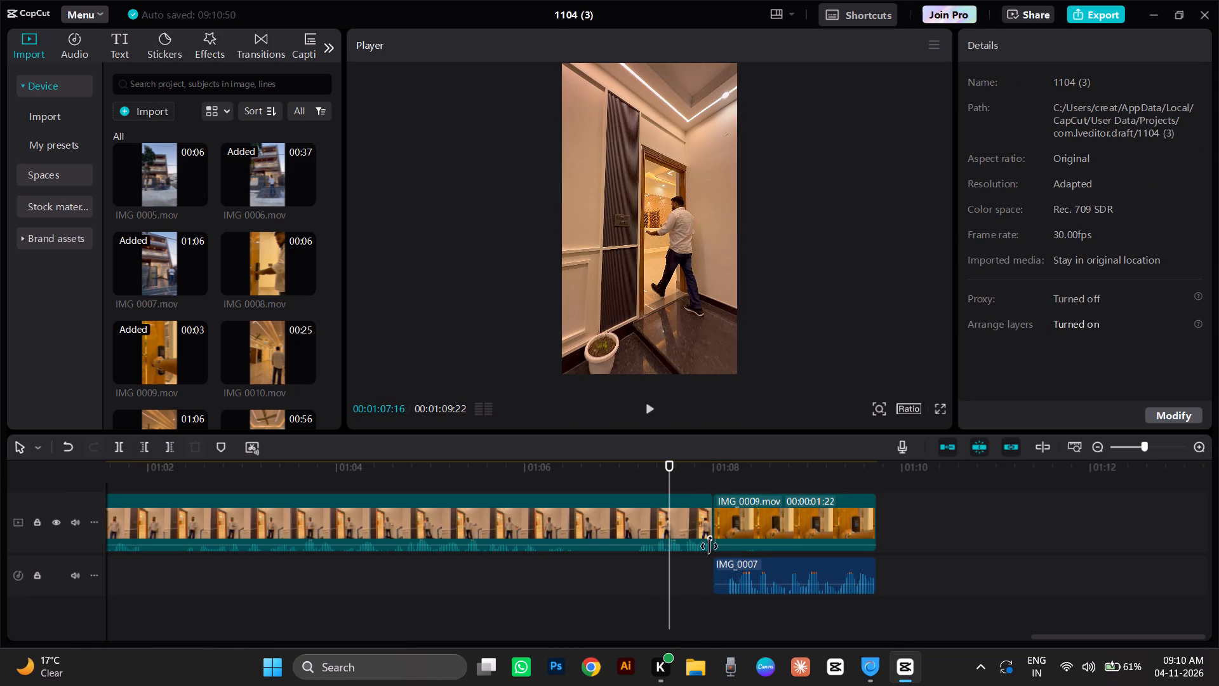
pyautogui.click(775, 534)
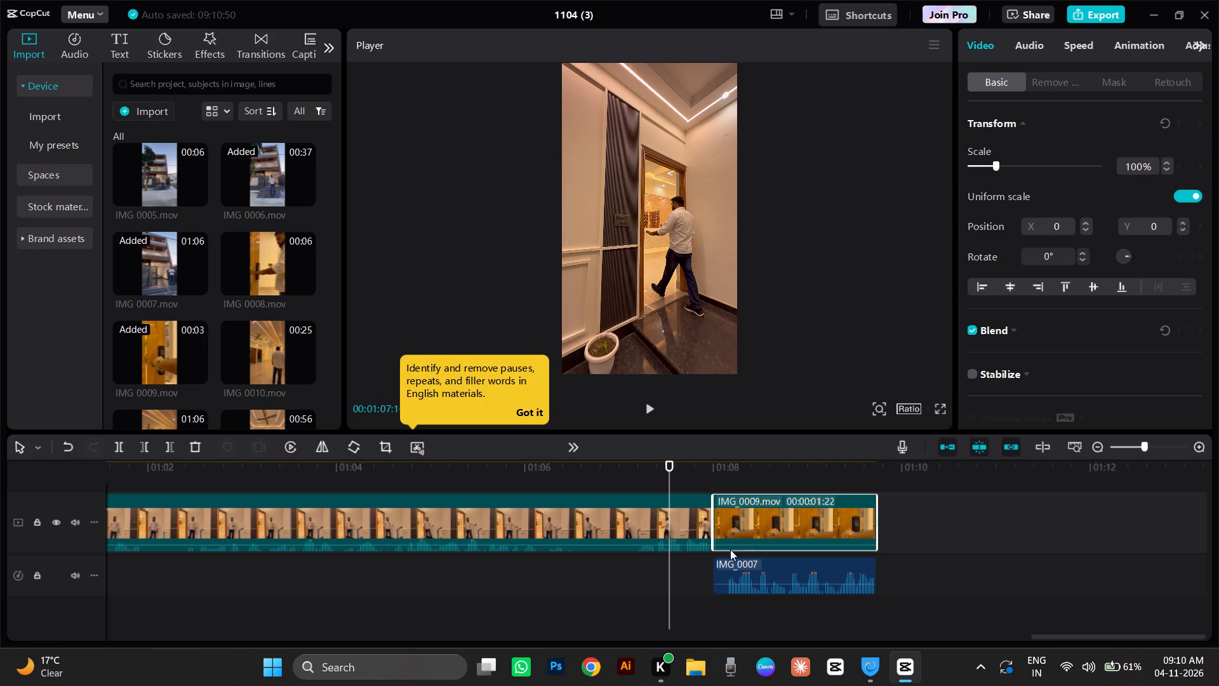
pyautogui.rightClick(780, 508)
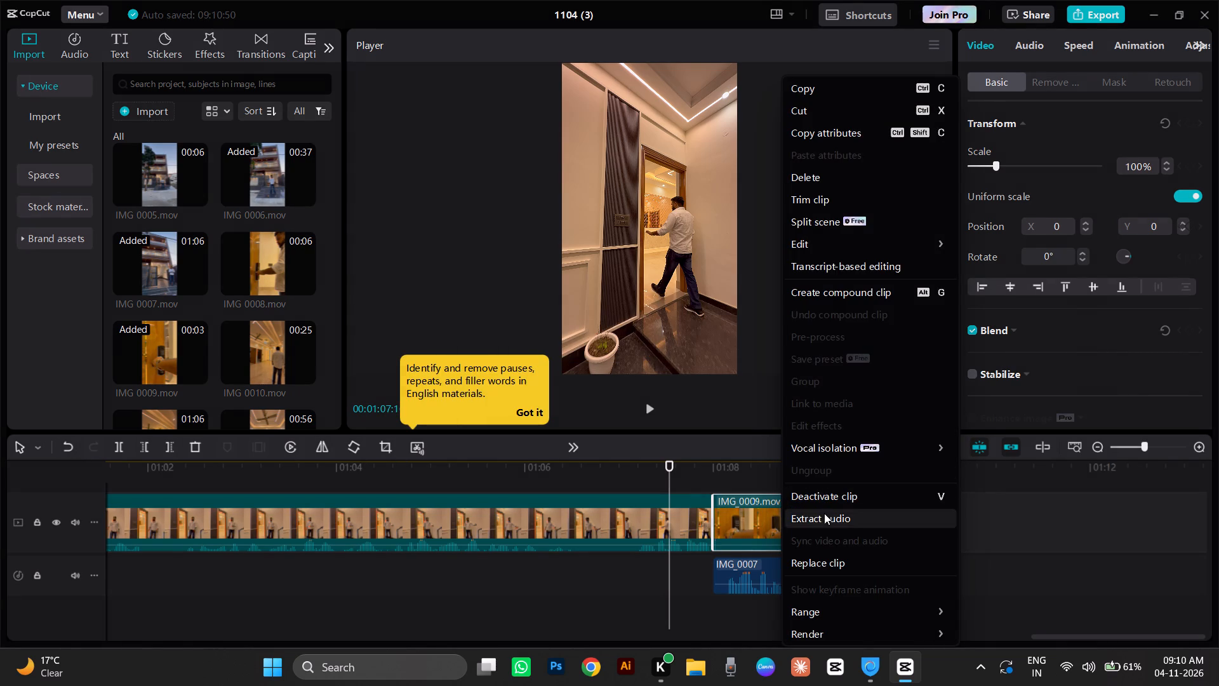
pyautogui.click(824, 515)
pyautogui.click(796, 607)
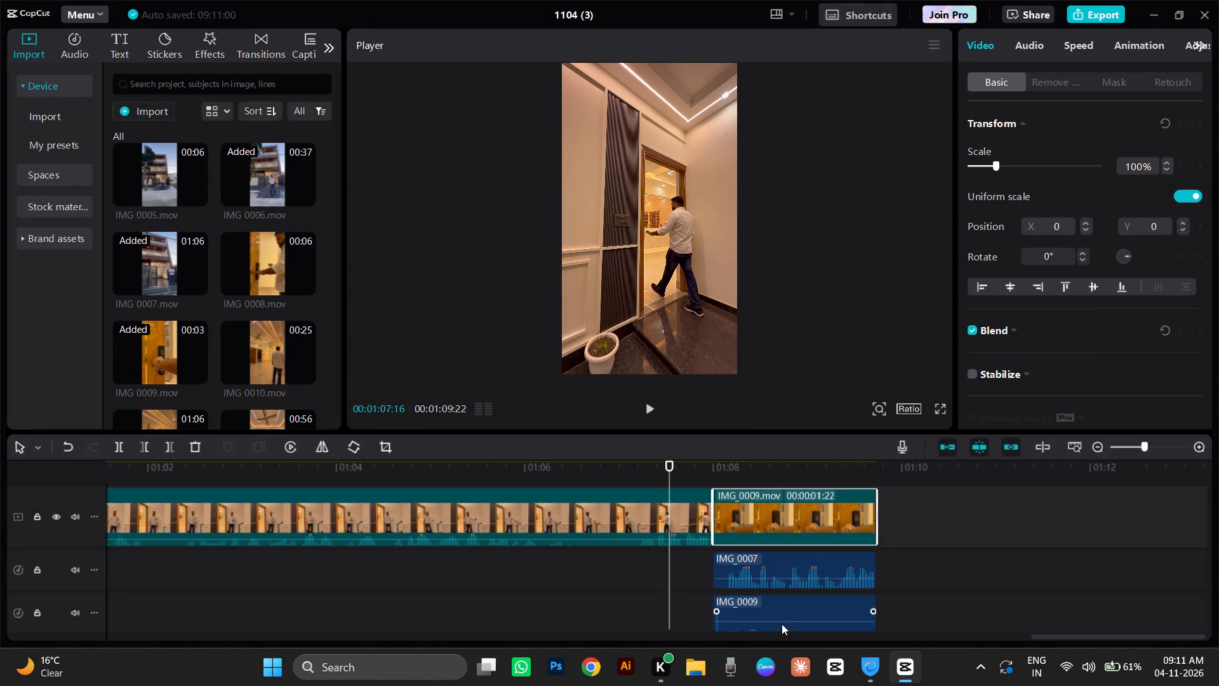
pyautogui.press('Delete')
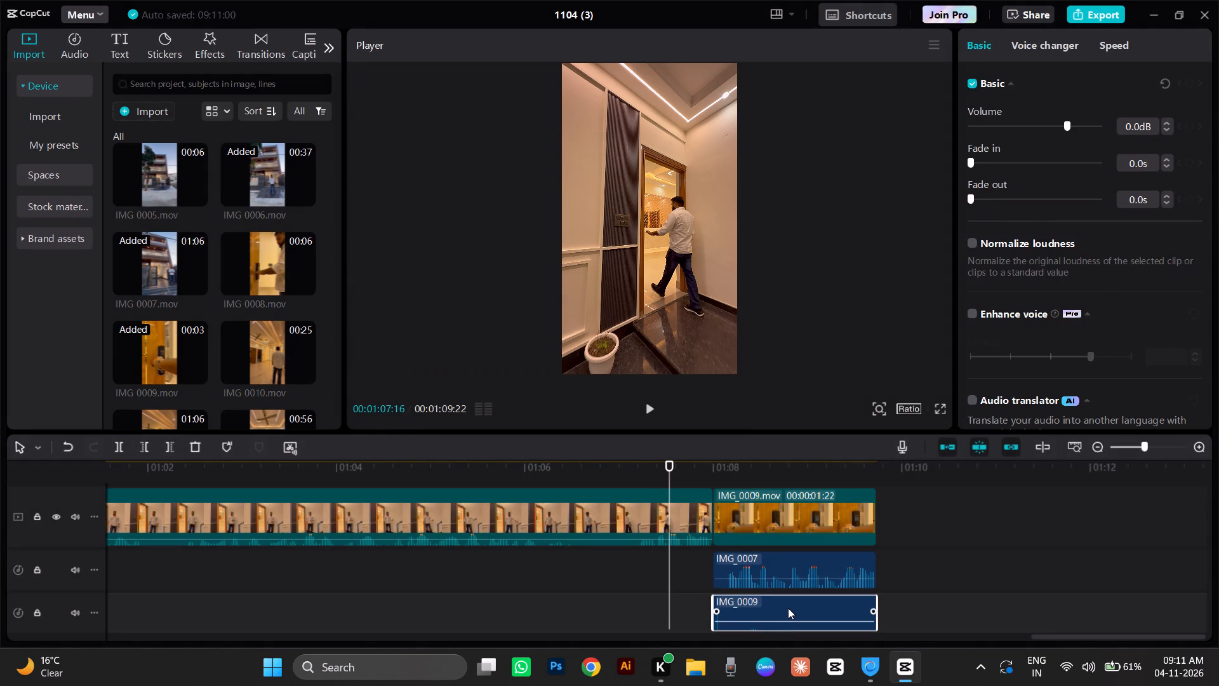
pyautogui.click(195, 446)
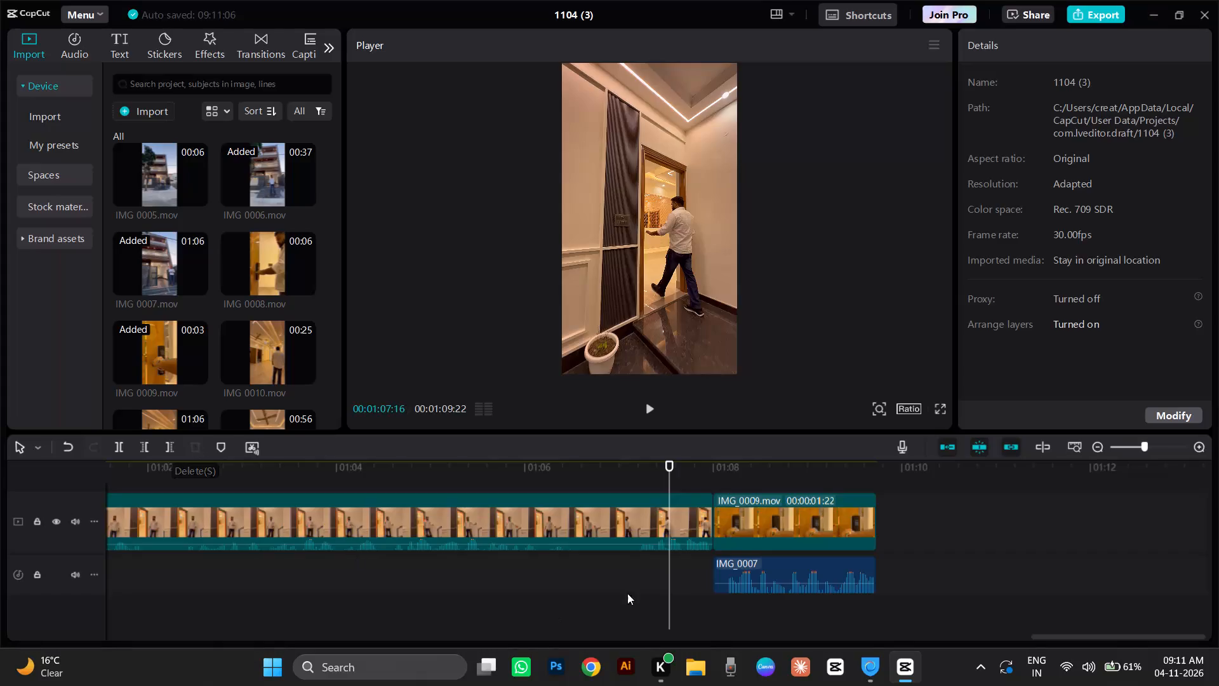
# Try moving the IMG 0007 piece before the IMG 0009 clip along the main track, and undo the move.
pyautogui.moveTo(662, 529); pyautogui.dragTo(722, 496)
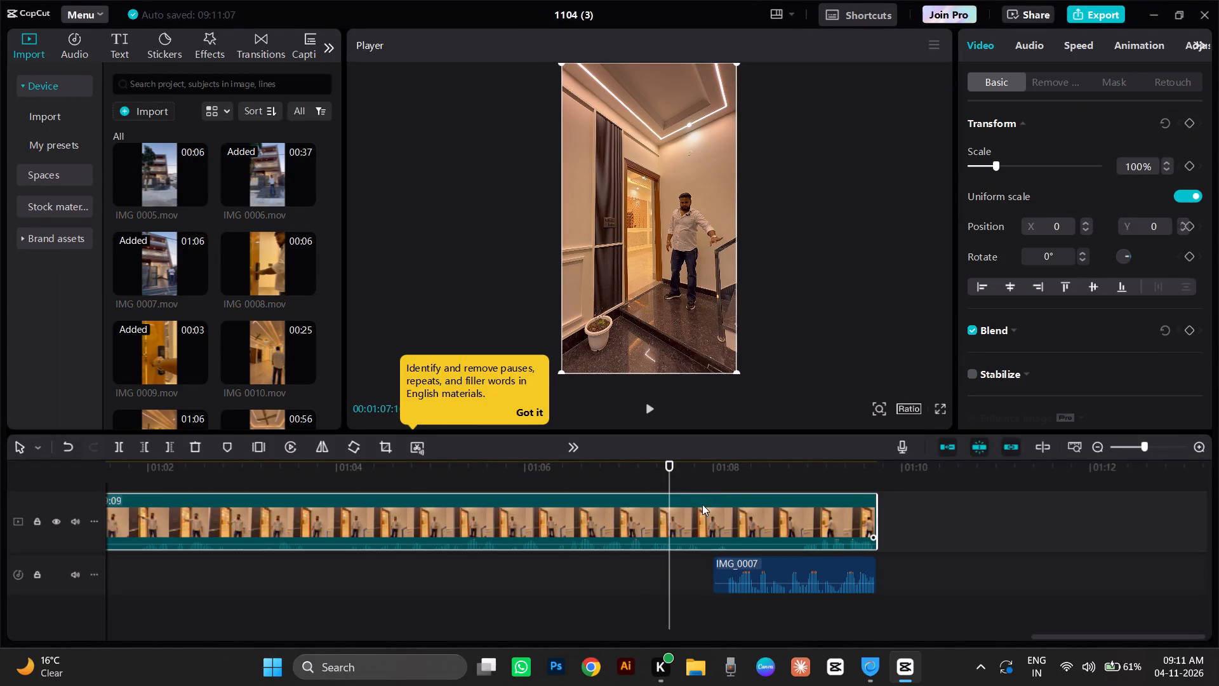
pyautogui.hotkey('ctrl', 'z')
# Play back the cut from IMG 0007 to the IMG 0009 door-handle shot, from about 01:07:06 to the end.
pyautogui.click(745, 622)
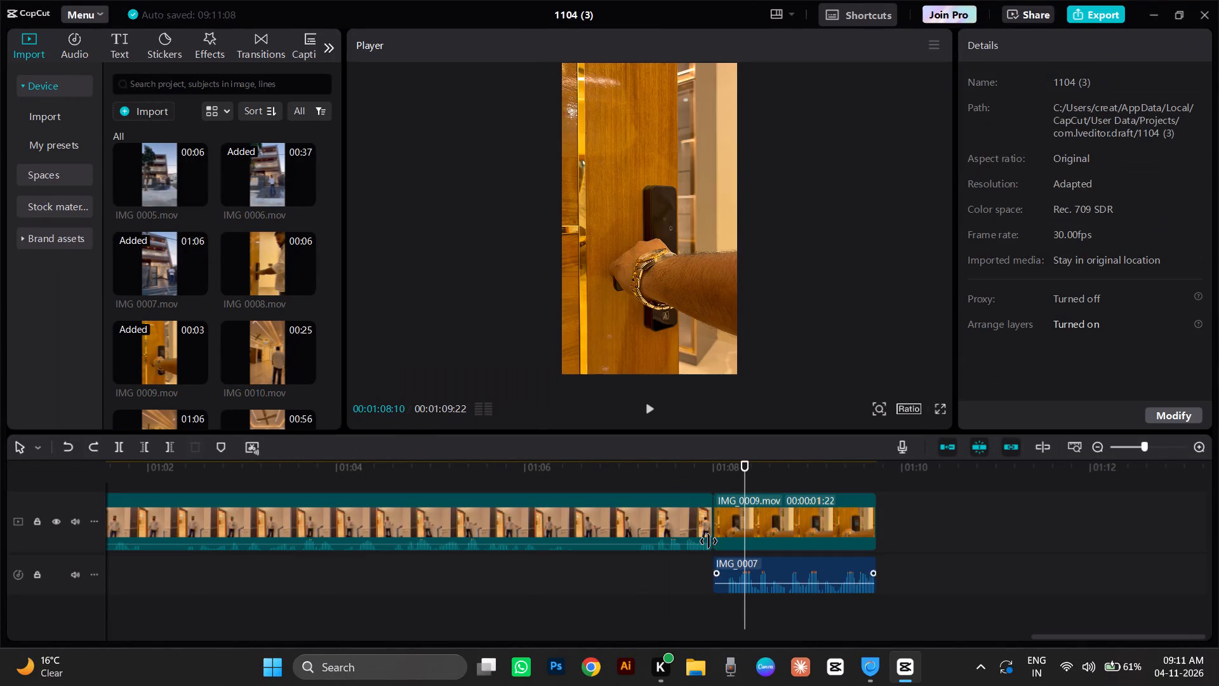
pyautogui.click(717, 478)
pyautogui.press('space')
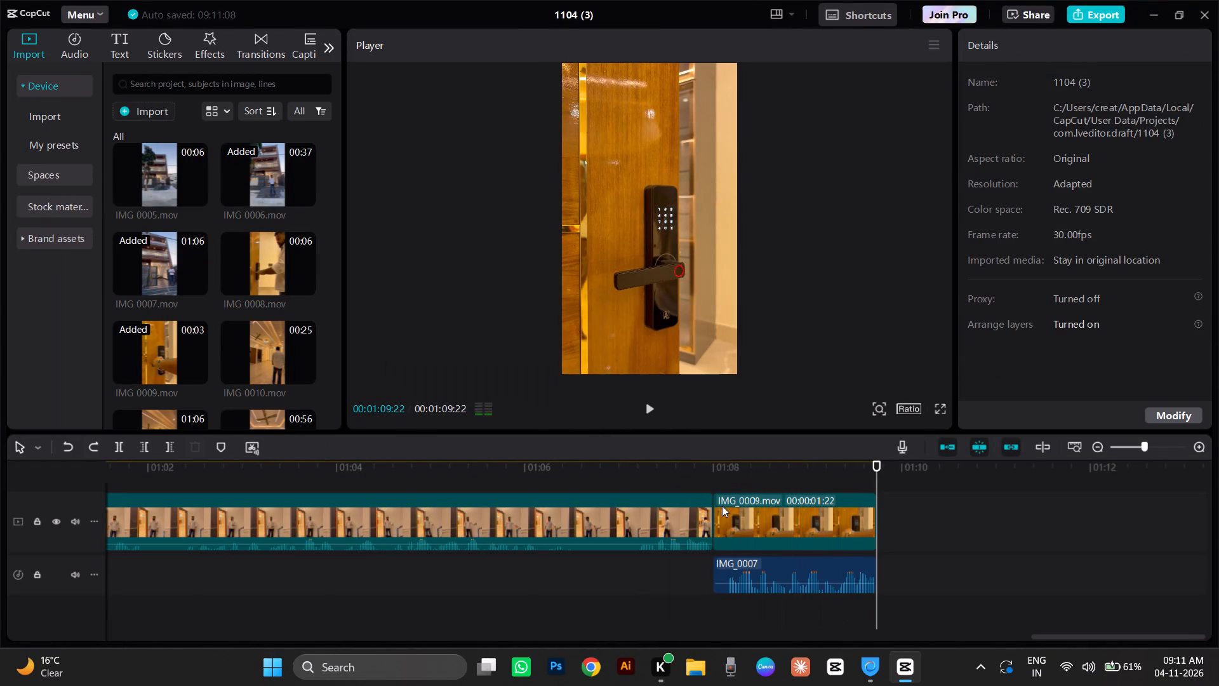
pyautogui.click(639, 472)
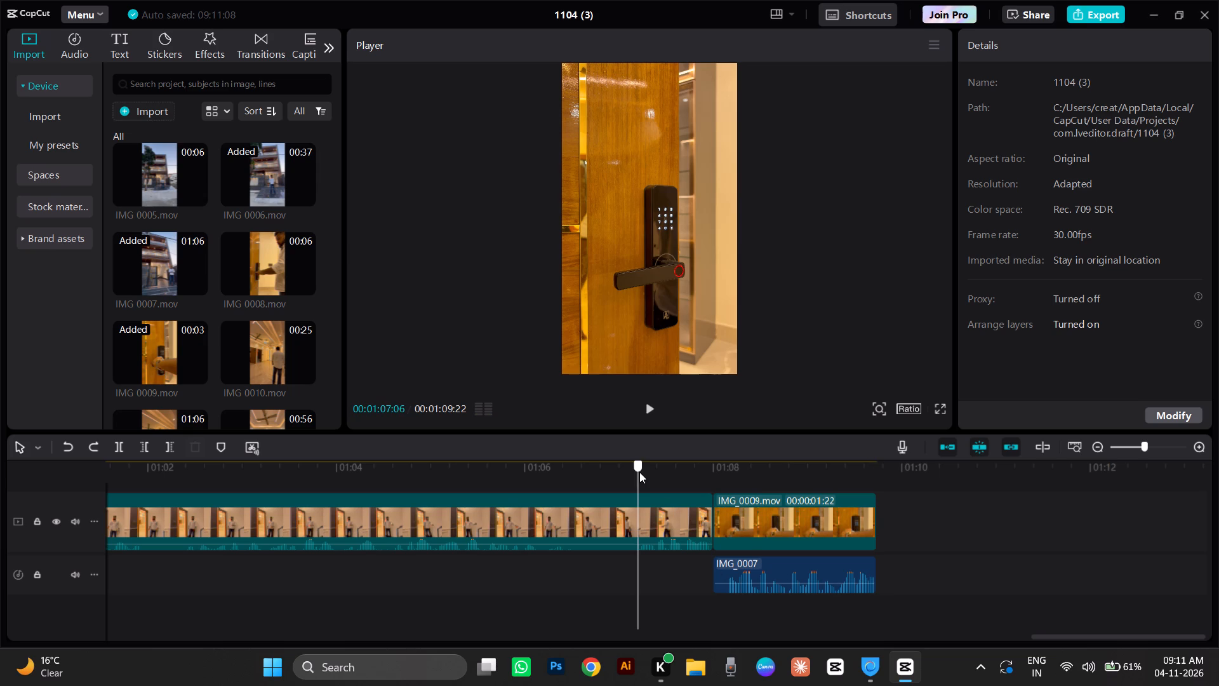
pyautogui.press('space')
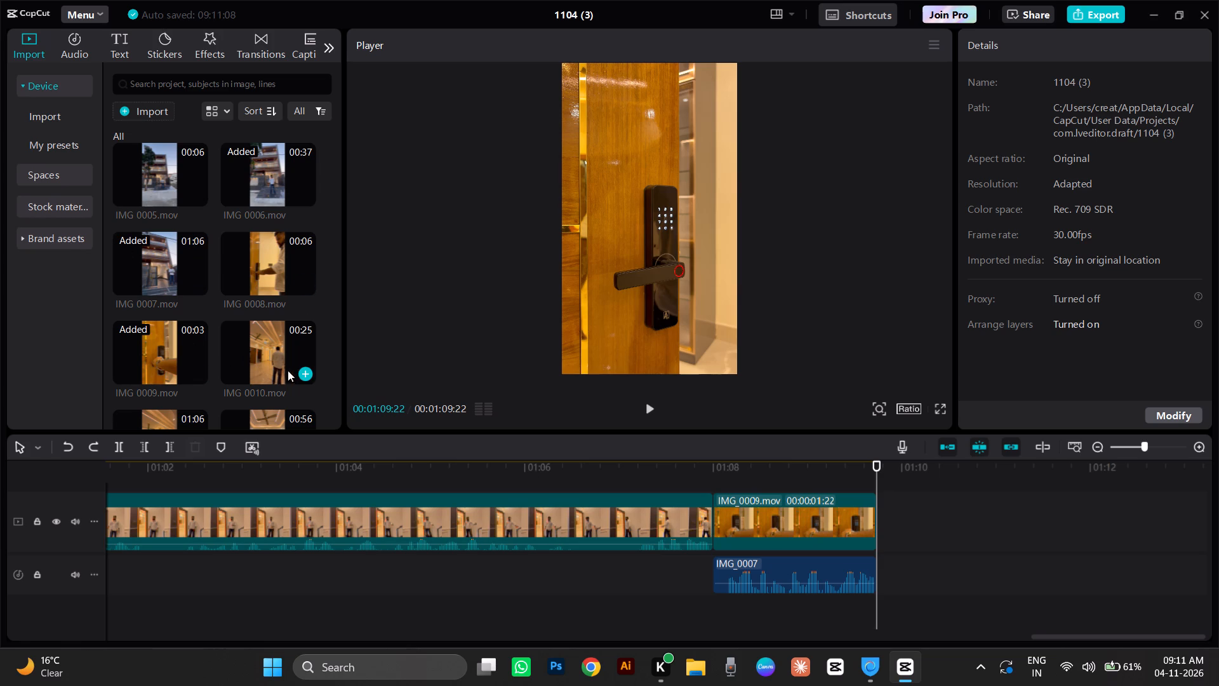
# Preview the IMG 0010 clip and add it to the main track after IMG 0009, at 01:09:22.
pyautogui.click(264, 349)
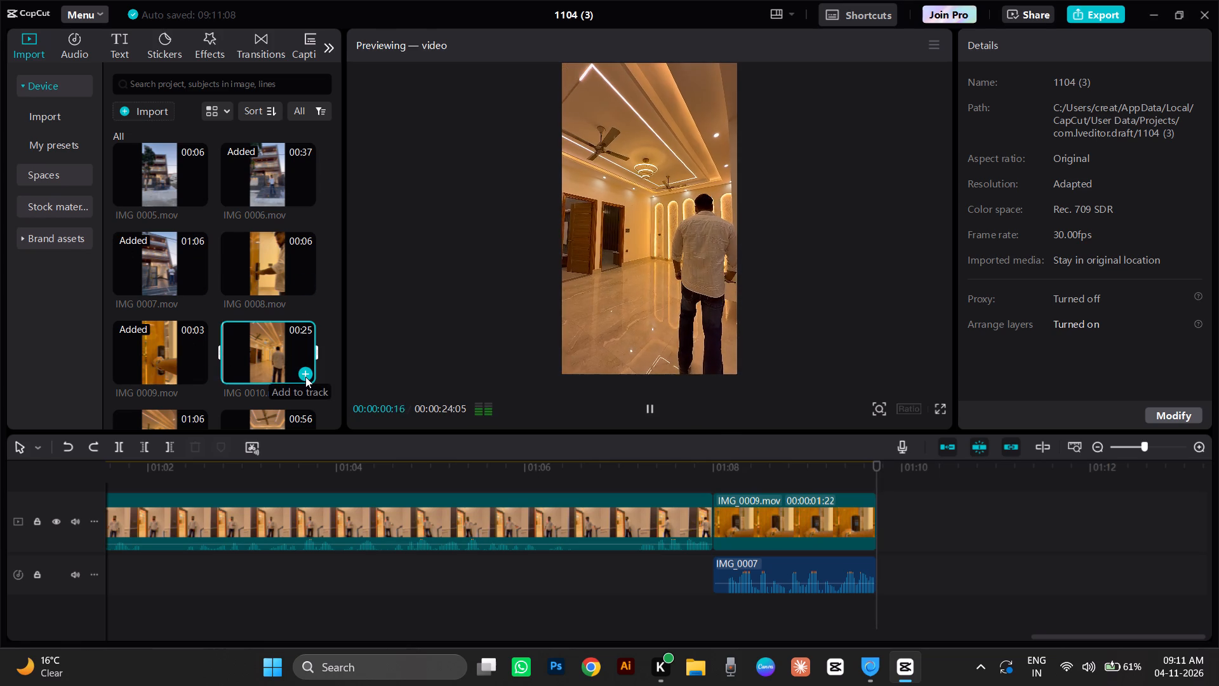
pyautogui.click(305, 377)
# Preview the IMG 0011 and IMG 0012 clips in the media library and look over the remaining interior footage.
pyautogui.scroll(-2, 283, 286)
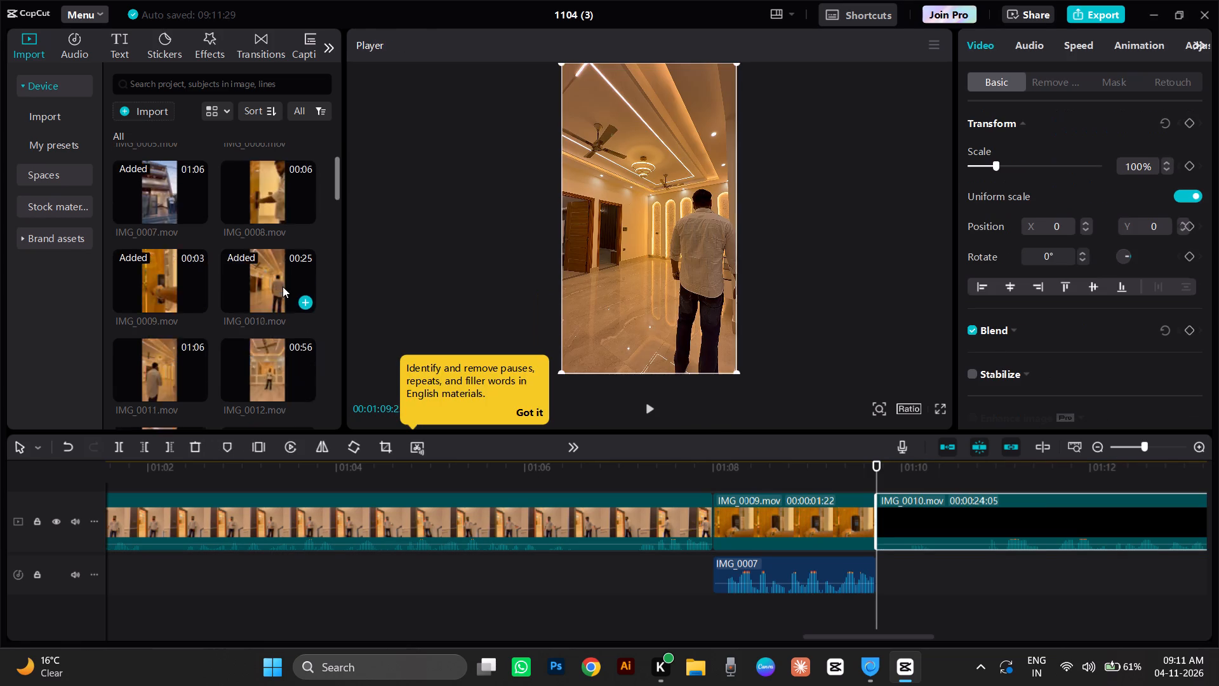
pyautogui.click(158, 299)
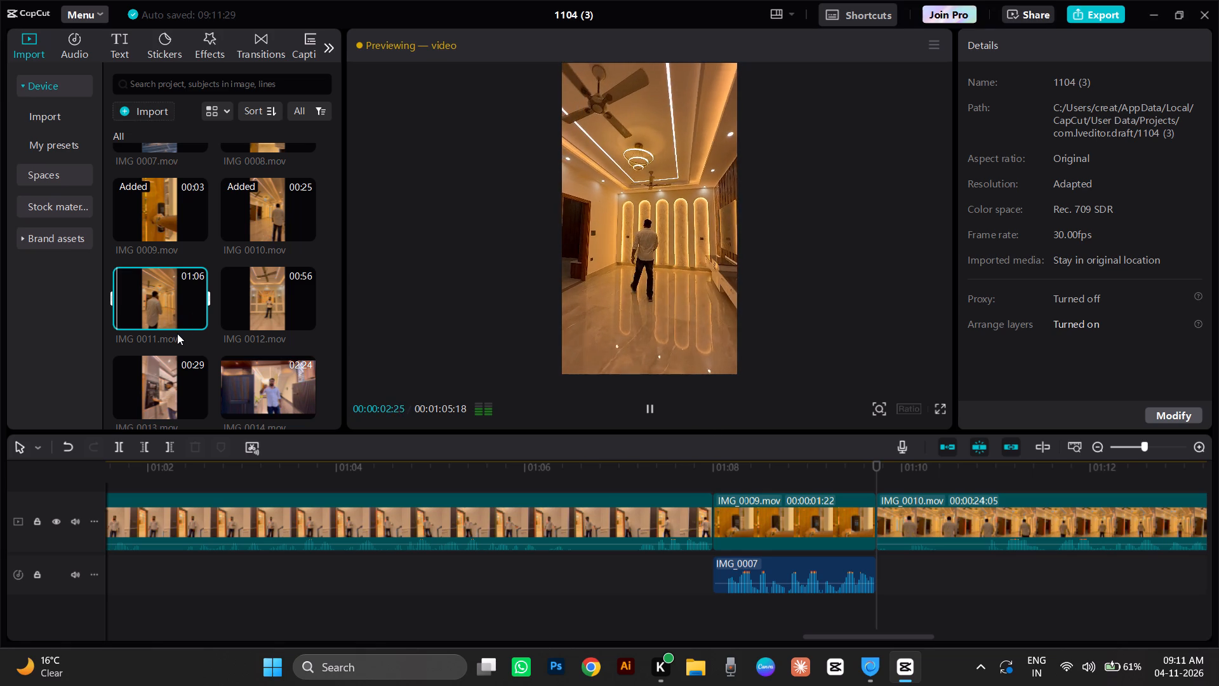
pyautogui.click(274, 300)
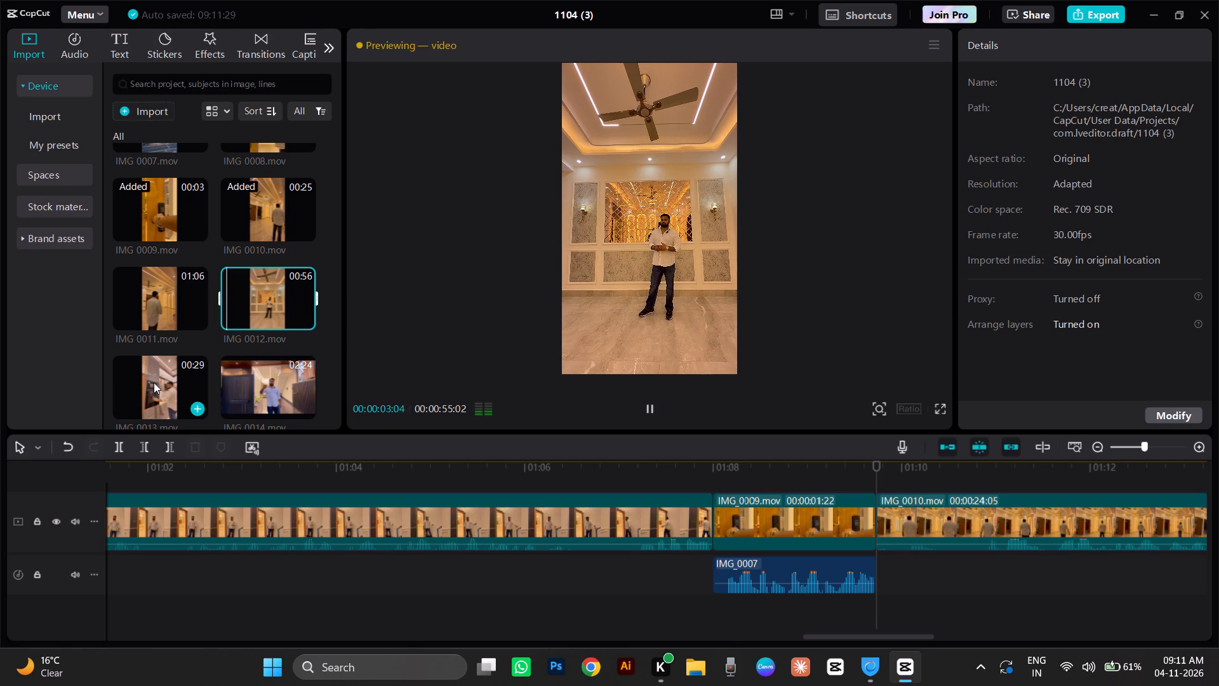
pyautogui.scroll(-1, 173, 365)
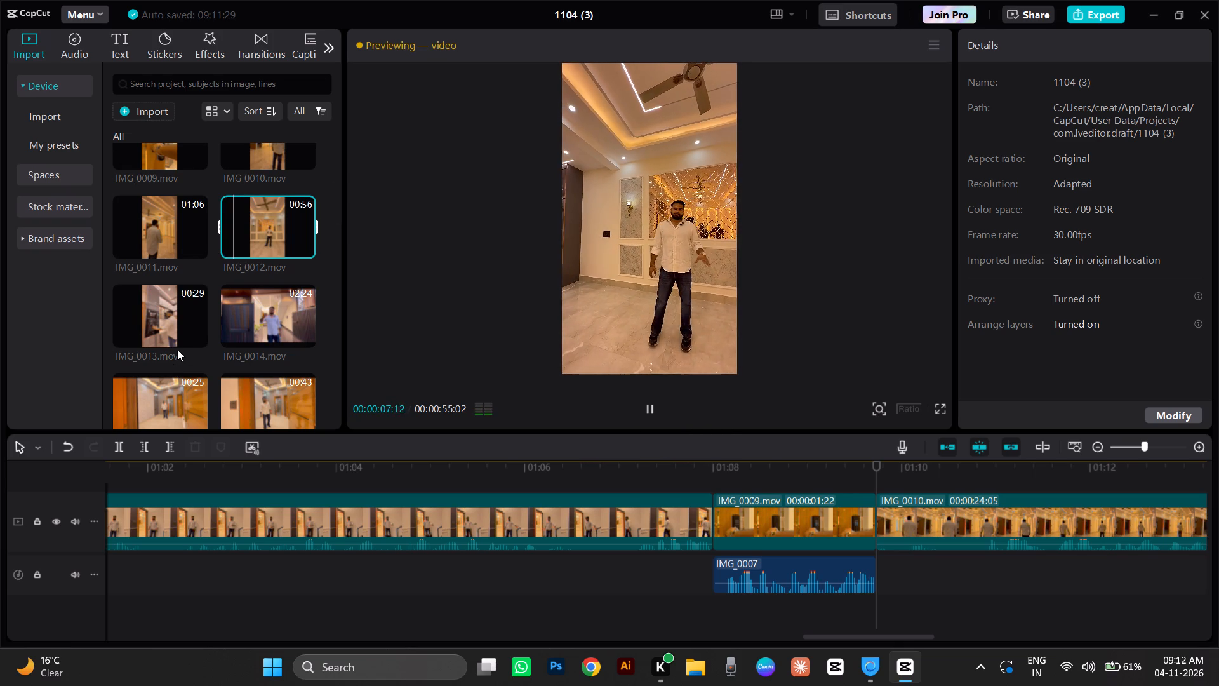
pyautogui.scroll(-3, 177, 349)
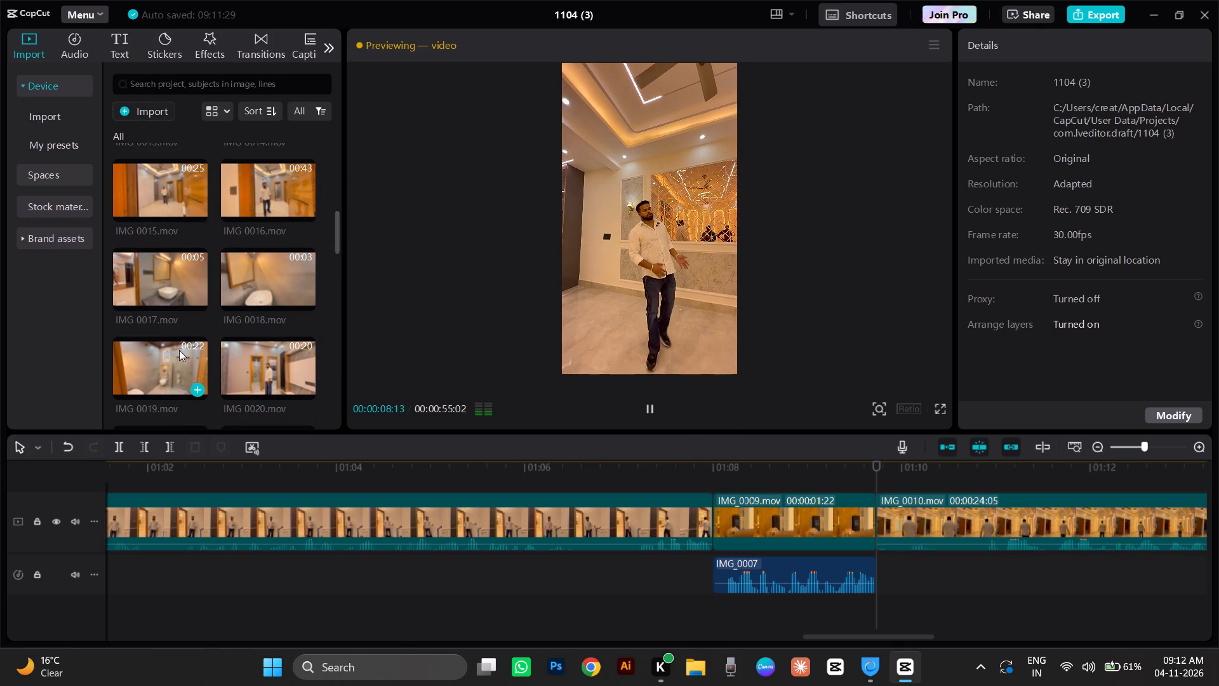
pyautogui.scroll(1, 179, 350)
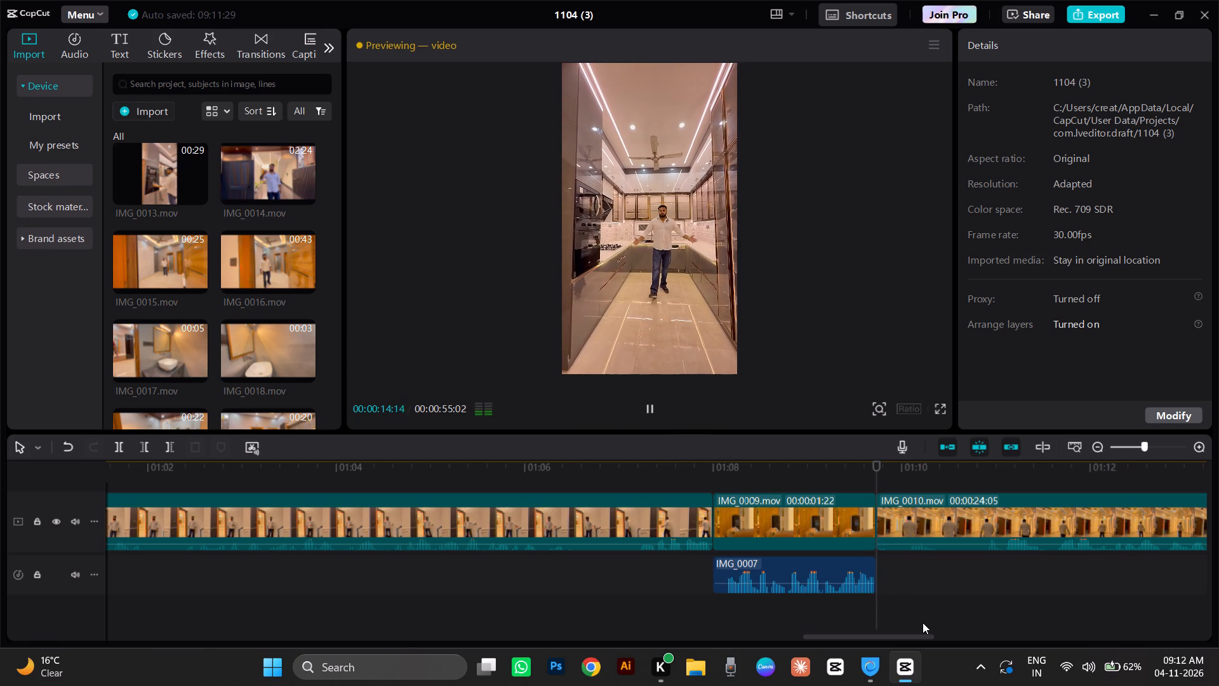
pyautogui.press('space')
# Play back the IMG 0010 clip on the main track from its start at 01:09:22 to about 01:29.
pyautogui.click(883, 474)
pyautogui.moveTo(883, 474); pyautogui.dragTo(878, 487)
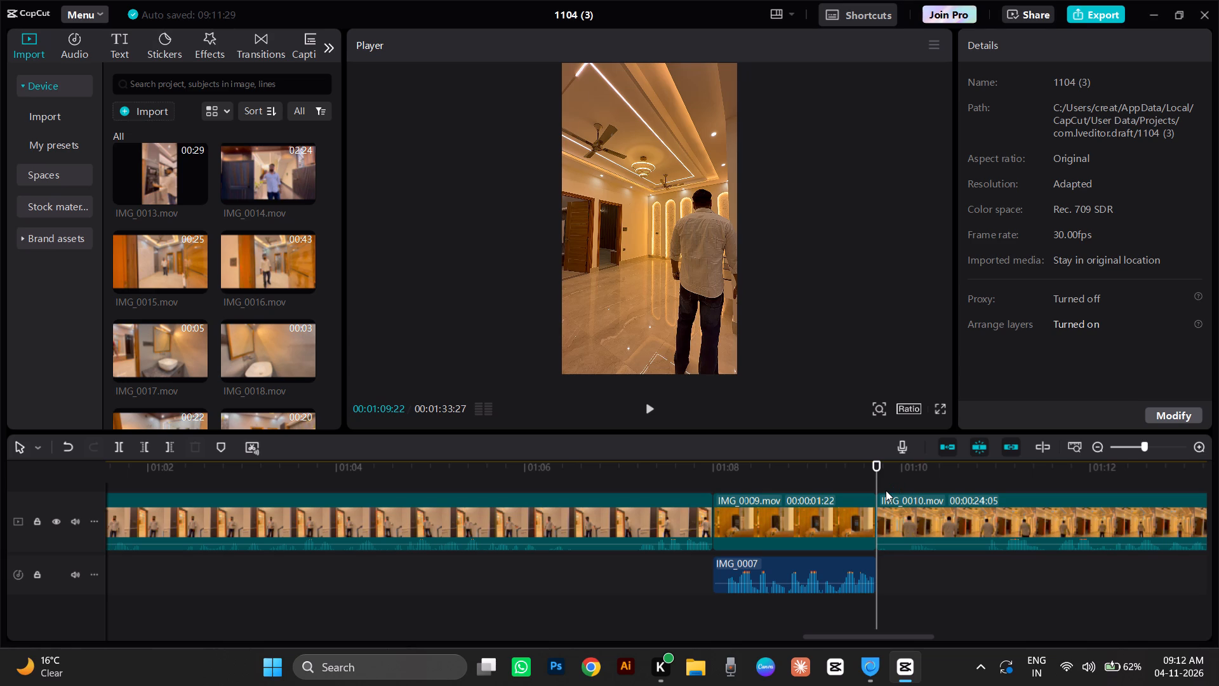
pyautogui.click(646, 406)
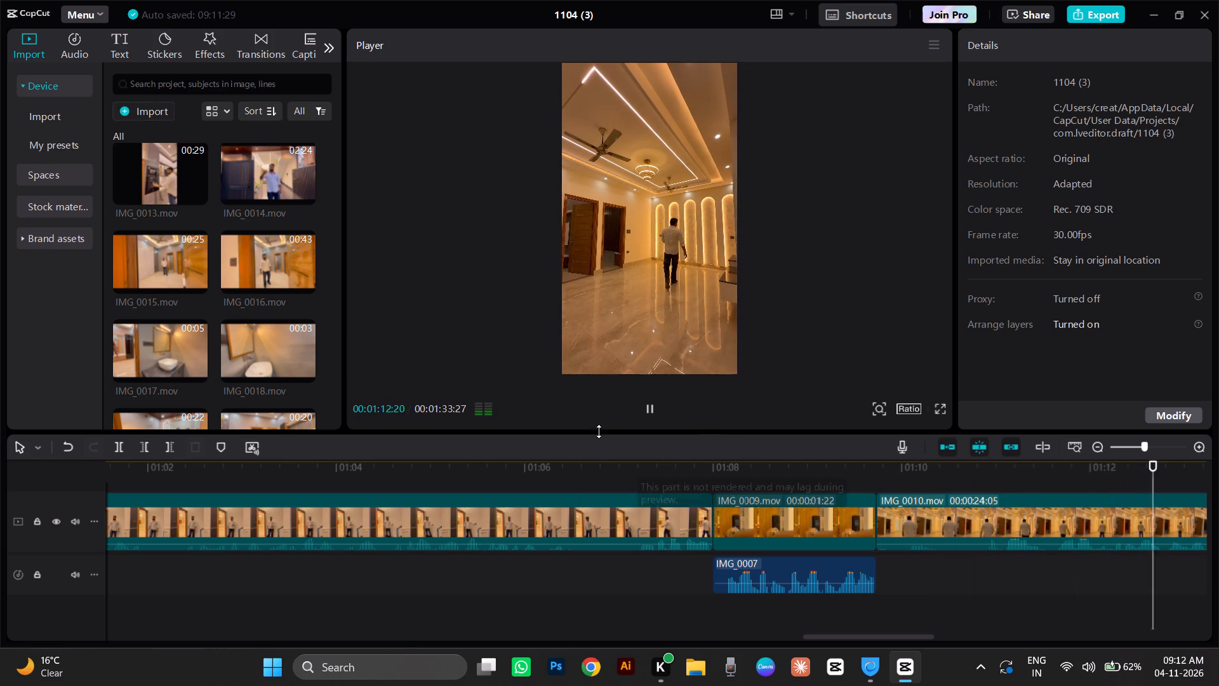
pyautogui.press('space')
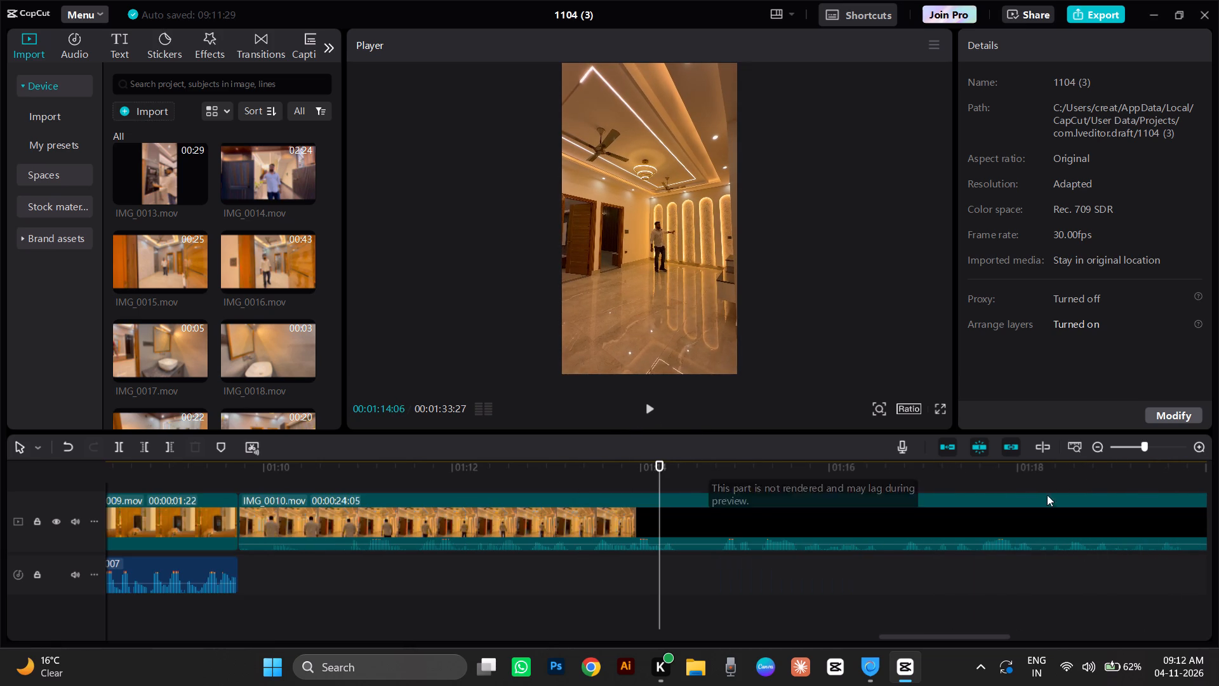
pyautogui.click(324, 480)
pyautogui.press('space')
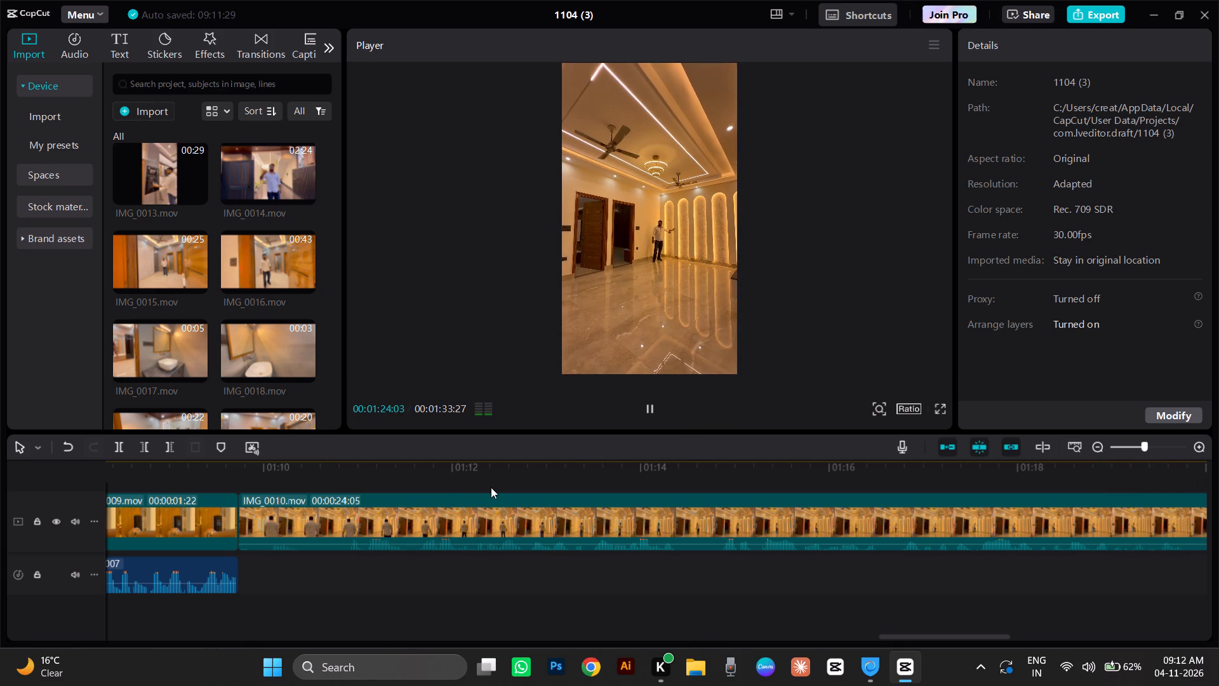
pyautogui.scroll(4, 295, 335)
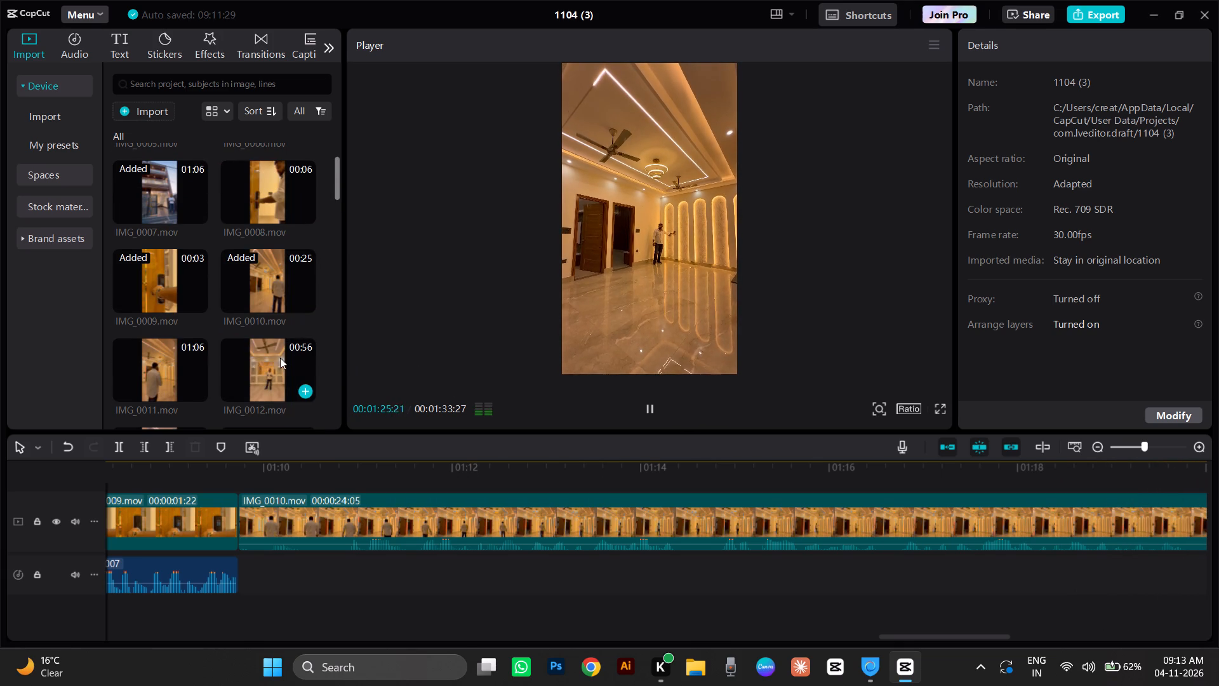
pyautogui.scroll(-1, 201, 294)
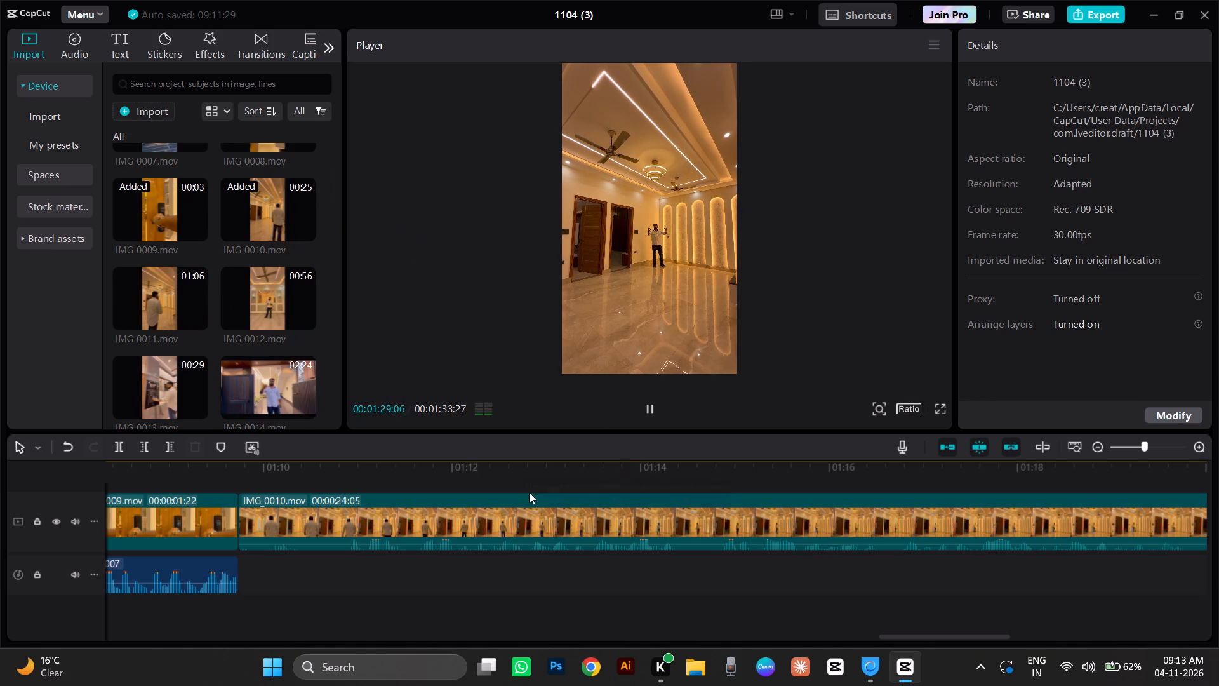
# Delete the IMG 0010 clip from the main track.
pyautogui.click(504, 510)
pyautogui.press('space')
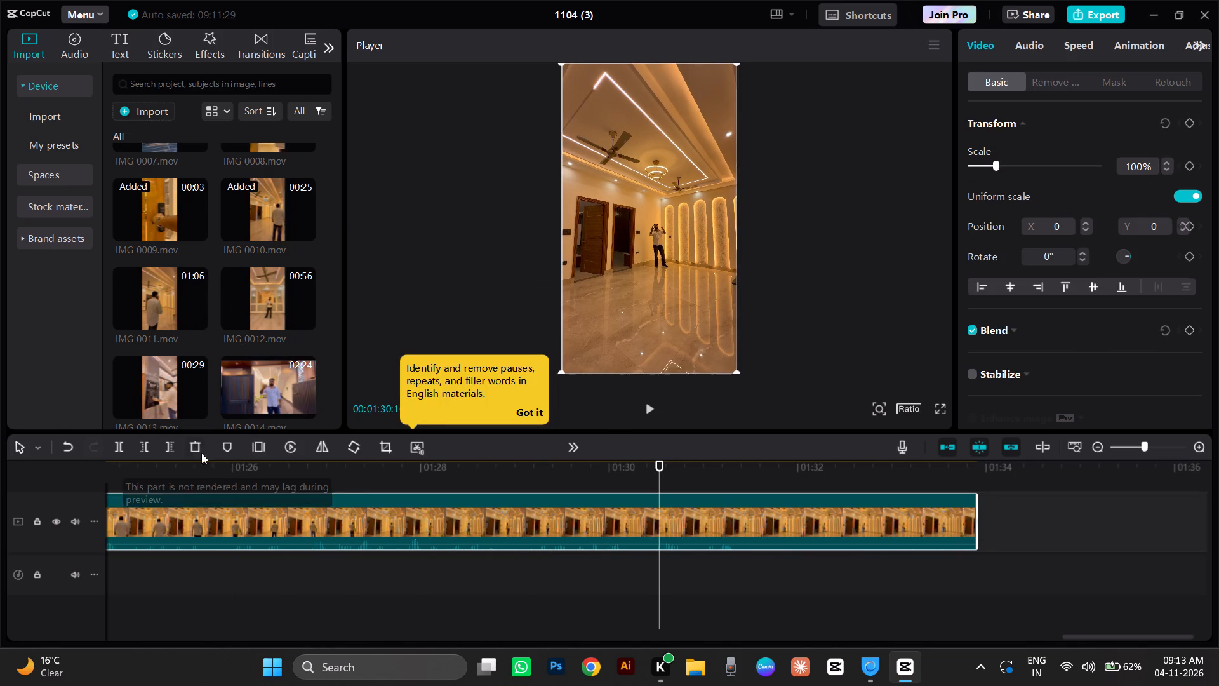
pyautogui.click(190, 448)
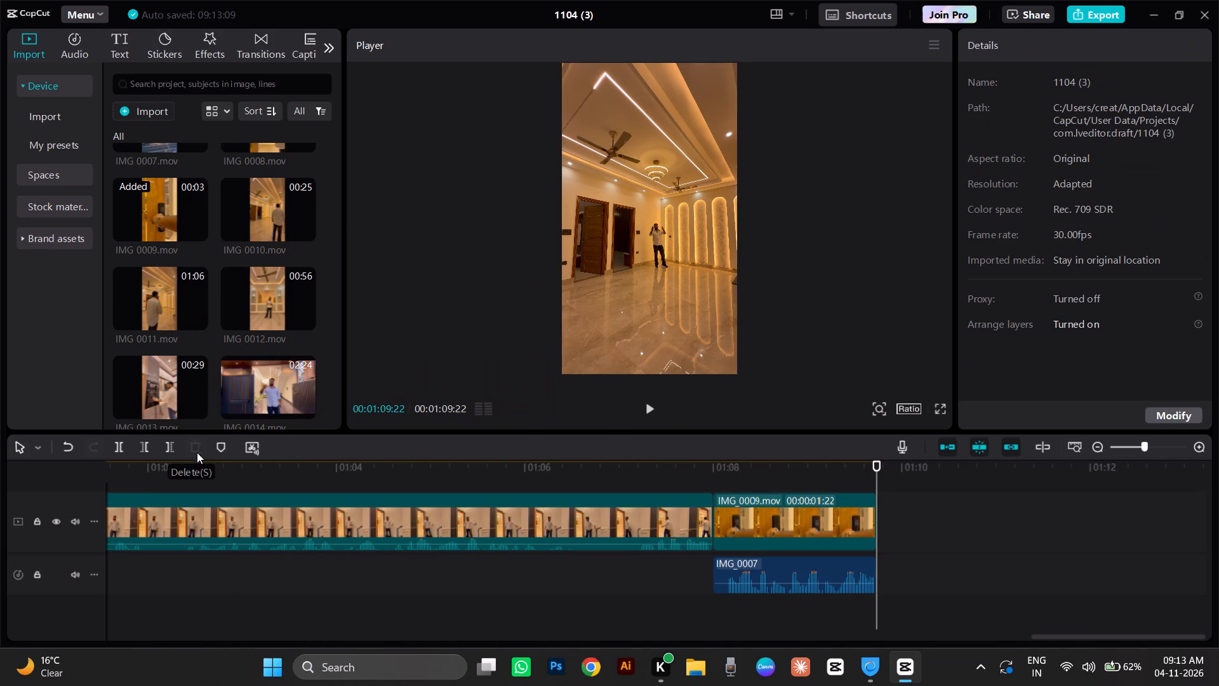
# Compare the IMG 0011 and IMG 0012 clips and add IMG 0011 to the main track after IMG 0009, at 01:09:22.
pyautogui.click(173, 288)
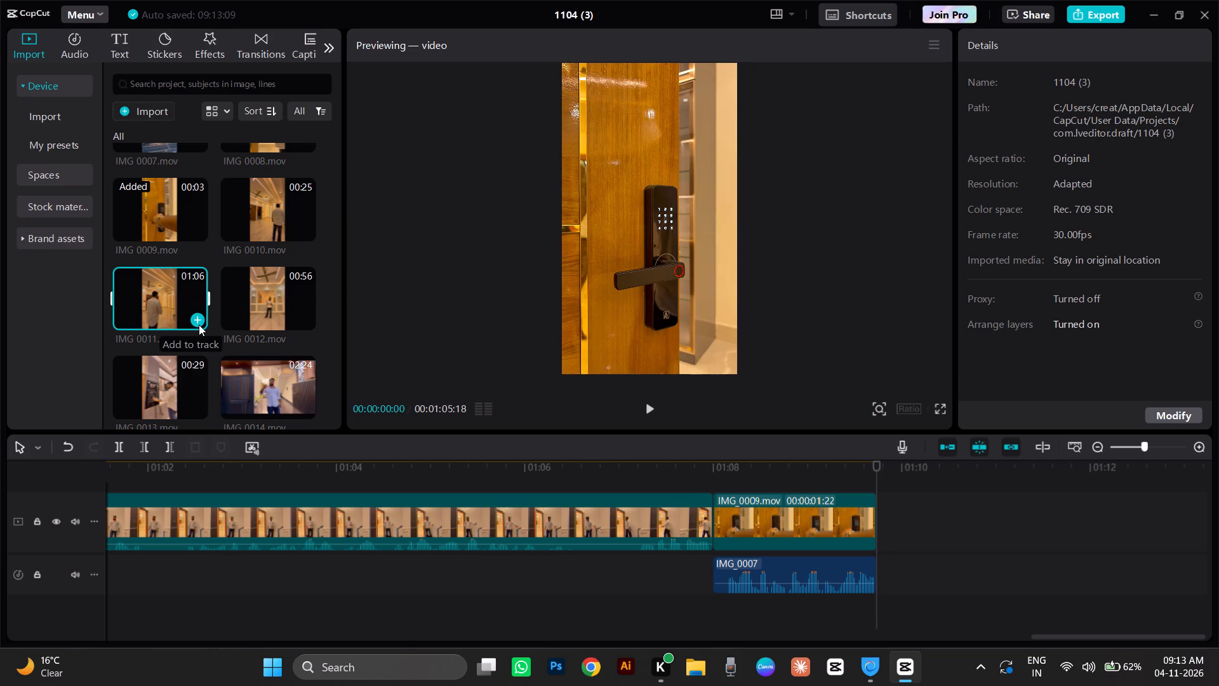
pyautogui.click(271, 315)
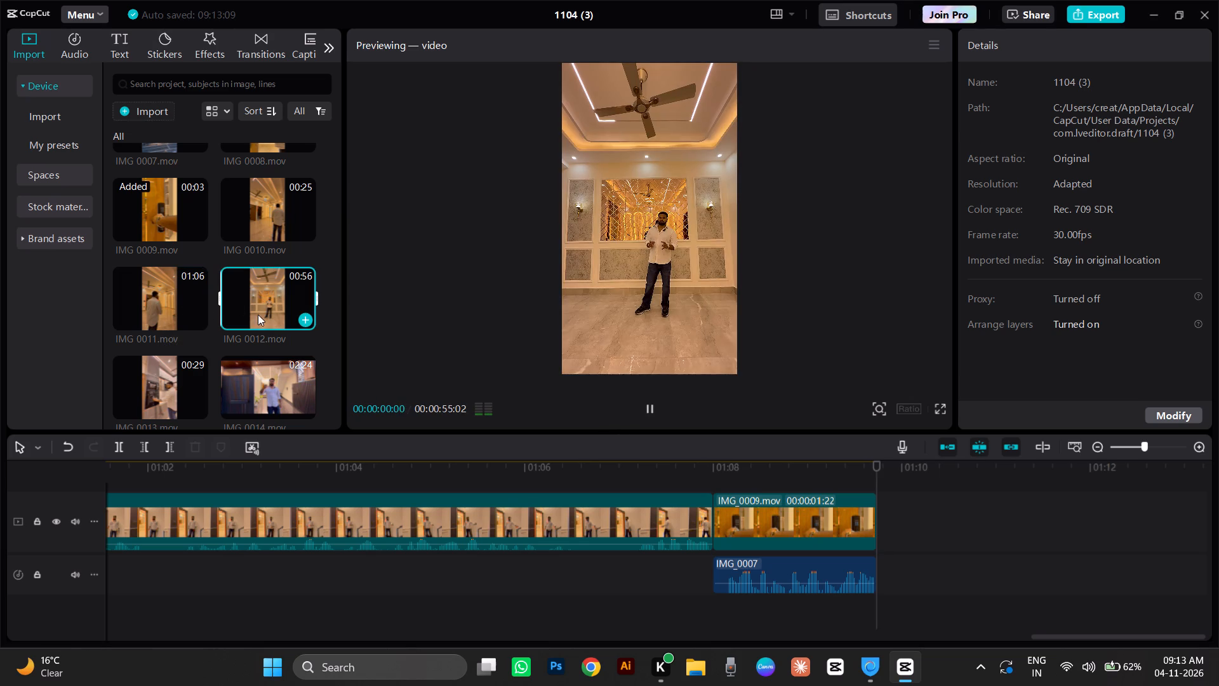
pyautogui.click(175, 304)
pyautogui.click(196, 318)
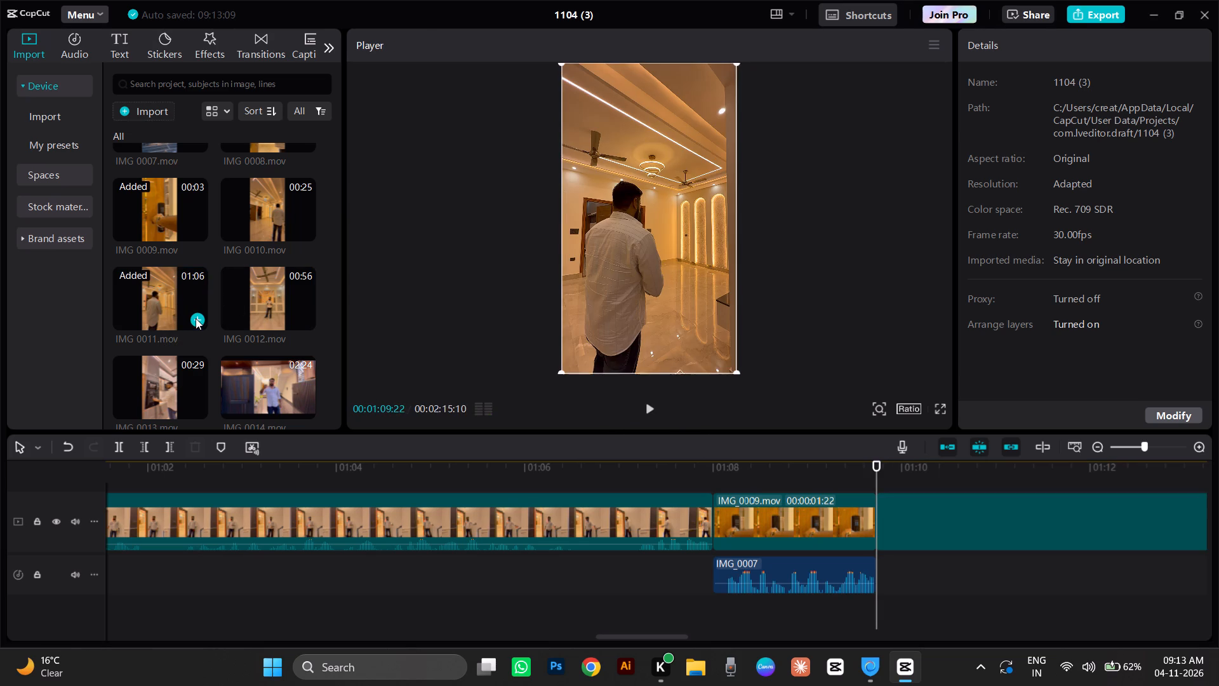
# Review the opening of the IMG 0011 clip and cut off everything before about 01:11:14, leaving the clip 01:03:26 long.
pyautogui.click(646, 413)
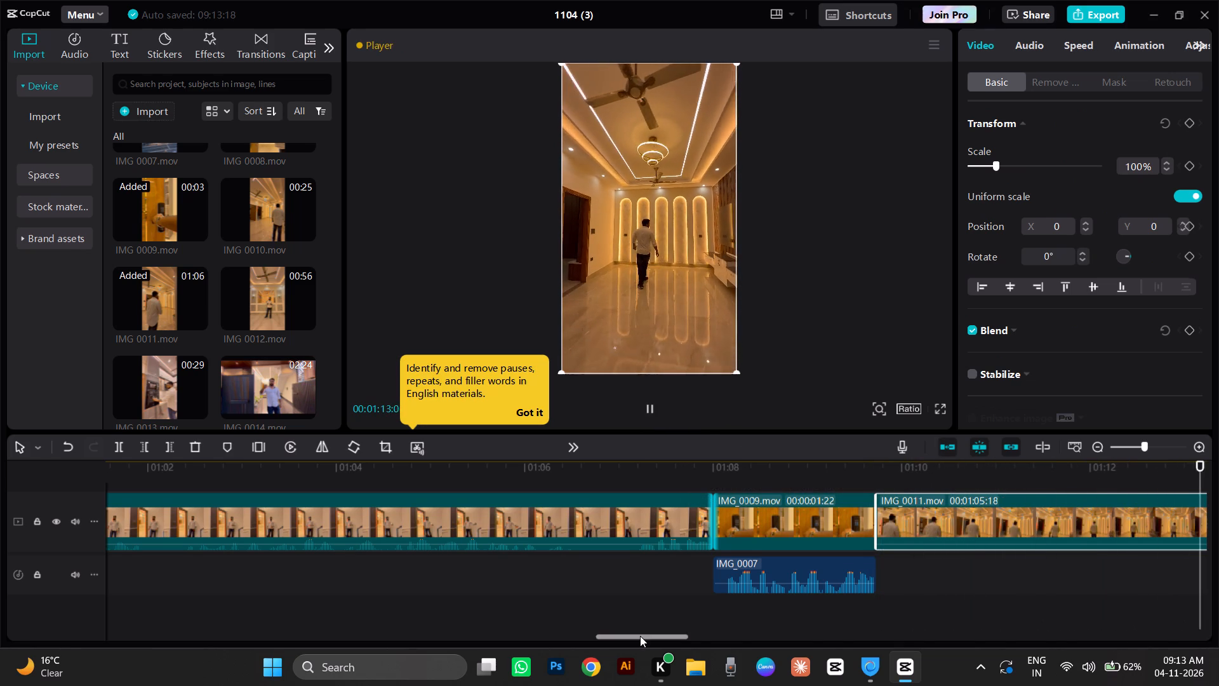
pyautogui.moveTo(640, 636); pyautogui.dragTo(688, 653)
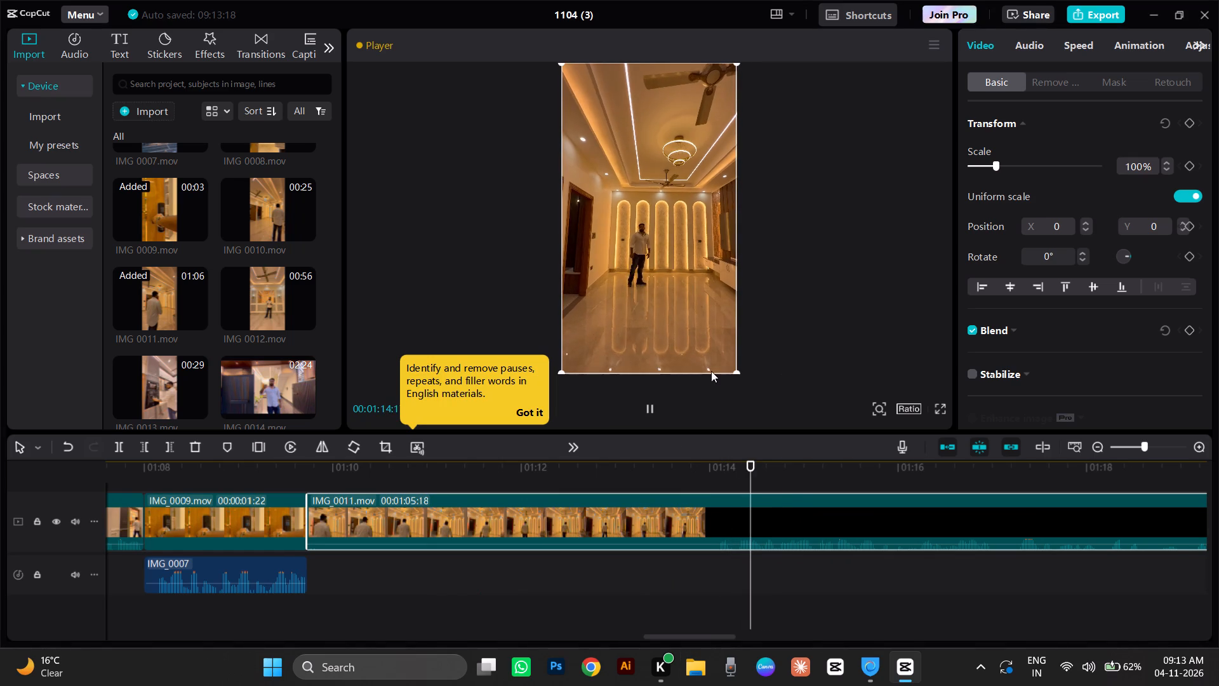
pyautogui.click(679, 478)
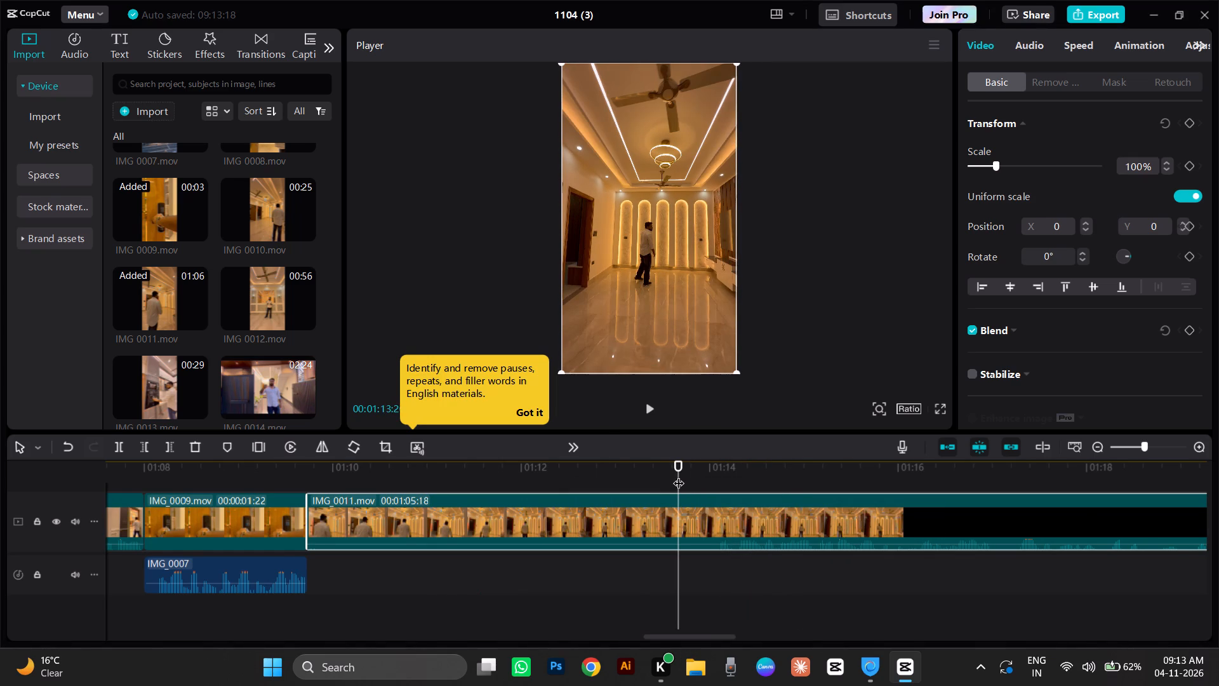
pyautogui.press('space')
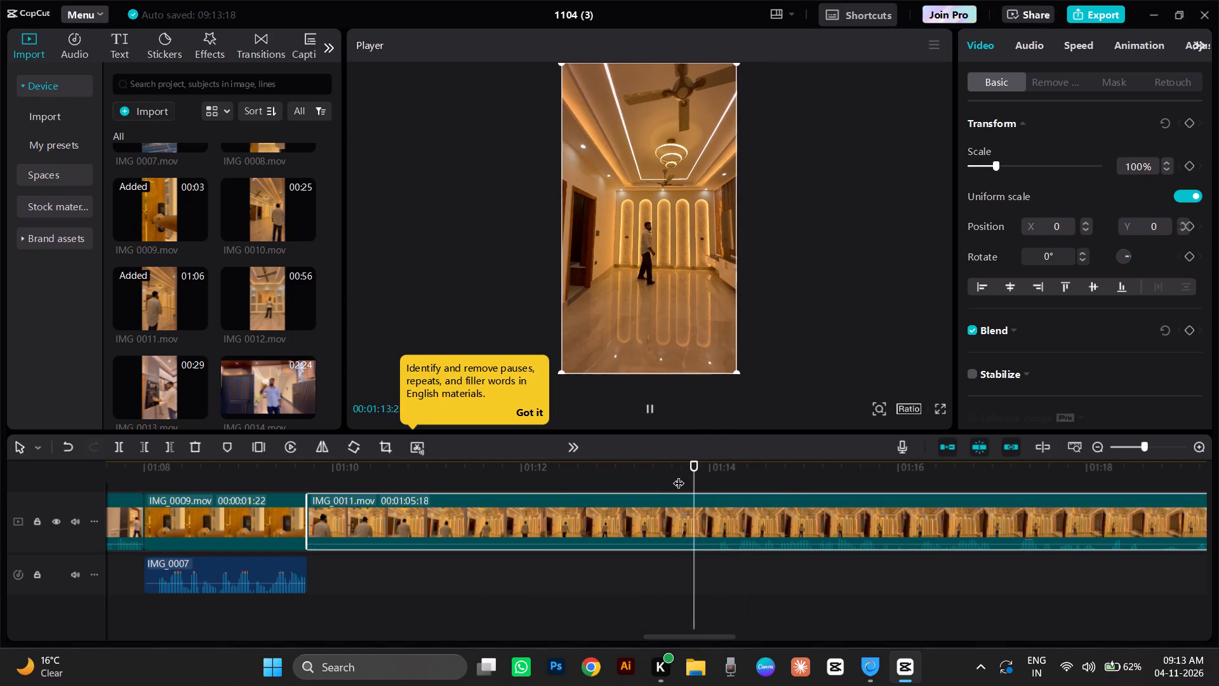
pyautogui.click(720, 470)
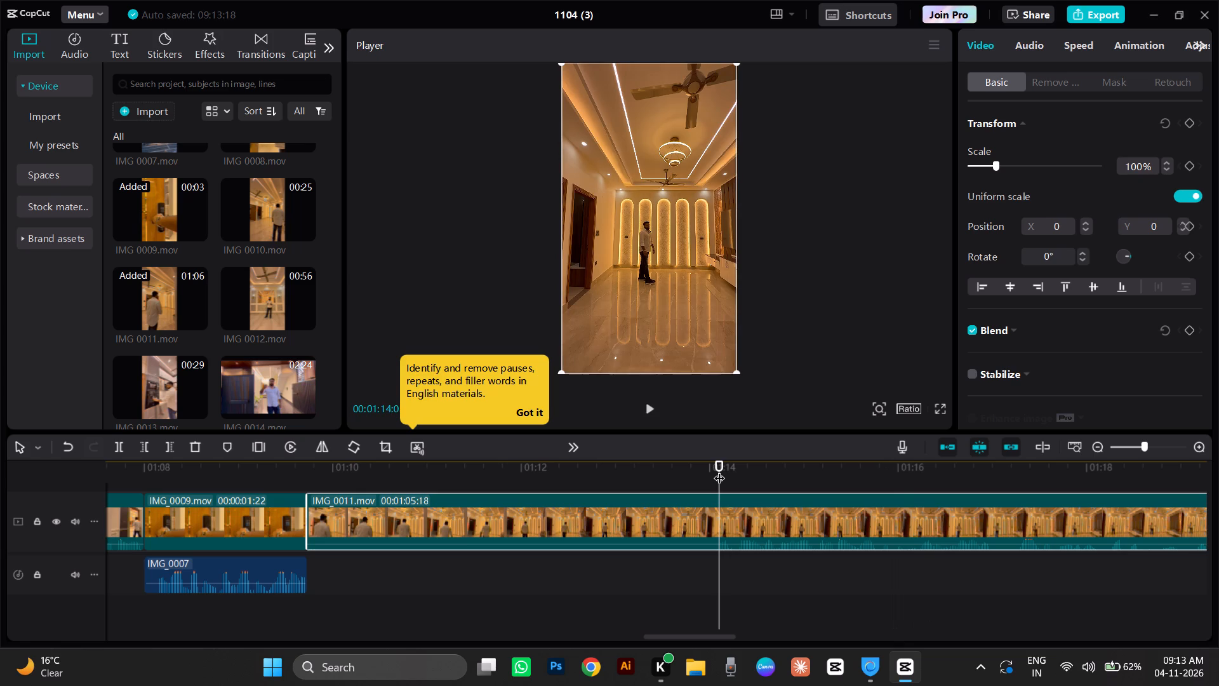
pyautogui.moveTo(719, 470); pyautogui.dragTo(575, 507)
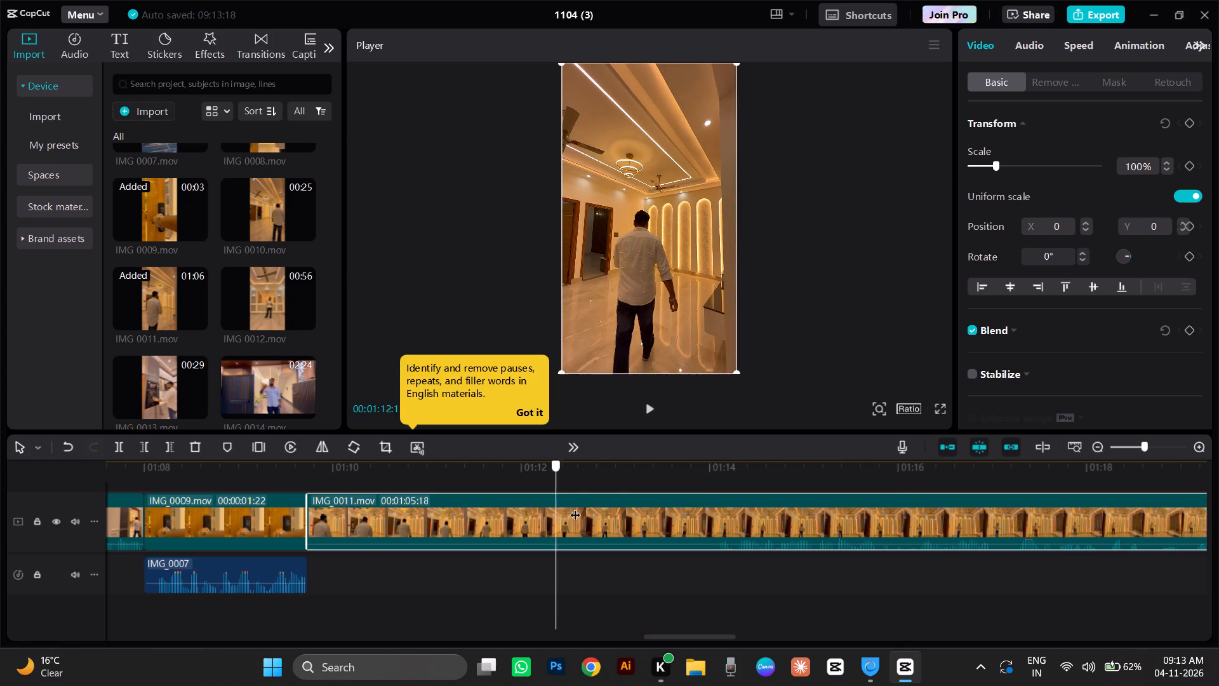
pyautogui.moveTo(575, 507); pyautogui.dragTo(703, 506)
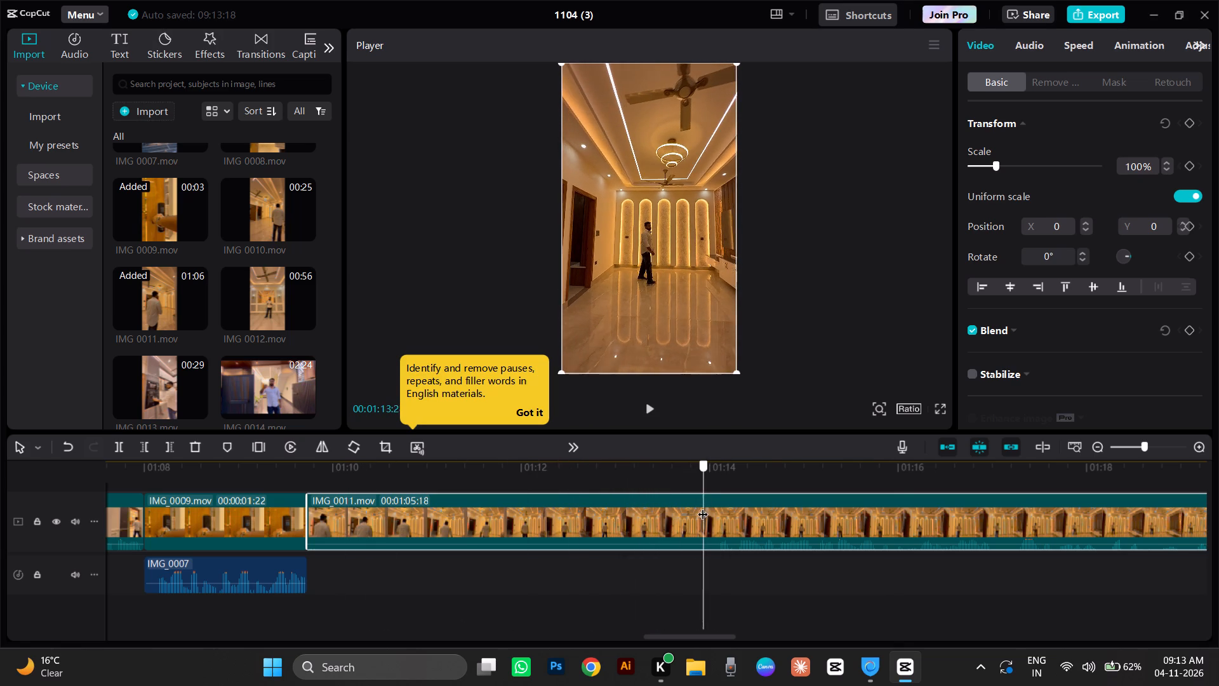
pyautogui.moveTo(703, 506); pyautogui.dragTo(370, 524)
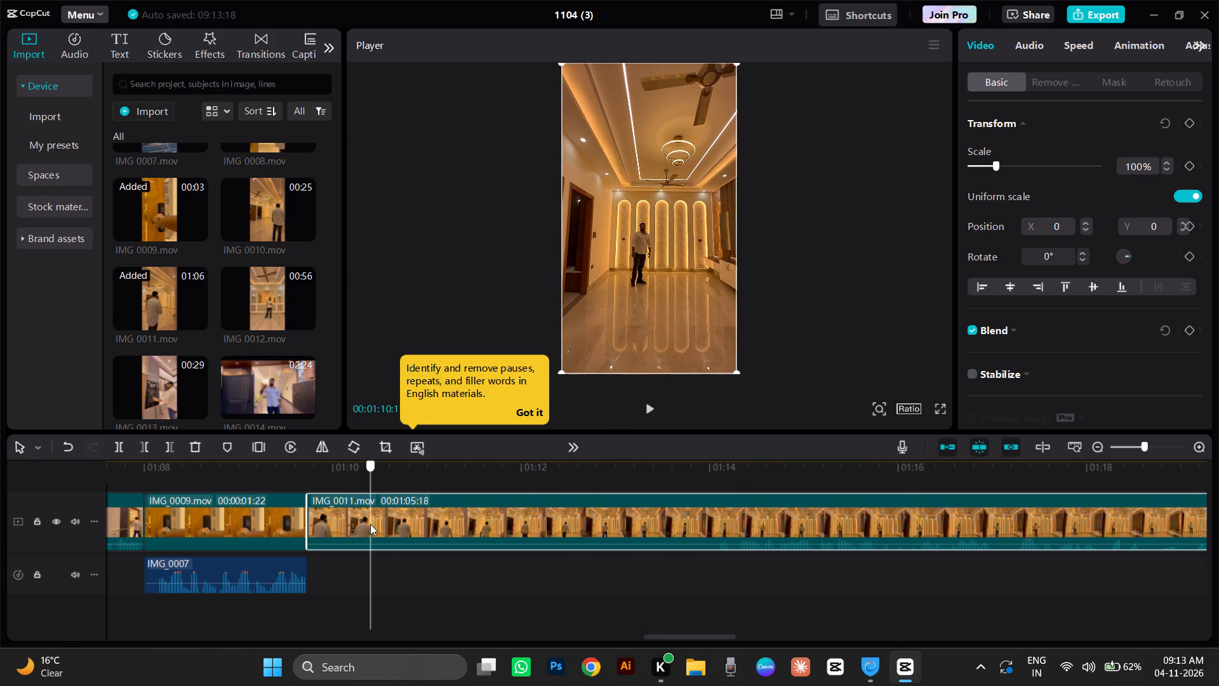
pyautogui.moveTo(370, 524); pyautogui.dragTo(460, 547)
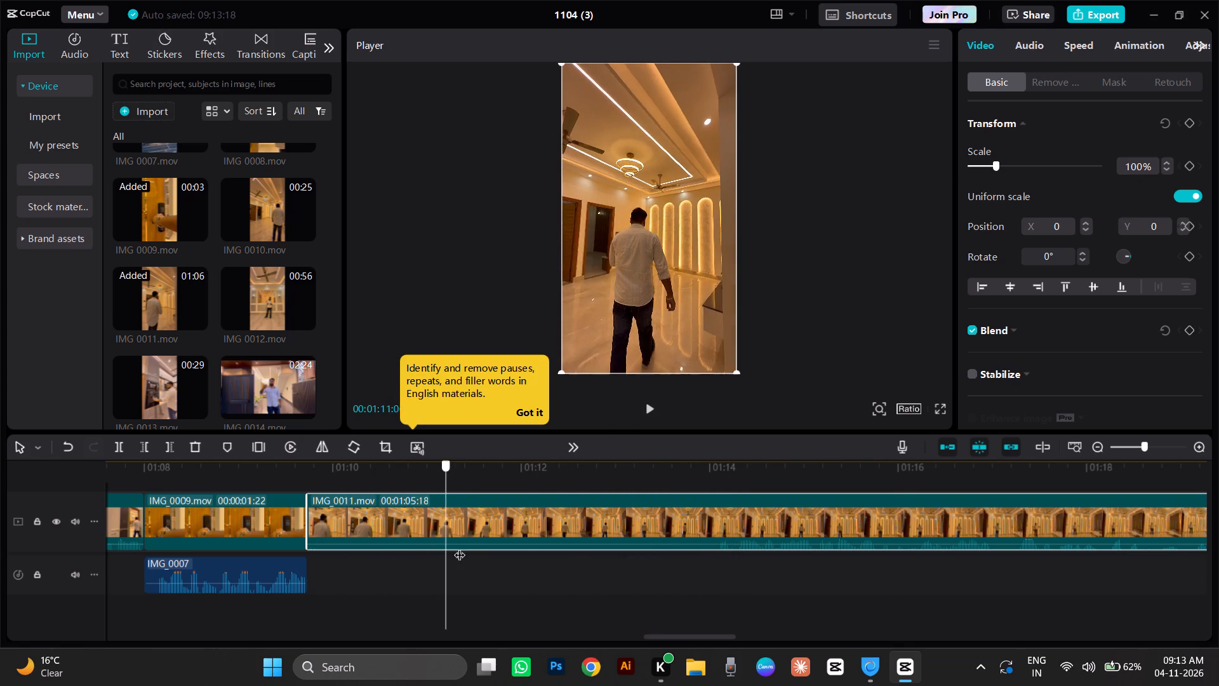
pyautogui.moveTo(460, 547); pyautogui.dragTo(470, 550)
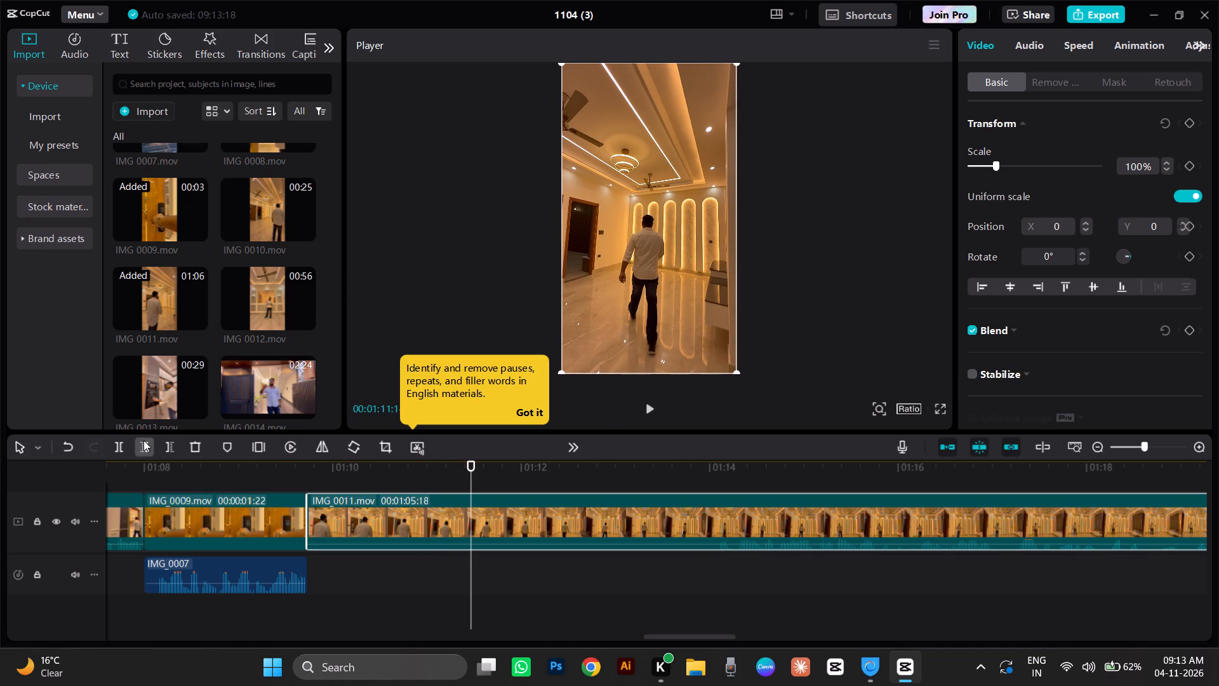
pyautogui.click(143, 440)
# Trim more of the walk-in from the start of IMG 0011 in two cuts, to 01:02:16 and finally 01:01:22 long.
pyautogui.moveTo(309, 468); pyautogui.dragTo(423, 486)
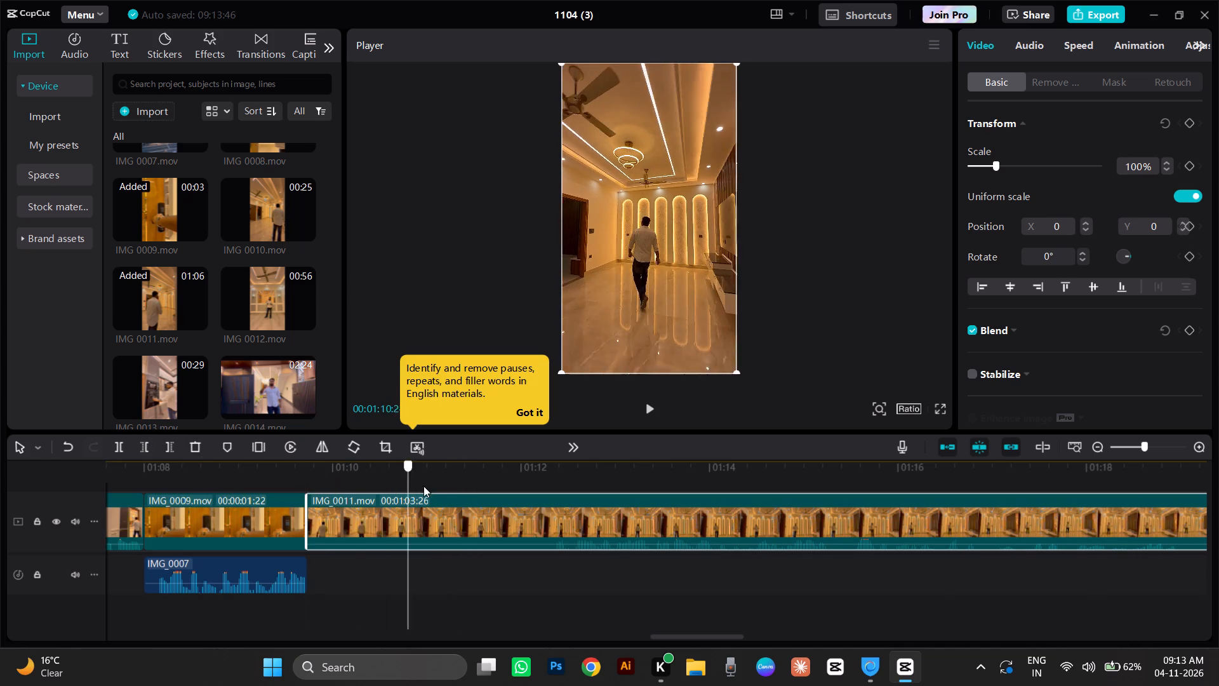
pyautogui.moveTo(423, 486); pyautogui.dragTo(433, 489)
pyautogui.click(147, 441)
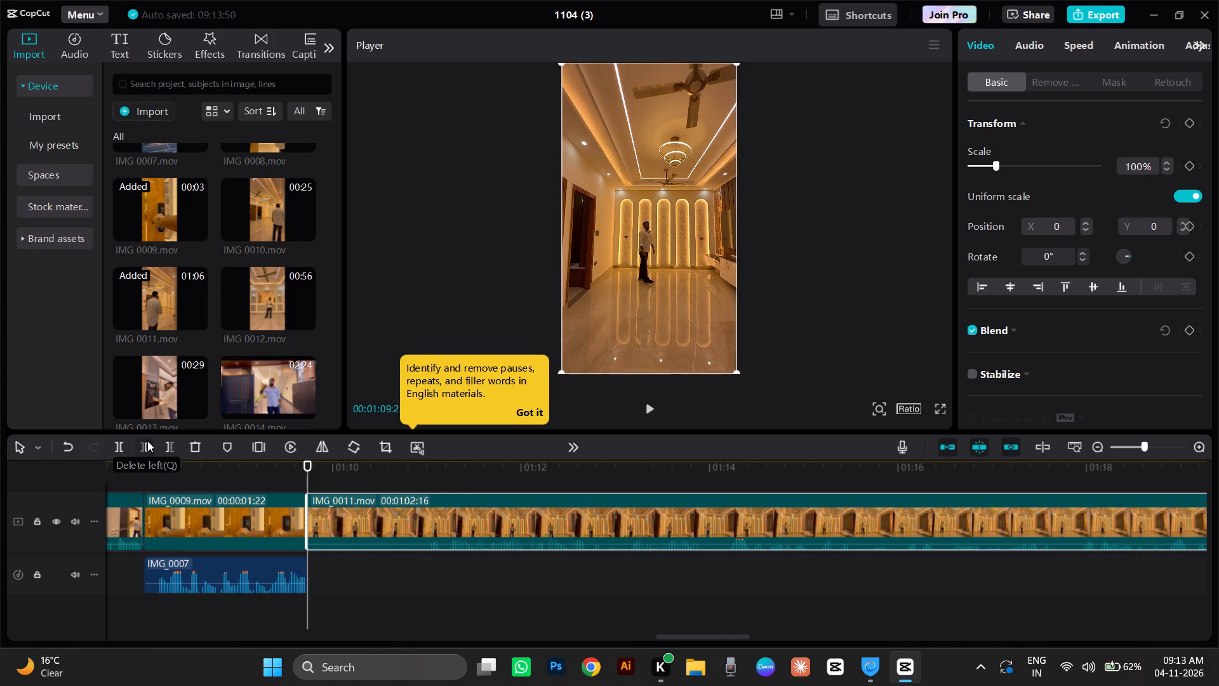
pyautogui.moveTo(310, 468); pyautogui.dragTo(364, 497)
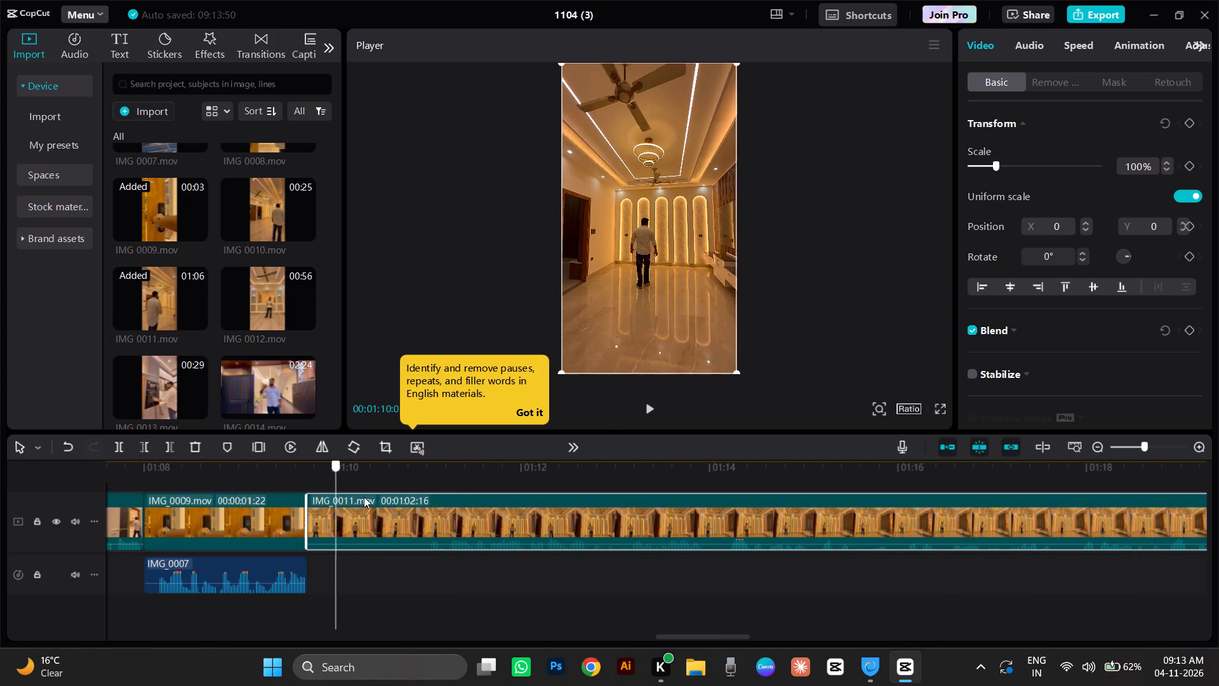
pyautogui.moveTo(364, 497); pyautogui.dragTo(383, 505)
pyautogui.click(143, 450)
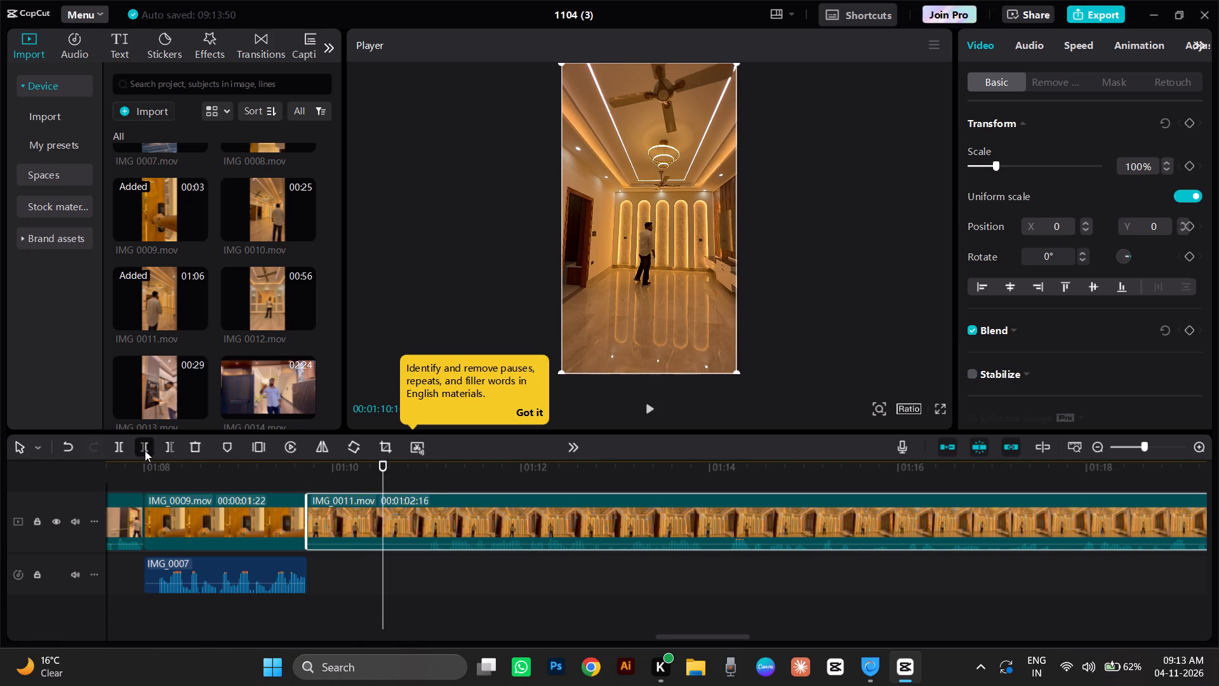
# Play through the trimmed opening of IMG 0011 to find the end of the first remark and split the clip at 01:16:26.
pyautogui.press('space')
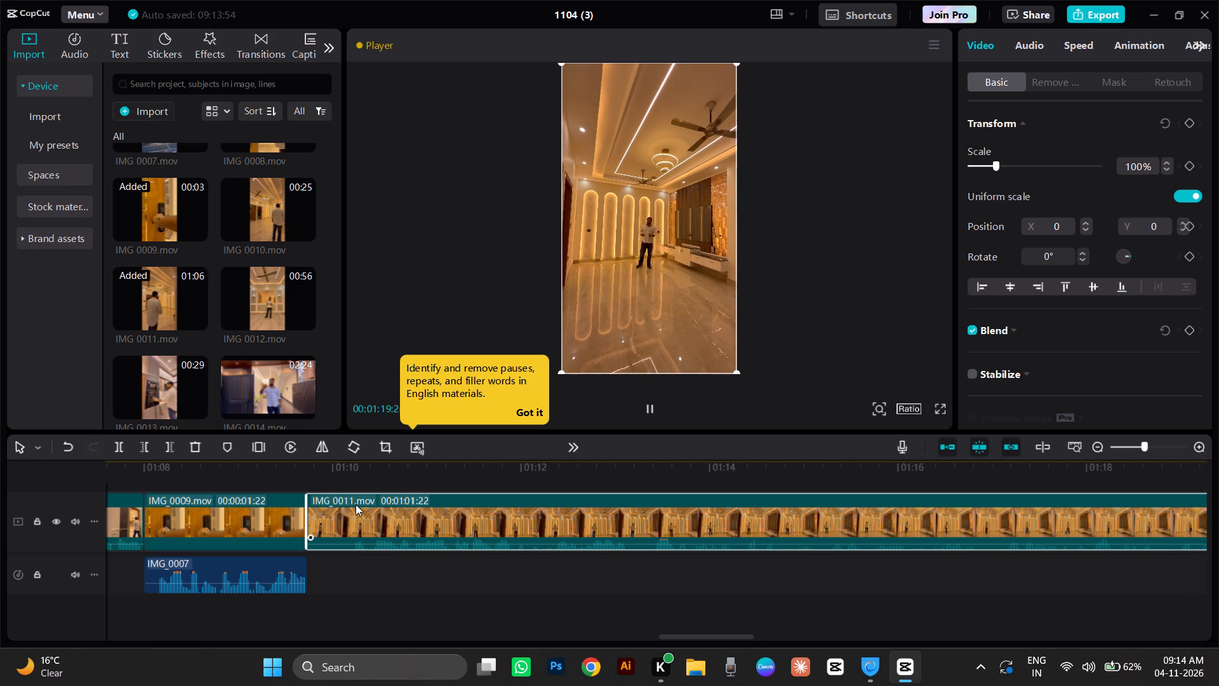
pyautogui.click(321, 475)
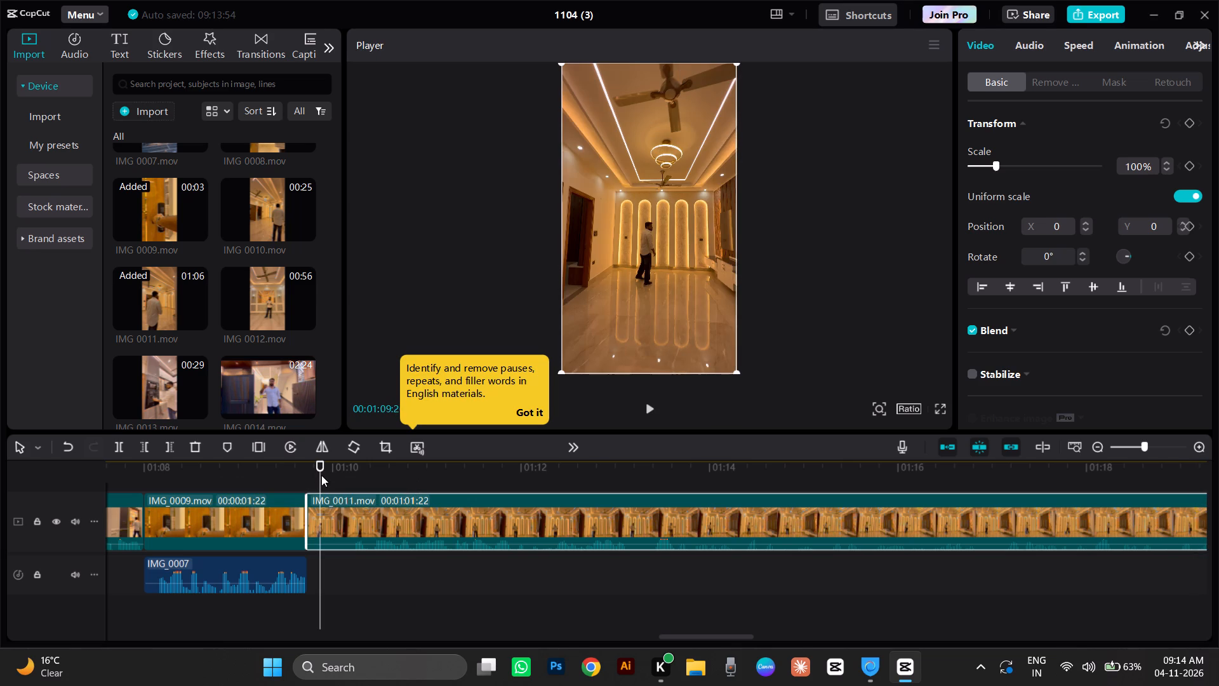
pyautogui.press('space')
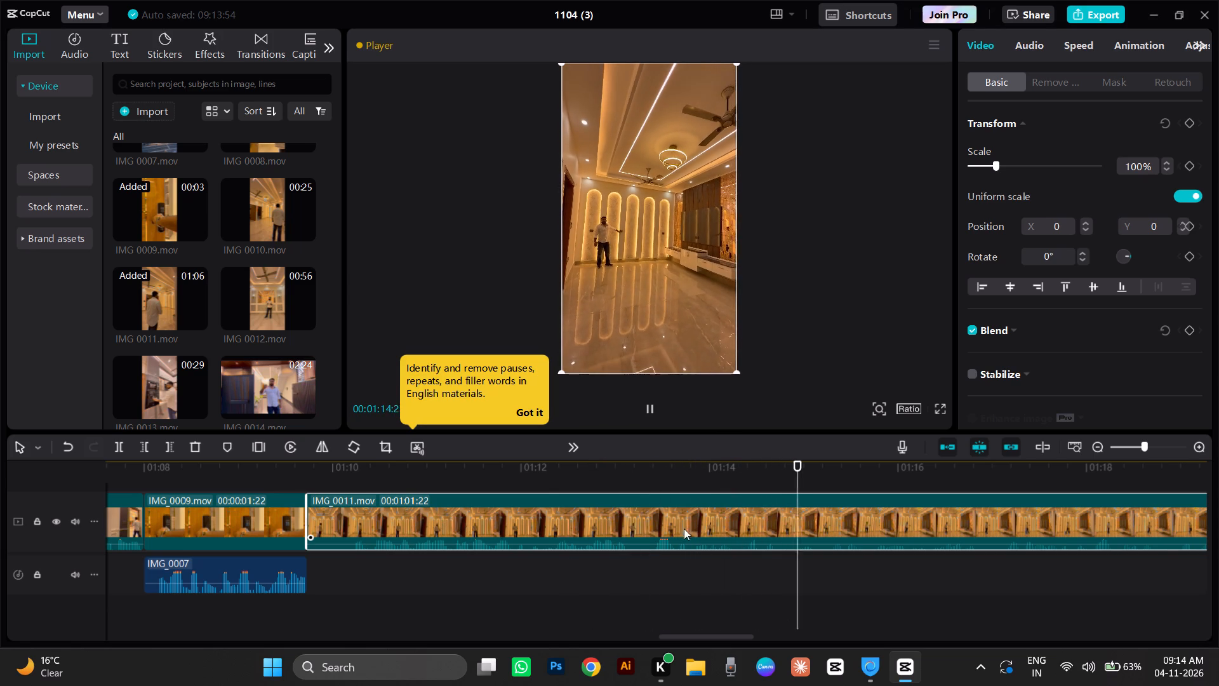
pyautogui.click(748, 472)
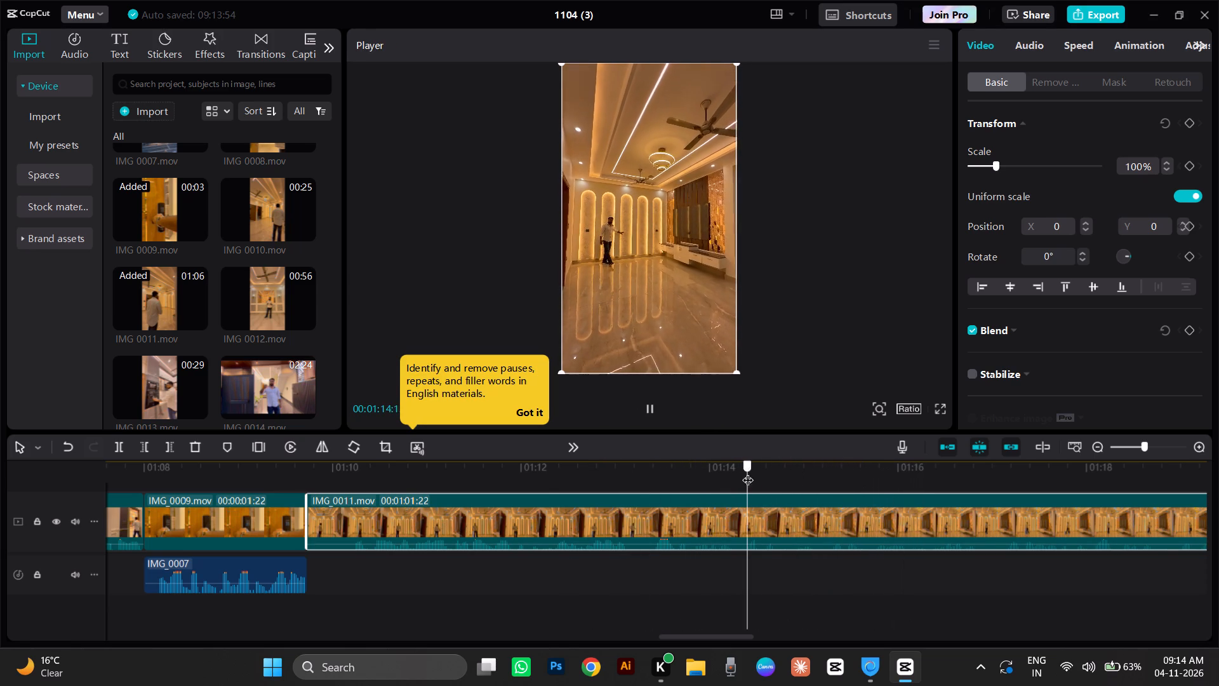
pyautogui.moveTo(743, 478); pyautogui.dragTo(711, 501)
pyautogui.press('space')
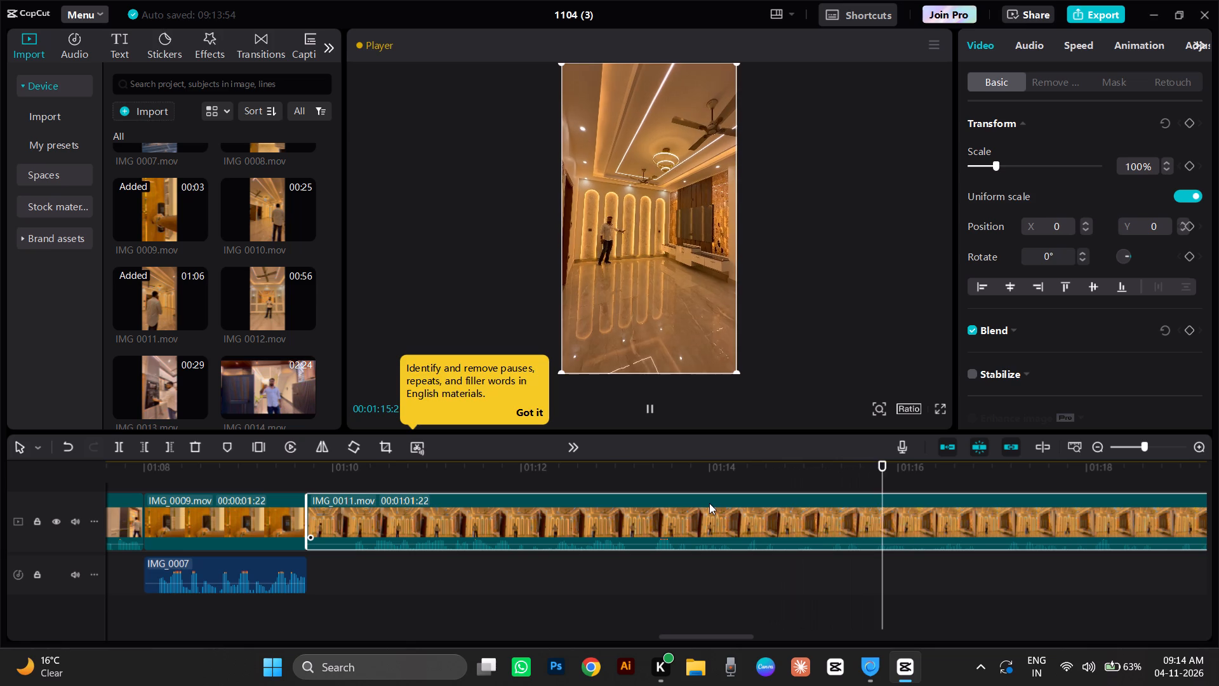
pyautogui.press('space')
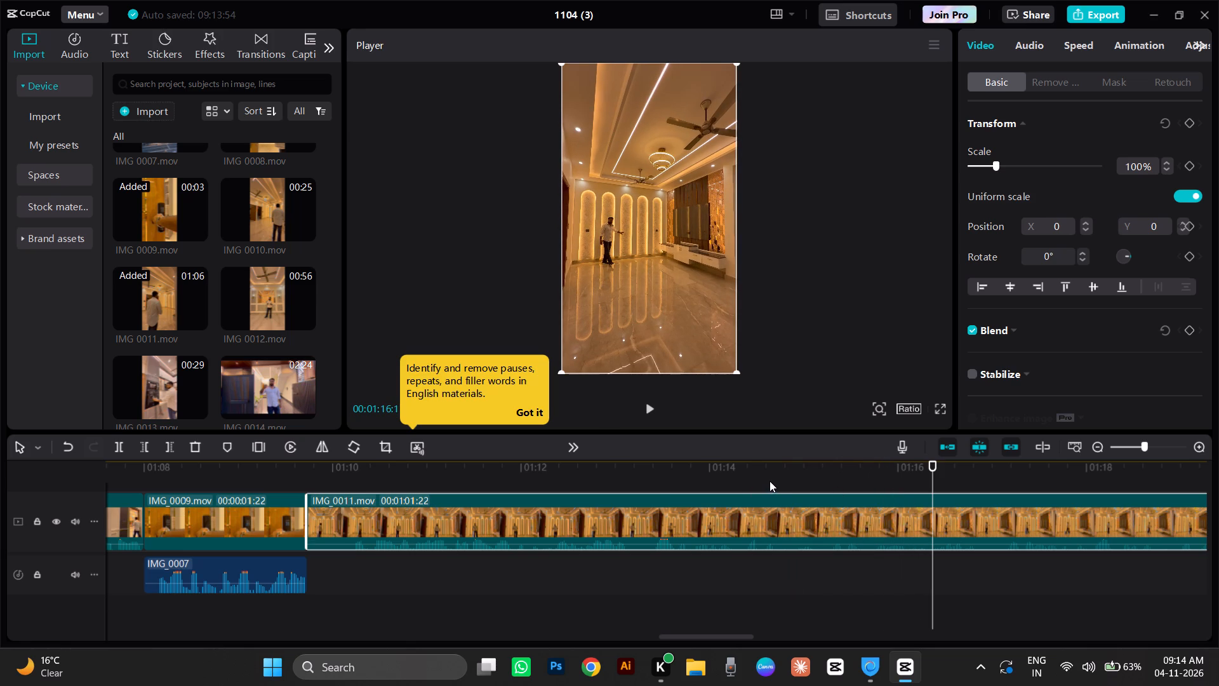
pyautogui.click(656, 489)
pyautogui.press('space')
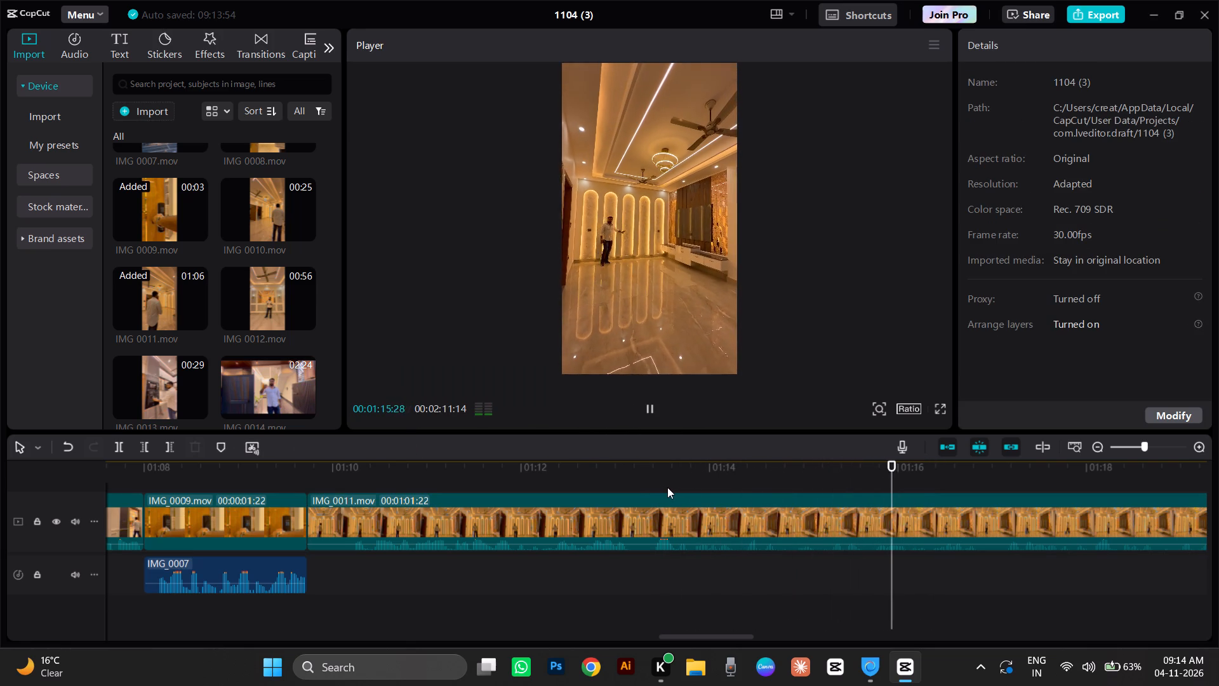
pyautogui.press('space')
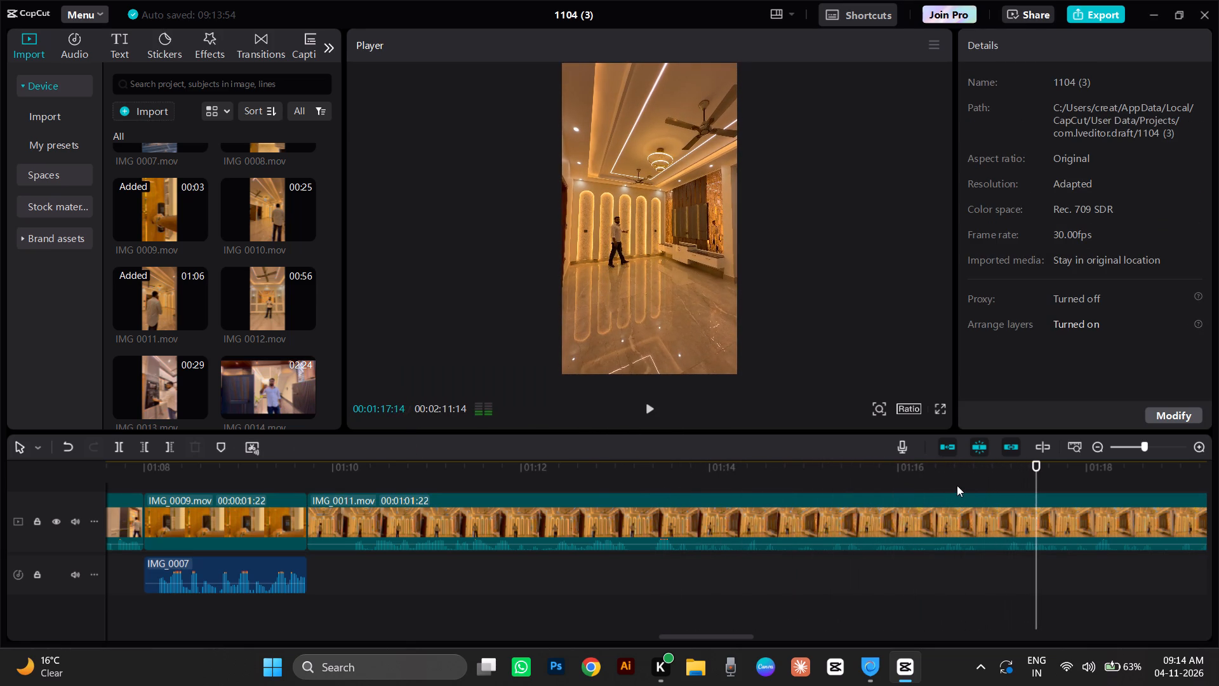
pyautogui.click(945, 477)
pyautogui.press('space')
pyautogui.press('space')
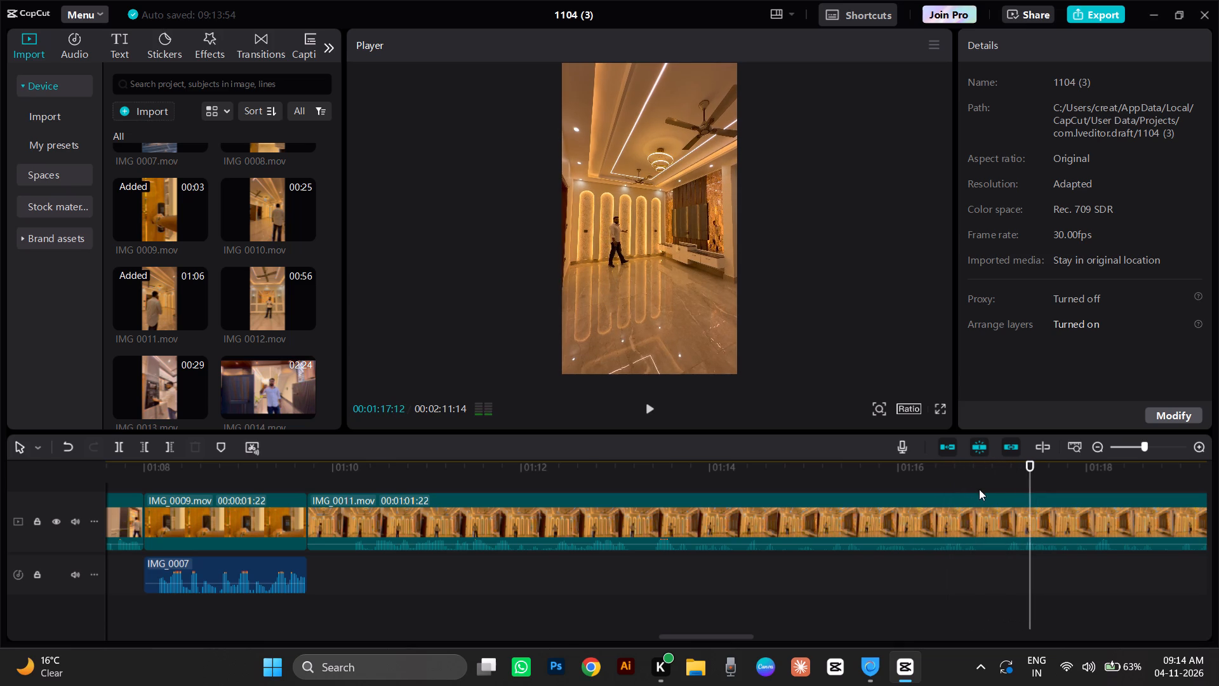
pyautogui.click(968, 477)
pyautogui.moveTo(968, 476); pyautogui.dragTo(978, 489)
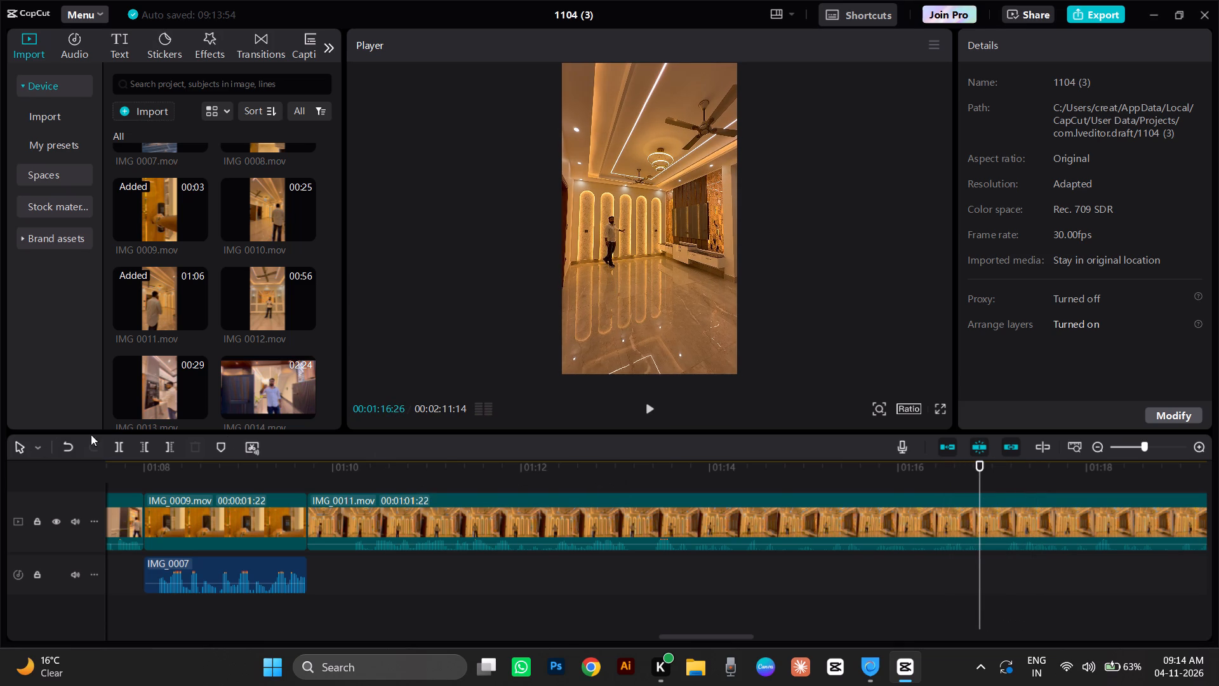
pyautogui.click(121, 447)
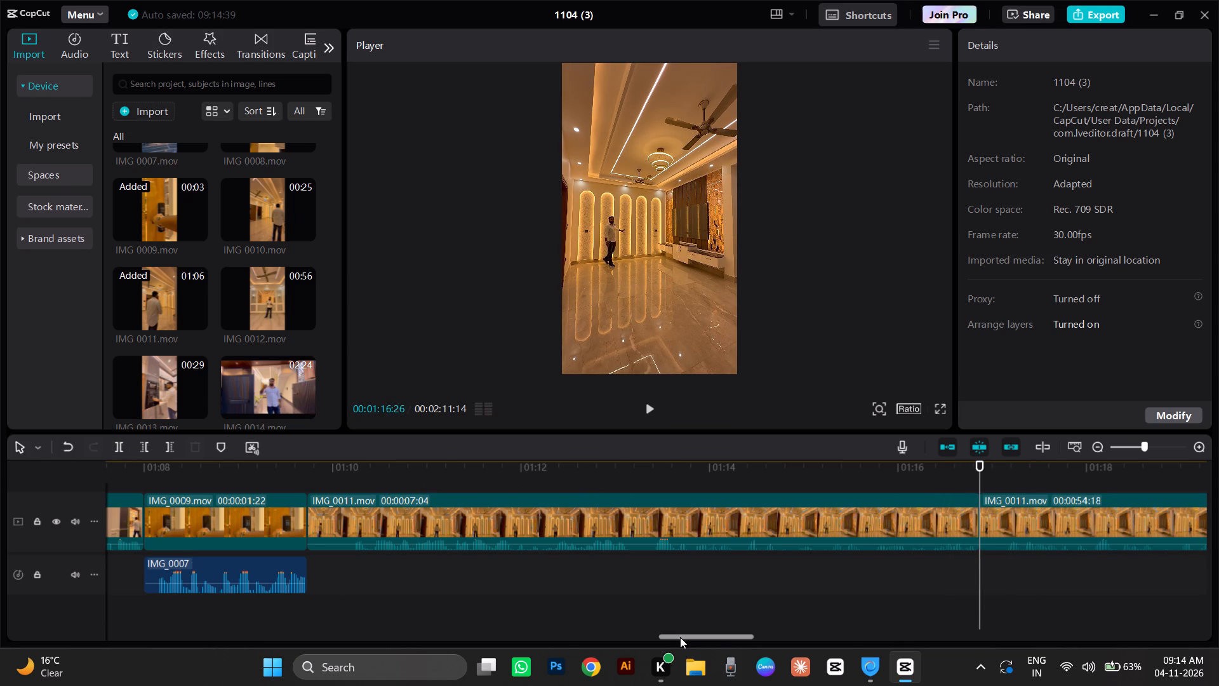
# Play the second IMG 0011 piece and cut off its beginning up to 01:23:08, leaving the piece 48:06 long.
pyautogui.moveTo(680, 637); pyautogui.dragTo(760, 665)
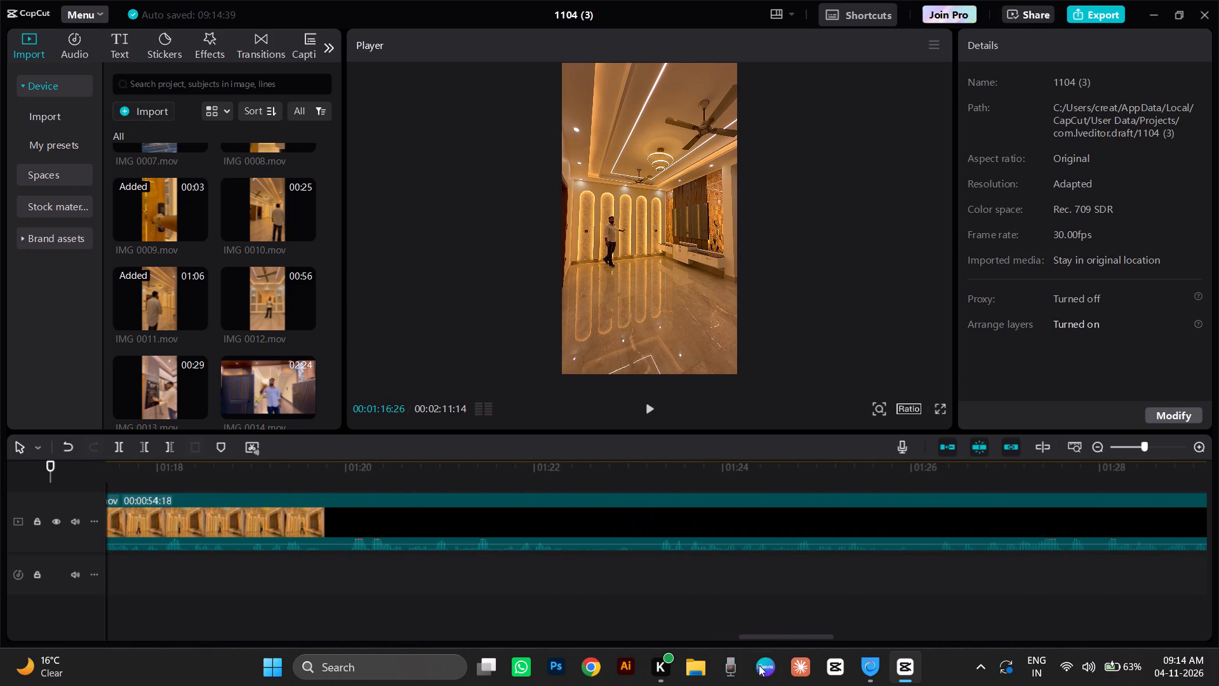
pyautogui.press('space')
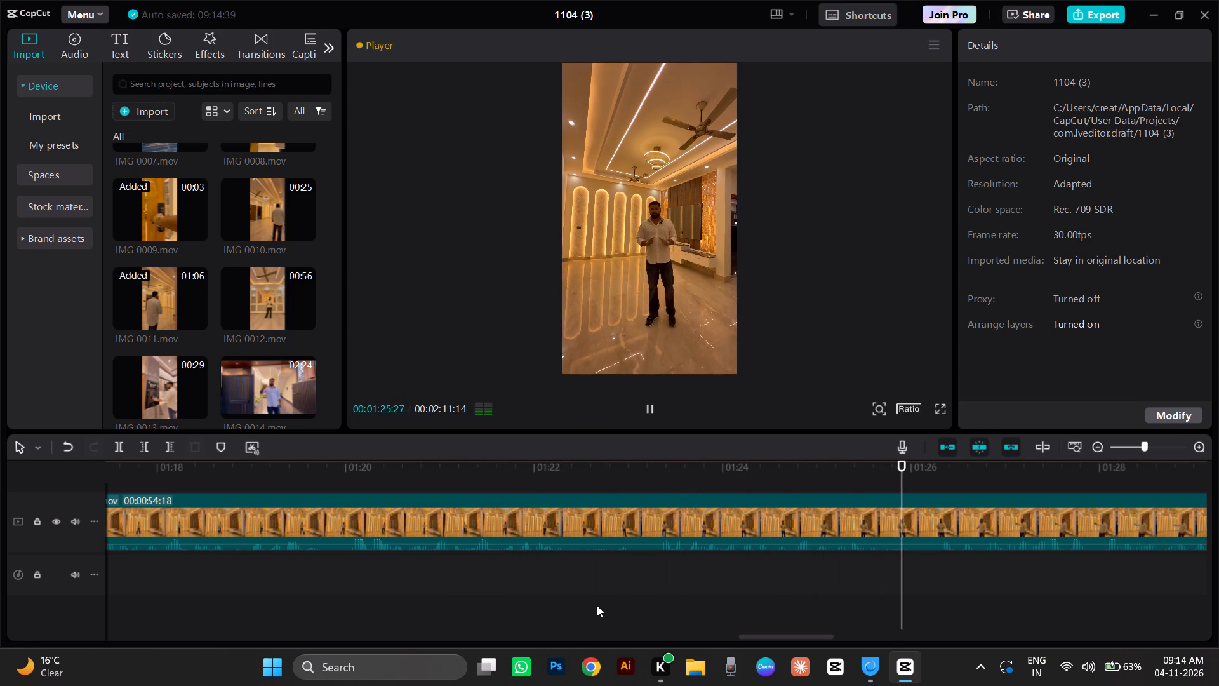
pyautogui.press('space')
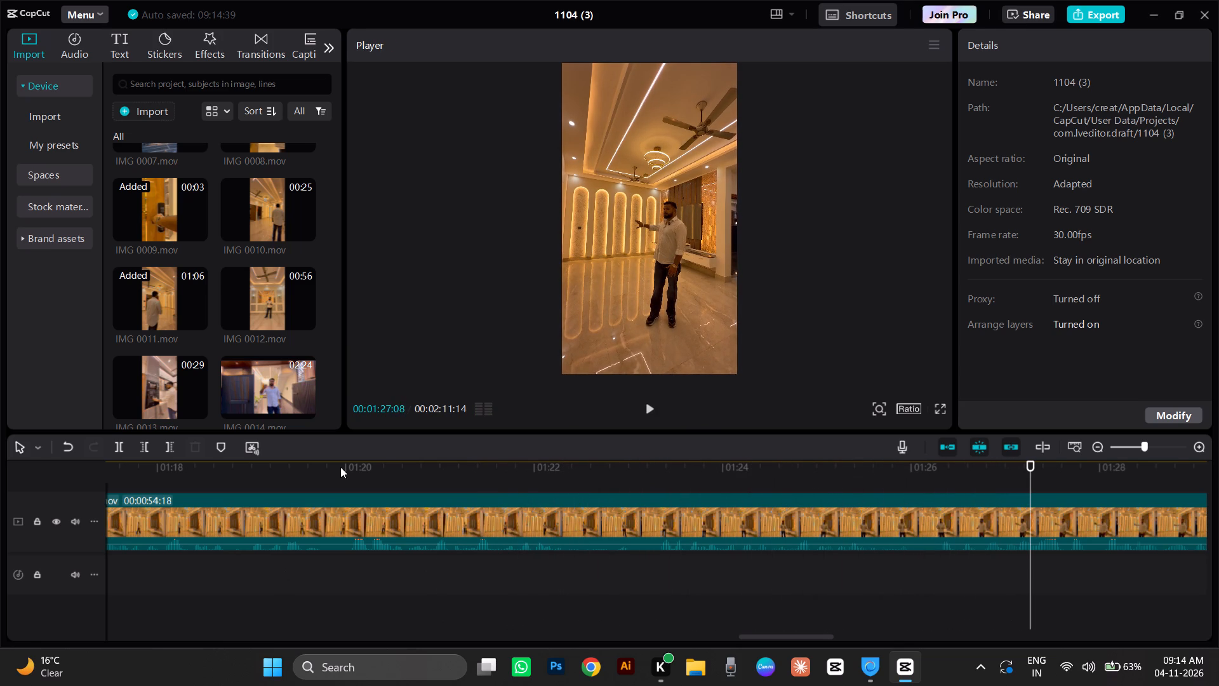
pyautogui.click(329, 468)
pyautogui.press('space')
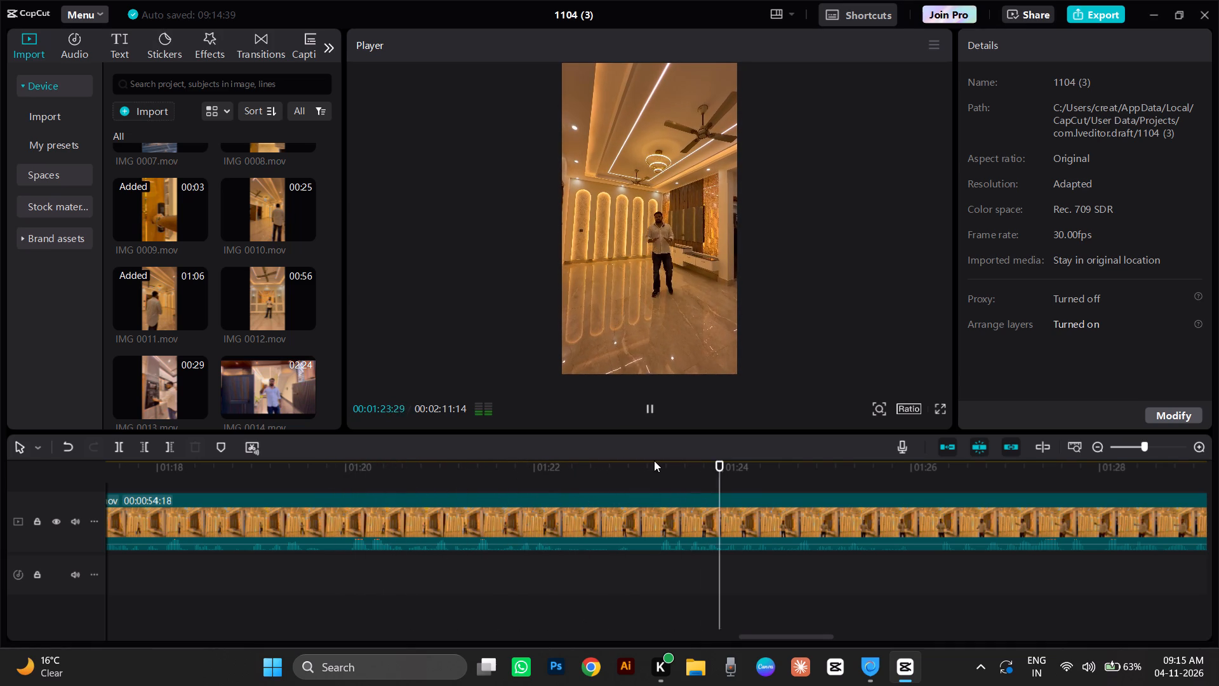
pyautogui.press('space')
pyautogui.click(650, 482)
pyautogui.click(650, 482)
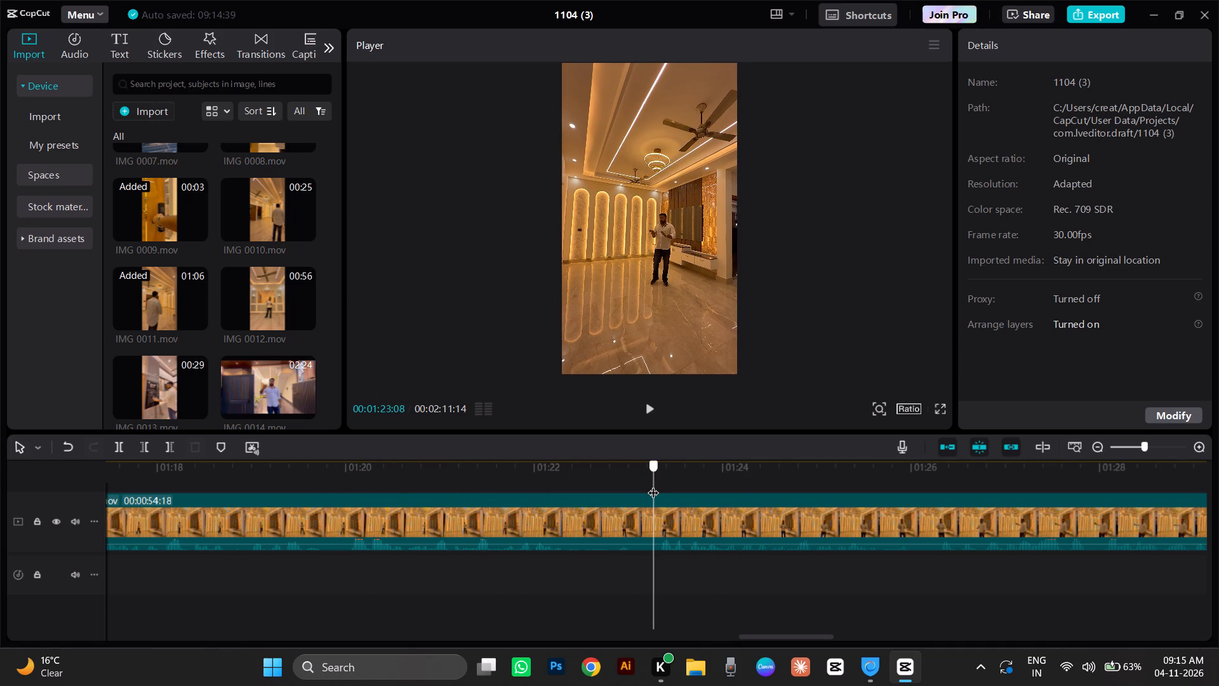
pyautogui.click(146, 445)
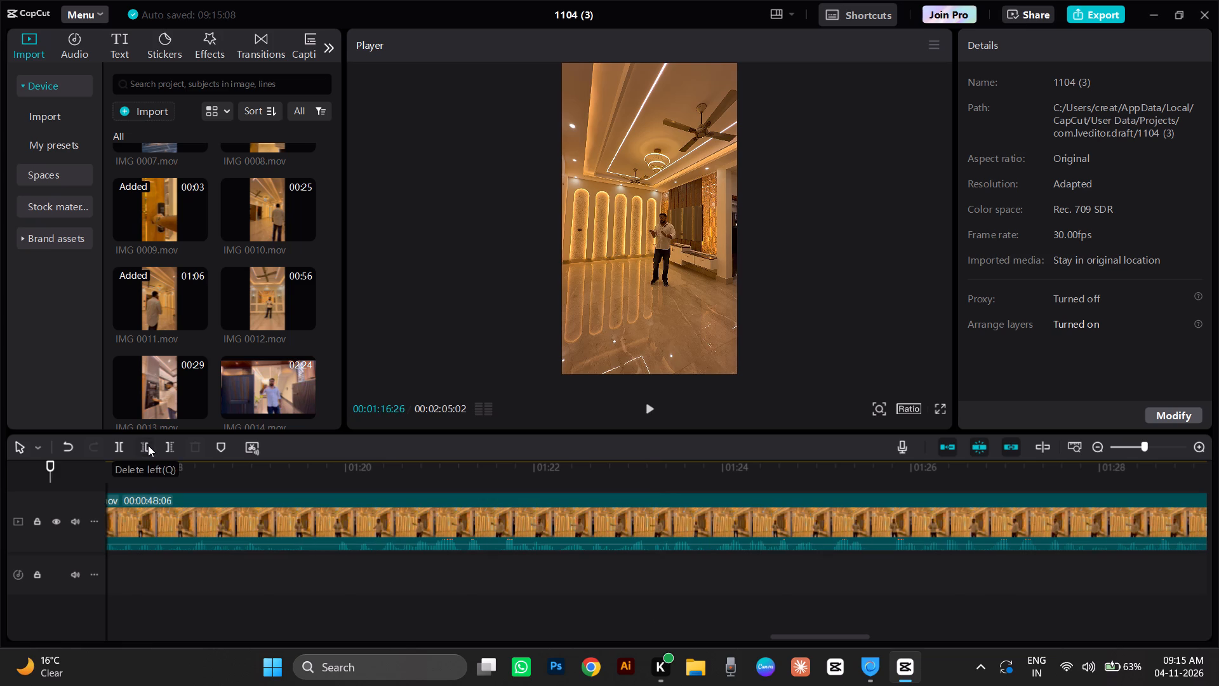
# Review the join between the two IMG 0011 pieces and trim the start of the second piece to leave it 47:25 long.
pyautogui.moveTo(813, 639); pyautogui.dragTo(784, 636)
pyautogui.click(295, 474)
pyautogui.press('space')
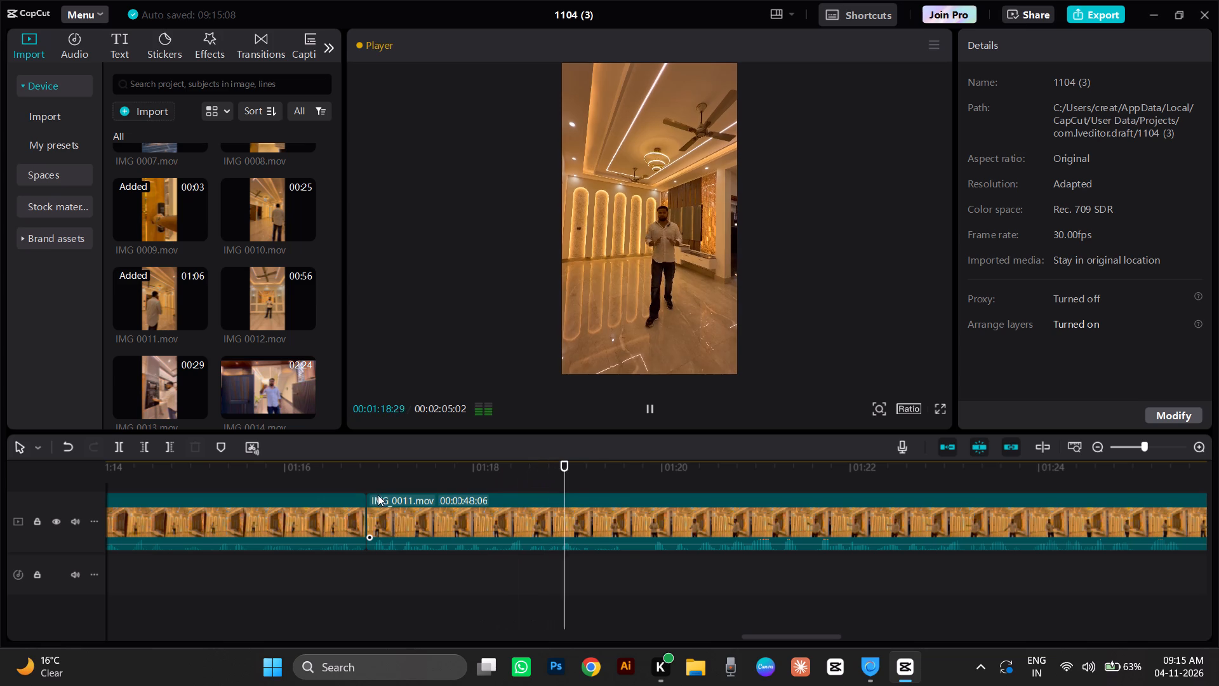
pyautogui.press('space')
pyautogui.click(377, 475)
pyautogui.moveTo(377, 475); pyautogui.dragTo(366, 479)
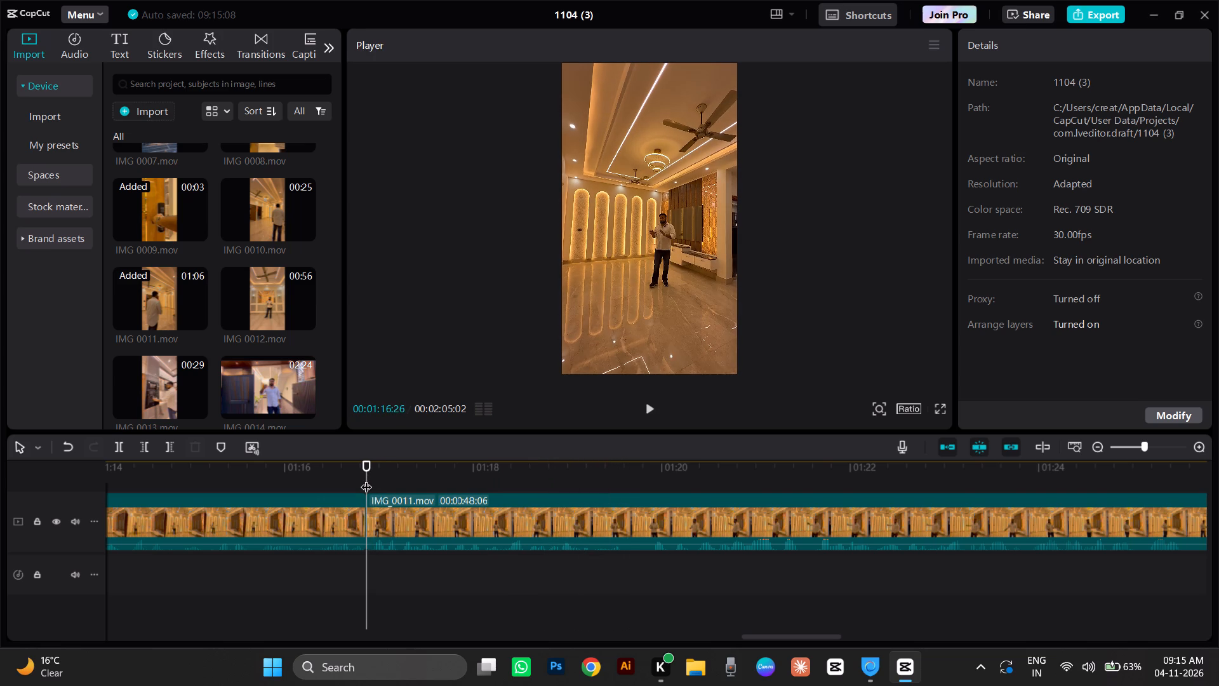
pyautogui.press('space')
pyautogui.press('space')
pyautogui.click(412, 474)
pyautogui.moveTo(415, 474); pyautogui.dragTo(404, 500)
pyautogui.click(404, 500)
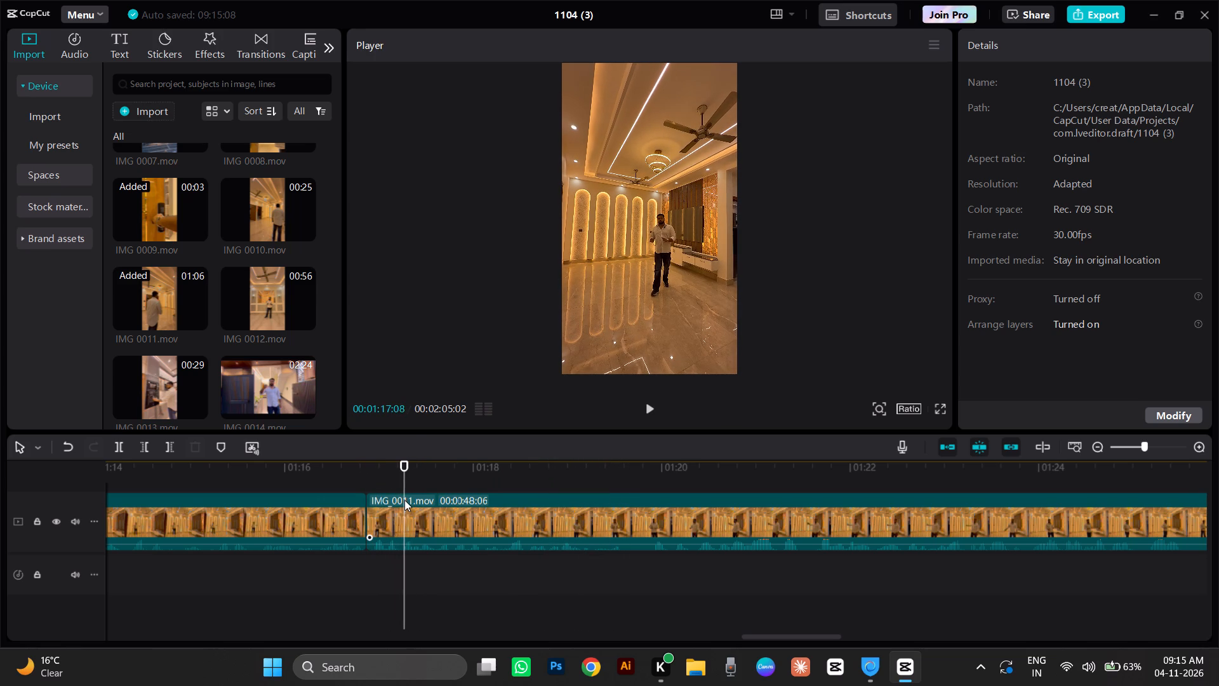
pyautogui.click(404, 481)
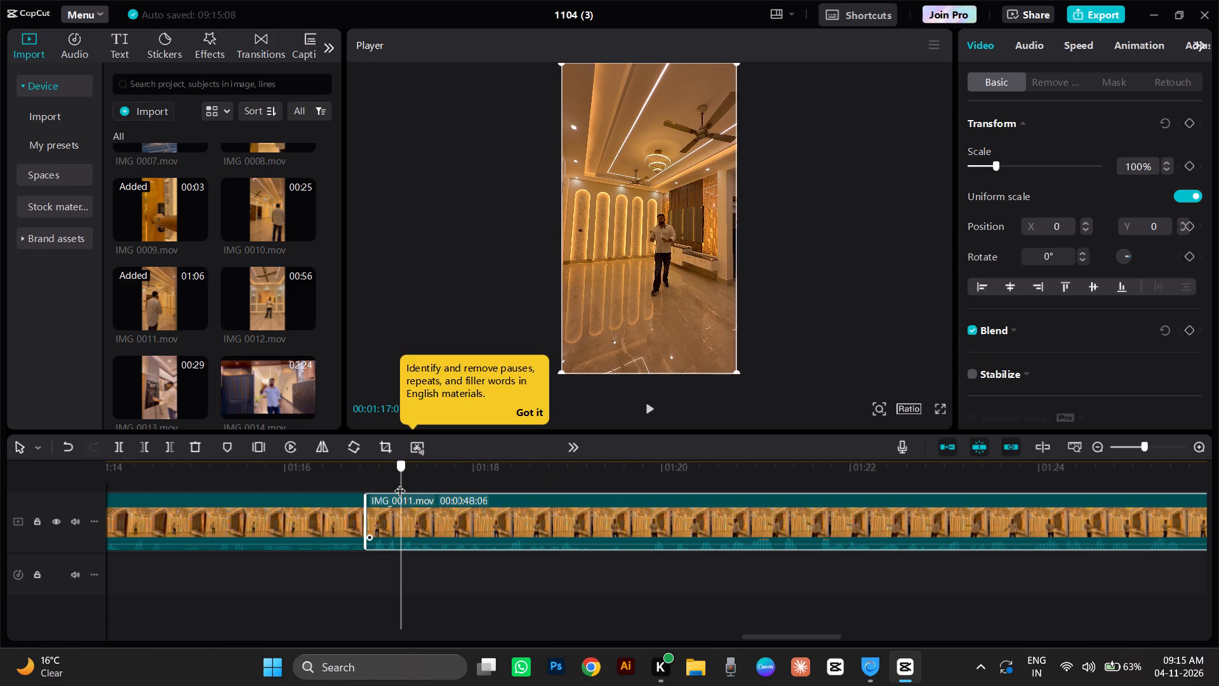
pyautogui.click(142, 447)
# Check the second IMG 0011 piece's opening frame by frame and trim its start further, leaving it 47:08 long.
pyautogui.press('space')
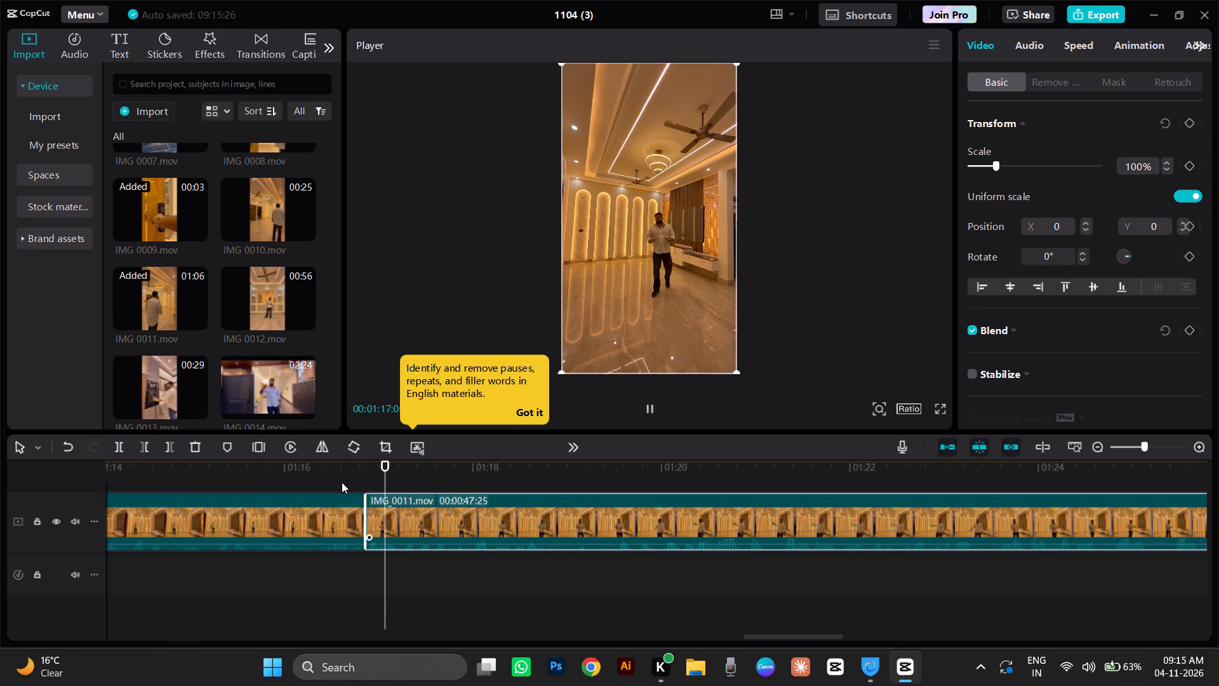
pyautogui.click(365, 473)
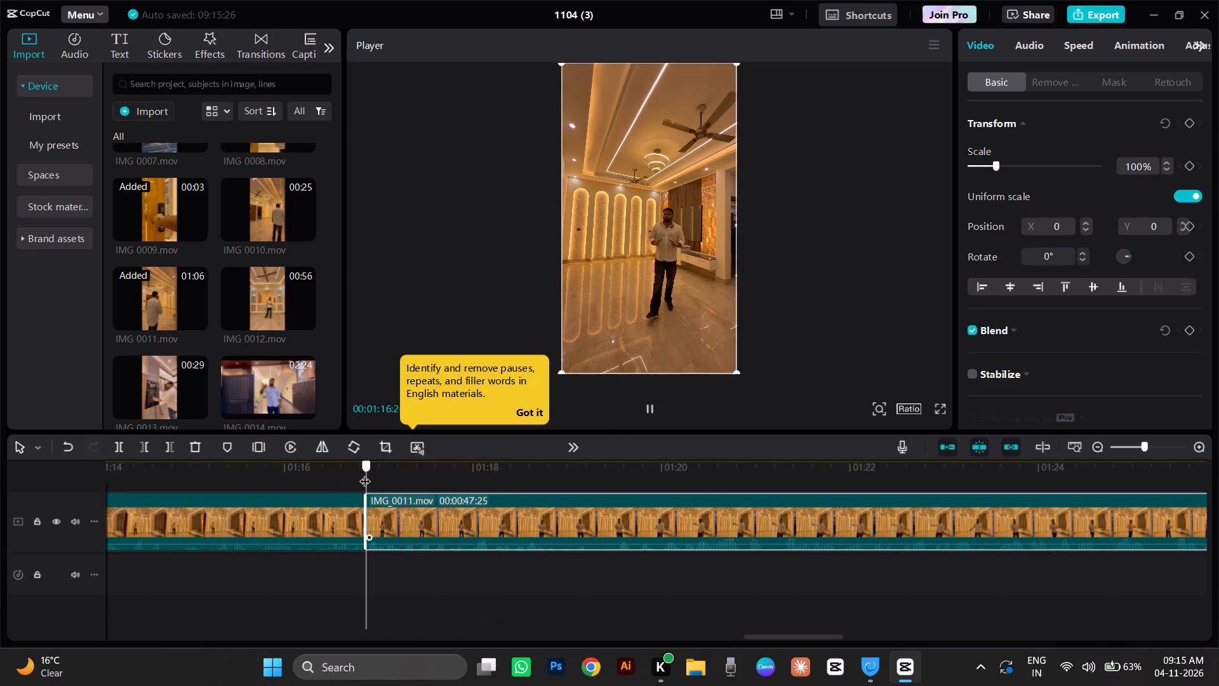
pyautogui.press('space')
pyautogui.hotkey('ctrl', '=')
pyautogui.hotkey('ctrl', '=')
pyautogui.hotkey('ctrl', '=')
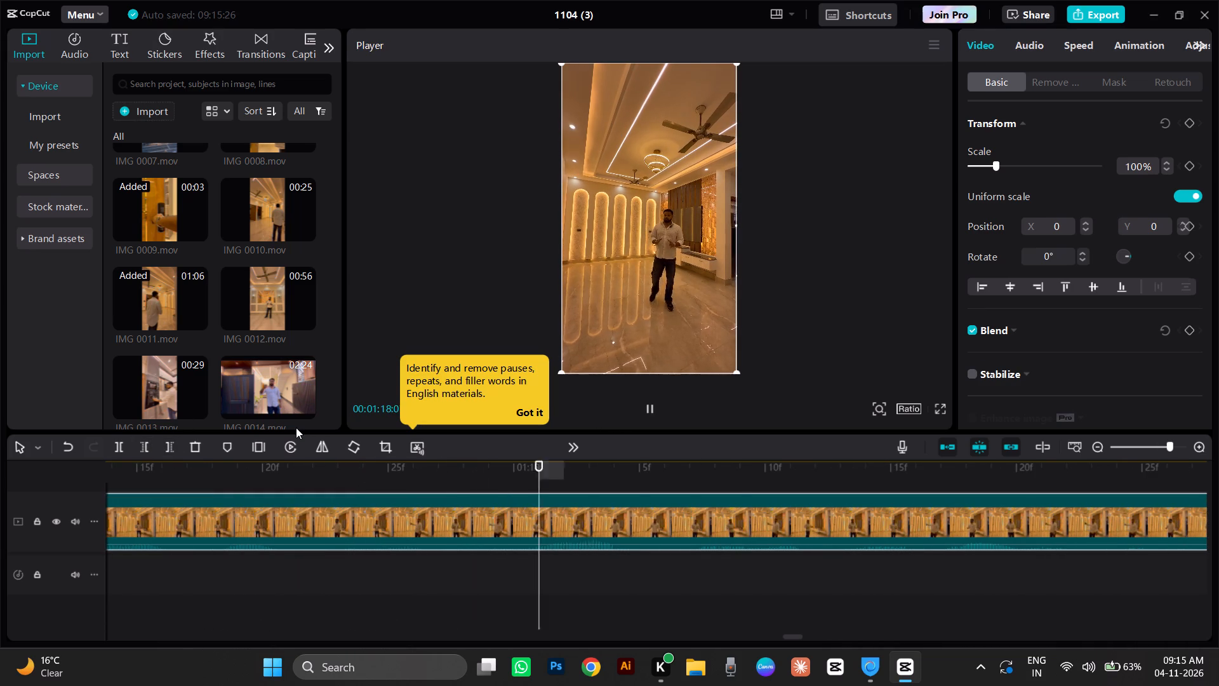
pyautogui.press('space')
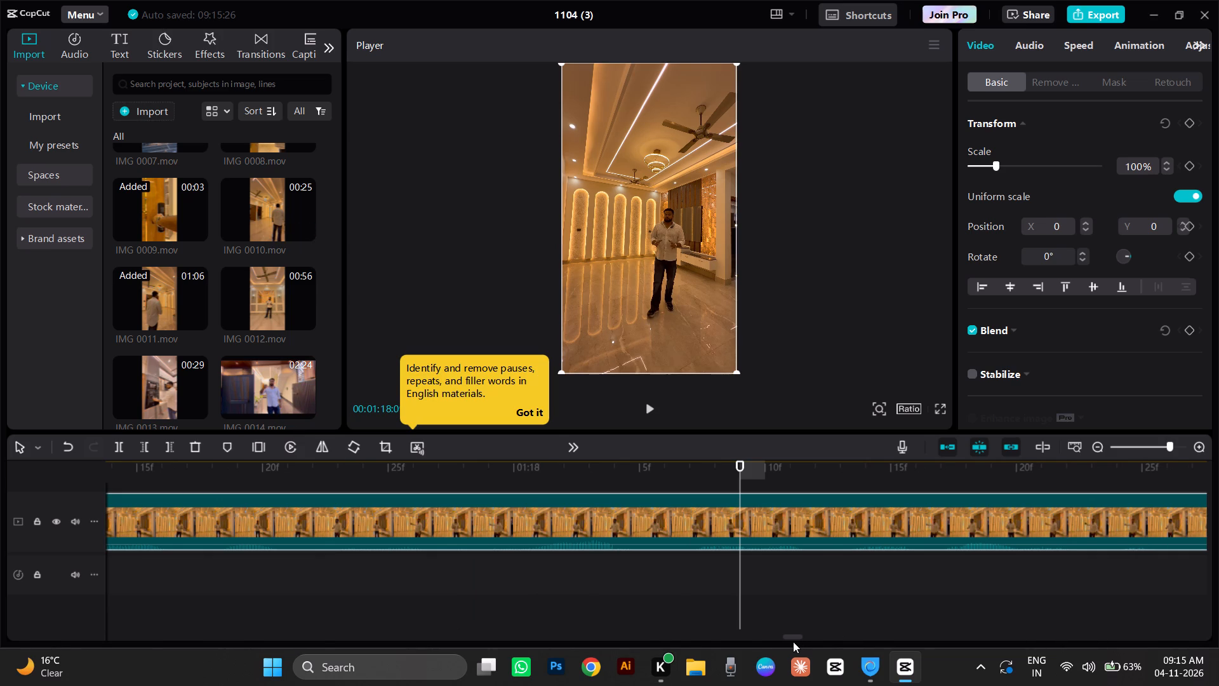
pyautogui.moveTo(793, 635); pyautogui.dragTo(780, 634)
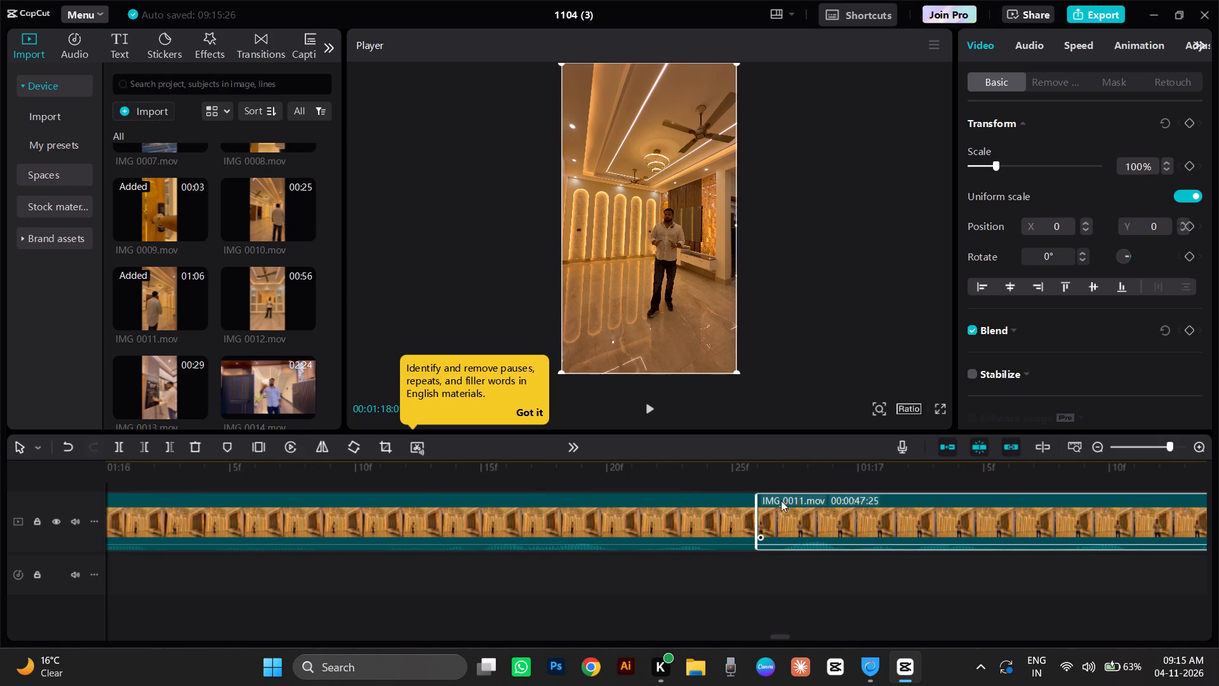
pyautogui.click(788, 473)
pyautogui.moveTo(782, 470); pyautogui.dragTo(890, 499)
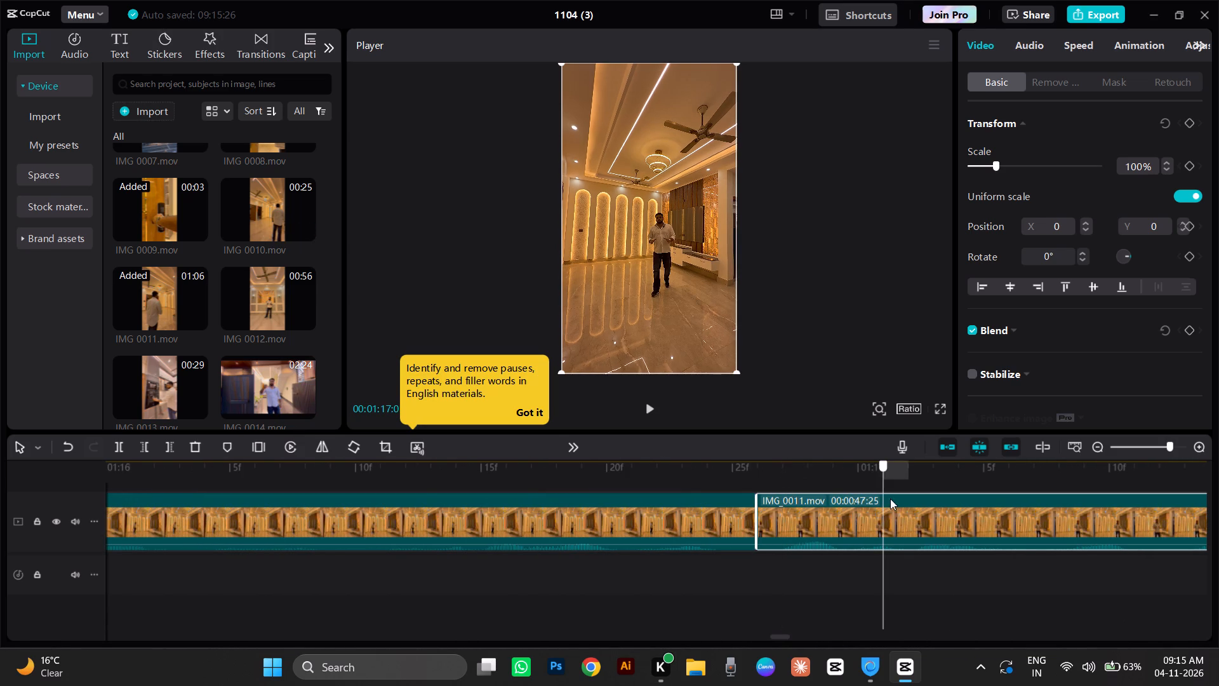
pyautogui.moveTo(890, 499); pyautogui.dragTo(905, 510)
pyautogui.press('space')
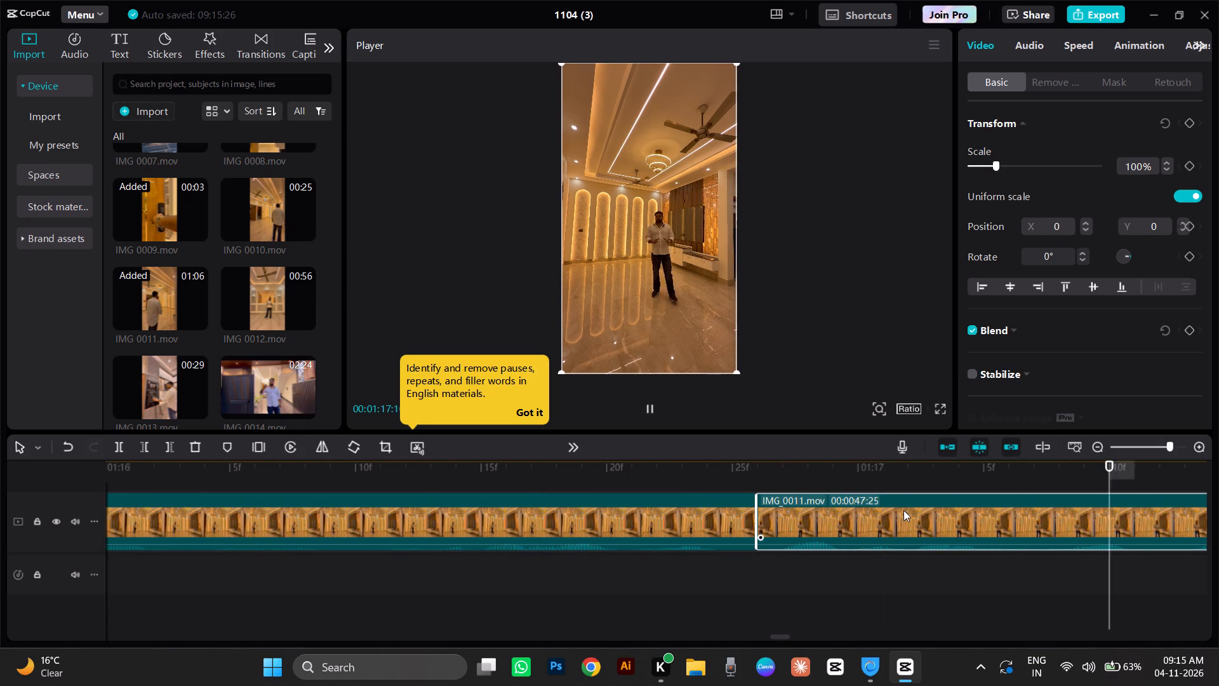
pyautogui.press('space')
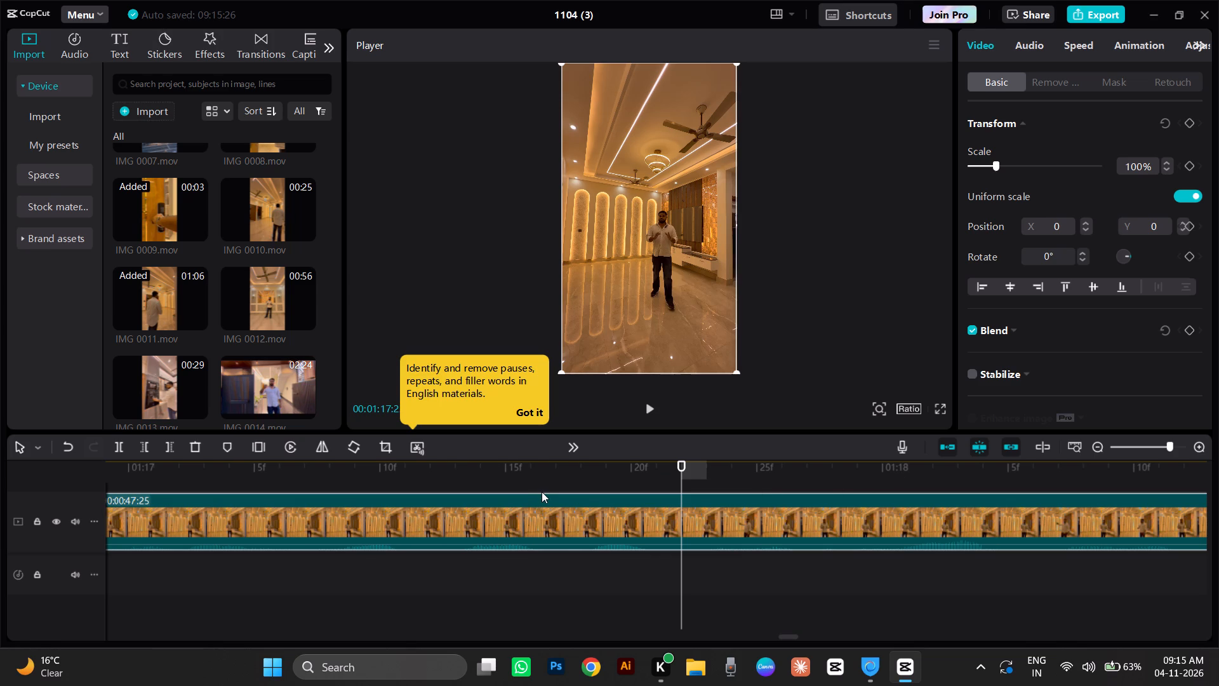
pyautogui.click(483, 476)
pyautogui.press('space')
pyautogui.press('space')
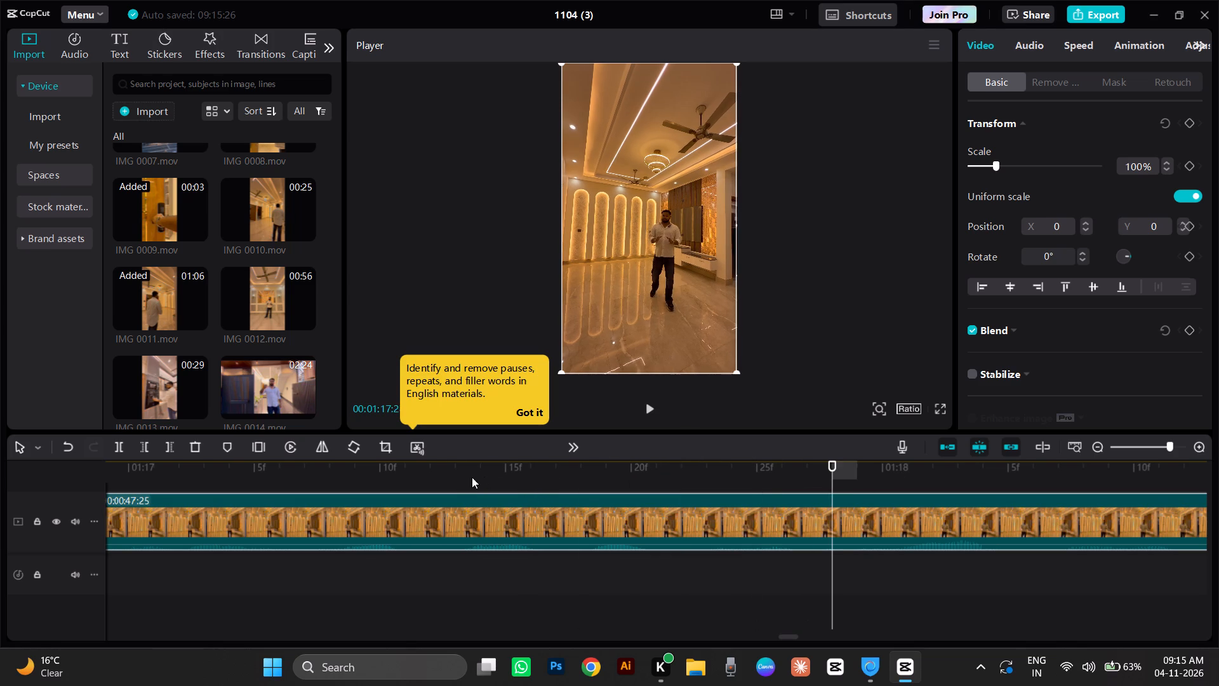
pyautogui.click(447, 475)
pyautogui.moveTo(456, 473); pyautogui.dragTo(464, 481)
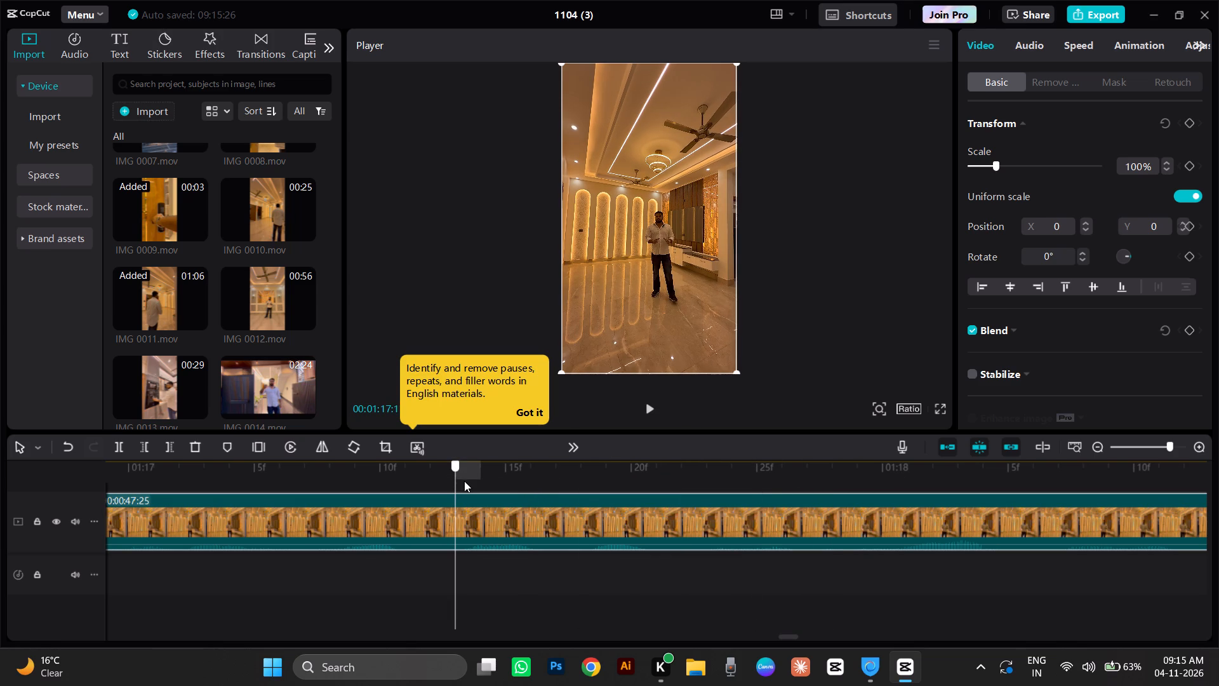
pyautogui.moveTo(464, 481); pyautogui.dragTo(462, 485)
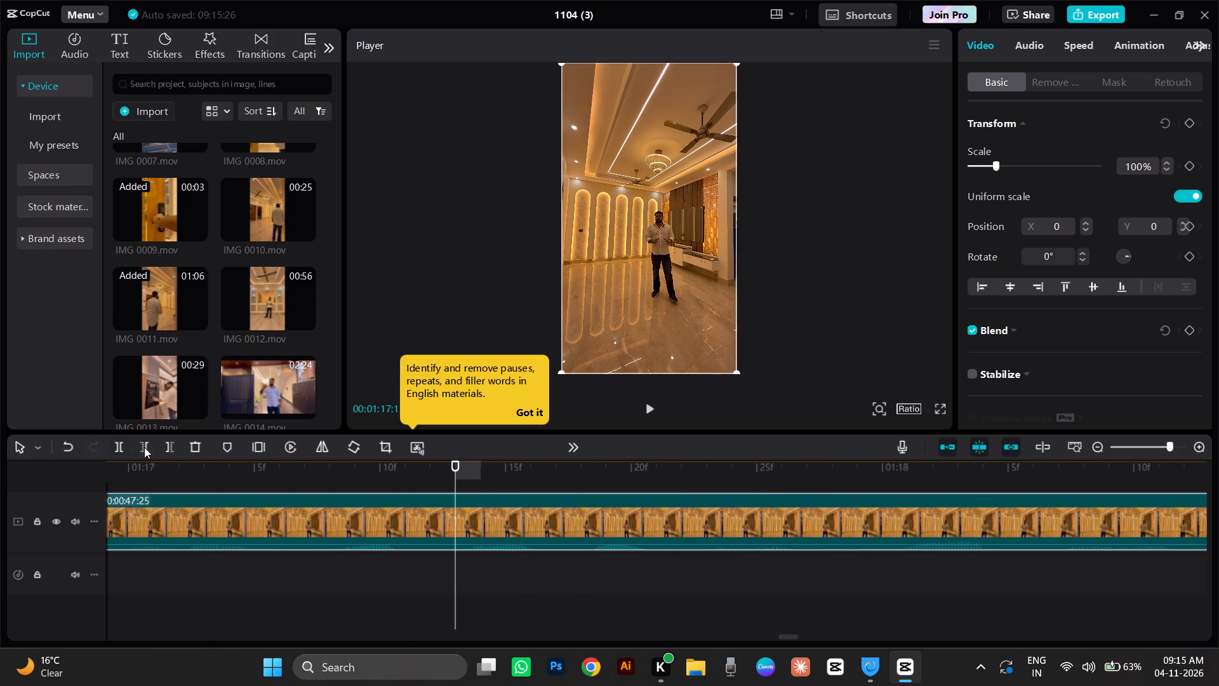
pyautogui.click(145, 447)
# Play across the join between the two IMG 0011 pieces and on through the second piece to examine its opening section.
pyautogui.hotkey('ctrl', '-')
pyautogui.hotkey('ctrl', '-')
pyautogui.hotkey('ctrl', '-')
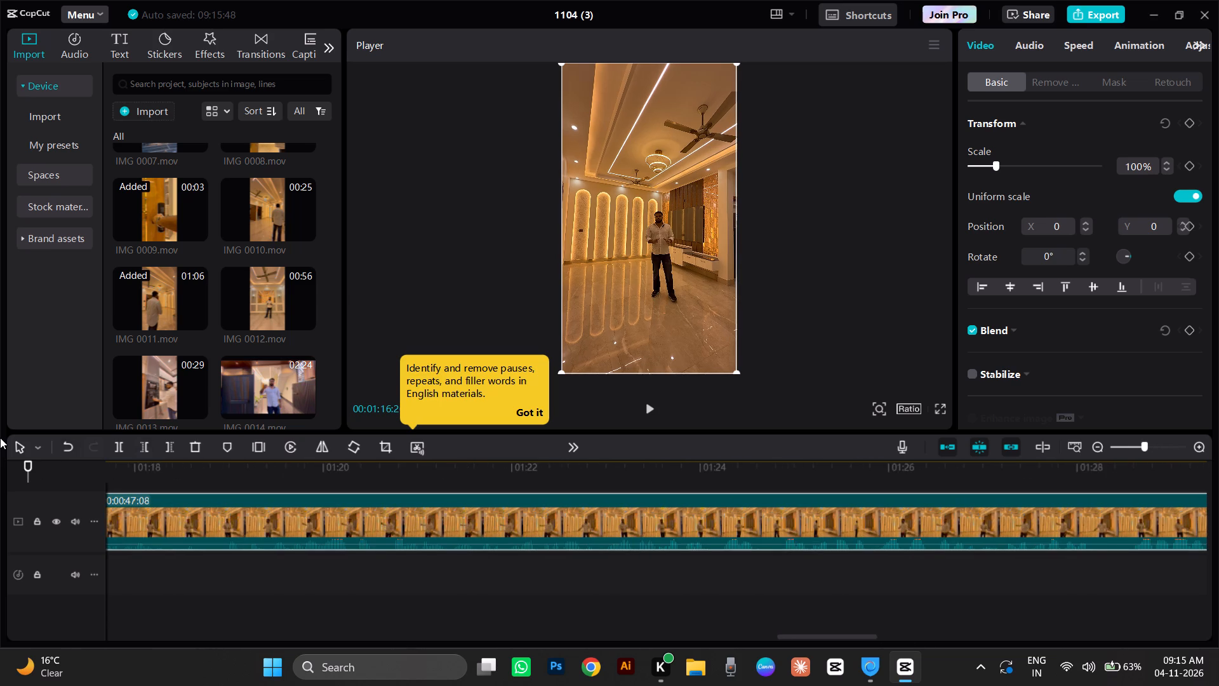
pyautogui.hotkey('ctrl', '-')
pyautogui.hotkey('ctrl', '-')
pyautogui.hotkey('ctrl', '-')
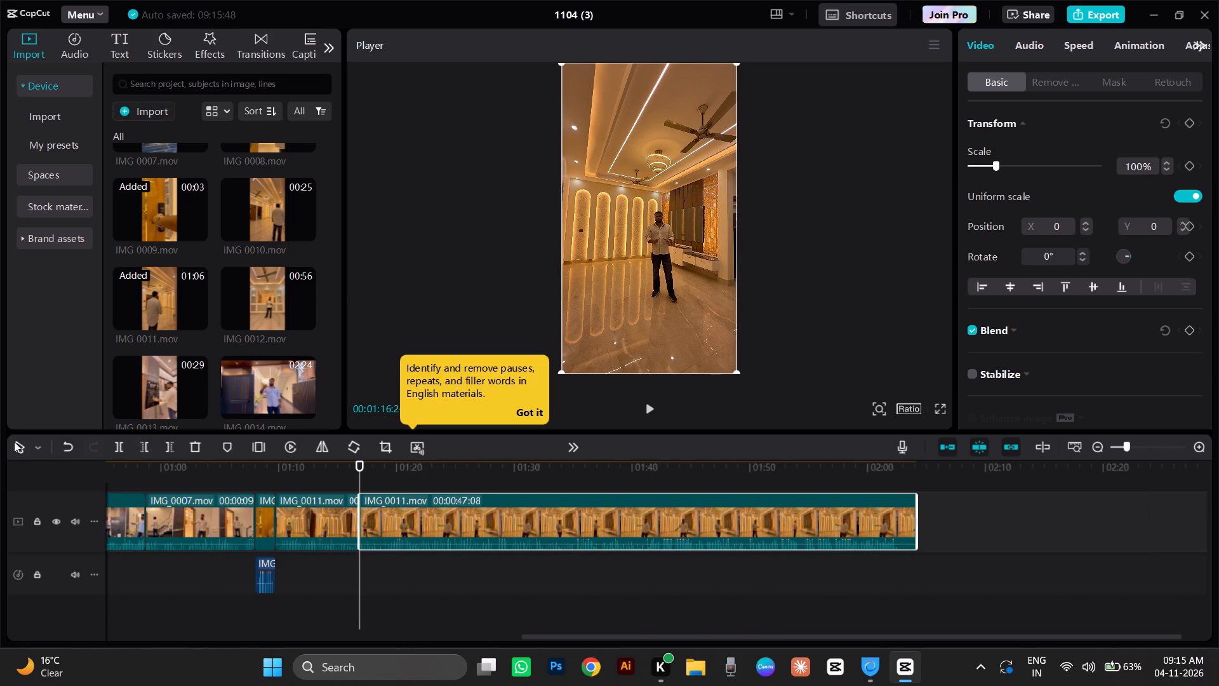
pyautogui.click(343, 468)
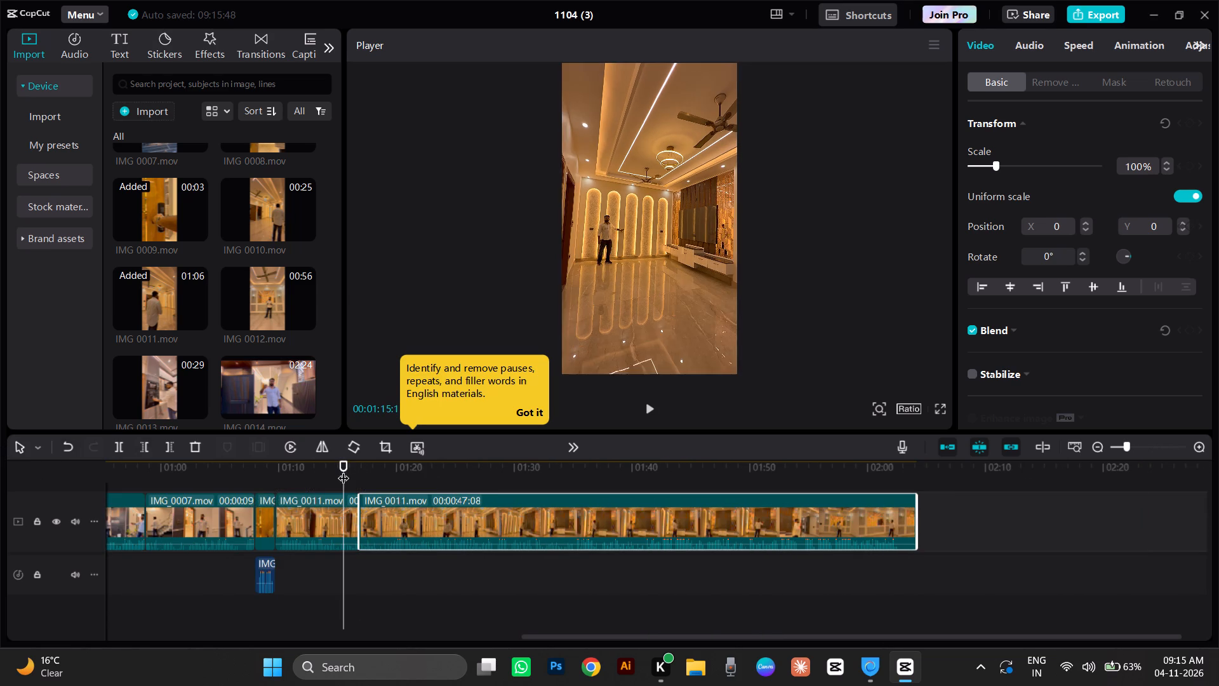
pyautogui.press('space')
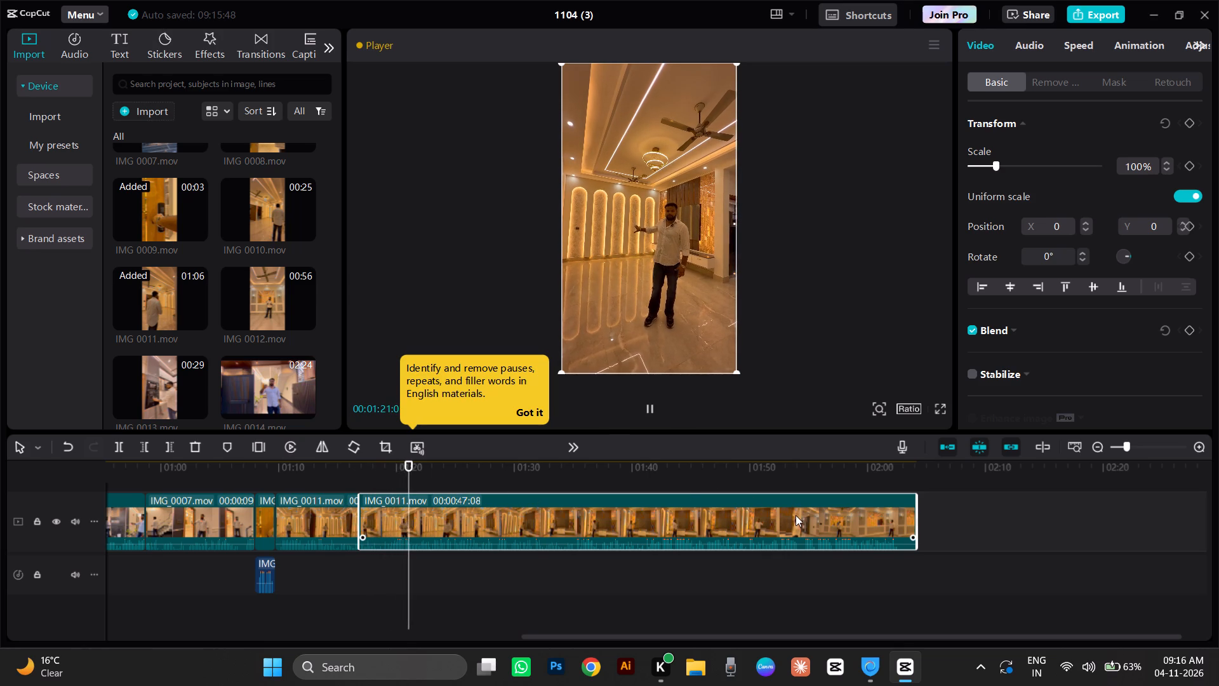
pyautogui.hotkey('ctrl', '=')
pyautogui.hotkey('ctrl', '=')
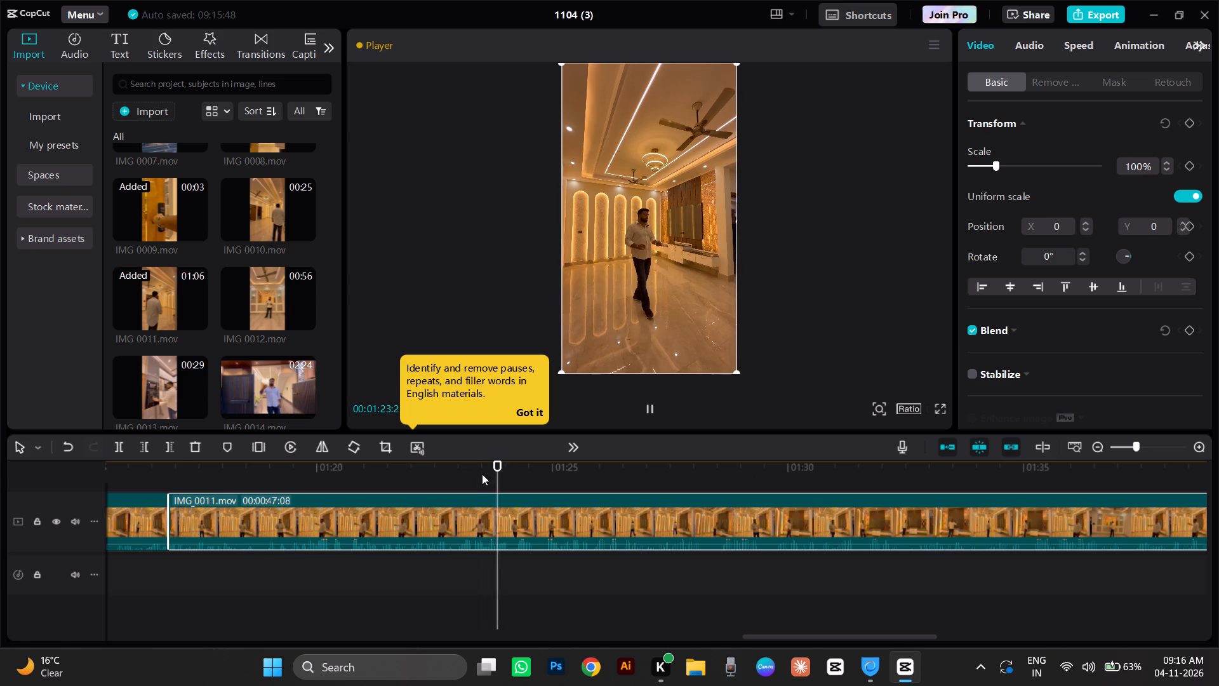
pyautogui.click(505, 467)
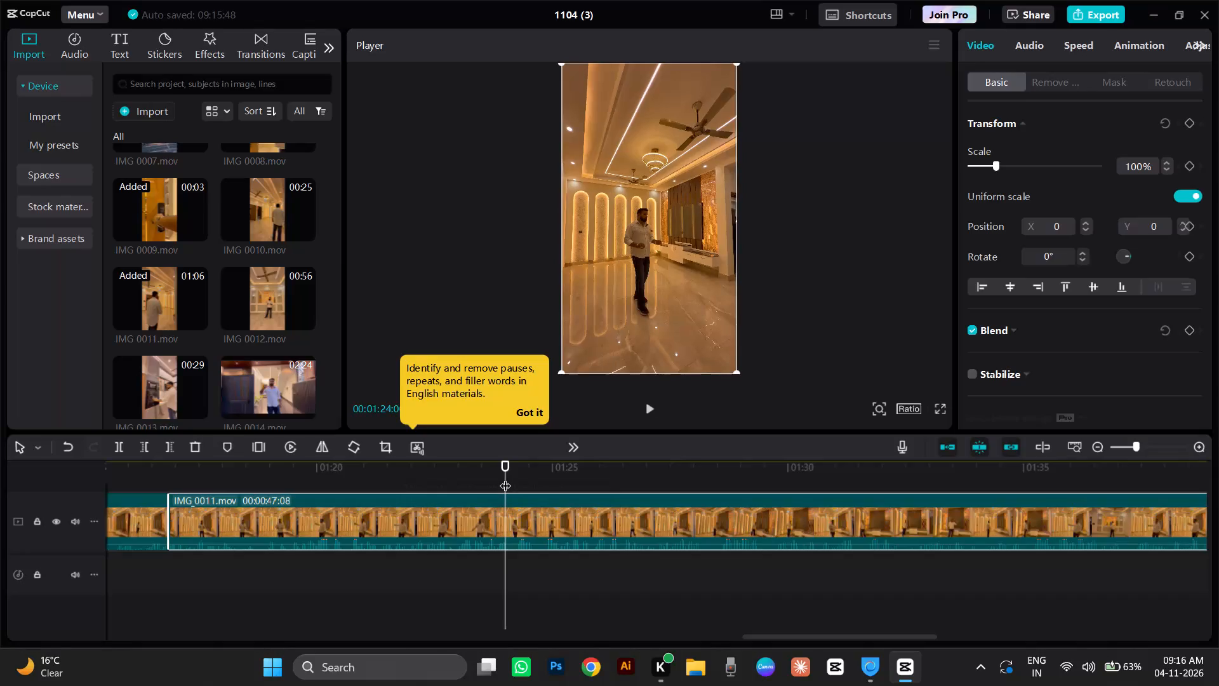
pyautogui.press('space')
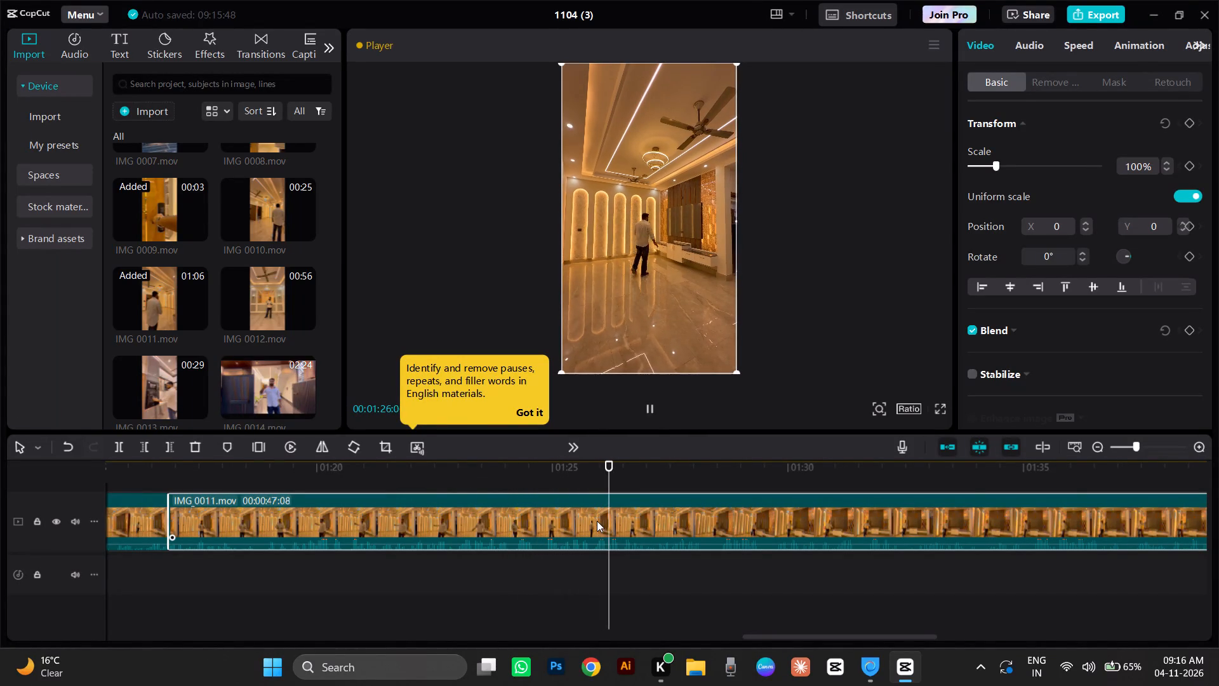
pyautogui.press('space')
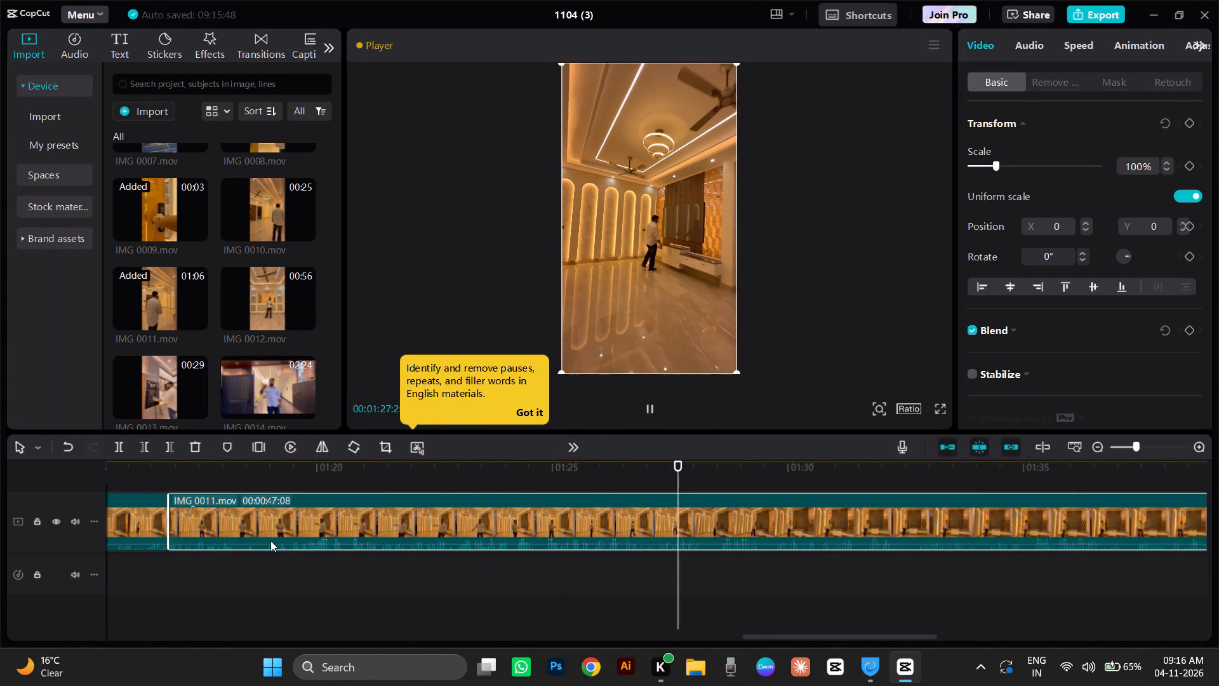
# Replay the second IMG 0011 piece's opening to find the end of the remark and split off a first part 03:21 long.
pyautogui.click(199, 478)
pyautogui.moveTo(199, 478); pyautogui.dragTo(168, 521)
pyautogui.press('space')
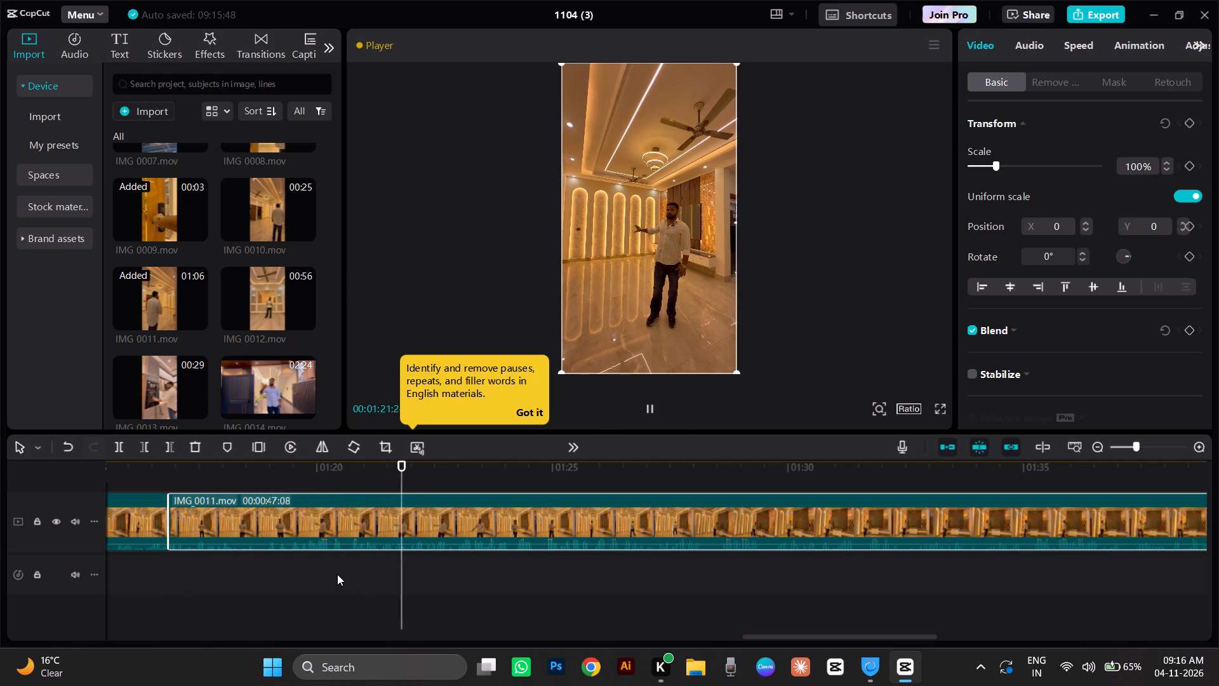
pyautogui.press('space')
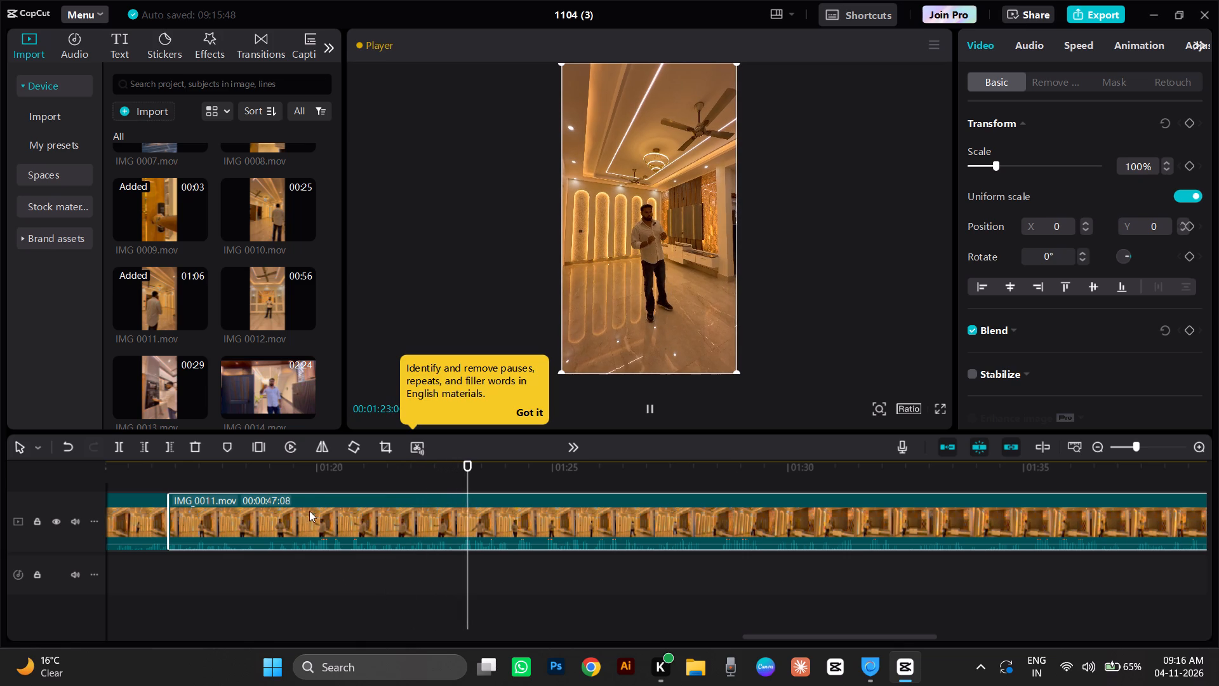
pyautogui.click(302, 479)
pyautogui.press('space')
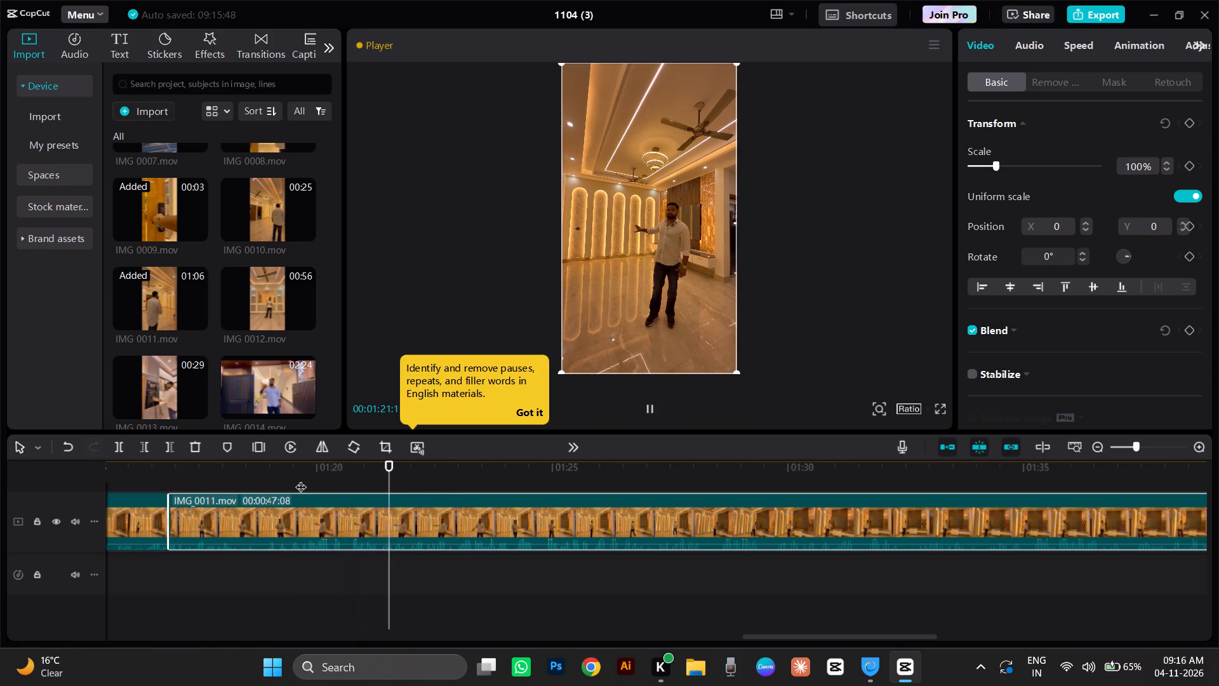
pyautogui.press('space')
pyautogui.click(234, 482)
pyautogui.press('space')
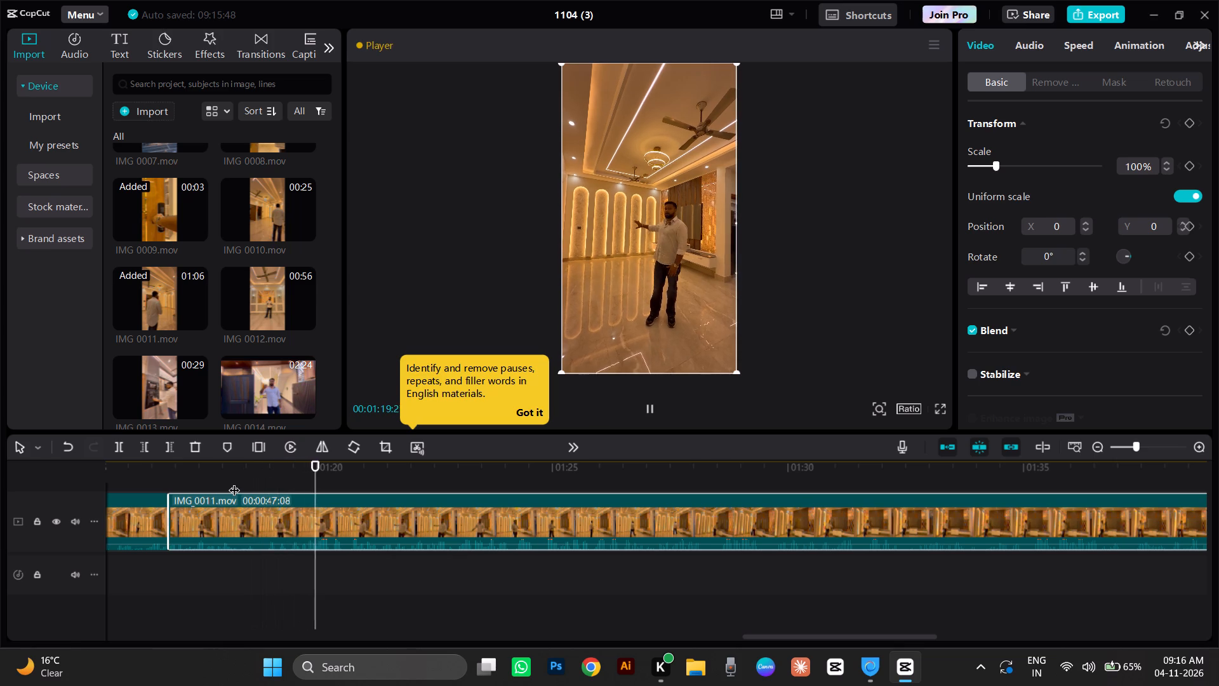
pyautogui.press('space')
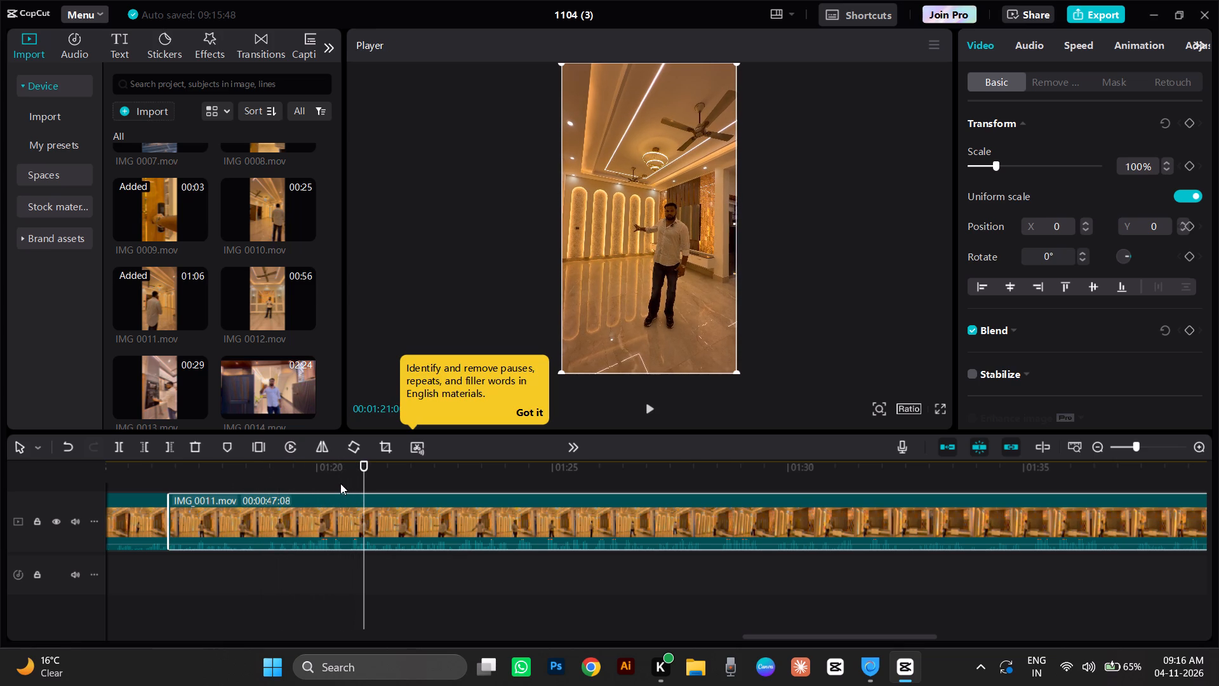
pyautogui.click(343, 480)
pyautogui.click(124, 438)
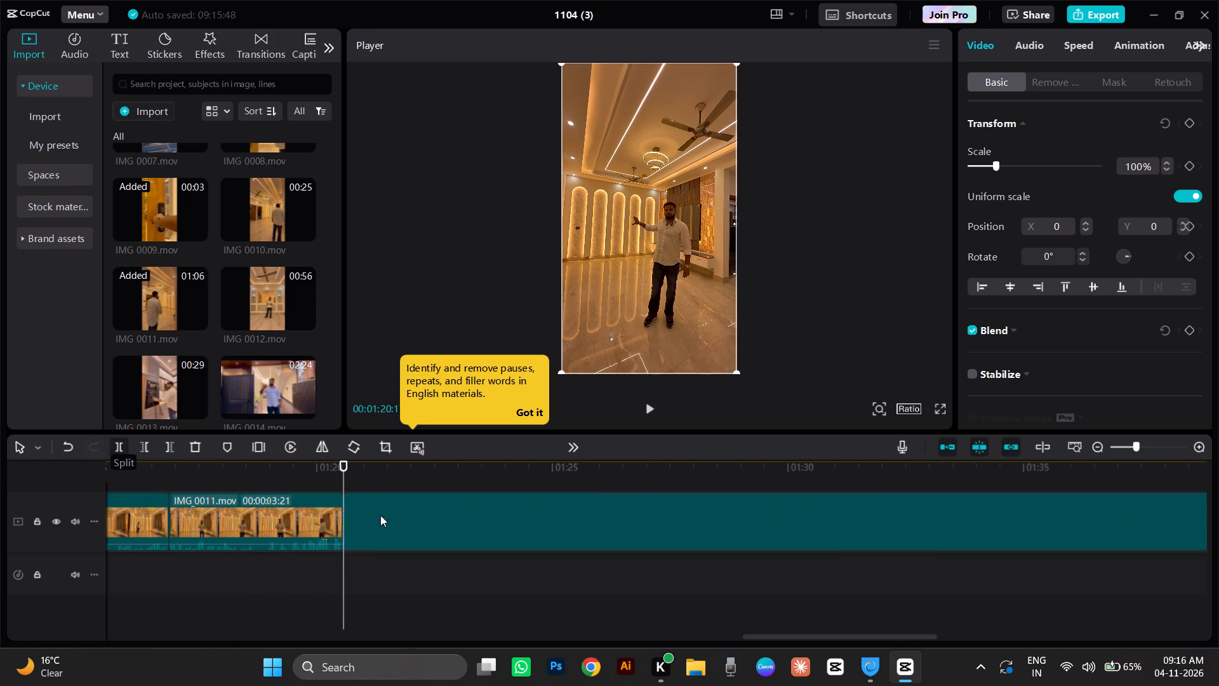
# Move the 43:17 IMG 0011 piece ahead of the 03:21 piece on the main track.
pyautogui.moveTo(431, 524); pyautogui.dragTo(237, 518)
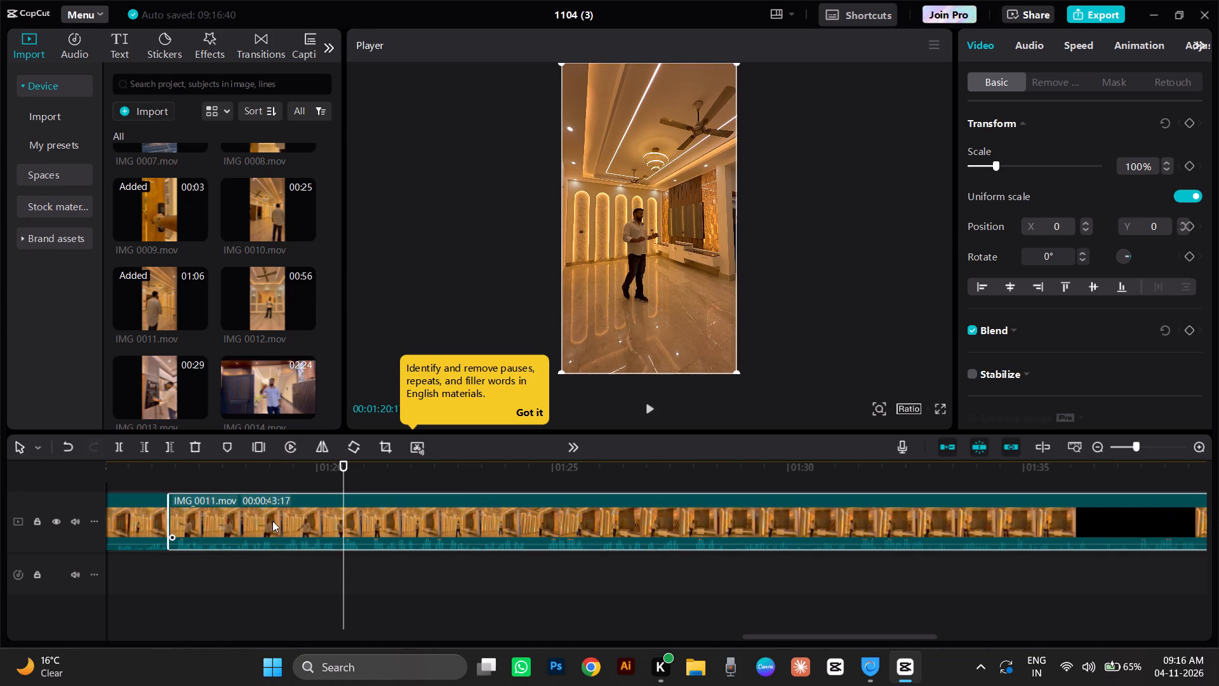
# Play the moved IMG 0011 piece from its start and cut off its beginning where he walks towards the TV wall, leaving it 38:09 long.
pyautogui.click(211, 469)
pyautogui.moveTo(211, 468); pyautogui.dragTo(174, 508)
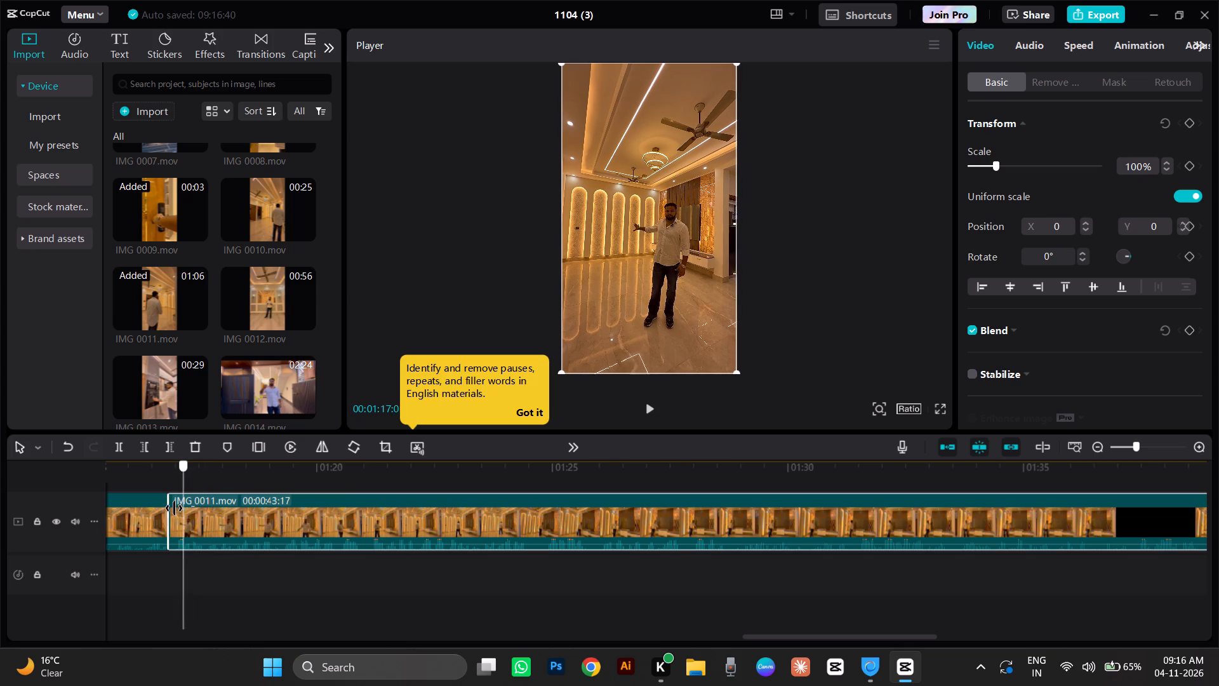
pyautogui.moveTo(174, 508); pyautogui.dragTo(173, 509)
pyautogui.press('space')
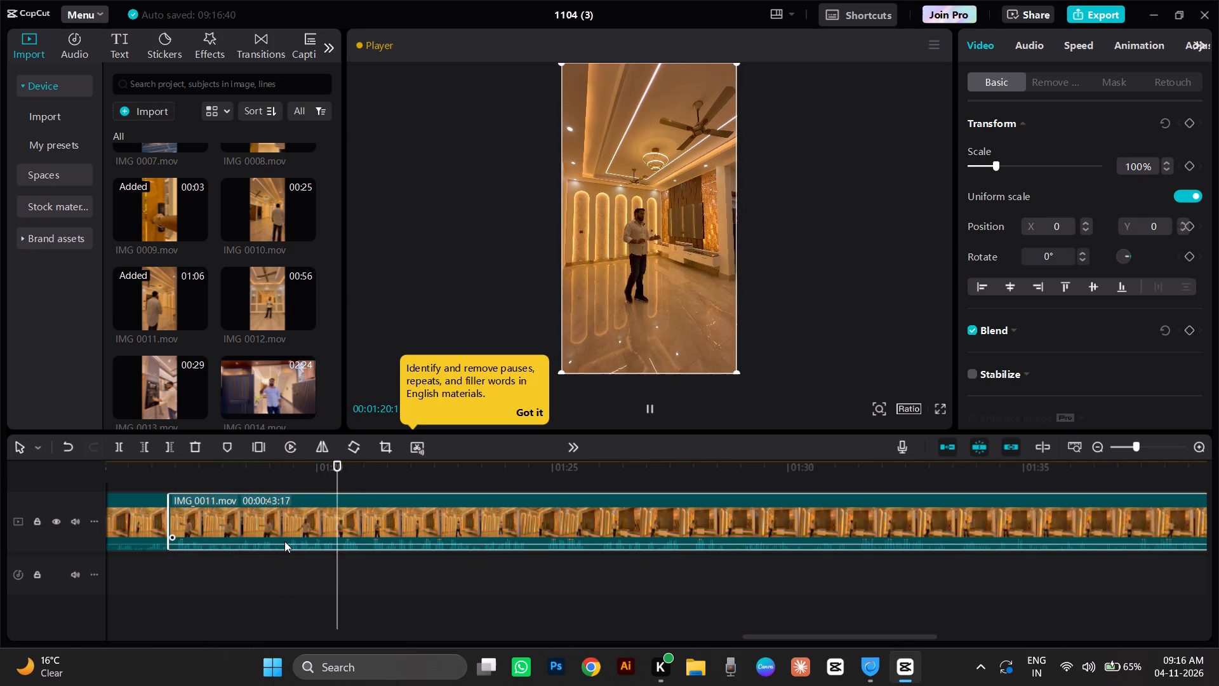
pyautogui.press('space')
pyautogui.click(372, 474)
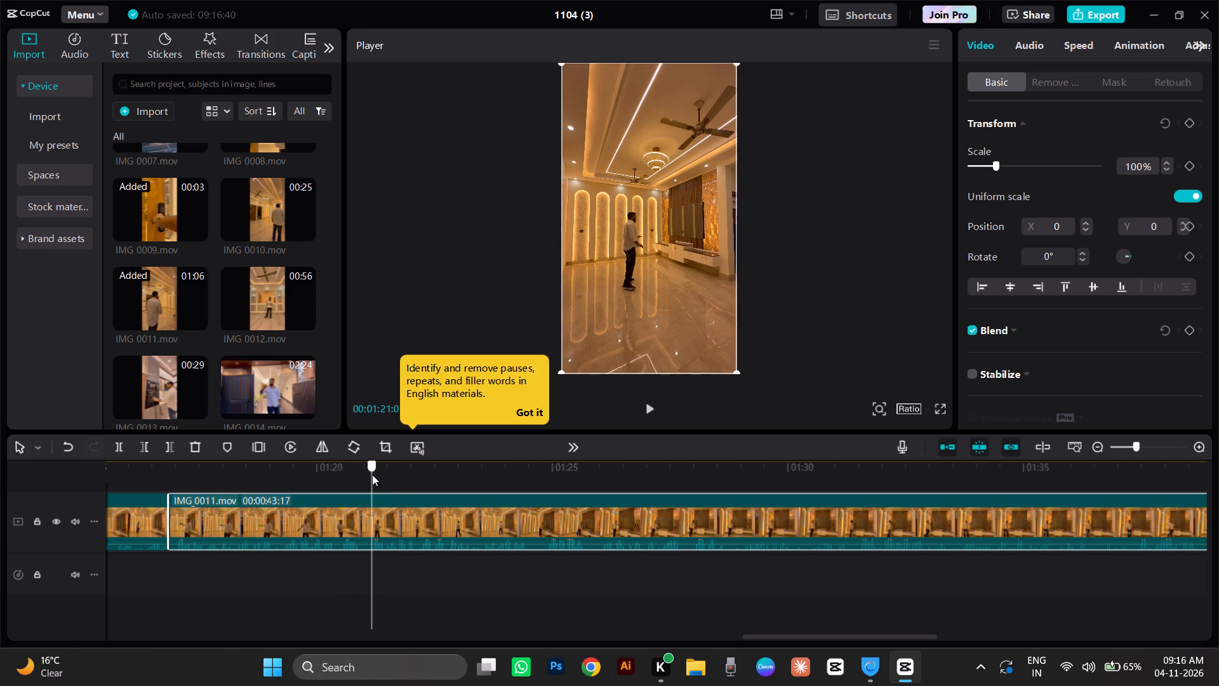
pyautogui.press('space')
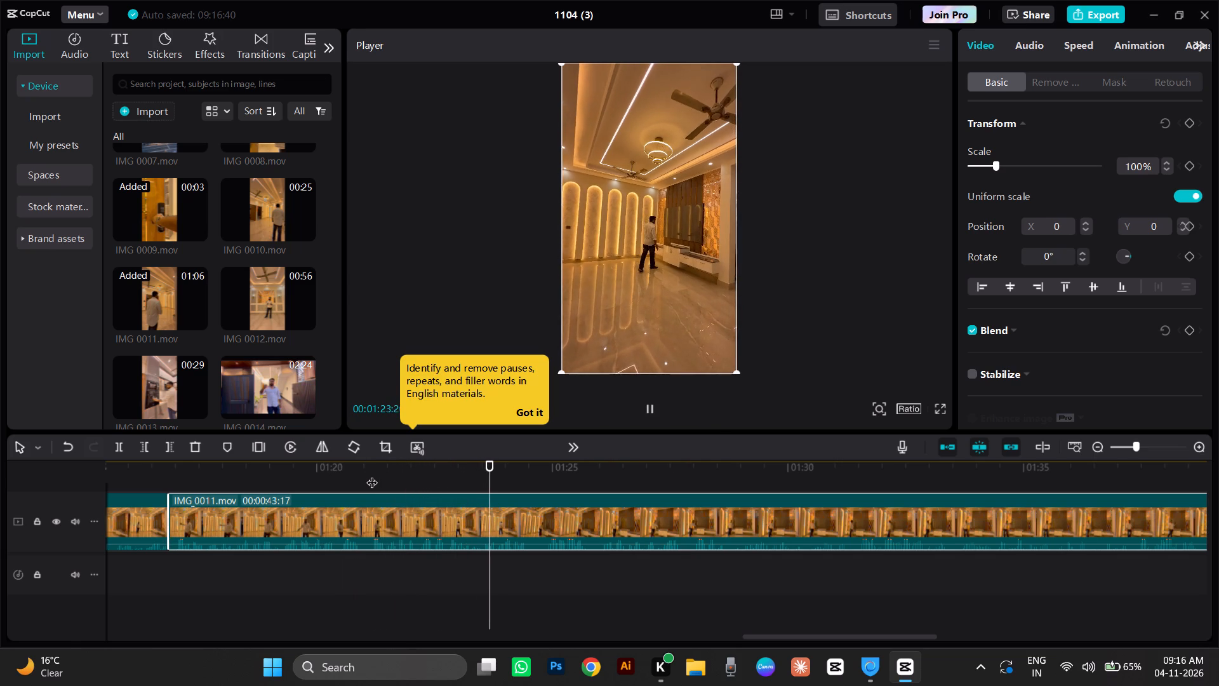
pyautogui.press('space')
pyautogui.click(363, 473)
pyautogui.press('space')
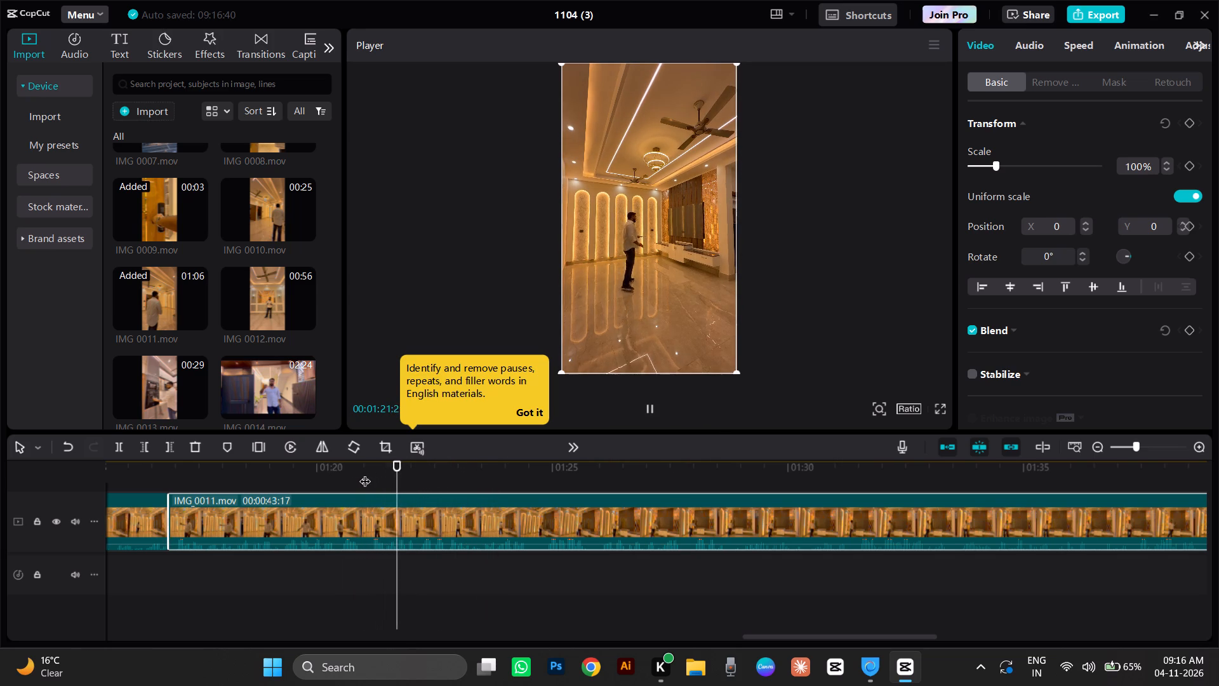
pyautogui.press('space')
pyautogui.click(422, 475)
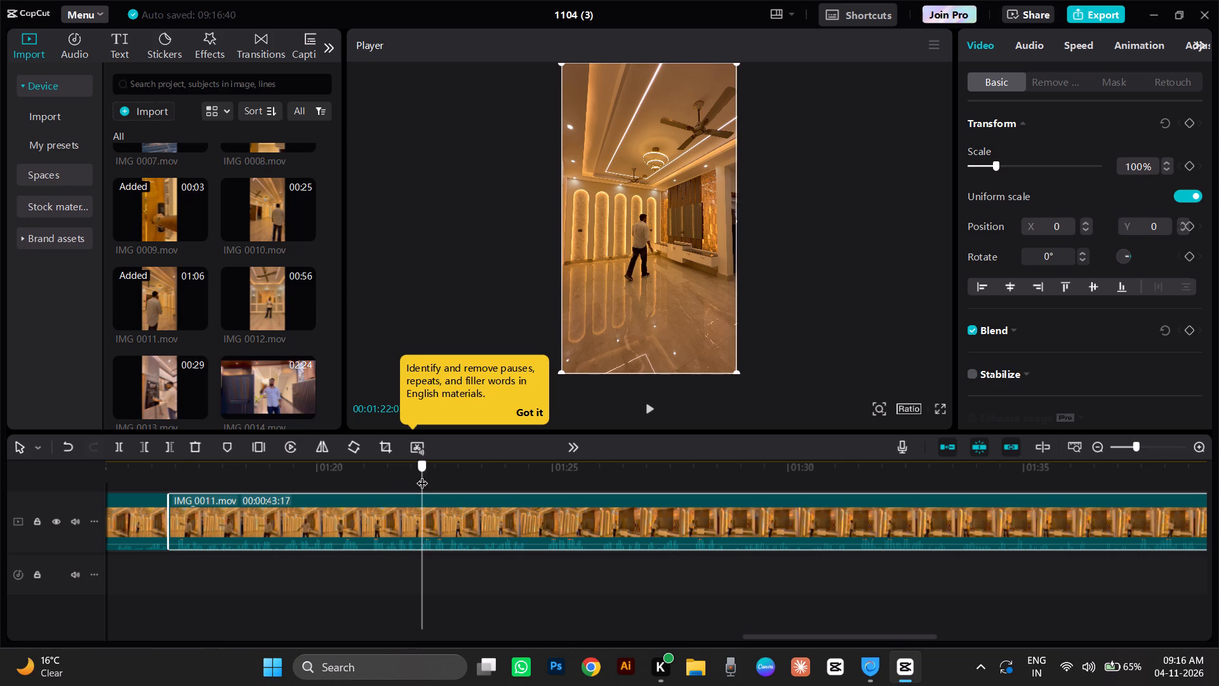
pyautogui.press('space')
pyautogui.press('space')
pyautogui.click(417, 476)
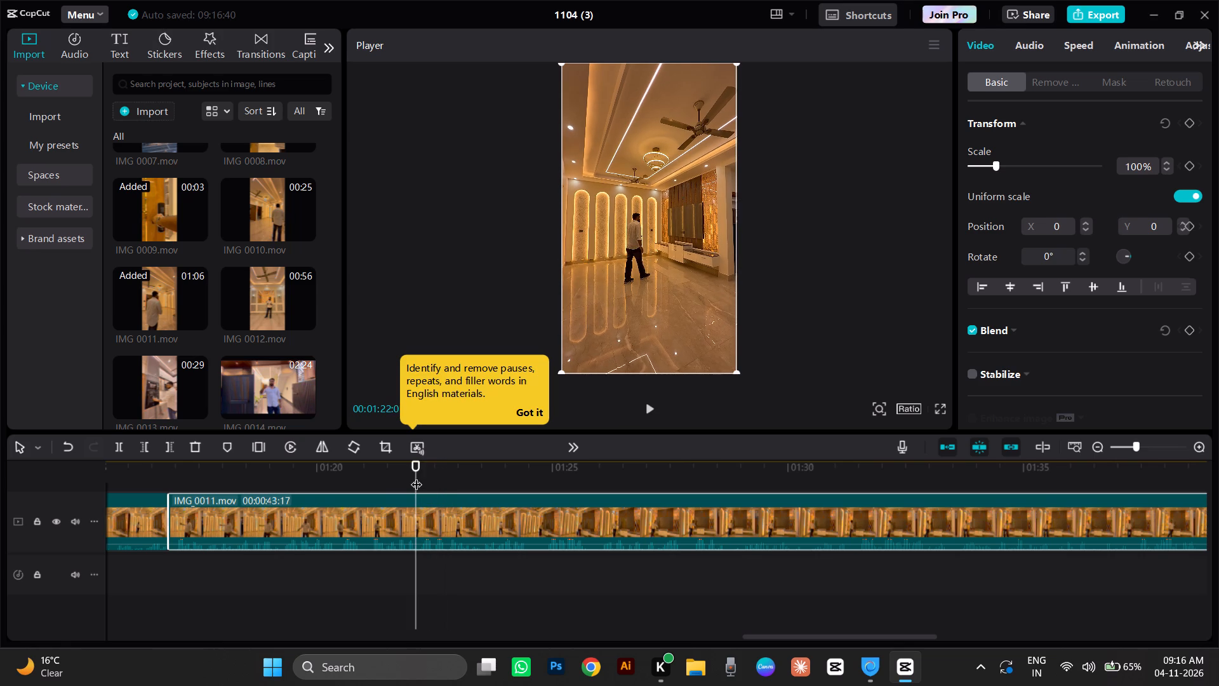
pyautogui.moveTo(416, 476); pyautogui.dragTo(418, 496)
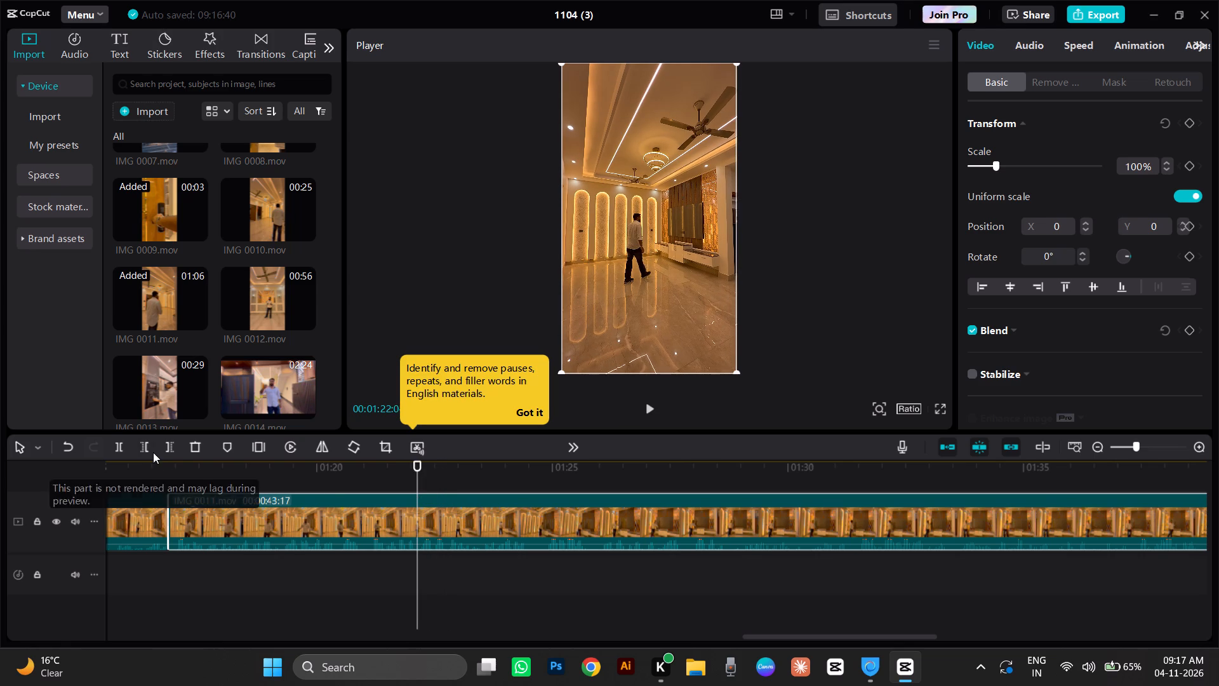
pyautogui.click(152, 452)
# Play the trimmed IMG 0011 piece through the TV-wall section, dismiss the filler-word tip, and split the piece at 01:33:15, leaving its first part 16:19 long.
pyautogui.press('space')
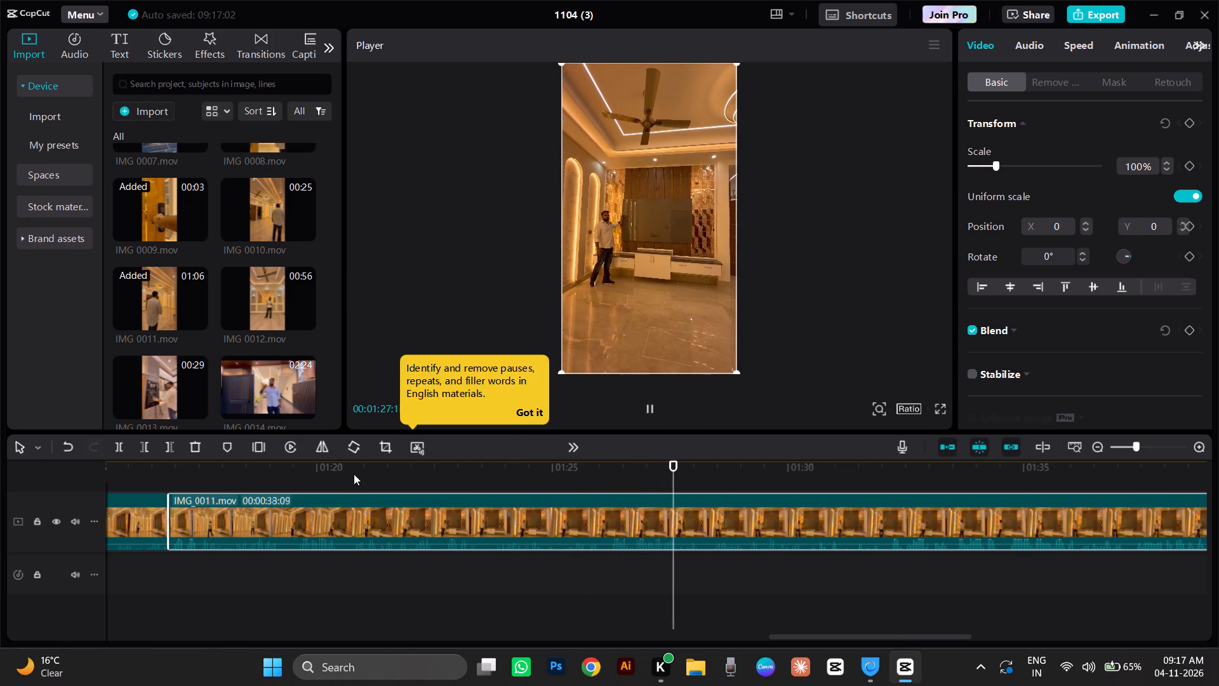
pyautogui.click(530, 414)
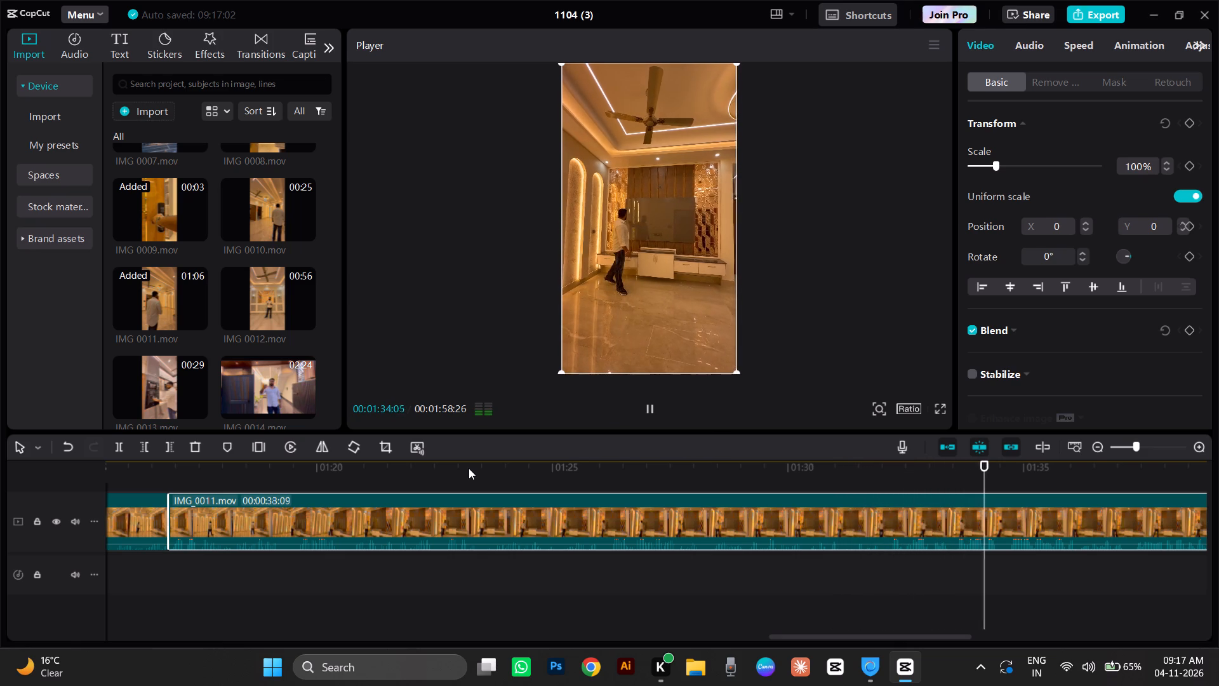
pyautogui.click(832, 474)
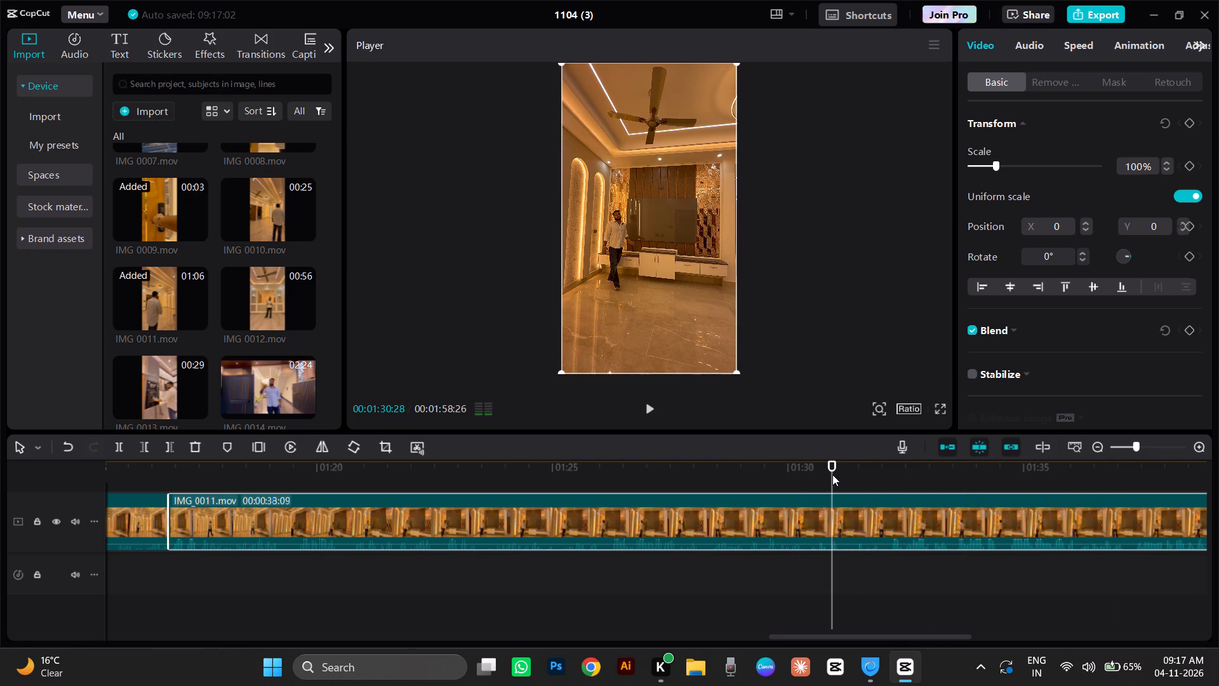
pyautogui.moveTo(829, 478); pyautogui.dragTo(206, 649)
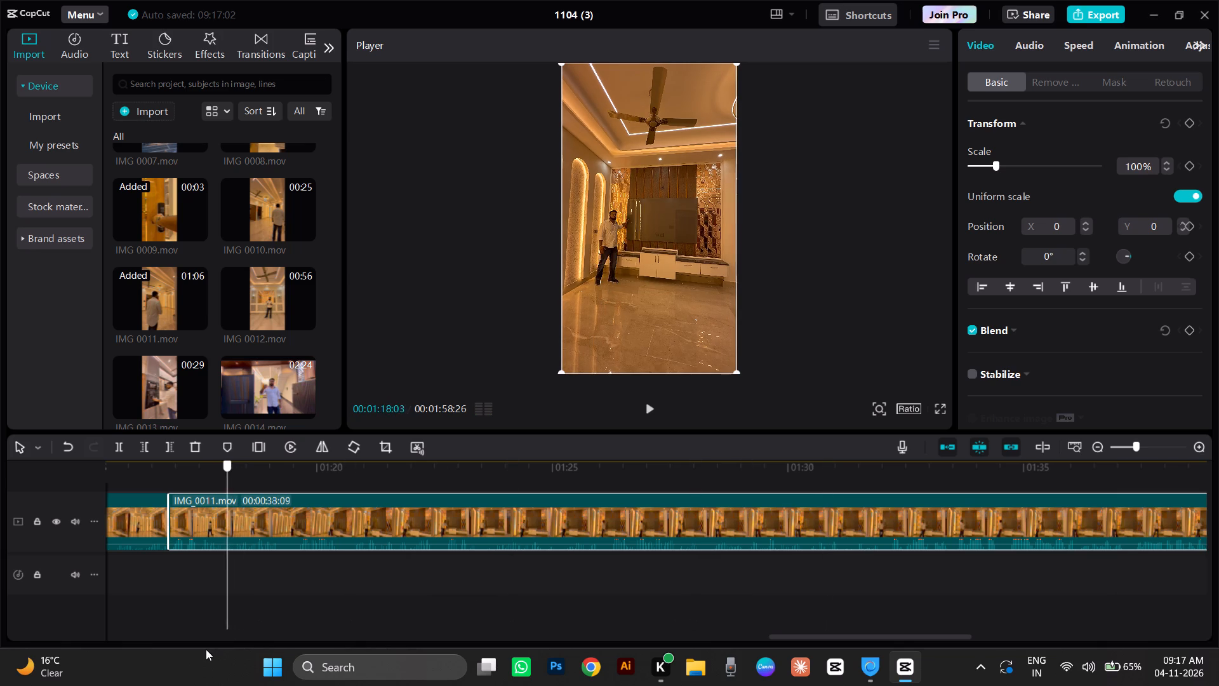
pyautogui.moveTo(206, 649); pyautogui.dragTo(173, 666)
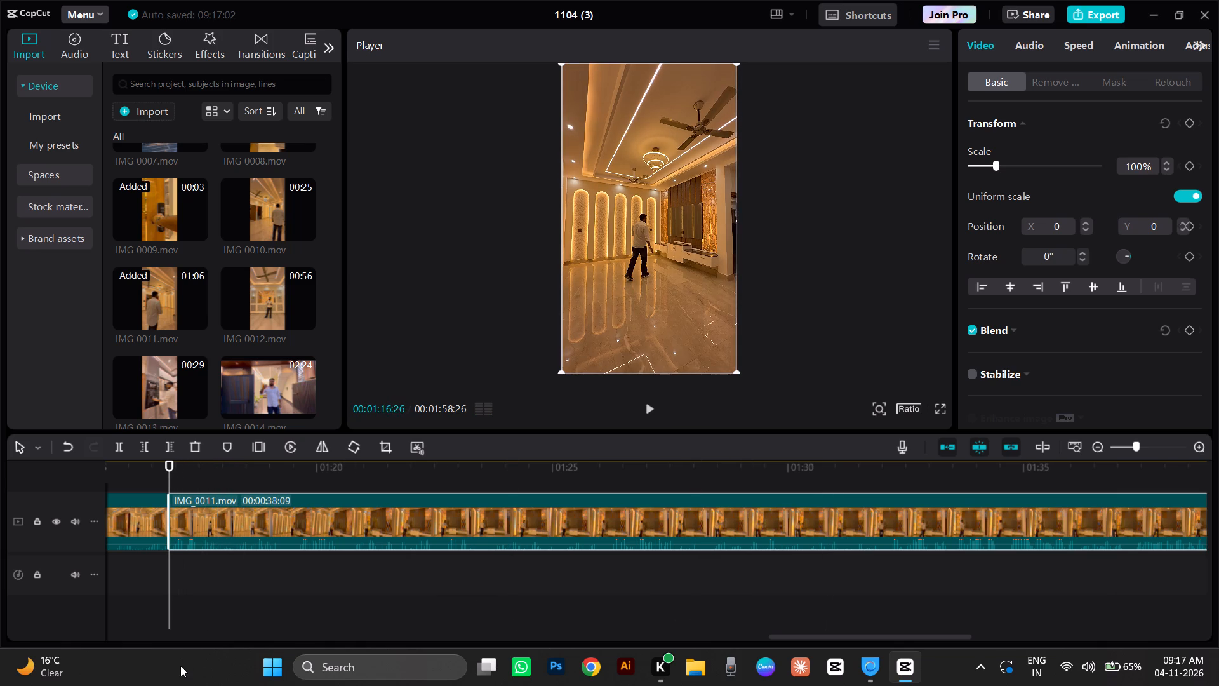
pyautogui.press('space')
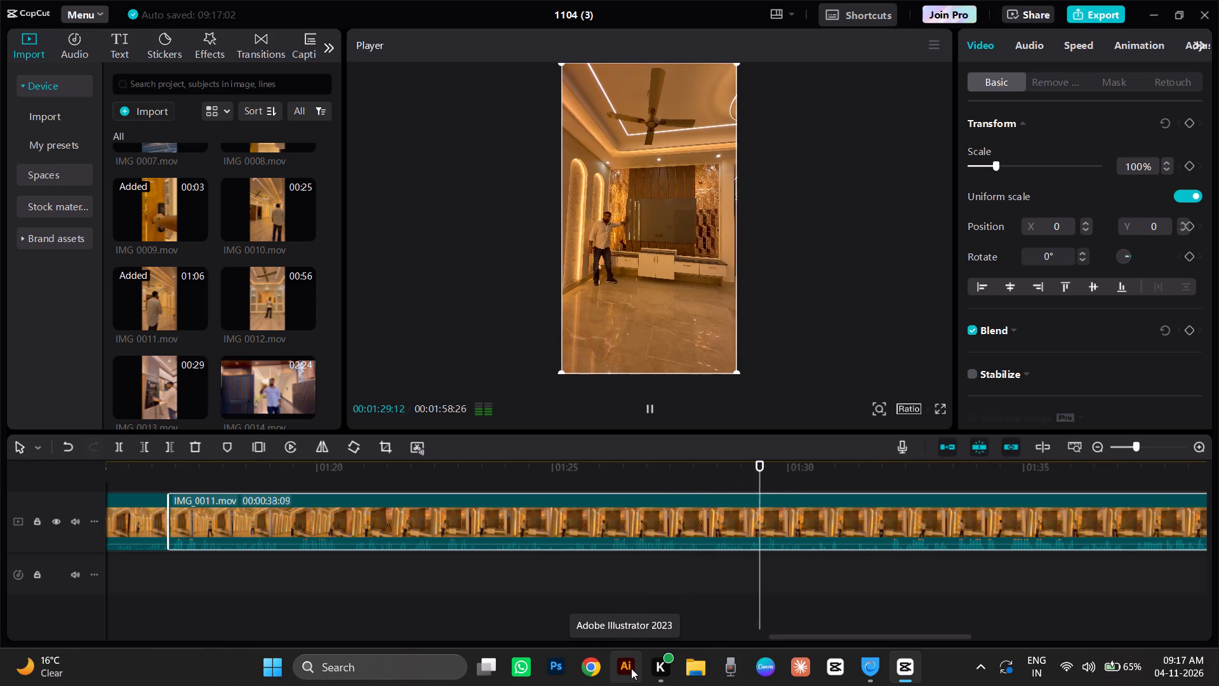
pyautogui.press('space')
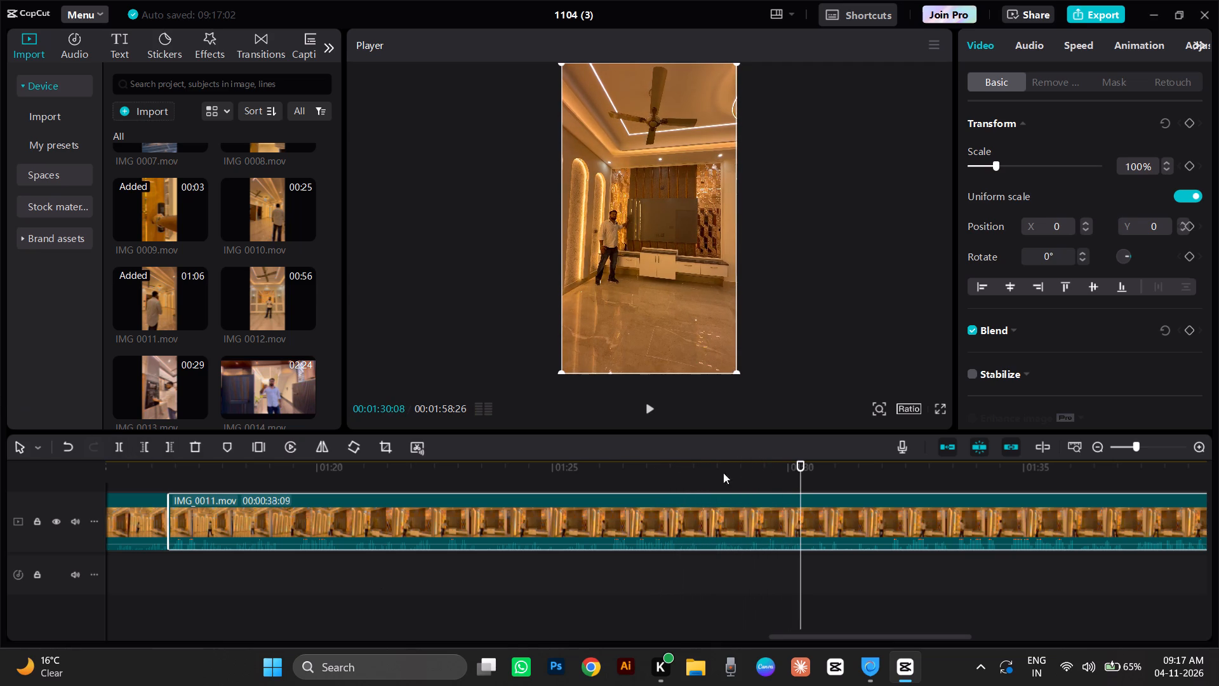
pyautogui.click(736, 474)
pyautogui.press('space')
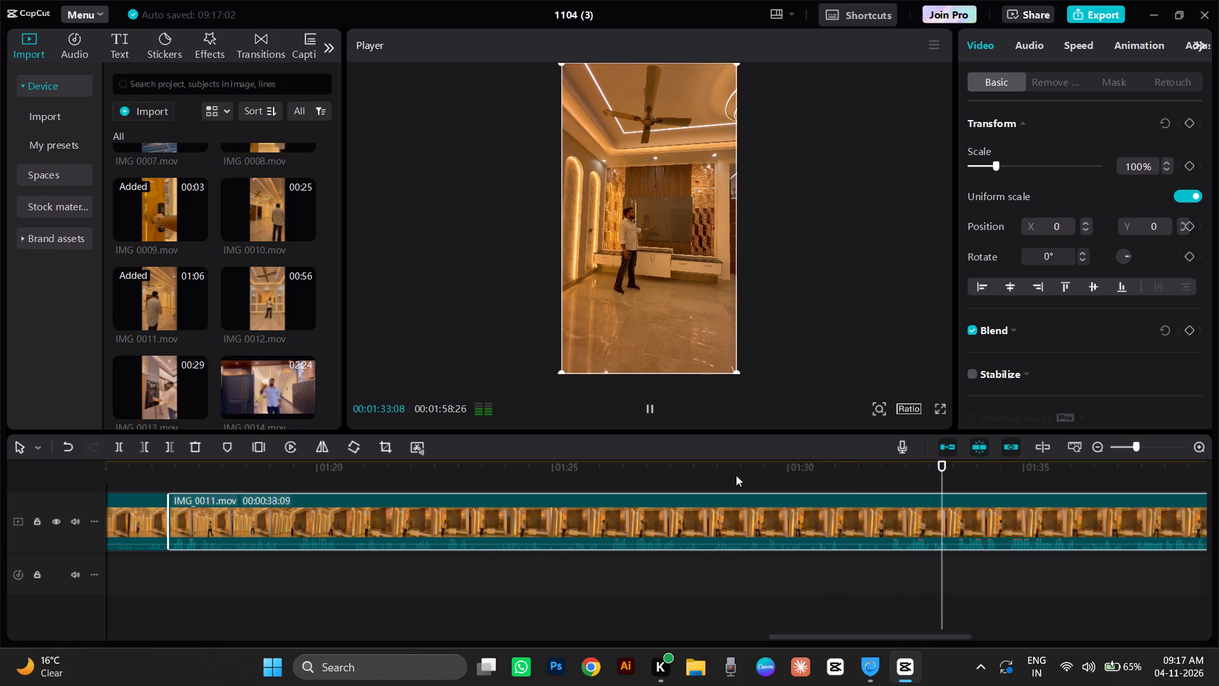
pyautogui.press('space')
pyautogui.click(959, 478)
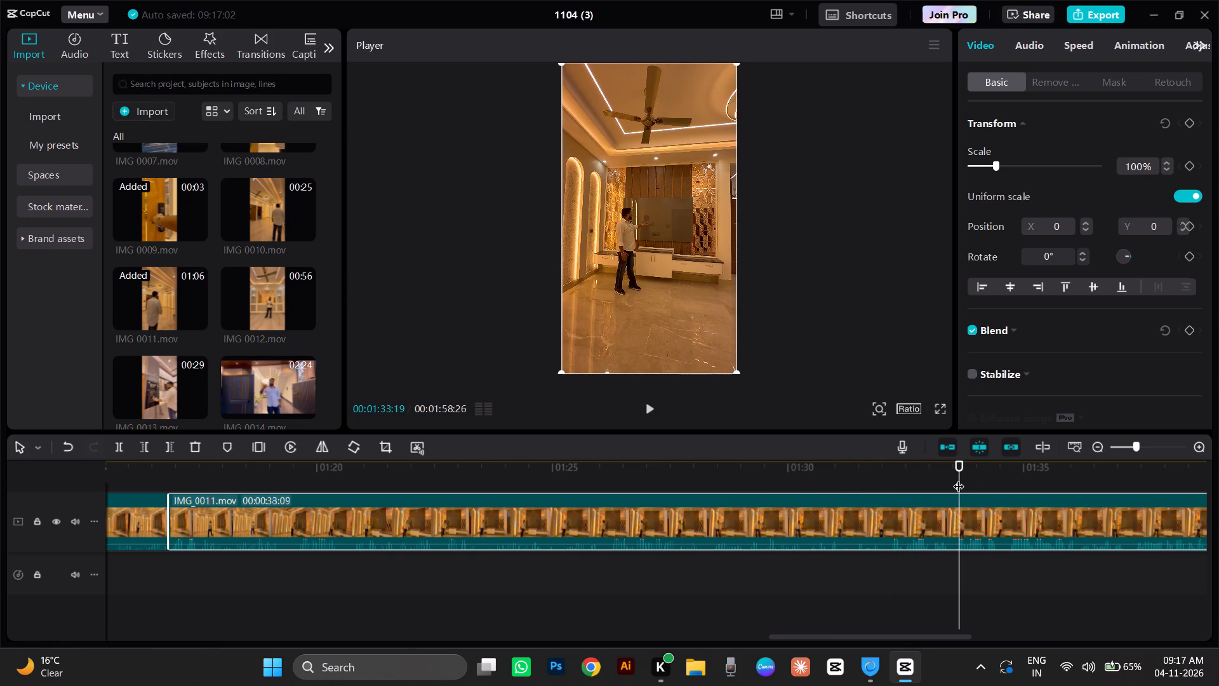
pyautogui.press('space')
pyautogui.press('space')
pyautogui.click(953, 478)
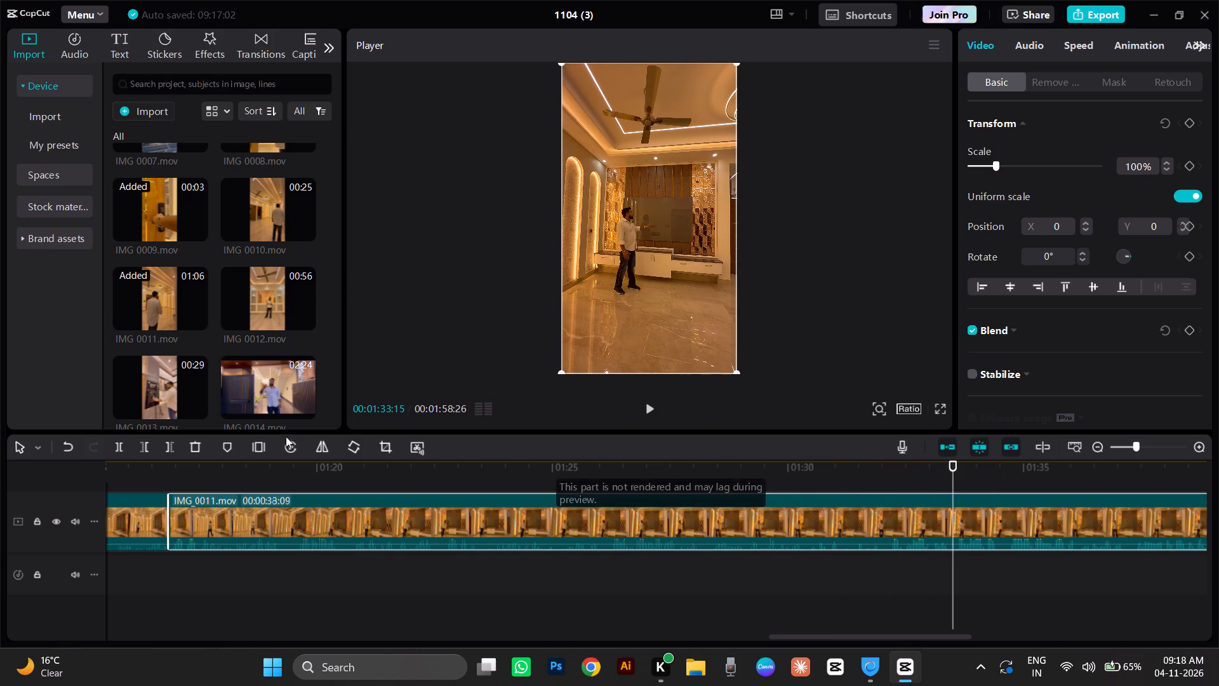
pyautogui.click(123, 447)
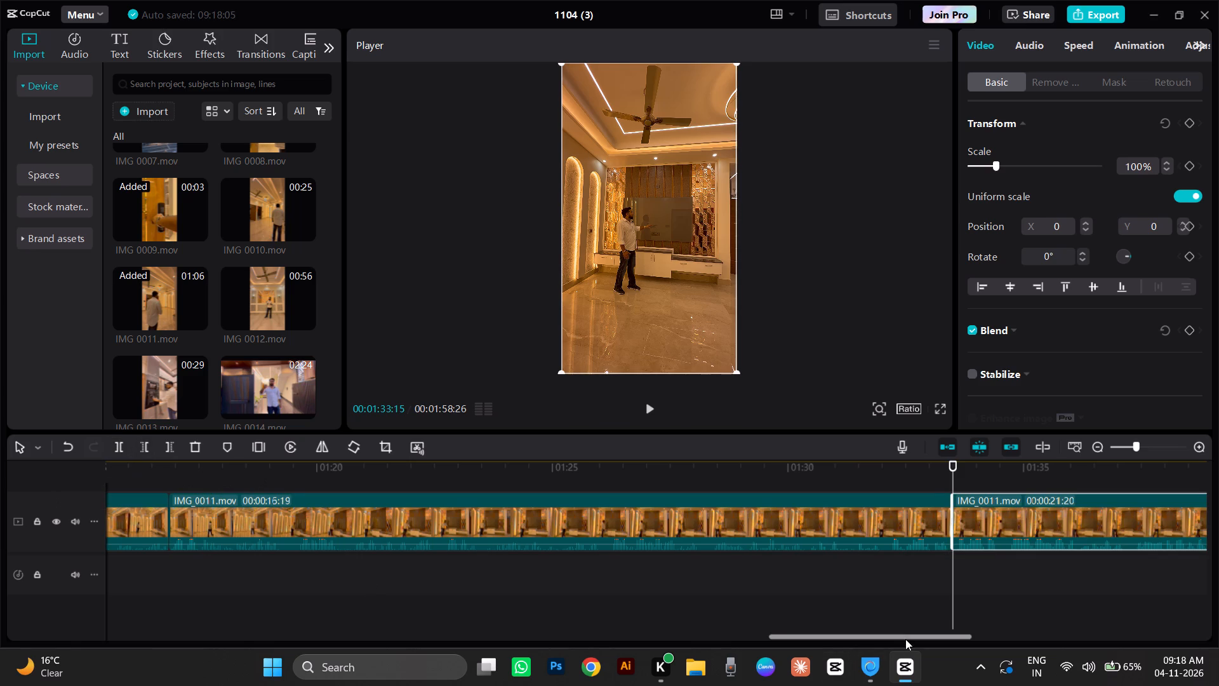
pyautogui.moveTo(905, 639); pyautogui.dragTo(1051, 685)
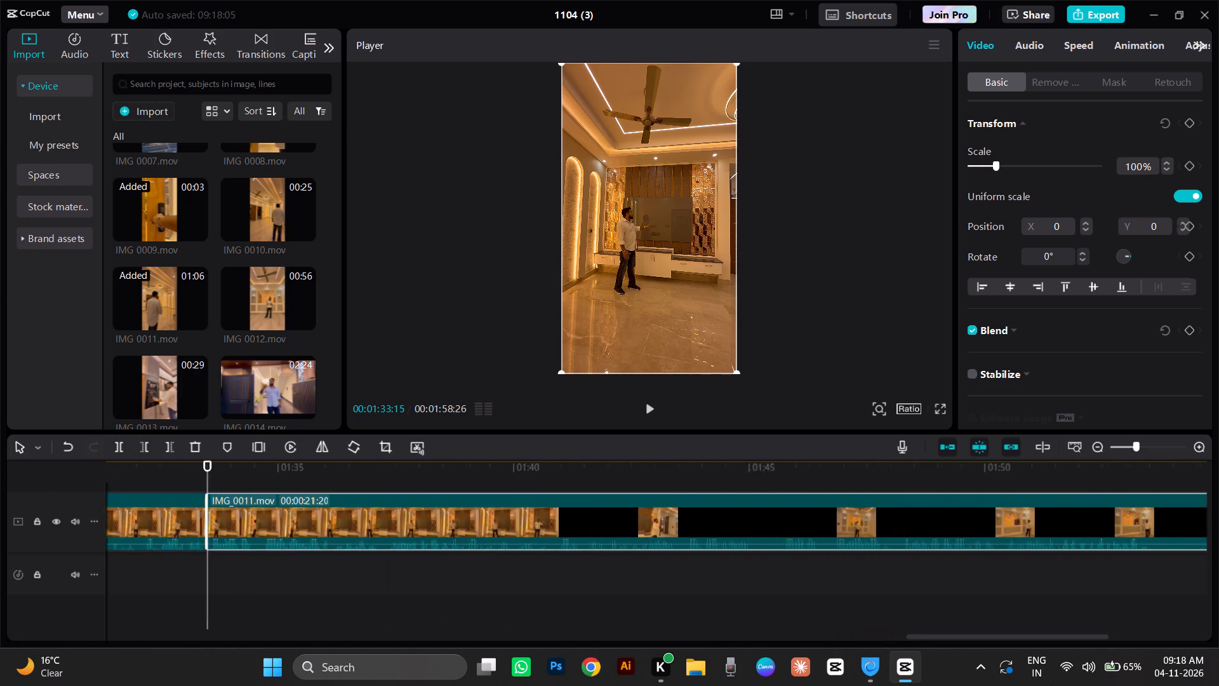
# Play through the 21:20 IMG 0011 piece and the closing 03:21 piece, and delete the 21:20 piece from the main track.
pyautogui.moveTo(1051, 685); pyautogui.dragTo(1056, 685)
pyautogui.press('space')
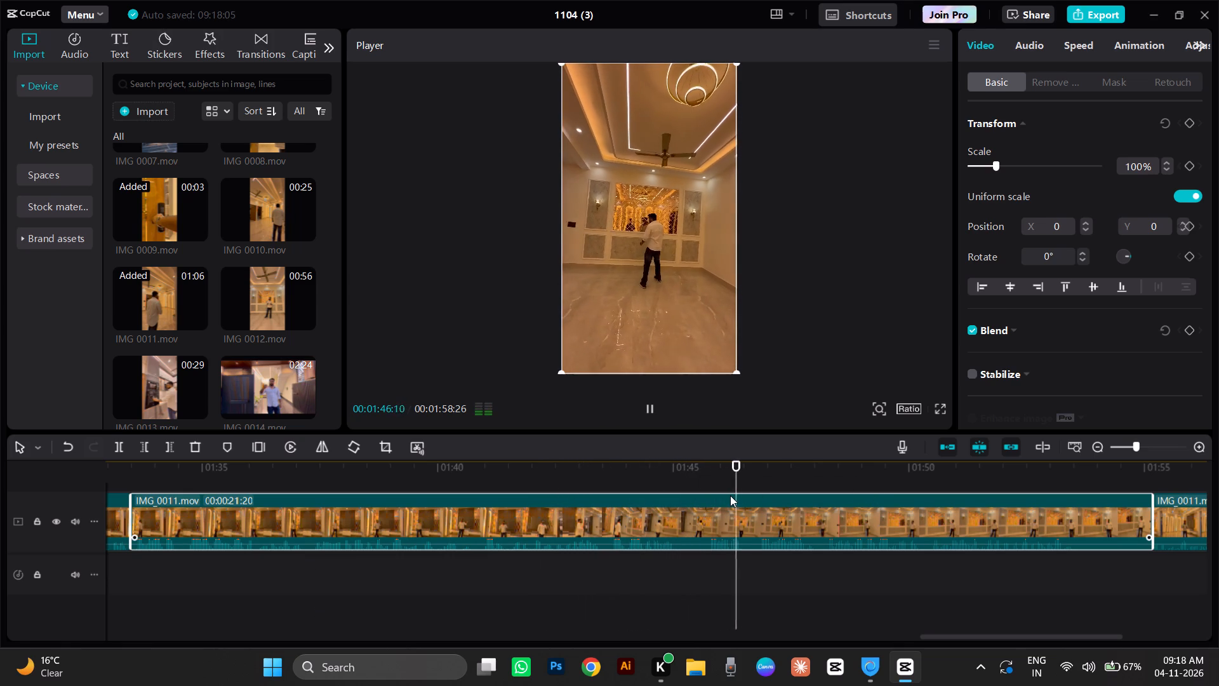
pyautogui.click(683, 475)
pyautogui.press('space')
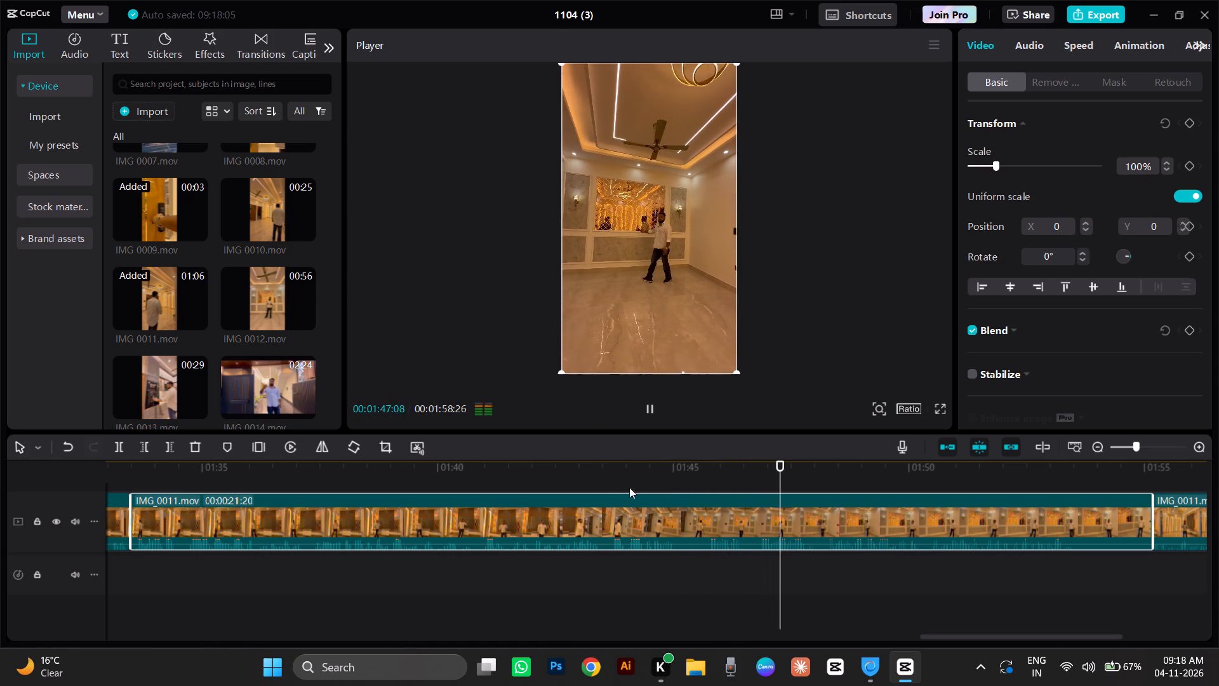
pyautogui.press('space')
pyautogui.click(604, 483)
pyautogui.press('space')
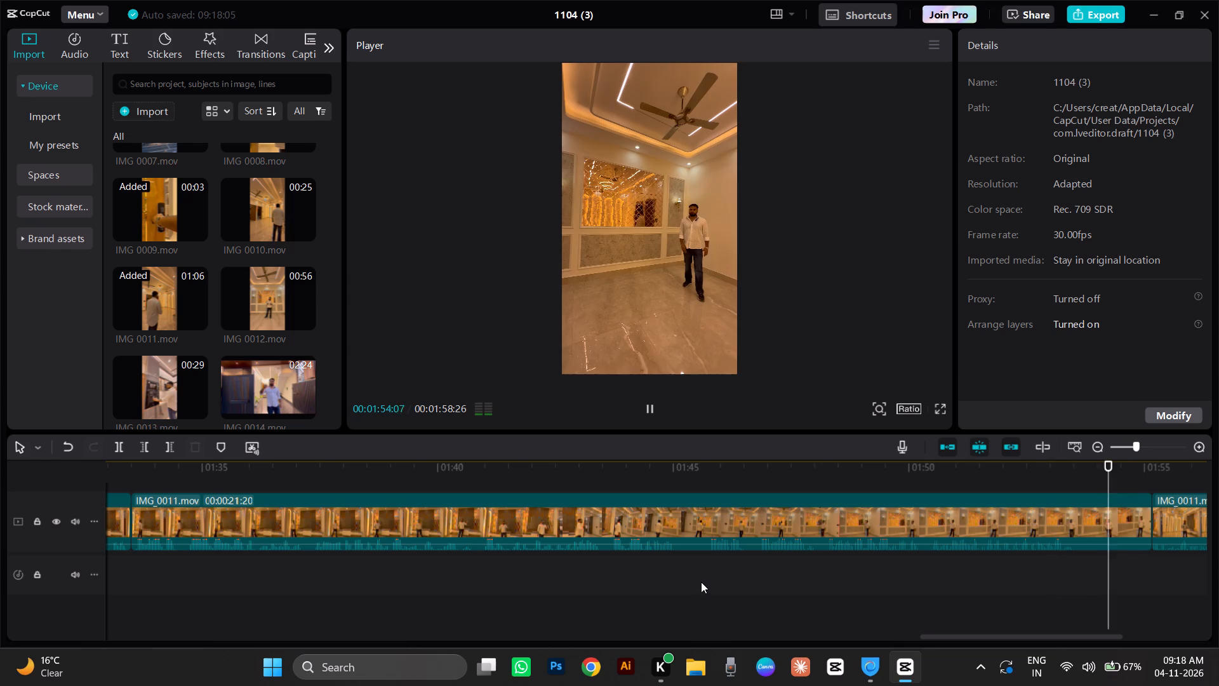
pyautogui.press('space')
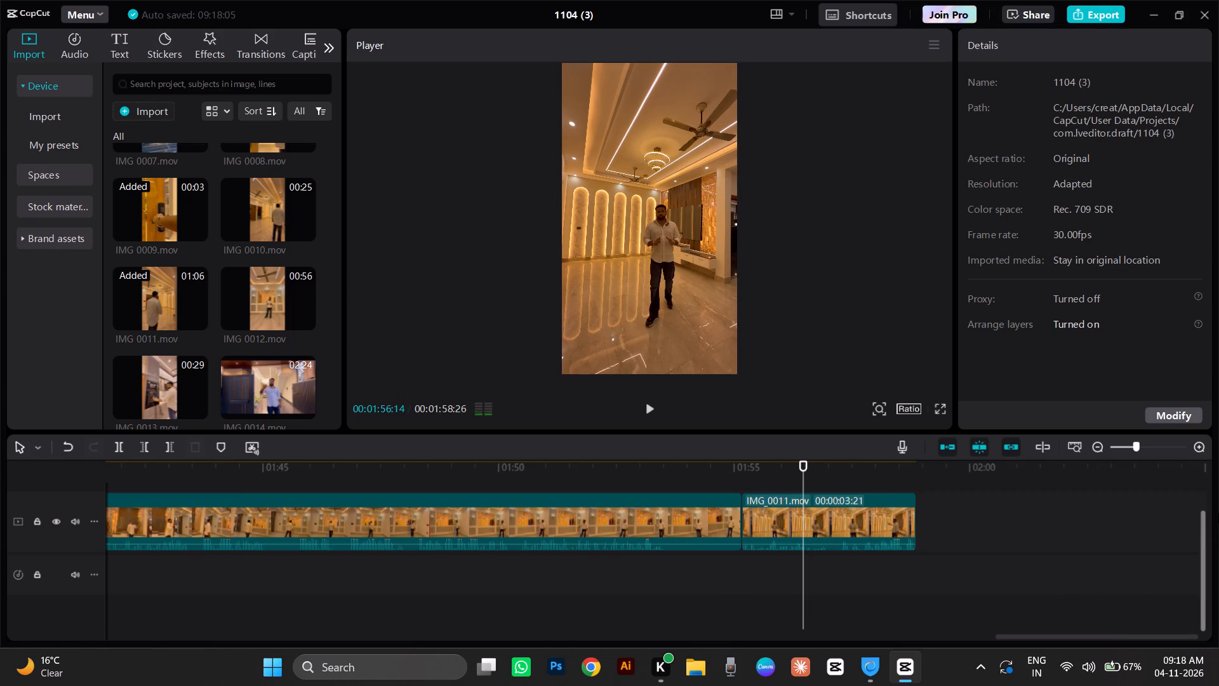
pyautogui.click(375, 489)
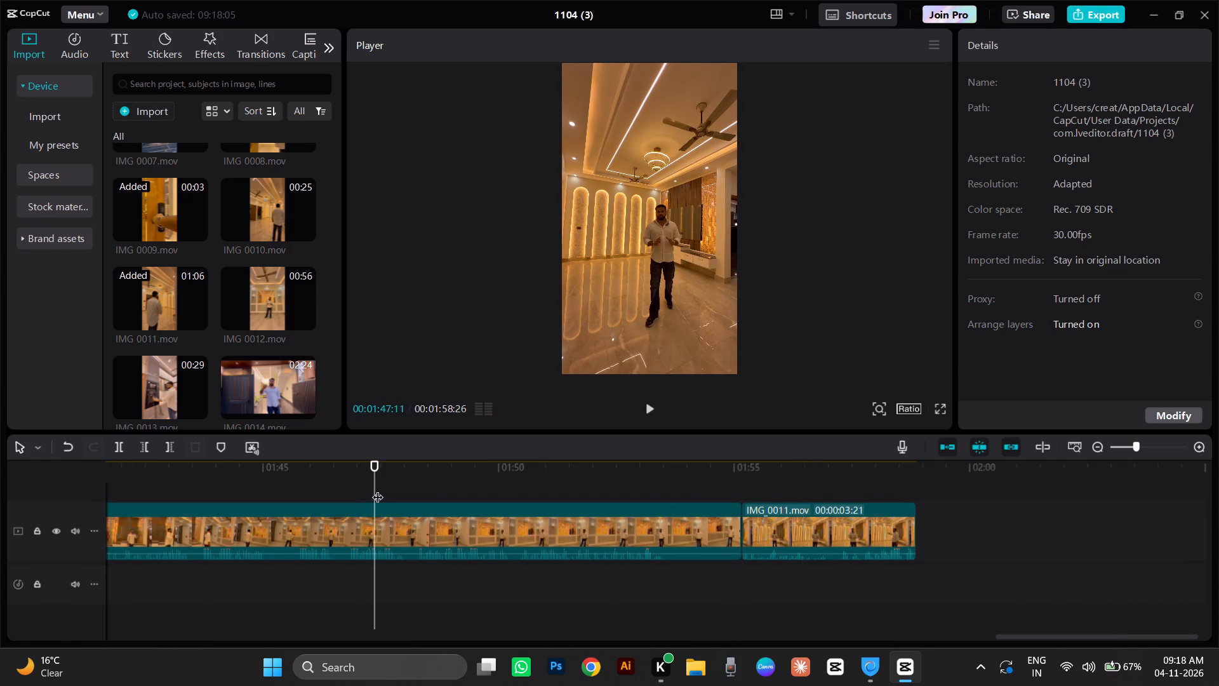
pyautogui.click(415, 523)
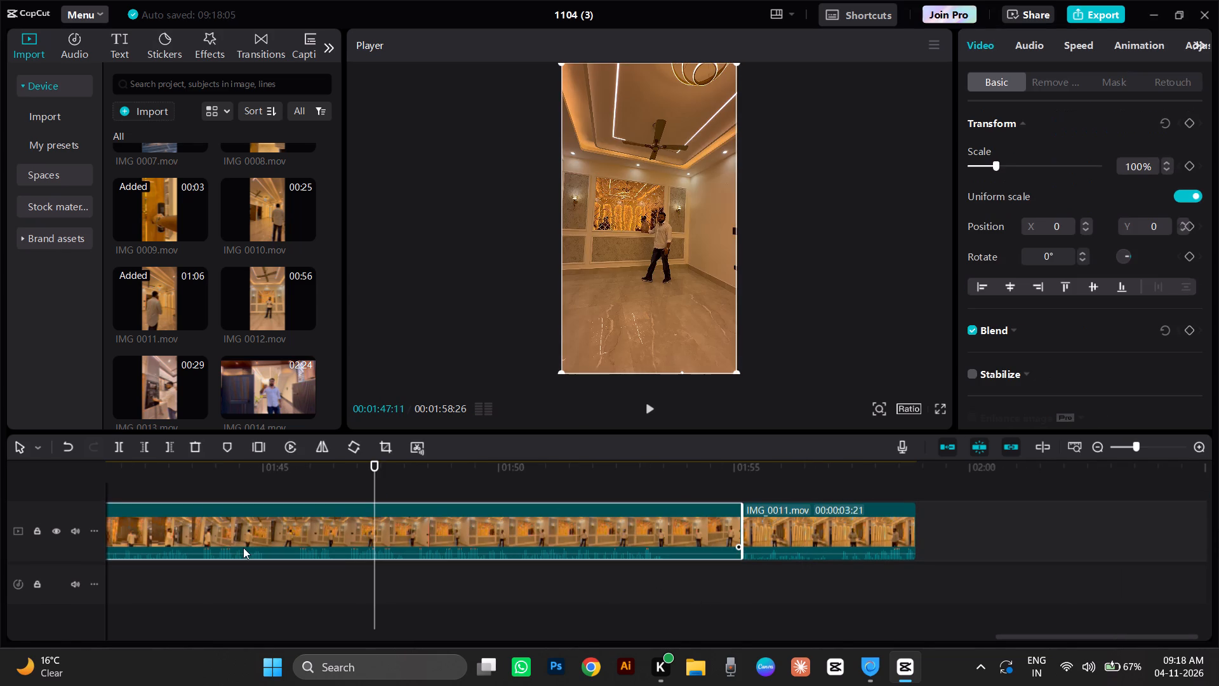
pyautogui.click(200, 452)
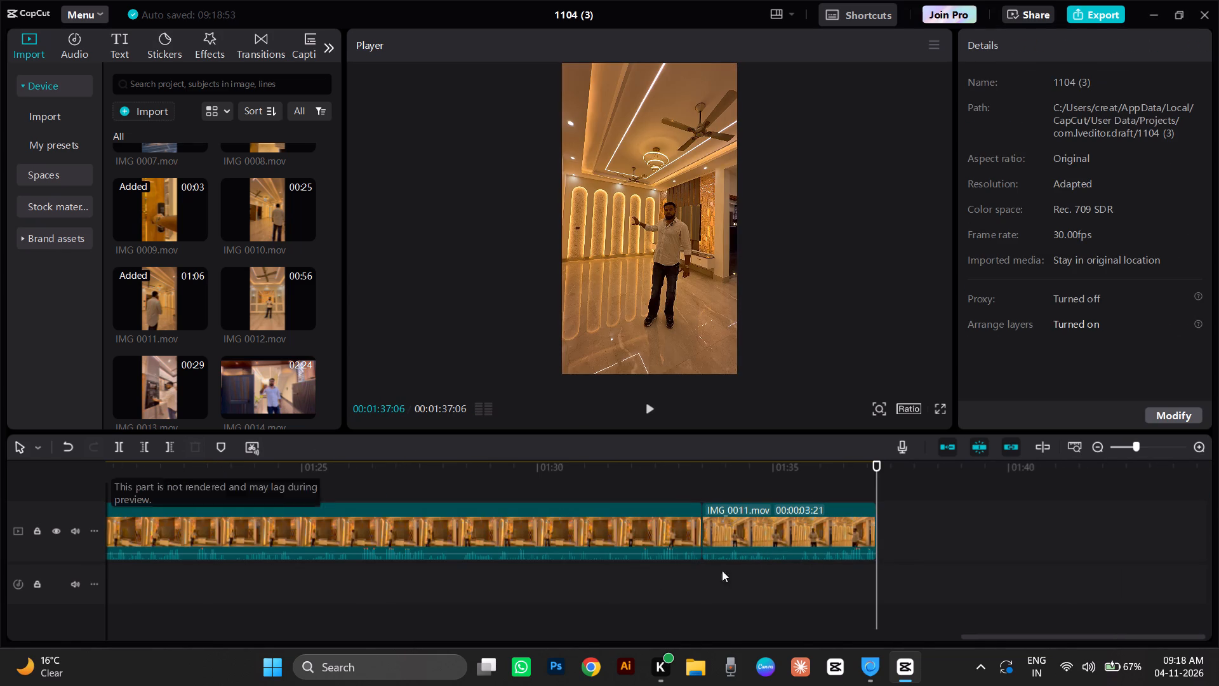
# Insert the IMG 0012 clip on the main track at 01:33:15, ahead of the 03:21 IMG 0011 piece.
pyautogui.click(702, 488)
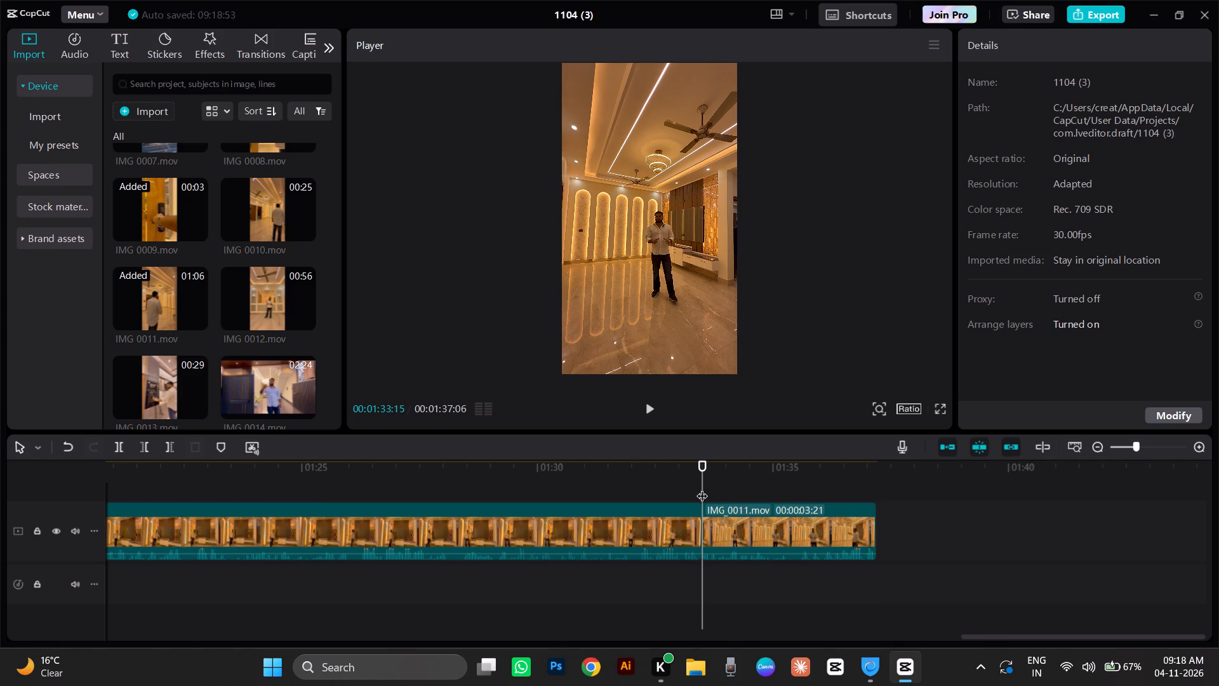
pyautogui.click(266, 309)
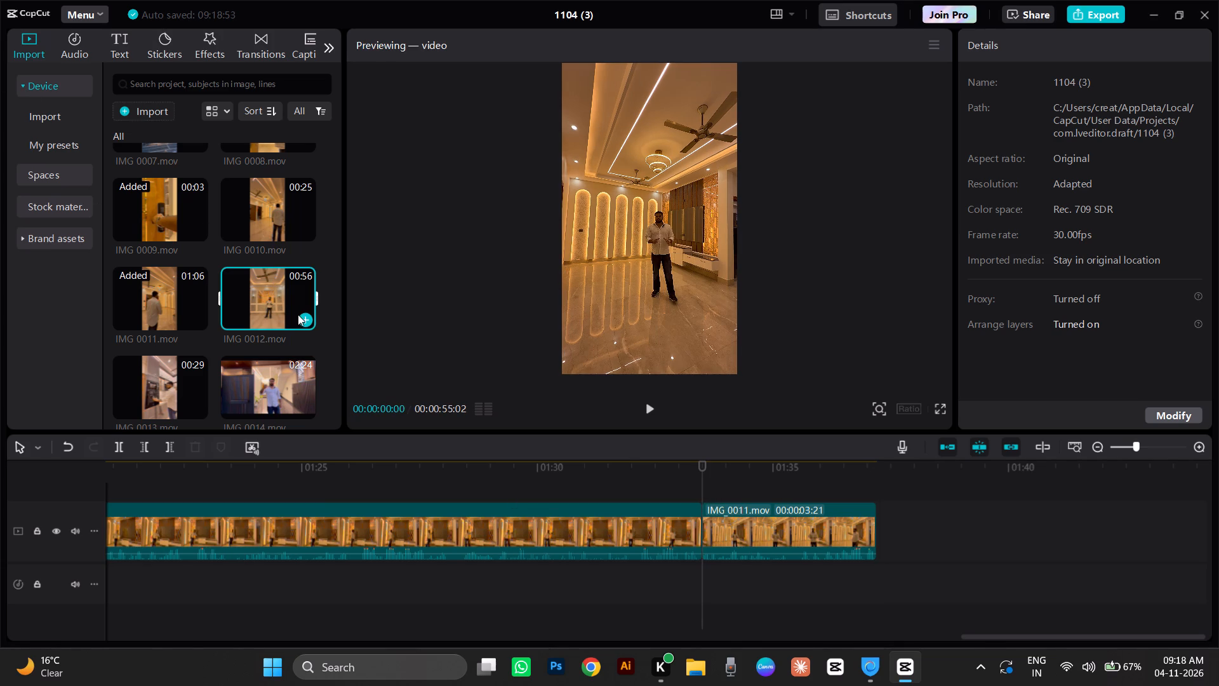
pyautogui.click(303, 322)
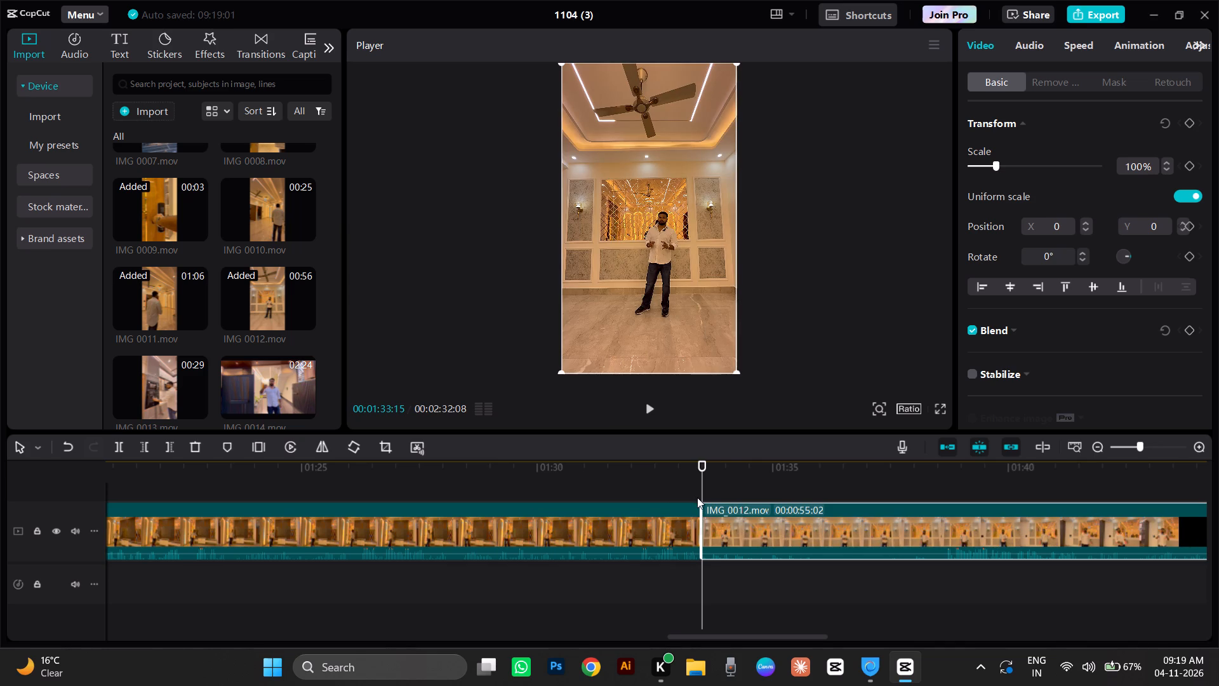
# Play the opening of IMG 0012 to find where he starts speaking and cut off everything before 01:38:26, leaving the clip 49:21 long.
pyautogui.press('space')
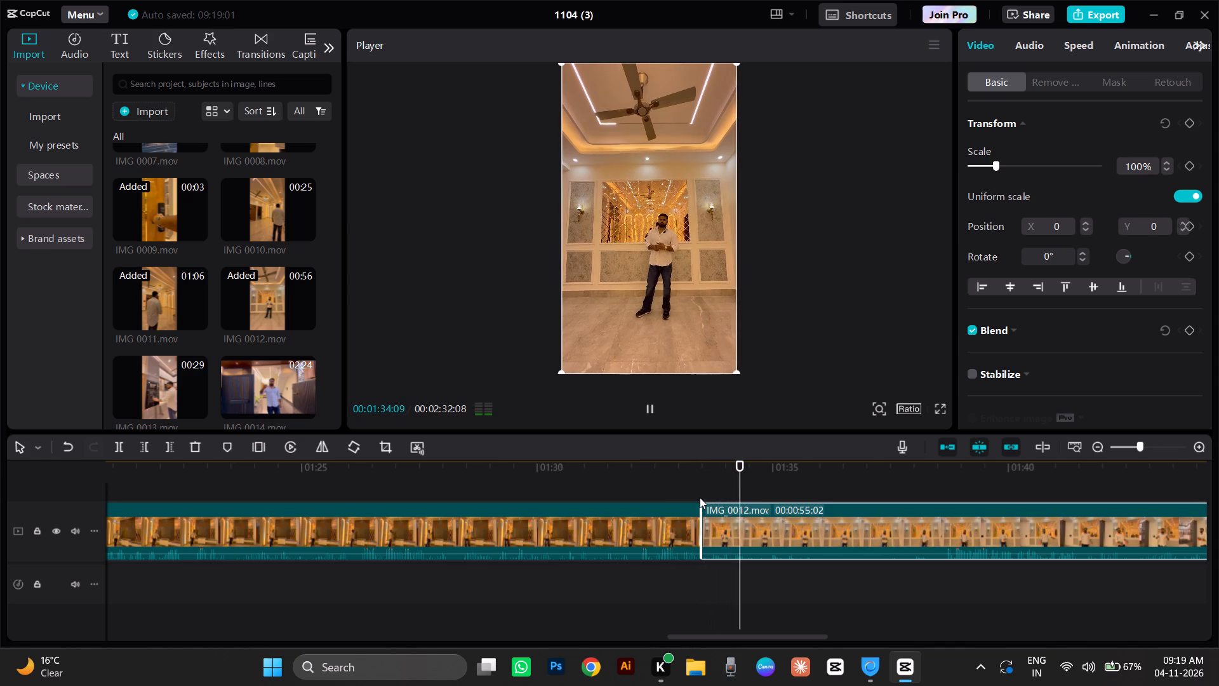
pyautogui.click(931, 477)
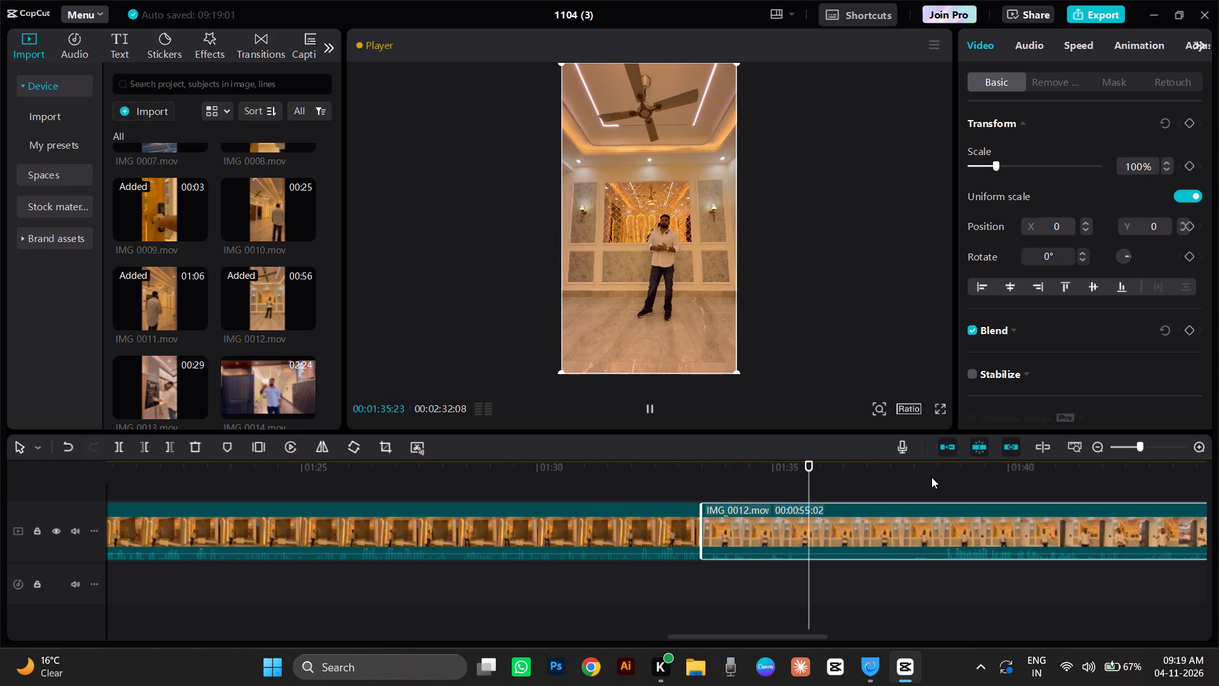
pyautogui.moveTo(931, 477); pyautogui.dragTo(943, 491)
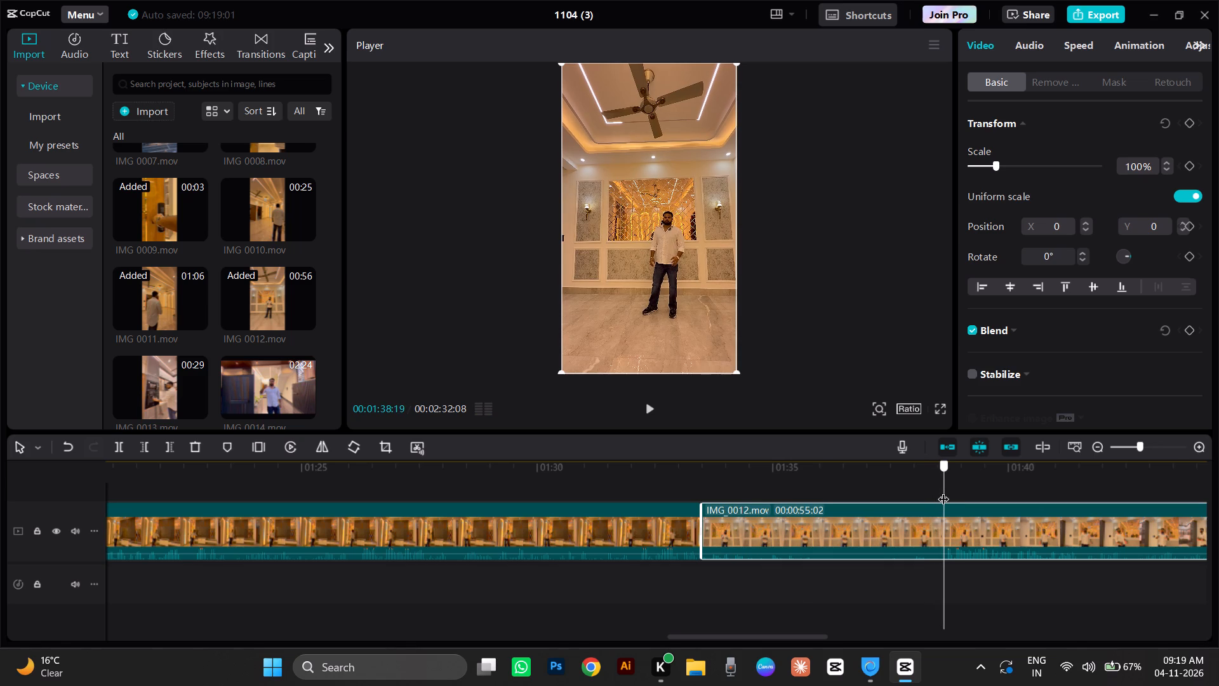
pyautogui.press('space')
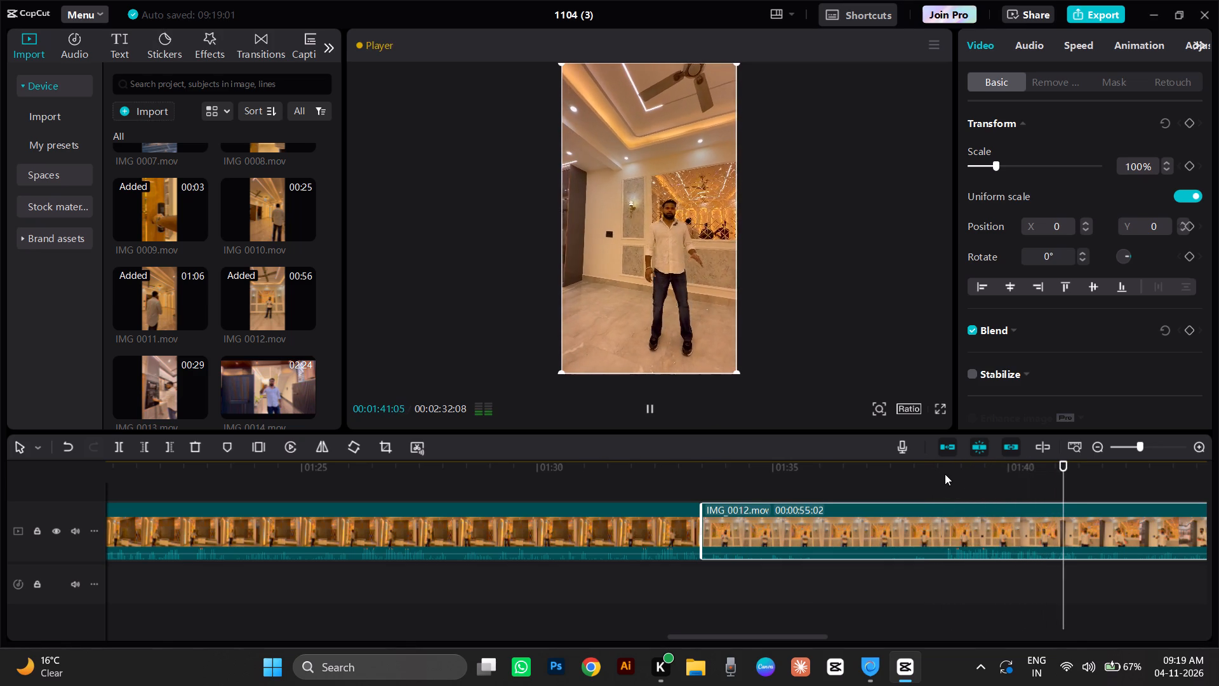
pyautogui.click(945, 474)
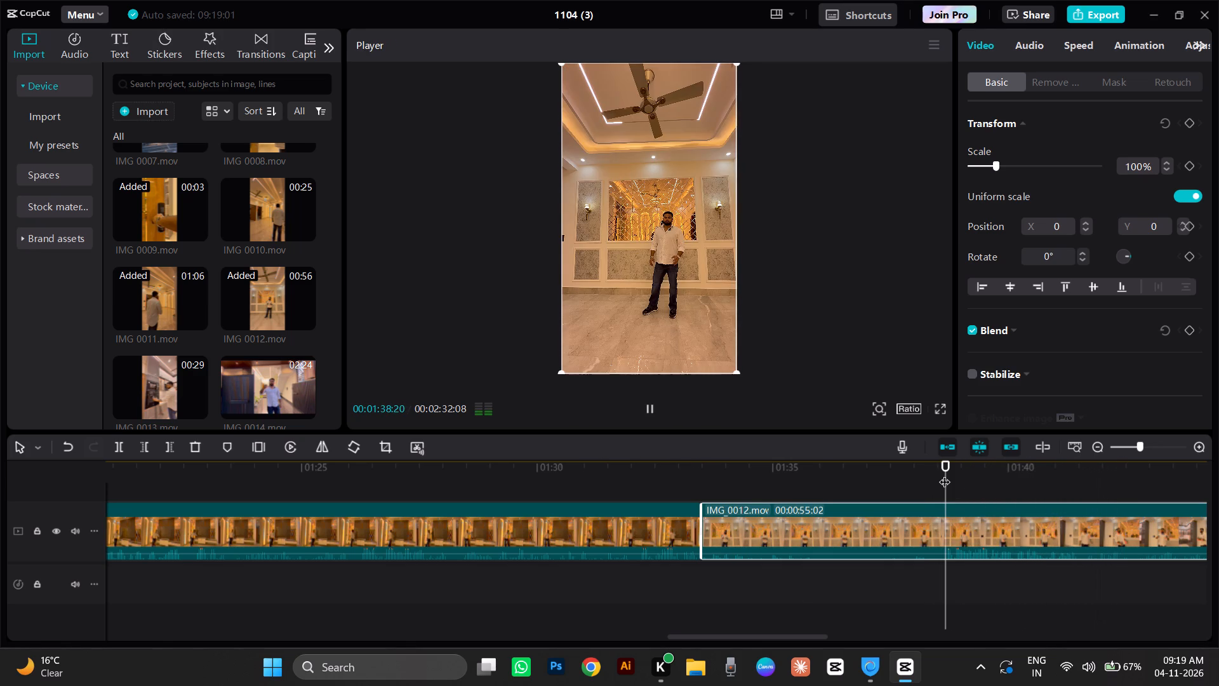
pyautogui.moveTo(945, 474); pyautogui.dragTo(940, 485)
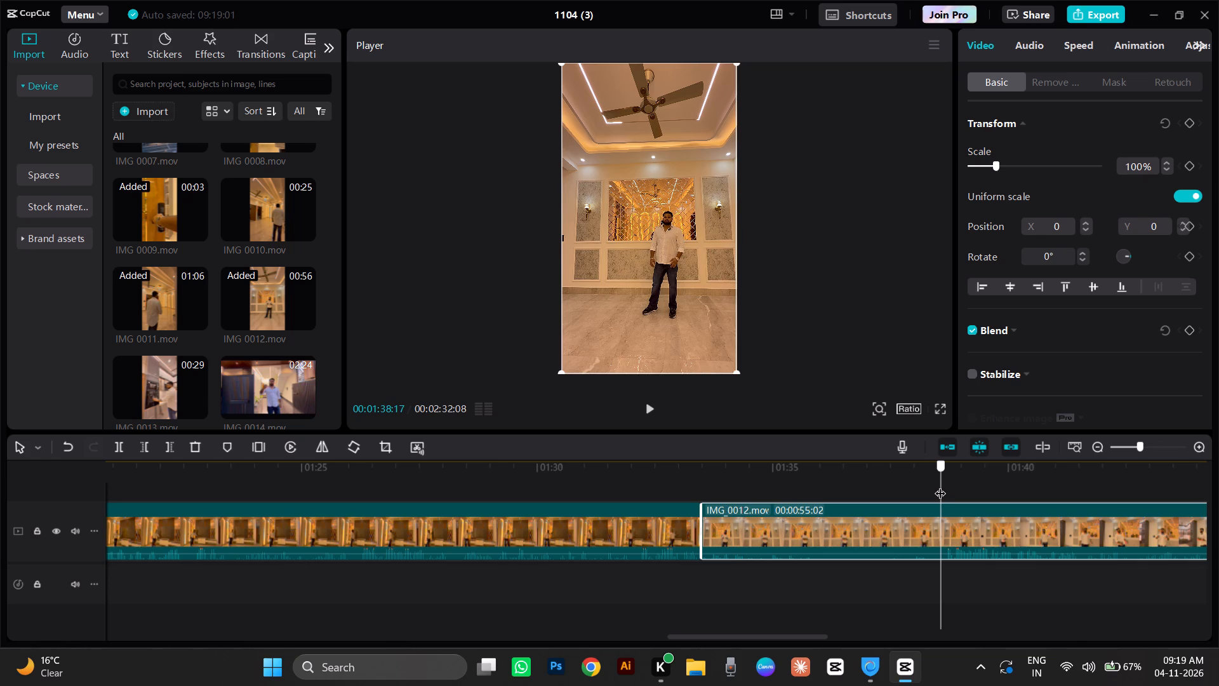
pyautogui.moveTo(940, 485); pyautogui.dragTo(946, 500)
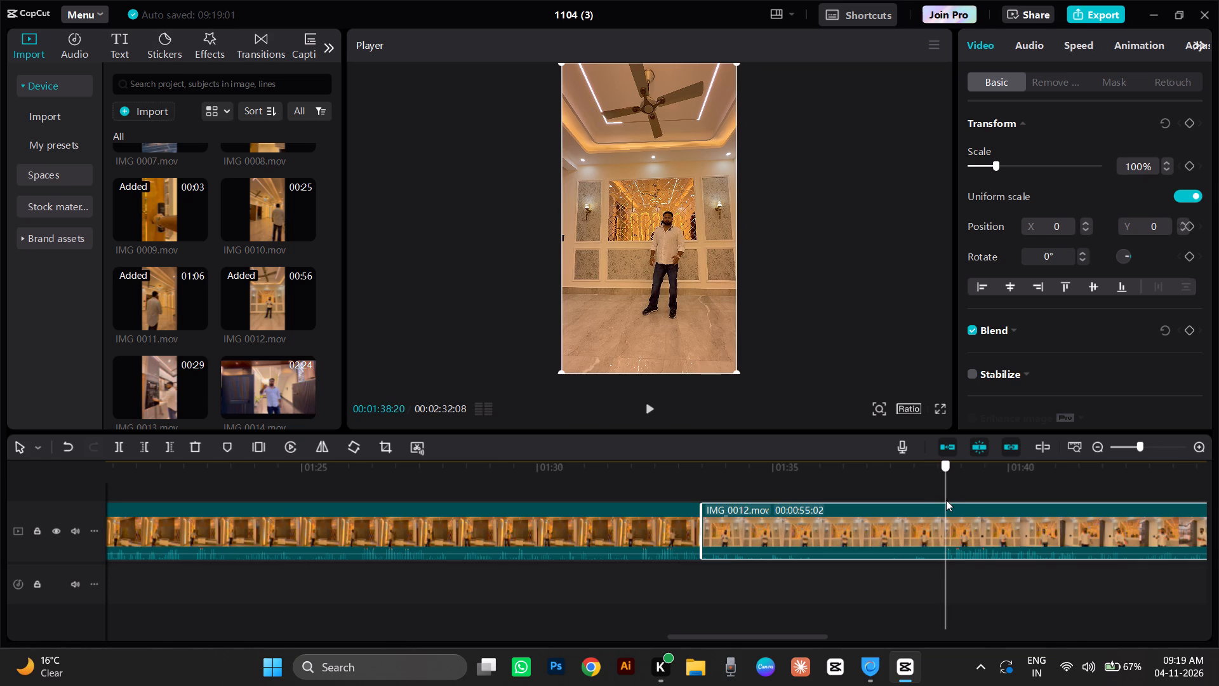
pyautogui.moveTo(946, 500); pyautogui.dragTo(956, 508)
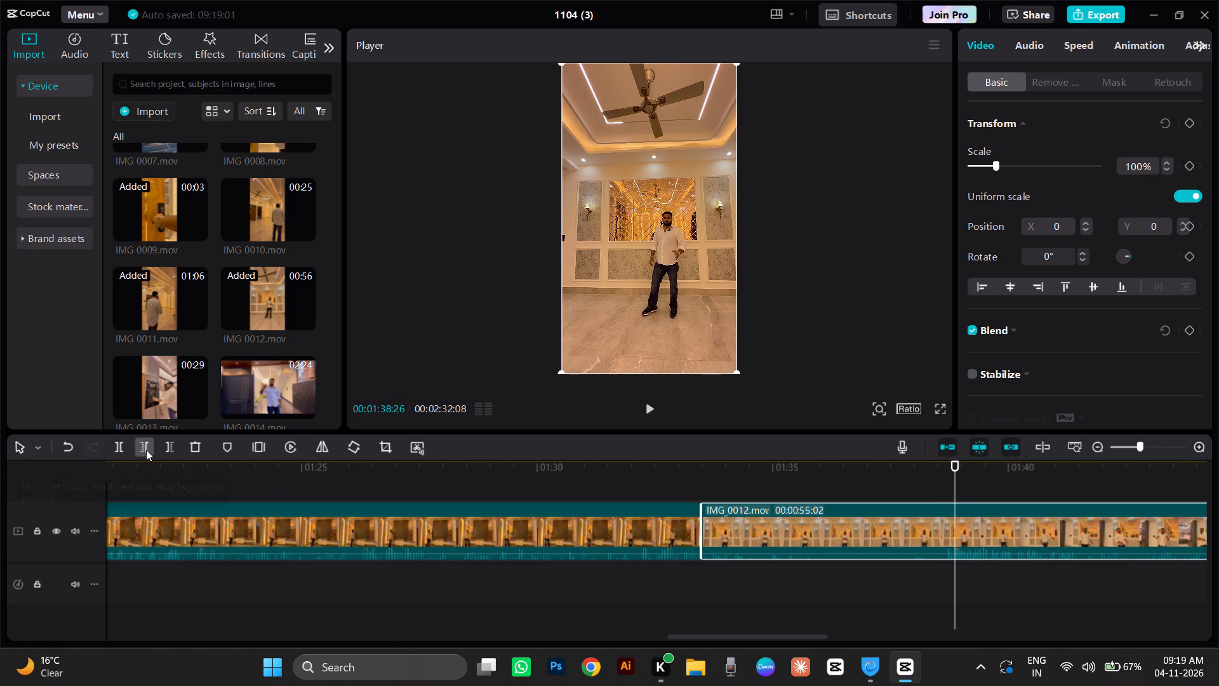
pyautogui.click(146, 450)
# Replay the new start of IMG 0012 frame by frame and cut off a little more of its beginning, leaving it 48:28 long.
pyautogui.press('space')
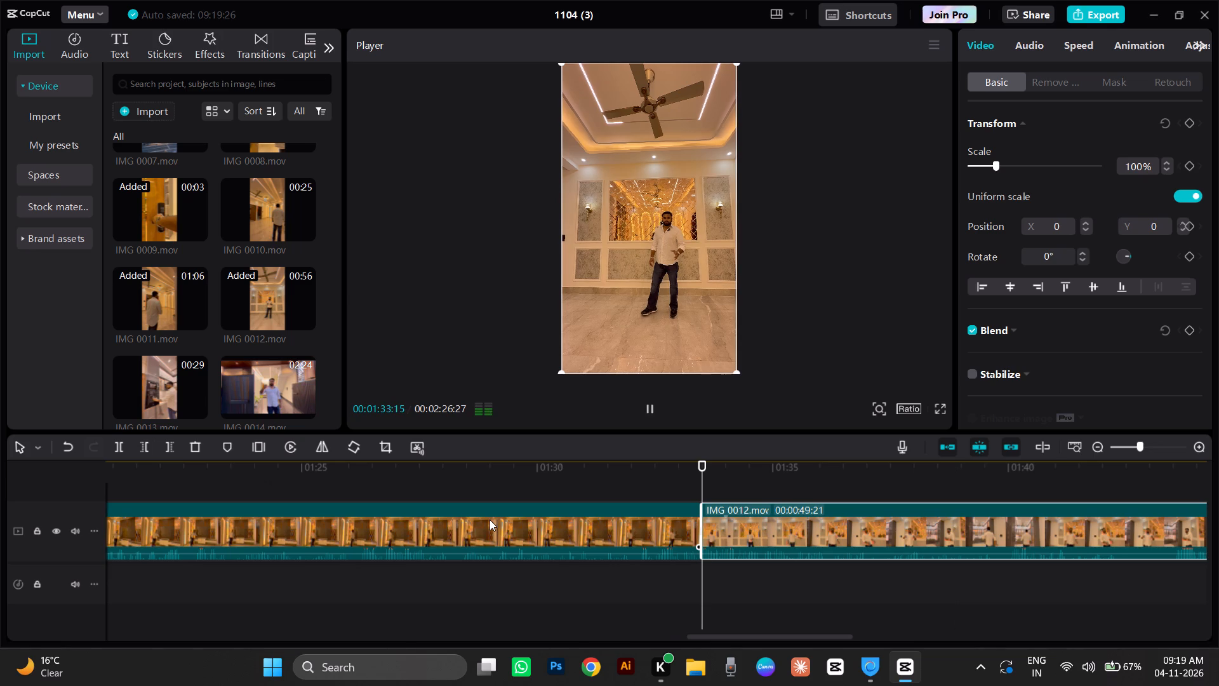
pyautogui.press('space')
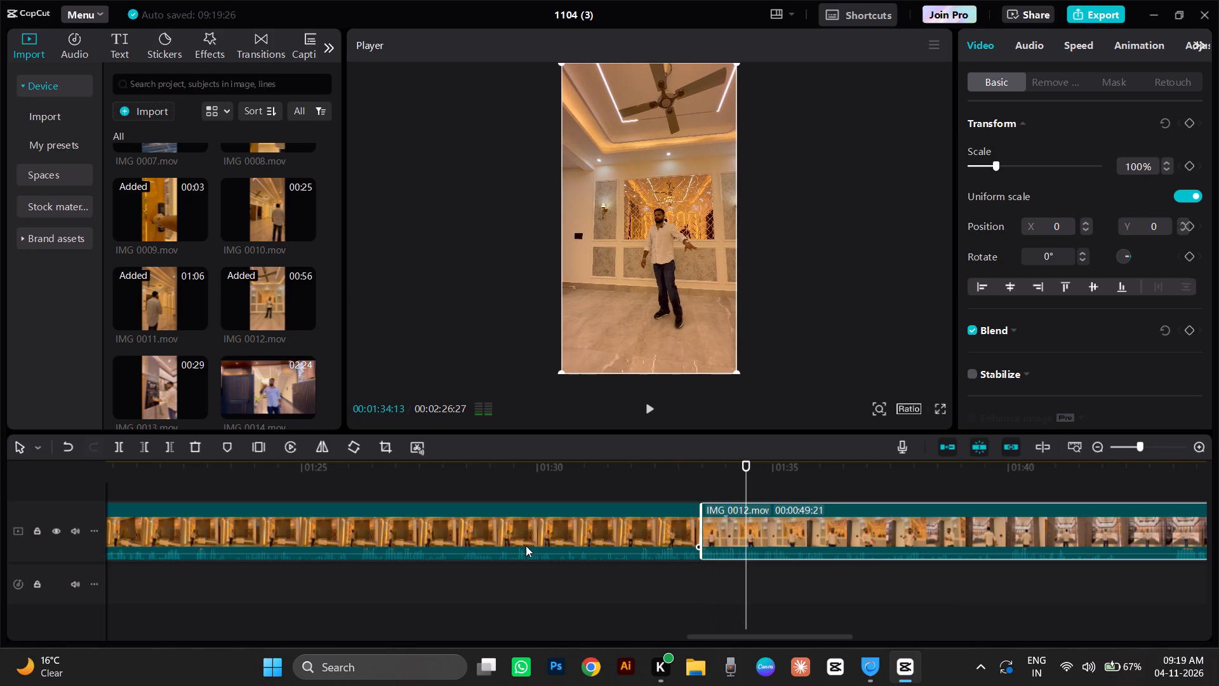
pyautogui.hotkey('ctrl', '=')
pyautogui.hotkey('ctrl', '=')
pyautogui.hotkey('ctrl', '=')
pyautogui.hotkey('ctrl', '=')
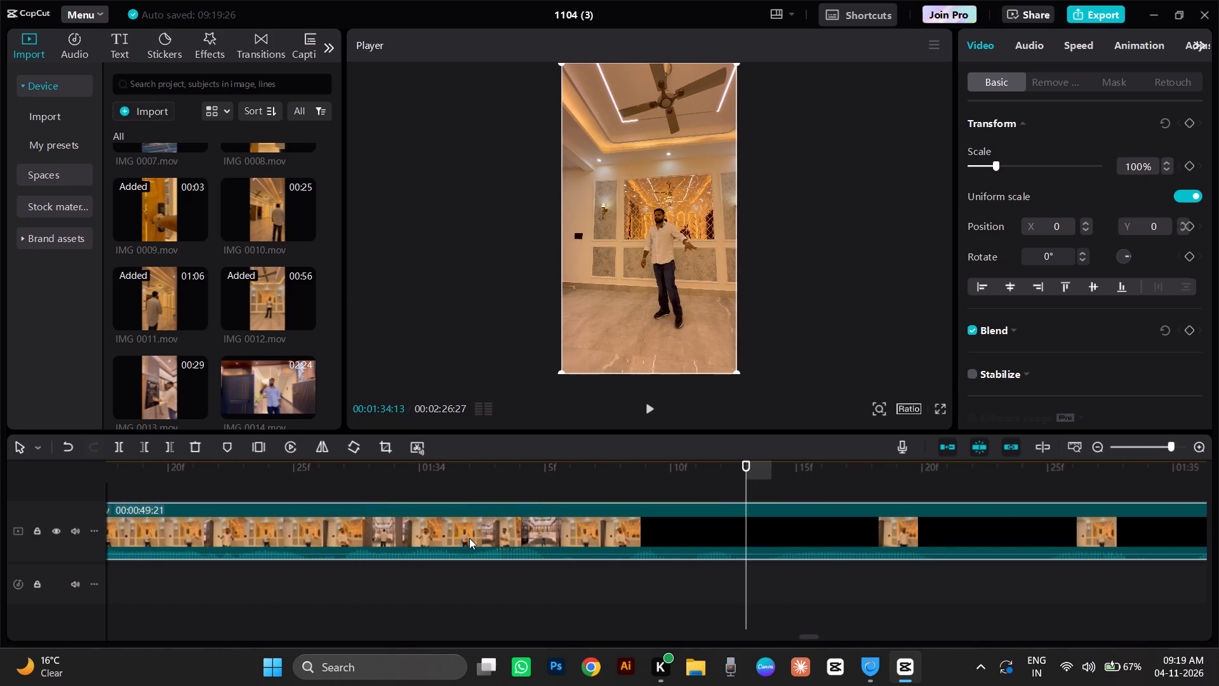
pyautogui.moveTo(811, 639); pyautogui.dragTo(805, 636)
pyautogui.click(701, 469)
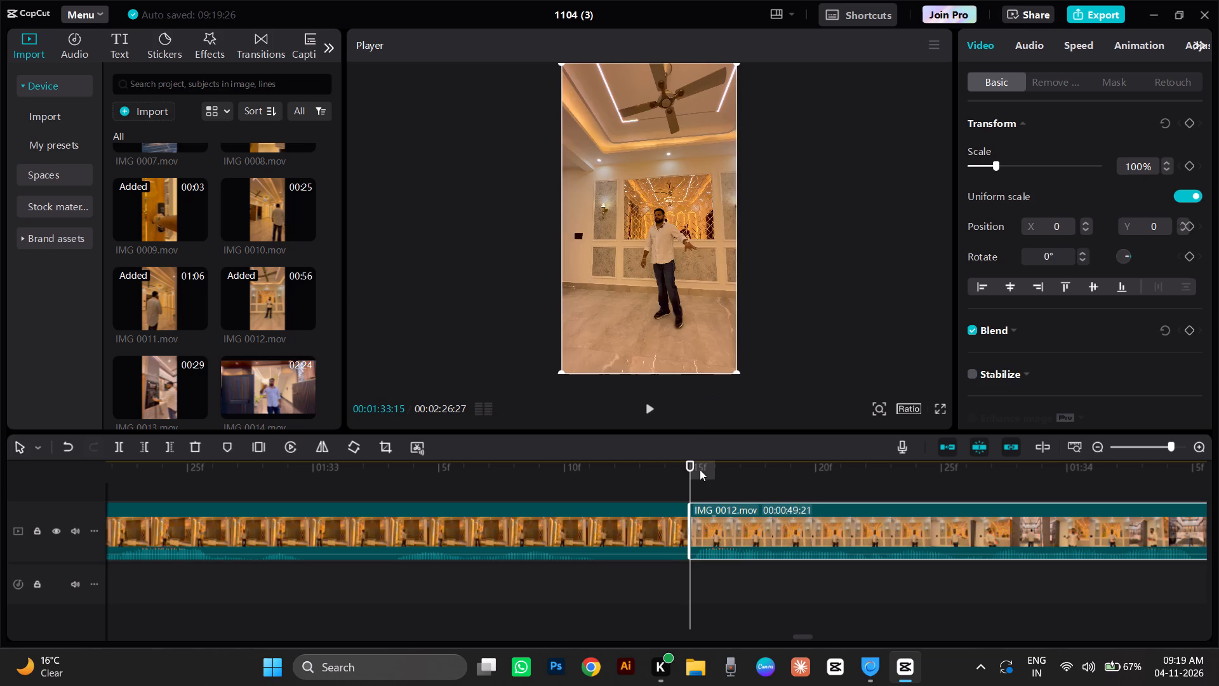
pyautogui.press('space')
pyautogui.press('space')
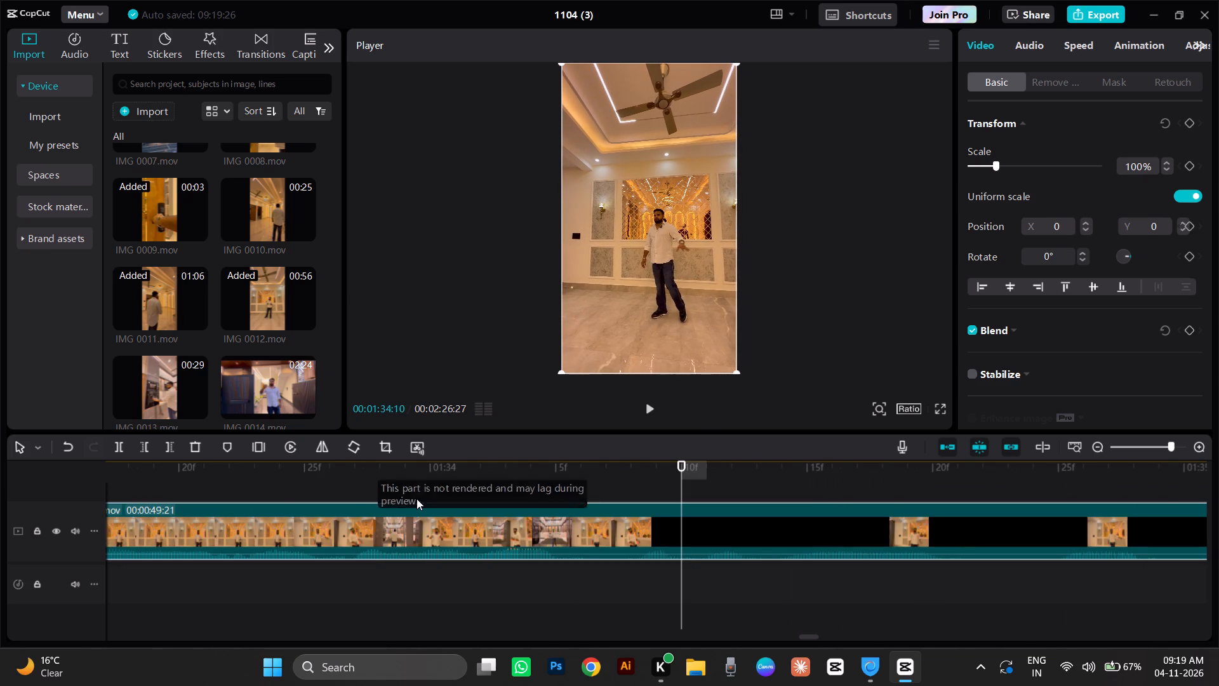
pyautogui.click(368, 467)
pyautogui.press('space')
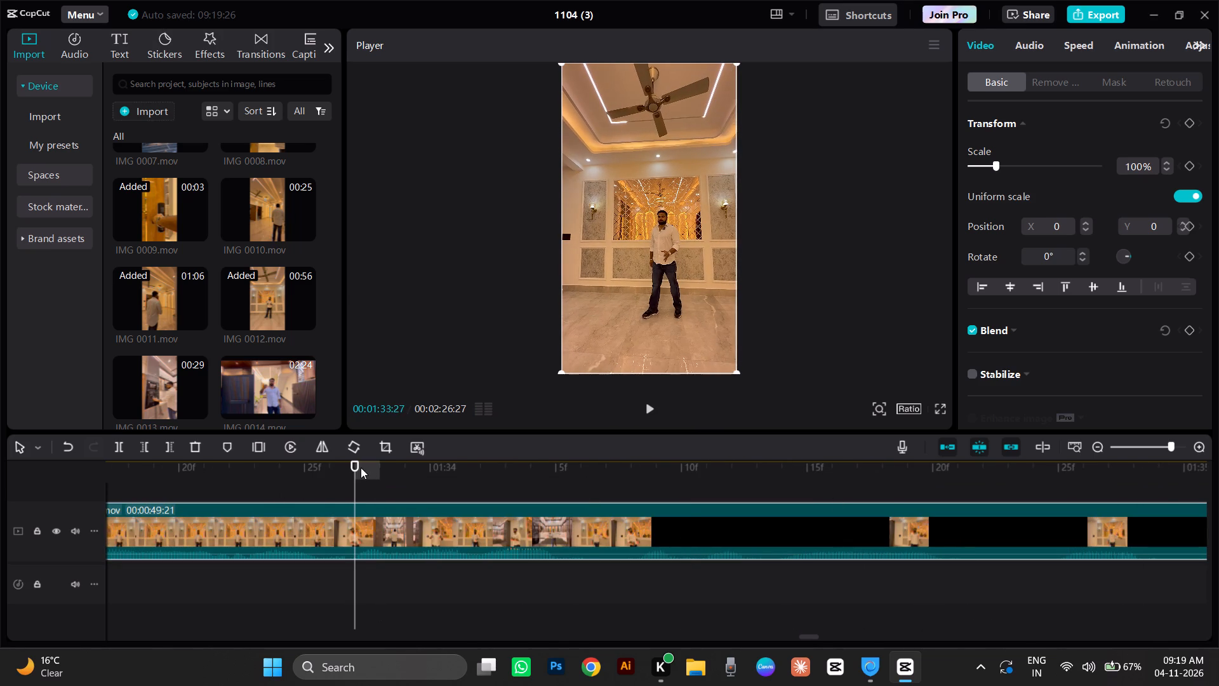
pyautogui.press('space')
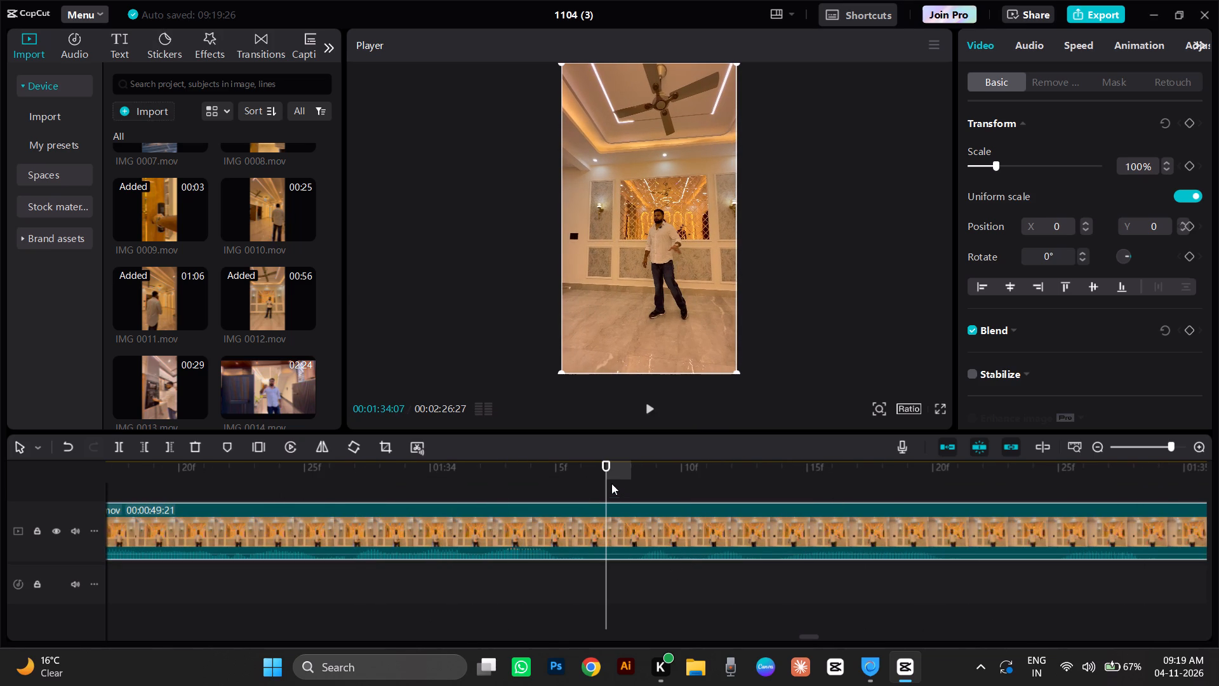
pyautogui.moveTo(610, 481); pyautogui.dragTo(630, 487)
pyautogui.click(138, 446)
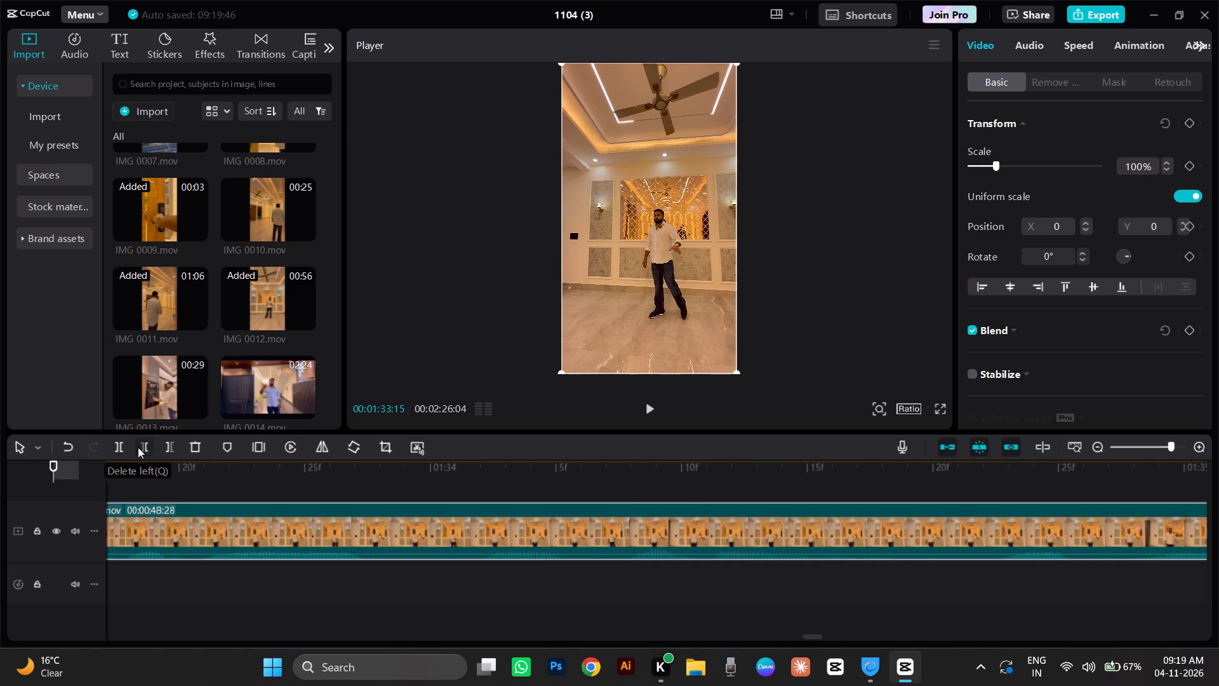
# Check the start of IMG 0012 again and trim its beginning to where he steps forward, leaving it 48:14 long.
pyautogui.hotkey('ctrl', '-')
pyautogui.hotkey('ctrl', '-')
pyautogui.hotkey('ctrl', '-')
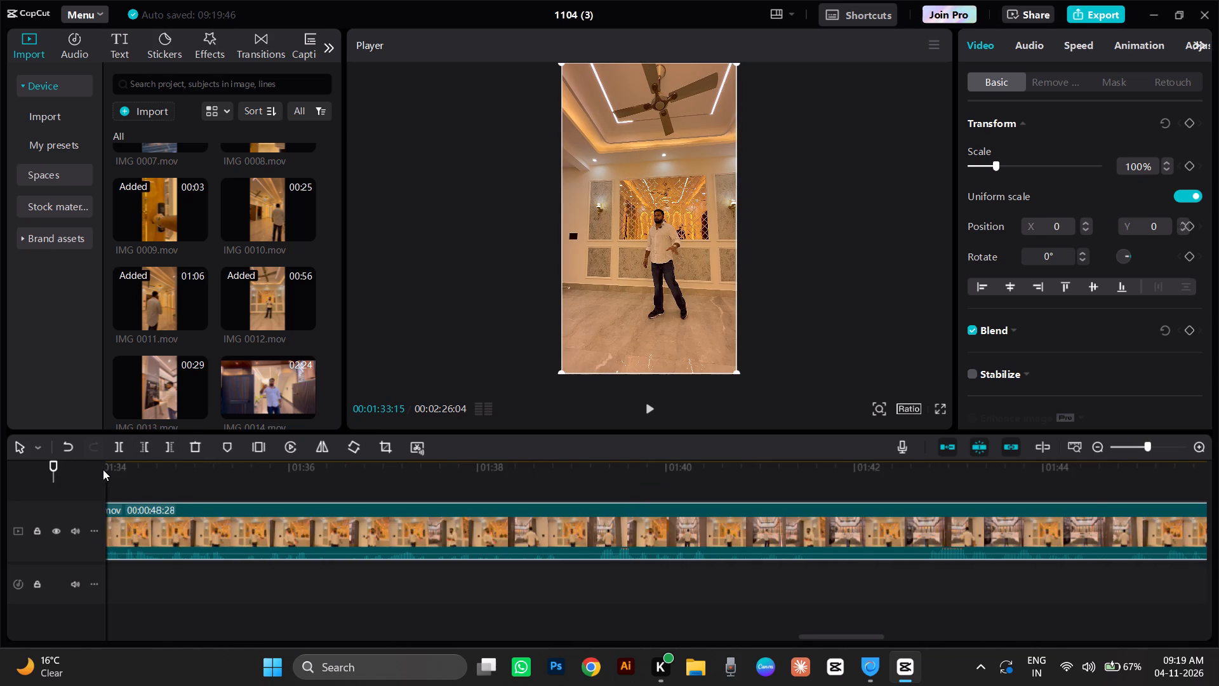
pyautogui.hotkey('ctrl', '-')
pyautogui.hotkey('ctrl', '-')
pyautogui.hotkey('ctrl', '-')
pyautogui.hotkey('ctrl', '-')
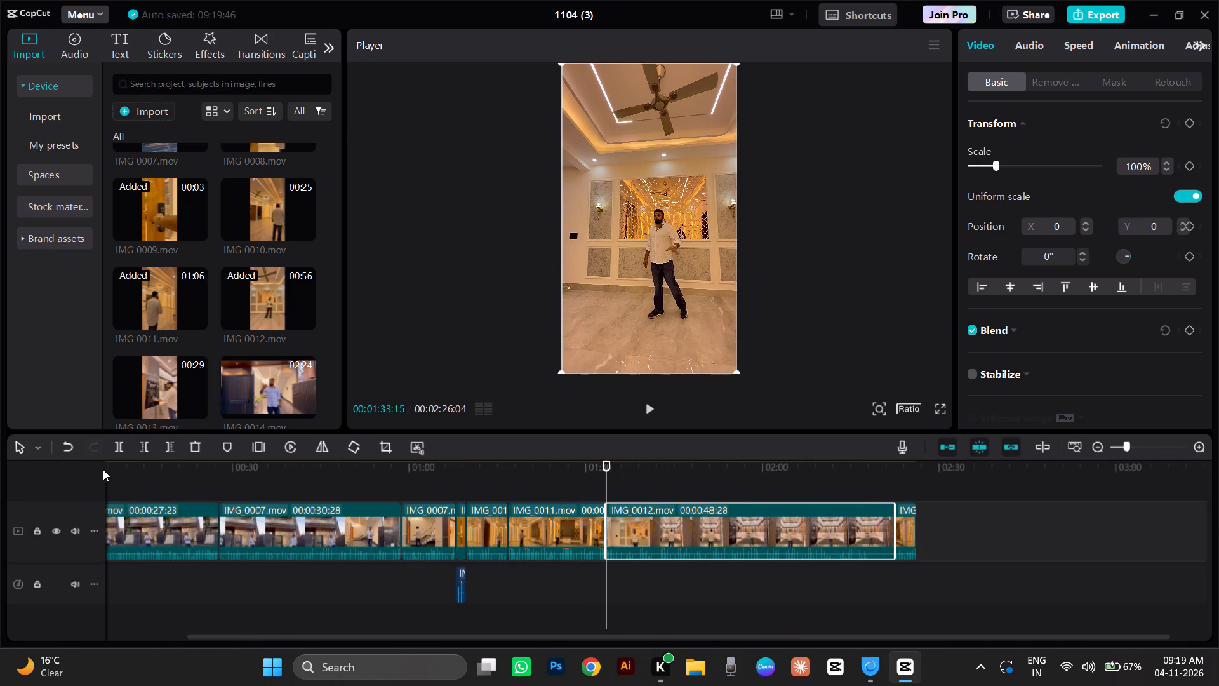
pyautogui.press('space')
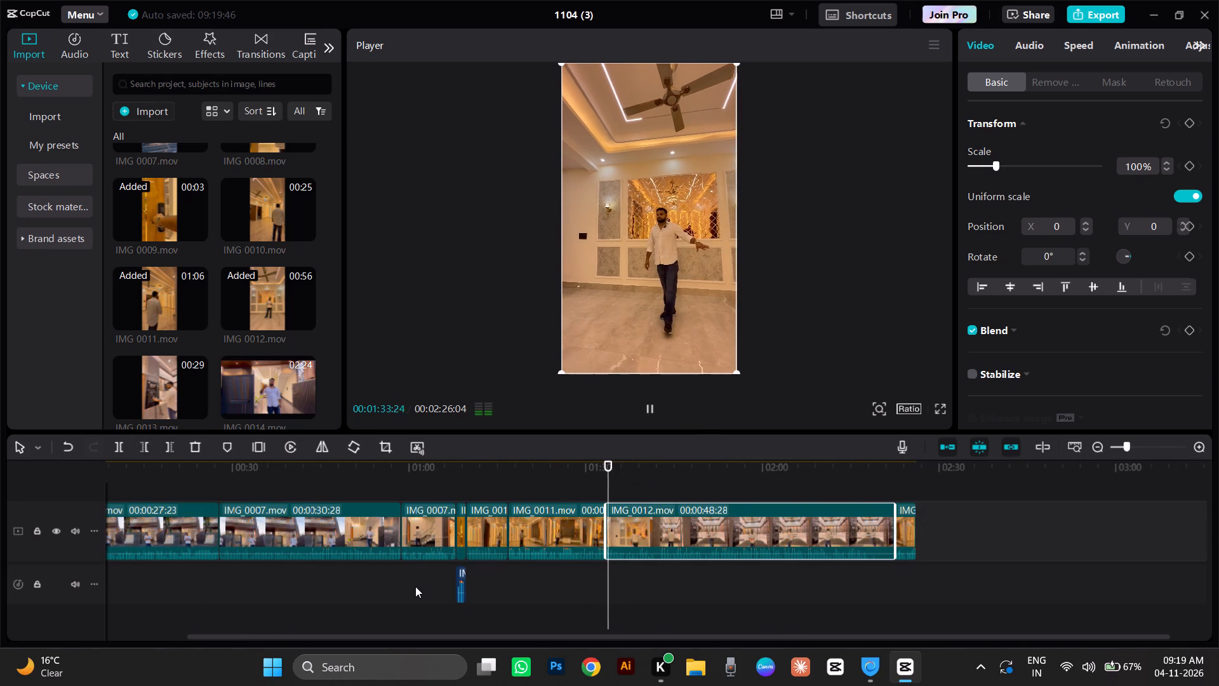
pyautogui.press('space')
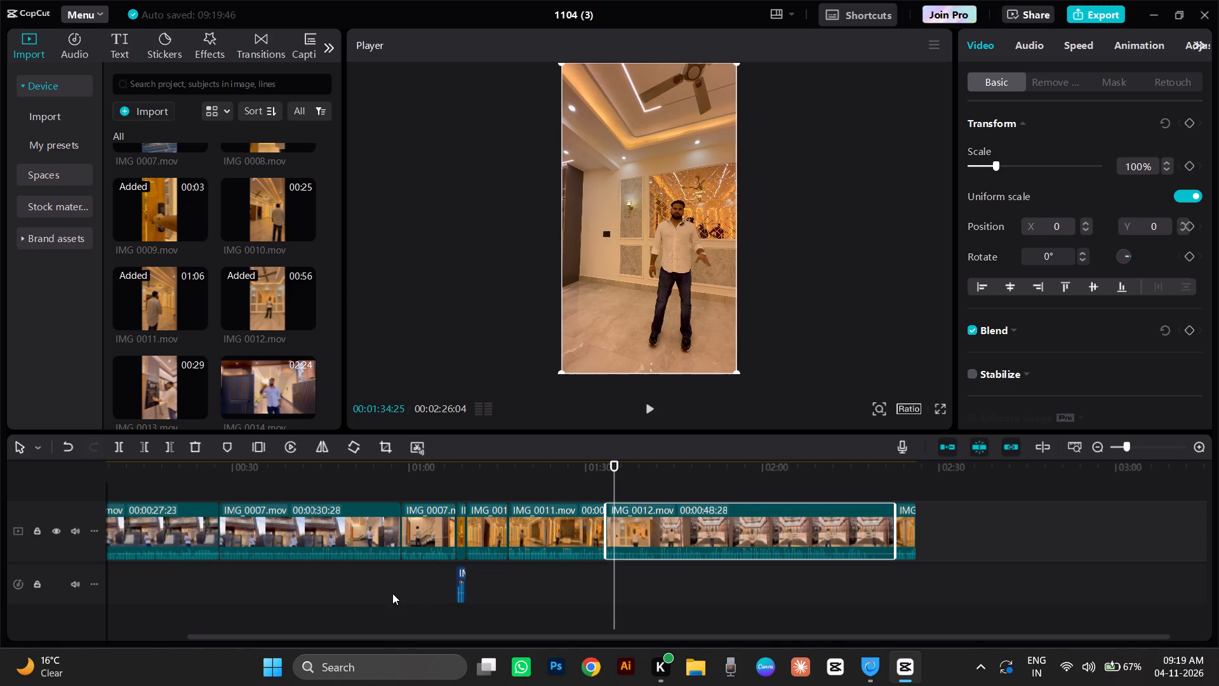
pyautogui.hotkey('ctrl', '=')
pyautogui.hotkey('ctrl', '=')
pyautogui.hotkey('ctrl', '=')
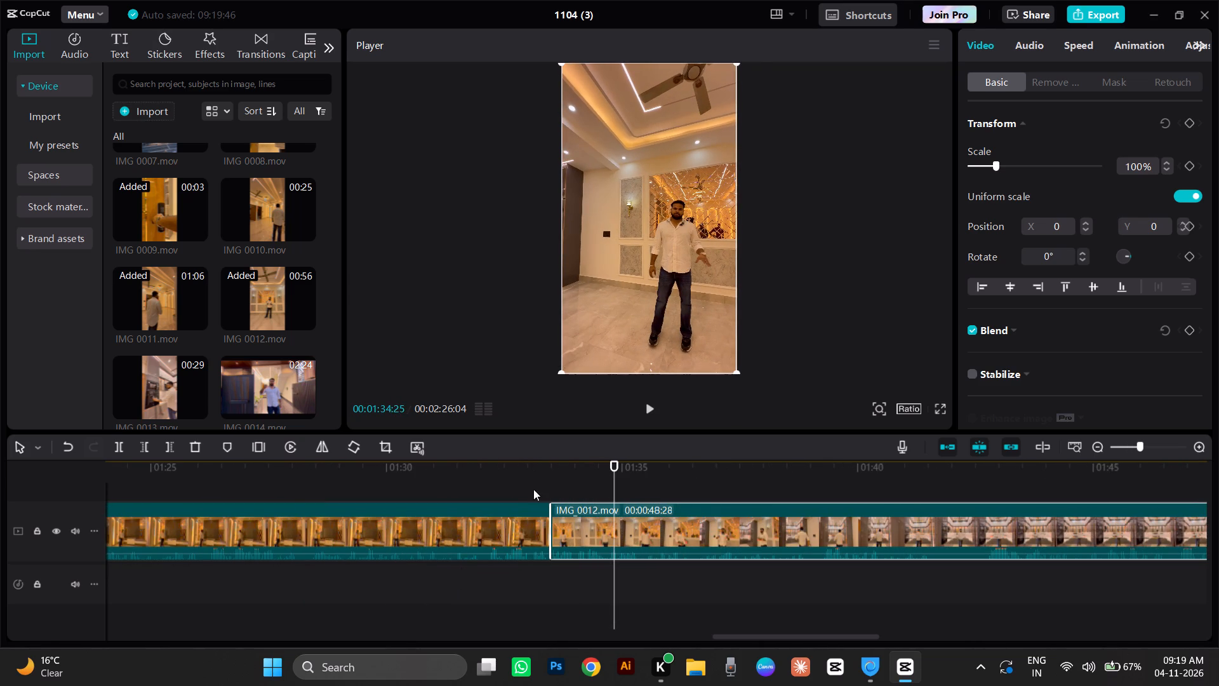
pyautogui.click(585, 480)
pyautogui.moveTo(585, 480); pyautogui.dragTo(575, 525)
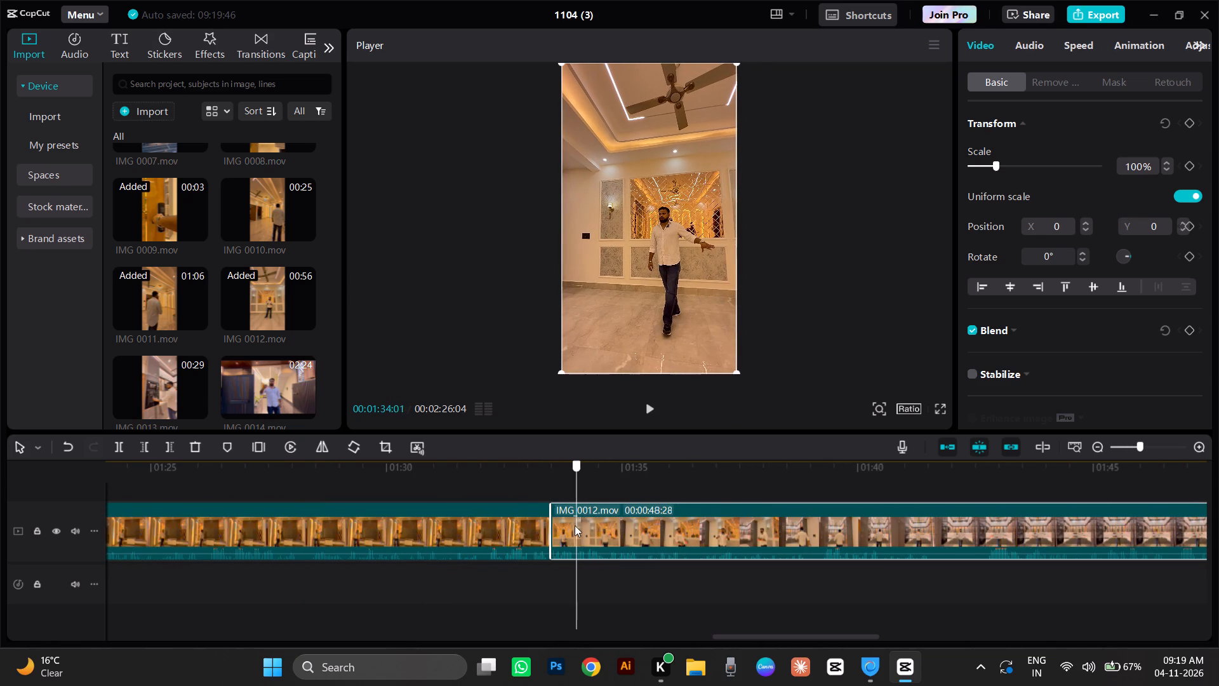
pyautogui.moveTo(575, 525); pyautogui.dragTo(573, 530)
pyautogui.click(147, 444)
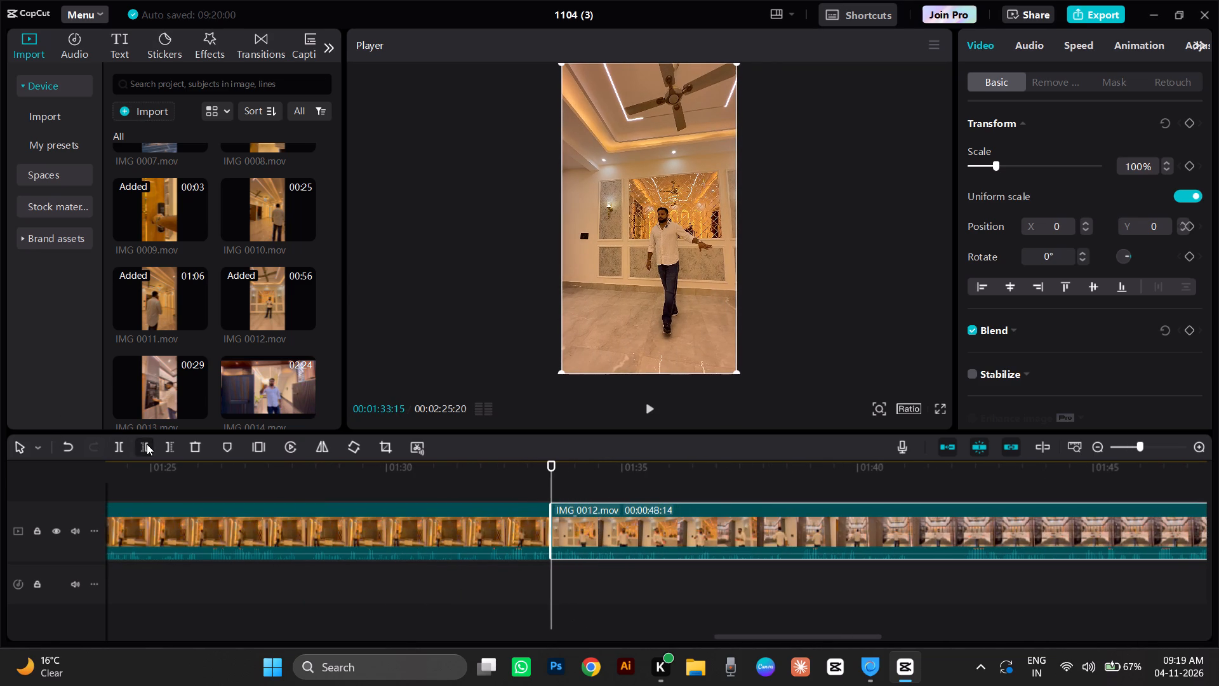
# Play IMG 0012 from its new start through the kitchen shot to find the cut point, and split the clip at 01:55:12.
pyautogui.press('space')
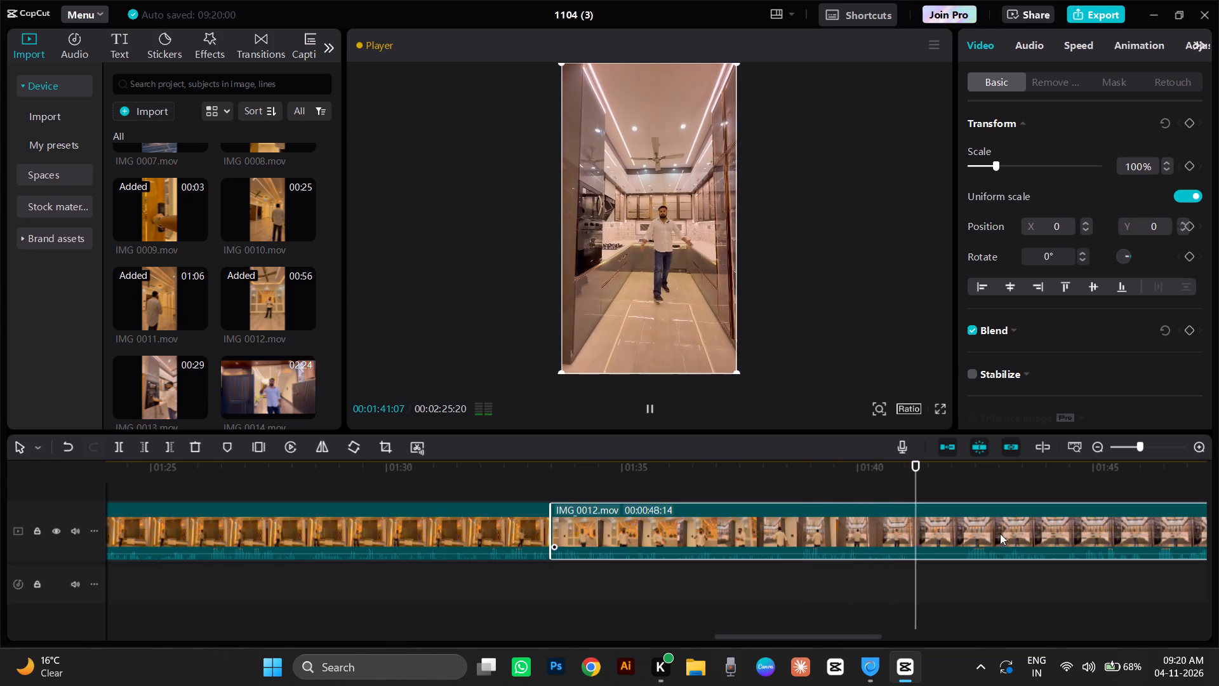
pyautogui.click(953, 479)
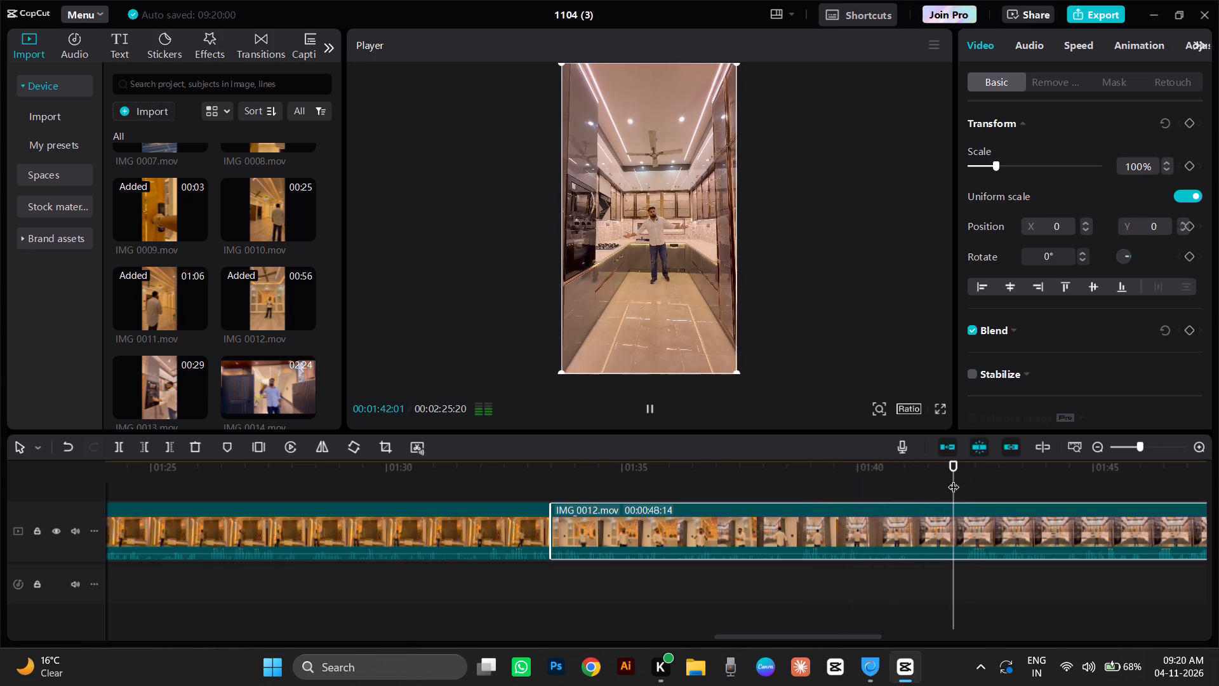
pyautogui.press('space')
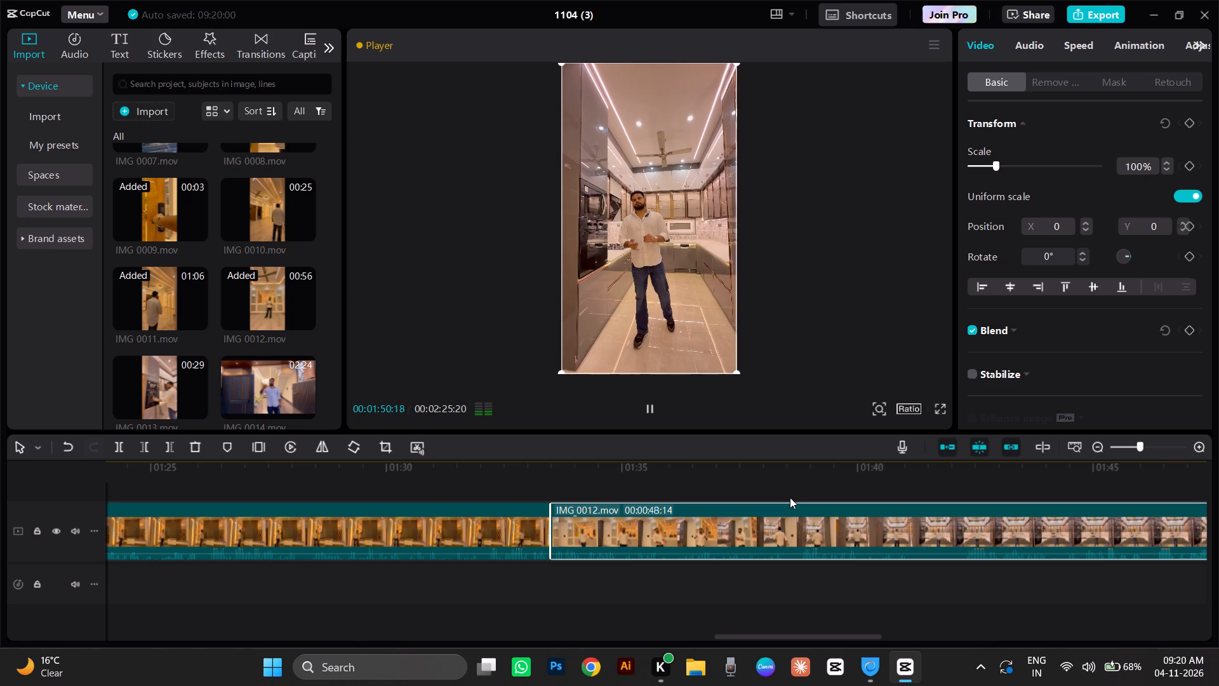
pyautogui.press('space')
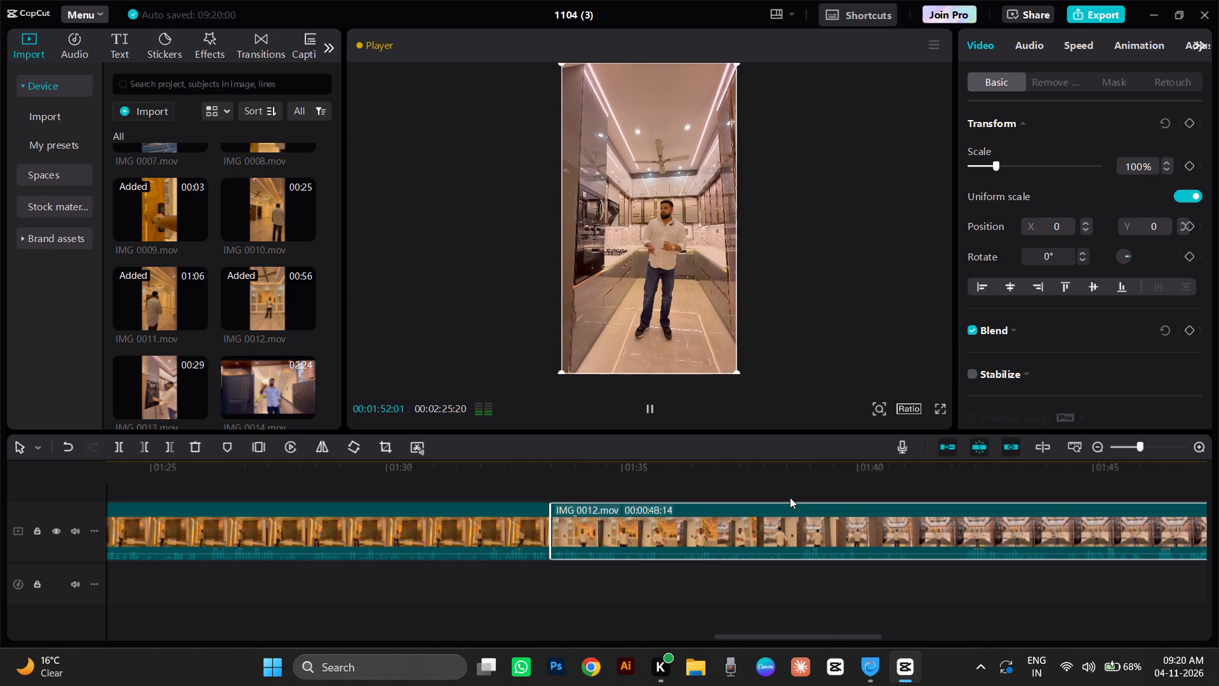
pyautogui.press('space')
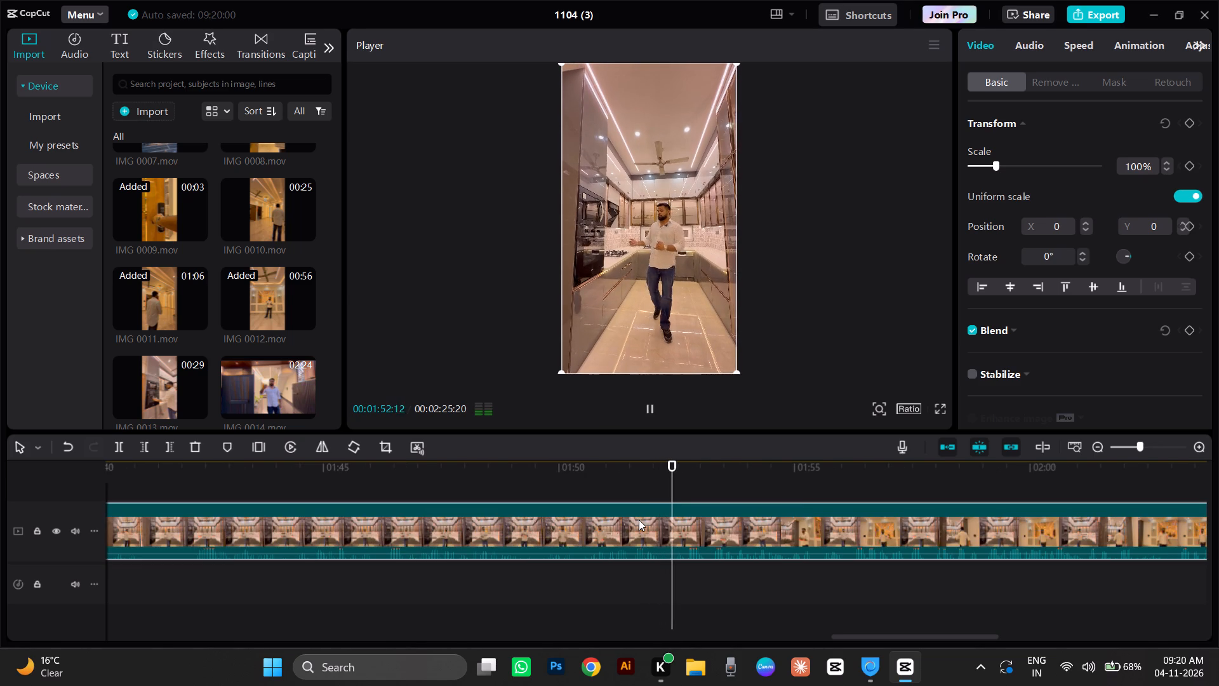
pyautogui.press('space')
pyautogui.click(674, 480)
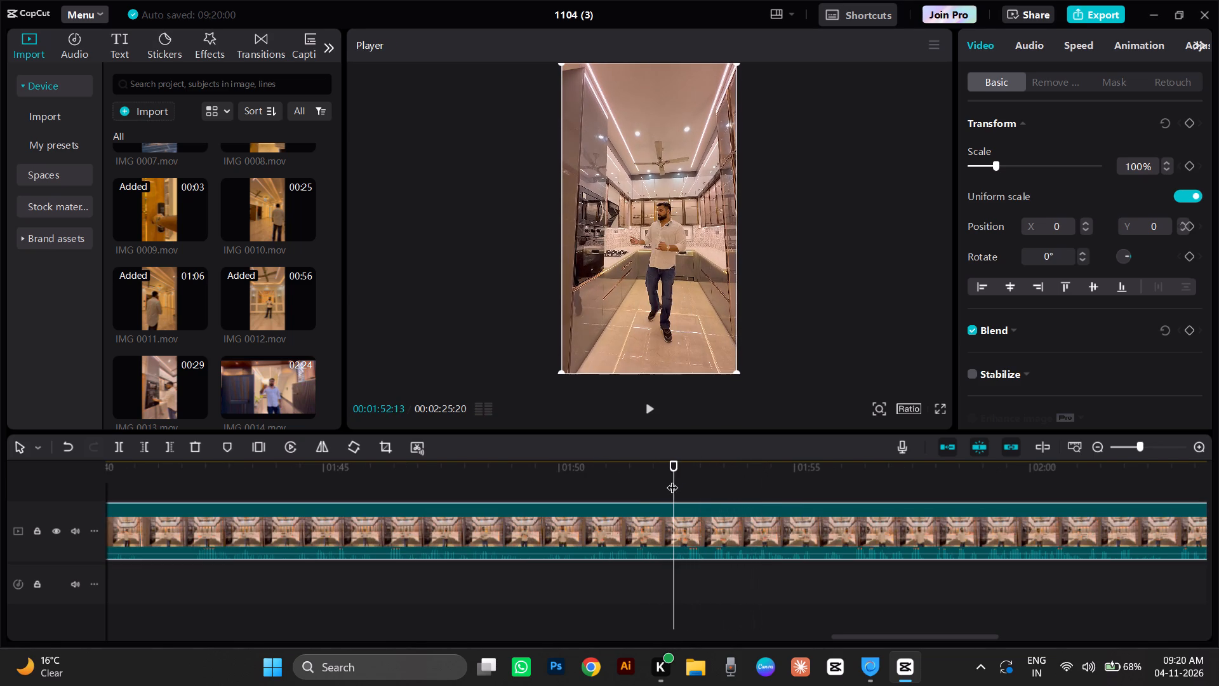
pyautogui.moveTo(672, 480); pyautogui.dragTo(624, 519)
pyautogui.press('space')
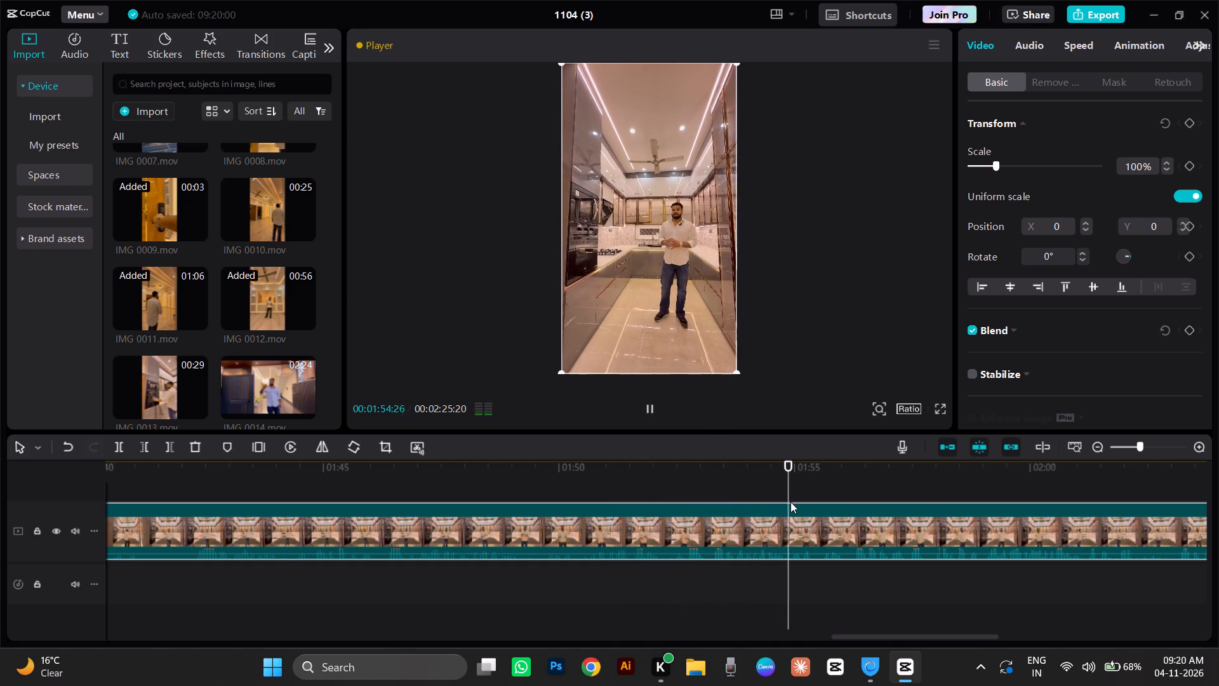
pyautogui.press('space')
pyautogui.click(781, 473)
pyautogui.press('space')
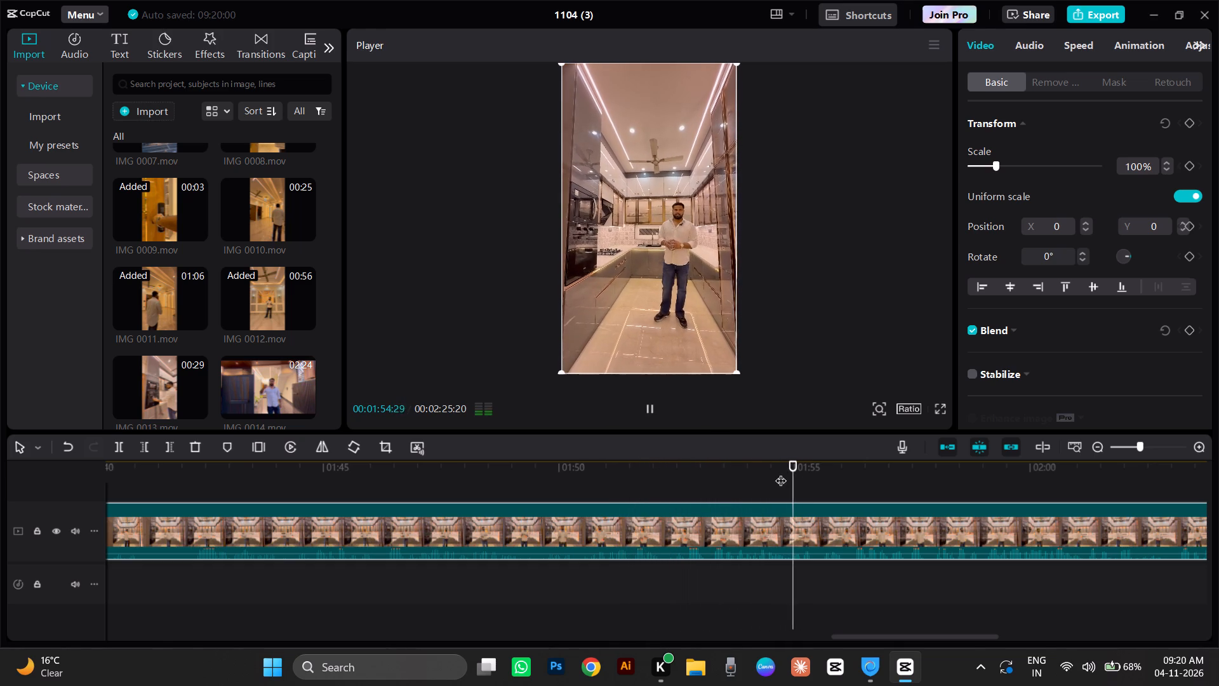
pyautogui.press('space')
pyautogui.click(809, 480)
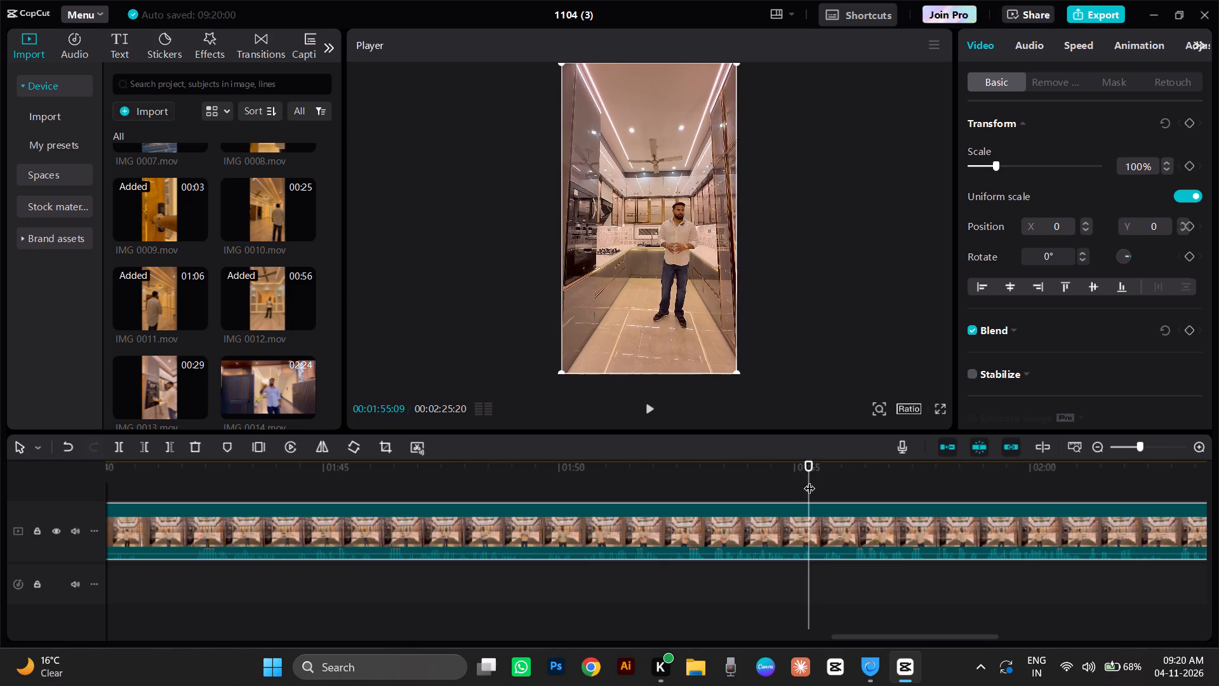
pyautogui.moveTo(813, 481); pyautogui.dragTo(814, 497)
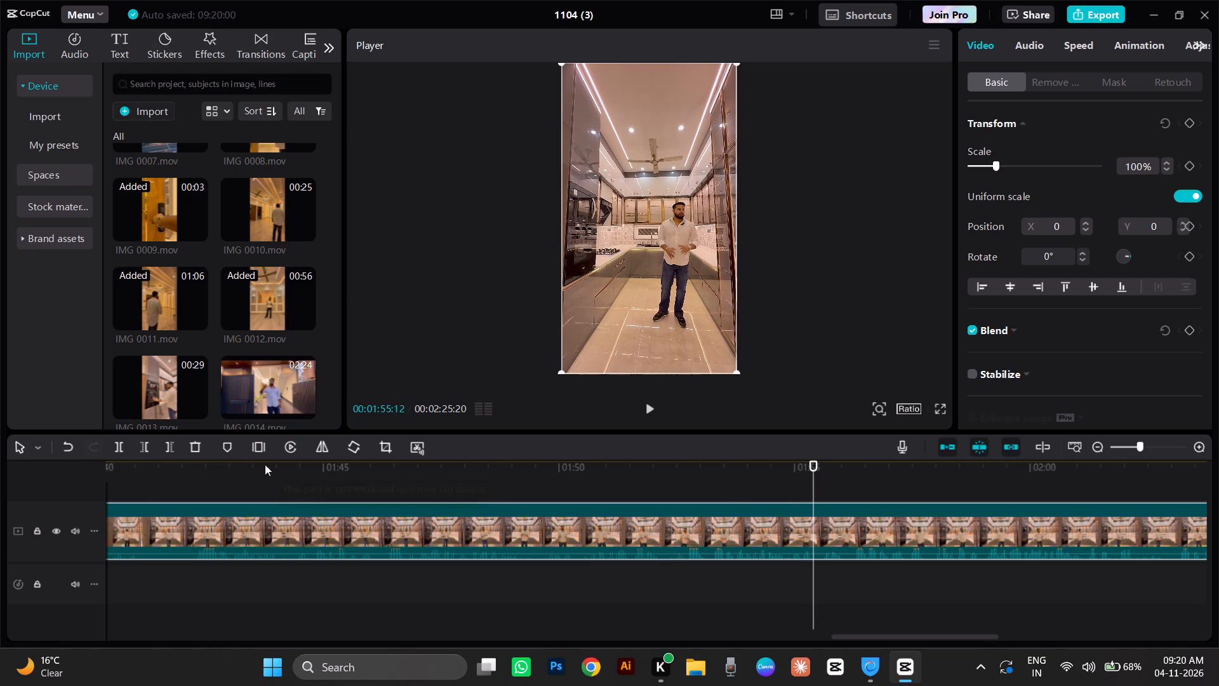
pyautogui.click(116, 443)
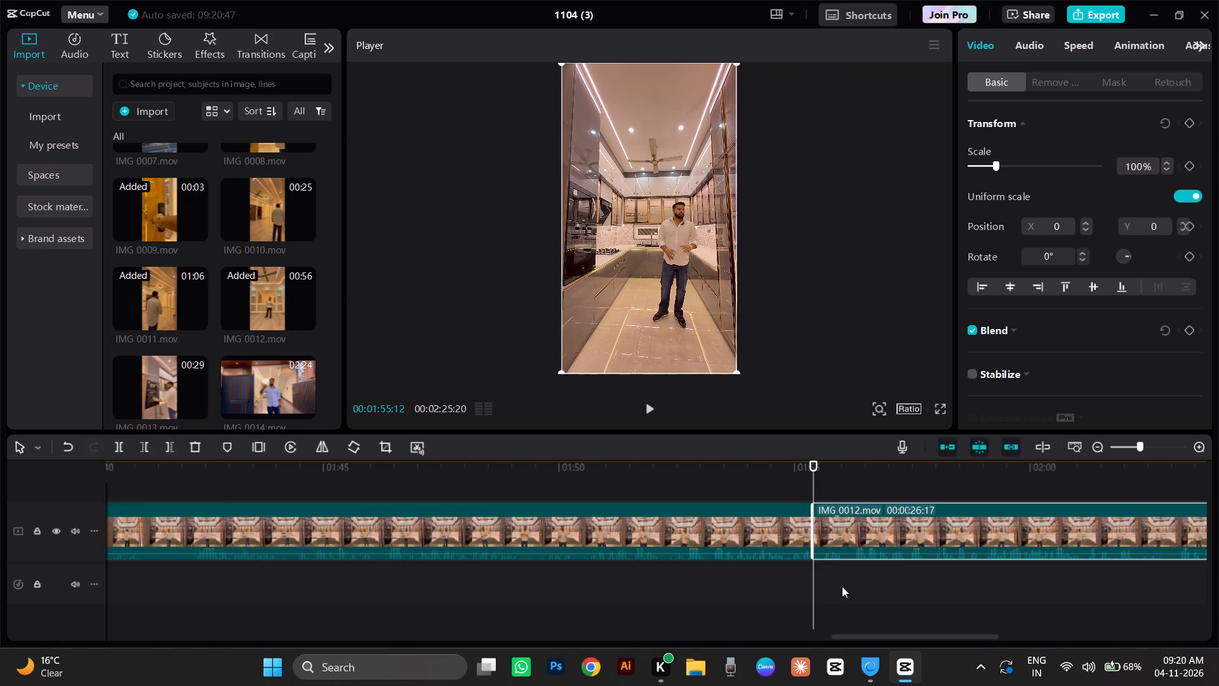
# Skim the rest of IMG 0012 from the split up to the start of the 03:21 IMG 0011 piece to judge whether it is needed.
pyautogui.moveTo(850, 633); pyautogui.dragTo(941, 654)
pyautogui.press('space')
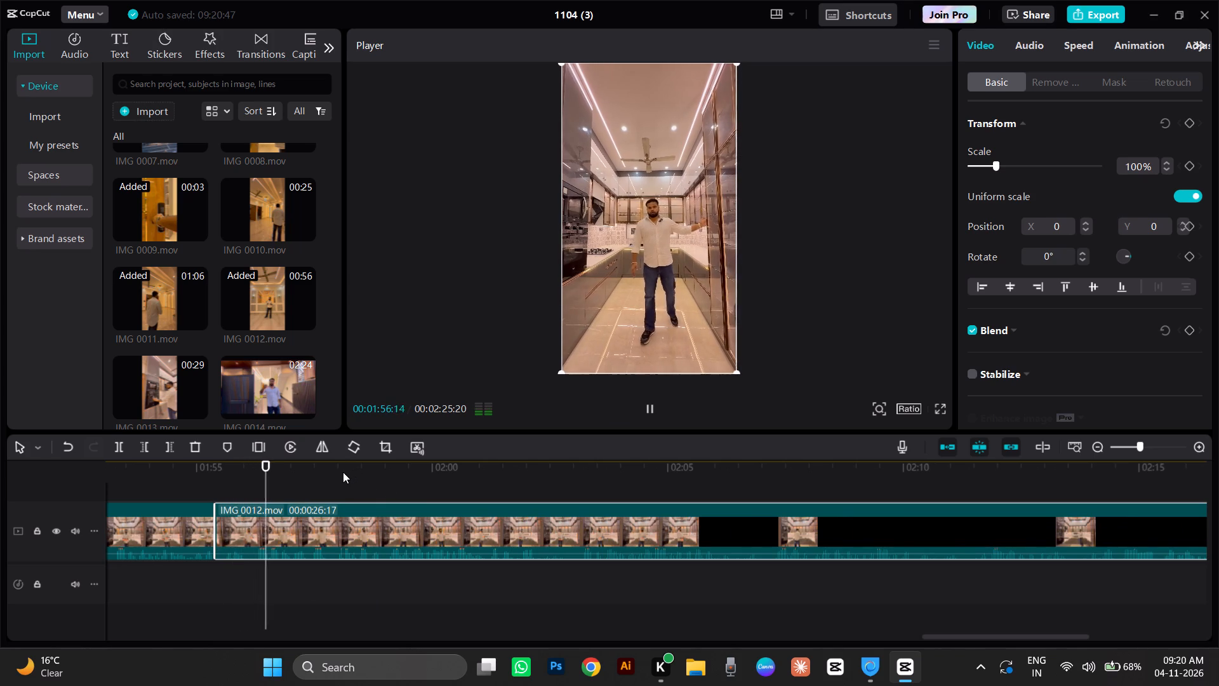
pyautogui.click(341, 474)
pyautogui.press('space')
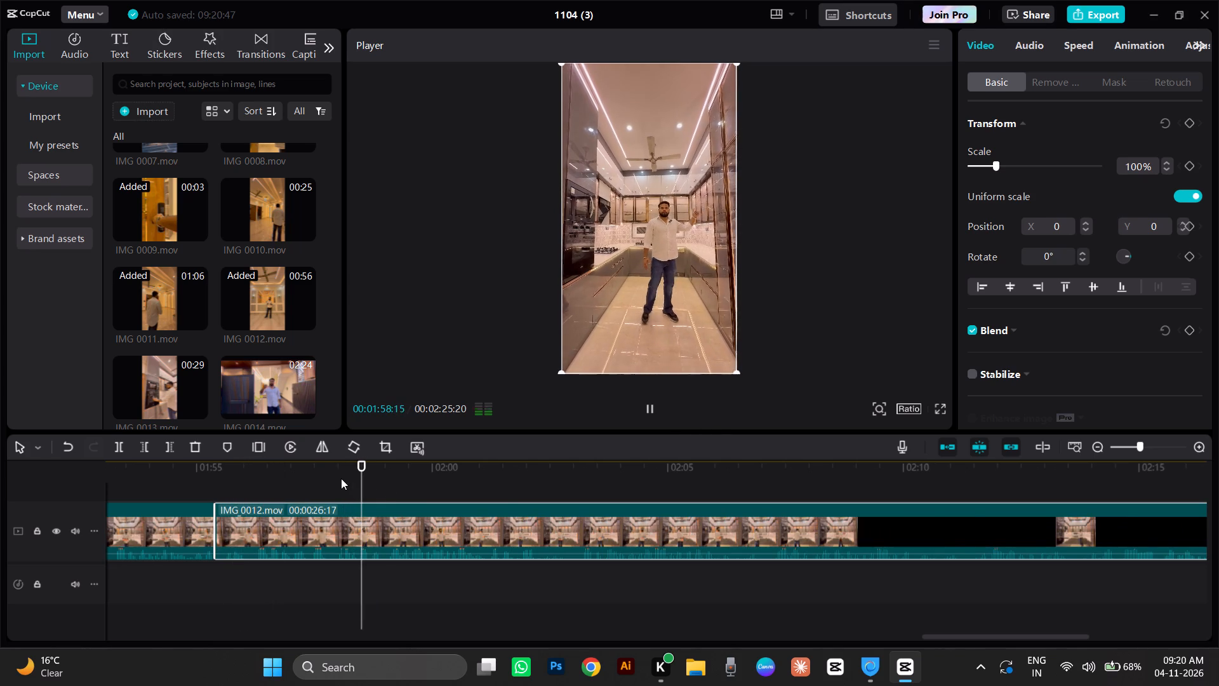
pyautogui.click(515, 477)
pyautogui.press('space')
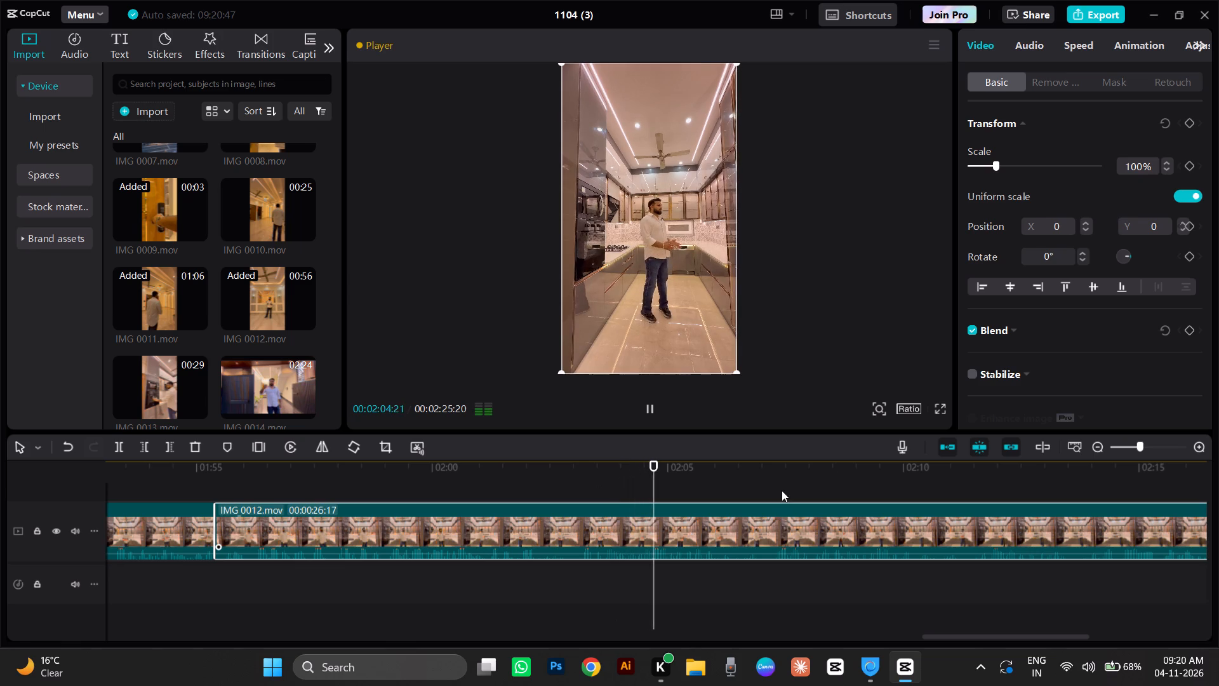
pyautogui.click(783, 473)
pyautogui.press('space')
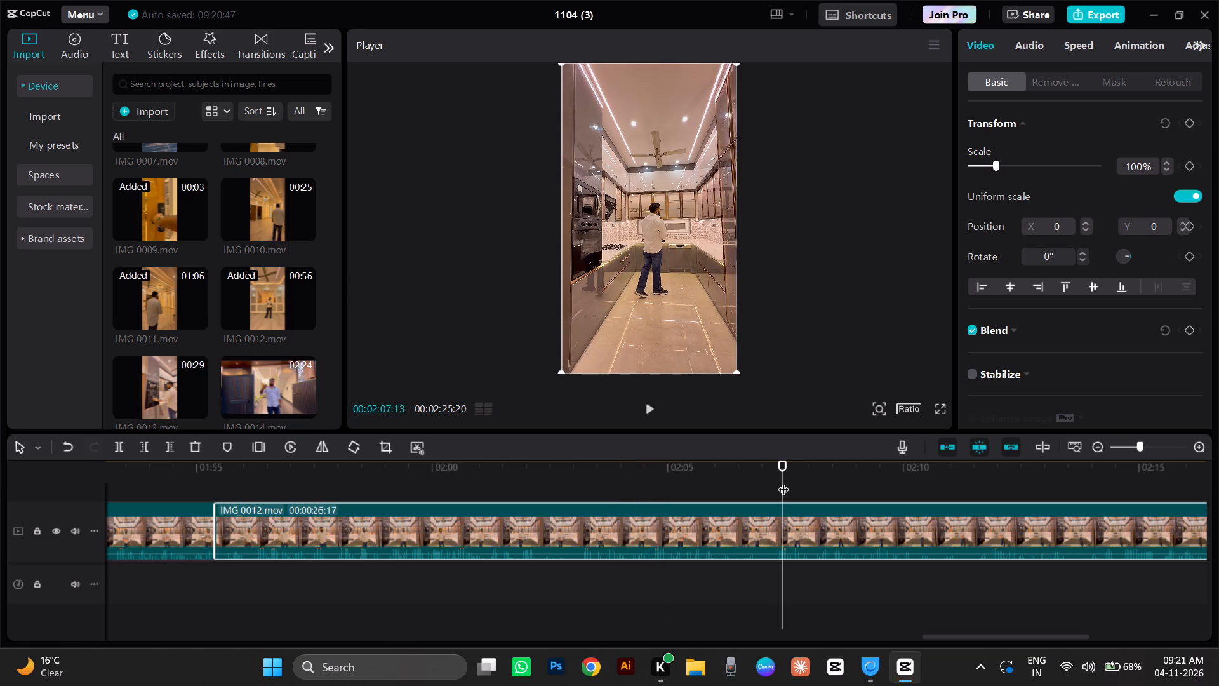
pyautogui.press('space')
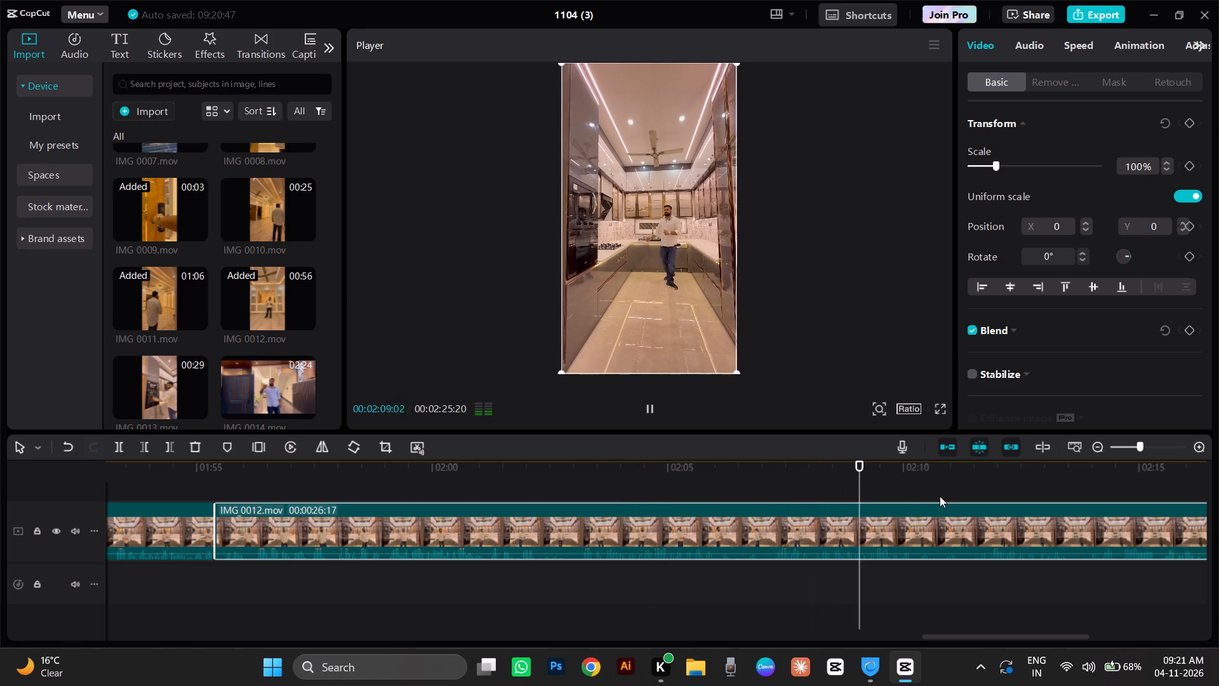
pyautogui.click(983, 475)
pyautogui.press('space')
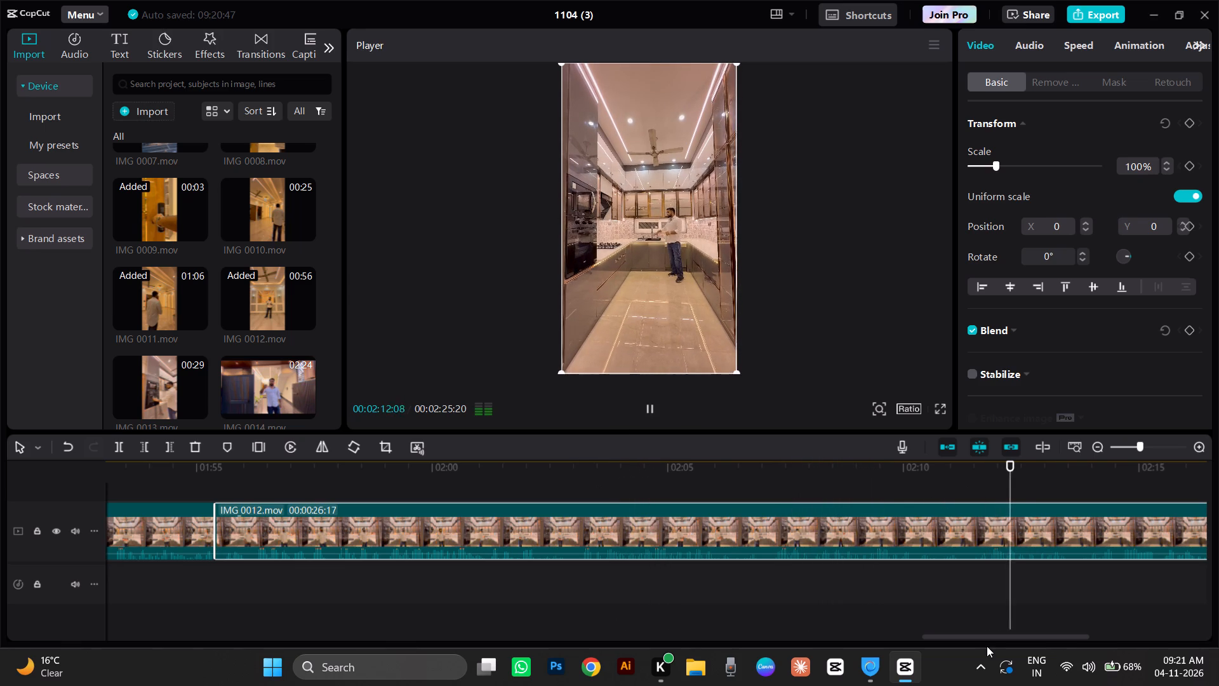
pyautogui.moveTo(988, 638); pyautogui.dragTo(1056, 656)
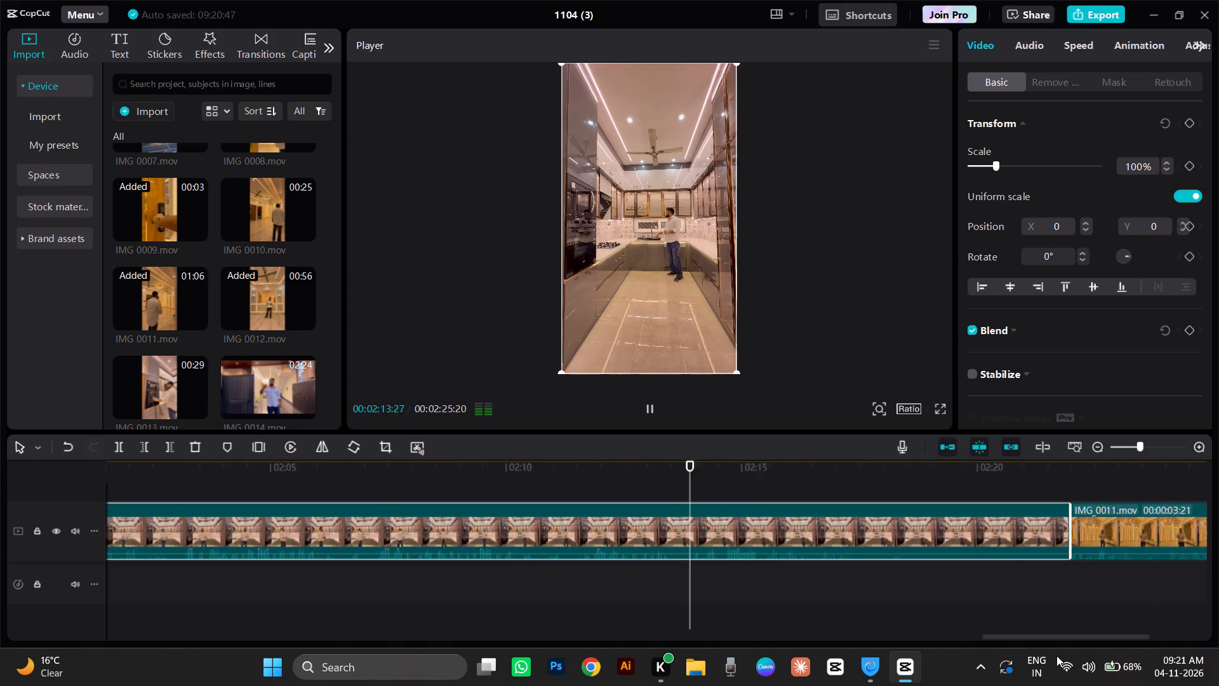
pyautogui.moveTo(1056, 656); pyautogui.dragTo(1045, 657)
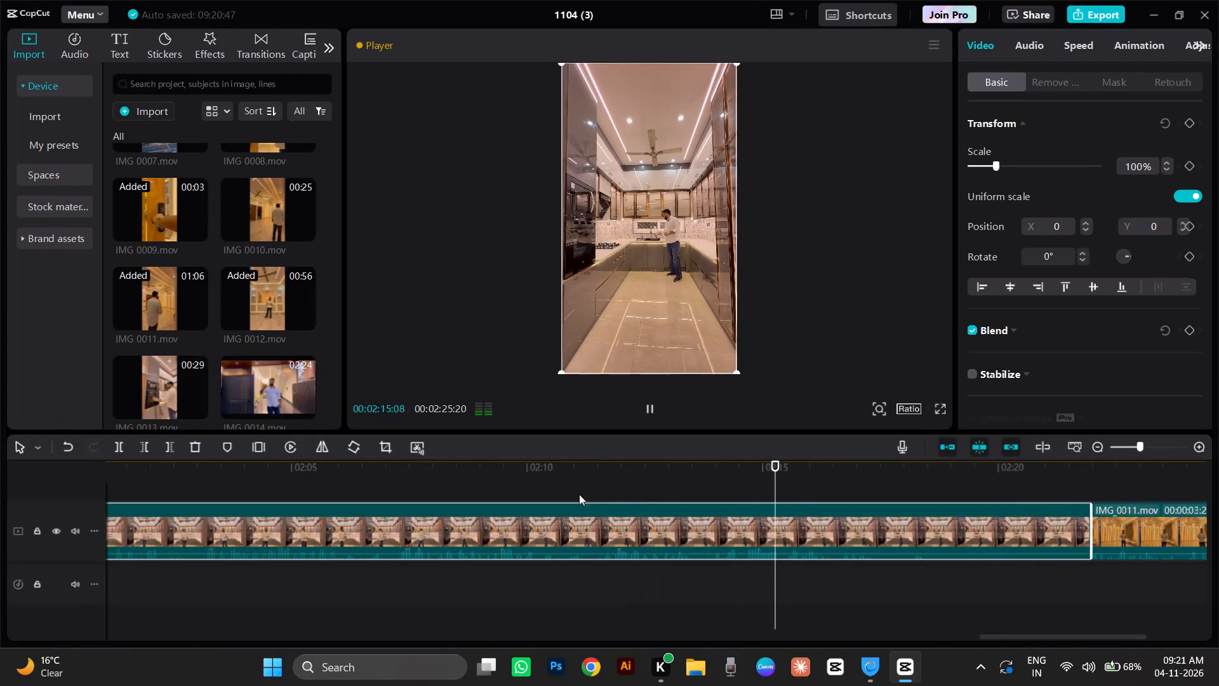
pyautogui.click(996, 480)
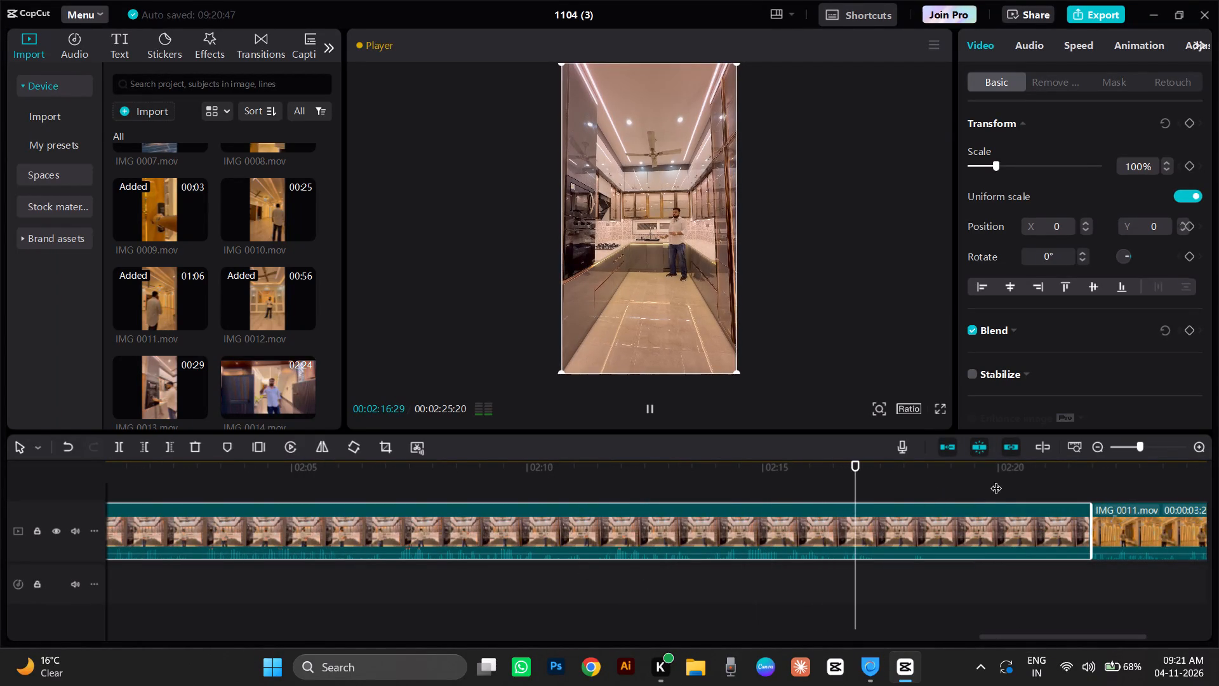
pyautogui.press('space')
pyautogui.click(1089, 470)
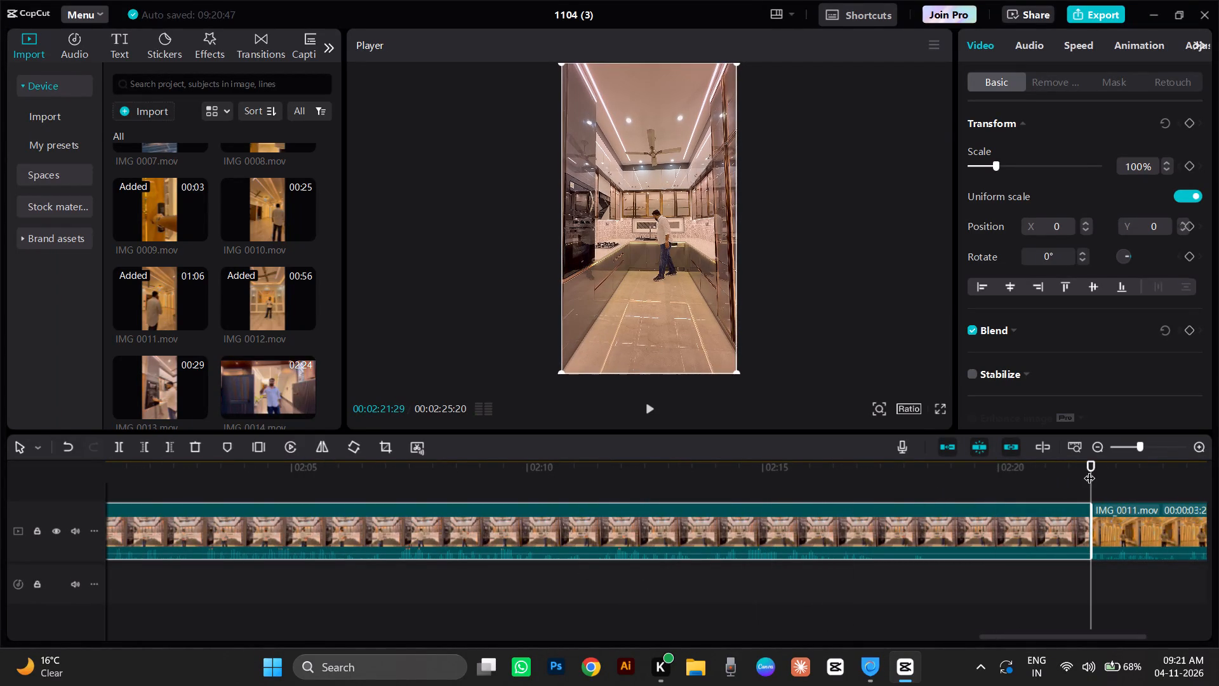
pyautogui.press('space')
pyautogui.press('space')
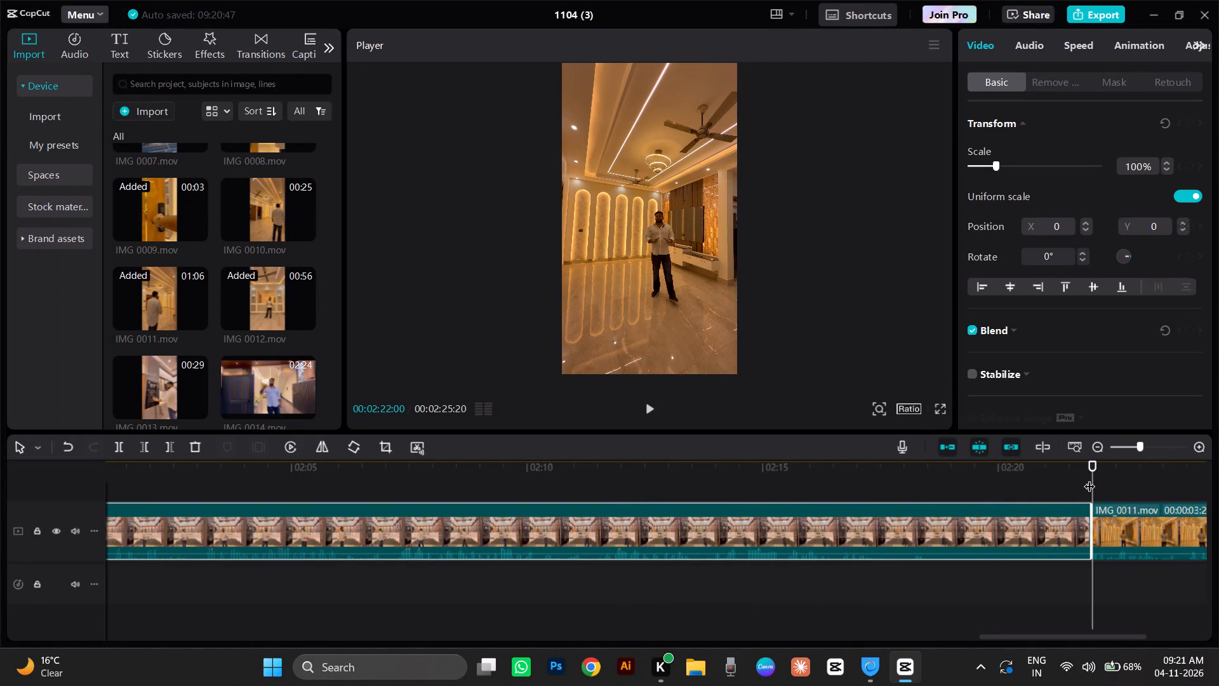
pyautogui.press('space')
# Delete the 26:17 piece of IMG 0012 that follows the split at 01:55:12.
pyautogui.click(984, 546)
pyautogui.press('space')
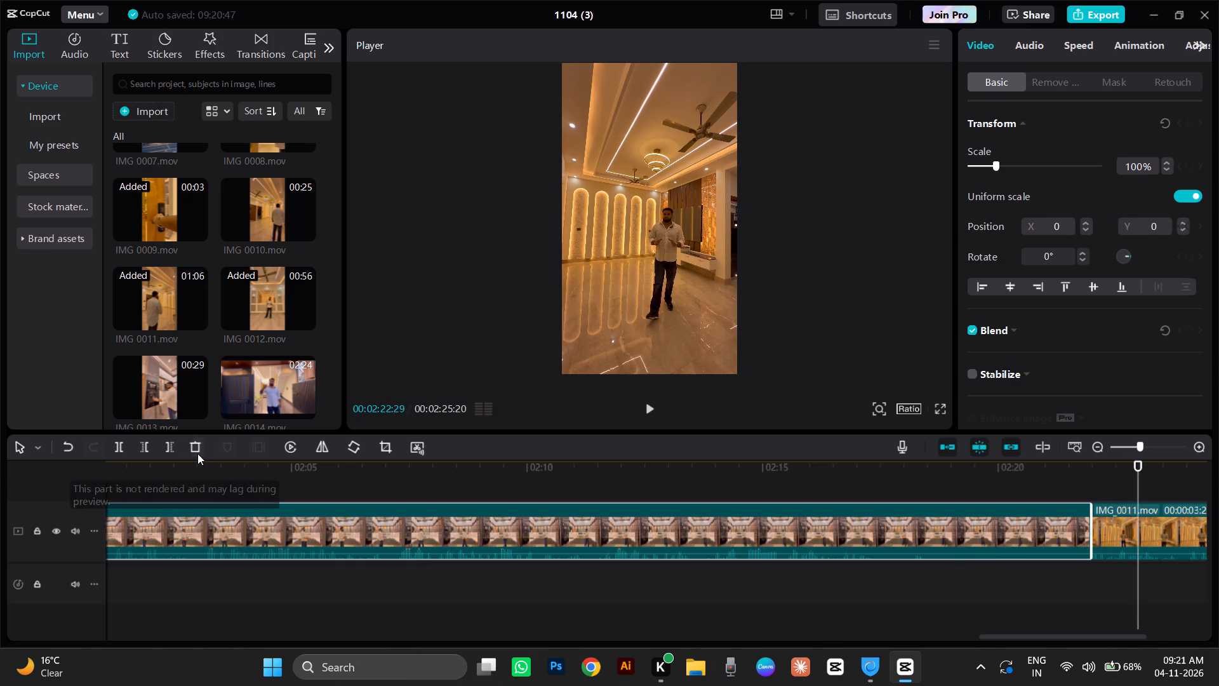
pyautogui.click(197, 454)
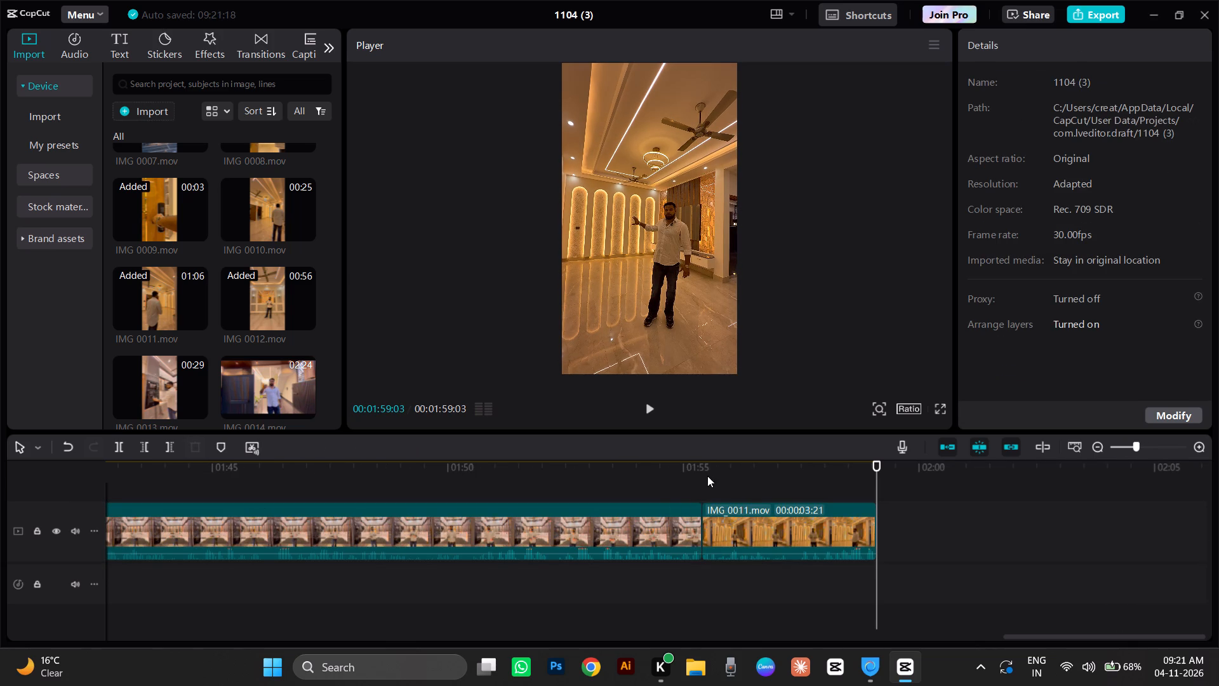
# Preview IMG 0013 and insert it on the main track between the trimmed IMG 0012 and the 03:21 IMG 0011 piece.
pyautogui.click(703, 480)
pyautogui.press('space')
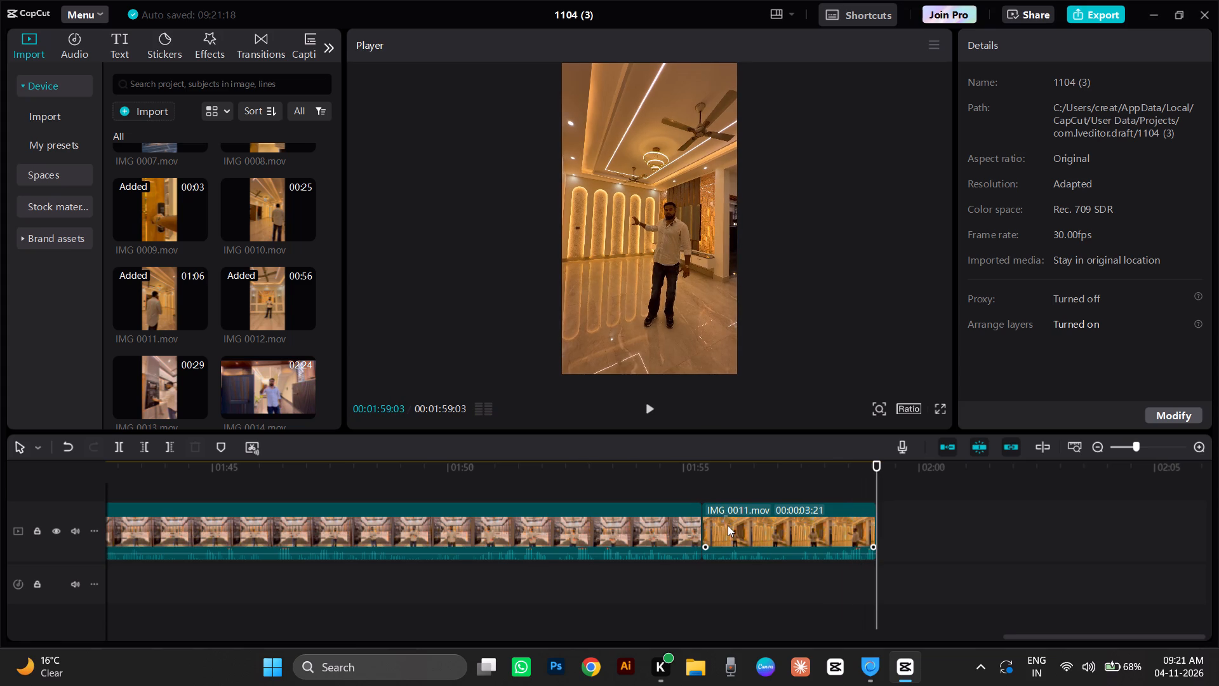
pyautogui.press('space')
pyautogui.click(710, 484)
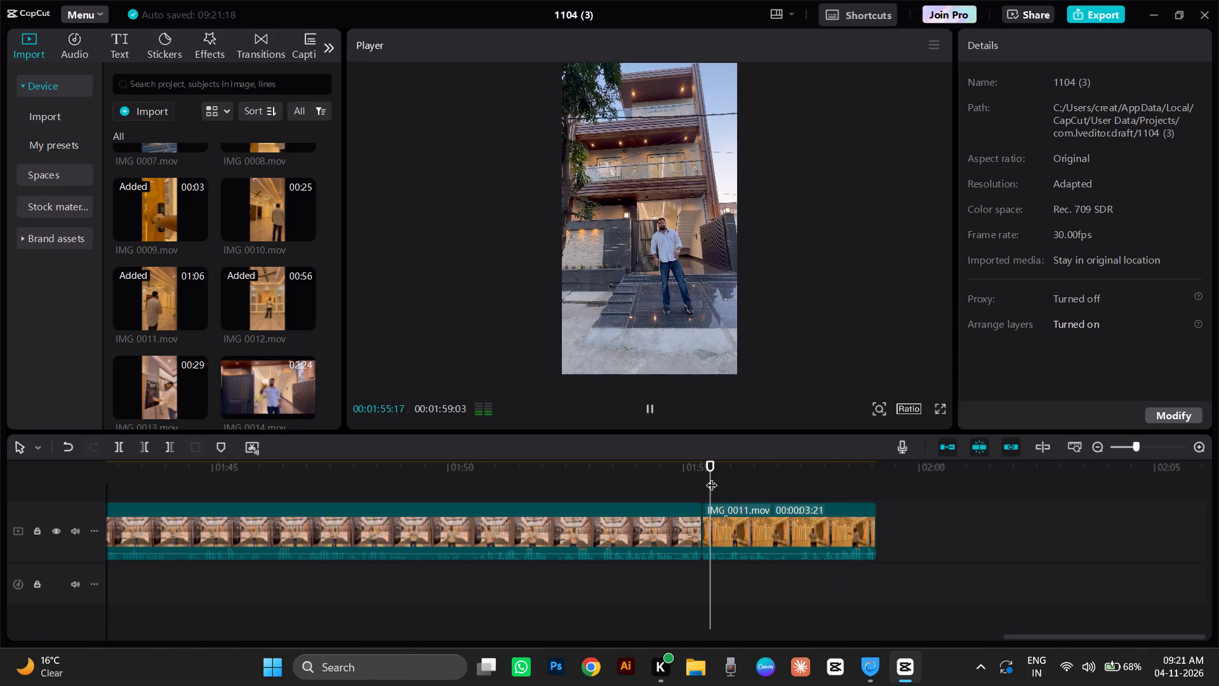
pyautogui.click(151, 370)
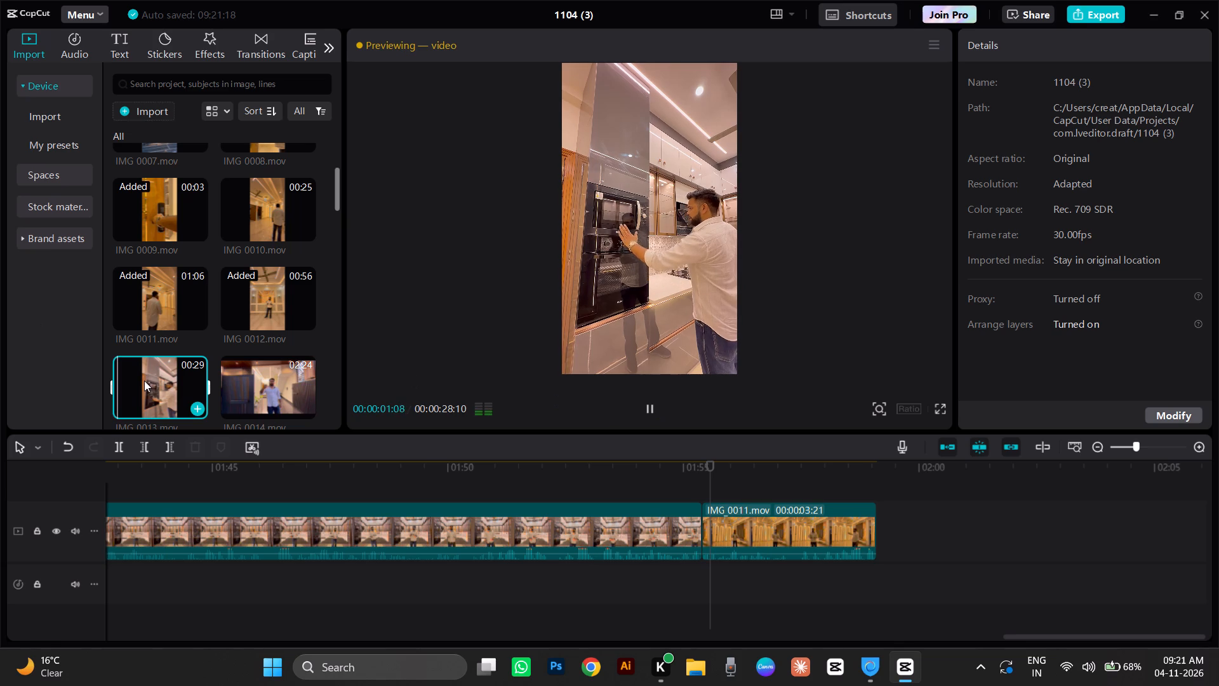
pyautogui.click(197, 405)
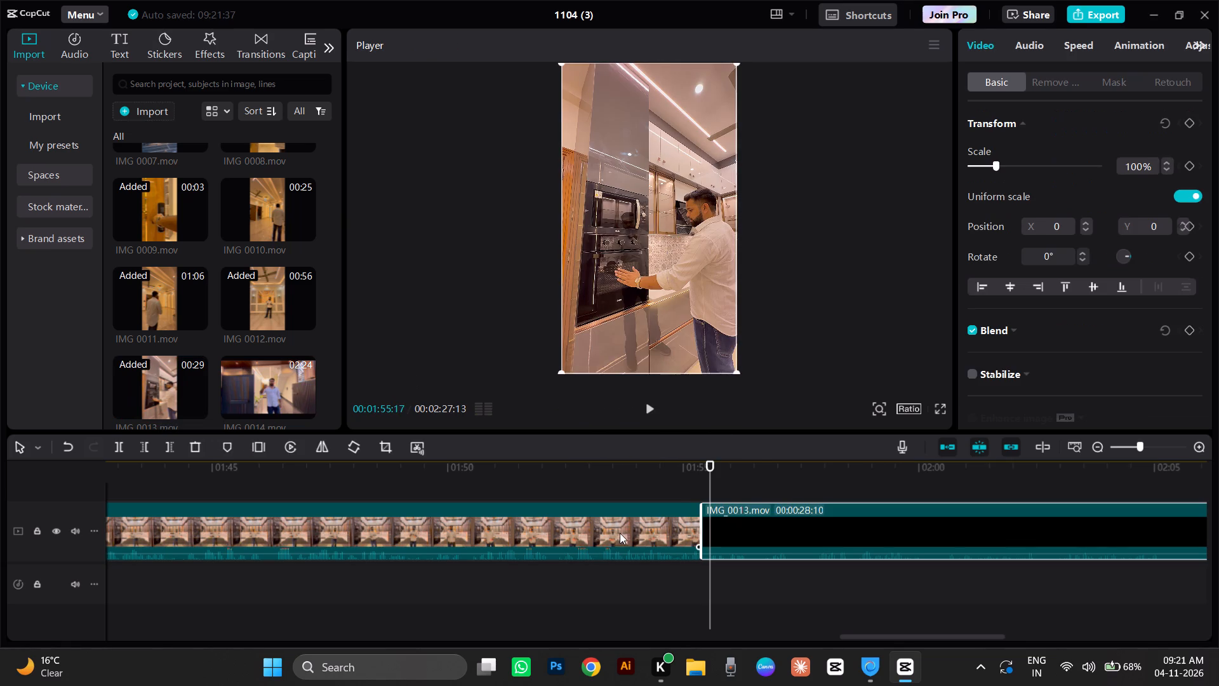
# Bring the whole timeline into view and play the edited video from 00:00 to review it.
pyautogui.click(696, 474)
pyautogui.moveTo(696, 474); pyautogui.dragTo(893, 525)
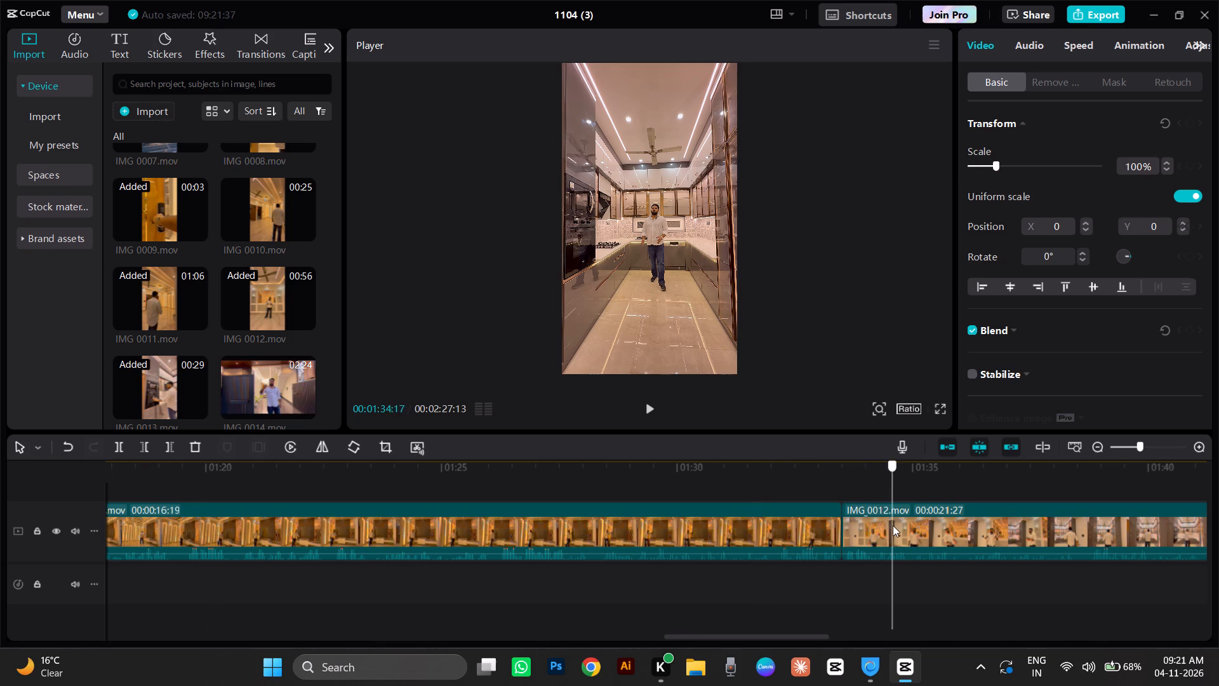
pyautogui.moveTo(893, 525); pyautogui.dragTo(406, 565)
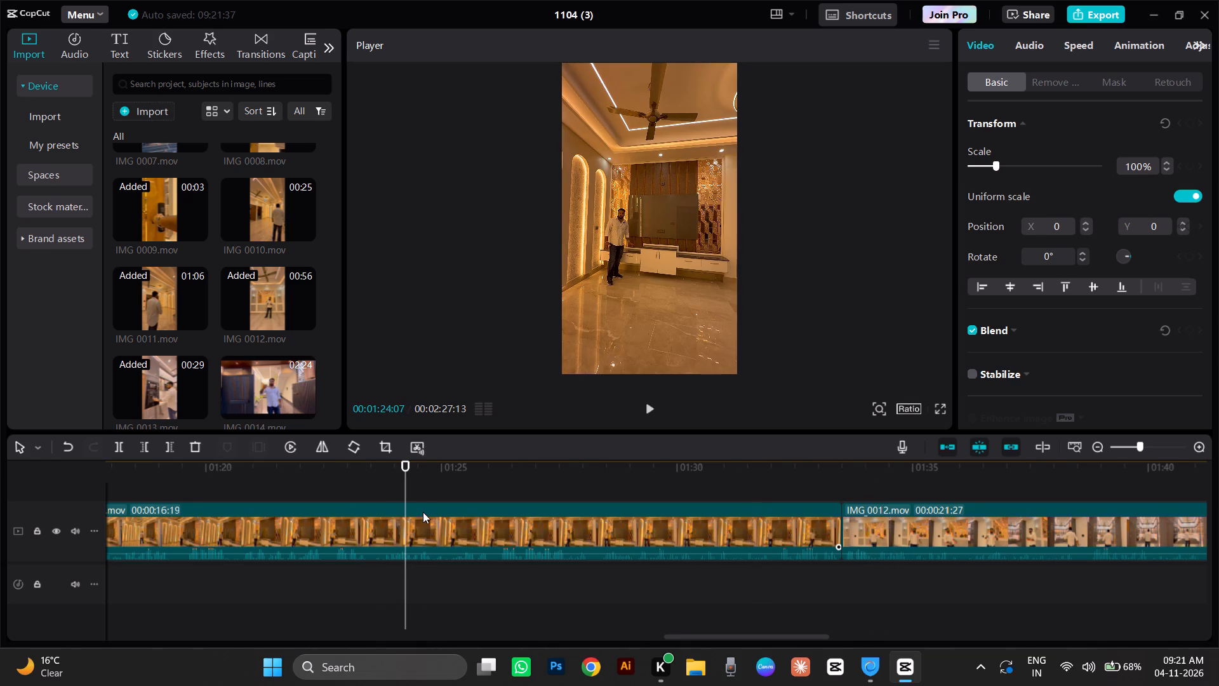
pyautogui.hotkey('ctrl', '-')
pyautogui.hotkey('ctrl', '-')
pyautogui.hotkey('ctrl', '-')
pyautogui.hotkey('ctrl', '-')
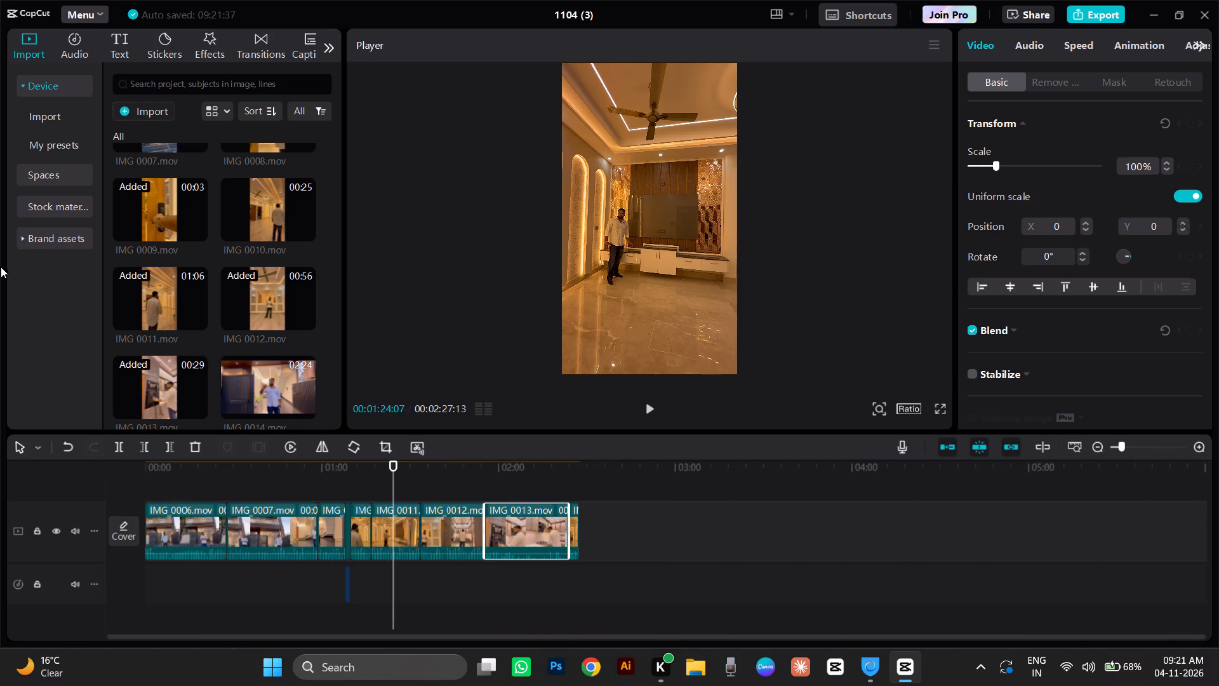
pyautogui.click(145, 478)
pyautogui.click(161, 474)
pyautogui.moveTo(161, 474); pyautogui.dragTo(142, 490)
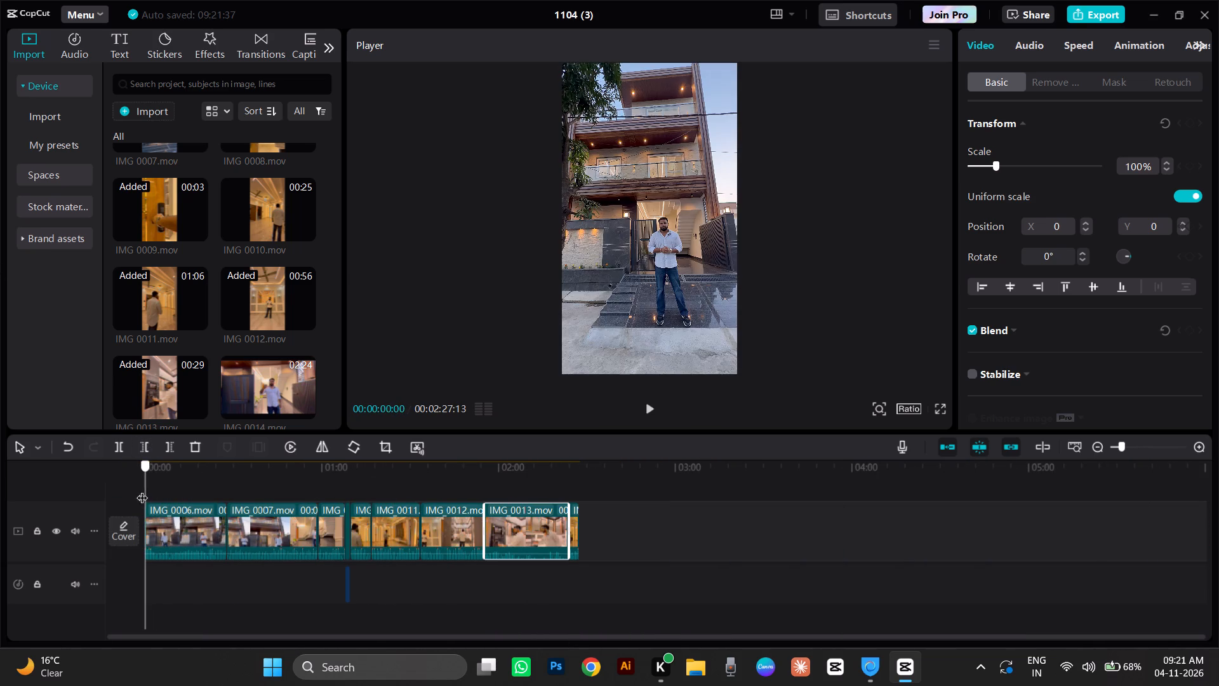
pyautogui.moveTo(142, 490); pyautogui.dragTo(140, 492)
pyautogui.press('space')
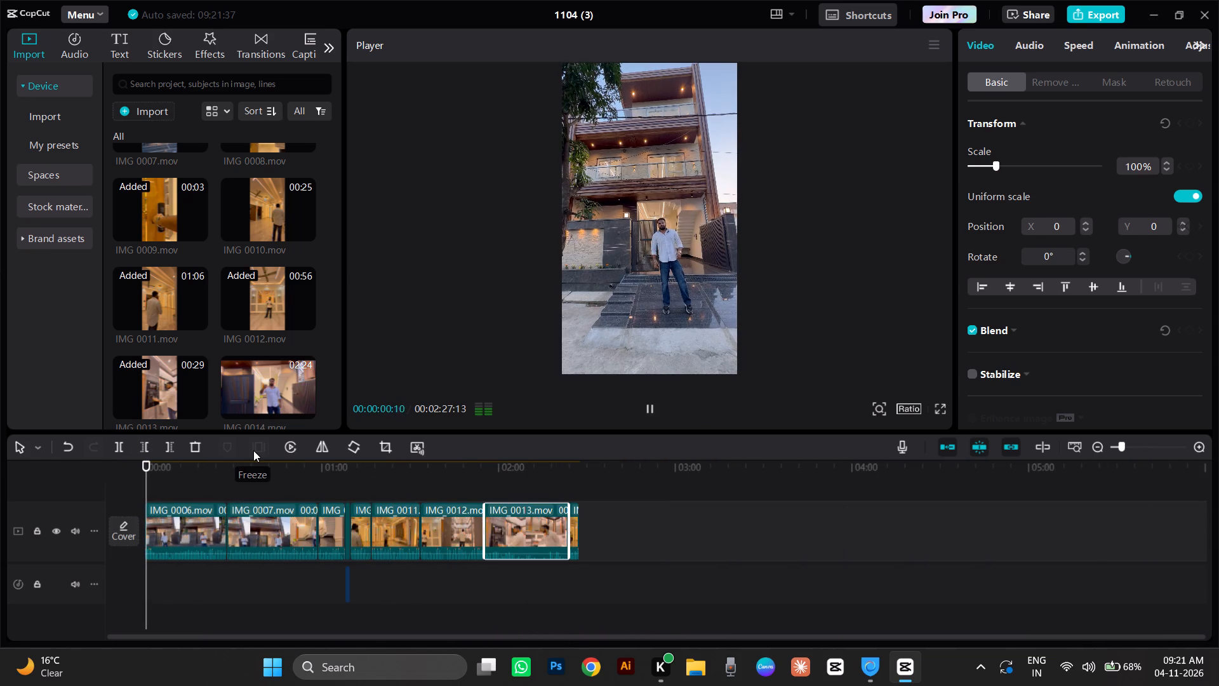
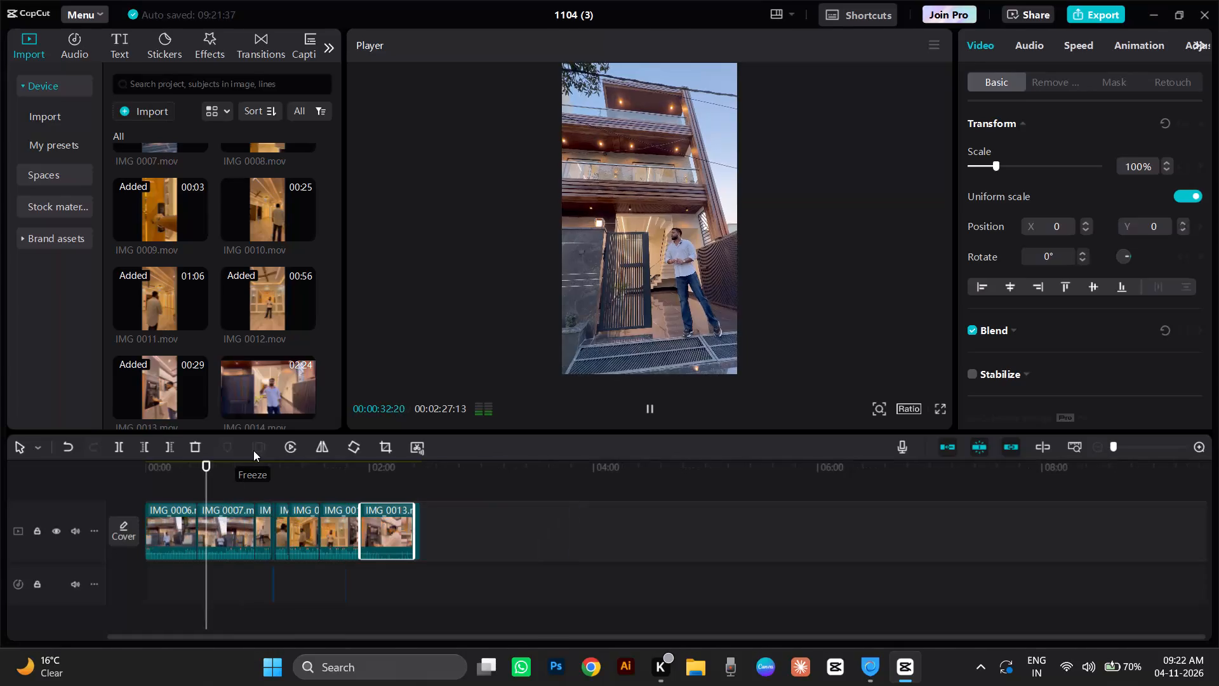
# Return to 00:00 and play the opening IMG 0006 clip, replaying its middle part to find where it should end.
pyautogui.hotkey('ctrl', '-')
pyautogui.hotkey('ctrl', '-')
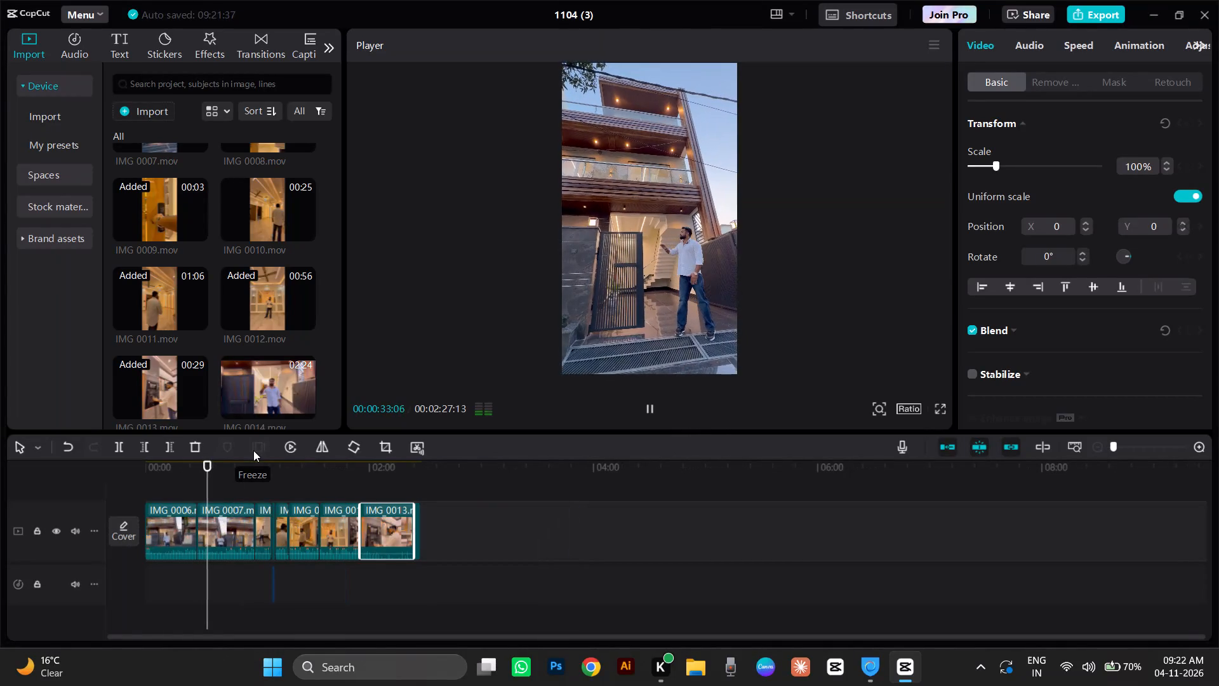
pyautogui.click(154, 487)
pyautogui.moveTo(153, 486); pyautogui.dragTo(132, 521)
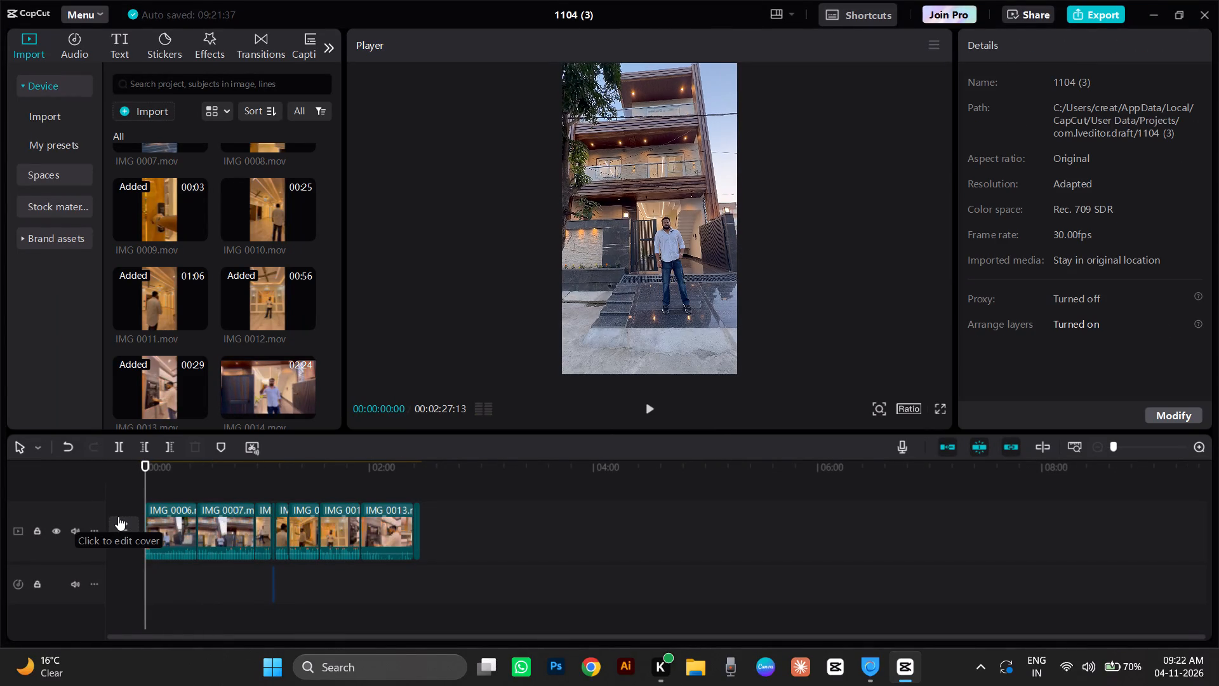
pyautogui.hotkey('ctrl', '=')
pyautogui.hotkey('ctrl', '=')
pyautogui.hotkey('ctrl', '=')
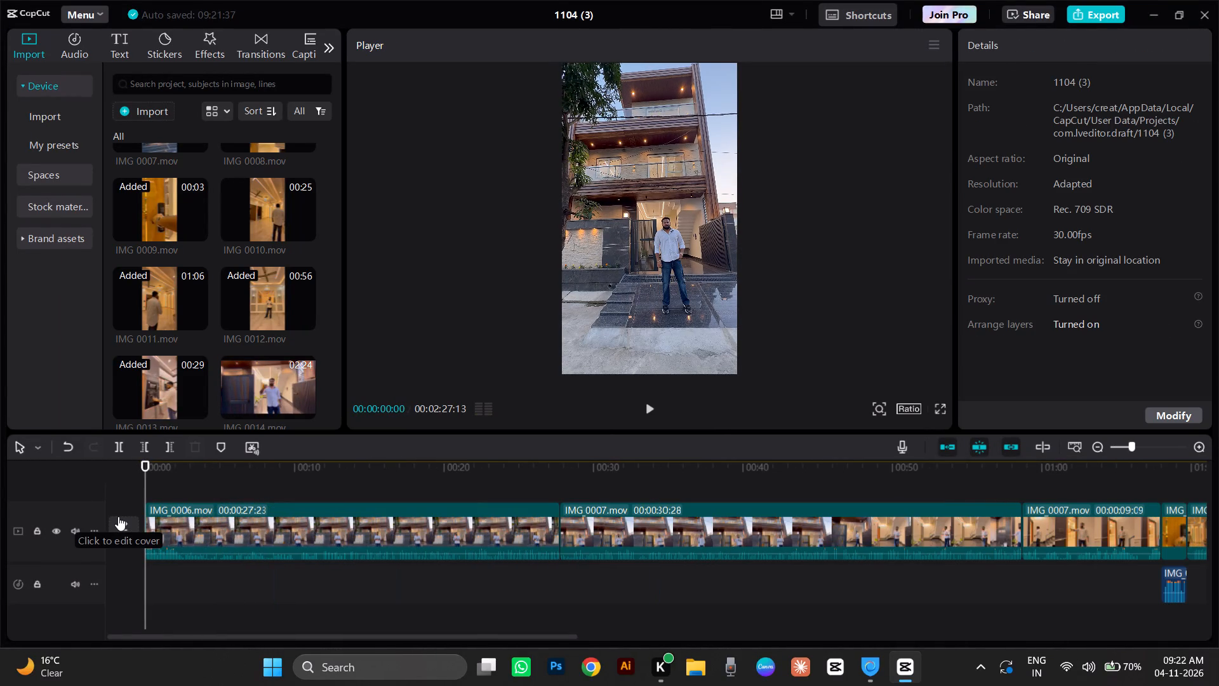
pyautogui.press('space')
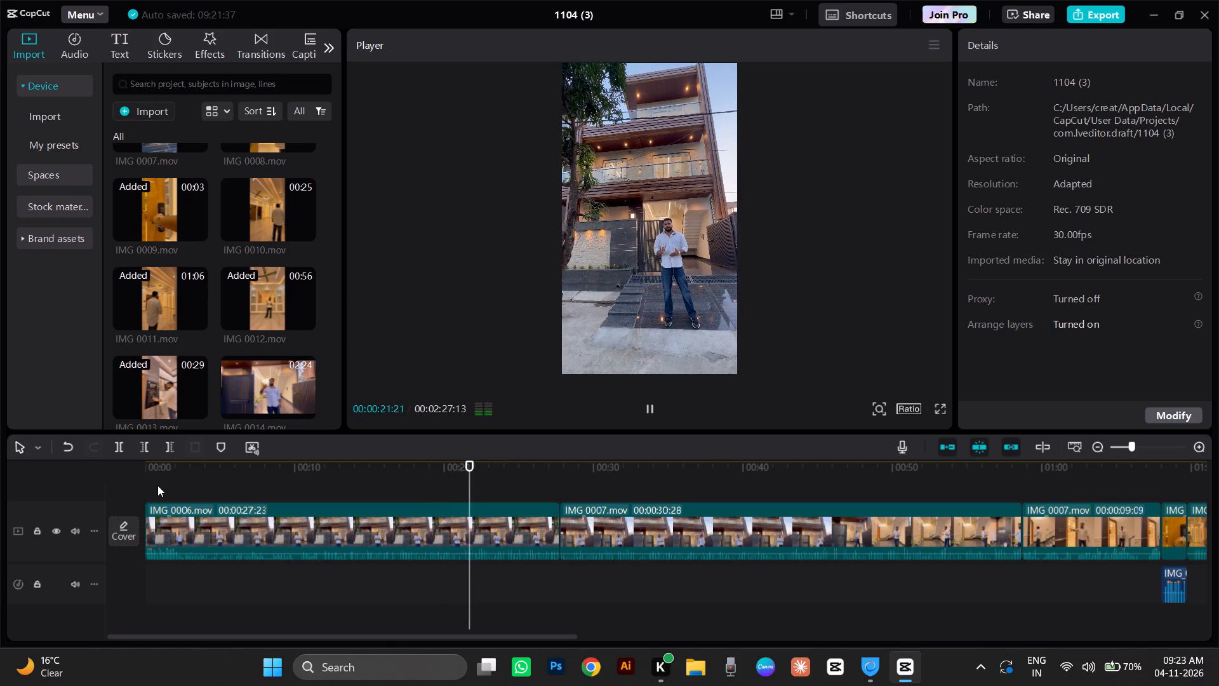
pyautogui.click(319, 479)
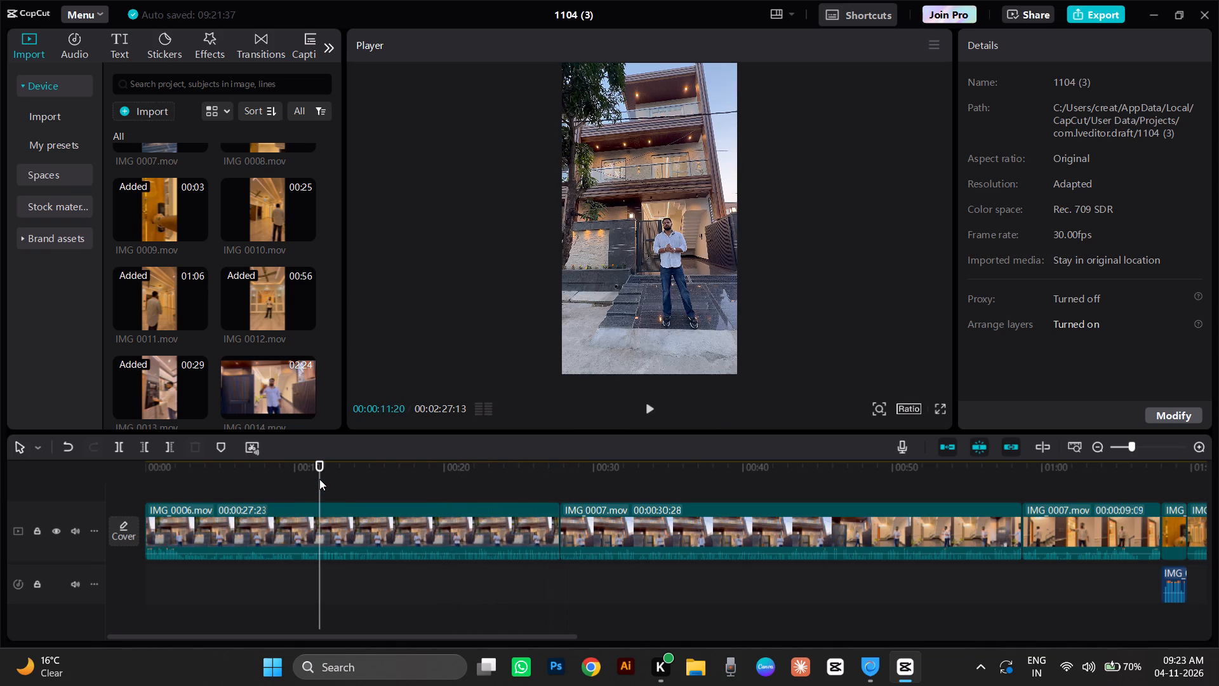
pyautogui.press('space')
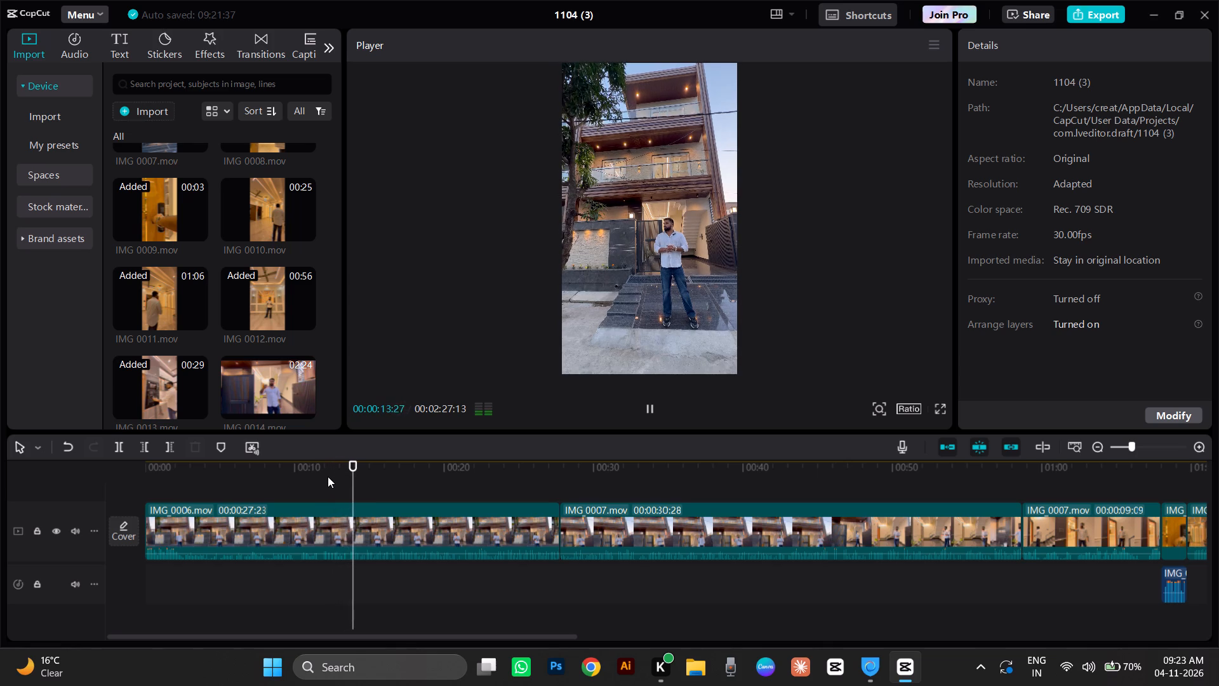
pyautogui.click(328, 476)
pyautogui.moveTo(328, 476); pyautogui.dragTo(299, 513)
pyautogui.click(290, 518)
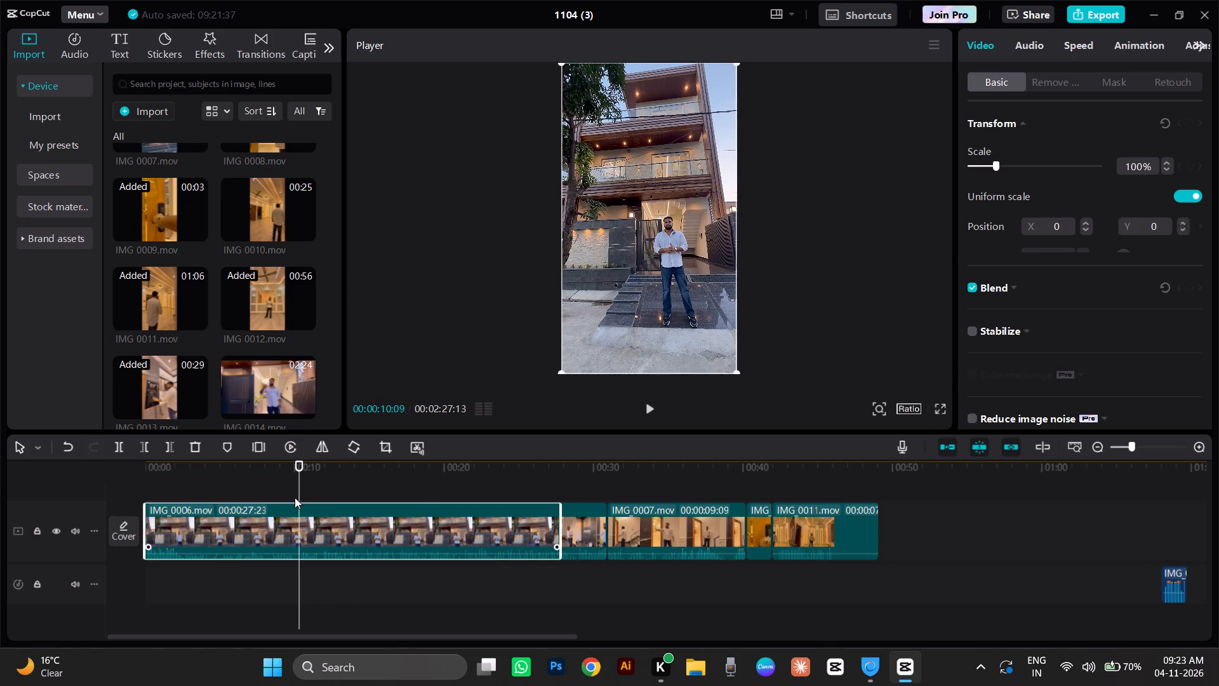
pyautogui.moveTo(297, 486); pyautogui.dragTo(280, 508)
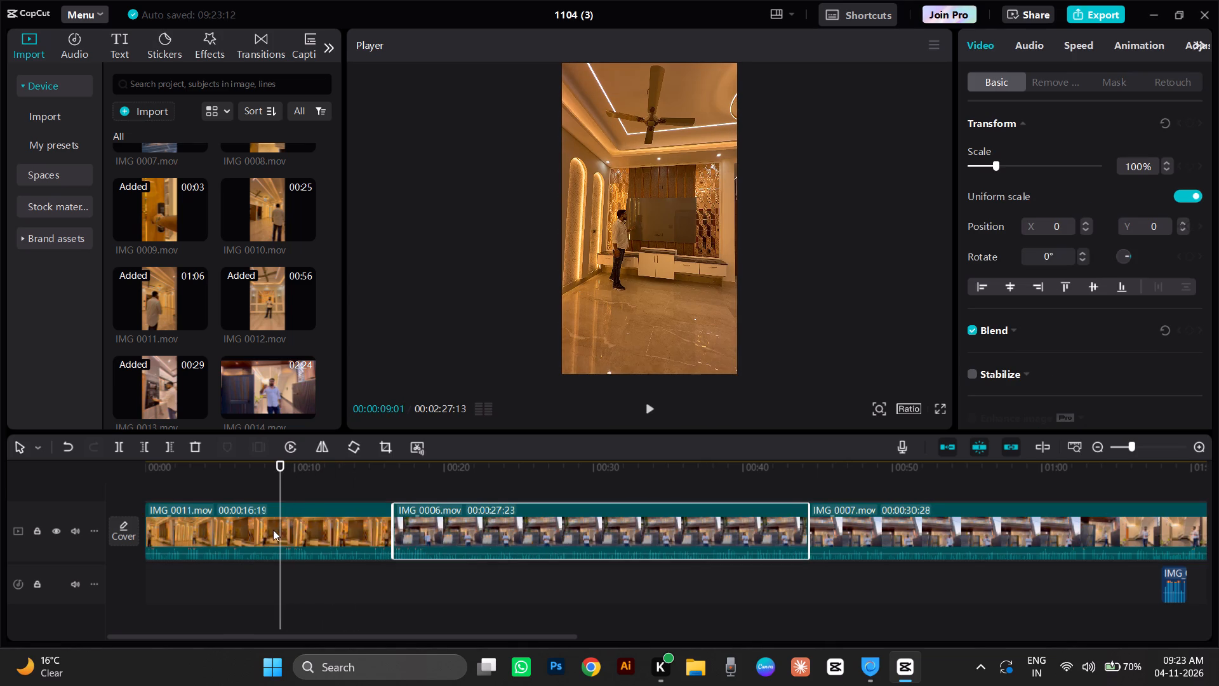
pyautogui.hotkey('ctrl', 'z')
# Replay the IMG 0006 clip around 00:10 and delete everything in it after 00:00:10:04.
pyautogui.click(262, 474)
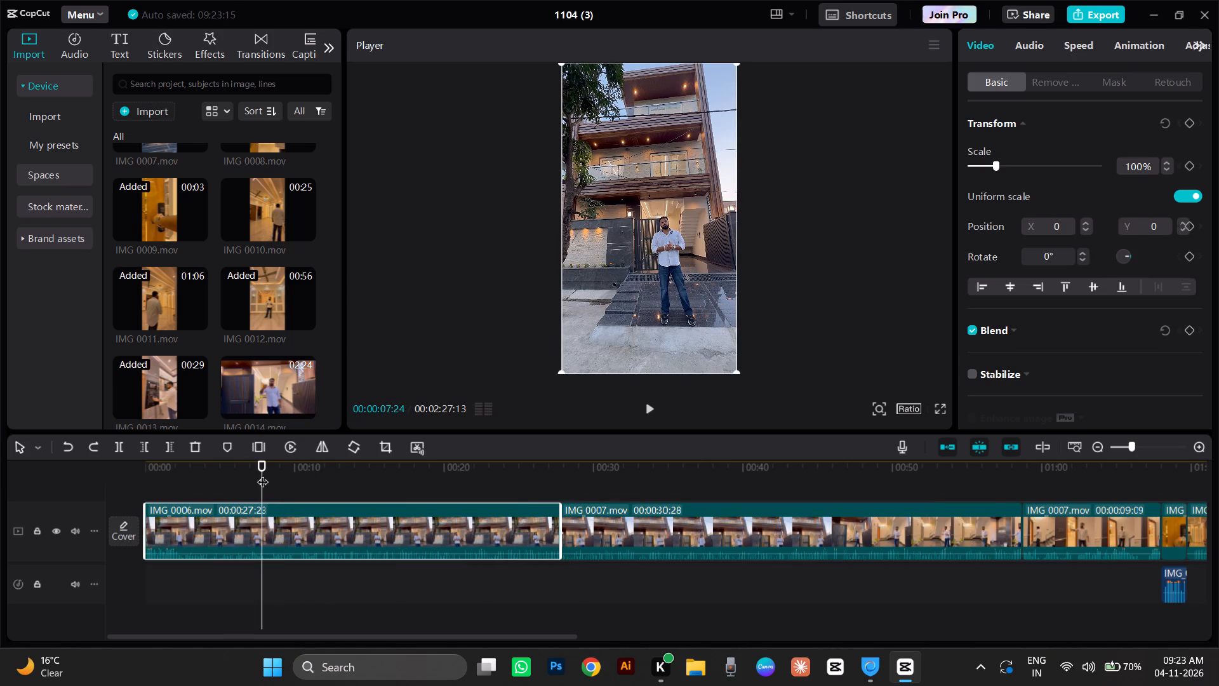
pyautogui.press('space')
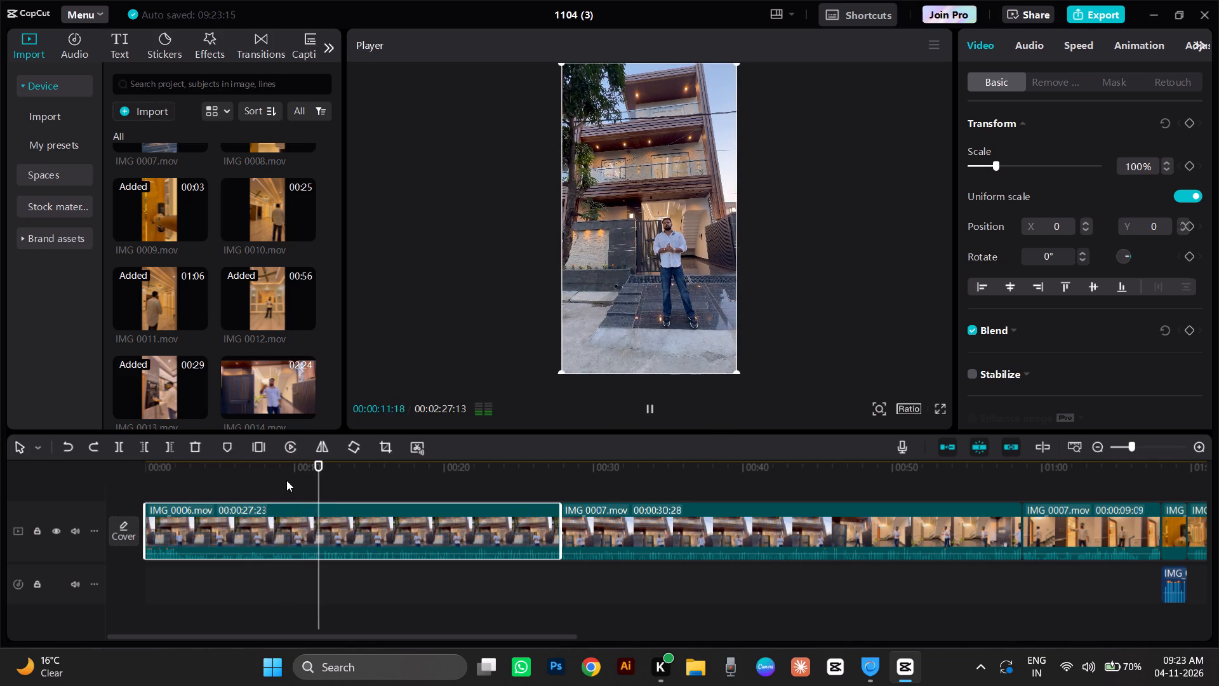
pyautogui.click(289, 479)
pyautogui.moveTo(289, 479); pyautogui.dragTo(296, 486)
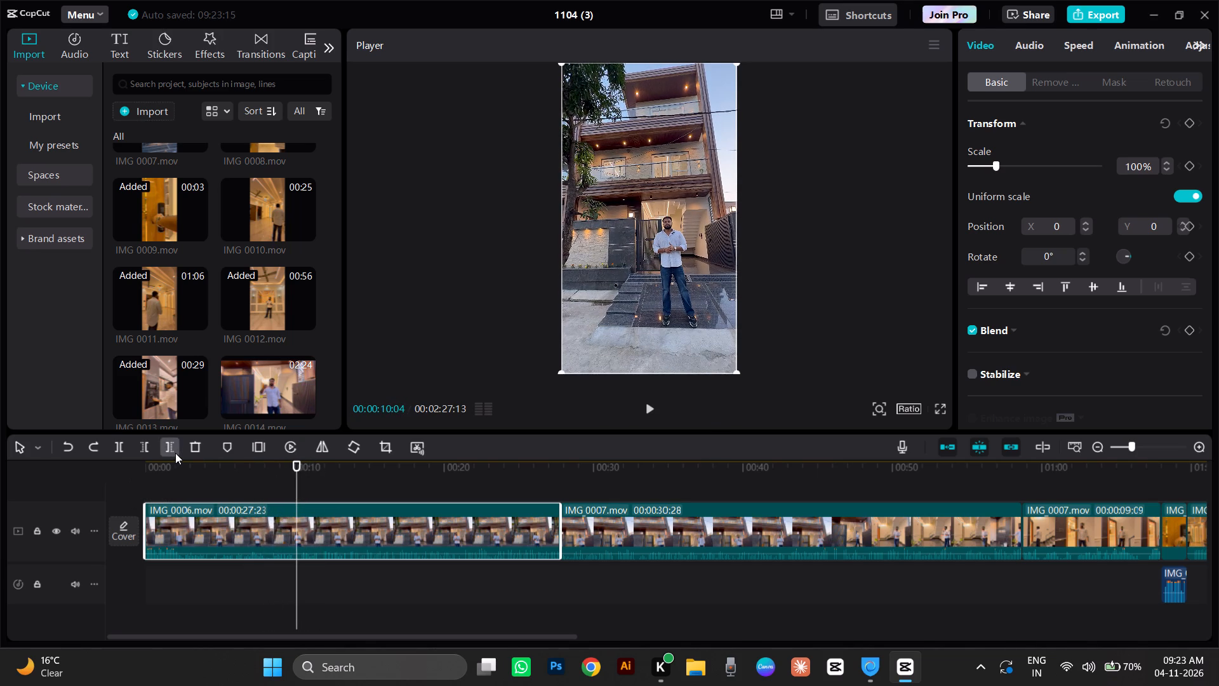
pyautogui.click(175, 453)
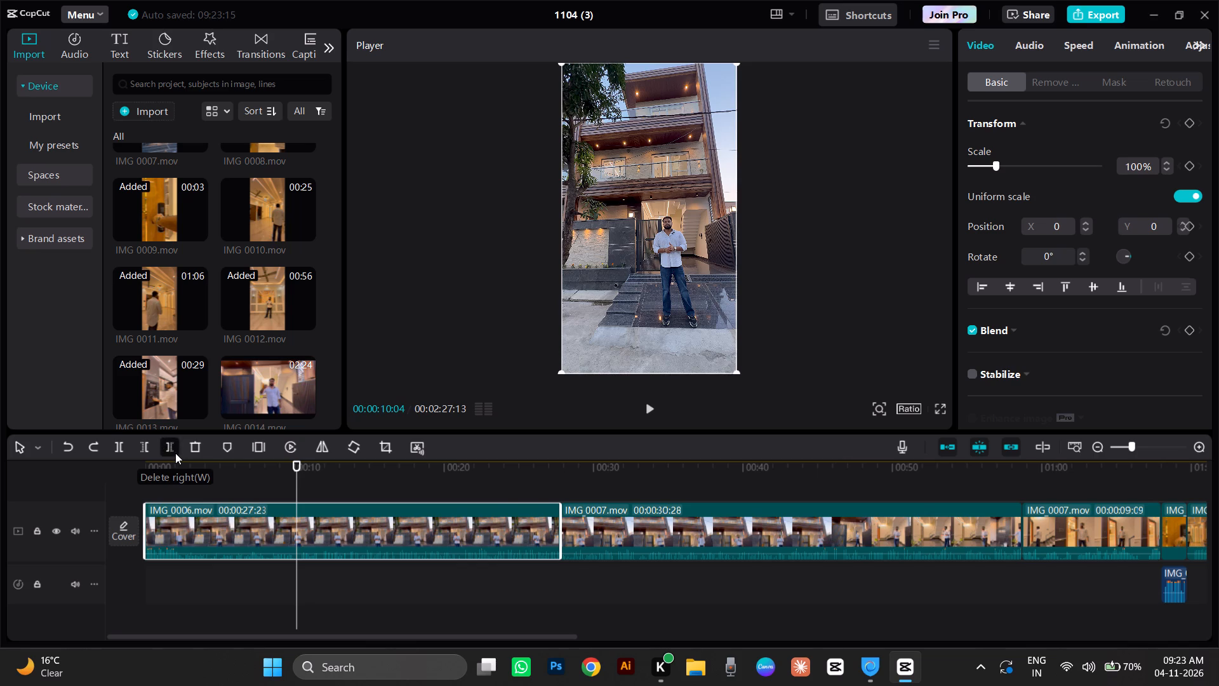
# Play and replay the 30:28 exterior piece of IMG 0007, from its start through the gate entrance, to judge which part to cut.
pyautogui.press('space')
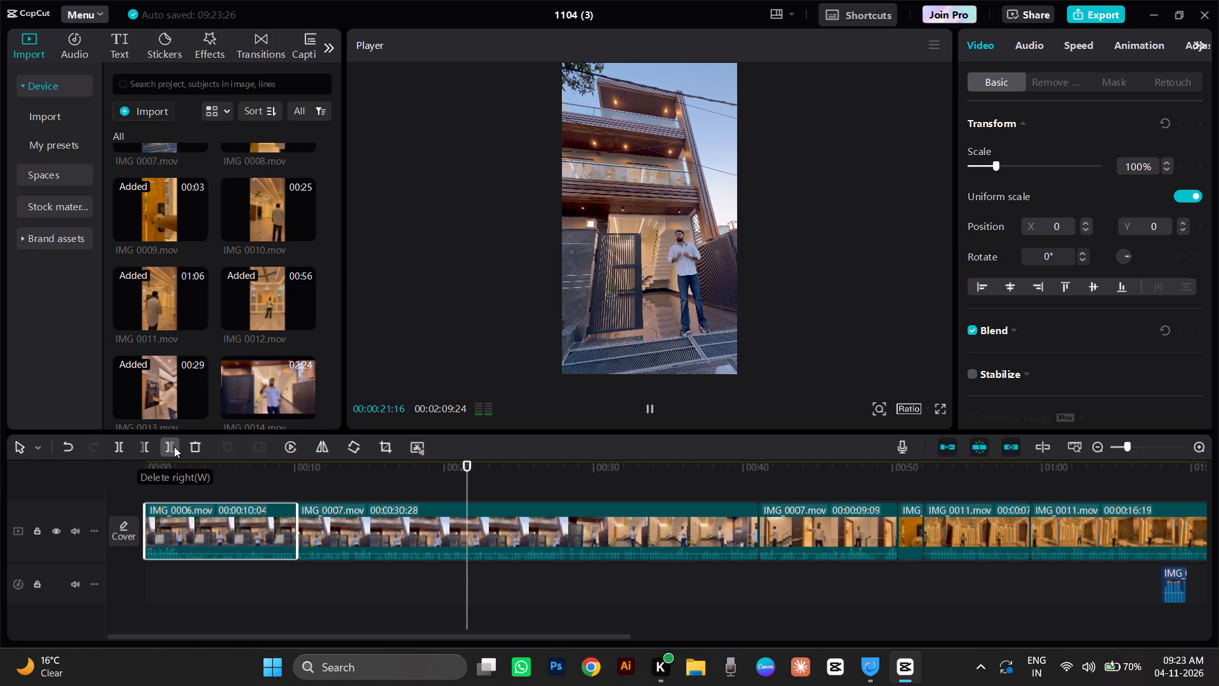
pyautogui.press('space')
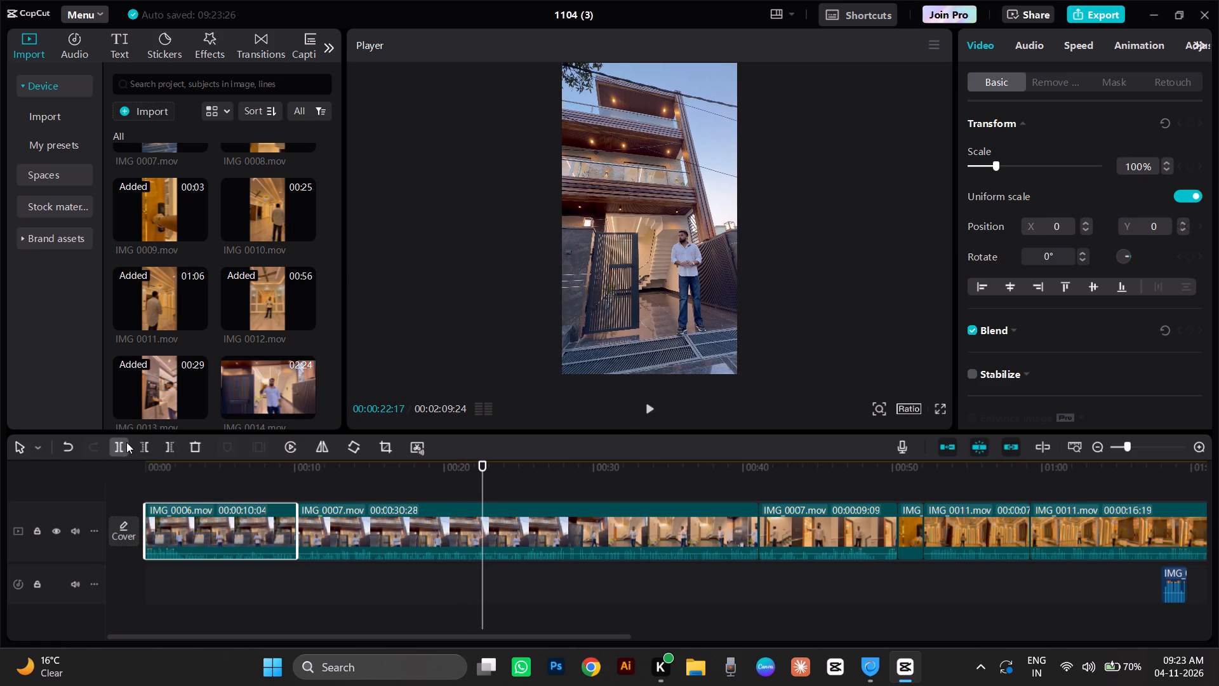
pyautogui.press('space')
pyautogui.press('space')
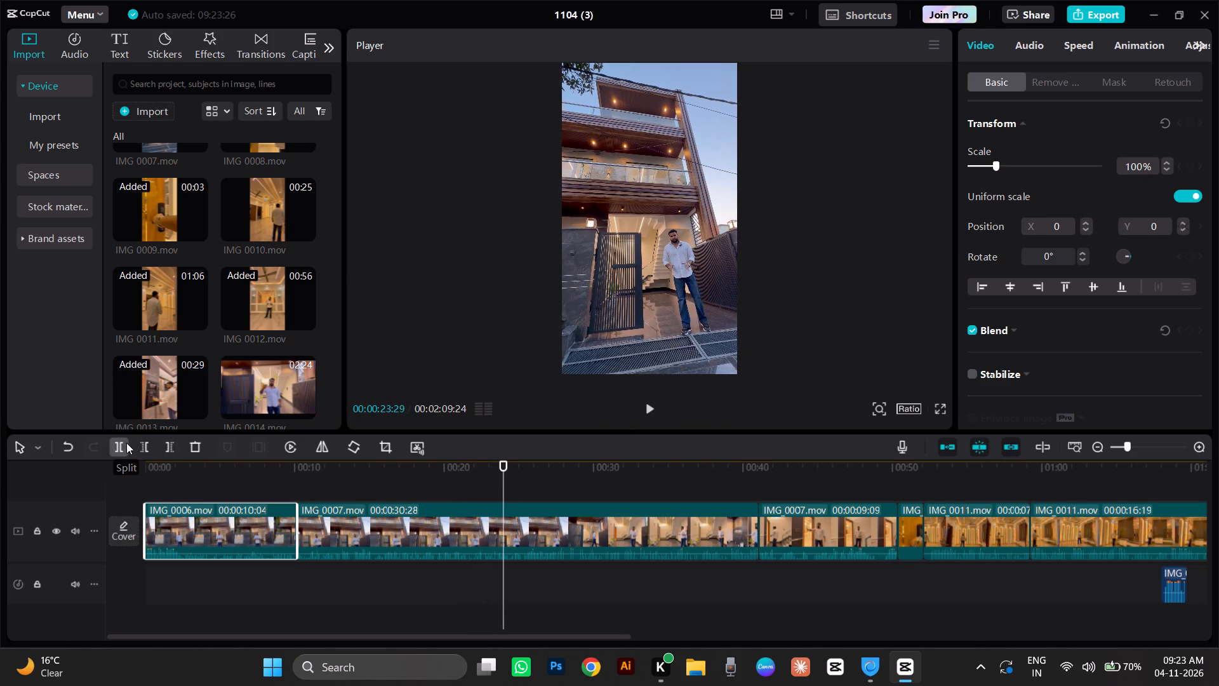
pyautogui.hotkey('ctrl', '=')
pyautogui.hotkey('ctrl', '=')
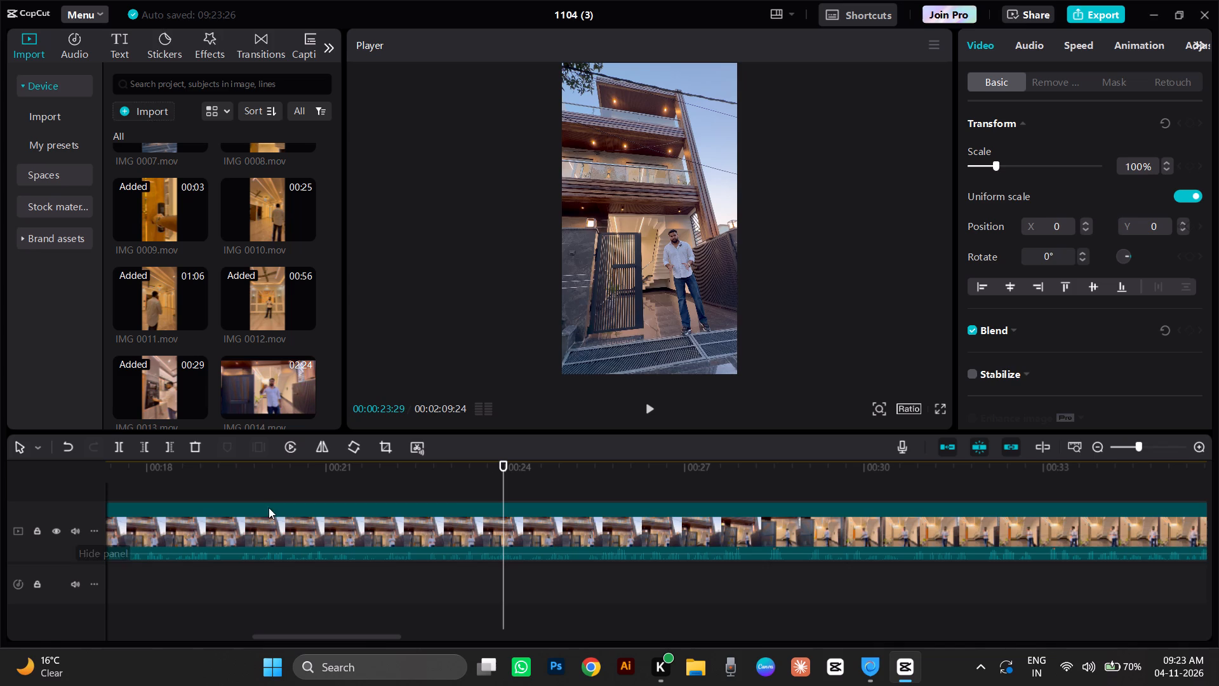
pyautogui.click(312, 476)
pyautogui.press('space')
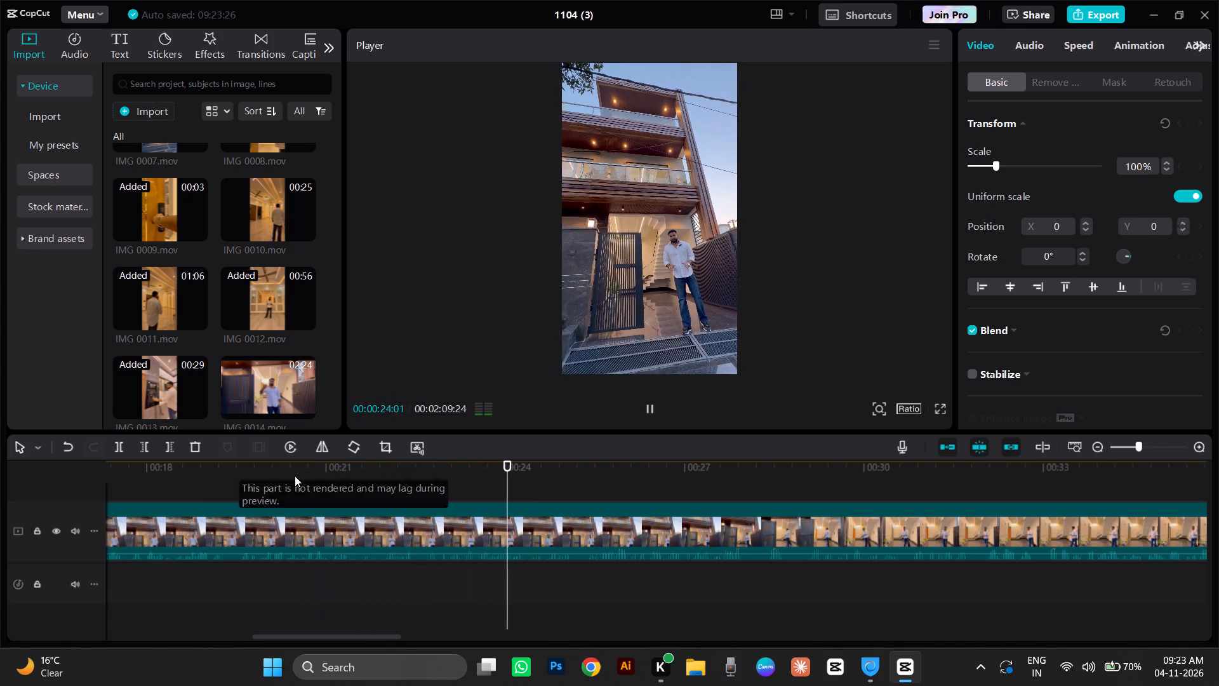
pyautogui.click(137, 477)
pyautogui.press('space')
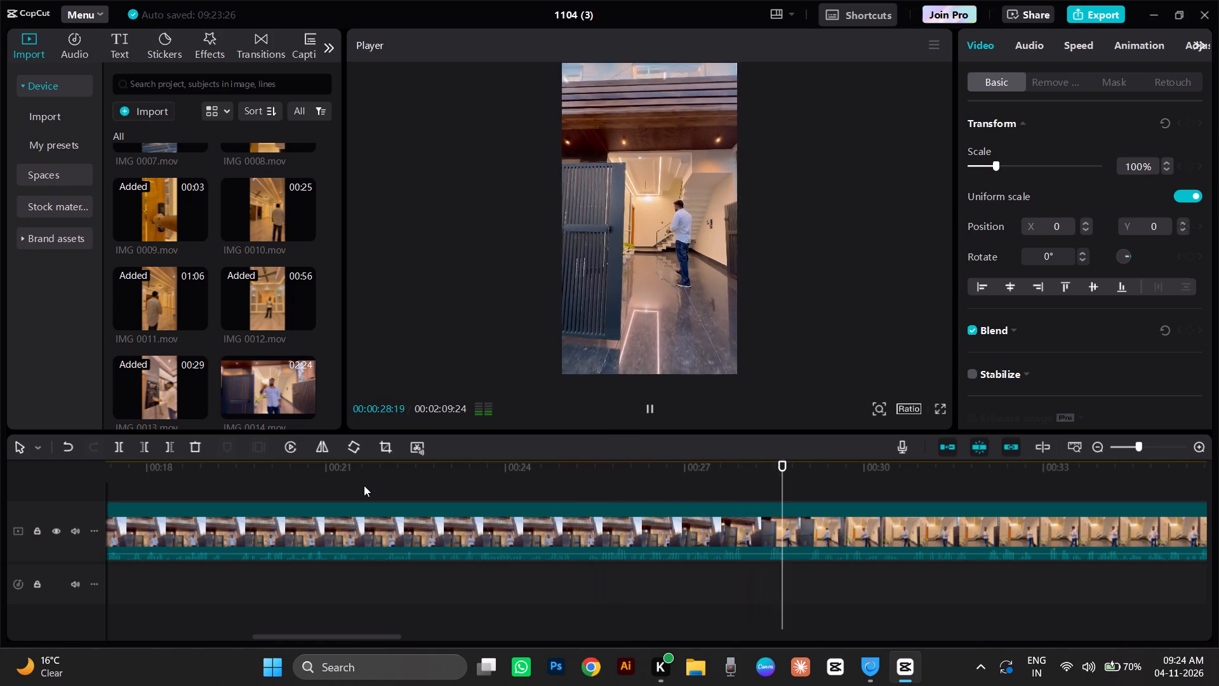
pyautogui.click(166, 472)
pyautogui.moveTo(166, 471); pyautogui.dragTo(39, 538)
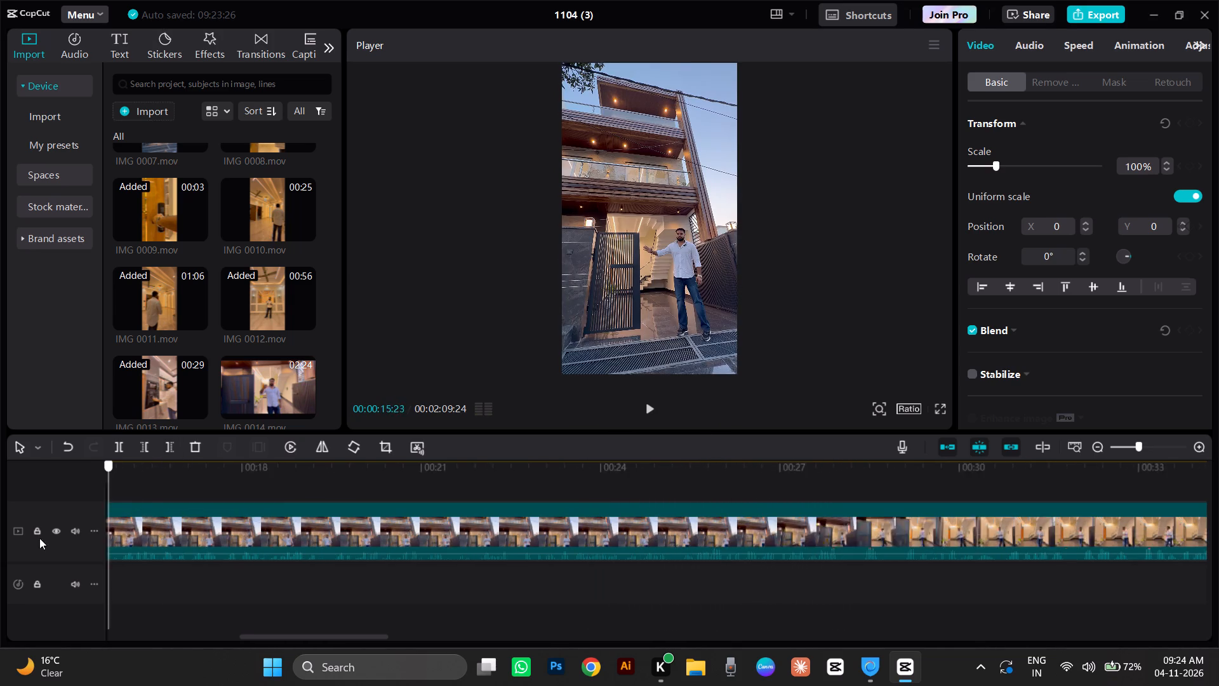
pyautogui.moveTo(39, 538); pyautogui.dragTo(439, 479)
pyautogui.click(445, 476)
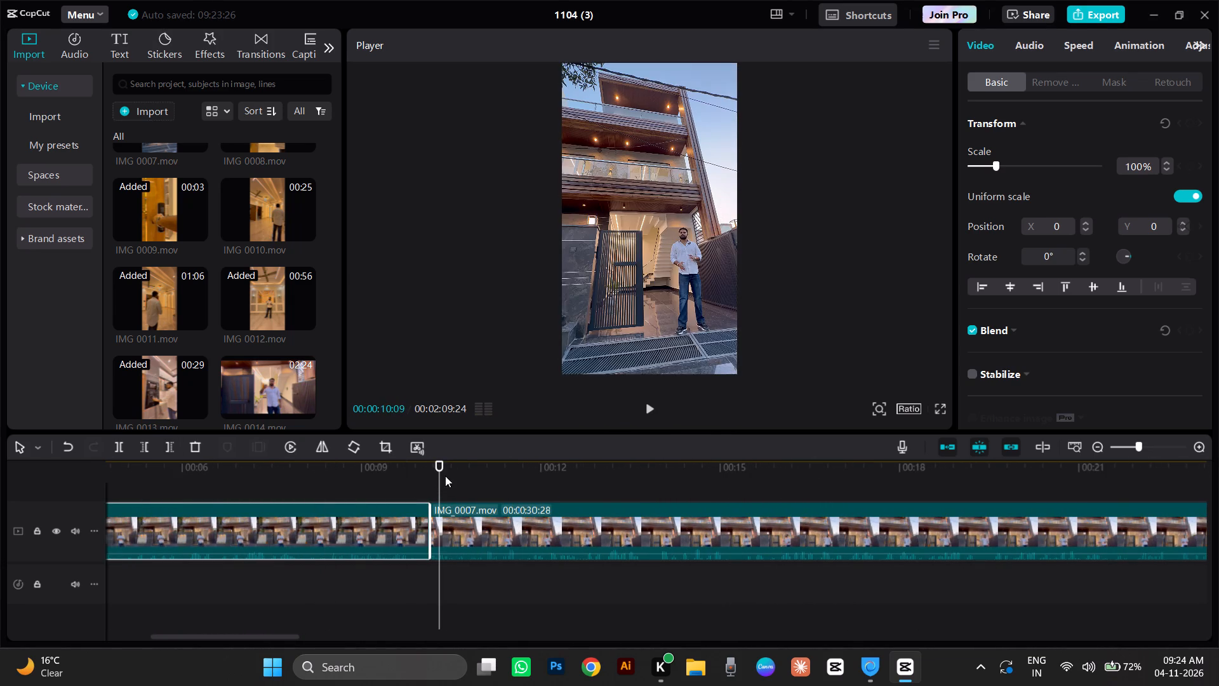
pyautogui.click(423, 485)
pyautogui.press('space')
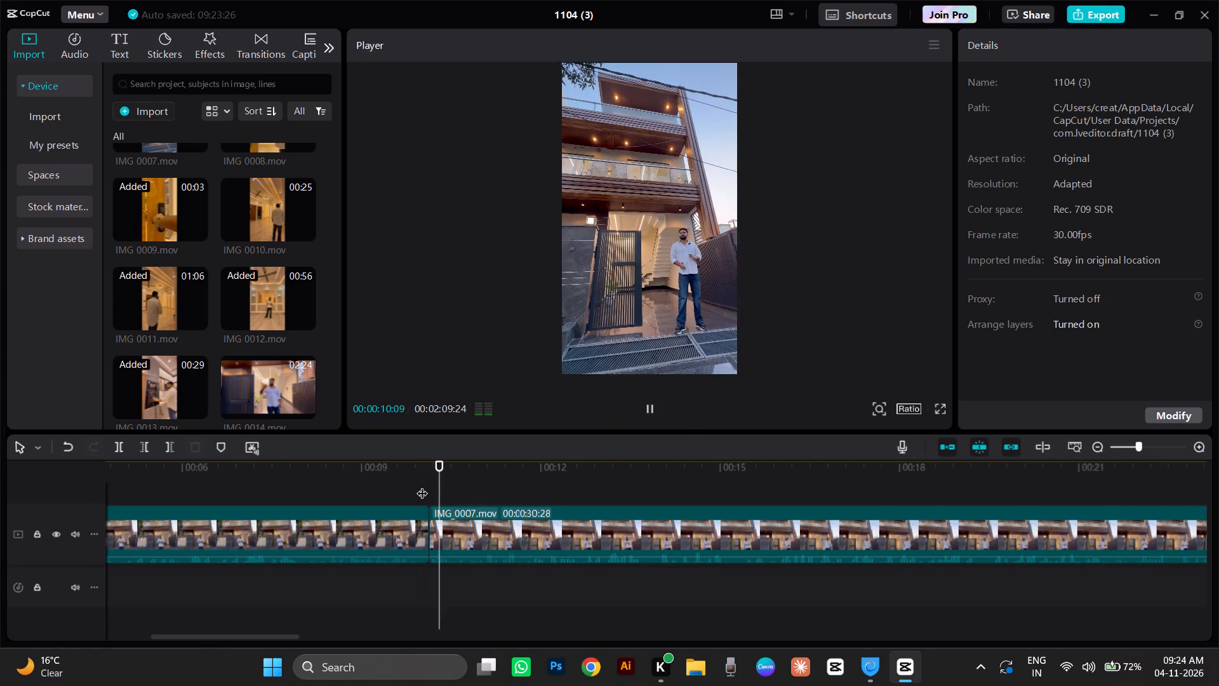
pyautogui.moveTo(276, 636); pyautogui.dragTo(279, 636)
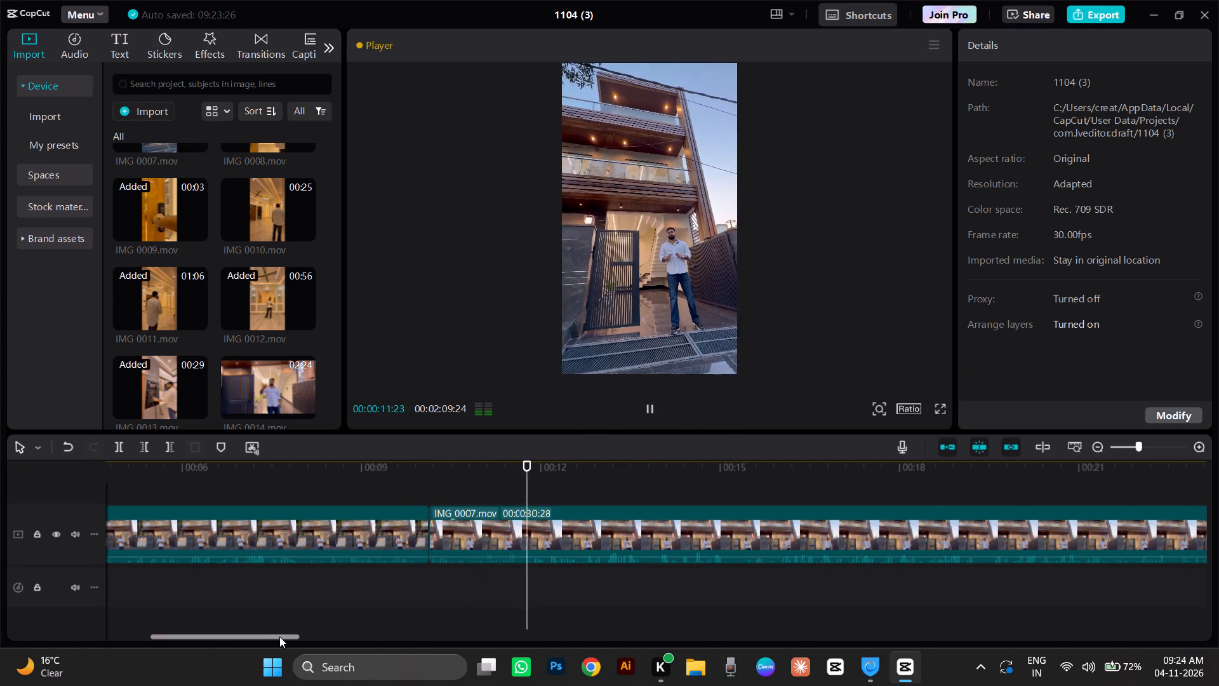
pyautogui.moveTo(279, 636); pyautogui.dragTo(342, 649)
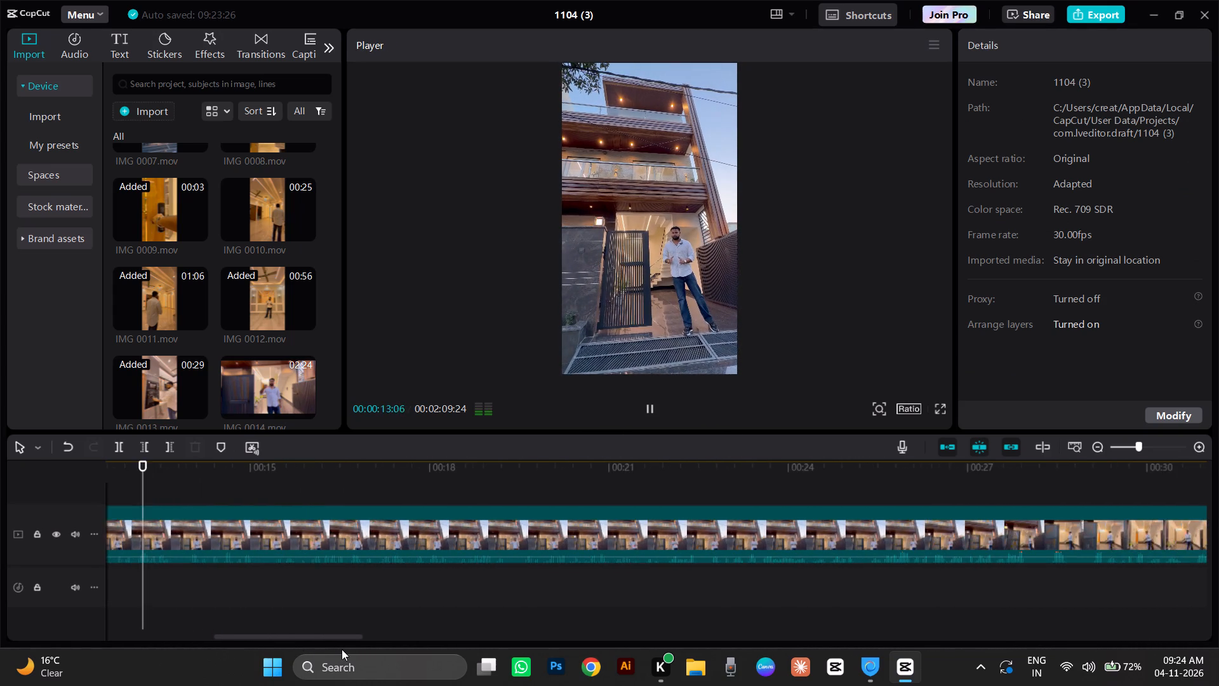
pyautogui.moveTo(342, 649); pyautogui.dragTo(352, 653)
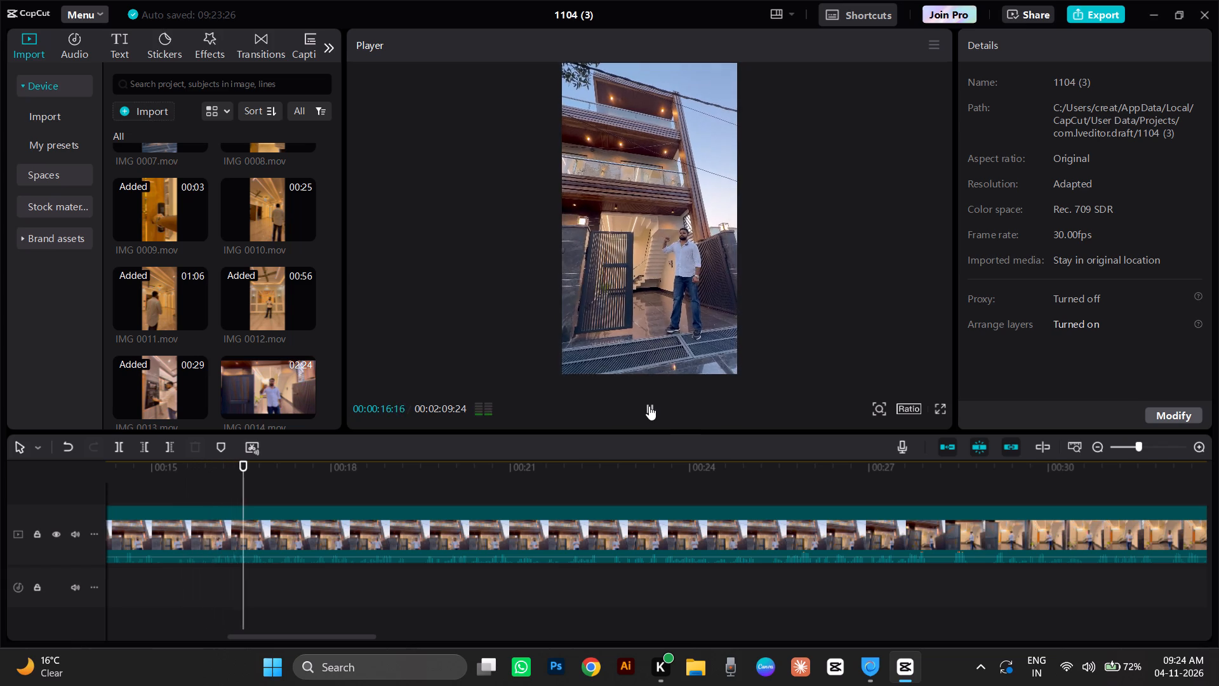
# Play the 30:28 IMG 0007 piece from about 00:16 and split it at 00:00:23:17.
pyautogui.press('space')
pyautogui.click(249, 480)
pyautogui.press('space')
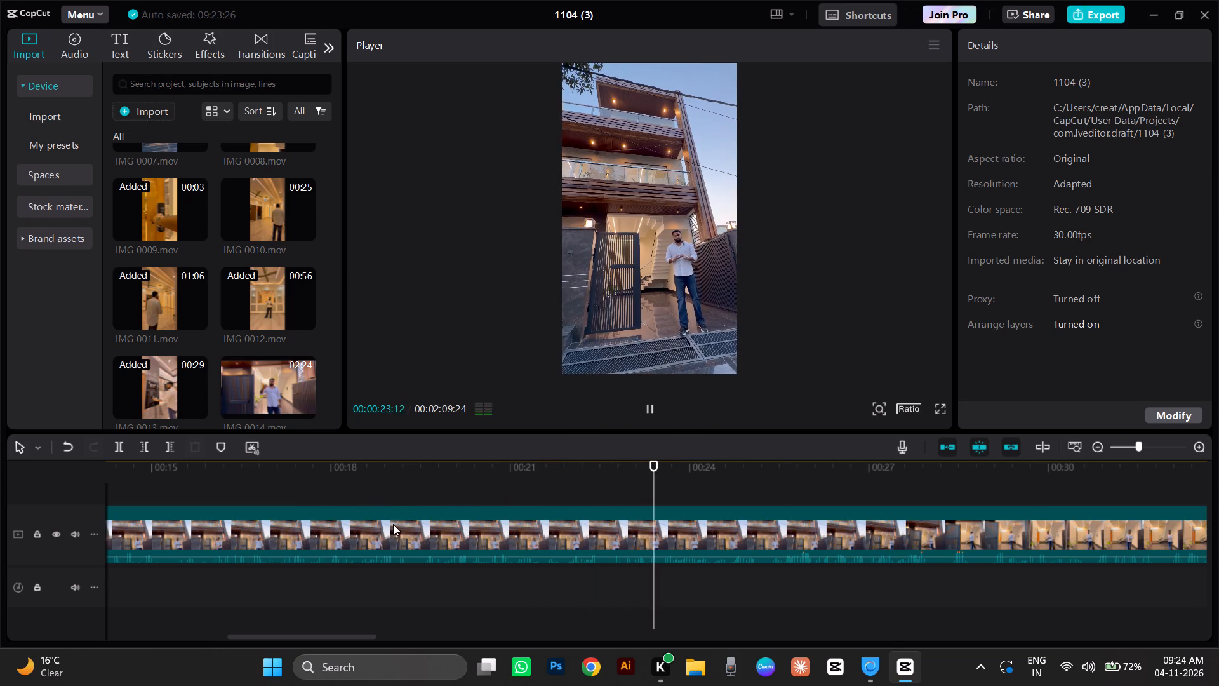
pyautogui.press('space')
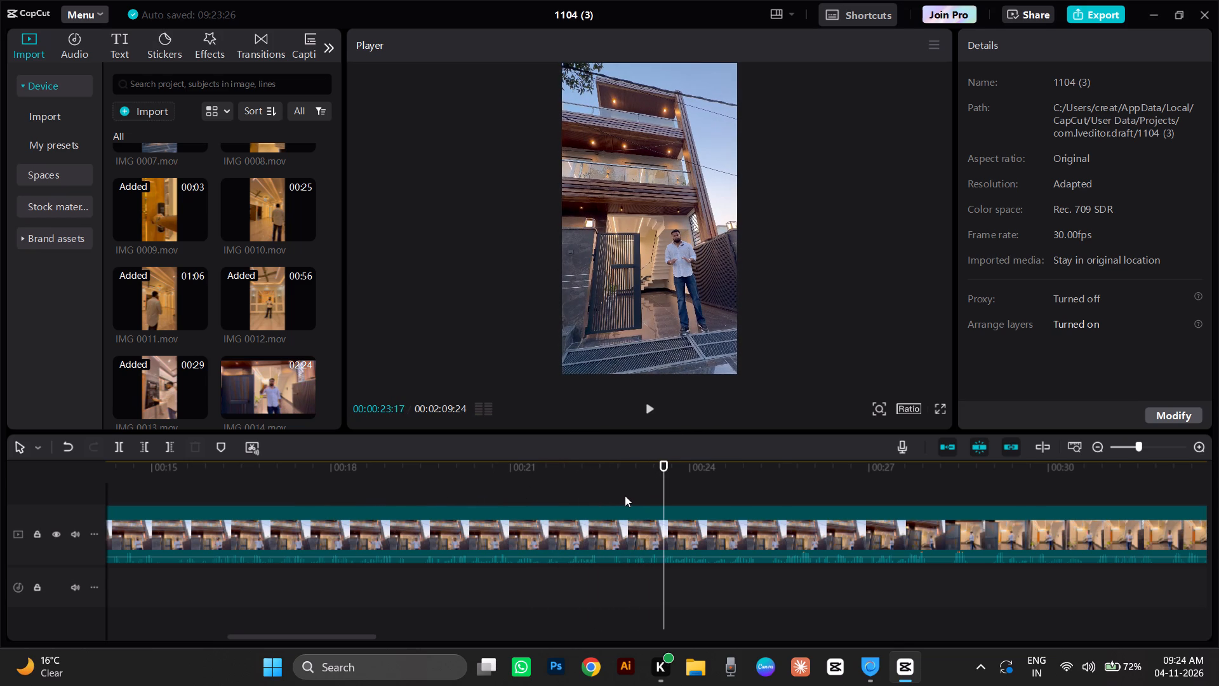
pyautogui.click(118, 440)
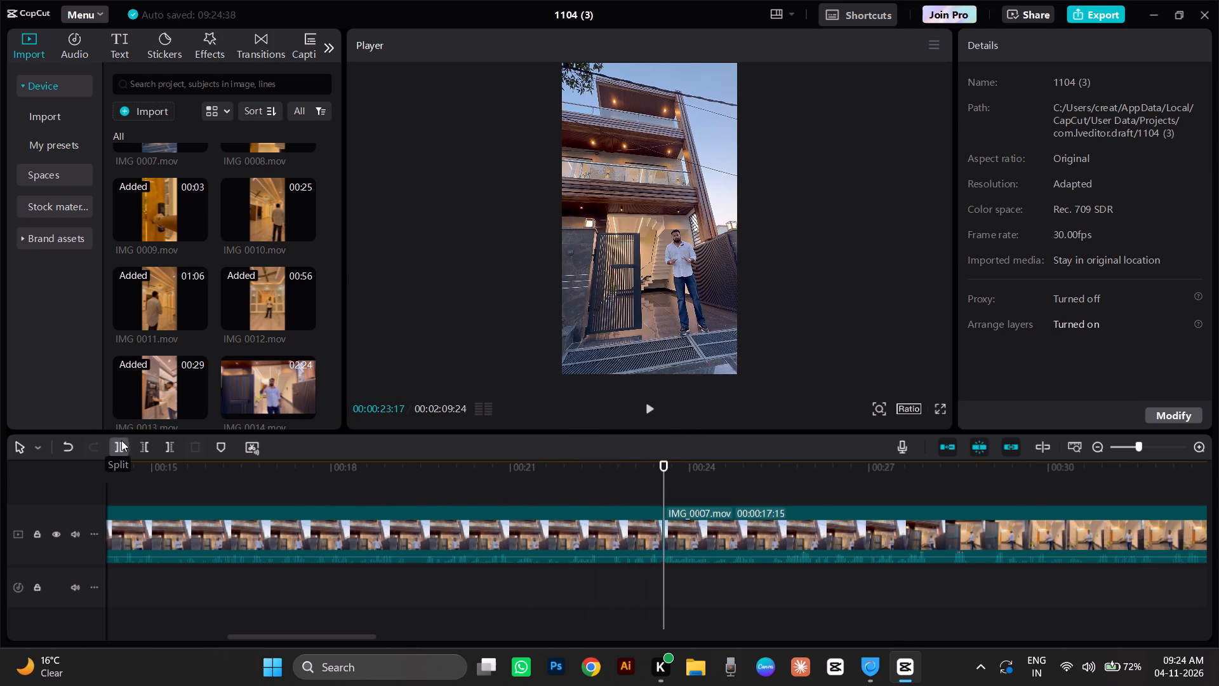
# Review the 17:15 IMG 0007 piece after the split and delete its beginning up to 00:00:25:11.
pyautogui.press('space')
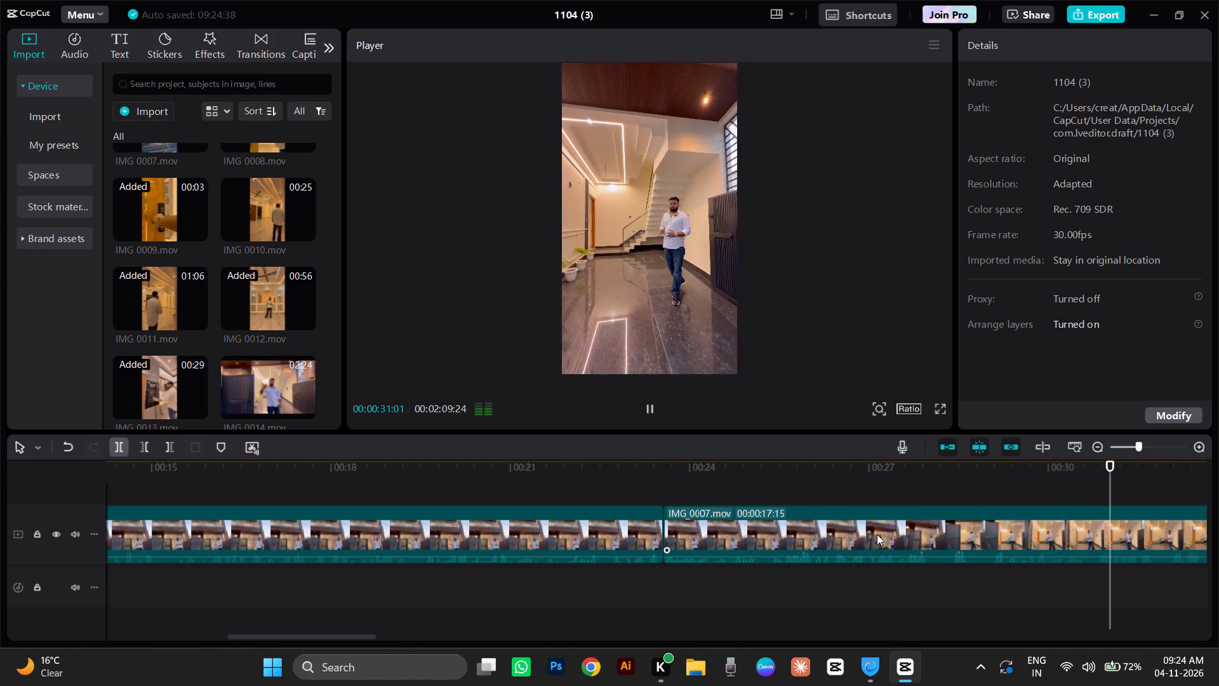
pyautogui.press('space')
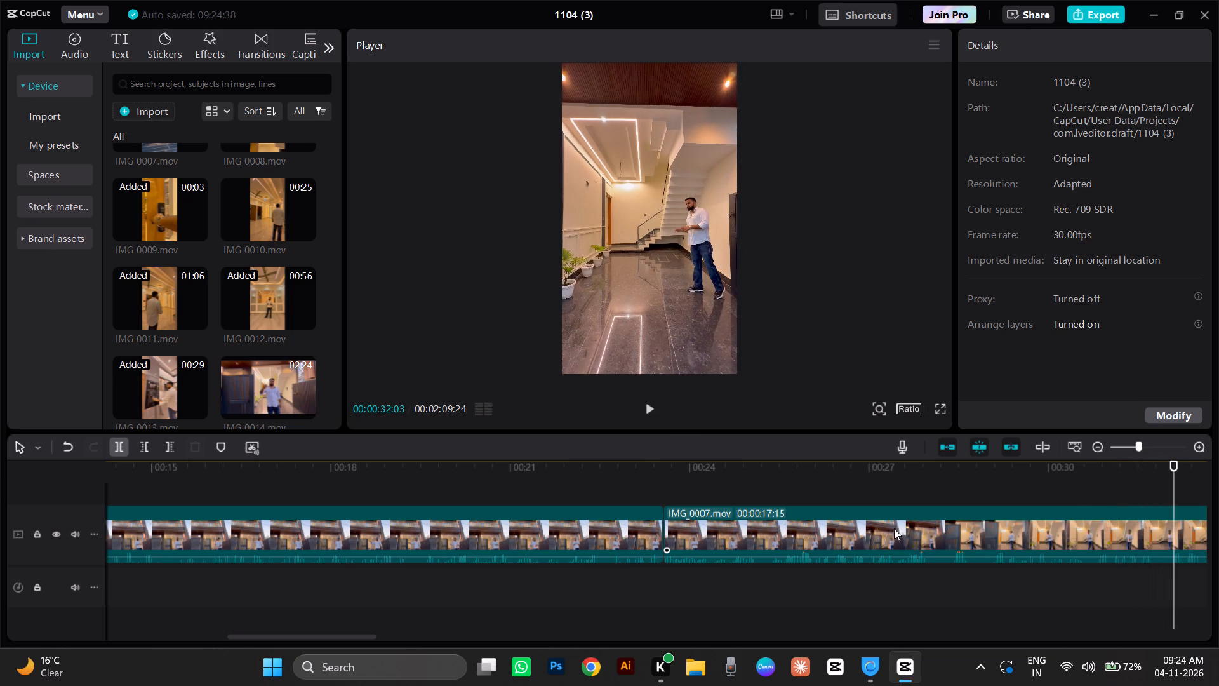
pyautogui.click(688, 483)
pyautogui.press('space')
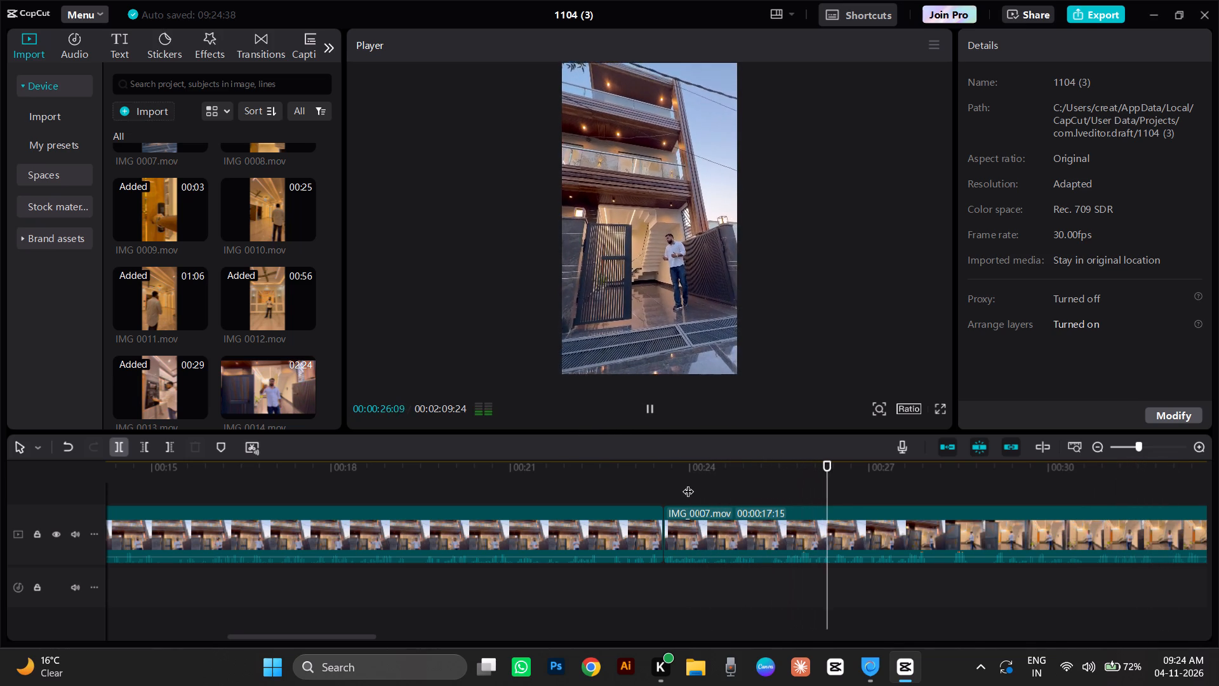
pyautogui.press('space')
pyautogui.click(776, 484)
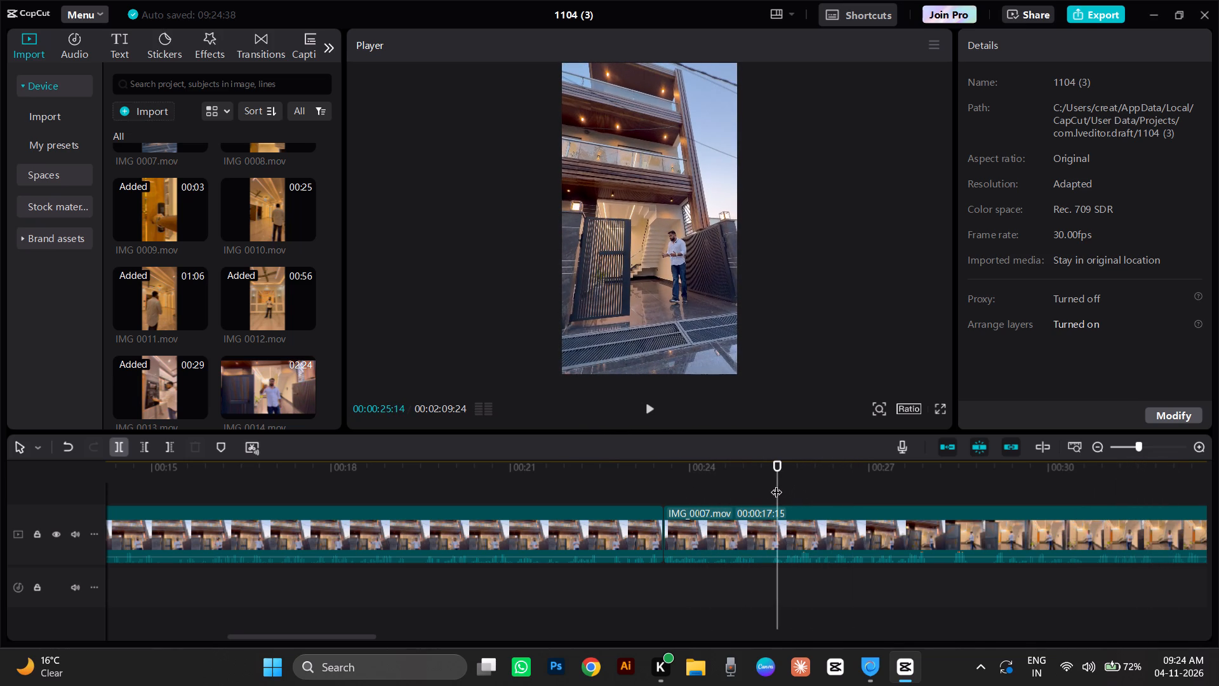
pyautogui.press('space')
pyautogui.press('space')
pyautogui.click(766, 485)
pyautogui.click(766, 485)
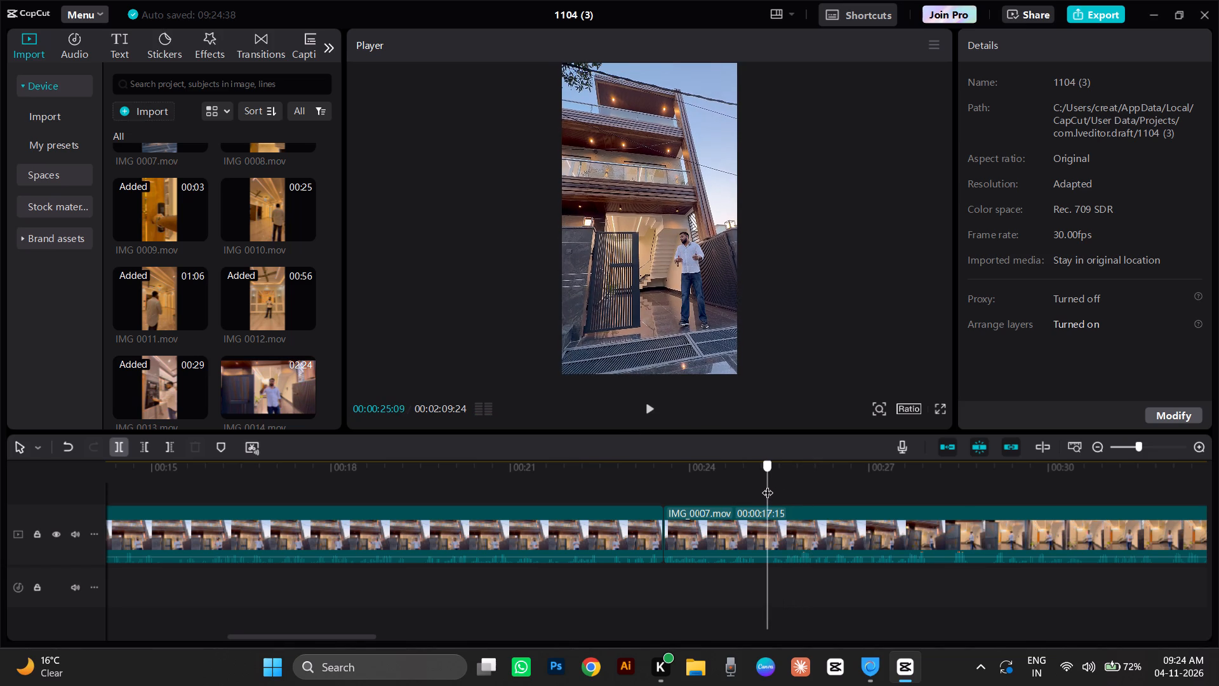
pyautogui.click(147, 452)
# Play the shortened IMG 0007 piece from 00:00:23:17 through the gate entrance to about 00:35 to find where to cut it.
pyautogui.press('space')
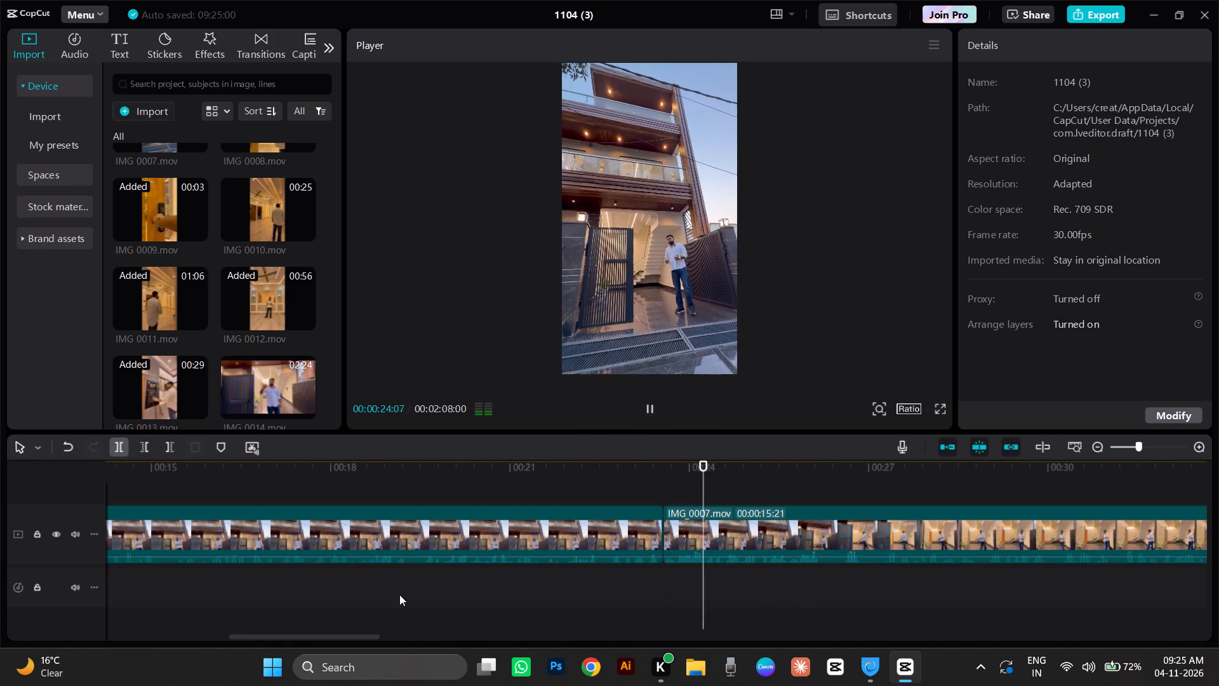
pyautogui.hotkey('ctrl', '-')
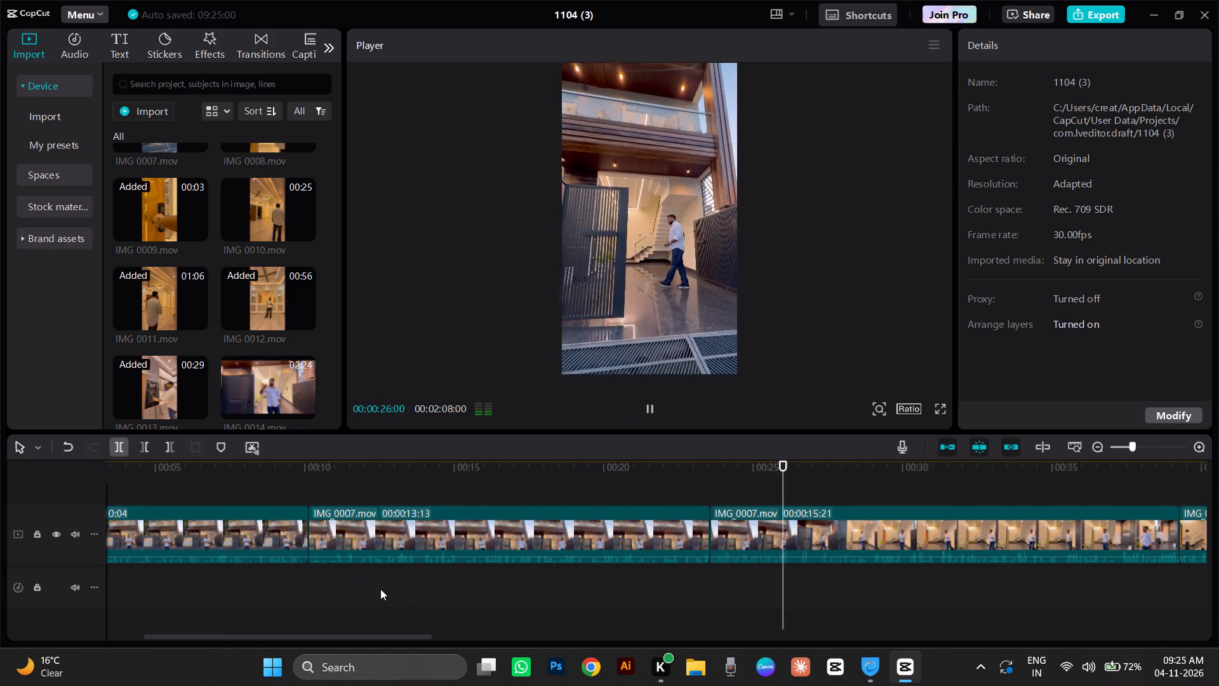
pyautogui.hotkey('ctrl', '-')
pyautogui.hotkey('ctrl', '-')
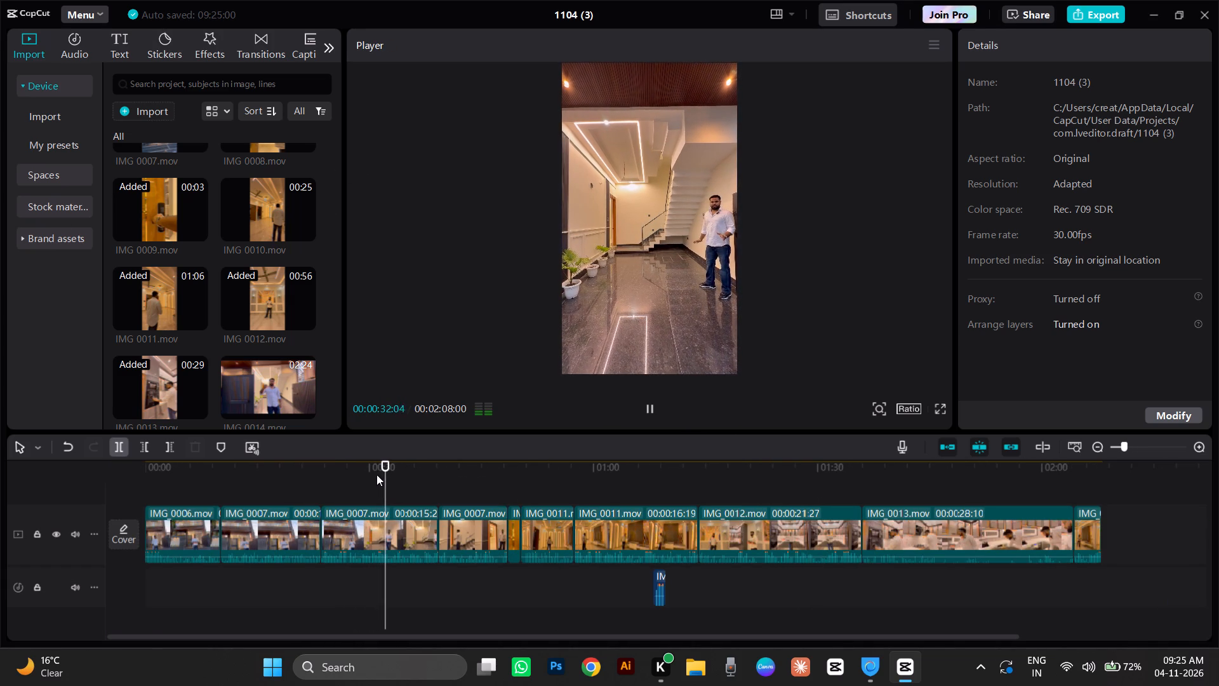
pyautogui.hotkey('ctrl', '=')
pyautogui.hotkey('ctrl', '=')
pyautogui.hotkey('ctrl', '=')
pyautogui.hotkey('ctrl', '=')
pyautogui.hotkey('ctrl', '=')
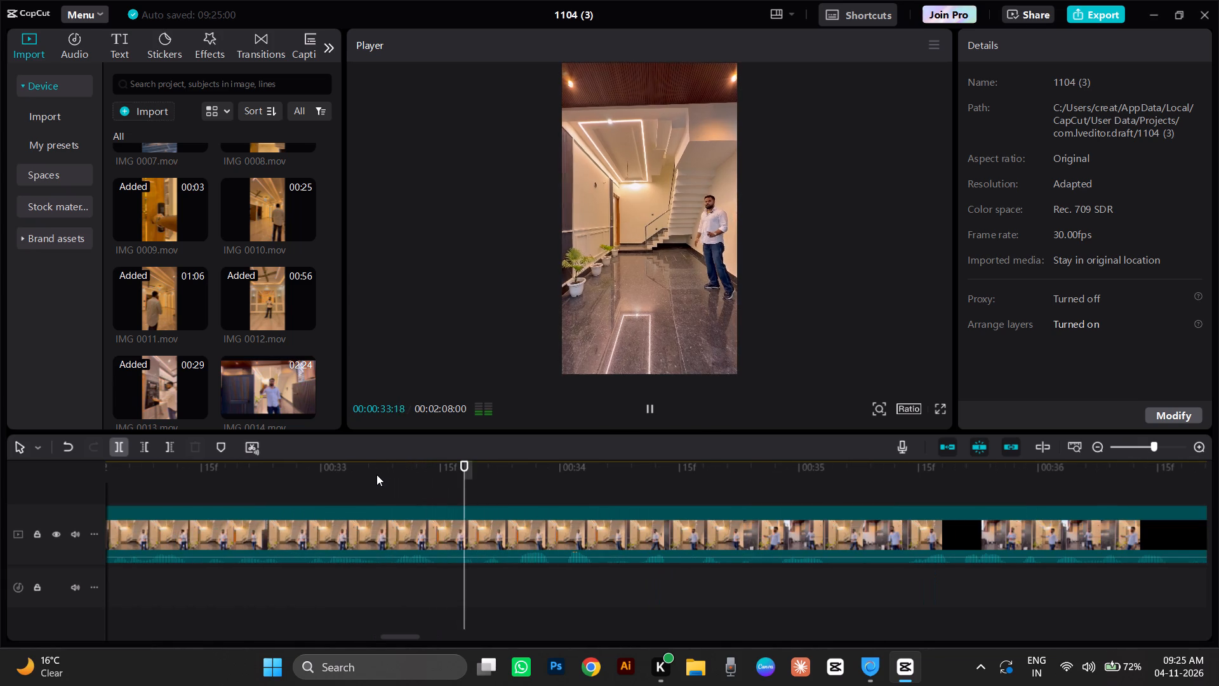
pyautogui.press('space')
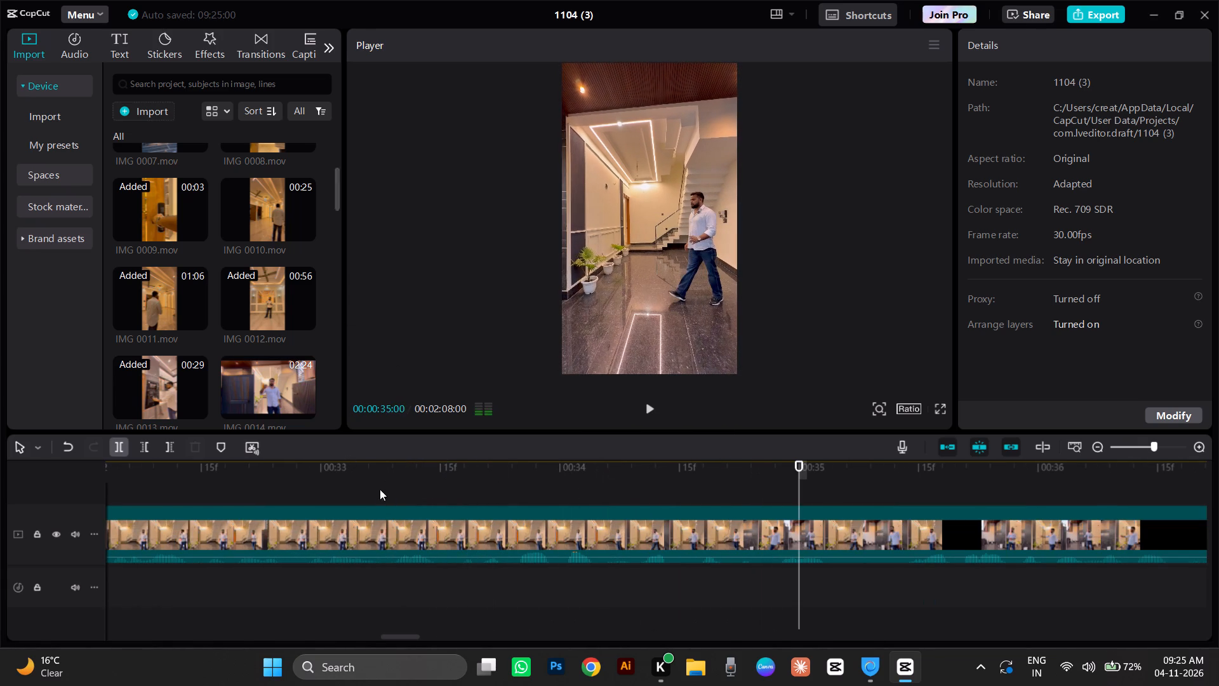
# Replay the IMG 0007 entrance piece around 00:34 to 00:35 and delete everything in it after 00:00:35:04.
pyautogui.click(365, 480)
pyautogui.press('space')
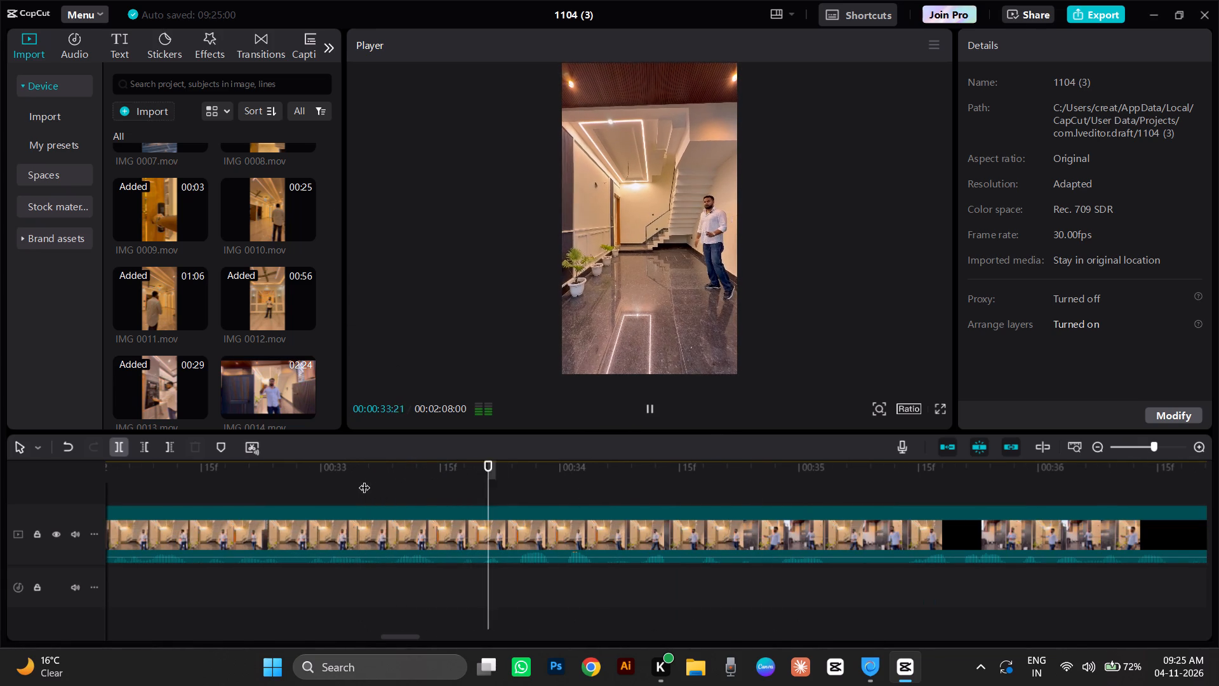
pyautogui.press('space')
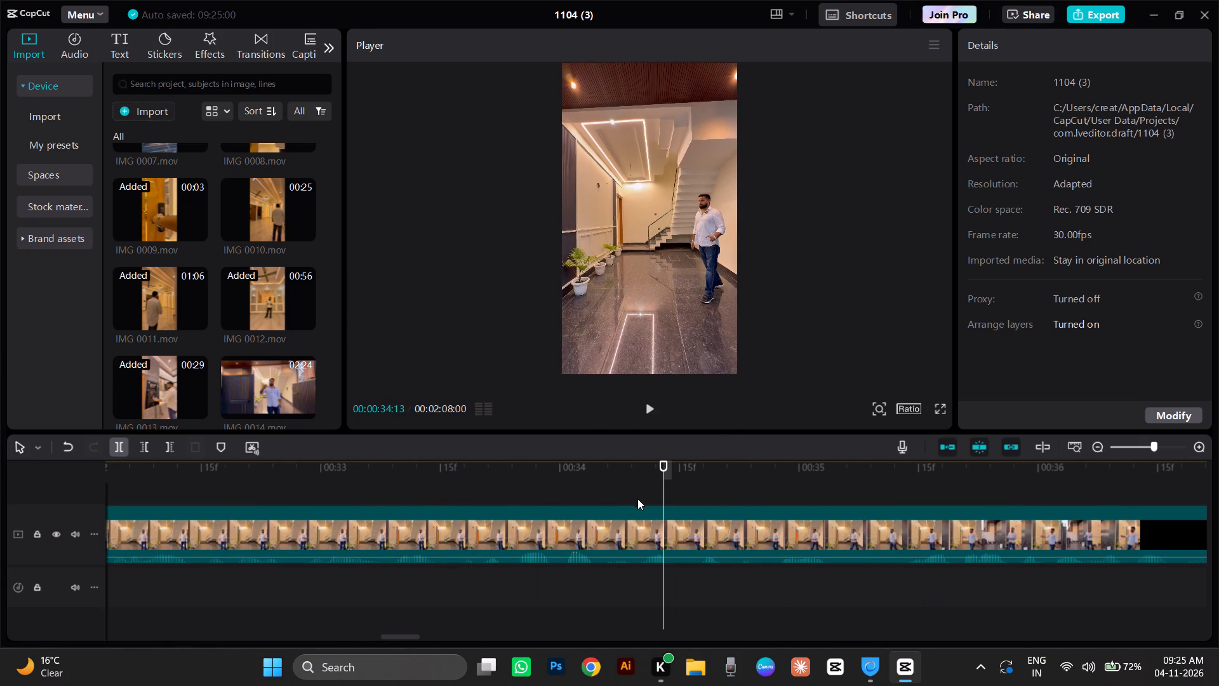
pyautogui.click(634, 495)
pyautogui.press('space')
pyautogui.press('space')
pyautogui.press('space')
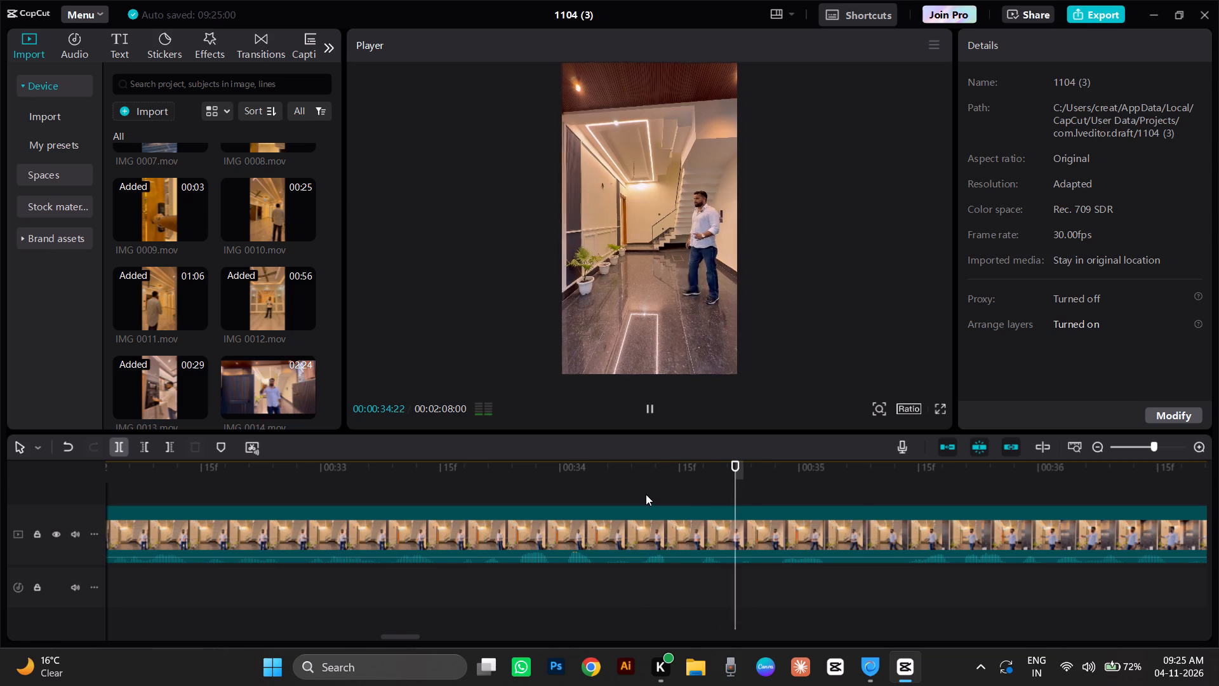
pyautogui.press('space')
pyautogui.click(898, 492)
pyautogui.press('space')
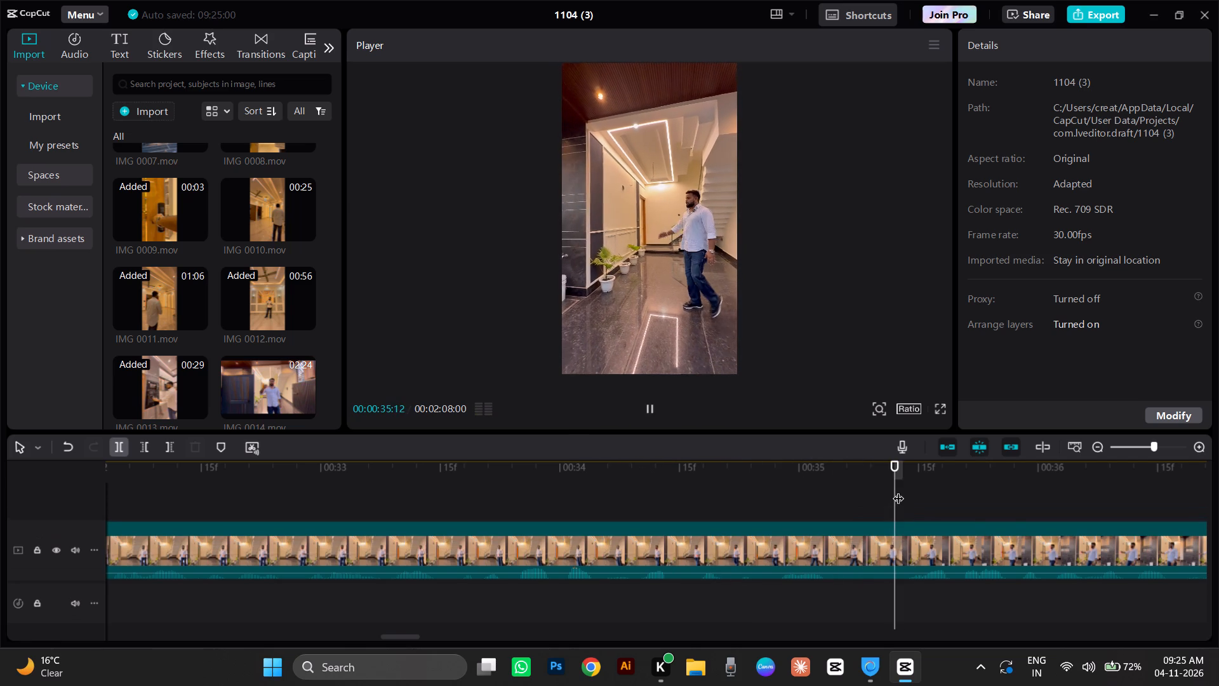
pyautogui.press('space')
pyautogui.click(899, 492)
pyautogui.moveTo(899, 492); pyautogui.dragTo(851, 549)
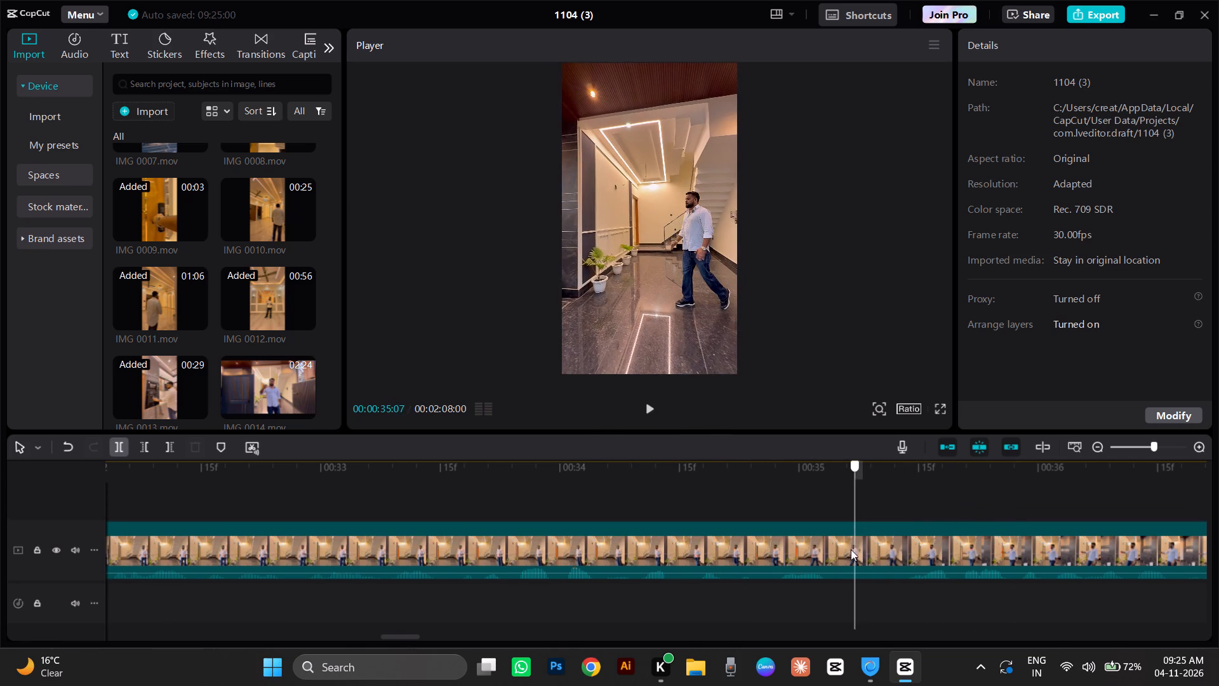
pyautogui.moveTo(851, 549); pyautogui.dragTo(829, 598)
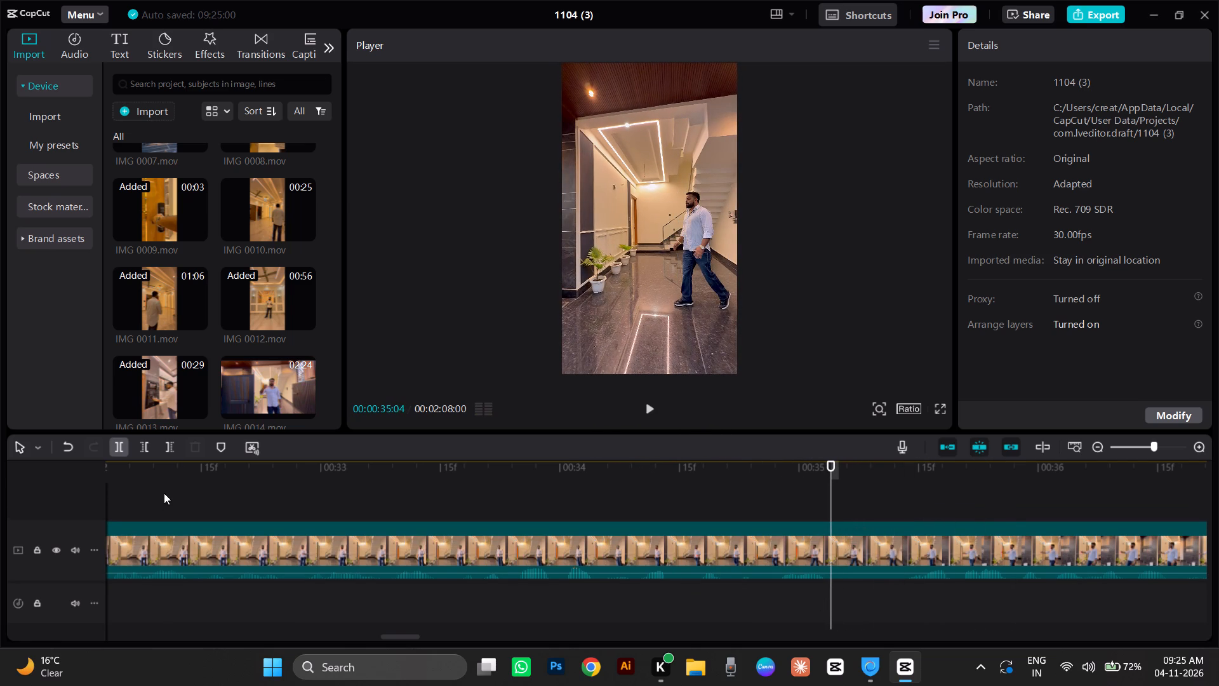
pyautogui.click(175, 450)
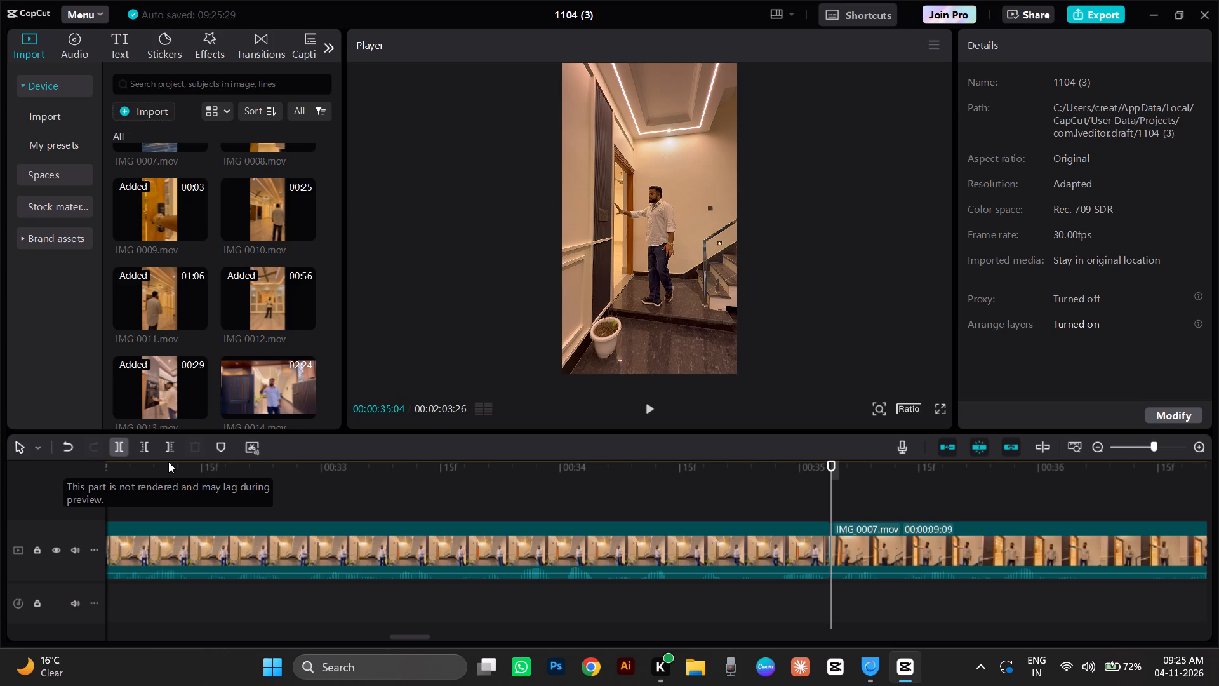
# Play the 9:09 IMG 0007 piece from 00:00:35:04 to about 00:41 to review the doorway scene.
pyautogui.hotkey('ctrl', '-')
pyautogui.hotkey('ctrl', '-')
pyautogui.hotkey('ctrl', '-')
pyautogui.hotkey('ctrl', '-')
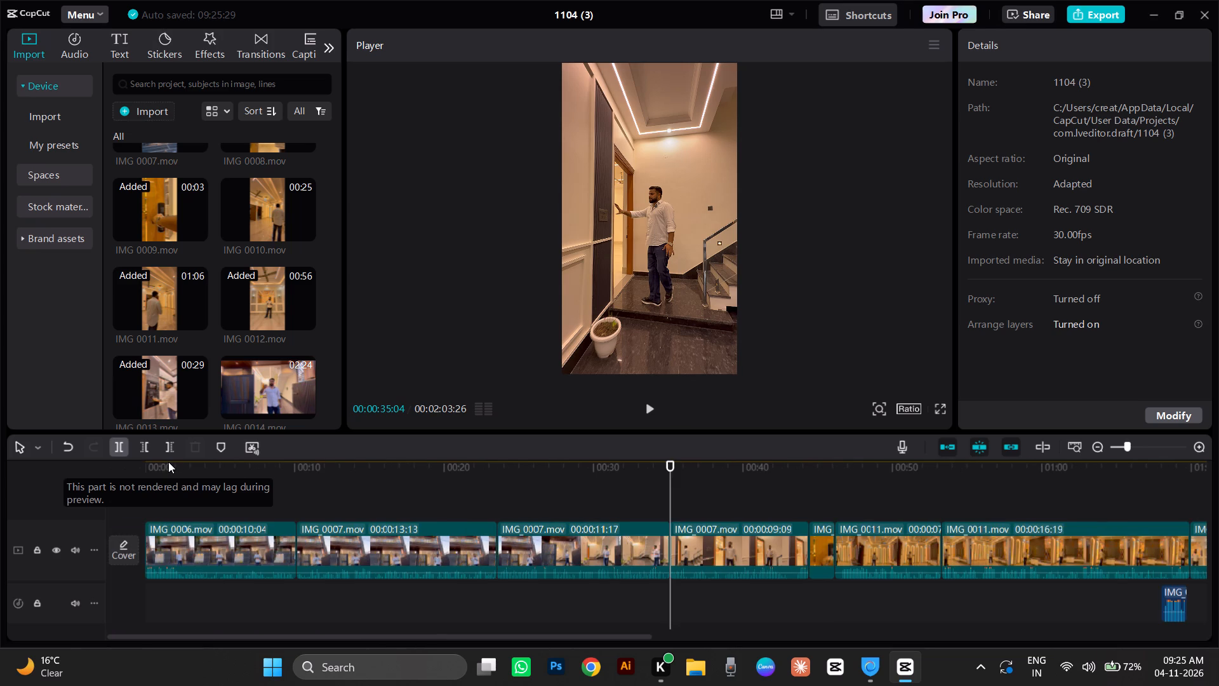
pyautogui.press('space')
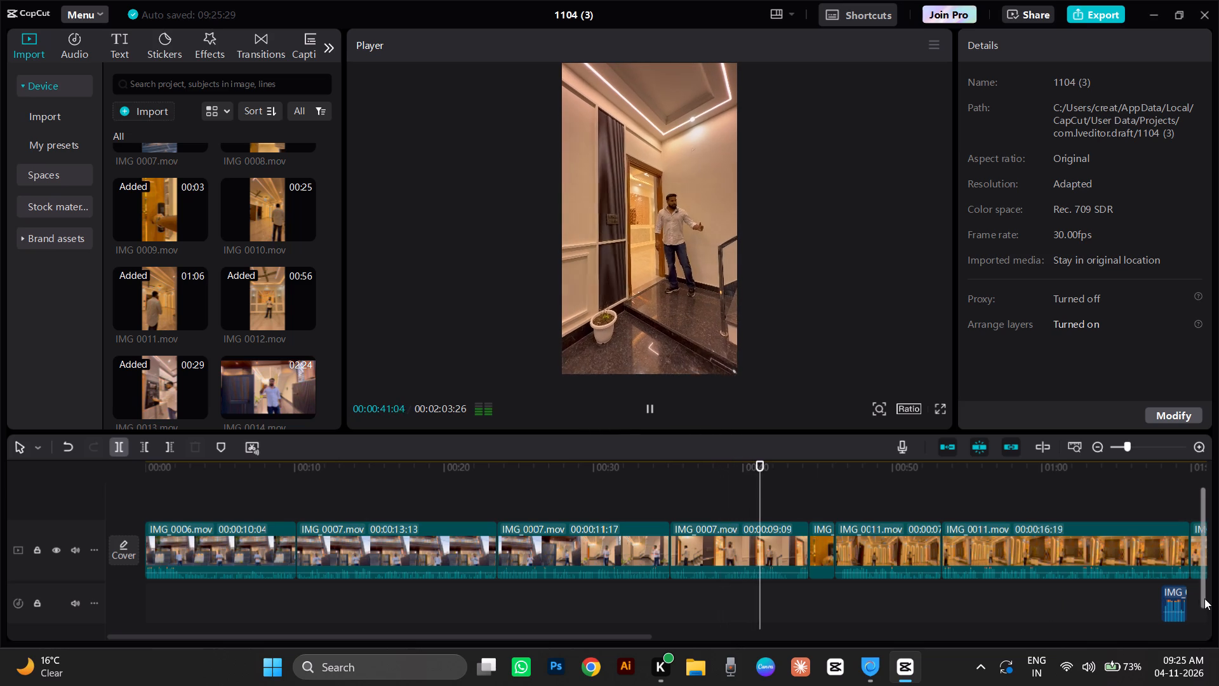
pyautogui.press('space')
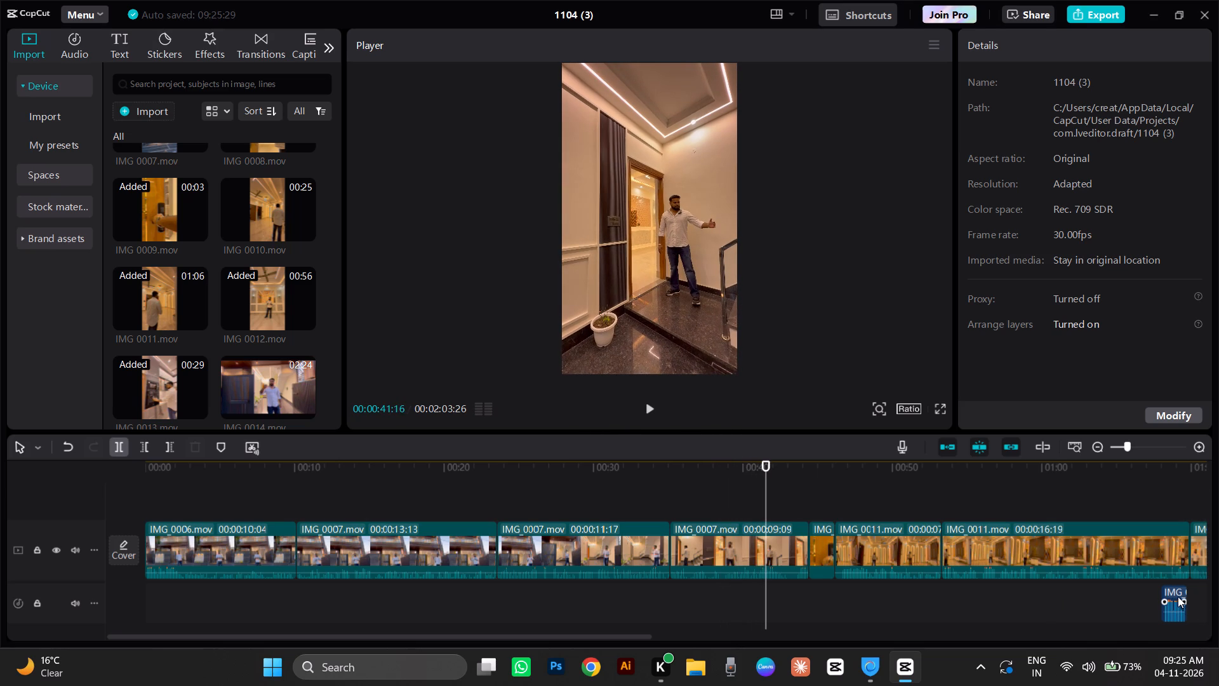
# Move the separate IMG audio clip back under the short door-handle clip, aligning their starts, and play through the join.
pyautogui.moveTo(1176, 595); pyautogui.dragTo(825, 569)
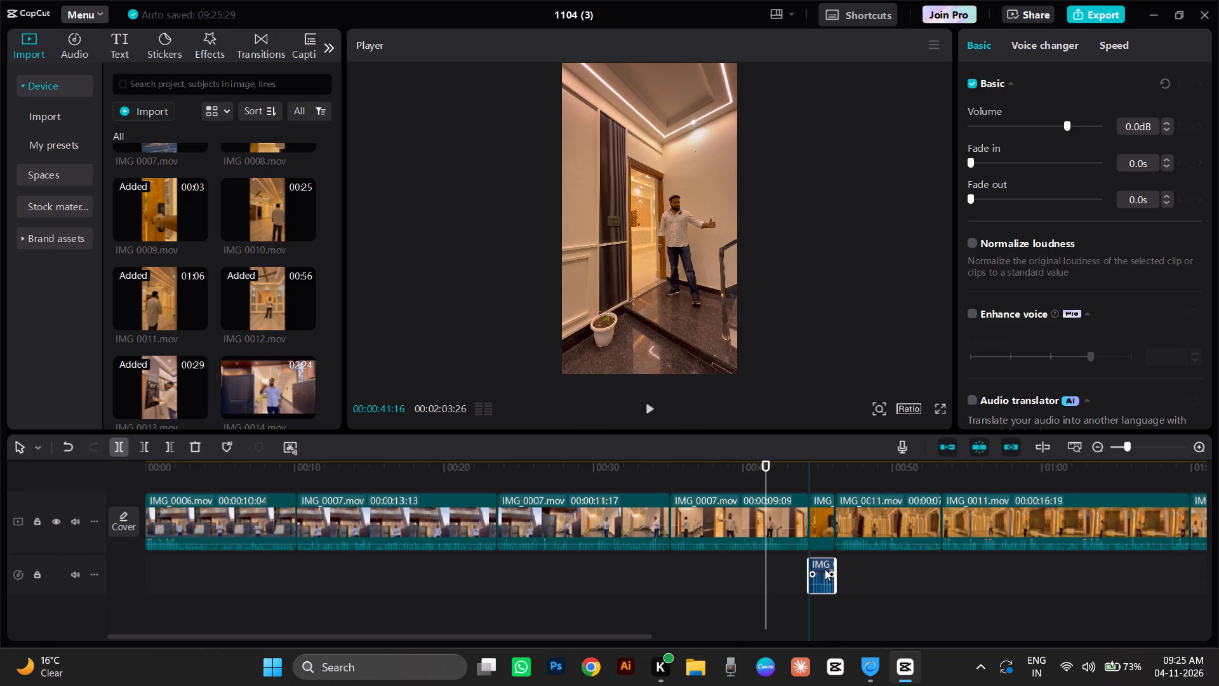
pyautogui.moveTo(825, 569); pyautogui.dragTo(825, 570)
pyautogui.press('space')
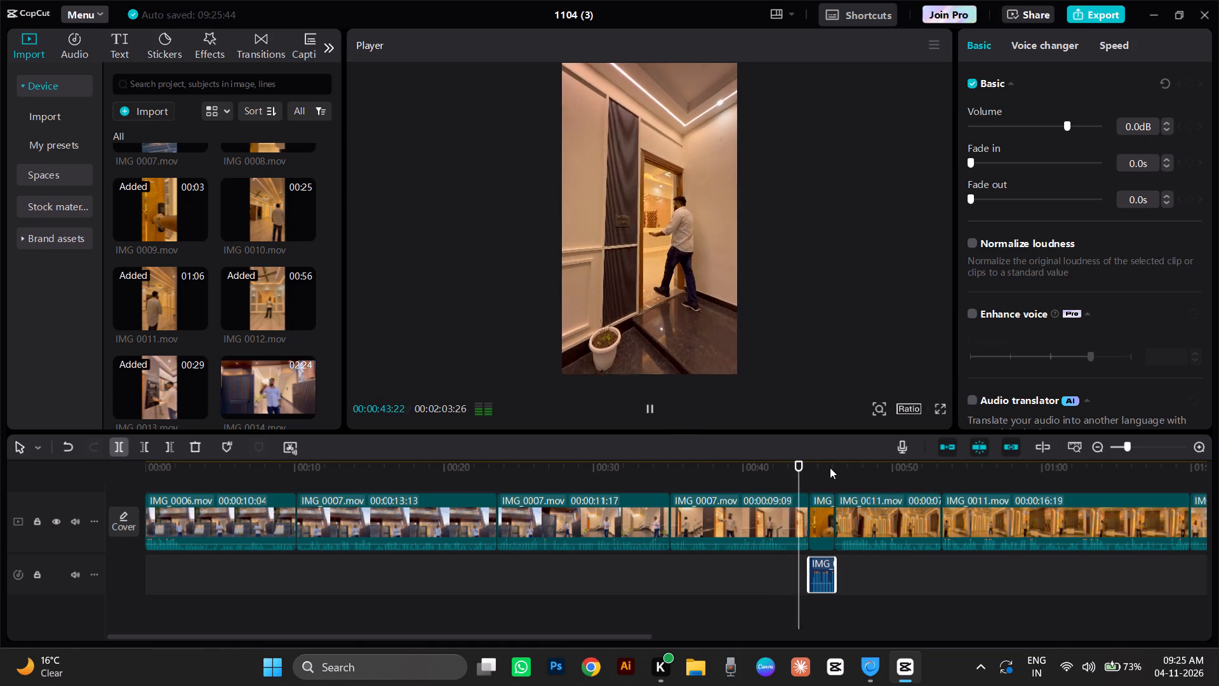
pyautogui.press('space')
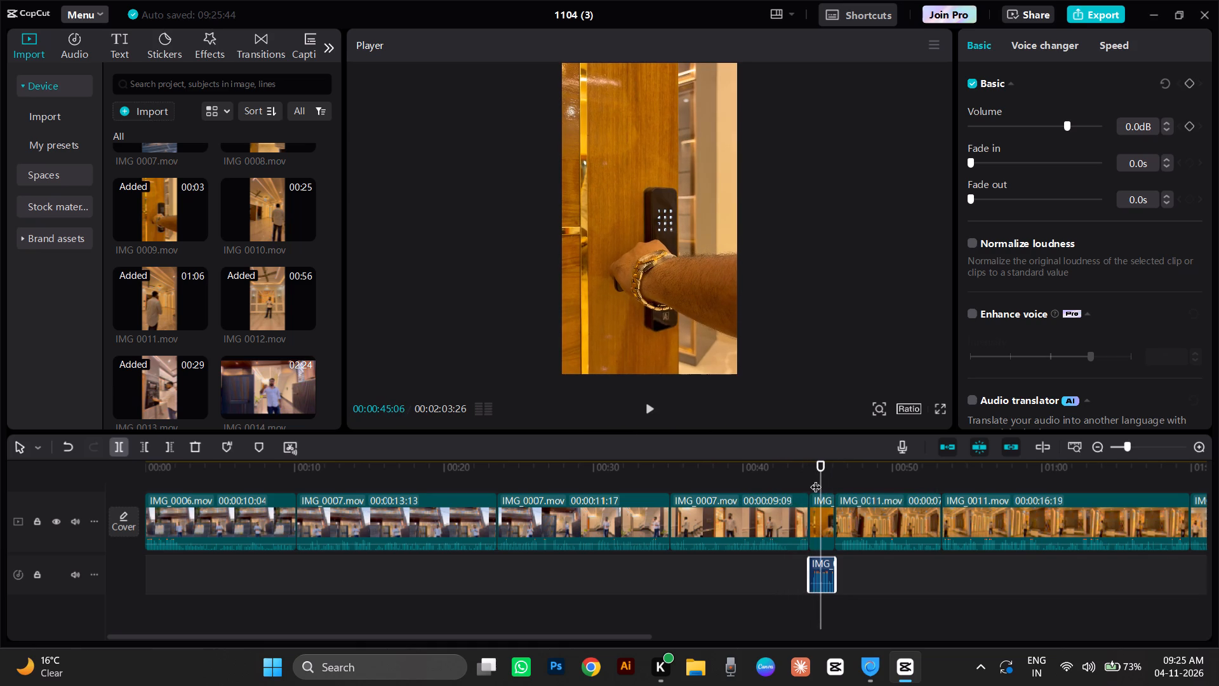
pyautogui.moveTo(815, 478); pyautogui.dragTo(824, 514)
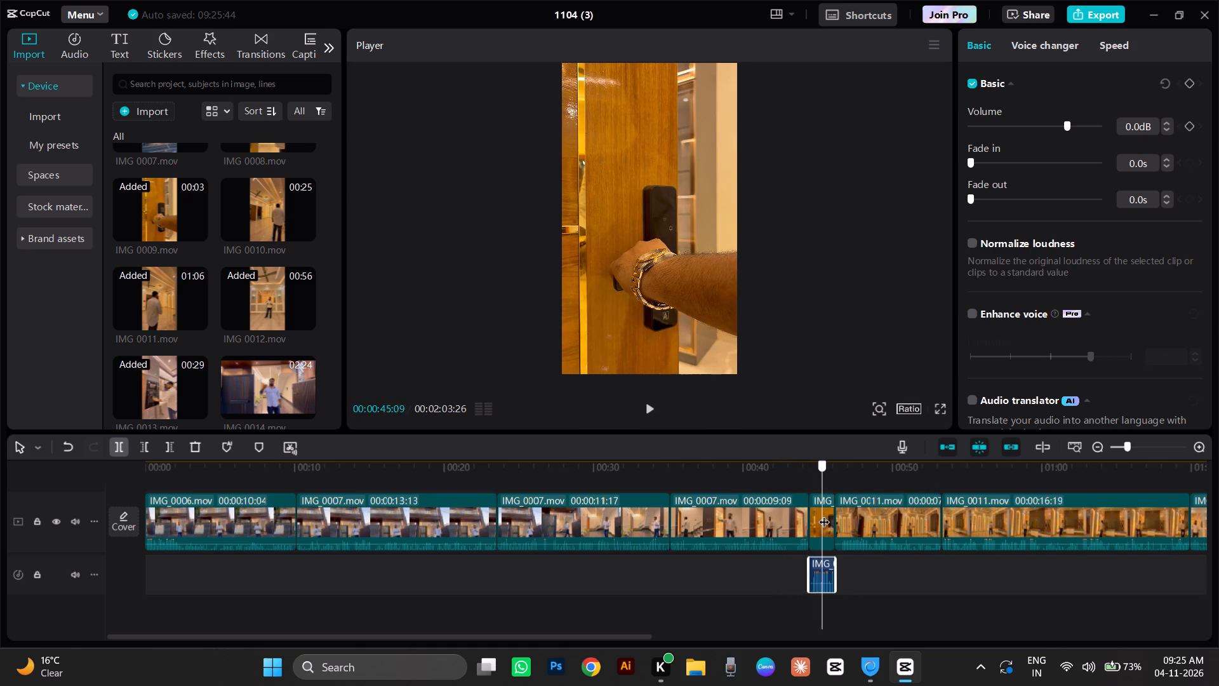
pyautogui.moveTo(824, 514); pyautogui.dragTo(833, 525)
# Combine the door-handle clip and the audio clip beneath it into a compound clip and play it.
pyautogui.moveTo(815, 485); pyautogui.dragTo(826, 571)
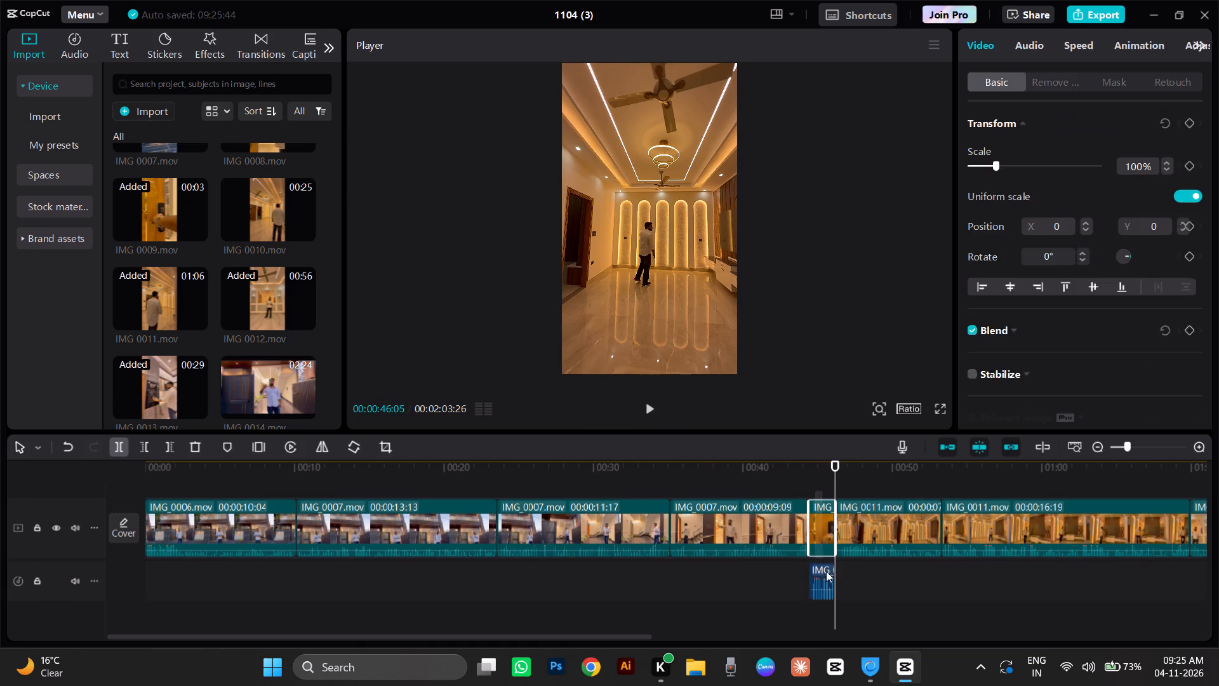
pyautogui.moveTo(826, 571); pyautogui.dragTo(826, 589)
pyautogui.rightClick(829, 534)
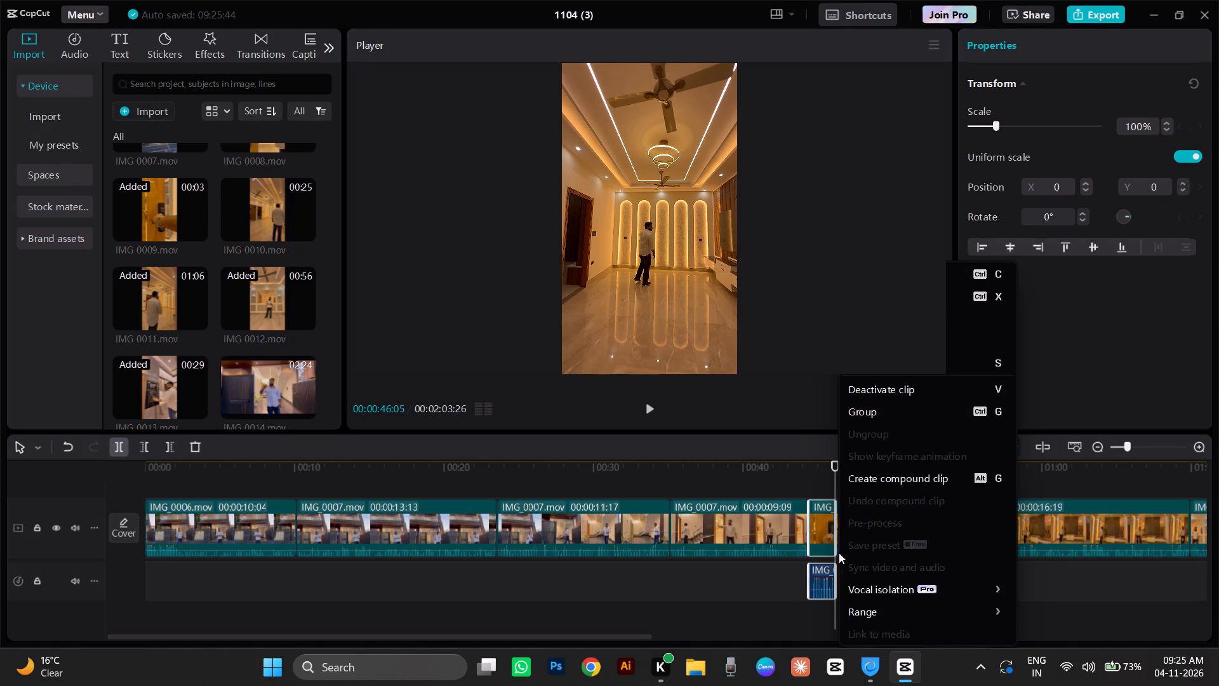
pyautogui.click(879, 478)
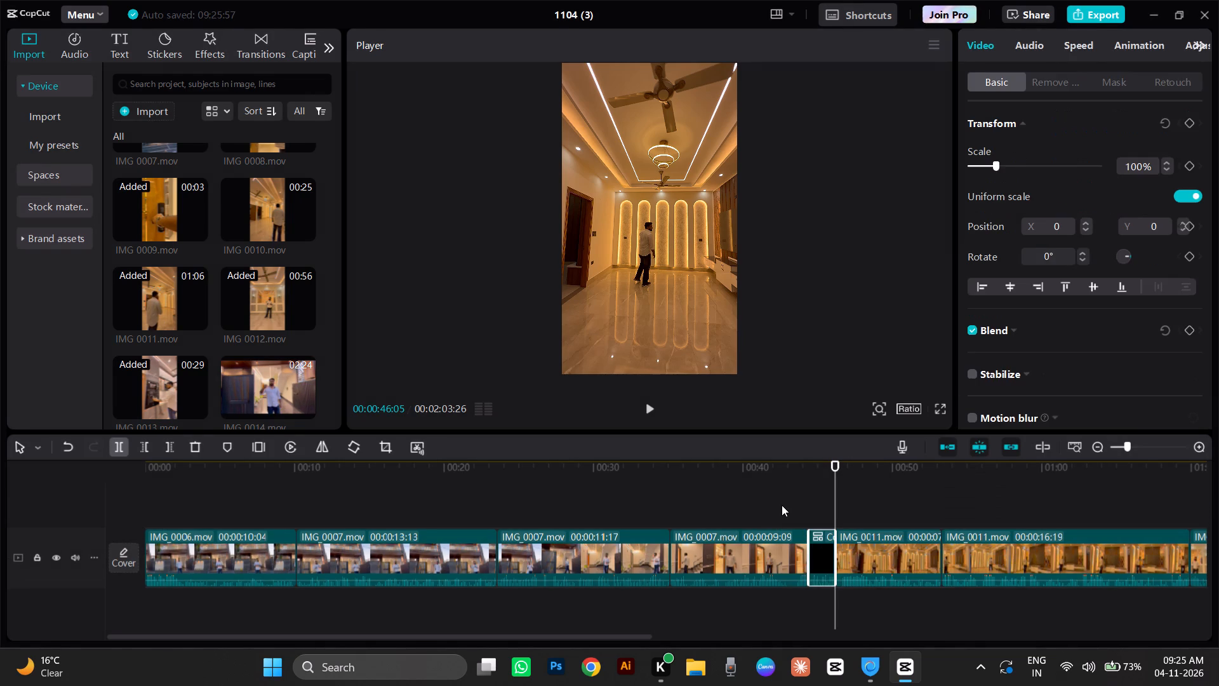
pyautogui.click(782, 505)
pyautogui.click(806, 502)
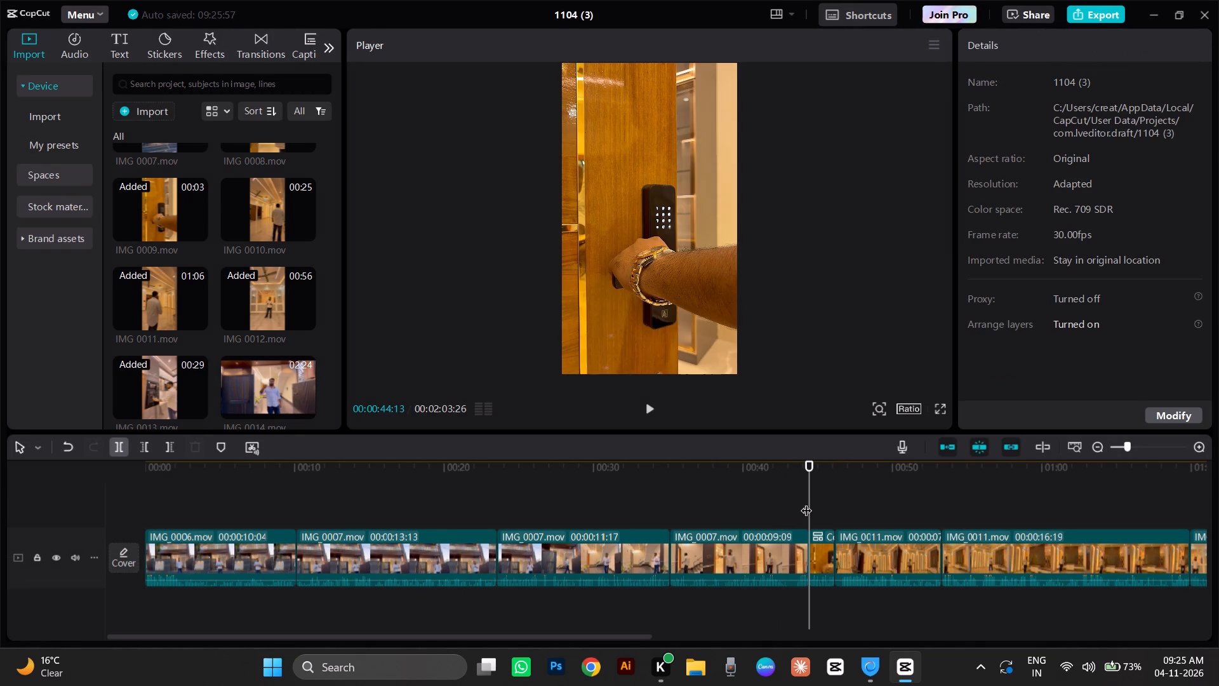
pyautogui.press('space')
pyautogui.press('space')
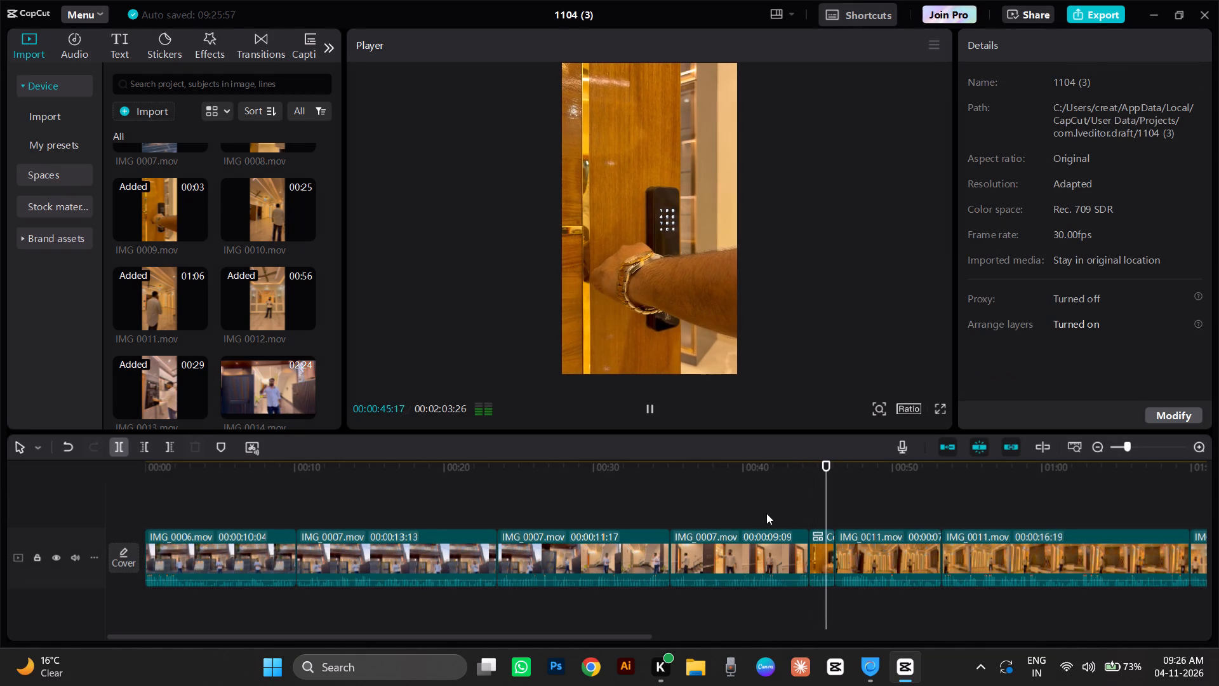
# Replay the 9:09 IMG 0007 doorway piece and split it at 00:00:38:19.
pyautogui.click(704, 502)
pyautogui.press('space')
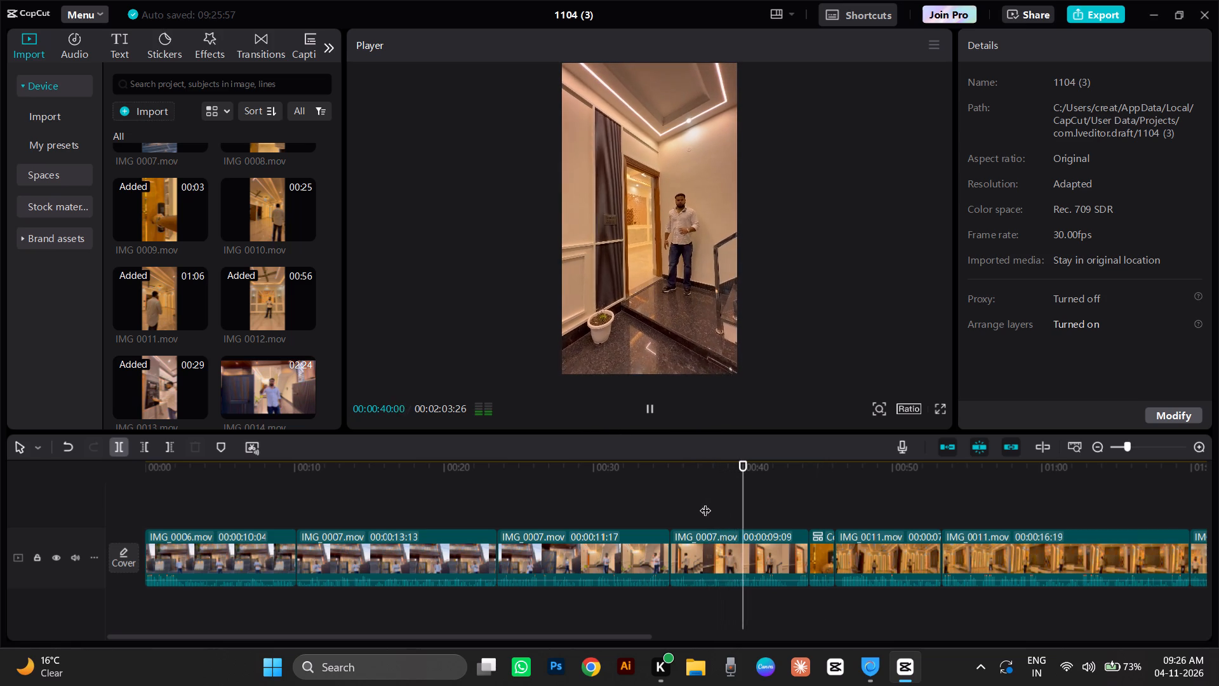
pyautogui.press('space')
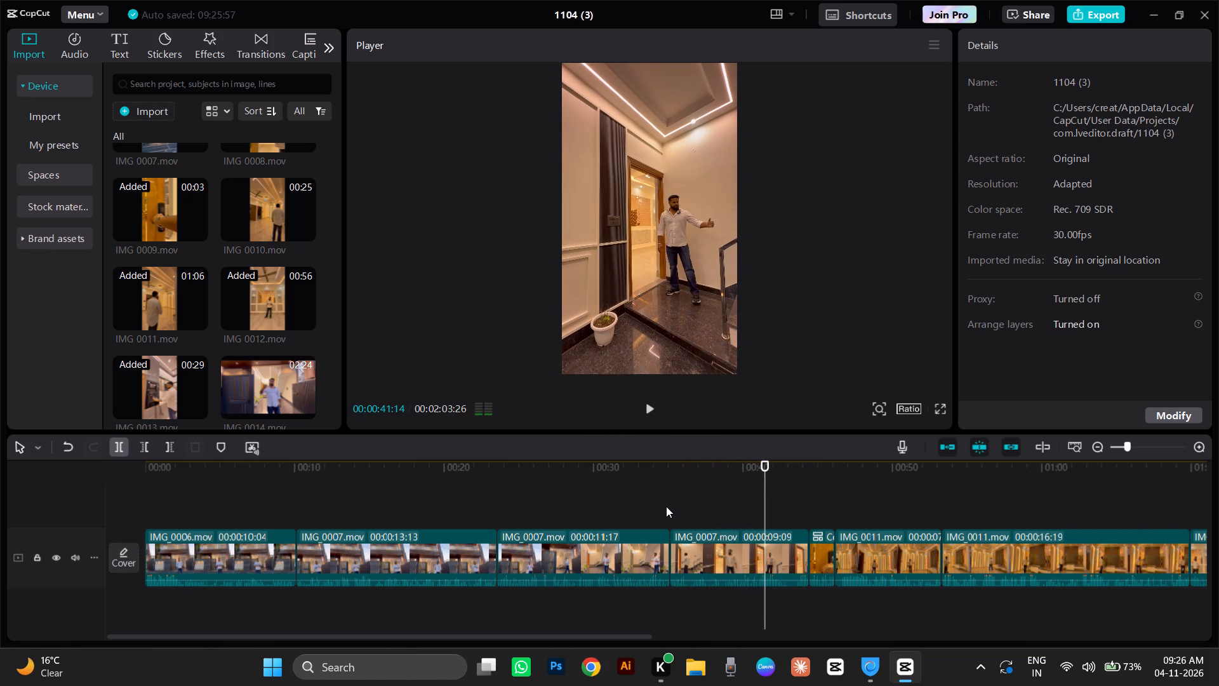
pyautogui.click(666, 505)
pyautogui.press('space')
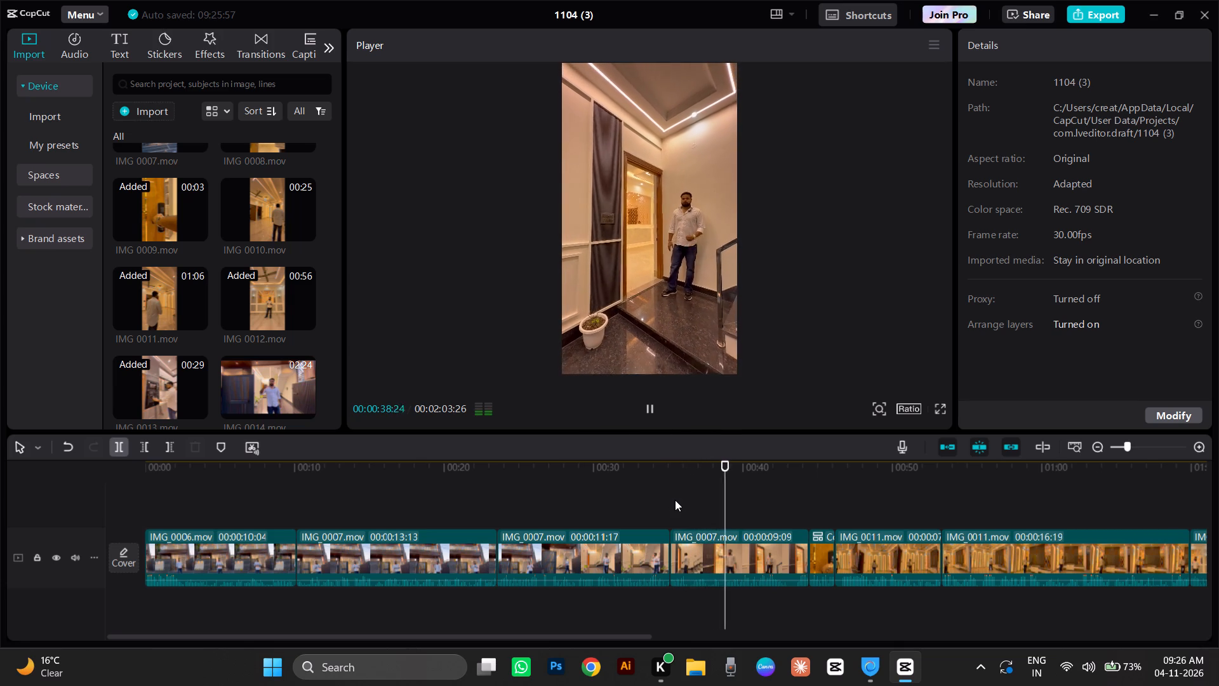
pyautogui.click(729, 489)
pyautogui.moveTo(729, 489); pyautogui.dragTo(724, 508)
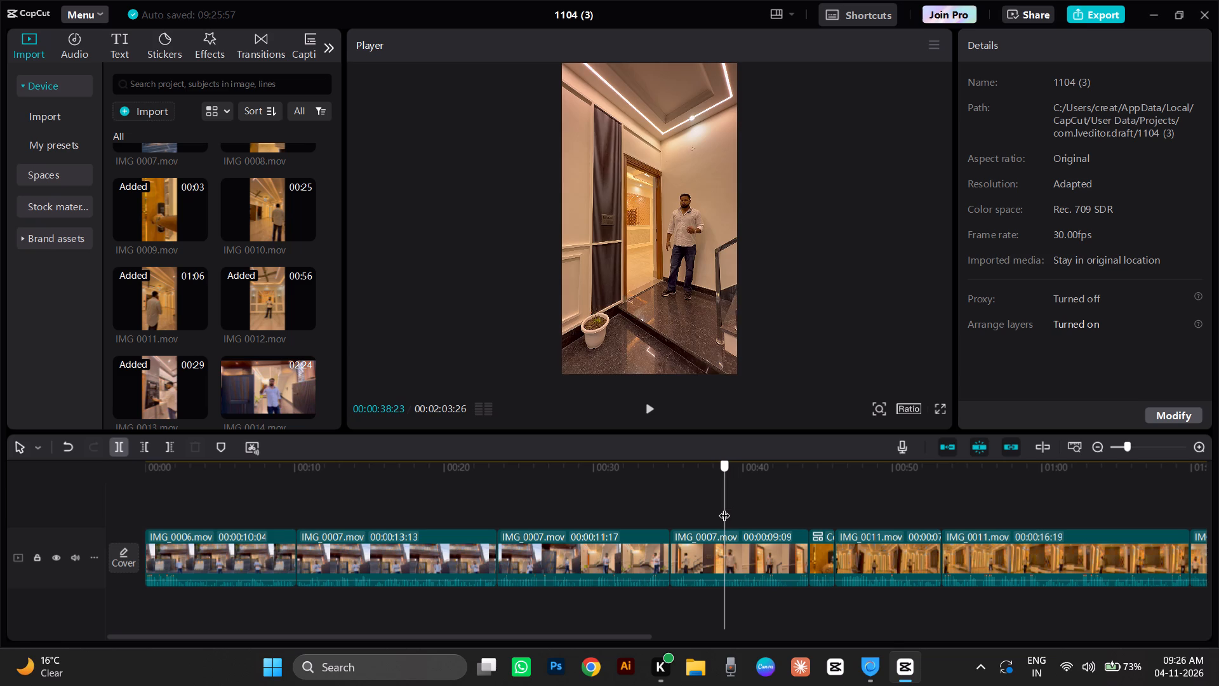
pyautogui.moveTo(724, 508); pyautogui.dragTo(723, 514)
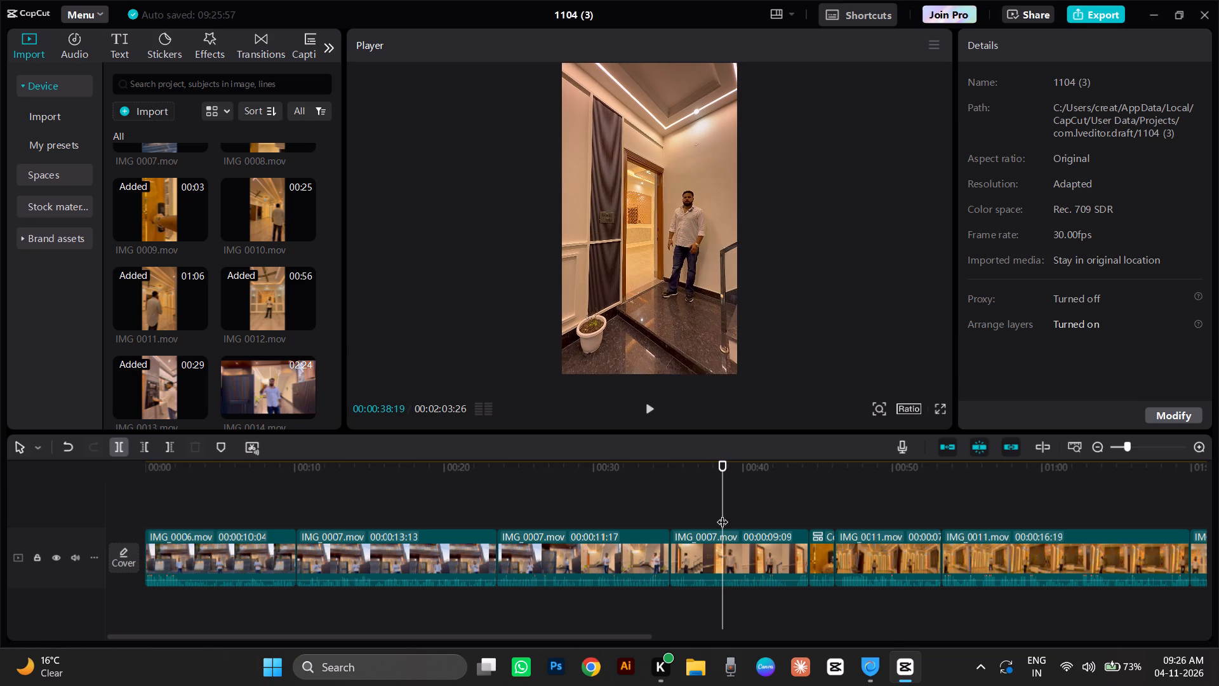
pyautogui.click(119, 447)
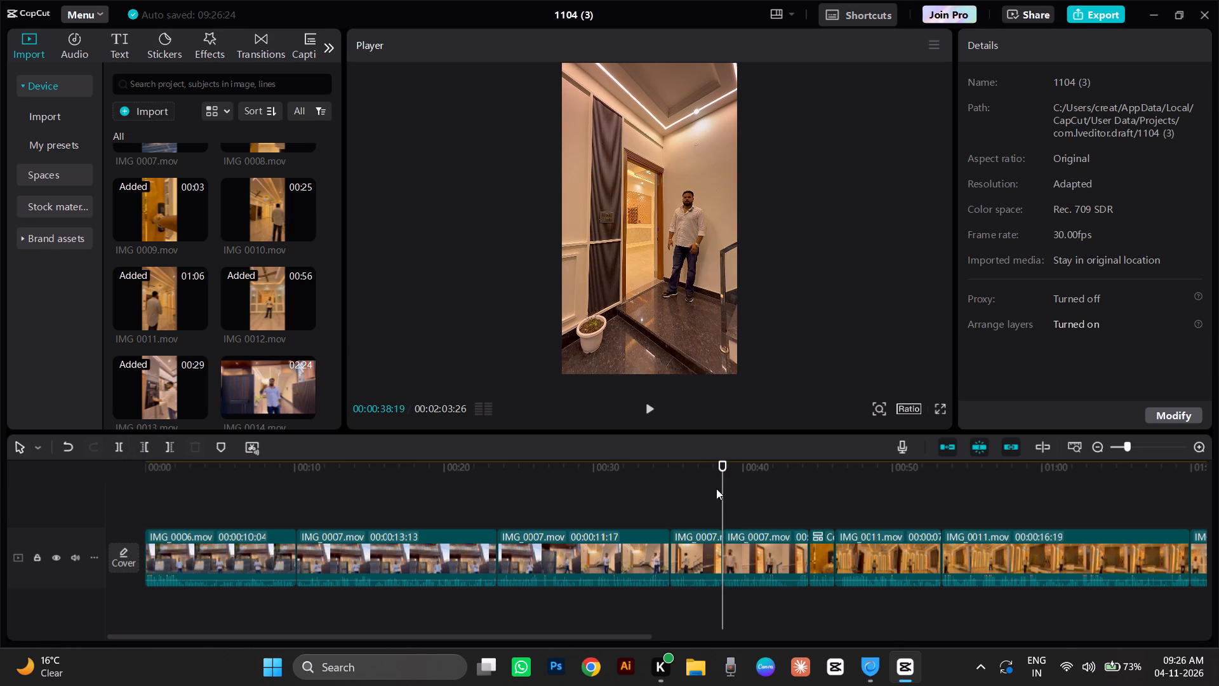
# Play and scrub the 5:24 IMG 0007 piece after the split through to the compound door-handle clip, checking where he walks in.
pyautogui.hotkey('ctrl', '=')
pyautogui.hotkey('ctrl', '=')
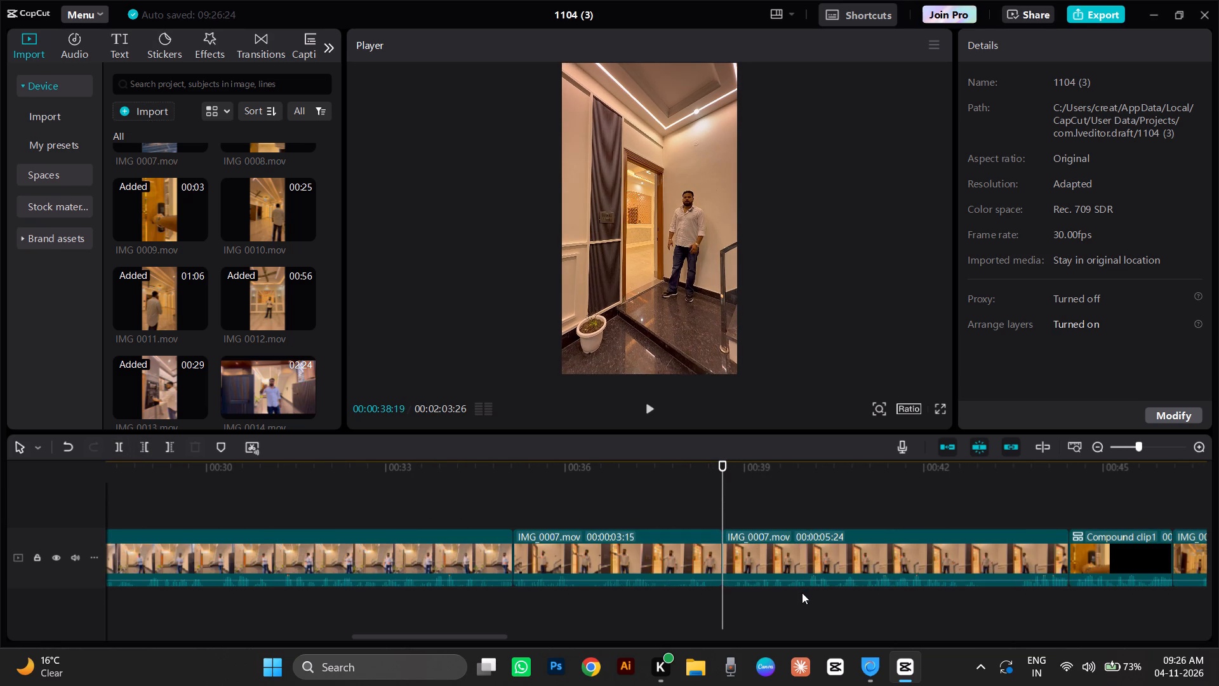
pyautogui.press('space')
pyautogui.click(993, 474)
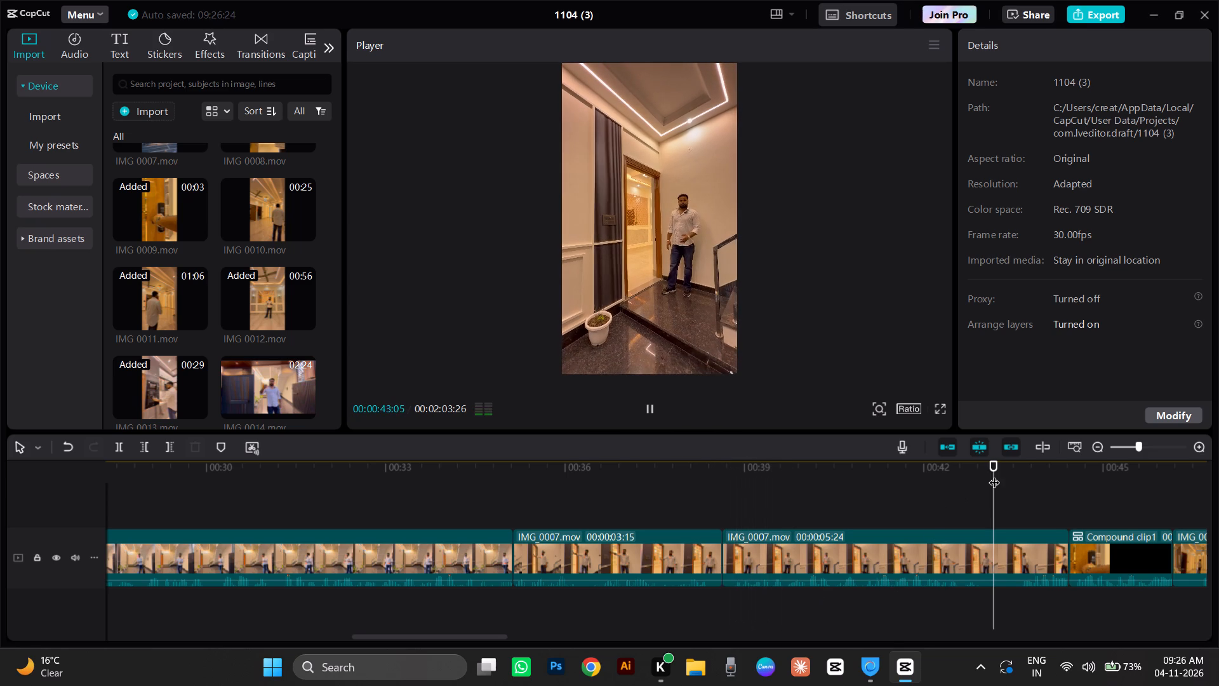
pyautogui.press('space')
pyautogui.press('space')
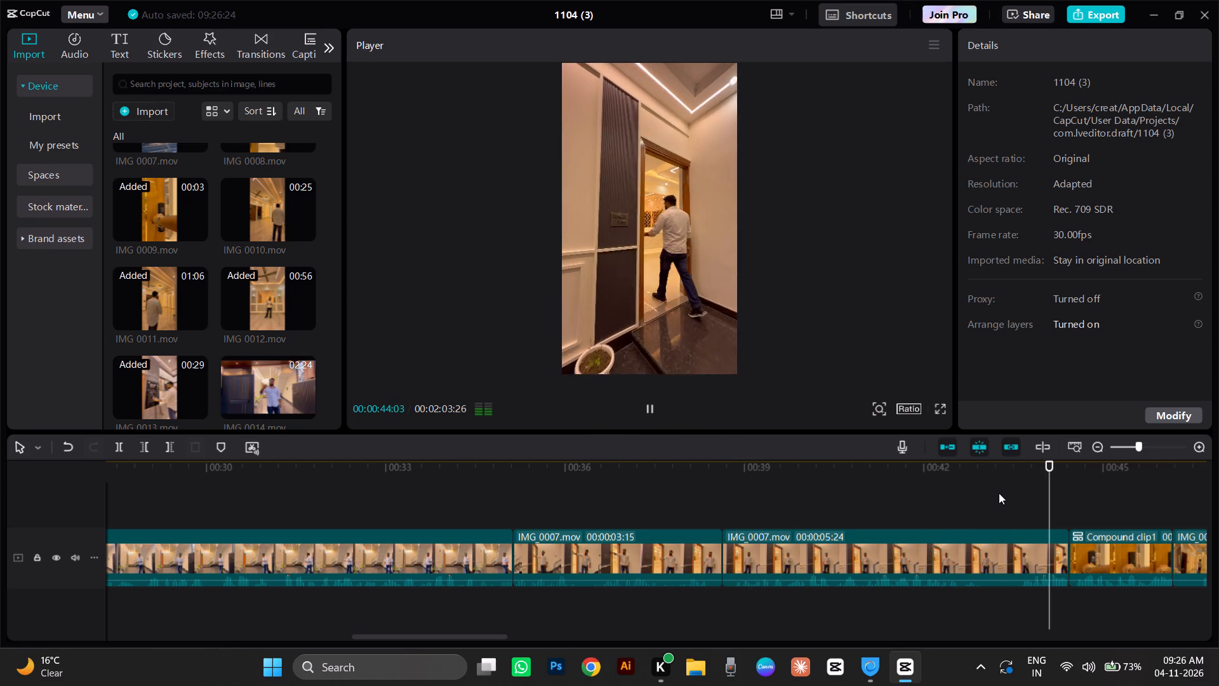
pyautogui.press('space')
pyautogui.press('space')
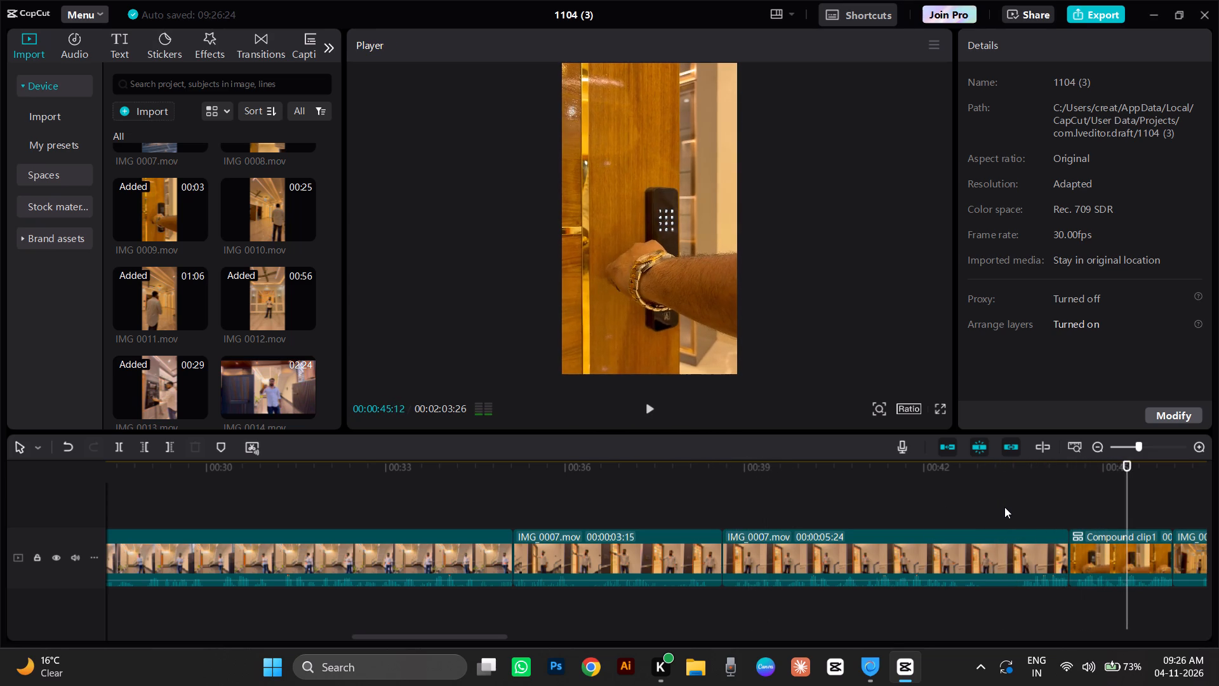
pyautogui.press('space')
pyautogui.click(1008, 510)
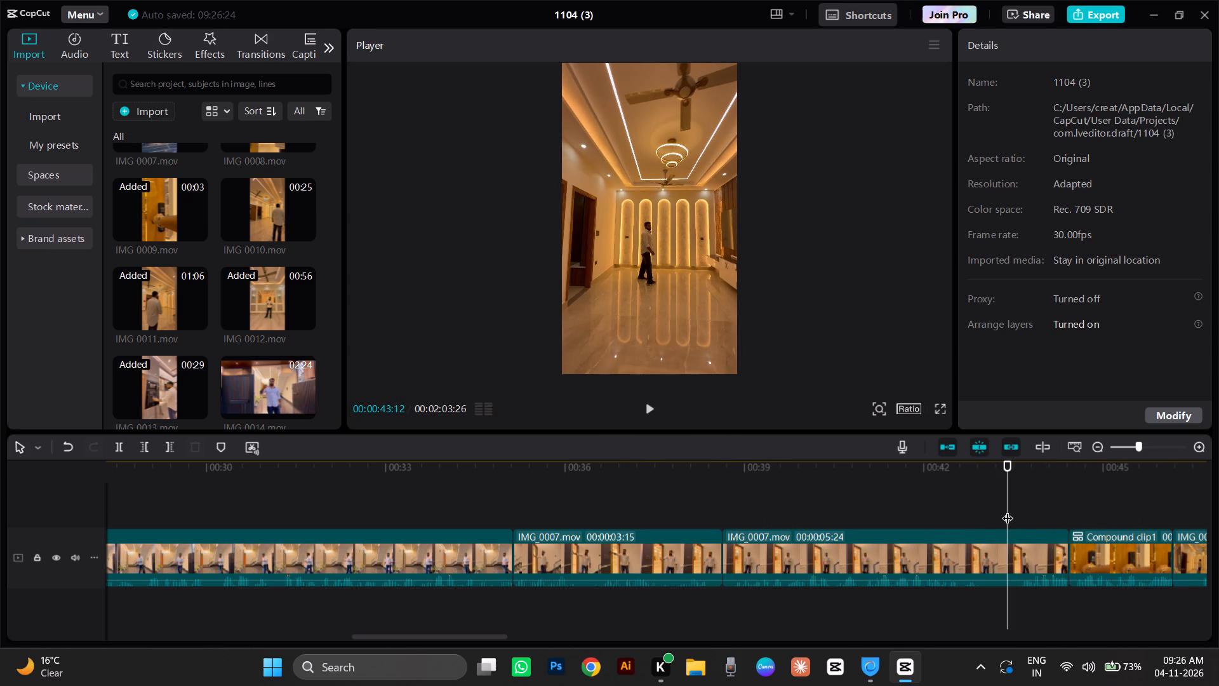
pyautogui.moveTo(1008, 510); pyautogui.dragTo(1022, 520)
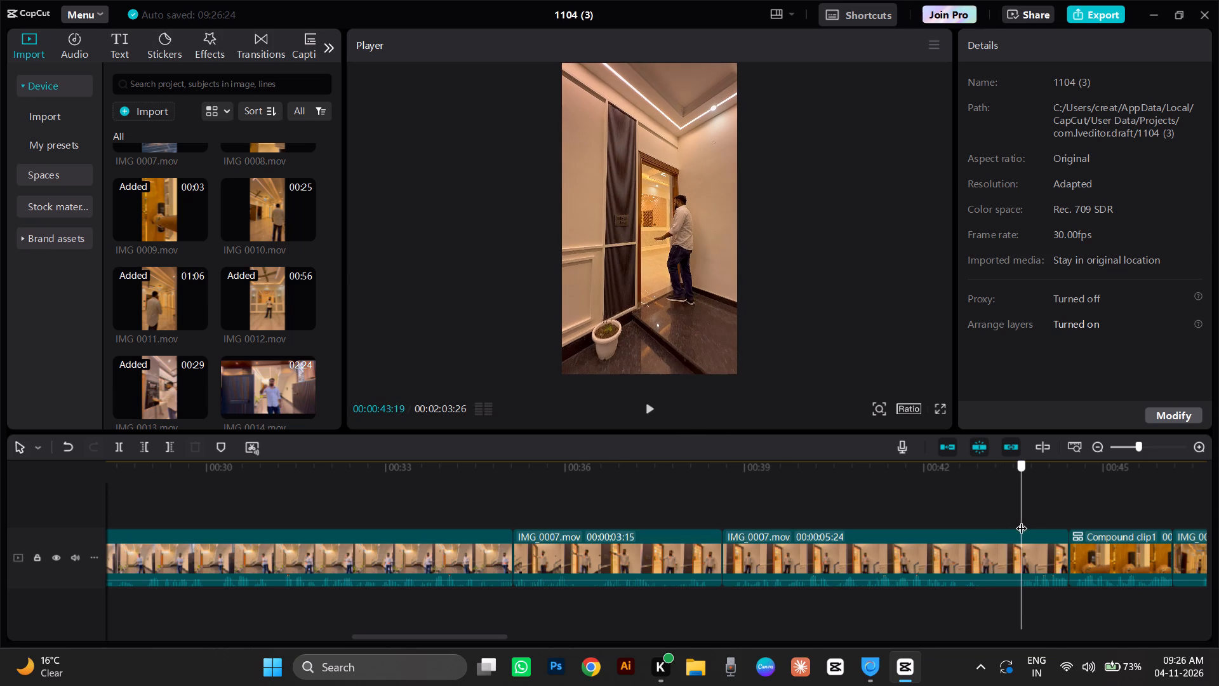
pyautogui.moveTo(1022, 520); pyautogui.dragTo(1016, 524)
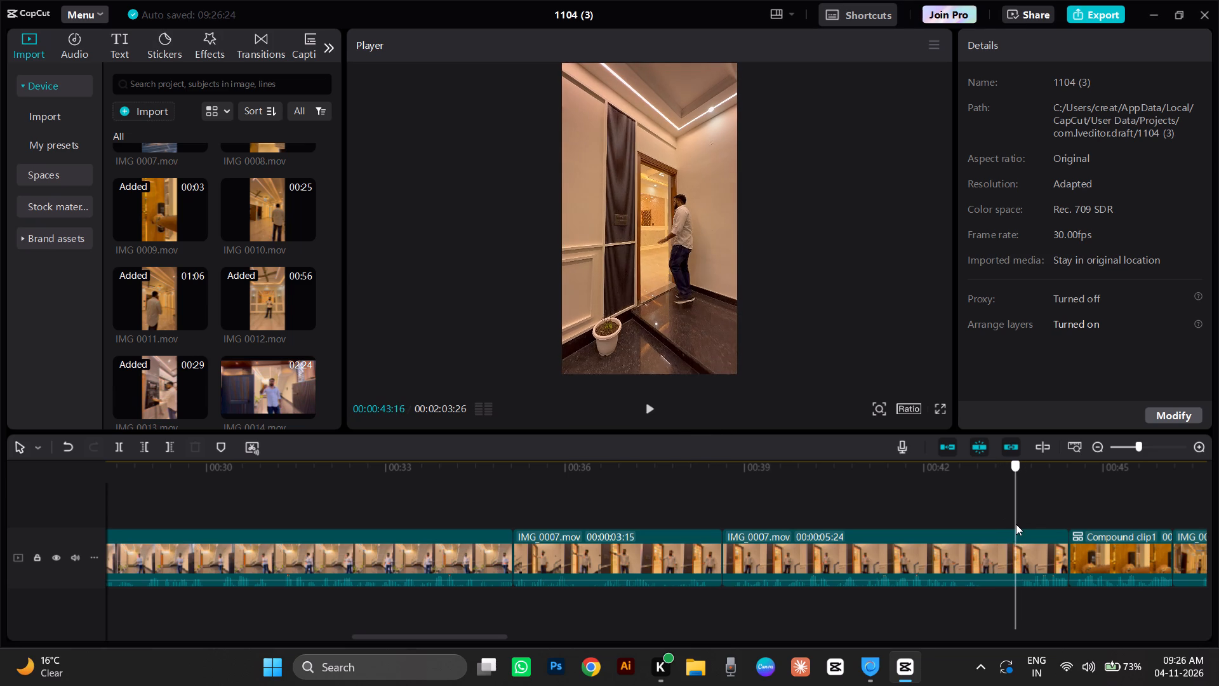
pyautogui.moveTo(1016, 524); pyautogui.dragTo(872, 572)
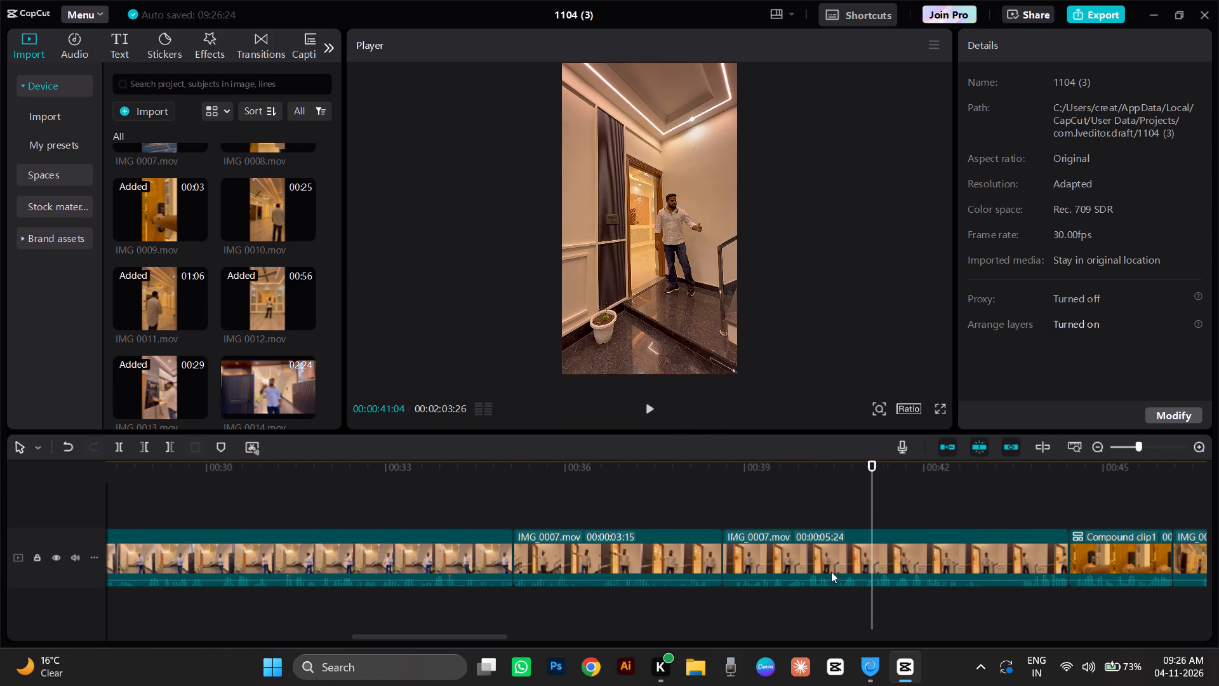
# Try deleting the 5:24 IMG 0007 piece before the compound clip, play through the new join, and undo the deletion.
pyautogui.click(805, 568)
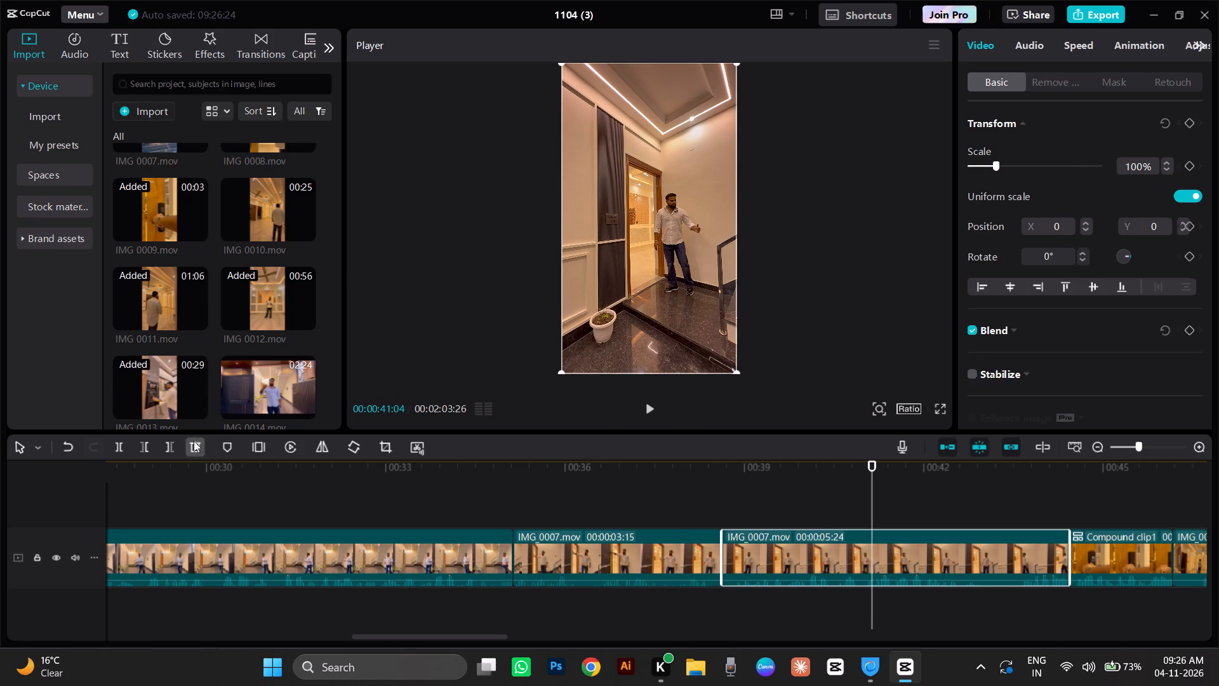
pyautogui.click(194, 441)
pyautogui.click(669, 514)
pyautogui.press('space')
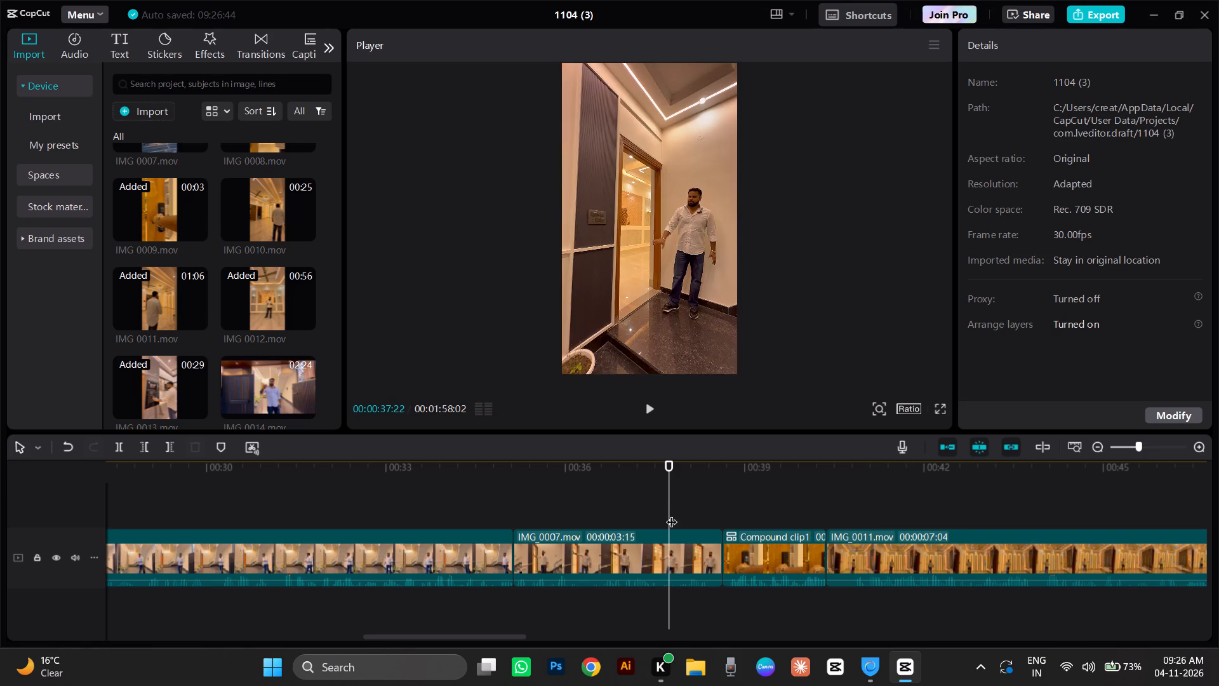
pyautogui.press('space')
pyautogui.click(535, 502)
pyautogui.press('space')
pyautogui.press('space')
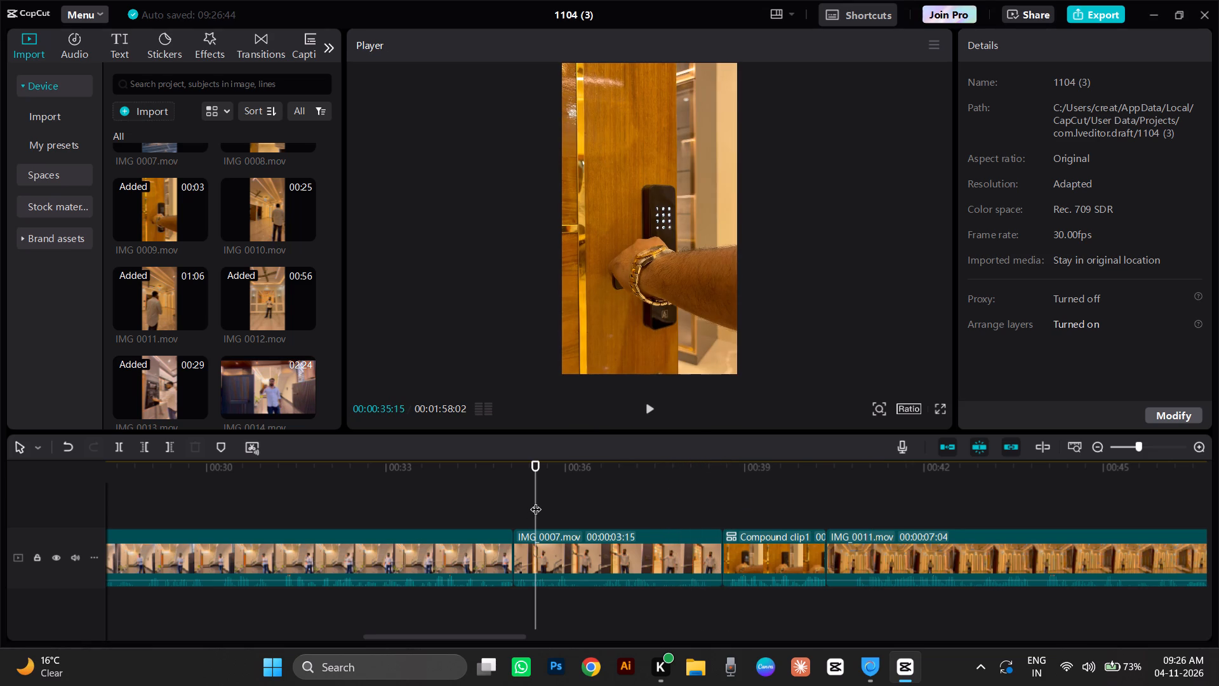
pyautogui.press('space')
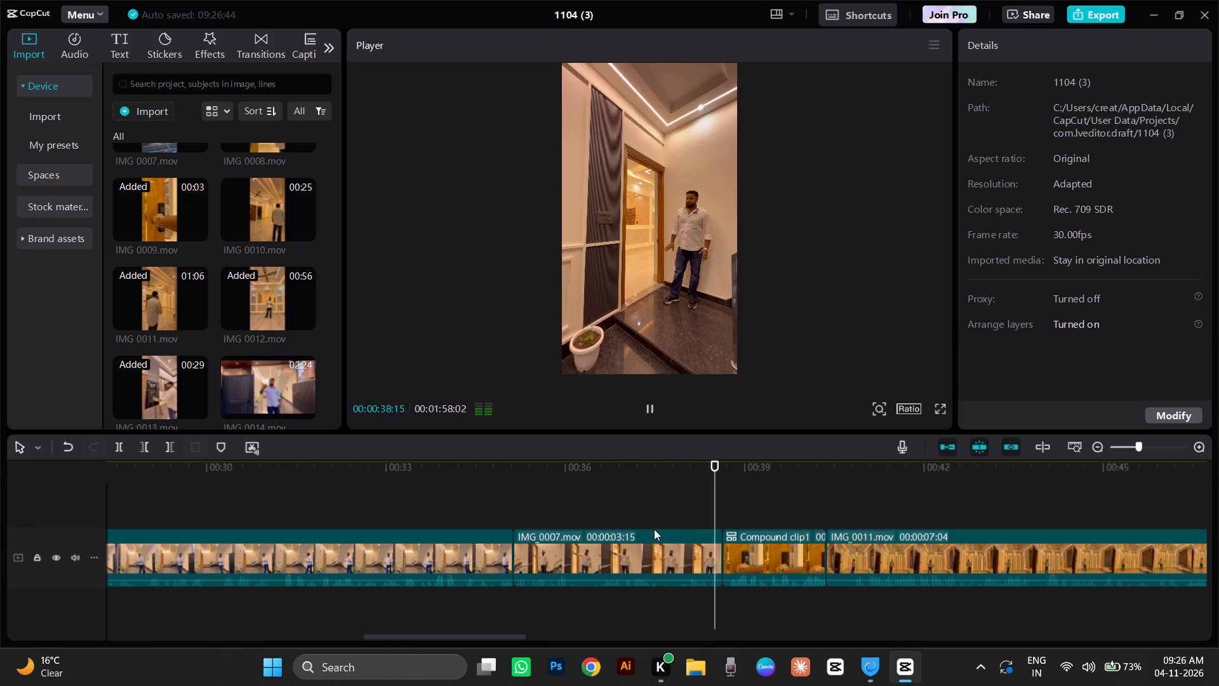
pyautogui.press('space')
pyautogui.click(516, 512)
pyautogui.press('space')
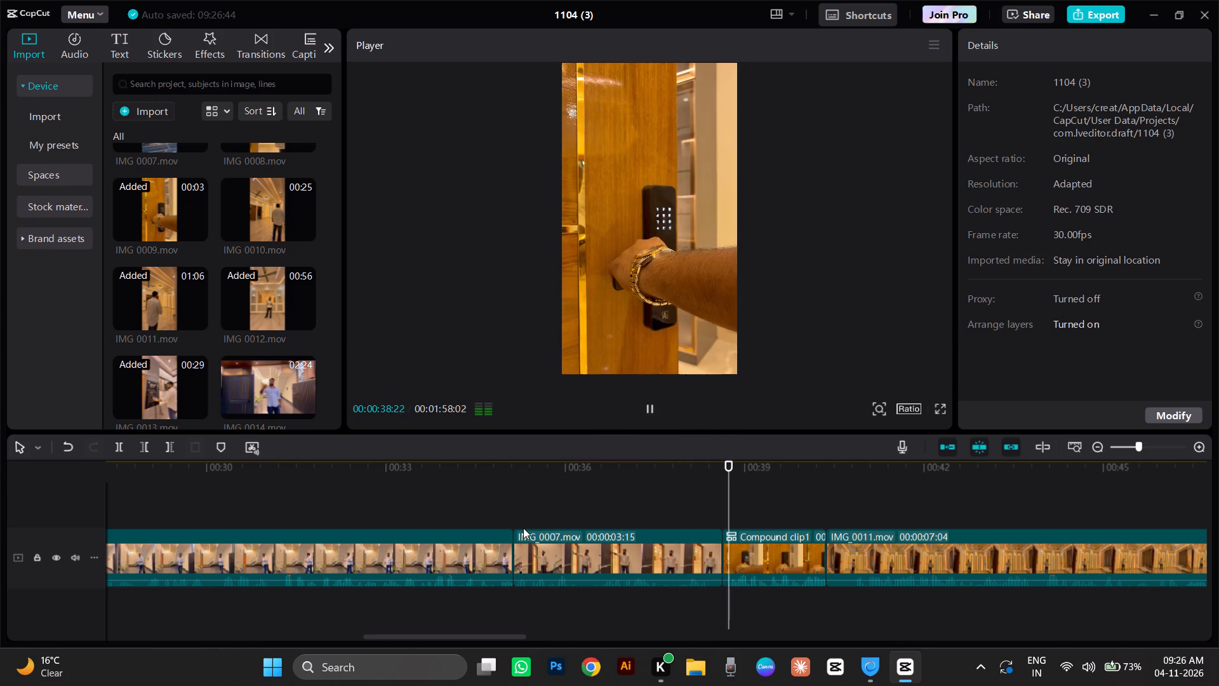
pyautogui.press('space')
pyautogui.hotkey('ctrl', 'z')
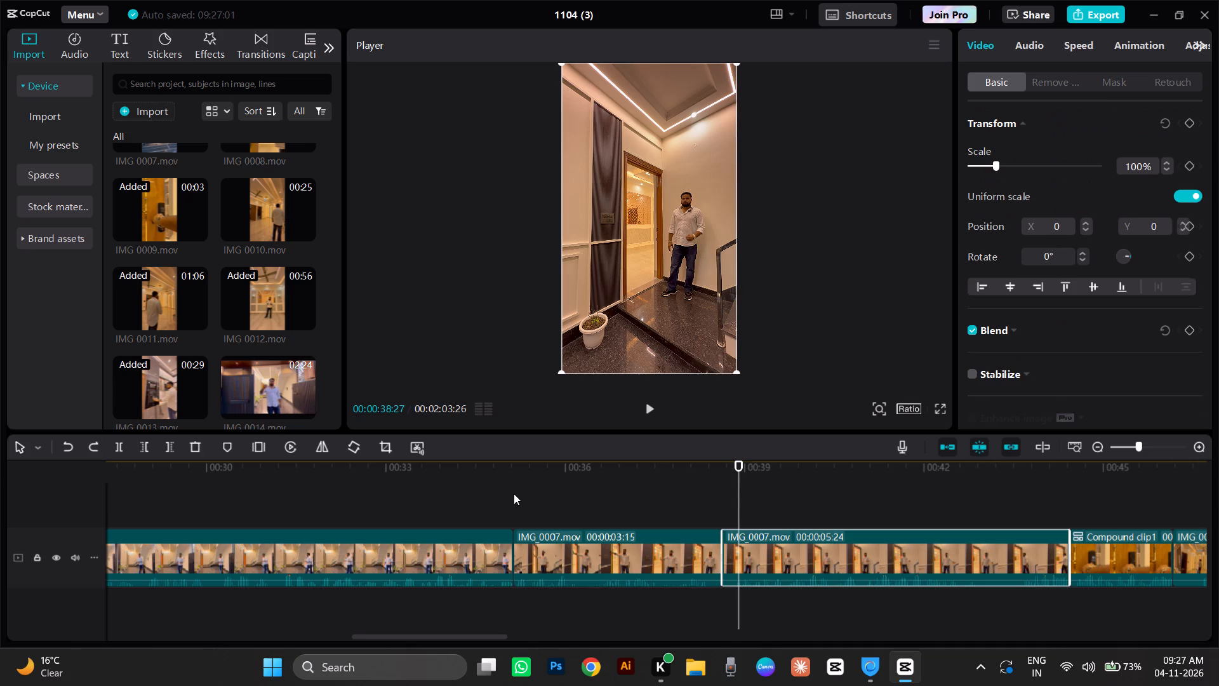
# Replay the end of the preceding long IMG 0007 clip into the 3:15 IMG 0007 piece, and delete that 3:15 piece.
pyautogui.click(514, 494)
pyautogui.press('space')
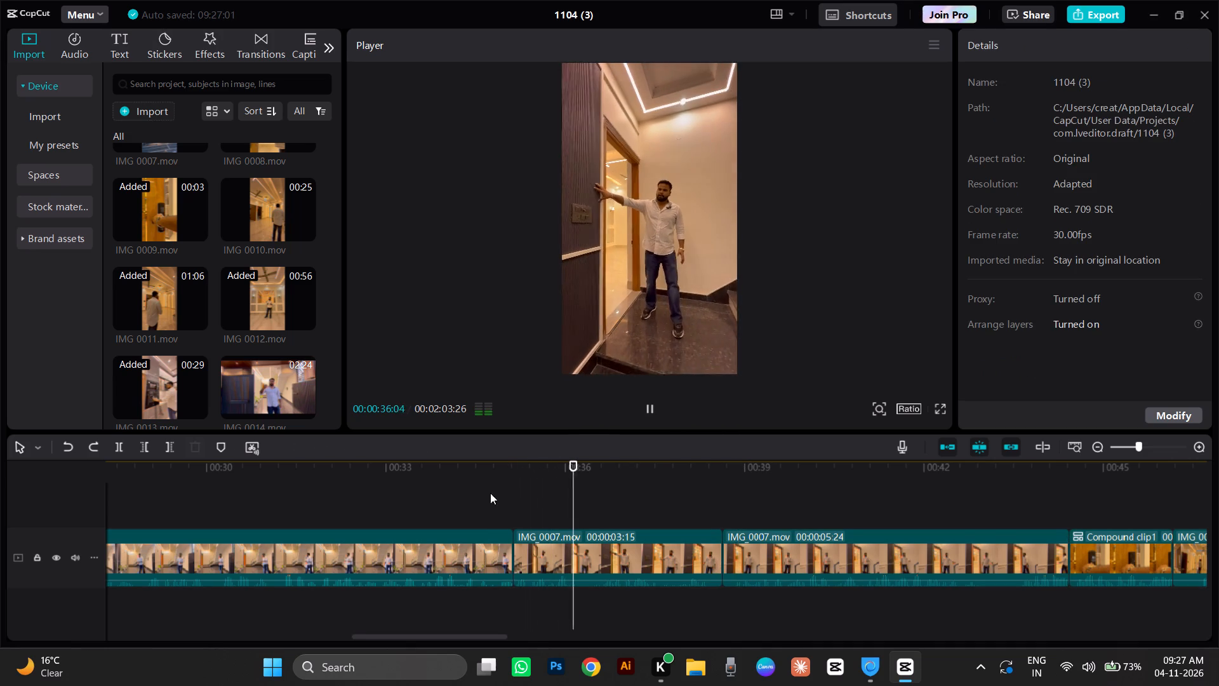
pyautogui.click(487, 493)
pyautogui.press('space')
pyautogui.press('space')
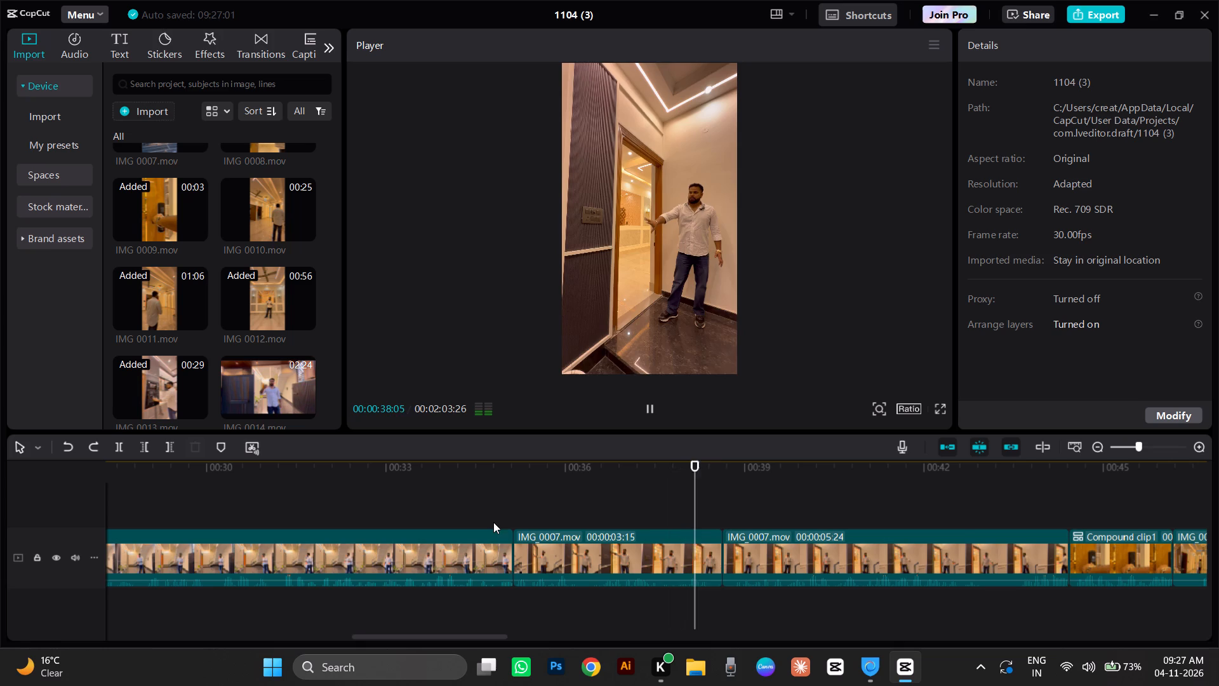
pyautogui.click(333, 503)
pyautogui.press('space')
pyautogui.press('space')
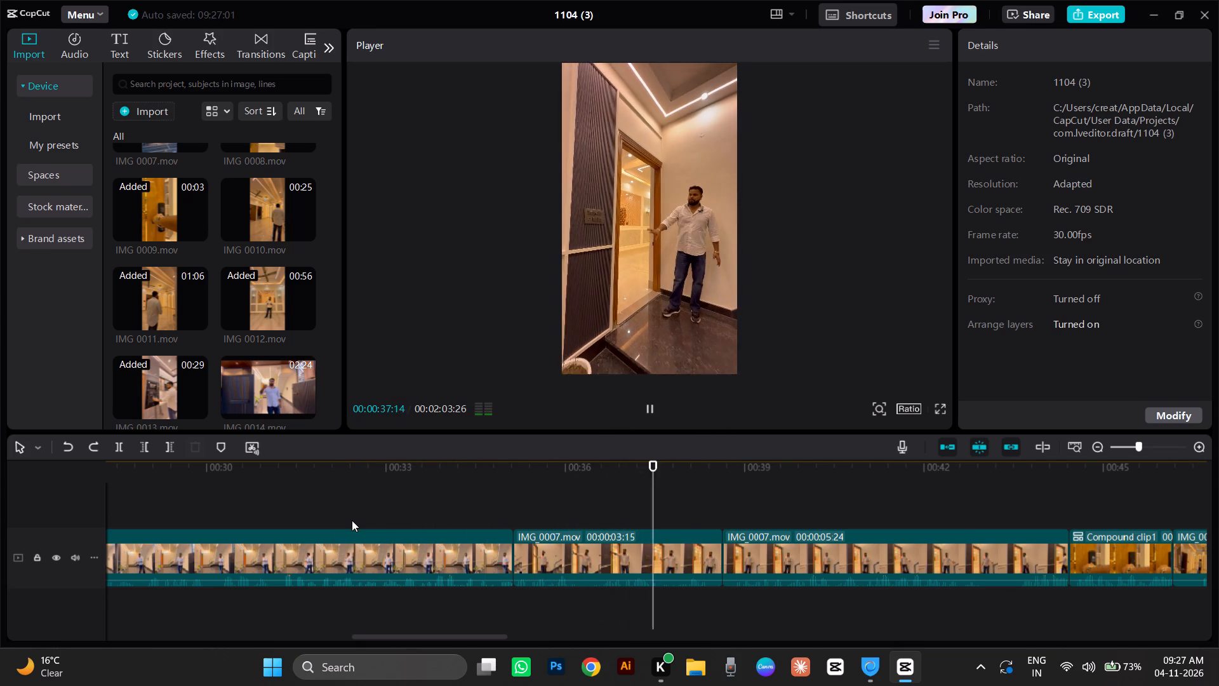
pyautogui.press('space')
pyautogui.click(590, 574)
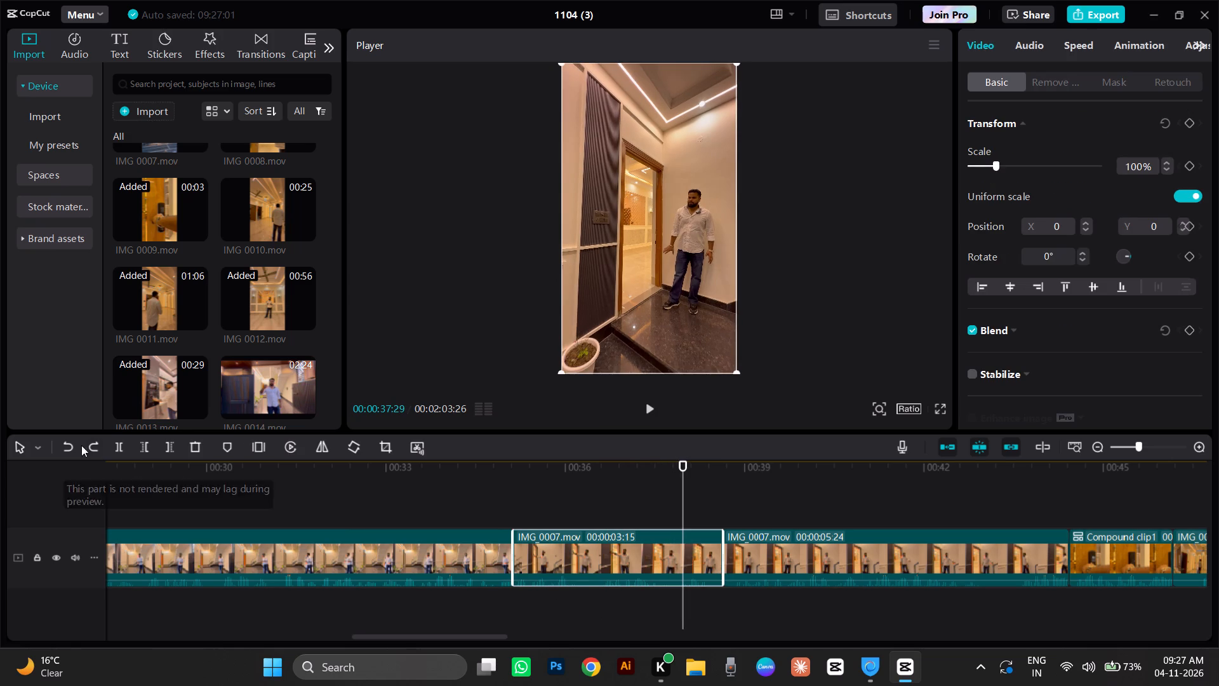
pyautogui.click(197, 448)
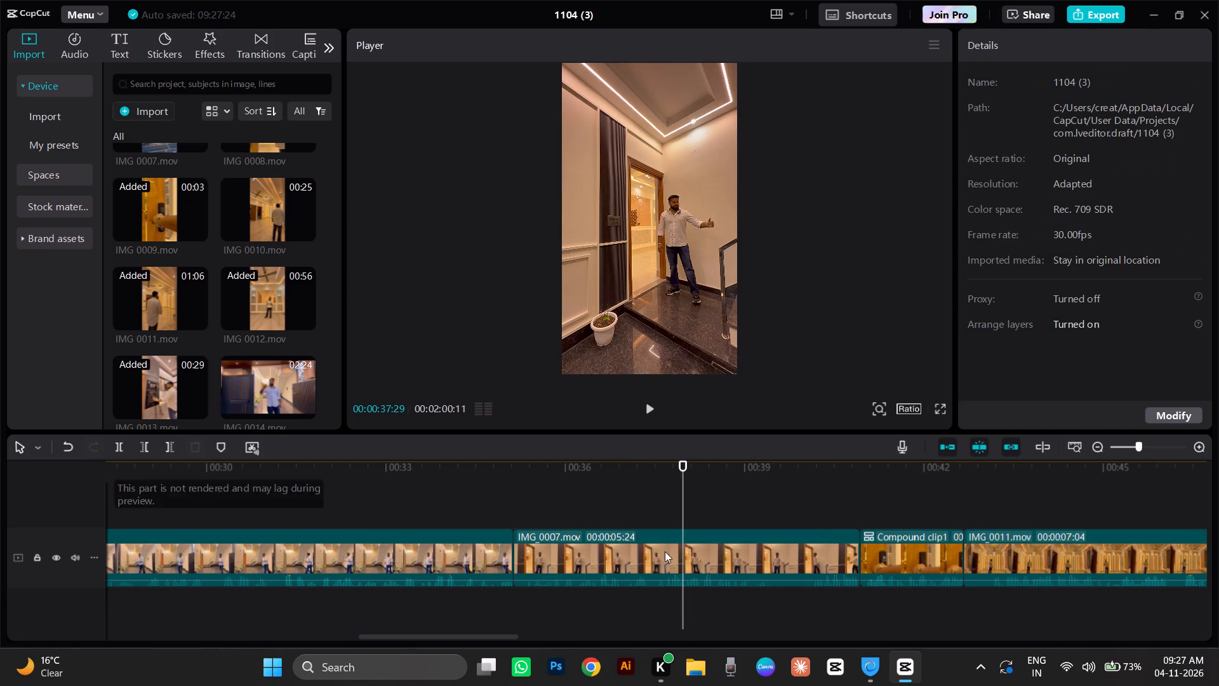
# Trim away the part of the 5:24 IMG 0007 piece before 00:00:40:03 and play from there into the IMG 0011 clip.
pyautogui.click(814, 480)
pyautogui.moveTo(814, 480); pyautogui.dragTo(815, 497)
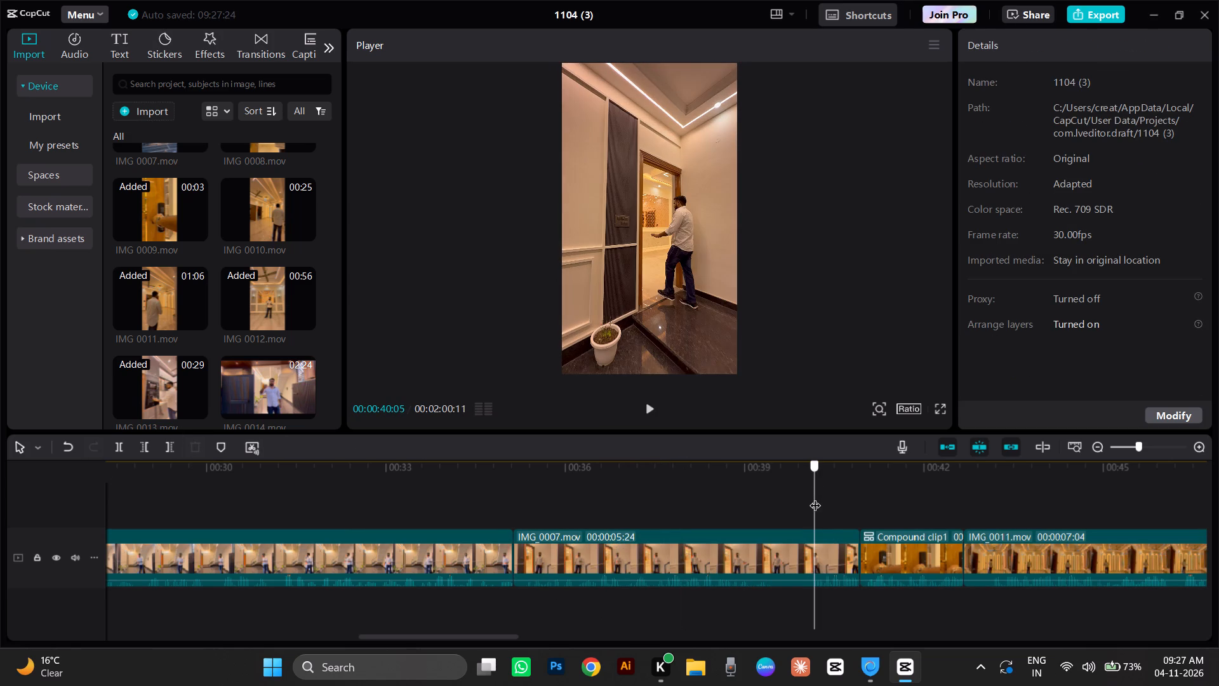
pyautogui.moveTo(815, 497); pyautogui.dragTo(810, 516)
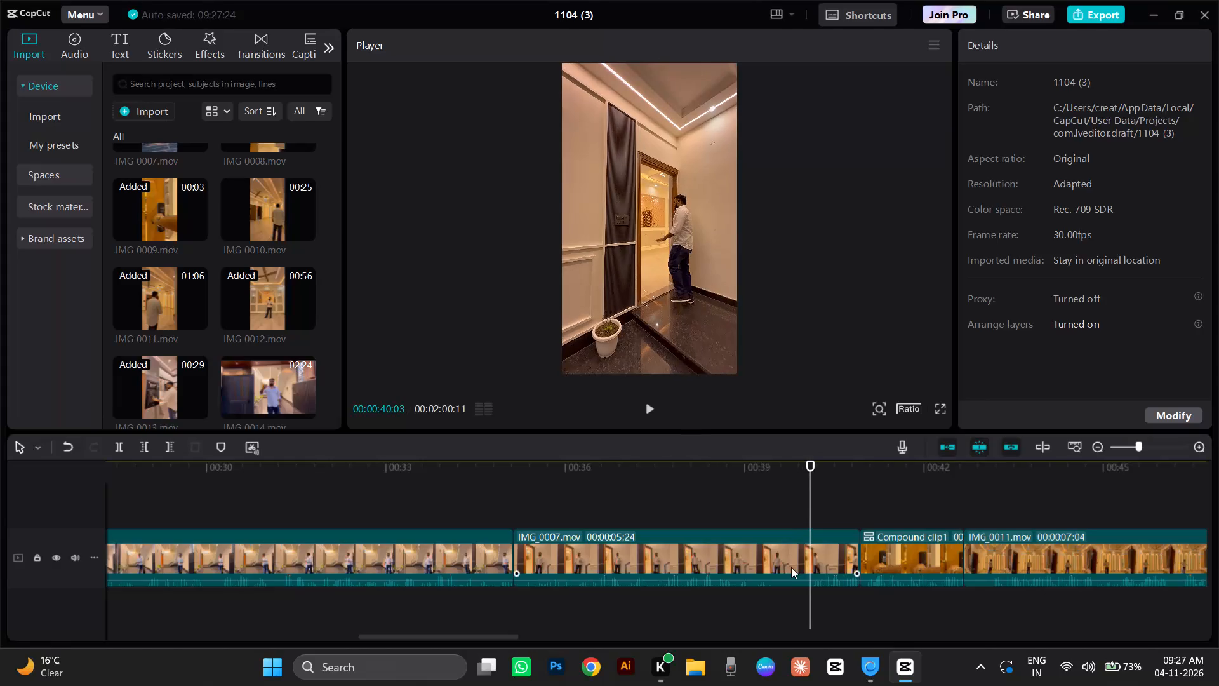
pyautogui.click(791, 567)
pyautogui.click(149, 448)
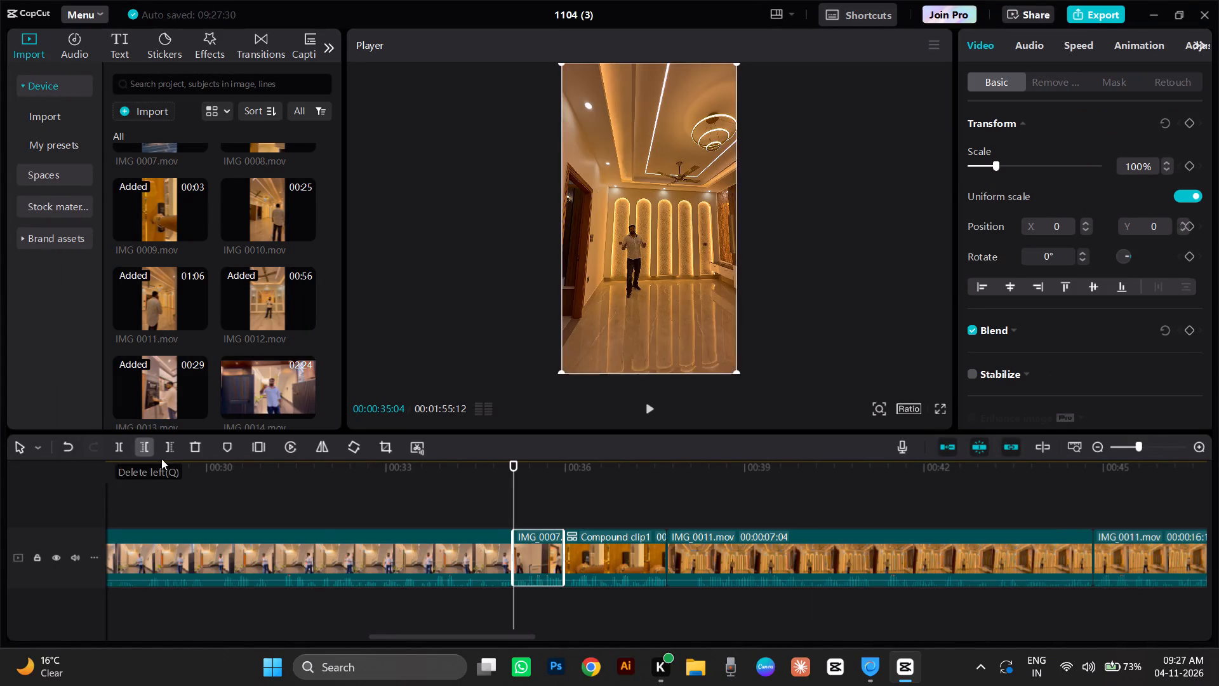
pyautogui.press('space')
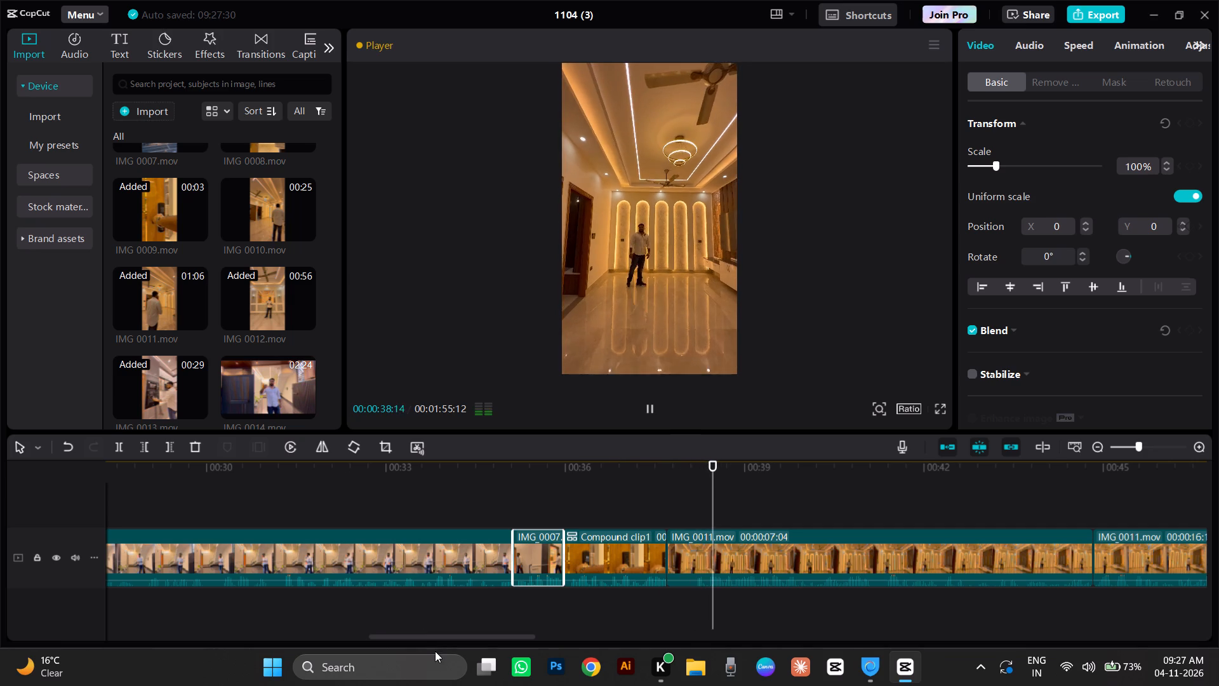
pyautogui.press('space')
# Find where the speech starts in the 7:04 IMG 0011 clip and trim away its part before 00:00:39:21.
pyautogui.click(692, 481)
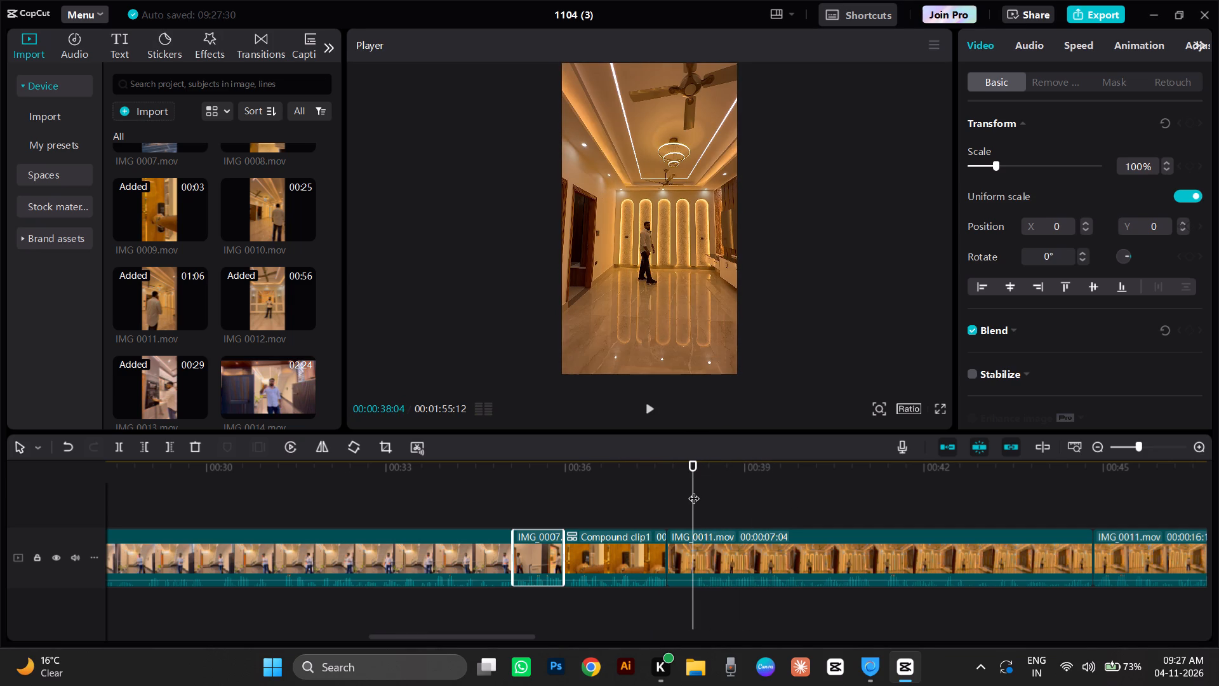
pyautogui.press('space')
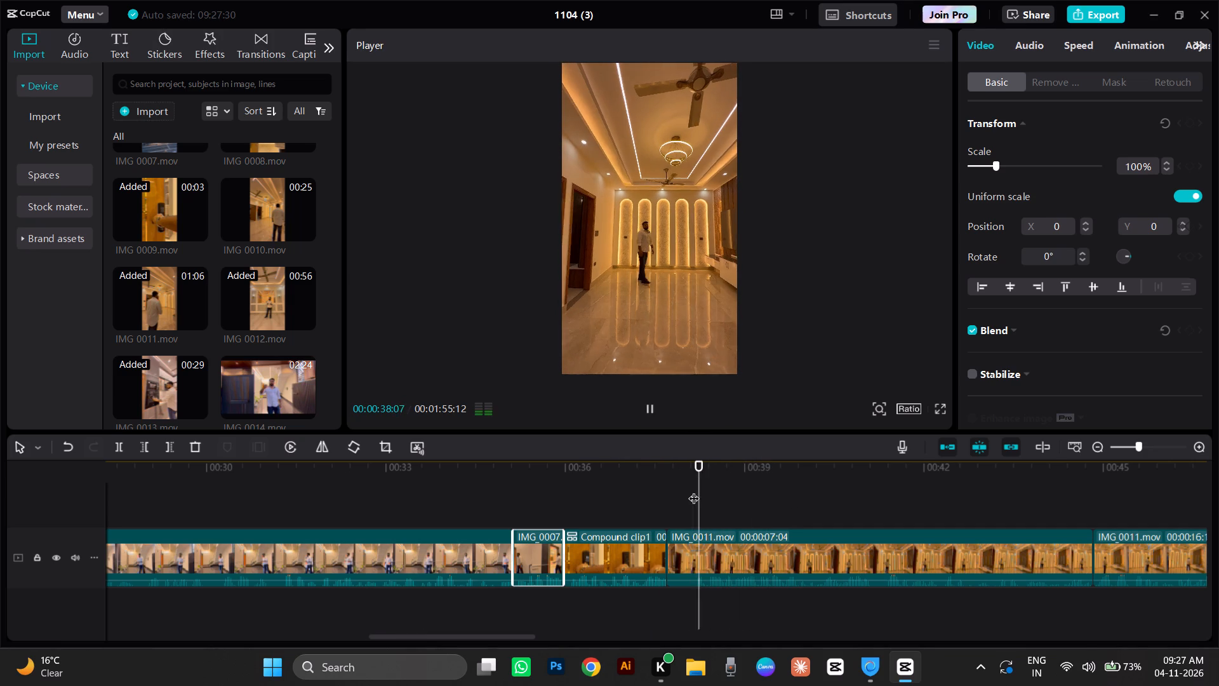
pyautogui.press('space')
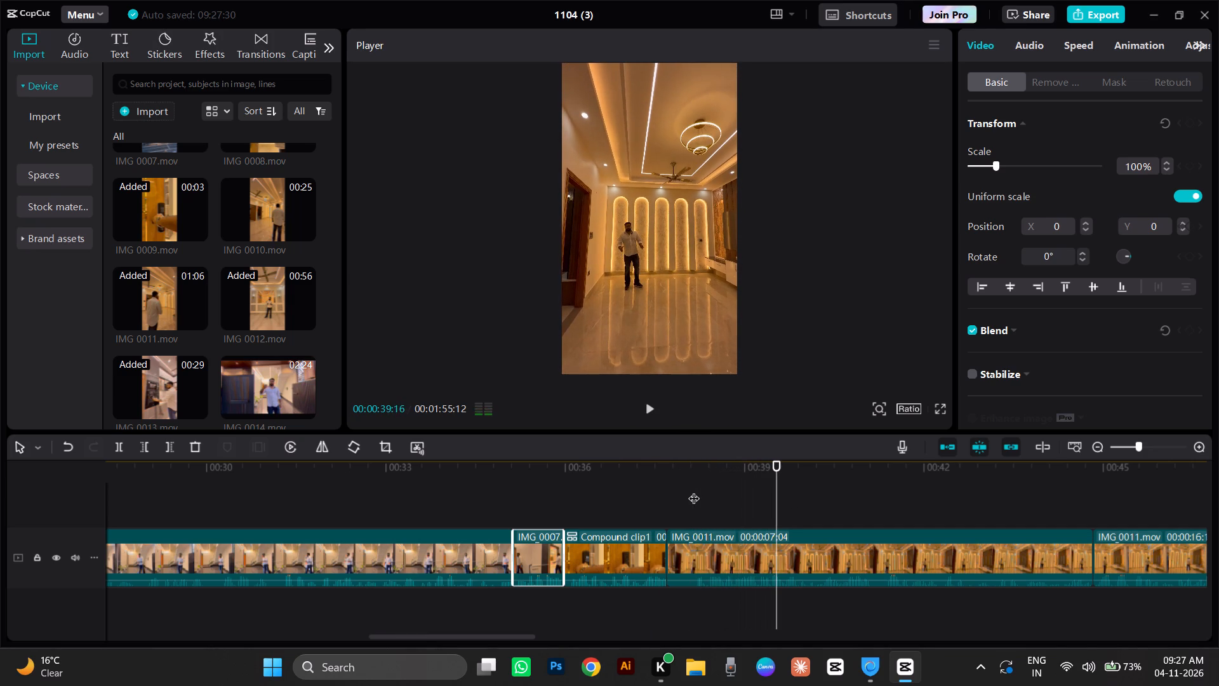
pyautogui.click(764, 504)
pyautogui.press('space')
pyautogui.press('space')
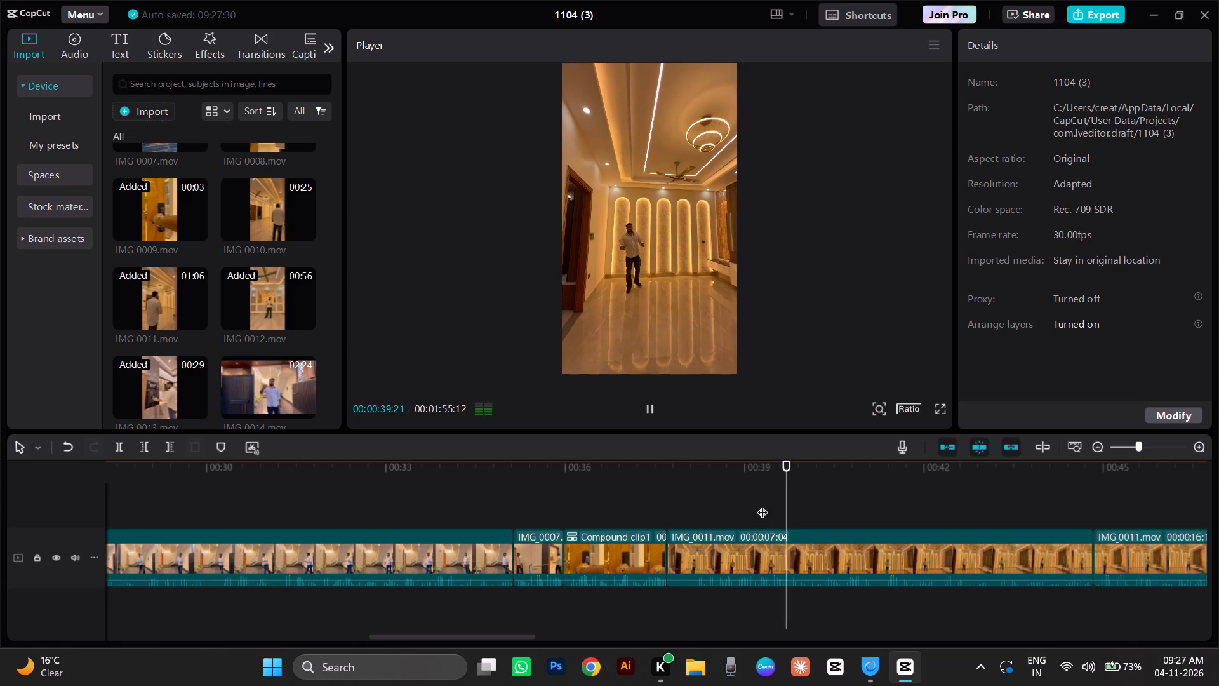
pyautogui.click(763, 504)
pyautogui.moveTo(764, 504); pyautogui.dragTo(769, 505)
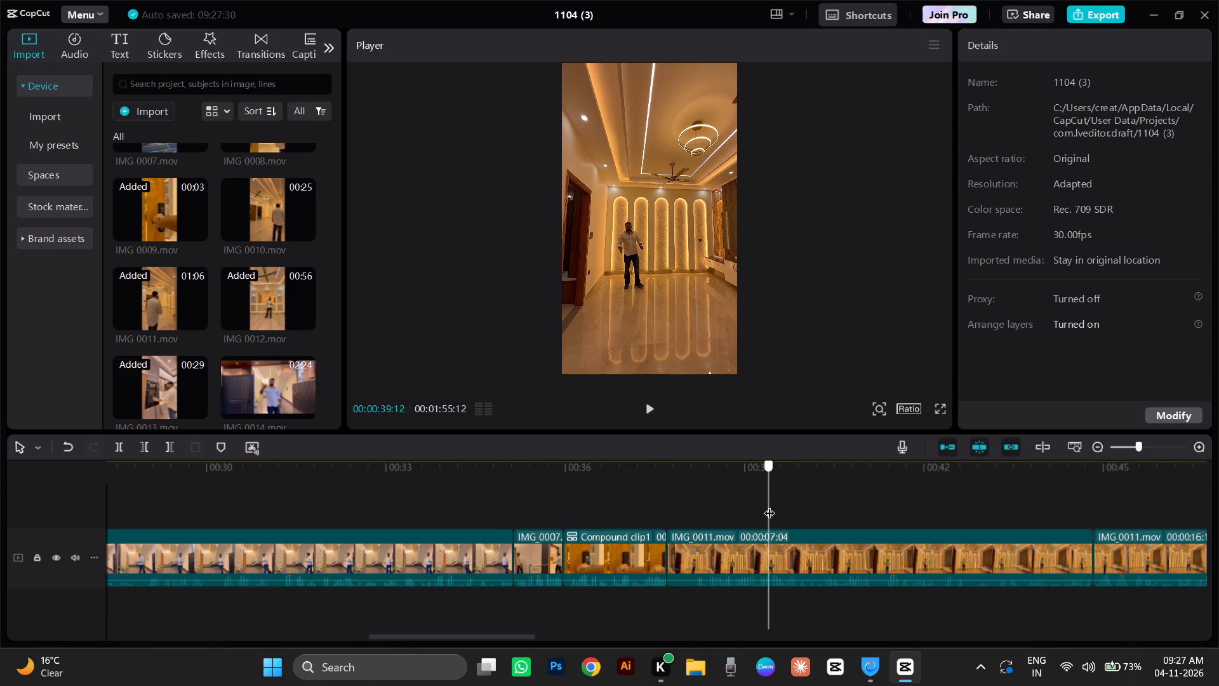
pyautogui.moveTo(769, 505); pyautogui.dragTo(773, 506)
pyautogui.press('space')
pyautogui.press('space')
pyautogui.click(773, 506)
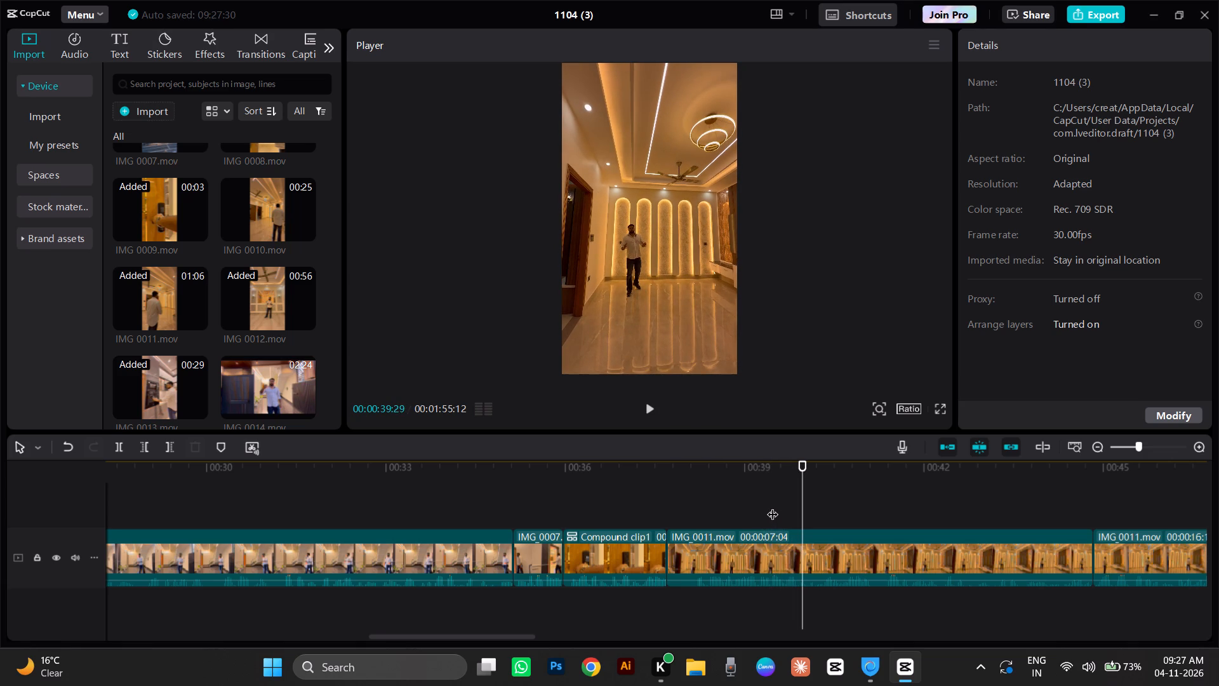
pyautogui.press('space')
pyautogui.press('space')
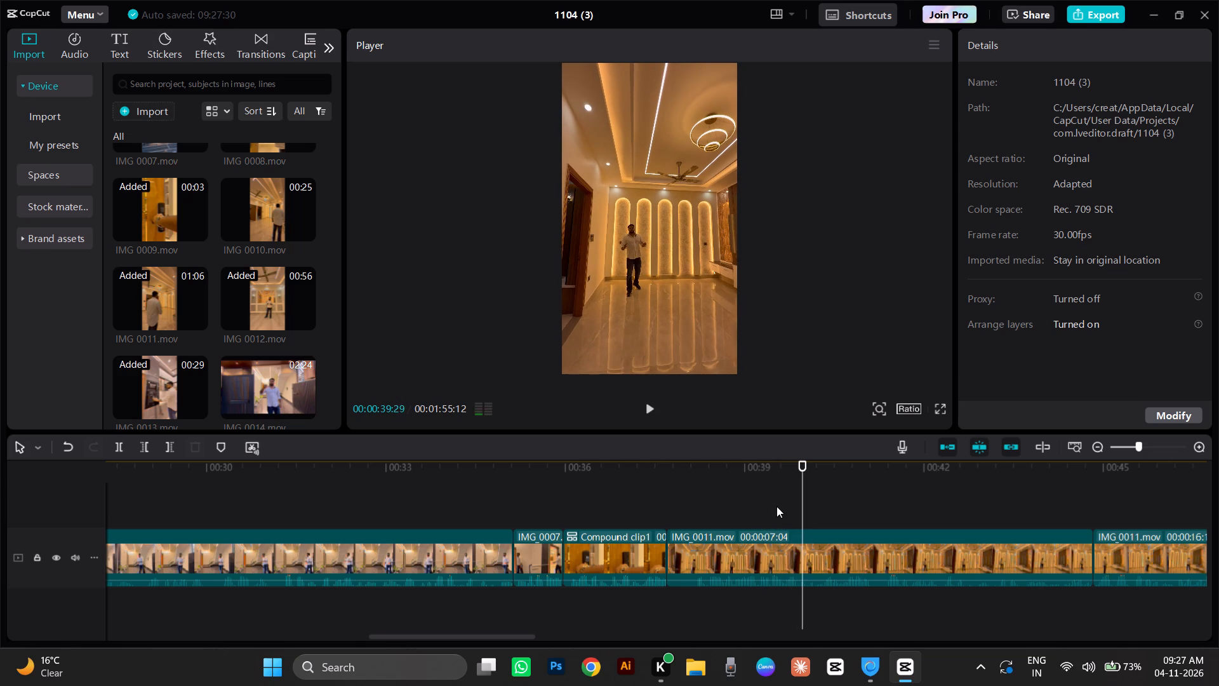
pyautogui.click(779, 499)
pyautogui.press('space')
pyautogui.press('space')
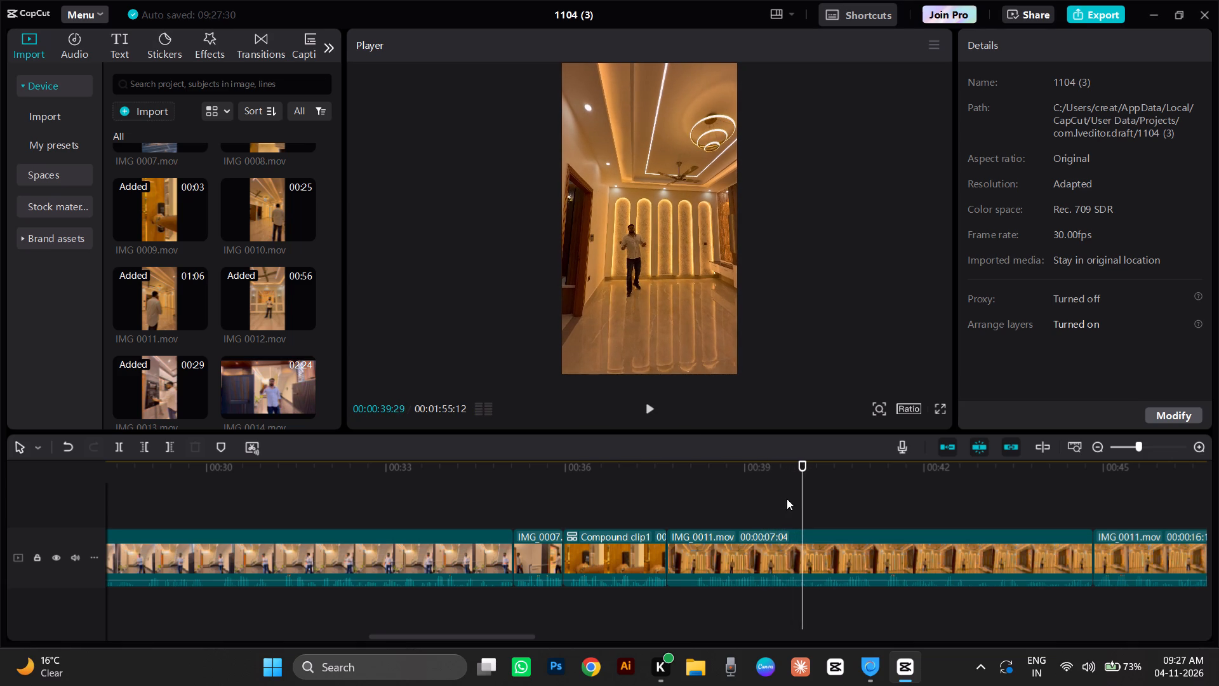
pyautogui.click(787, 499)
pyautogui.click(150, 449)
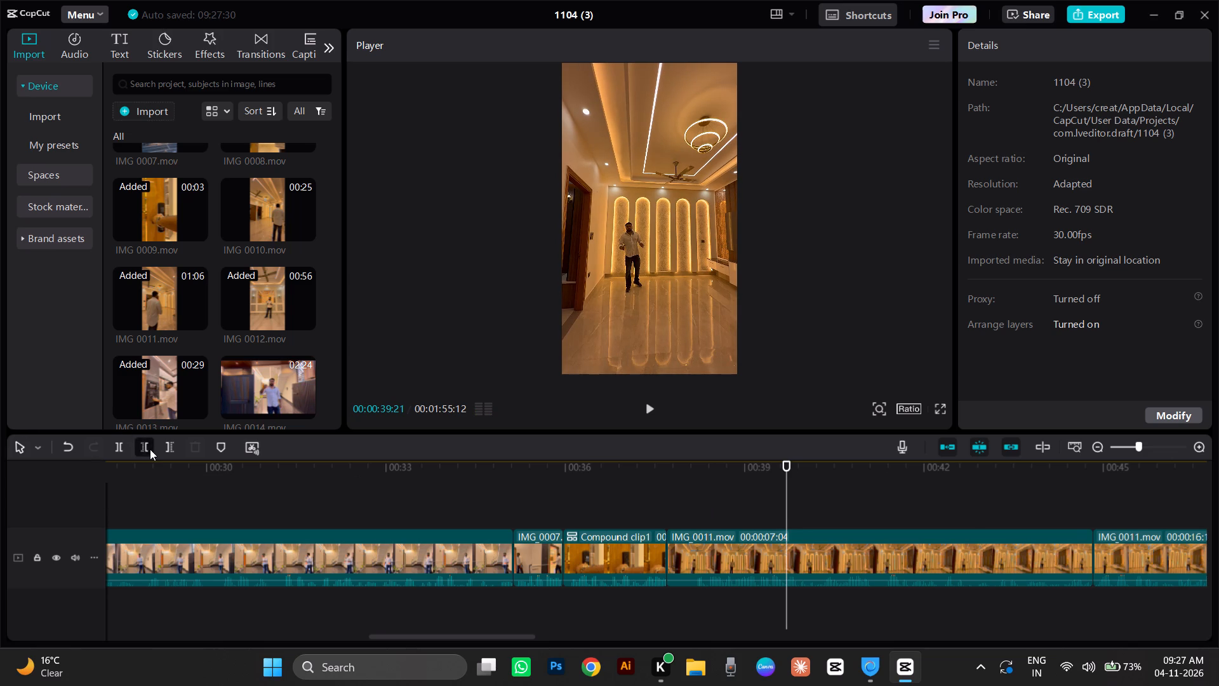
# Play through the shortened 5:04 IMG 0011 clip and the 16:19 IMG 0011 clip, replaying the join between them.
pyautogui.press('space')
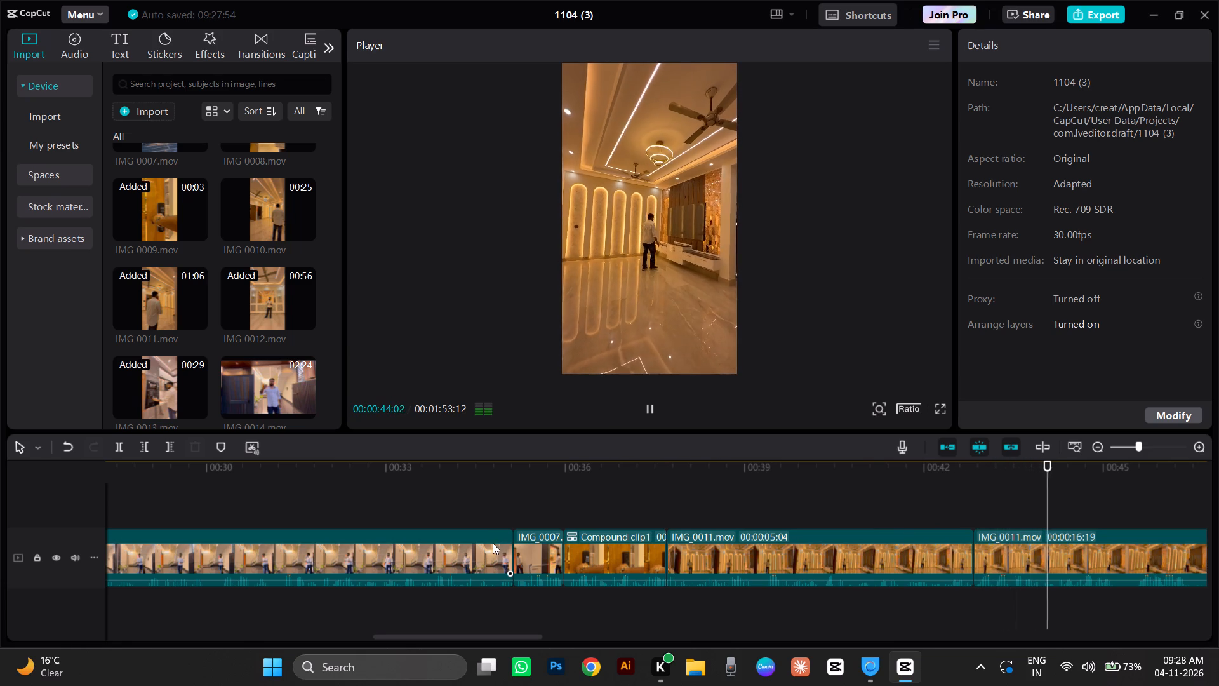
pyautogui.click(759, 511)
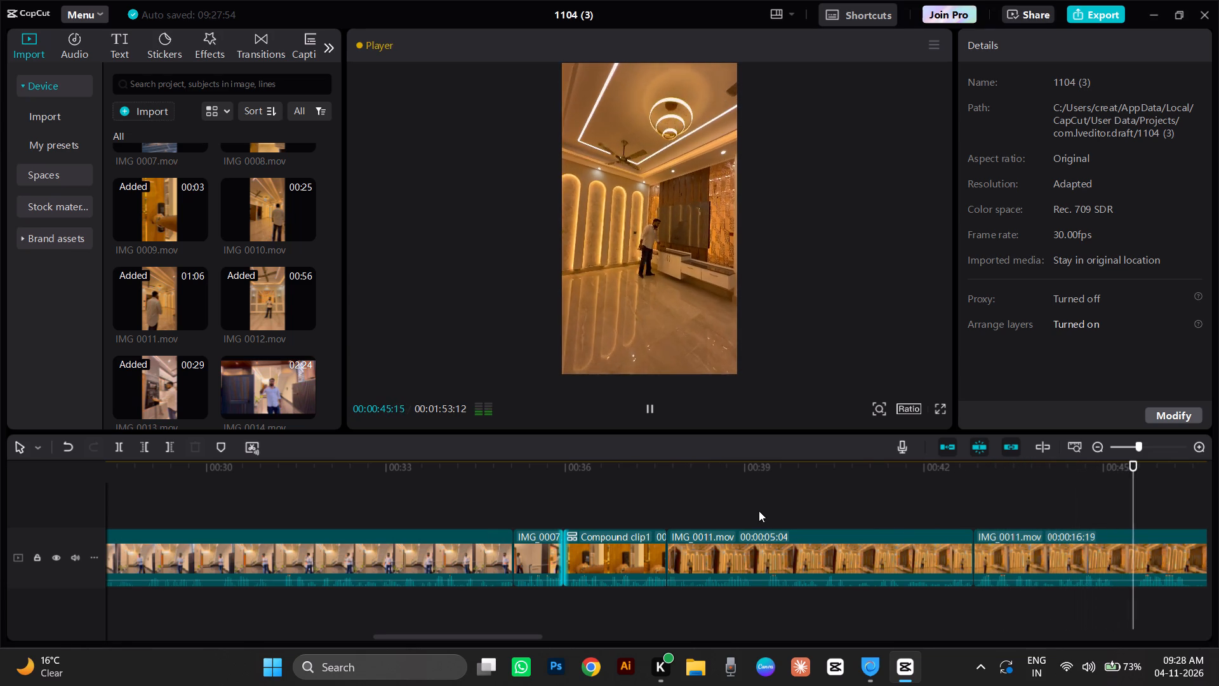
pyautogui.press('space')
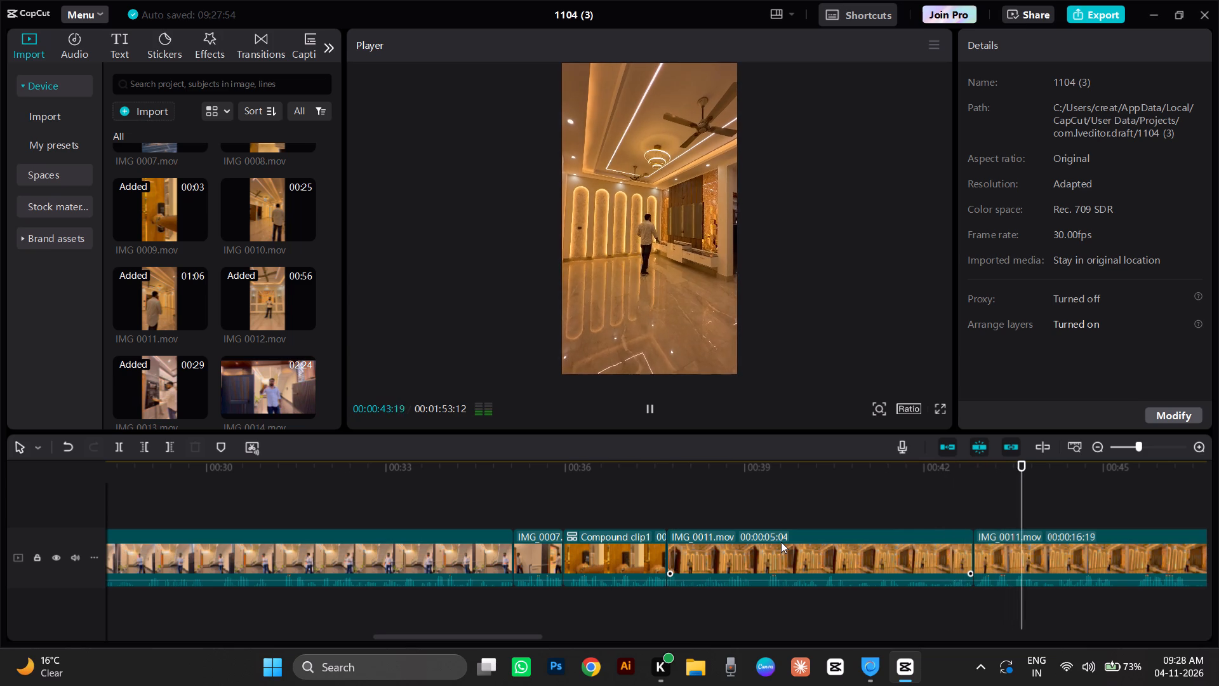
pyautogui.moveTo(482, 640); pyautogui.dragTo(511, 650)
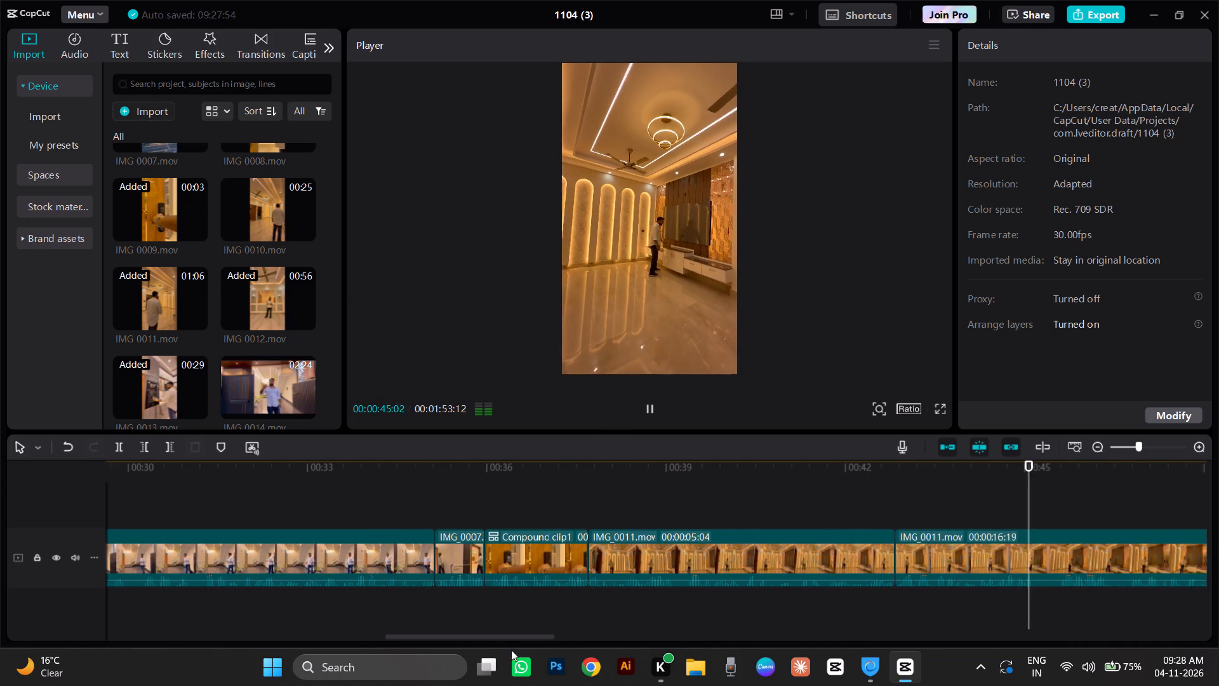
pyautogui.moveTo(511, 650); pyautogui.dragTo(620, 634)
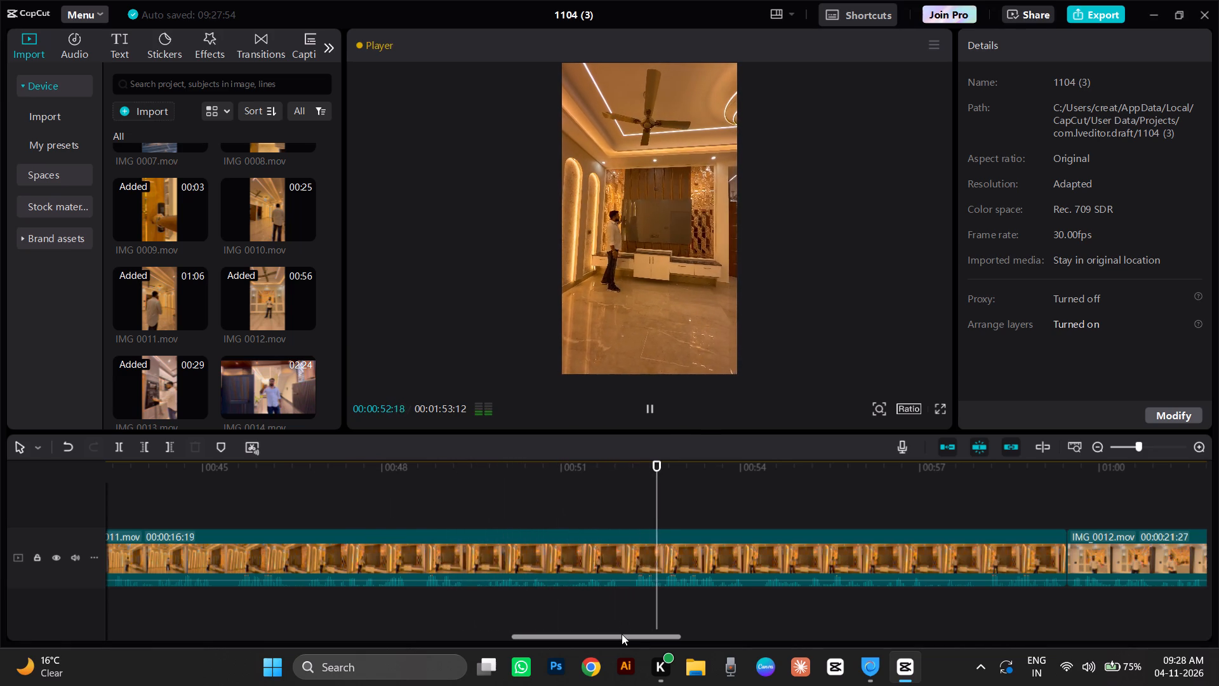
pyautogui.click(208, 518)
pyautogui.press('space')
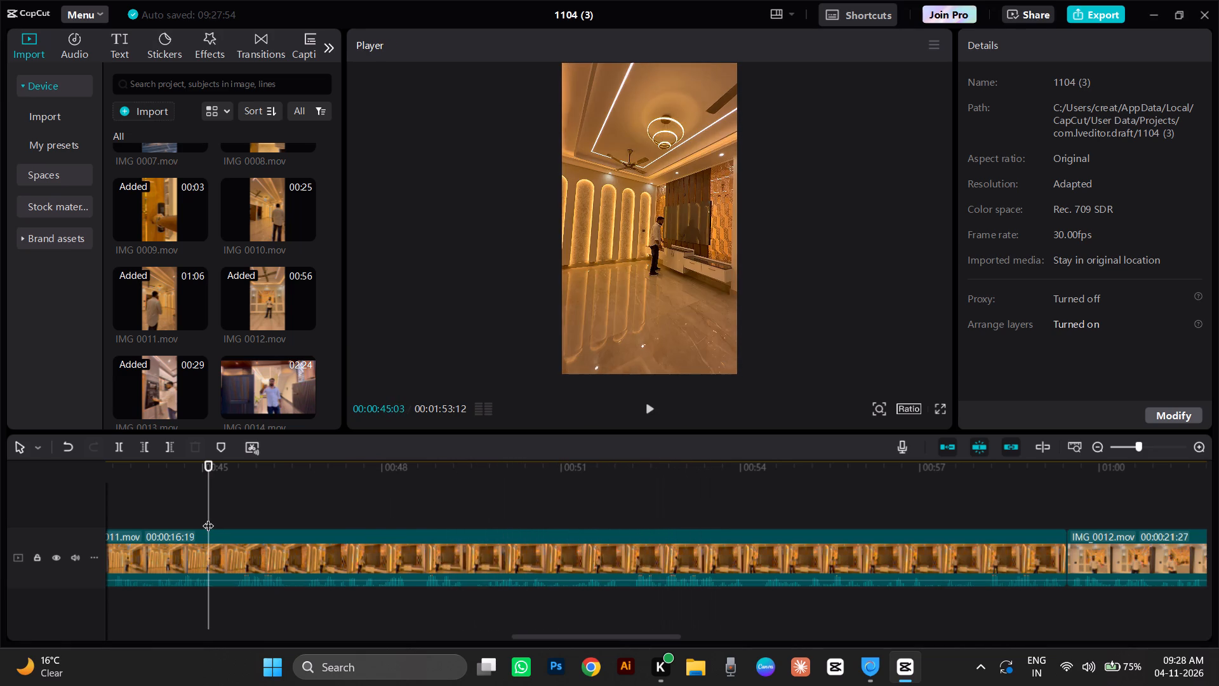
pyautogui.press('space')
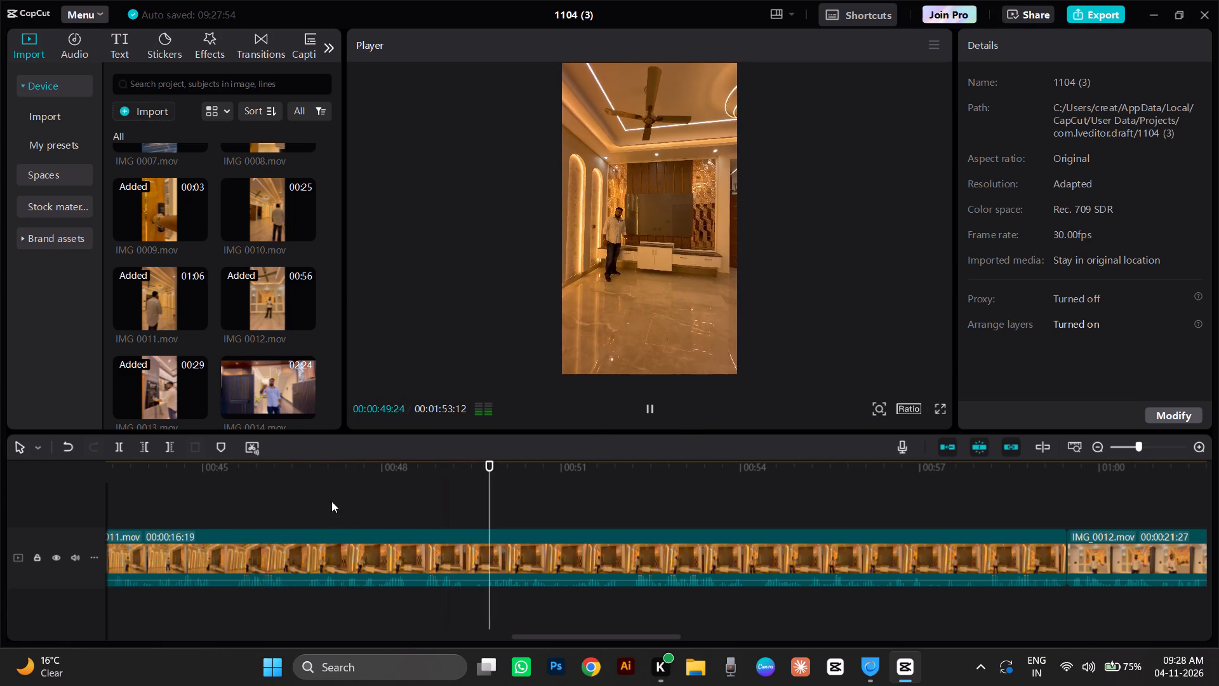
pyautogui.press('space')
pyautogui.click(310, 491)
pyautogui.moveTo(310, 490); pyautogui.dragTo(104, 650)
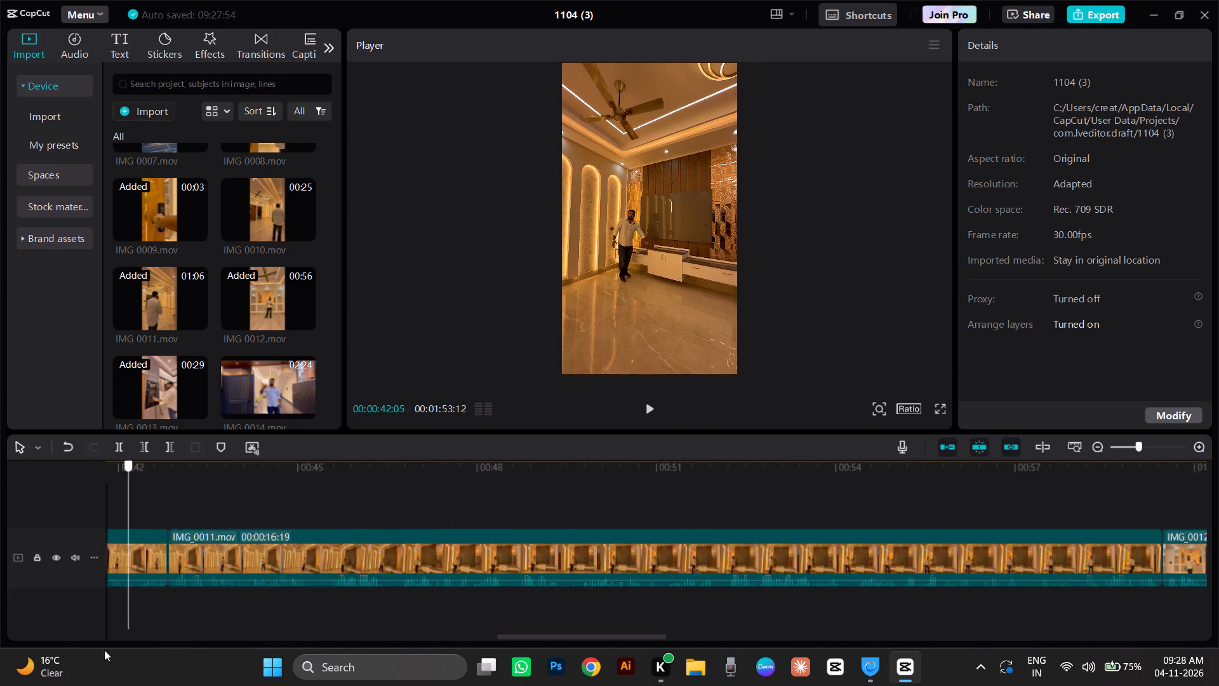
pyautogui.moveTo(104, 650); pyautogui.dragTo(750, 513)
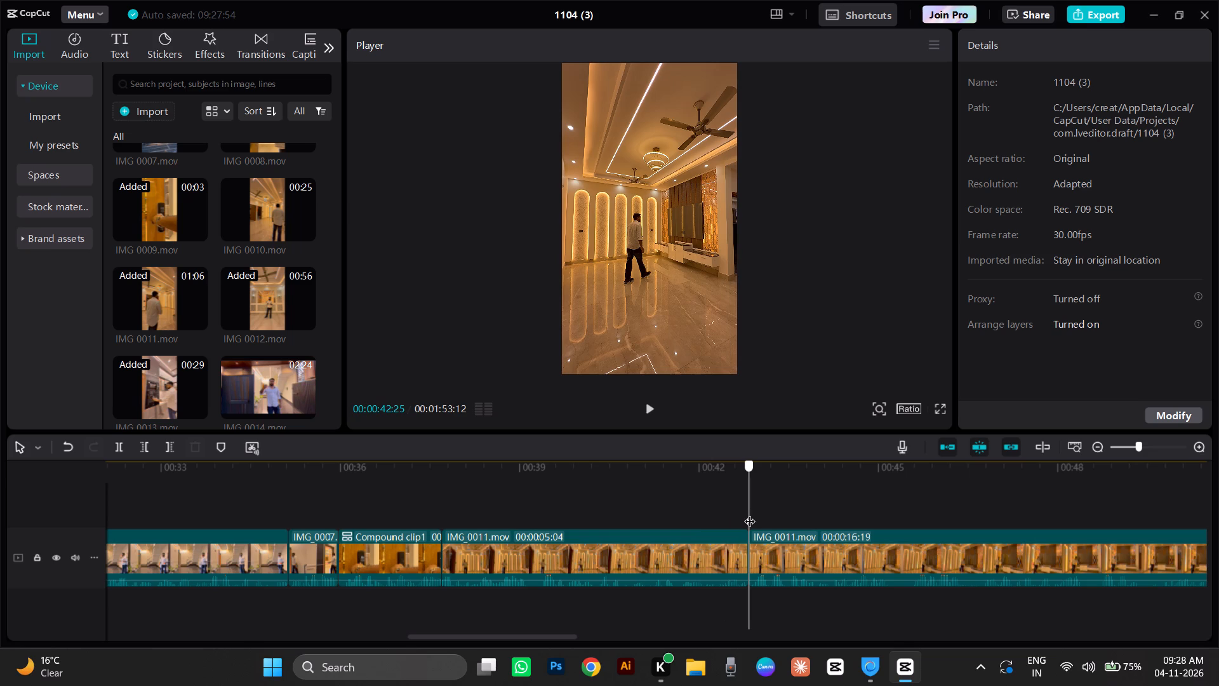
pyautogui.press('space')
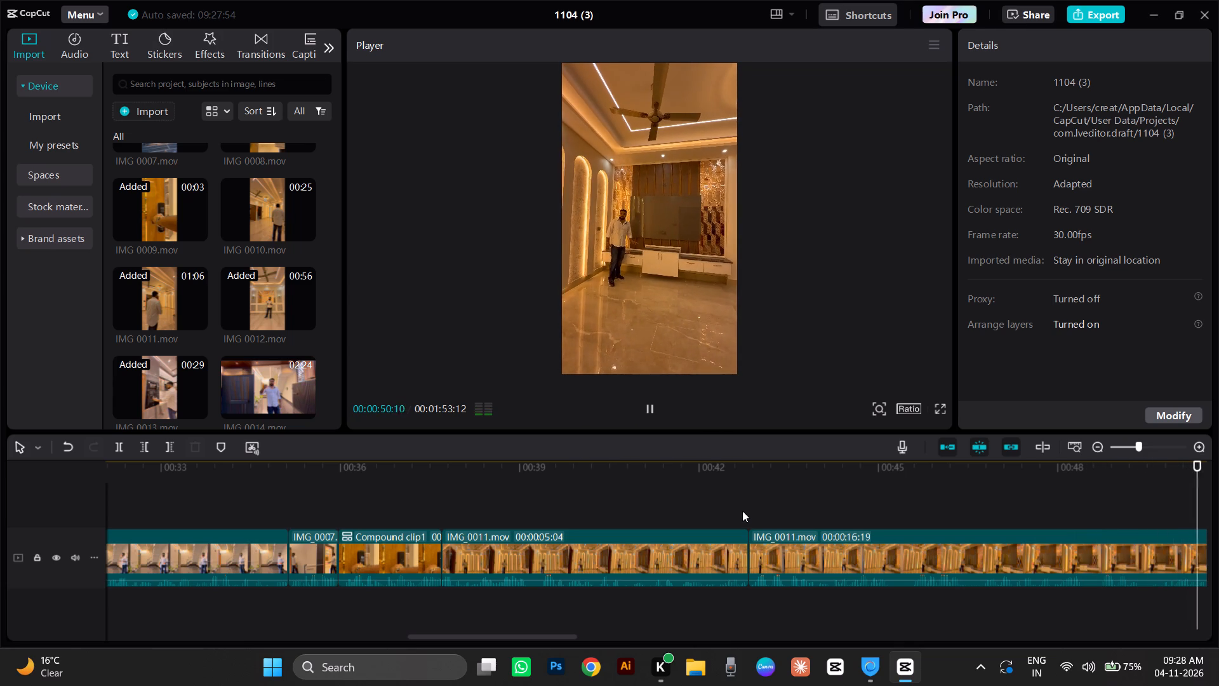
pyautogui.press('space')
pyautogui.press('space')
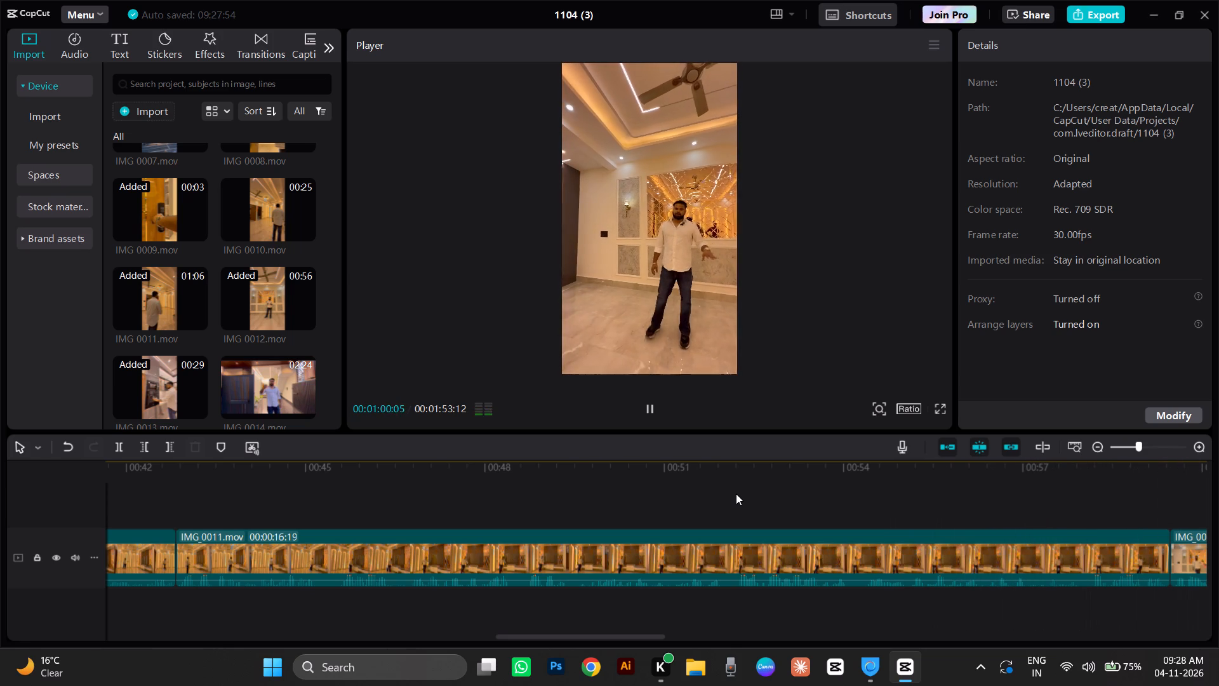
# Play the 21:27 IMG 0012 clip from its start into the kitchen shot and split it at 00:01:14:26.
pyautogui.press('space')
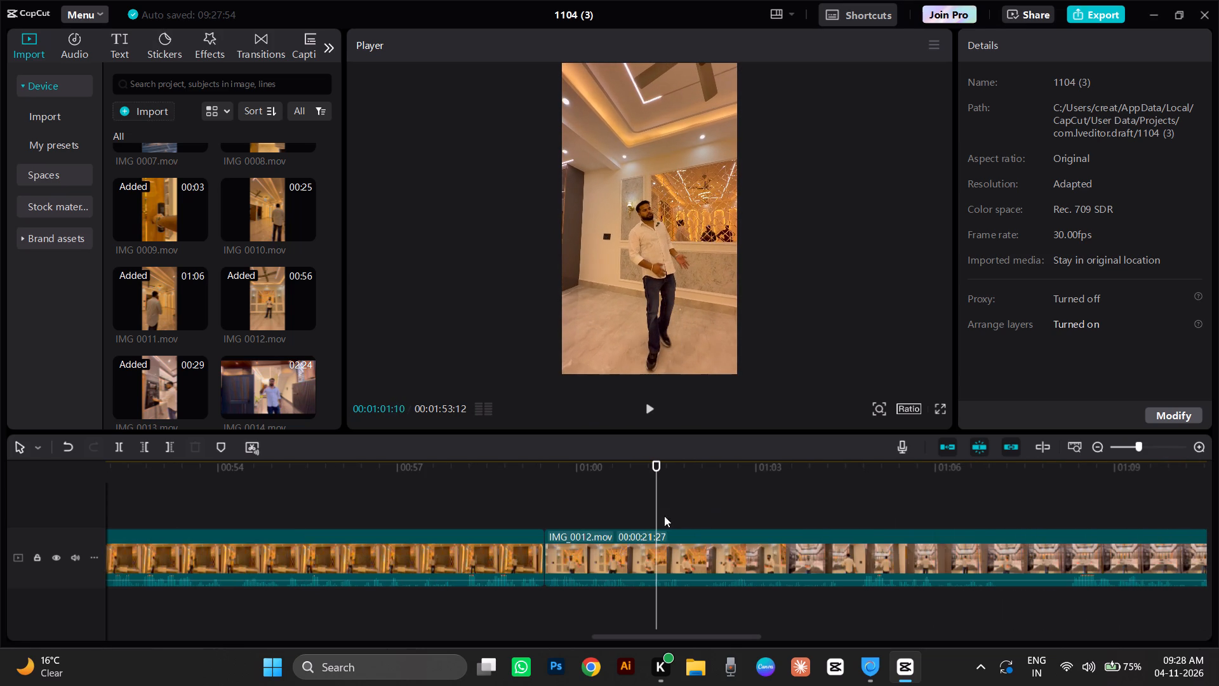
pyautogui.click(552, 495)
pyautogui.moveTo(552, 495); pyautogui.dragTo(548, 503)
pyautogui.press('space')
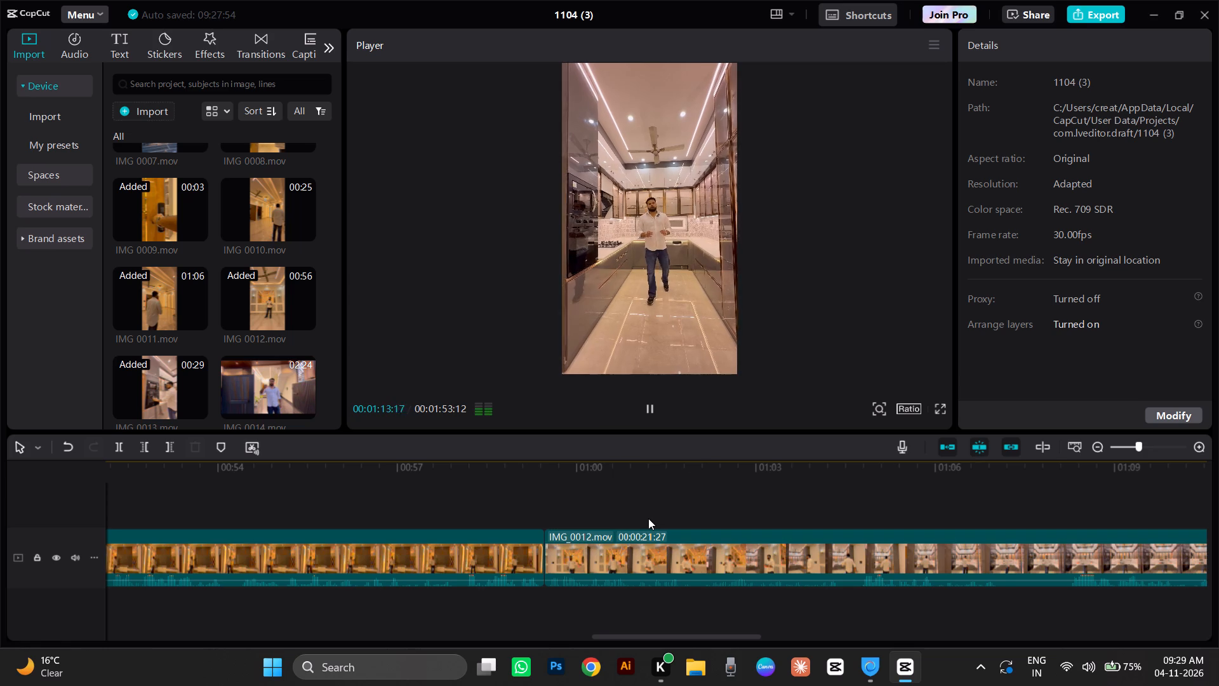
pyautogui.press('space')
pyautogui.click(515, 504)
pyautogui.press('space')
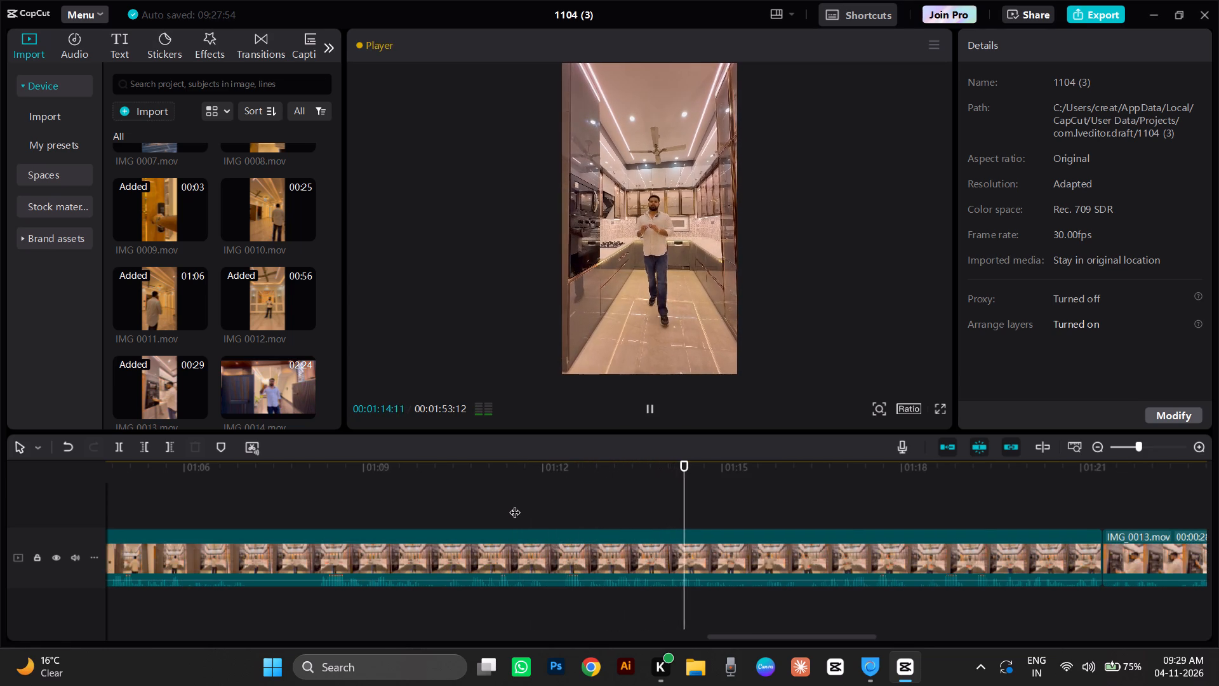
pyautogui.press('space')
pyautogui.click(123, 451)
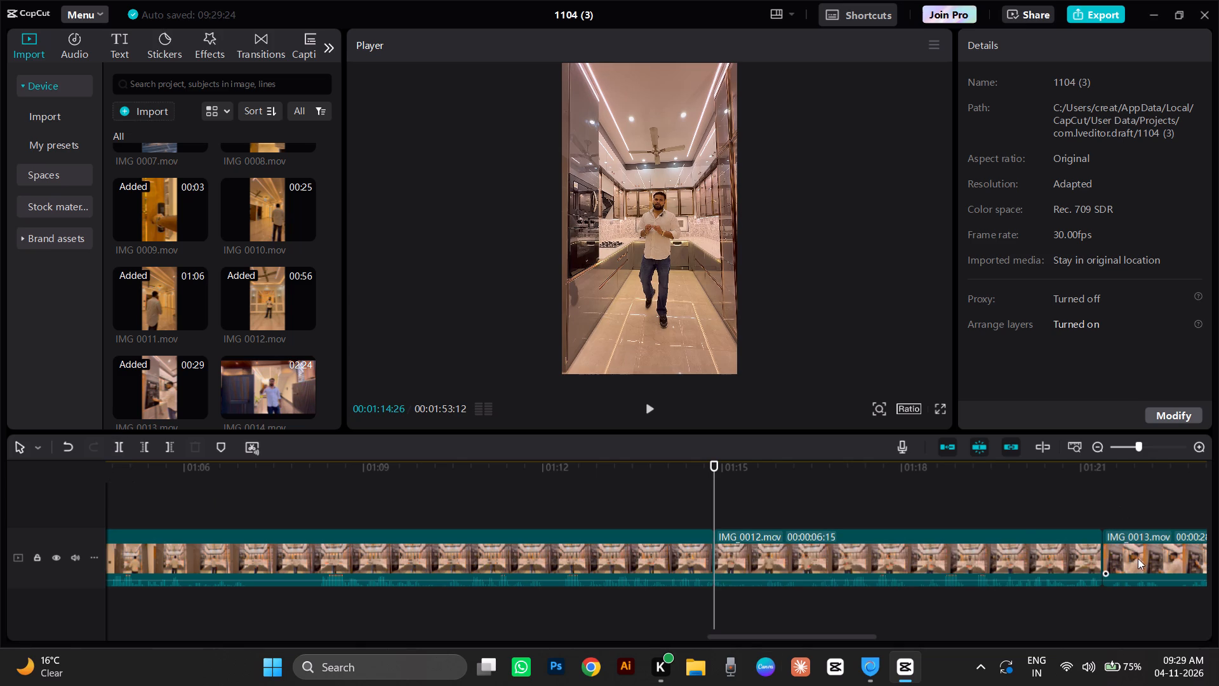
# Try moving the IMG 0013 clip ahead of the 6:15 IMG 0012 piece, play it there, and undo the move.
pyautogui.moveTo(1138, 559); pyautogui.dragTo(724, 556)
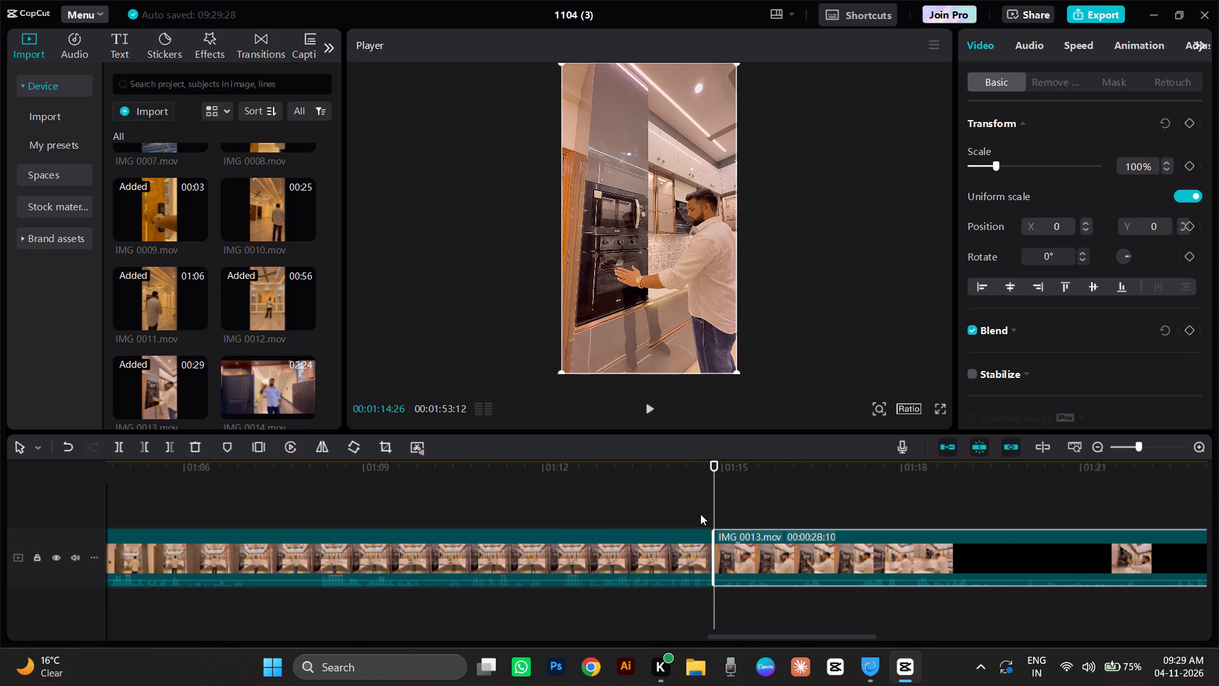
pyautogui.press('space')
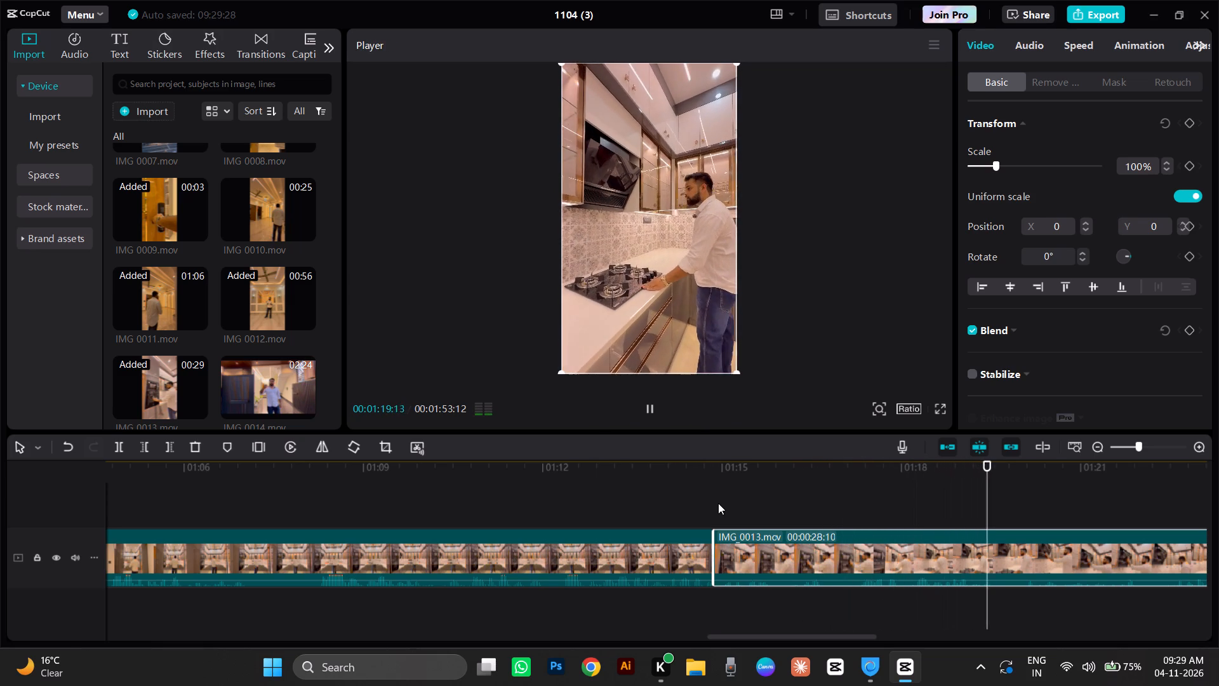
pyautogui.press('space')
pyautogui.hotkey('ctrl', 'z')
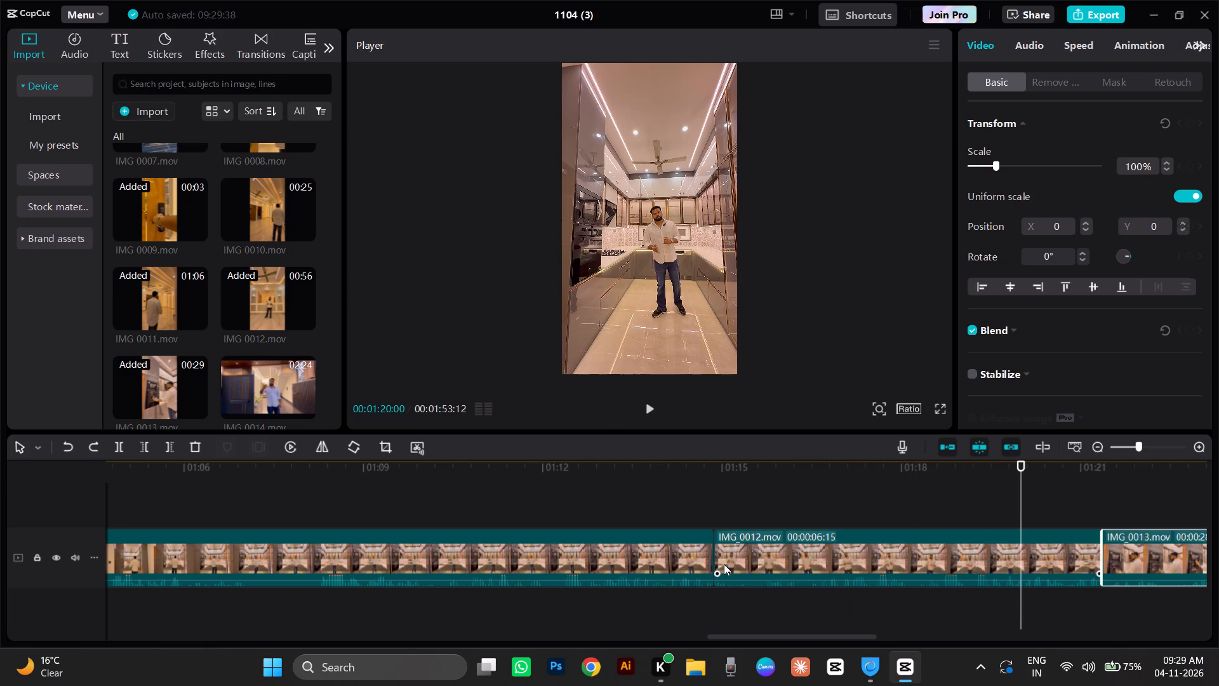
# Replay the 6:15 IMG 0012 piece from the split at 00:01:14:26 and check its end into the IMG 0013 clip.
pyautogui.click(720, 492)
pyautogui.moveTo(720, 492); pyautogui.dragTo(707, 514)
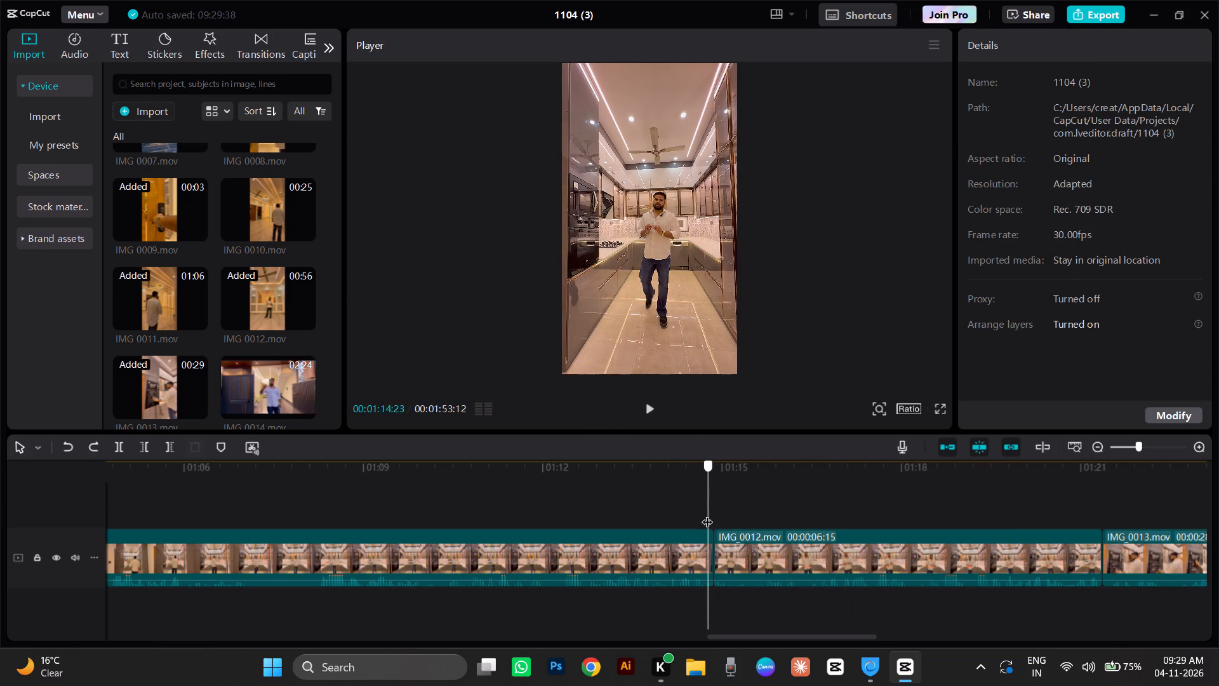
pyautogui.moveTo(707, 514); pyautogui.dragTo(715, 497)
pyautogui.press('space')
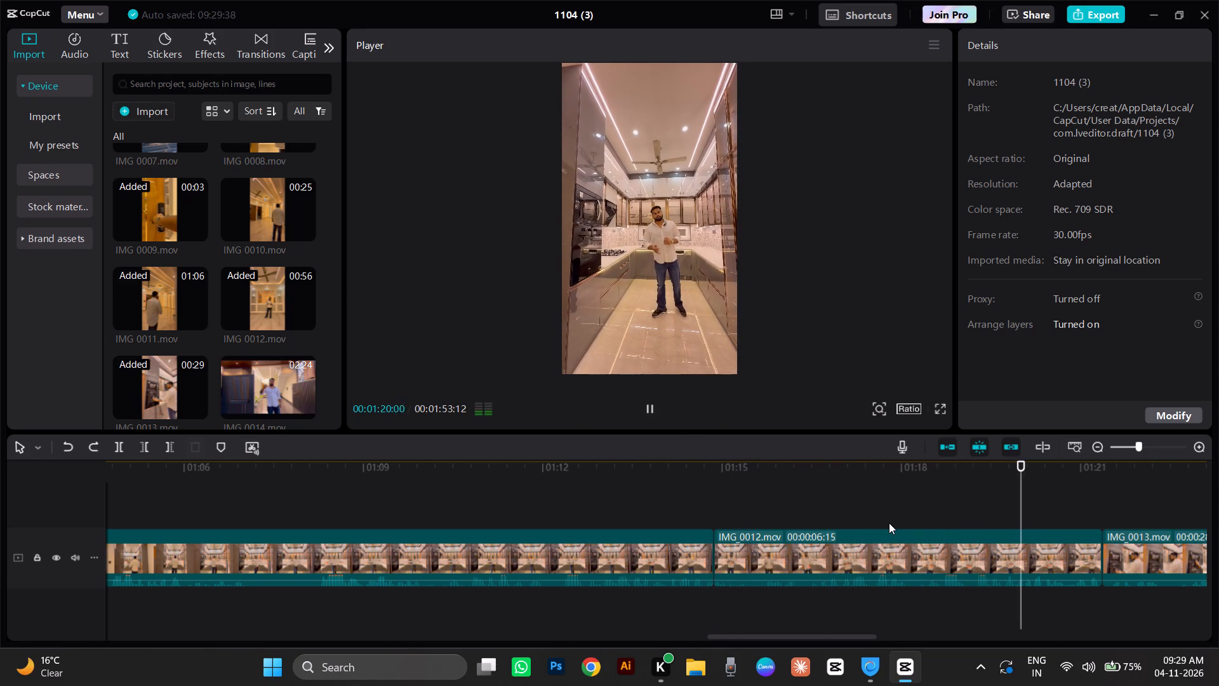
pyautogui.press('space')
pyautogui.click(932, 498)
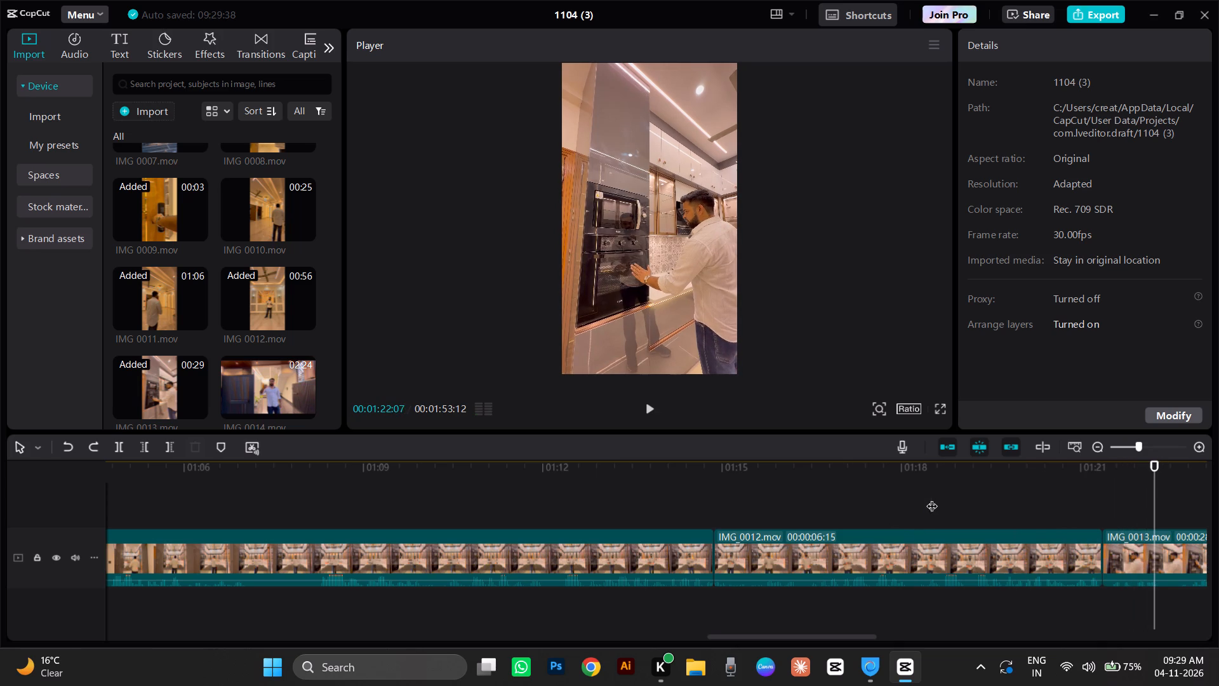
pyautogui.press('space')
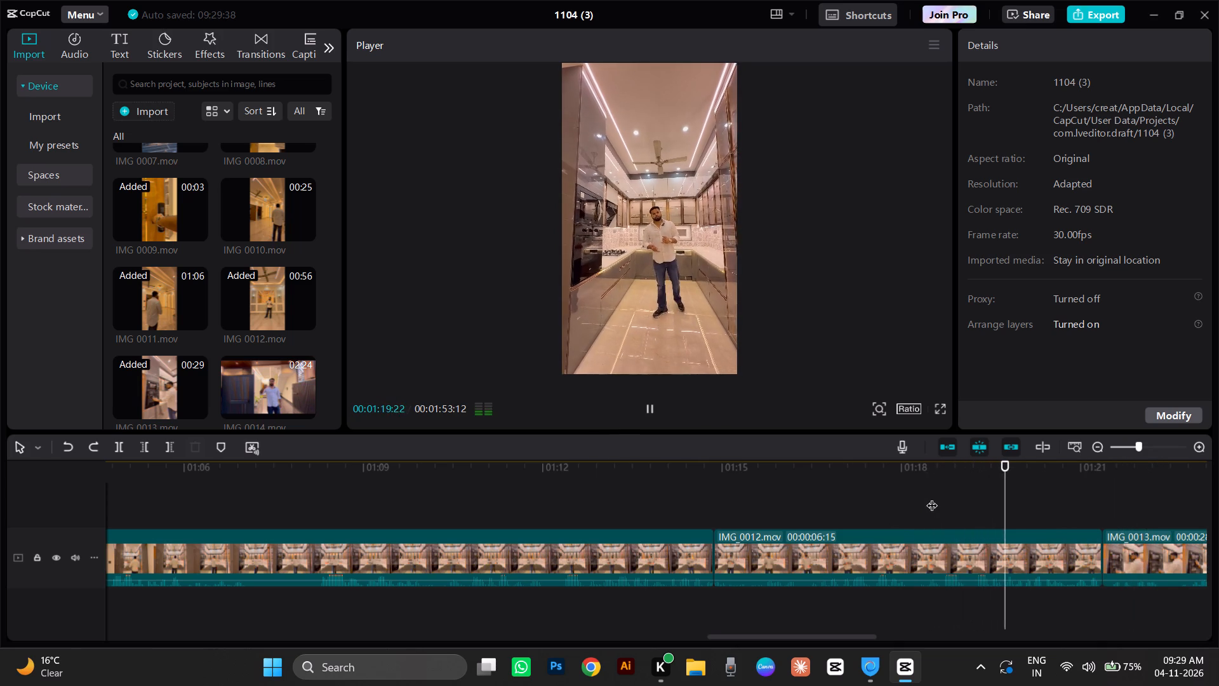
pyautogui.press('space')
# Extract the audio of the 6:15 IMG 0012 piece and delete its video, keeping only the audio under the IMG 0013 clip.
pyautogui.rightClick(900, 553)
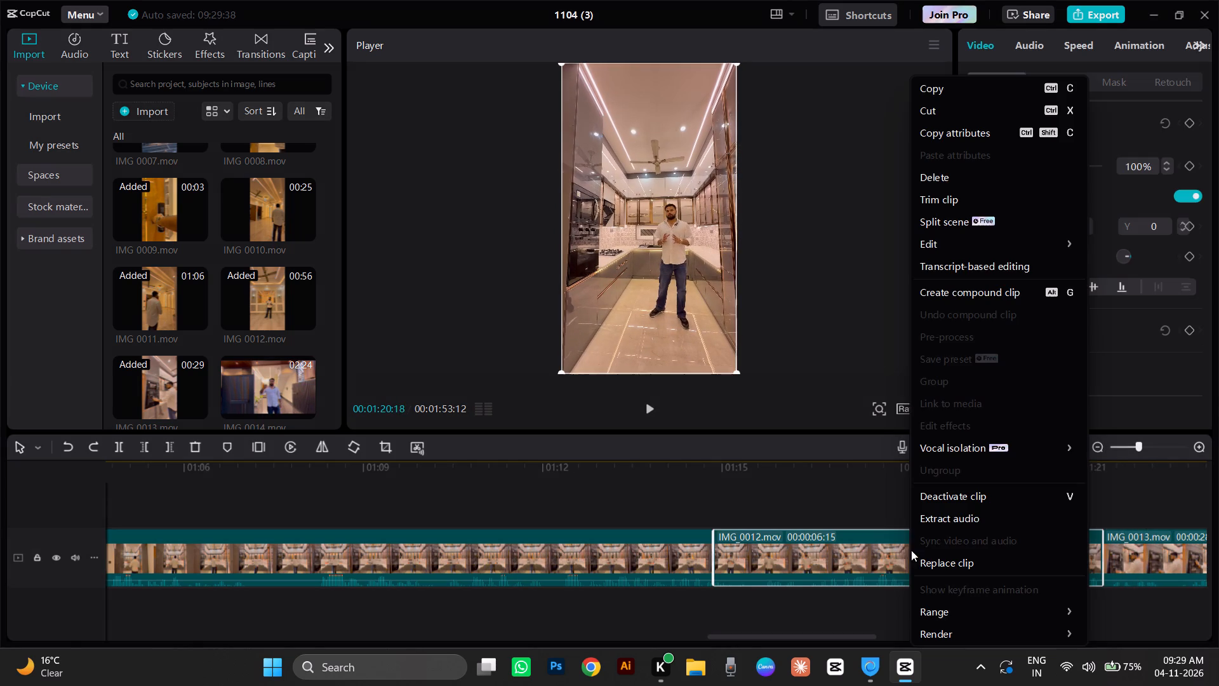
pyautogui.click(938, 516)
pyautogui.click(797, 520)
pyautogui.click(846, 541)
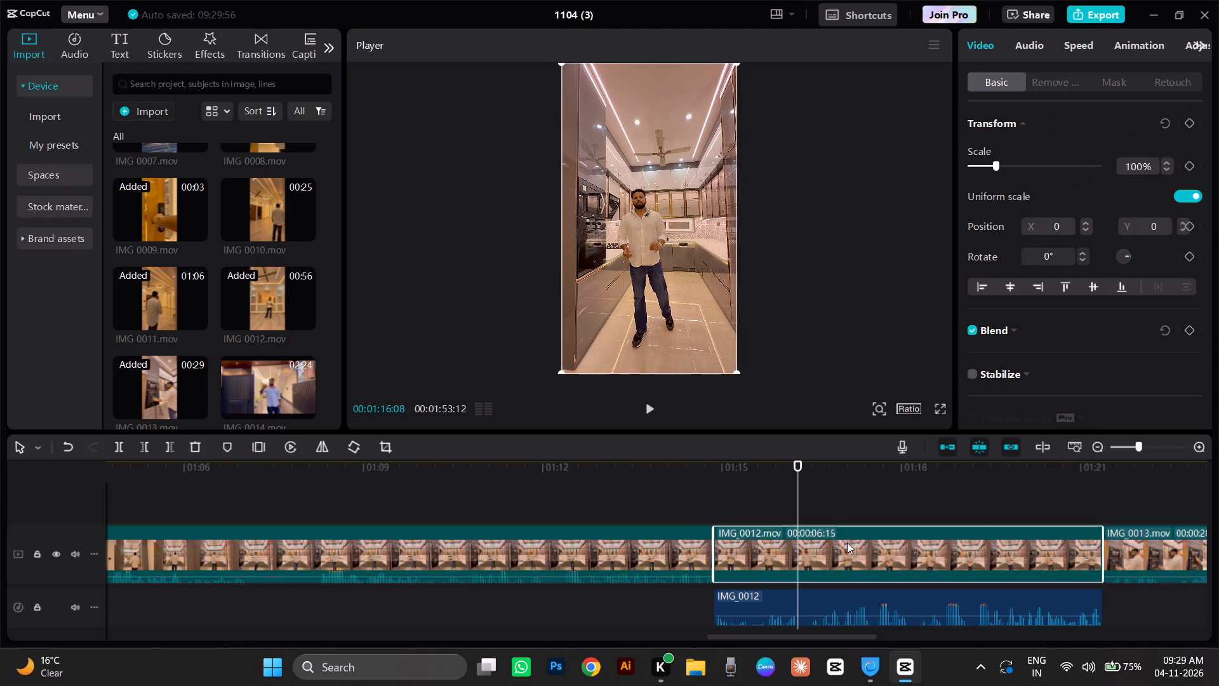
pyautogui.click(203, 446)
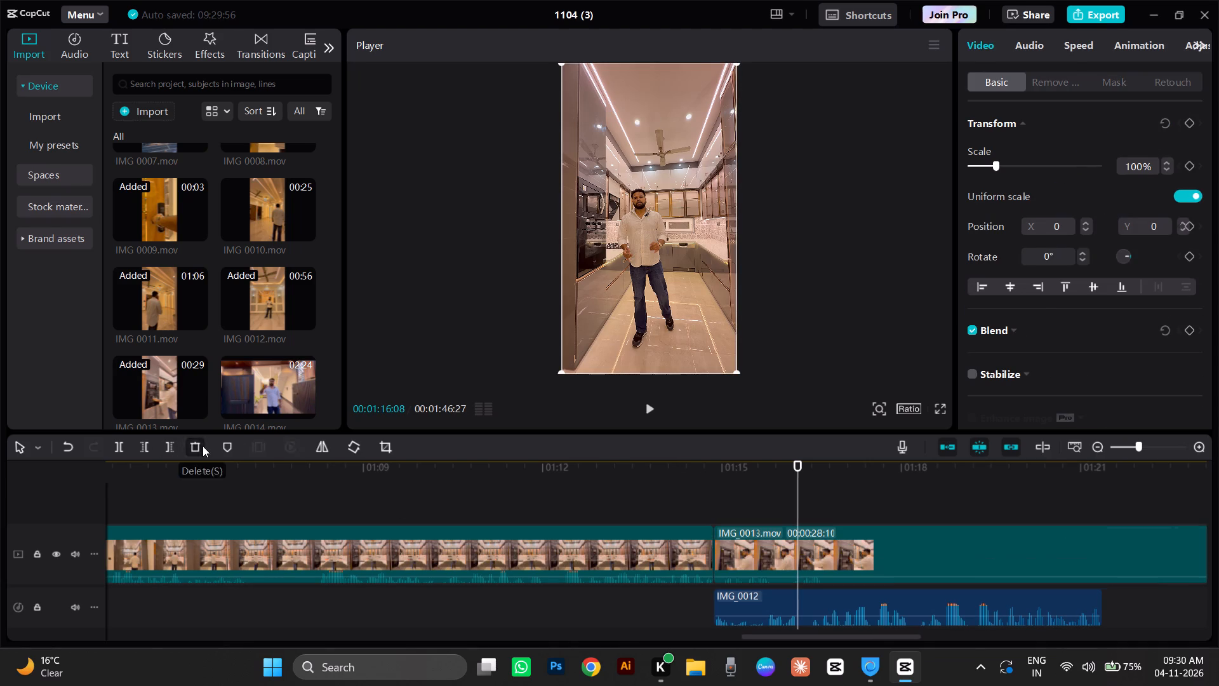
# Extract the audio of the 28:10 IMG 0013 clip and delete the extracted IMG_0013 audio.
pyautogui.click(725, 491)
pyautogui.moveTo(725, 491); pyautogui.dragTo(712, 505)
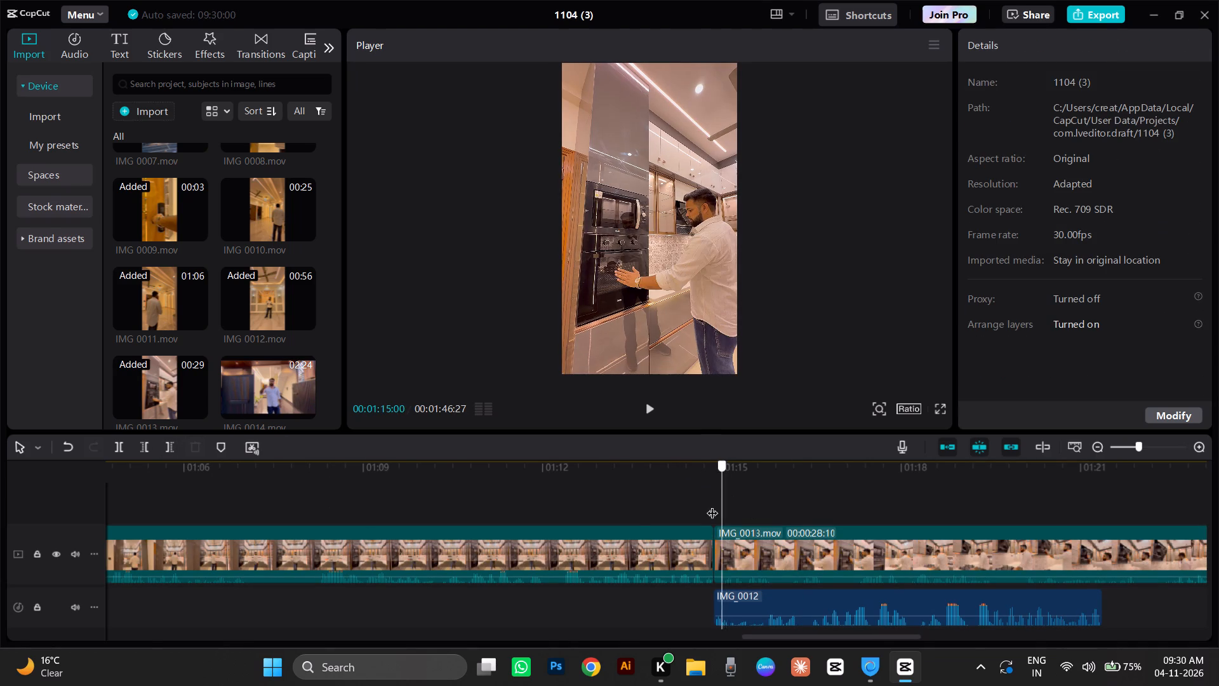
pyautogui.moveTo(712, 505); pyautogui.dragTo(712, 509)
pyautogui.click(748, 549)
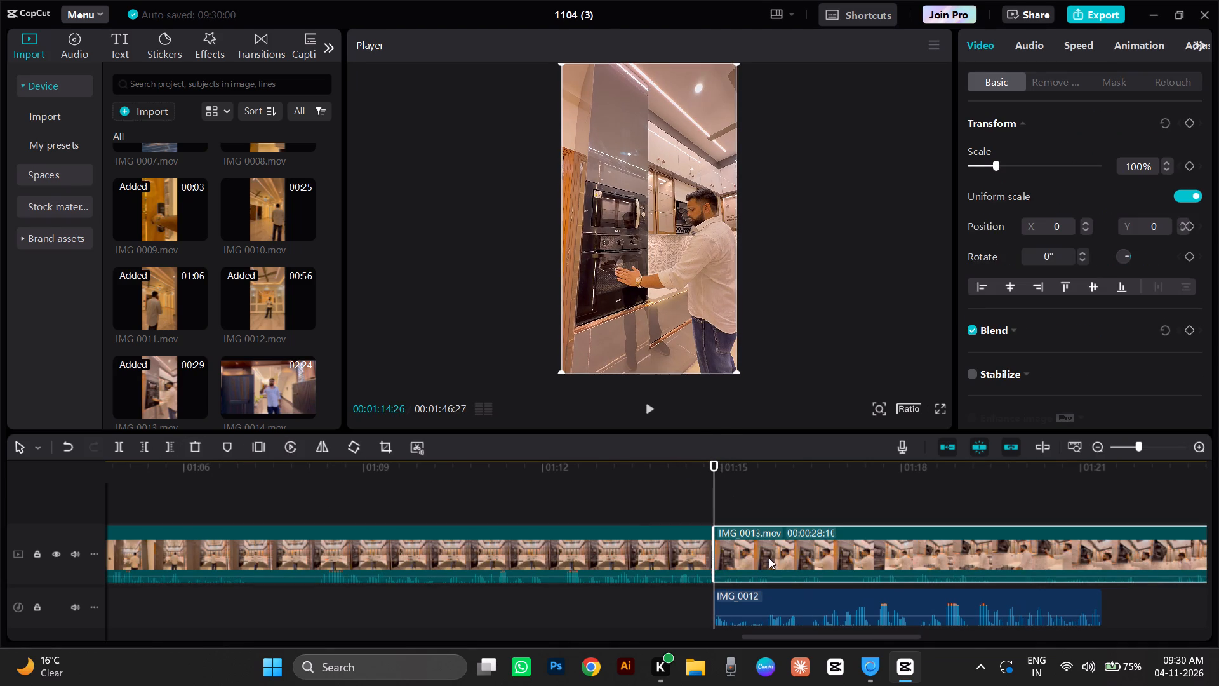
pyautogui.rightClick(768, 553)
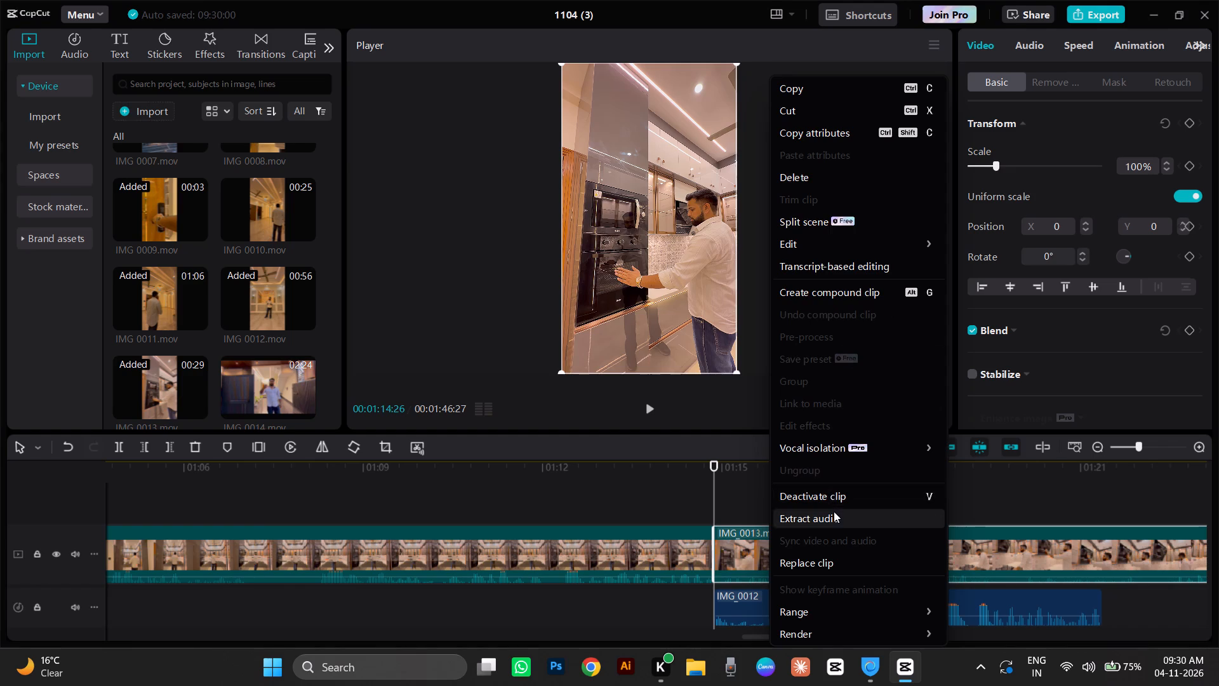
pyautogui.click(834, 511)
pyautogui.click(752, 613)
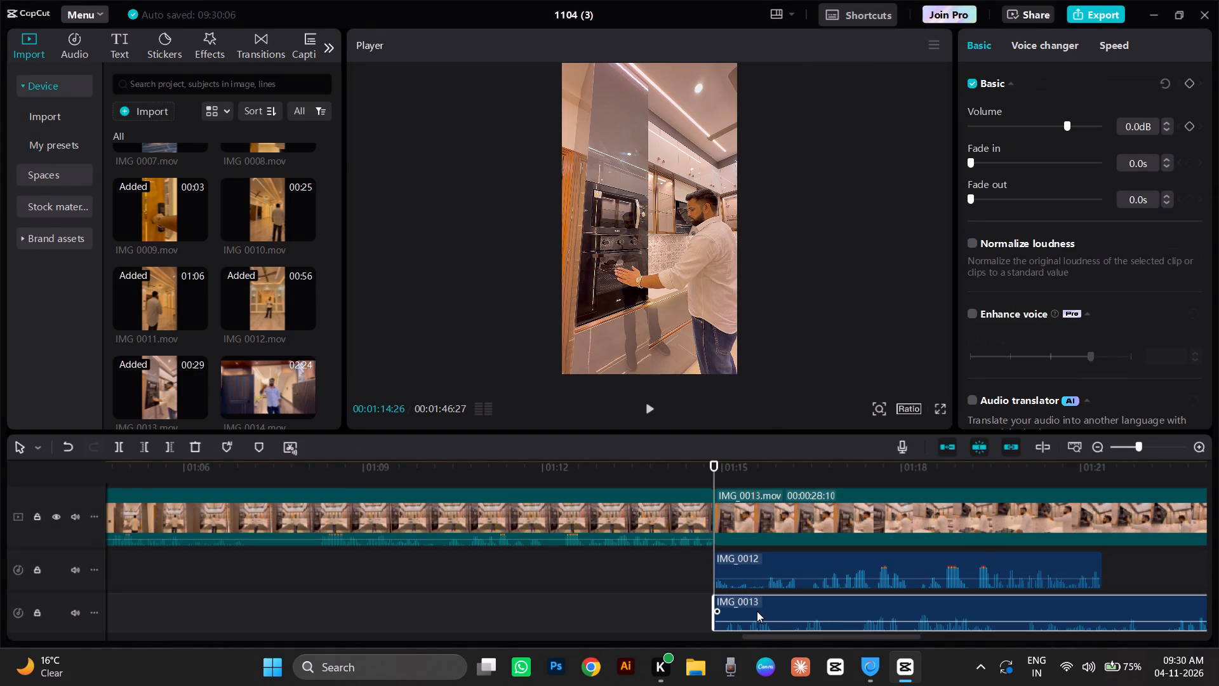
pyautogui.press('Delete')
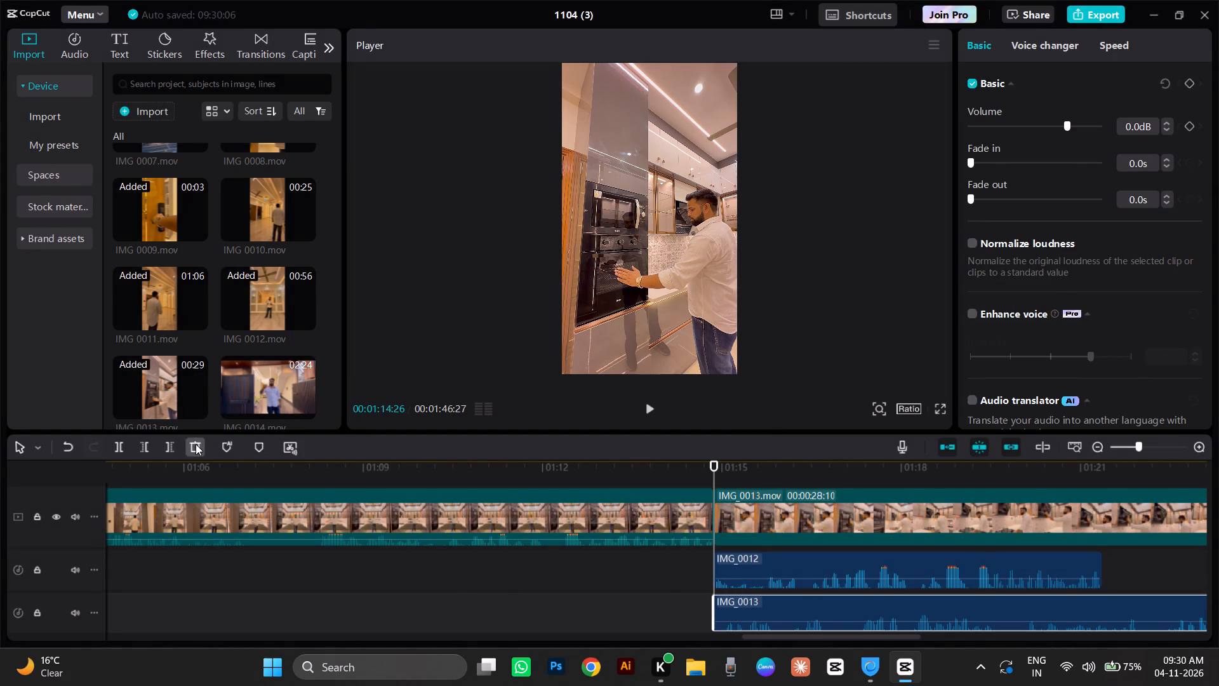
pyautogui.click(196, 444)
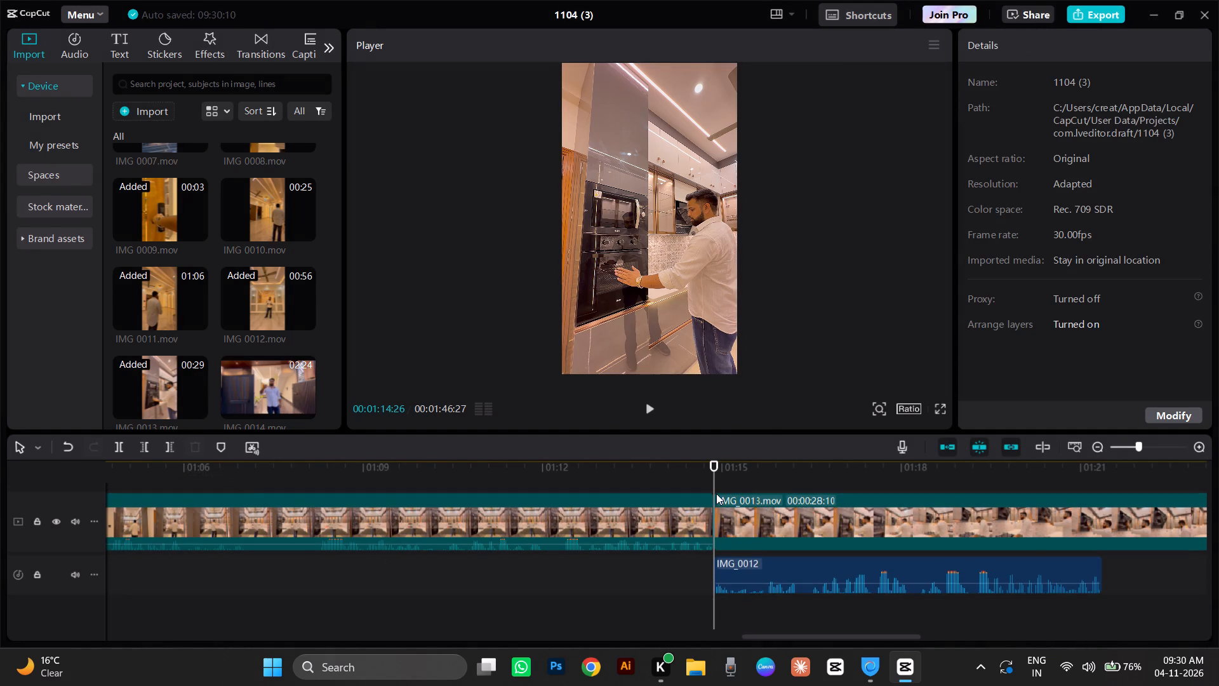
# Play from 00:01:14:26 to review the IMG_0012 audio over the IMG 0013 kitchen footage, replaying its beginning.
pyautogui.press('space')
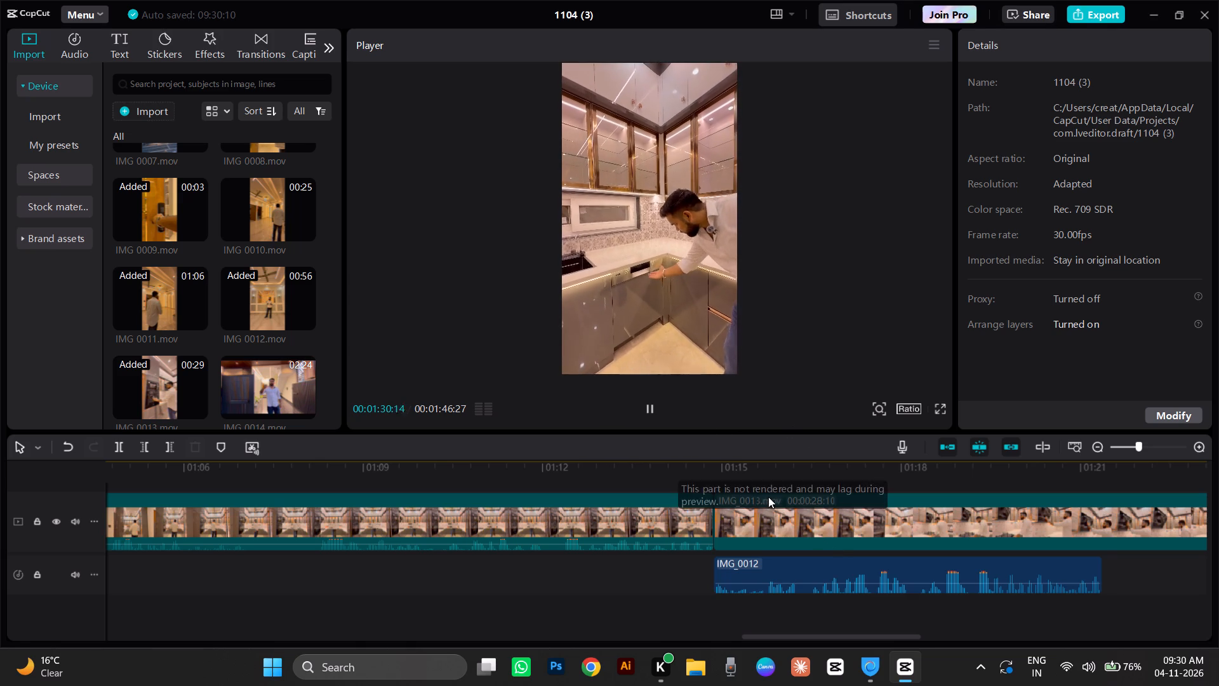
pyautogui.click(769, 472)
pyautogui.moveTo(771, 472); pyautogui.dragTo(719, 523)
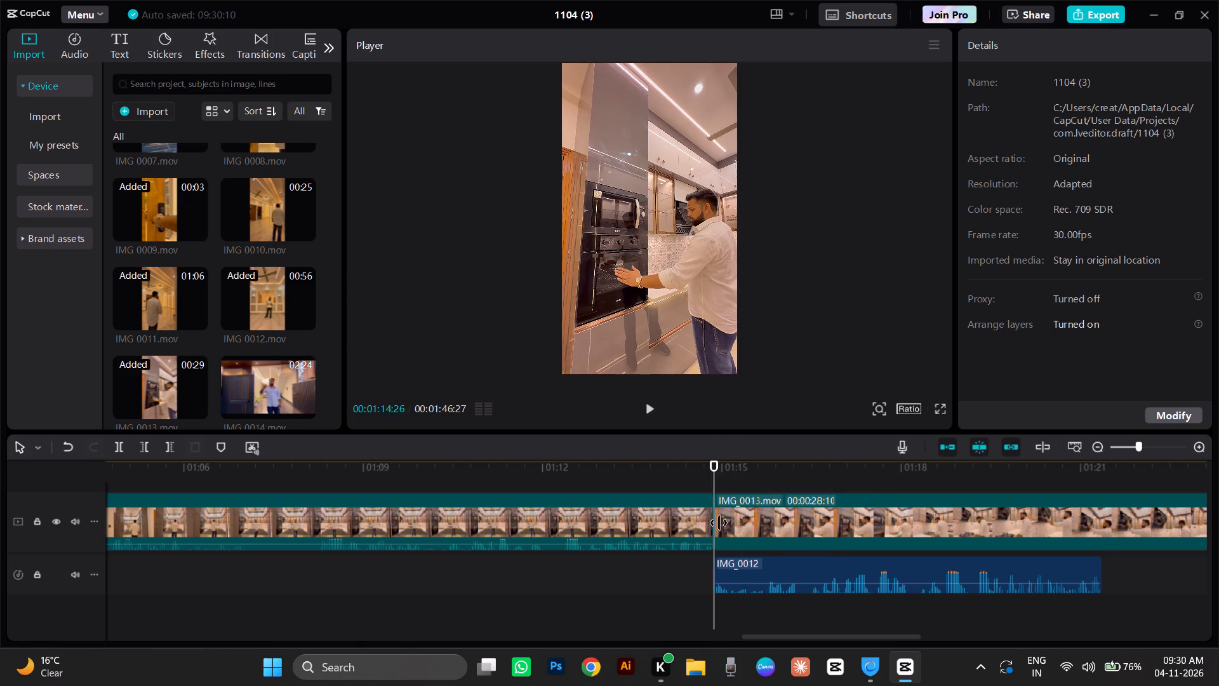
pyautogui.press('space')
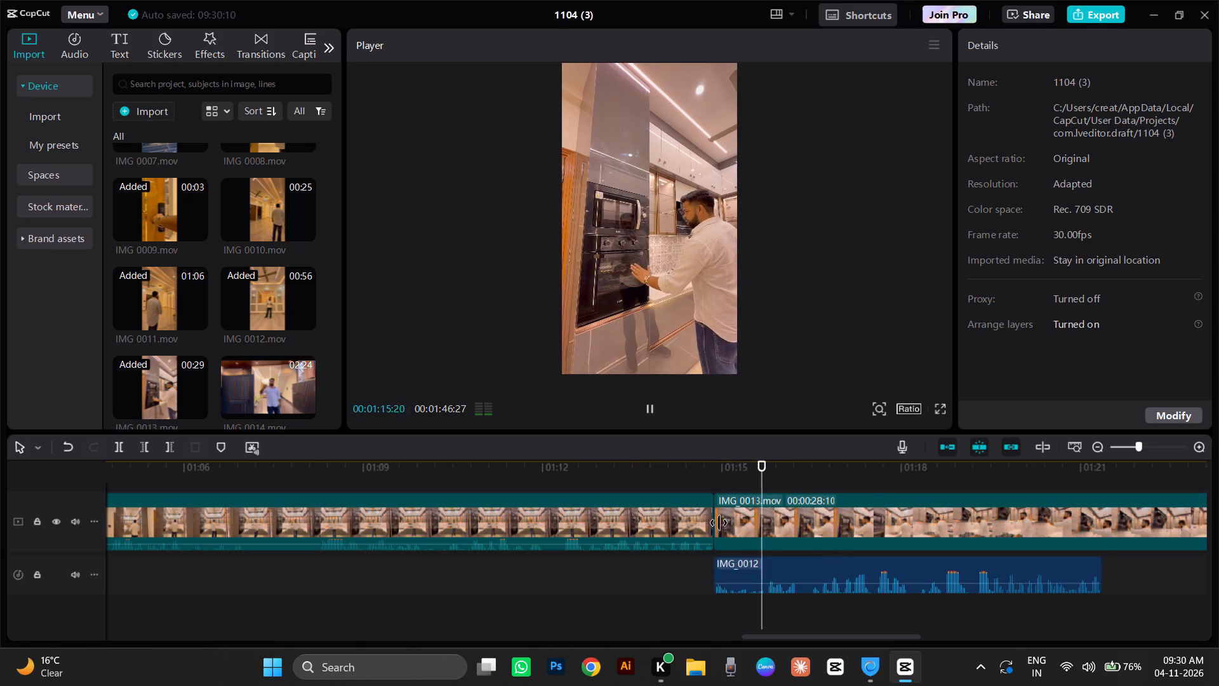
pyautogui.press('space')
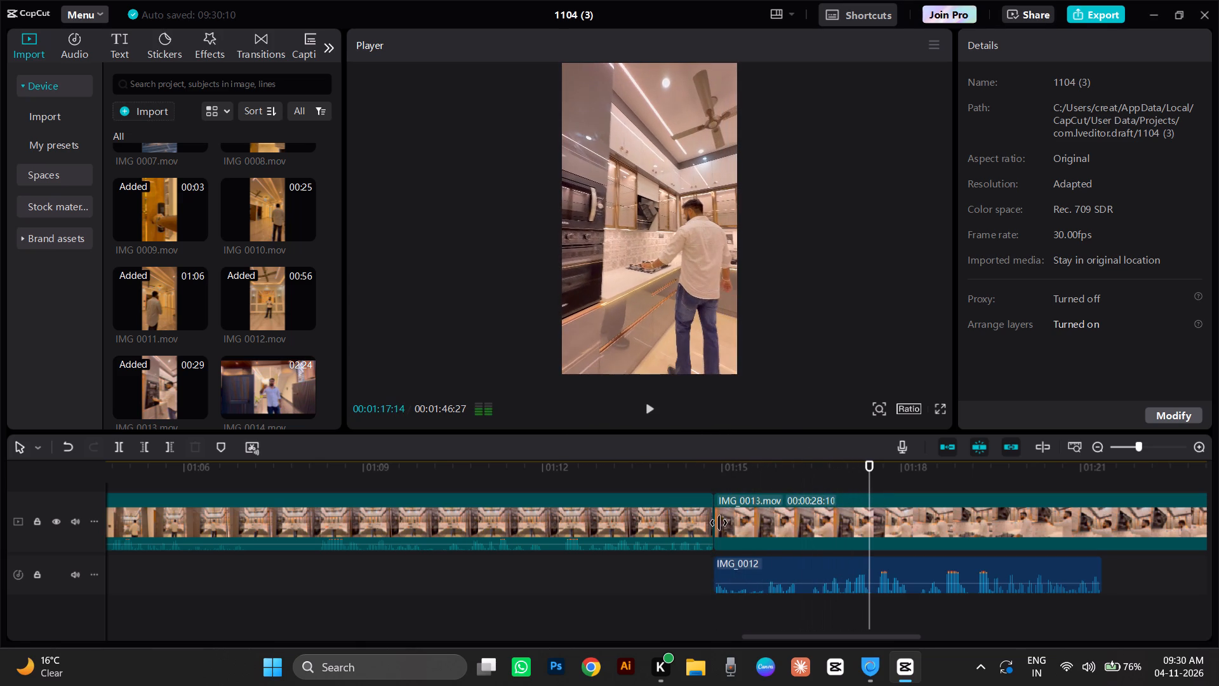
# Replay the beginning of the IMG_0012 audio over the IMG 0013 kitchen footage from about 00:01:14:26.
pyautogui.click(742, 471)
pyautogui.moveTo(742, 471); pyautogui.dragTo(715, 493)
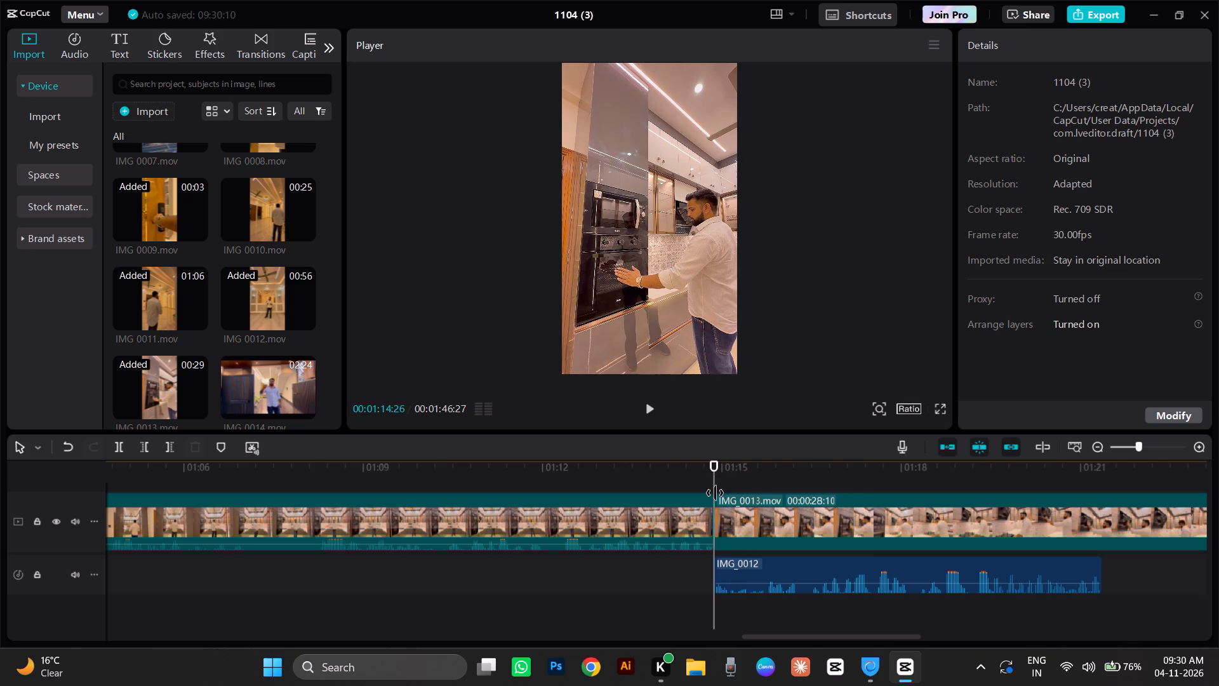
pyautogui.press('space')
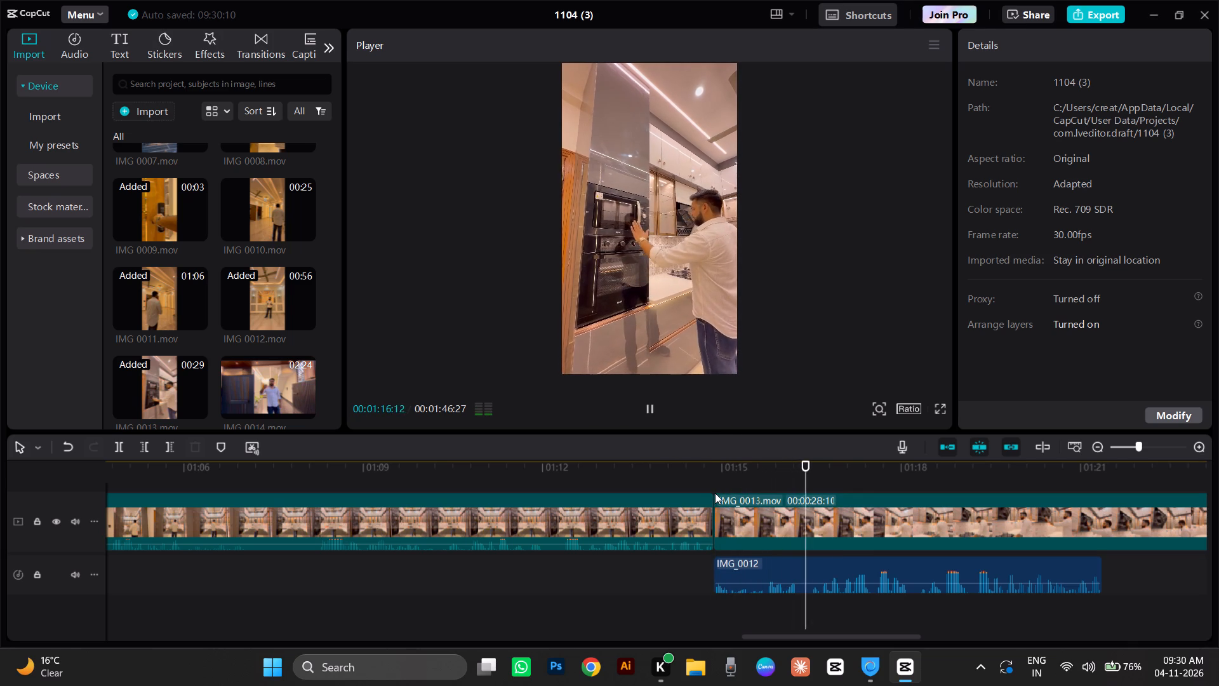
pyautogui.press('space')
pyautogui.click(720, 478)
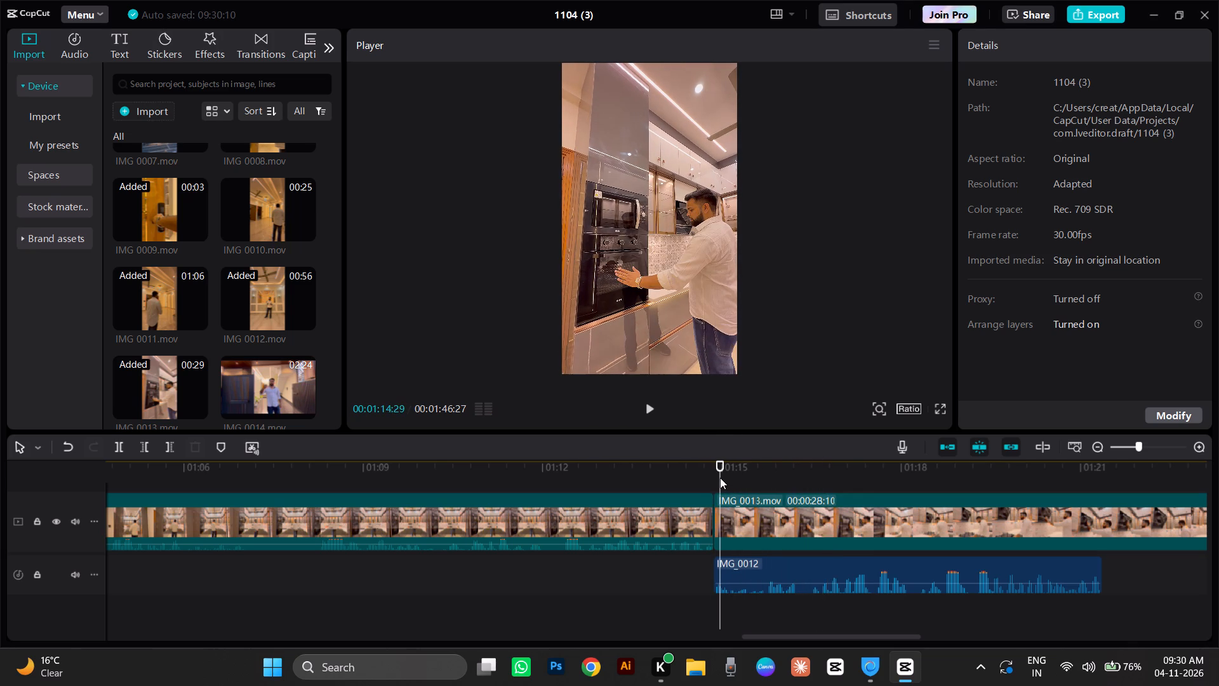
pyautogui.press('space')
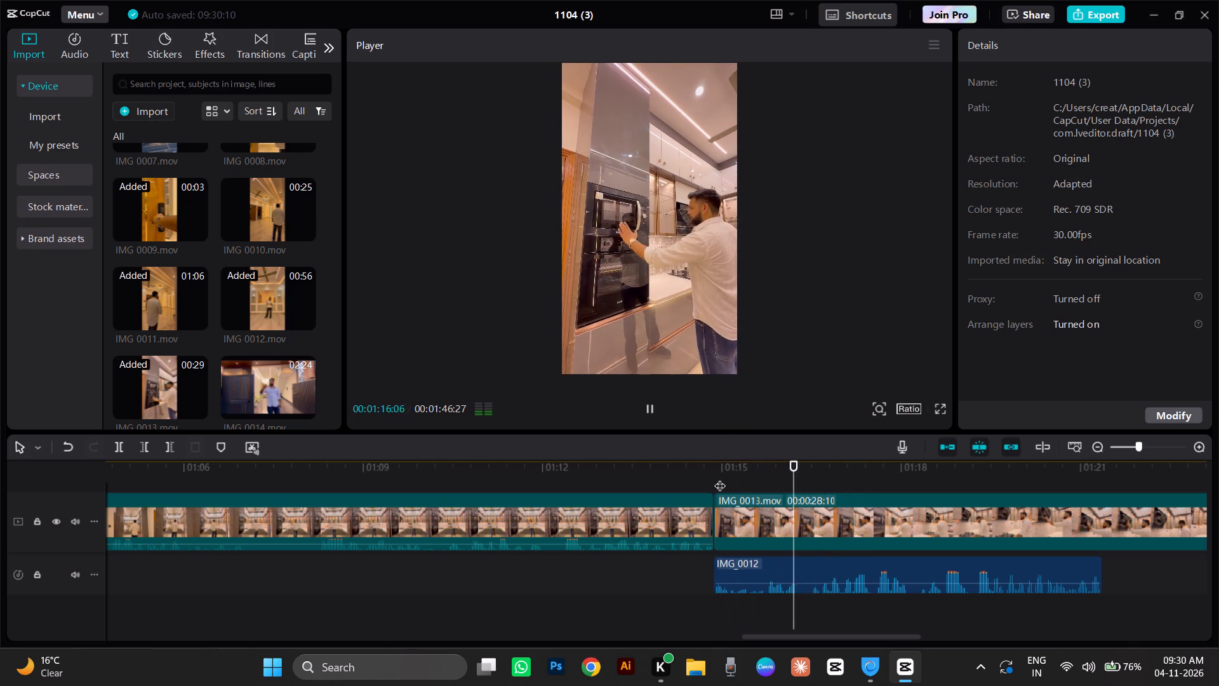
pyautogui.press('space')
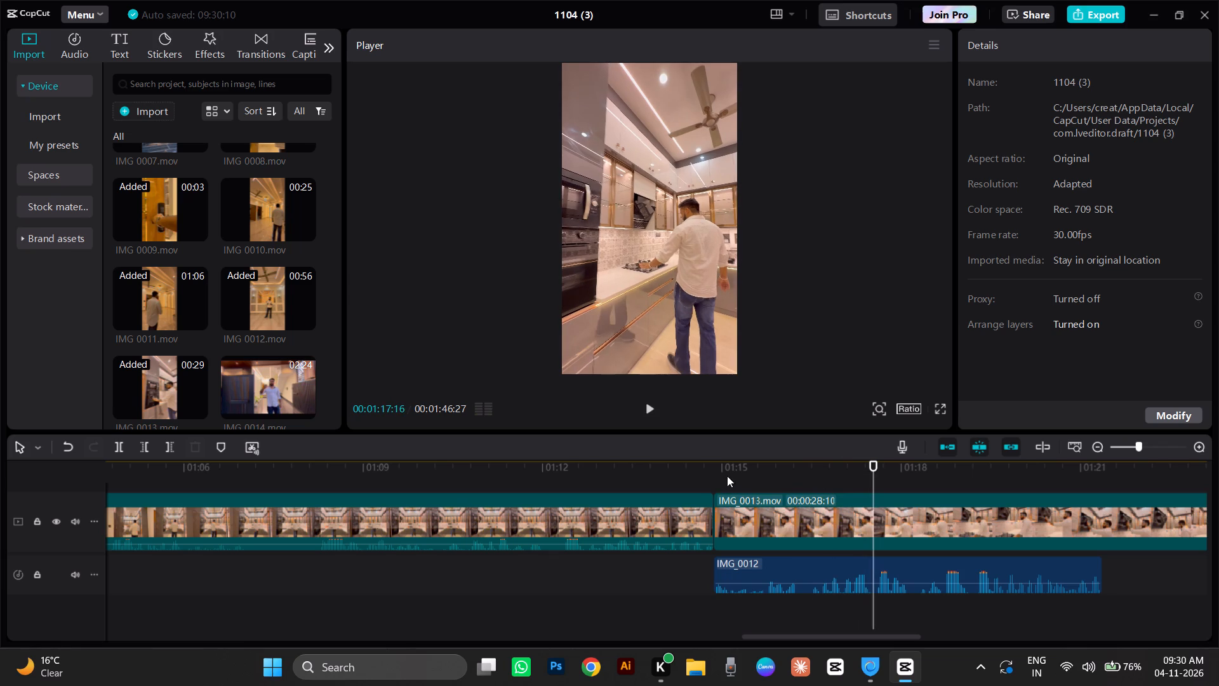
pyautogui.click(727, 476)
pyautogui.moveTo(727, 476); pyautogui.dragTo(721, 477)
# Undo the latest edits back to restoring the 6:15 IMG 0012 video above its extracted audio, before the IMG 0013 clip.
pyautogui.hotkey('ctrl', 'z')
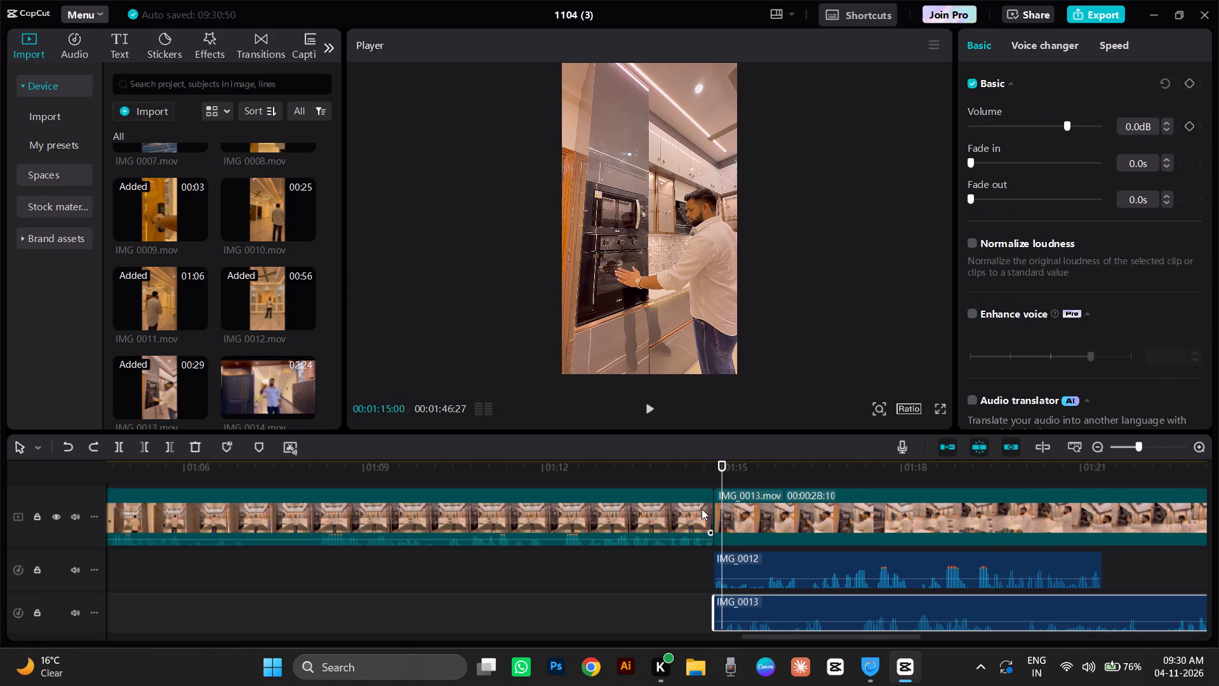
pyautogui.hotkey('ctrl', 'z')
pyautogui.hotkey('ctrl', 'z')
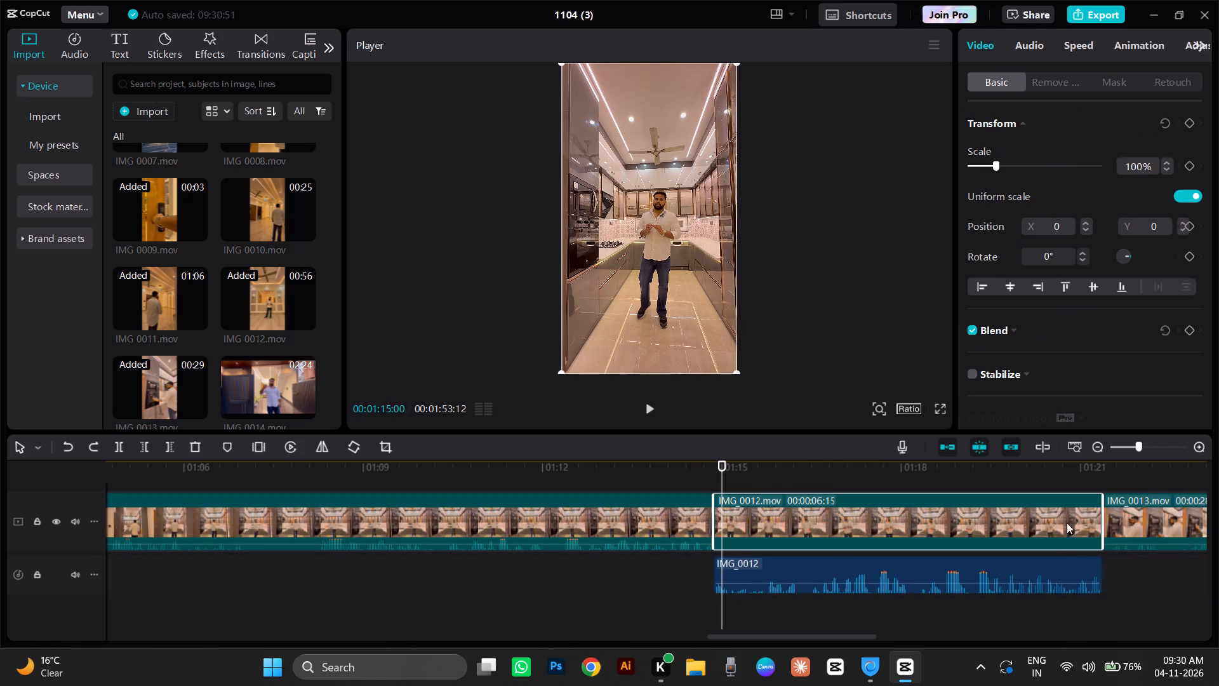
# Play and scrub through the restored 6:15 IMG 0012 piece up to the start of the IMG 0013 clip.
pyautogui.press('space')
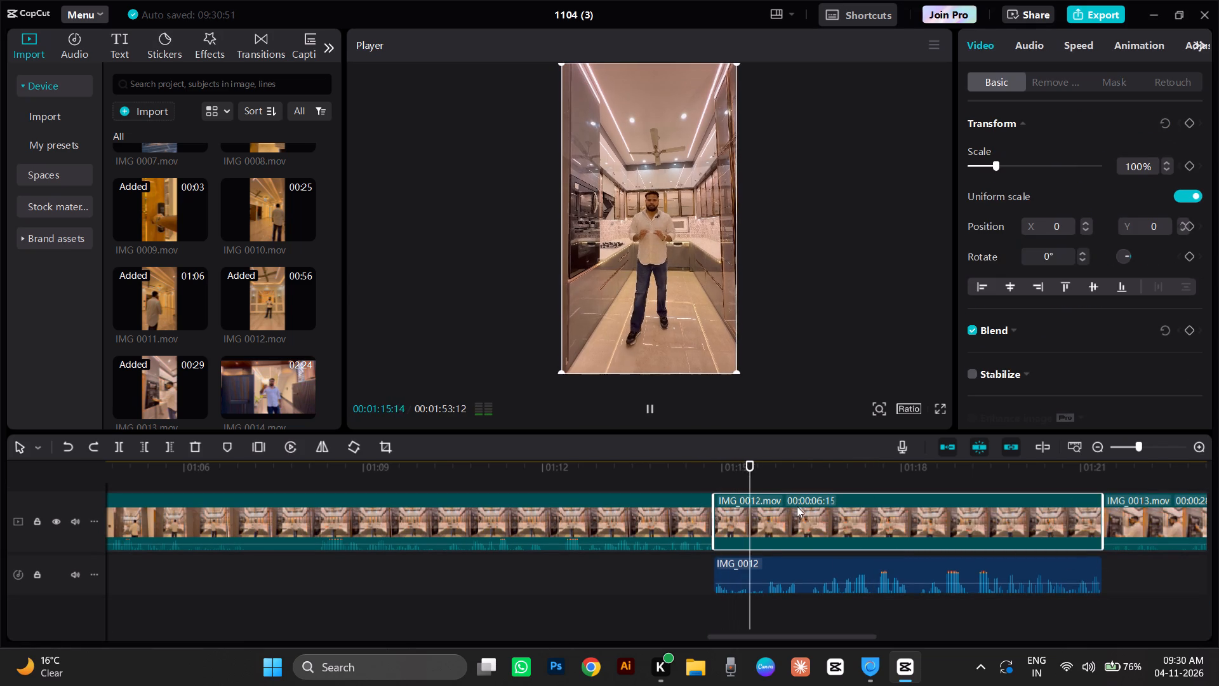
pyautogui.press('space')
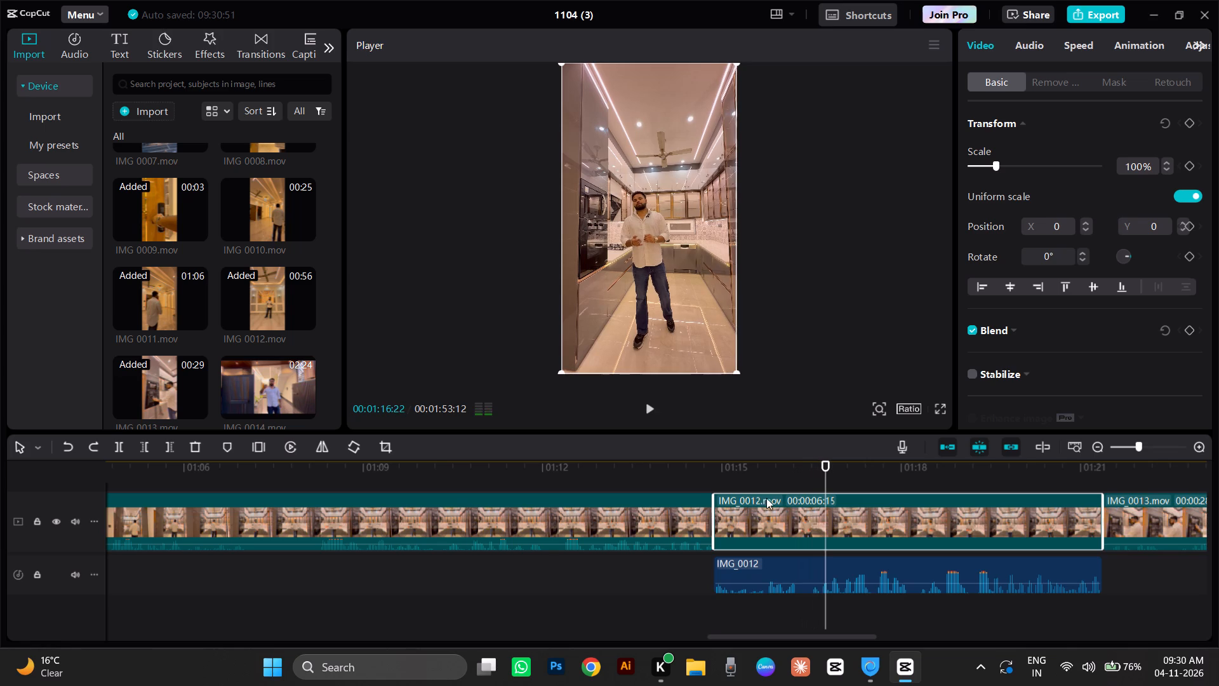
pyautogui.moveTo(825, 476); pyautogui.dragTo(807, 498)
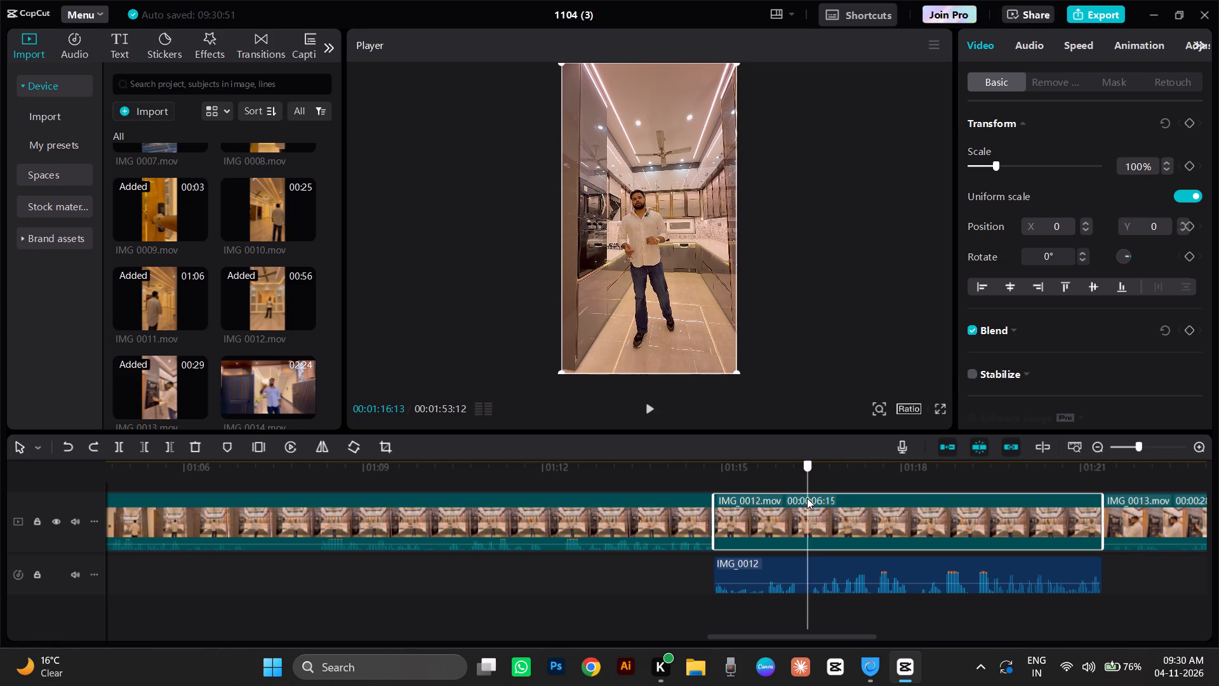
pyautogui.moveTo(807, 498); pyautogui.dragTo(811, 512)
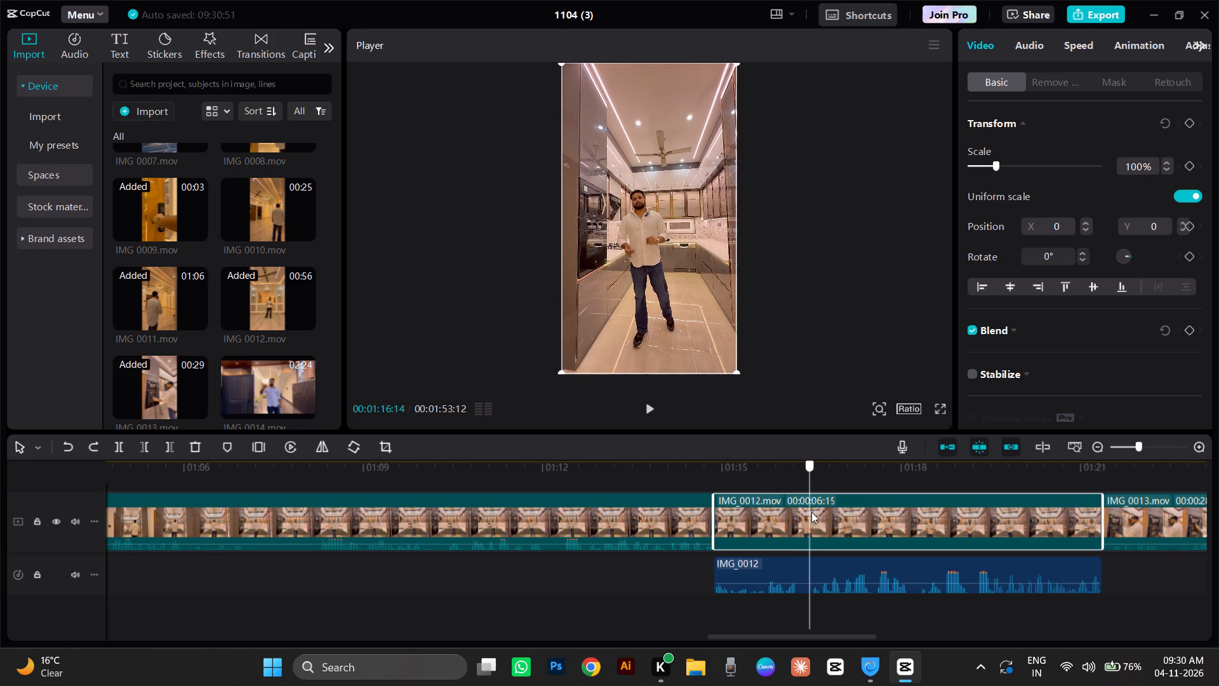
pyautogui.moveTo(811, 512); pyautogui.dragTo(924, 544)
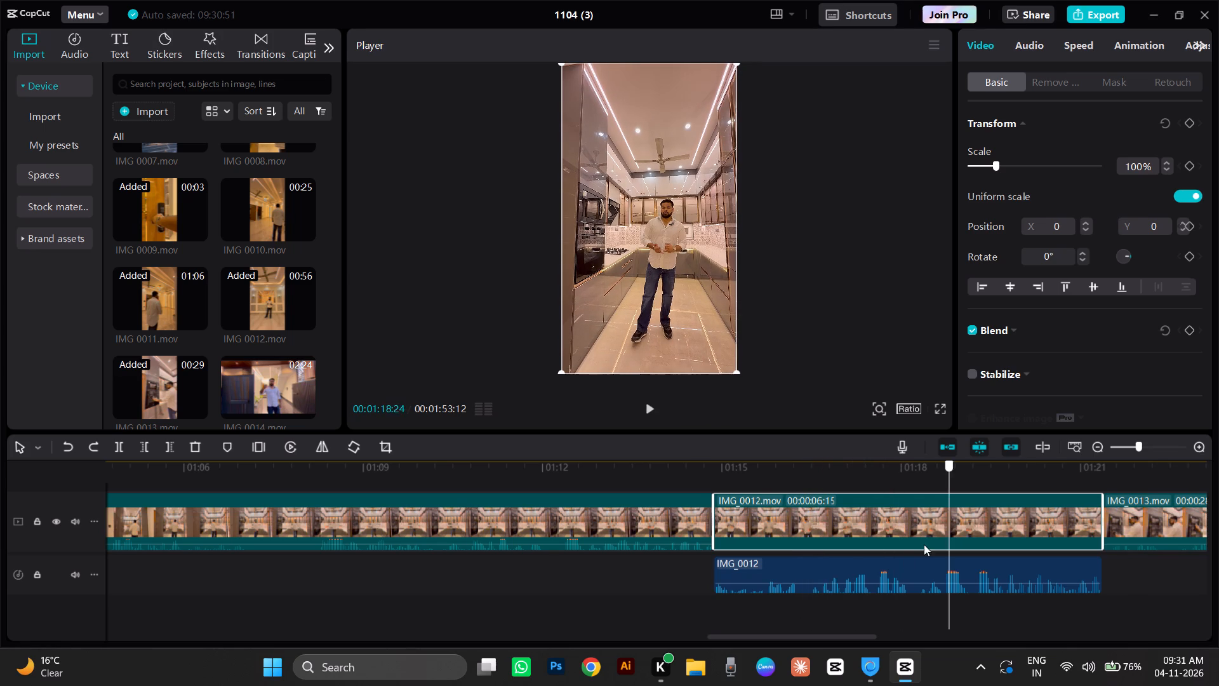
pyautogui.moveTo(924, 544); pyautogui.dragTo(810, 597)
pyautogui.press('space')
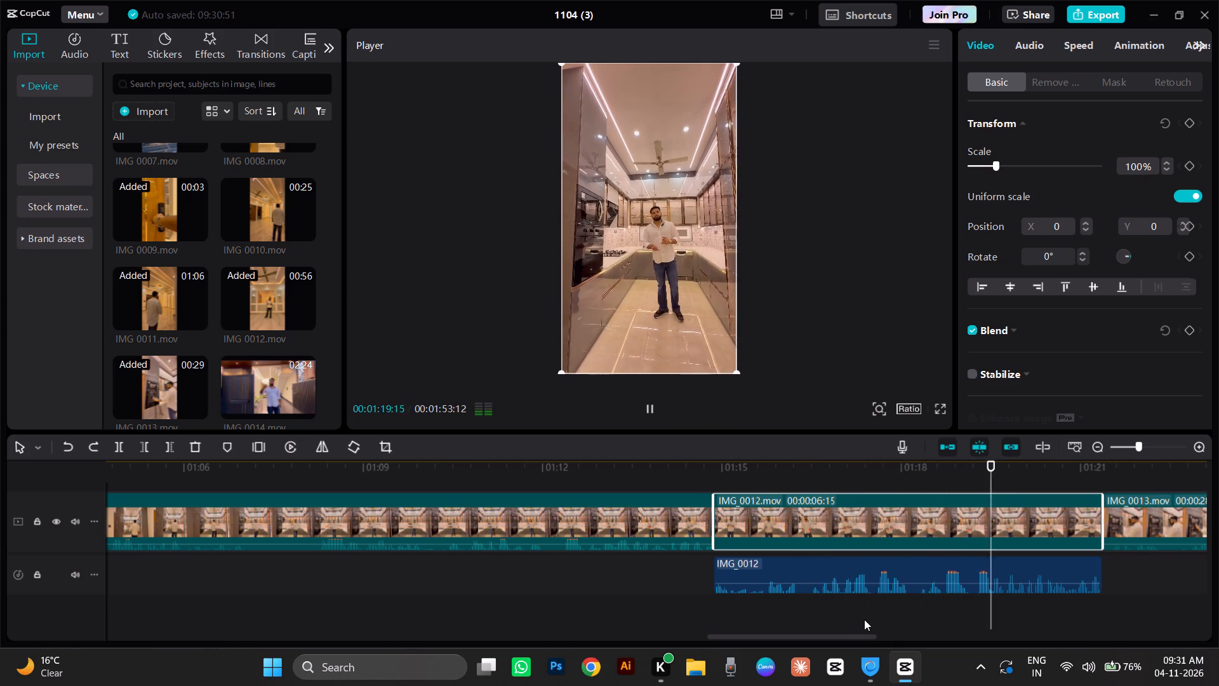
pyautogui.press('space')
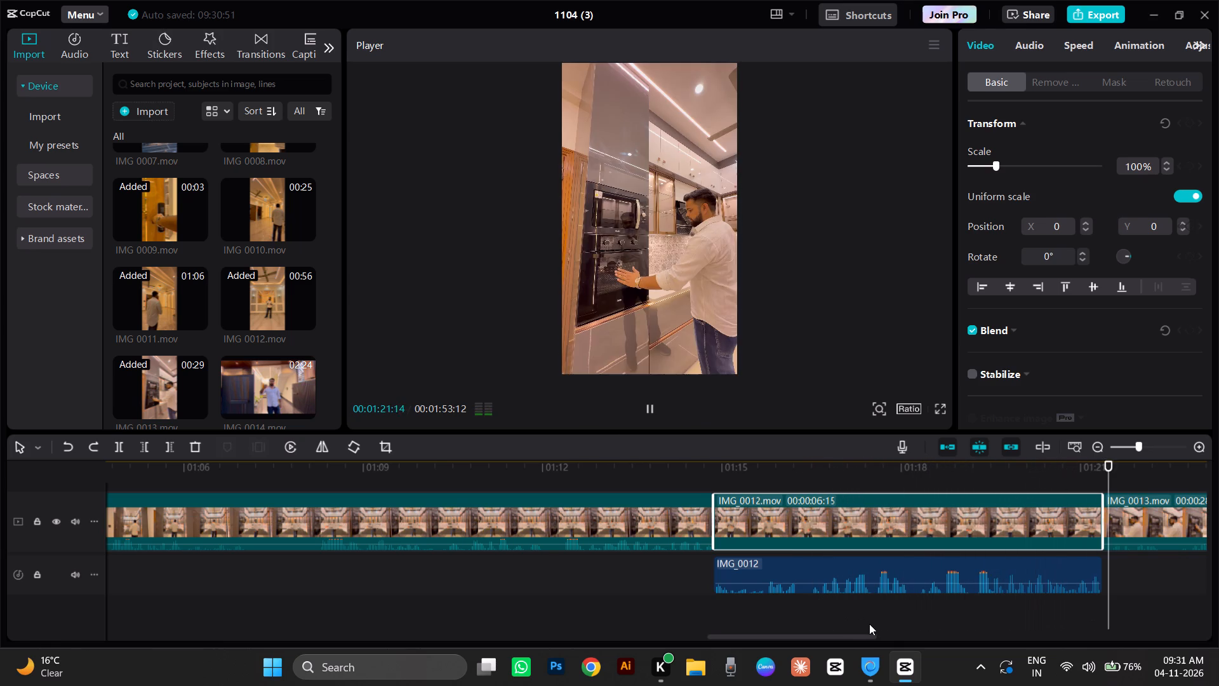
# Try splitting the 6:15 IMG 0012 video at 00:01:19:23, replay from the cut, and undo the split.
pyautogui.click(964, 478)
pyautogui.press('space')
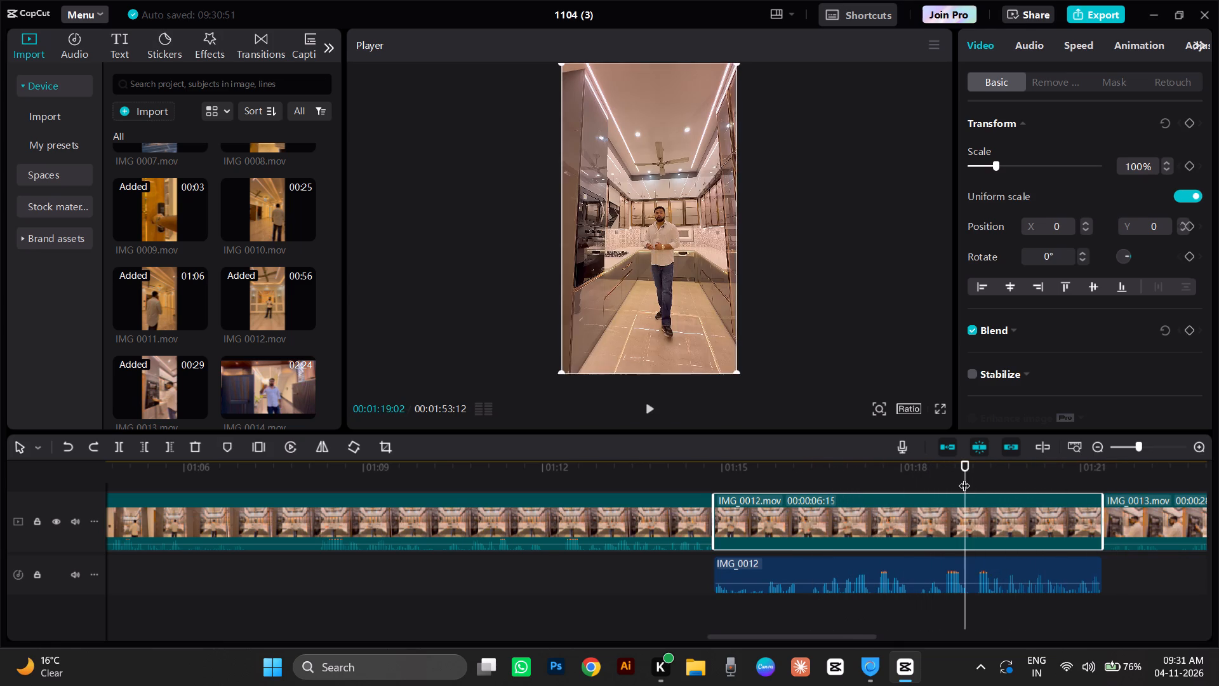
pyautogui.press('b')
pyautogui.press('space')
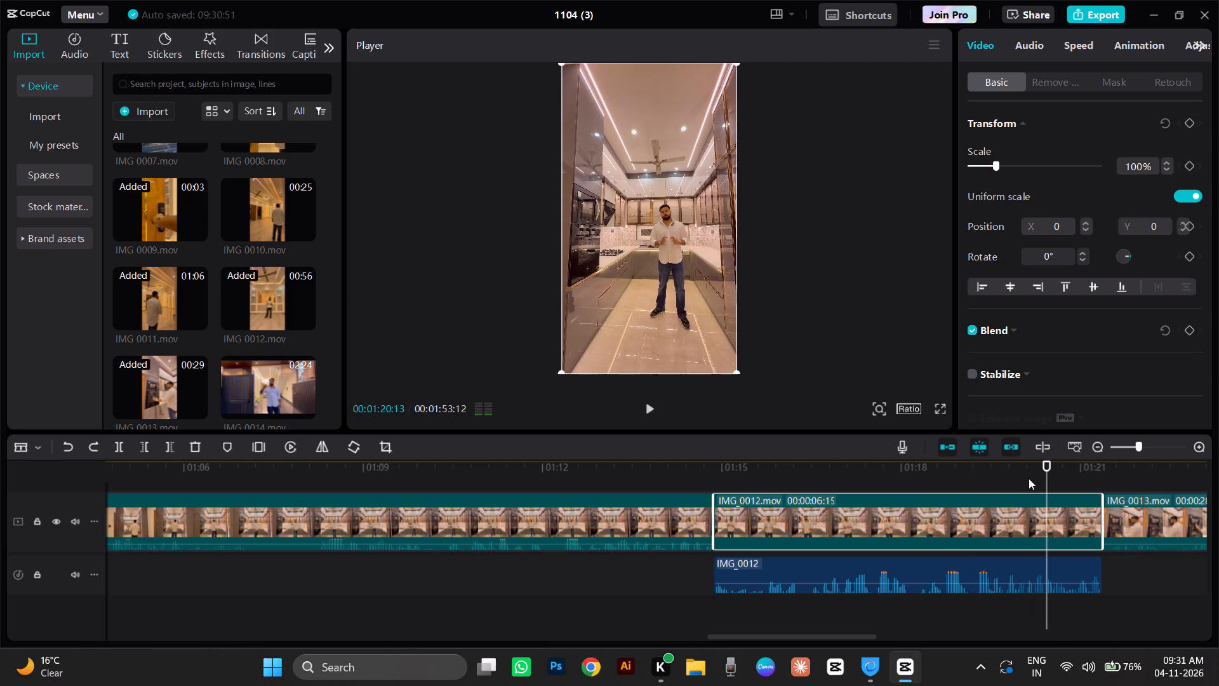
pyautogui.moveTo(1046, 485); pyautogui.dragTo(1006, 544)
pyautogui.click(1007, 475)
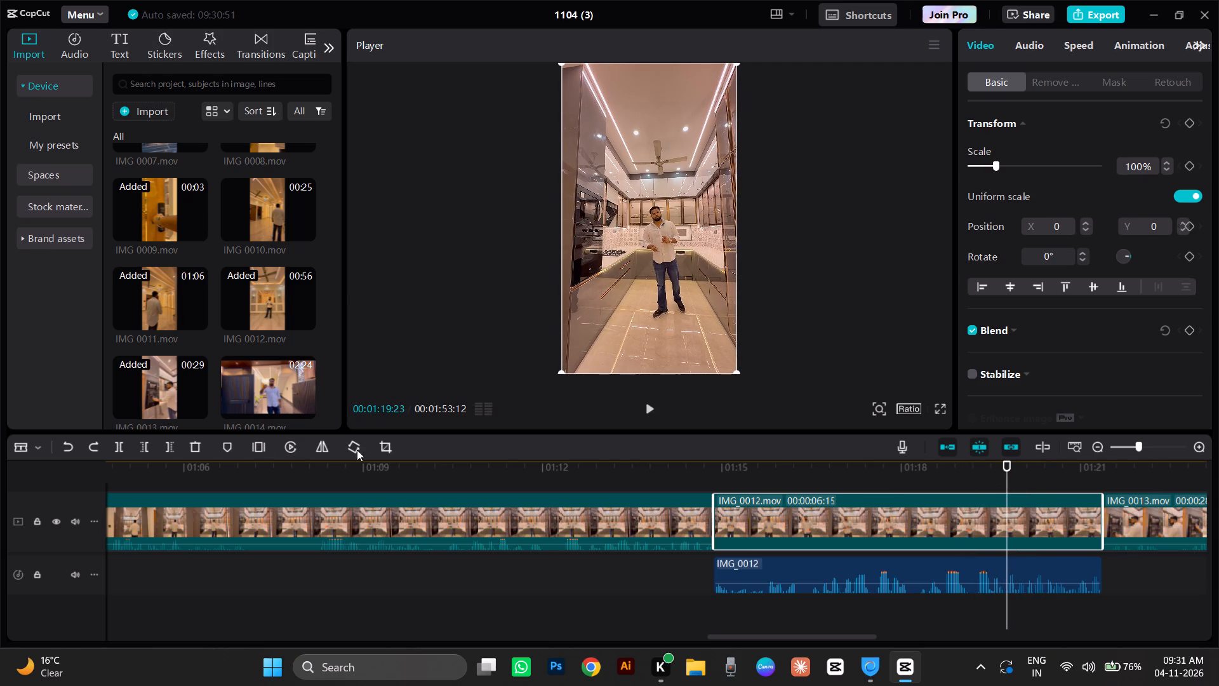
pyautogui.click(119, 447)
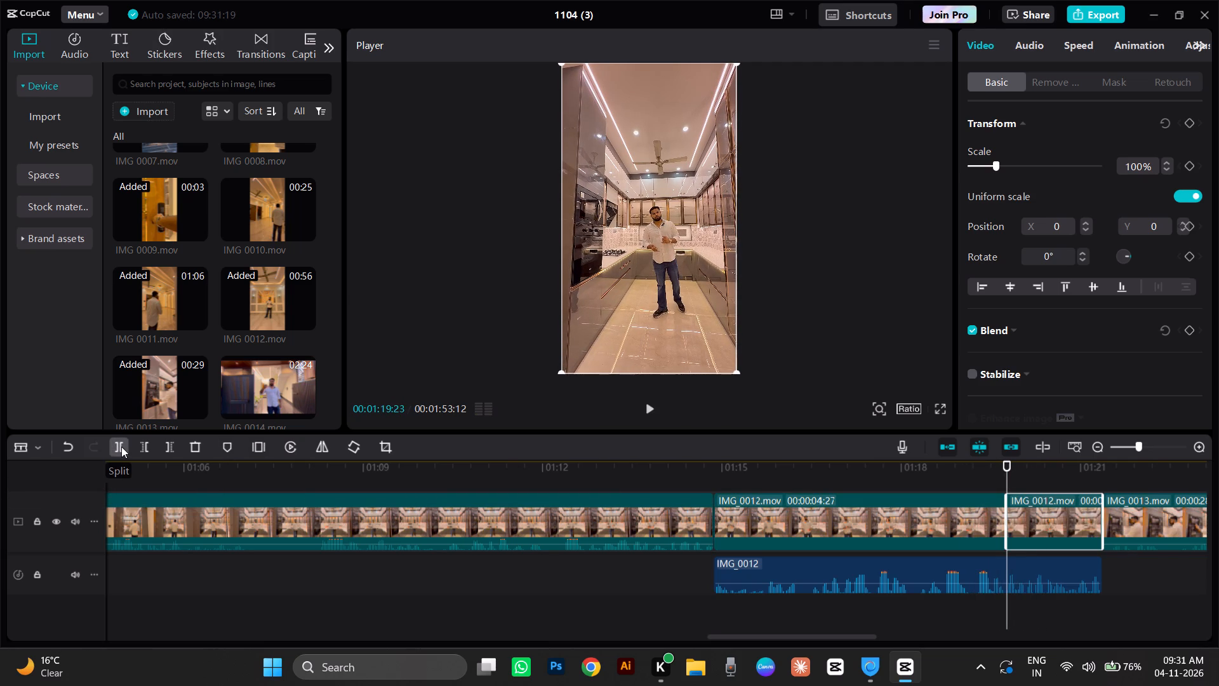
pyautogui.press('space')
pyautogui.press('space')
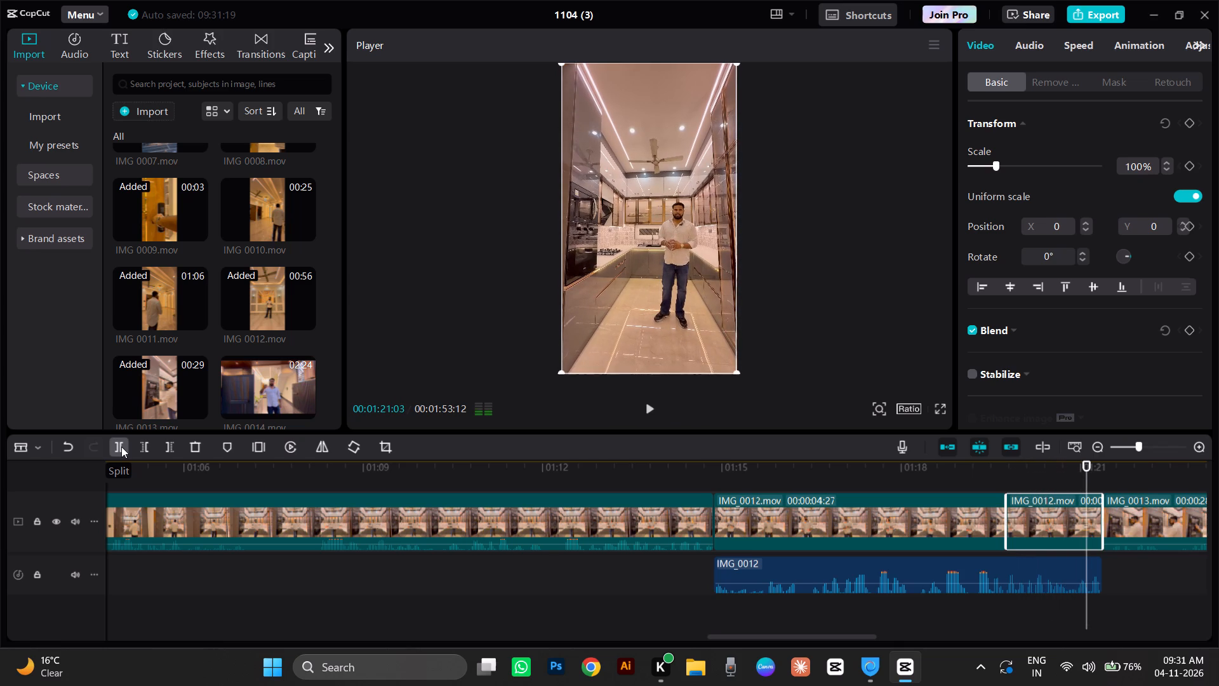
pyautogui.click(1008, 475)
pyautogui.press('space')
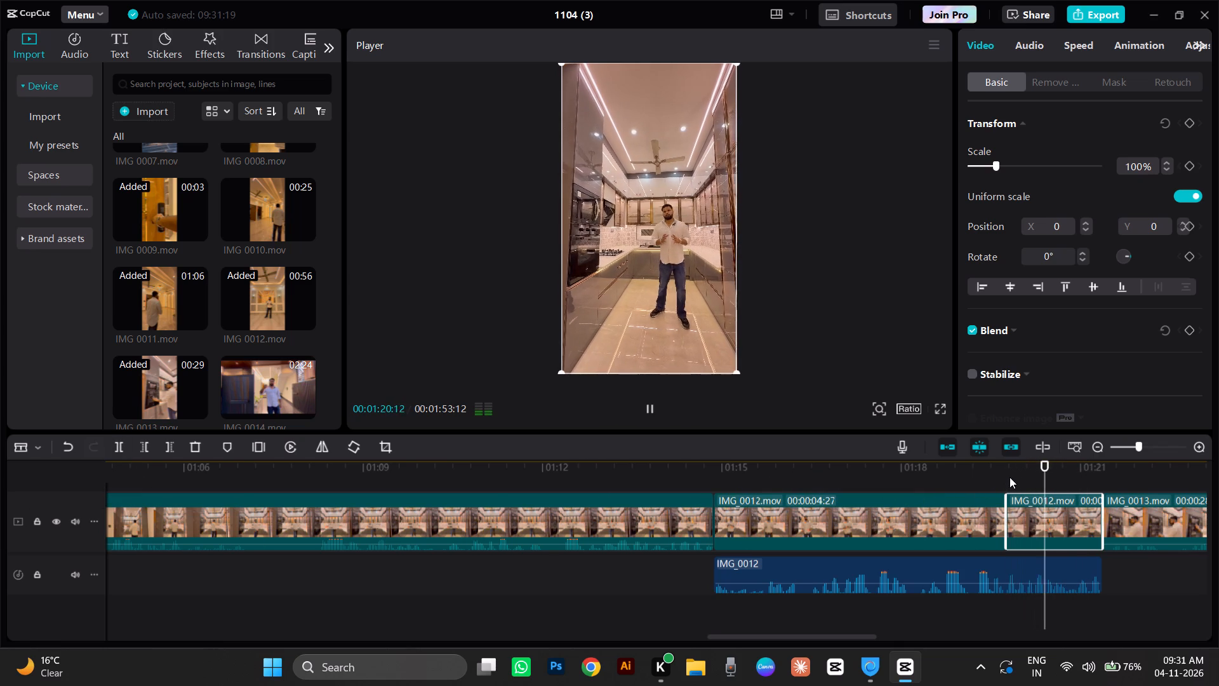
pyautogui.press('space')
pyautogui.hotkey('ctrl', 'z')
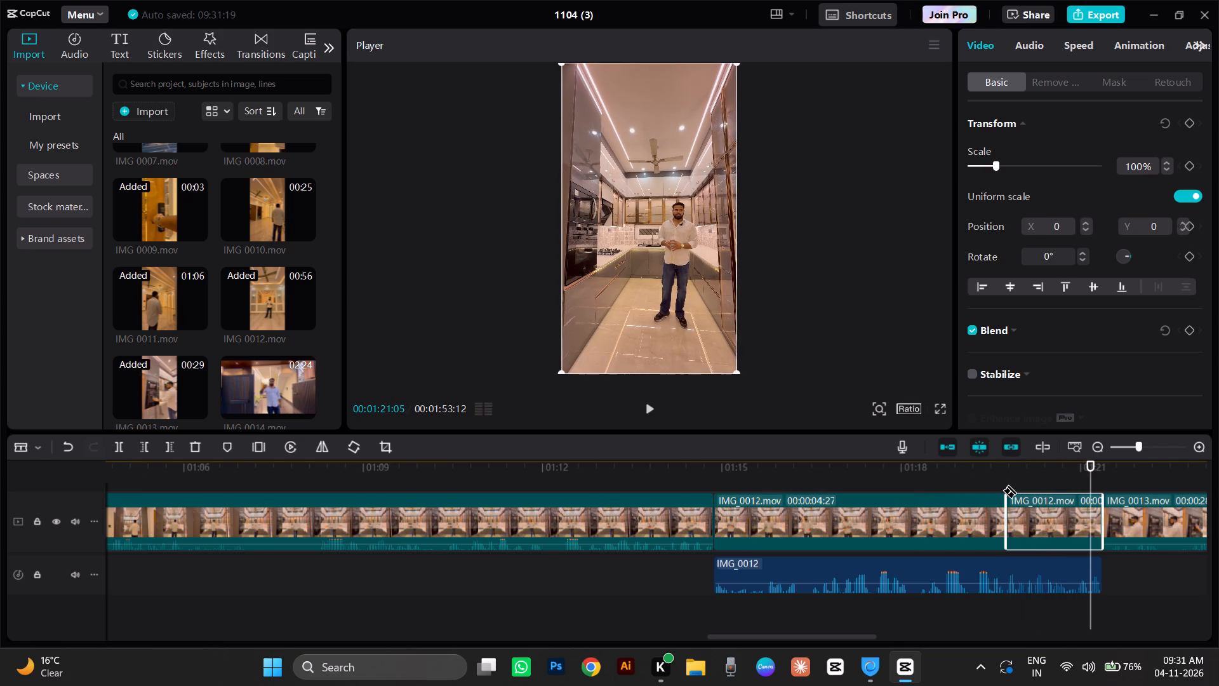
# Replay short stretches of the IMG 0012 speech between about 00:01:19:21 and 00:01:20:25 to locate the exact audio cut point.
pyautogui.click(1019, 485)
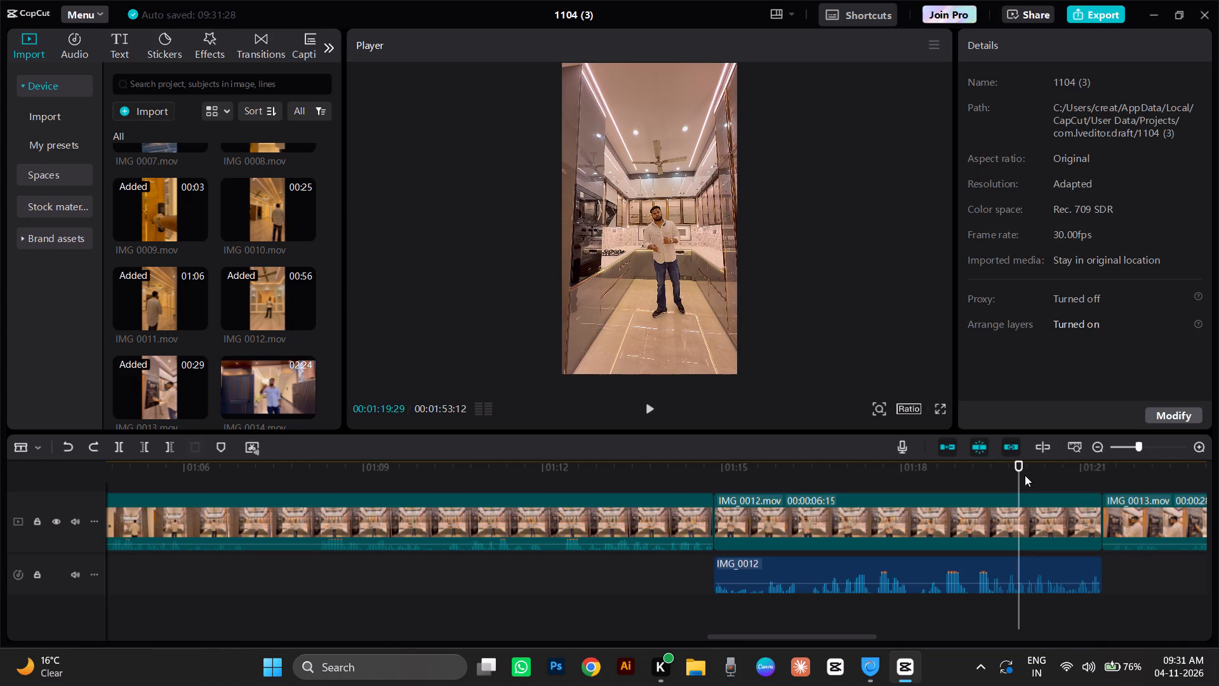
pyautogui.hotkey('ctrl', '=')
pyautogui.hotkey('ctrl', '=')
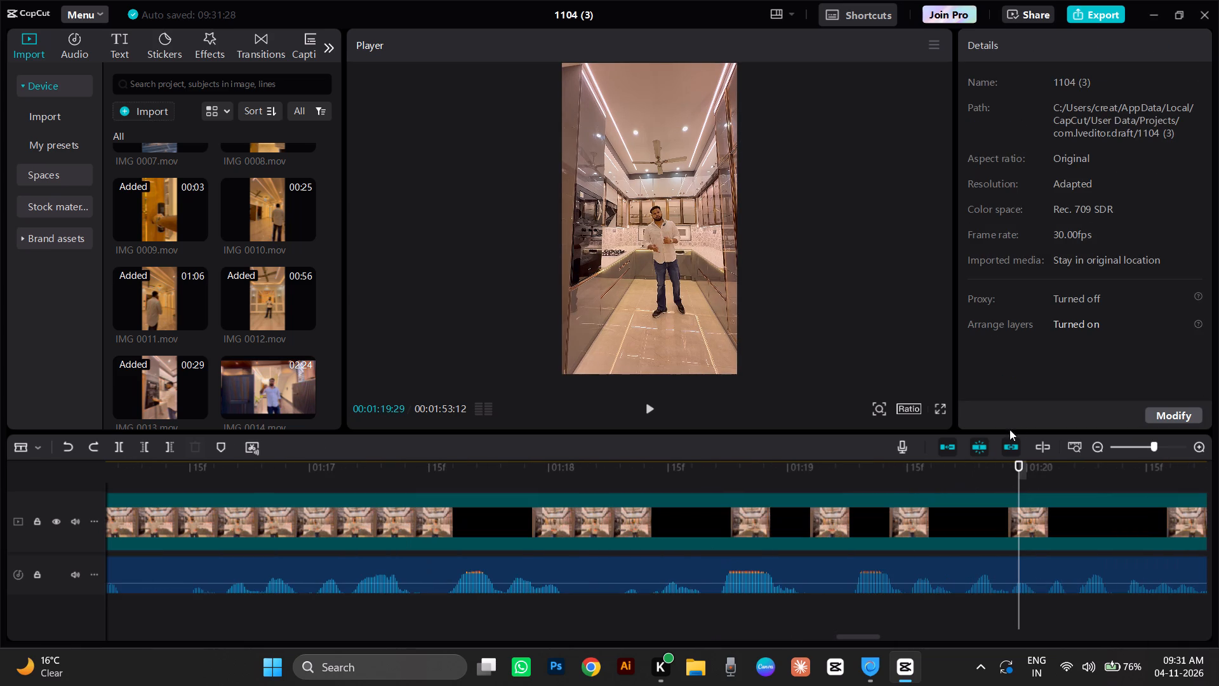
pyautogui.press('space')
pyautogui.press('space')
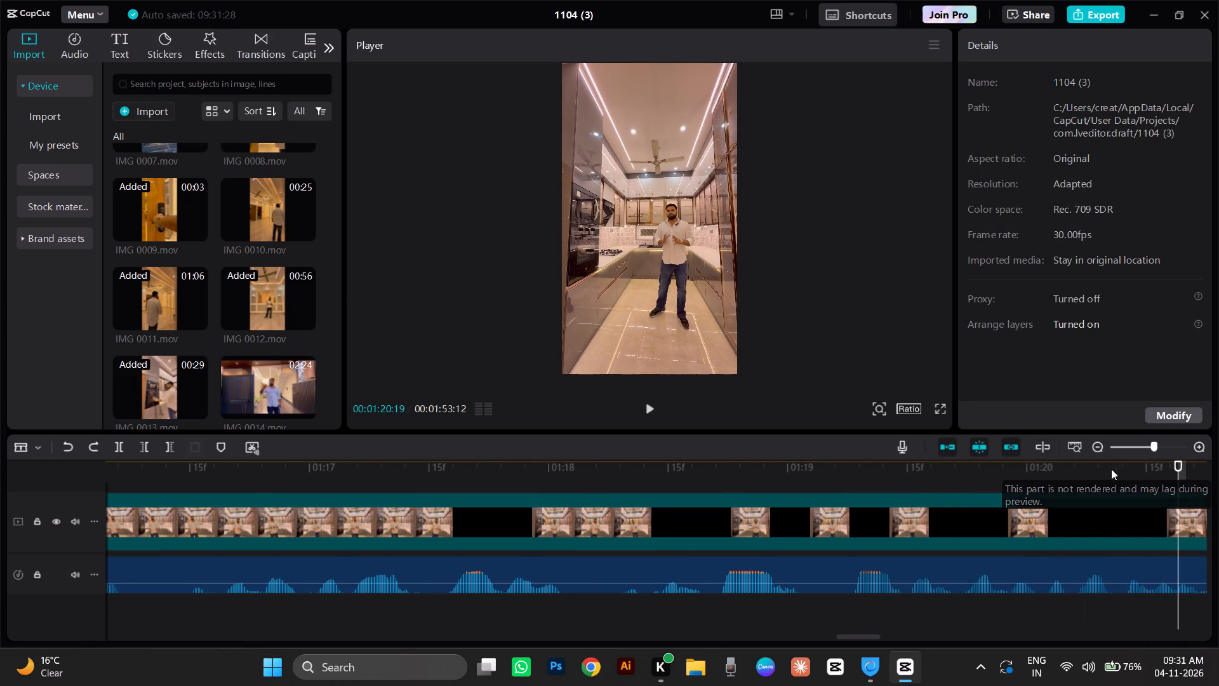
pyautogui.click(1111, 469)
pyautogui.press('space')
pyautogui.press('space')
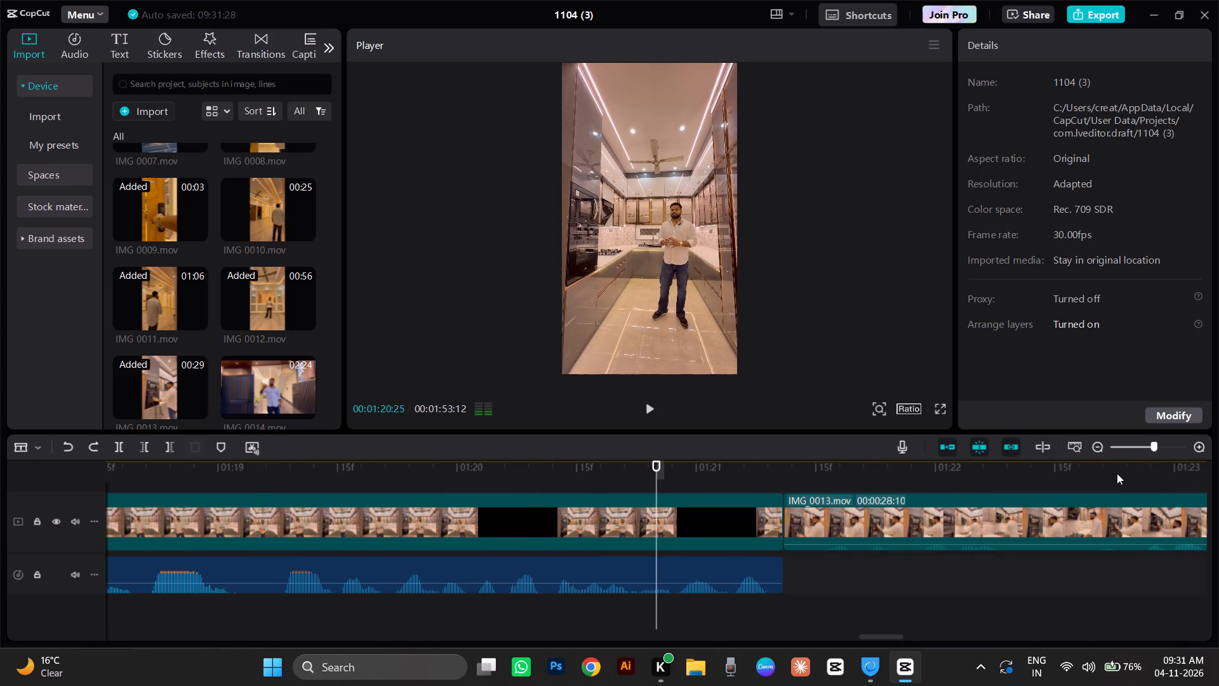
pyautogui.click(385, 477)
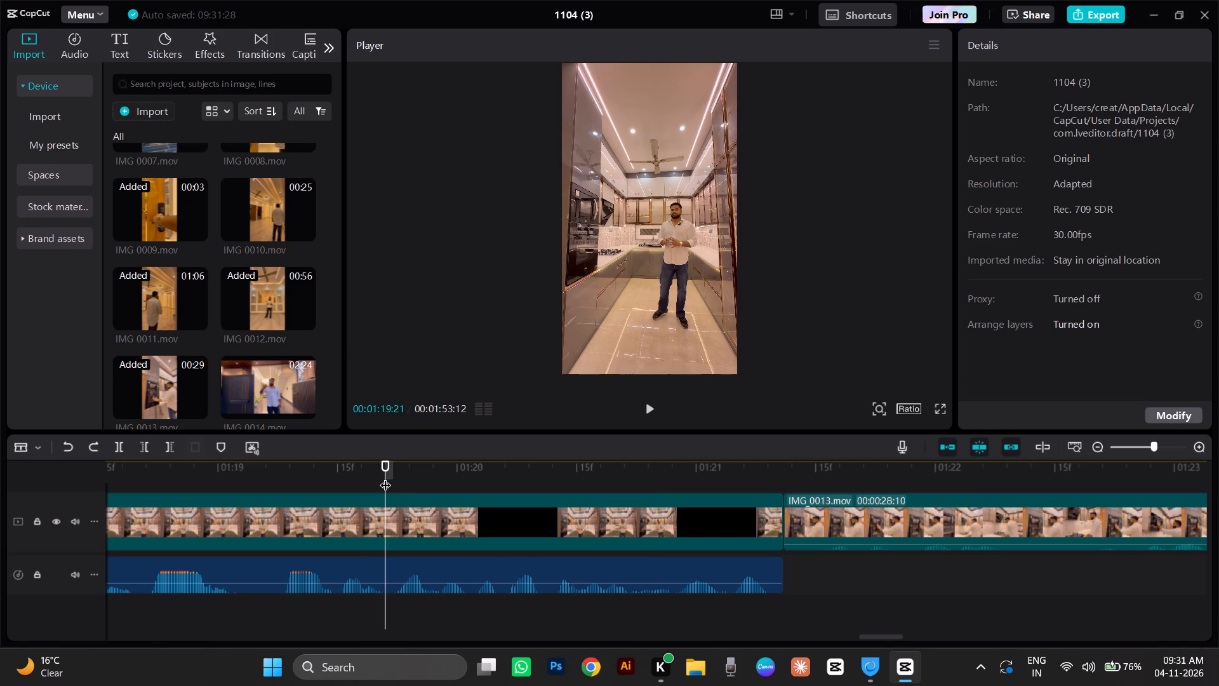
pyautogui.press('space')
pyautogui.press('space')
pyautogui.press('space')
pyautogui.press('space')
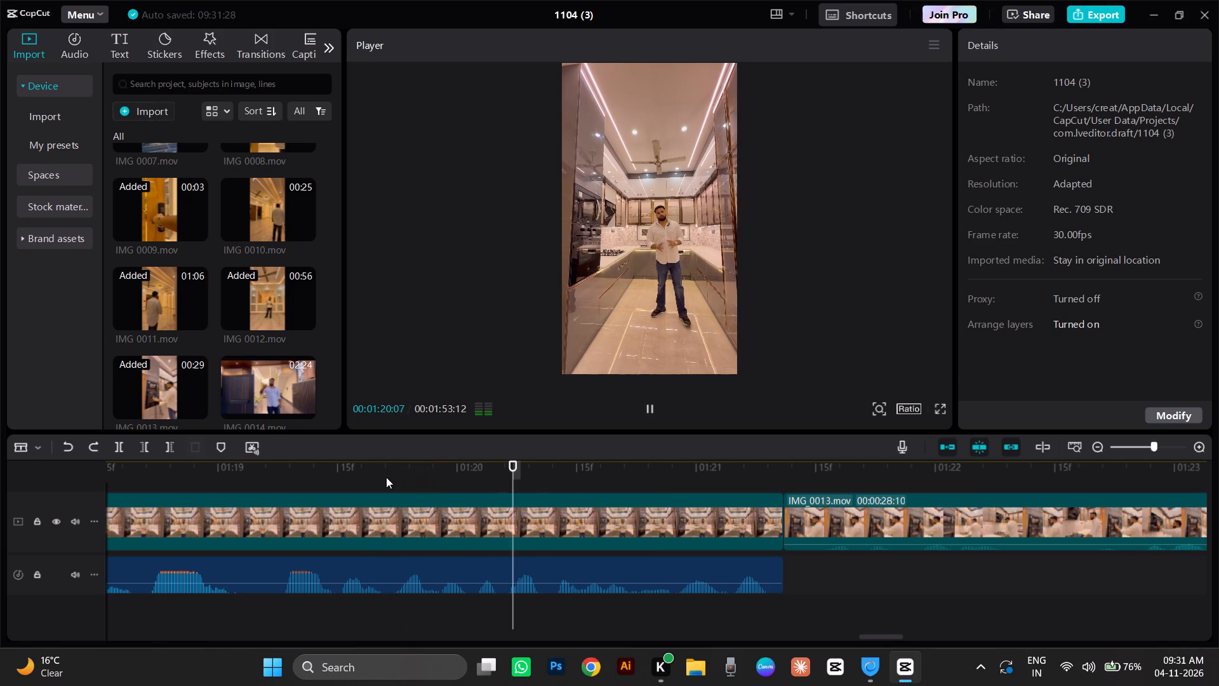
pyautogui.click(430, 480)
pyautogui.press('space')
pyautogui.press('space')
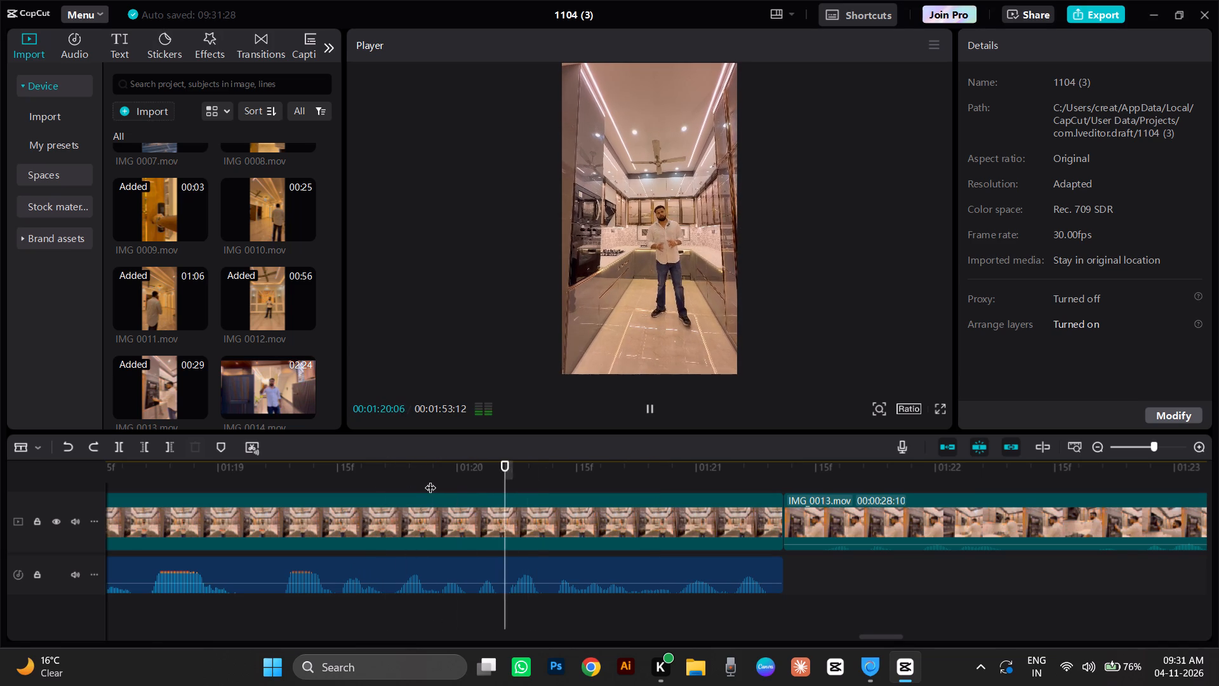
pyautogui.click(475, 480)
pyautogui.press('space')
pyautogui.press('space')
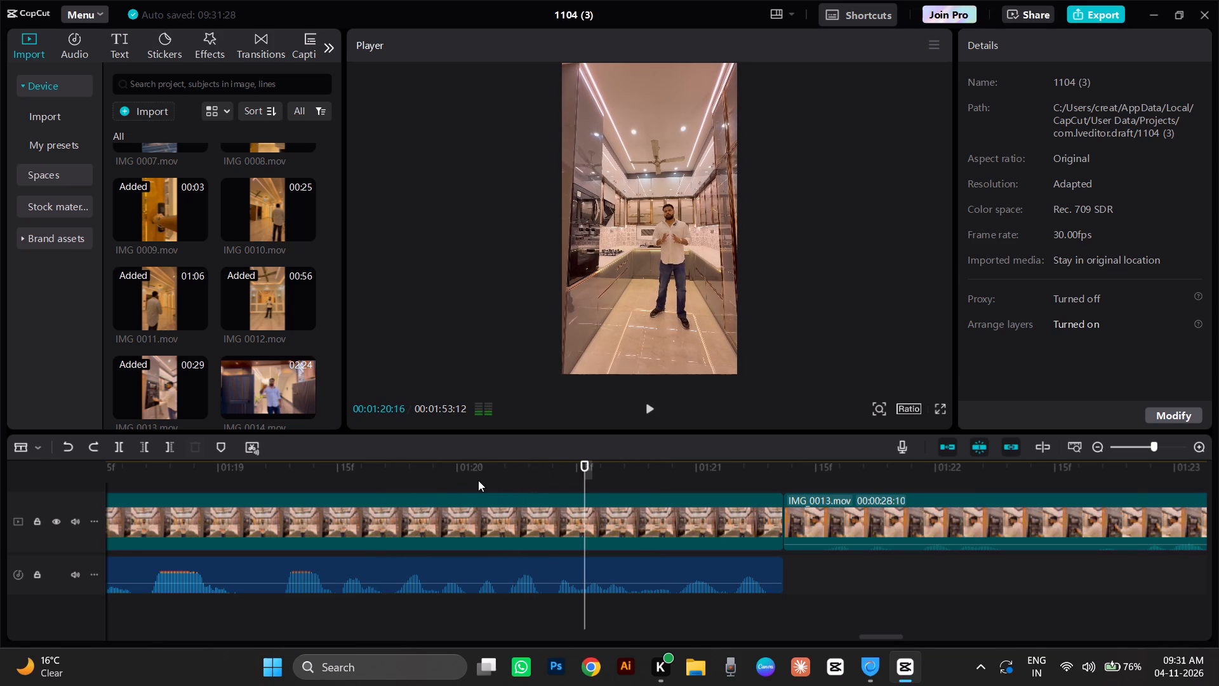
pyautogui.click(471, 479)
pyautogui.press('space')
pyautogui.press('space')
# Split the extracted IMG_0012 audio at 00:01:20:02, undoing a misplaced earlier cut, and return to the selection tool.
pyautogui.click(471, 479)
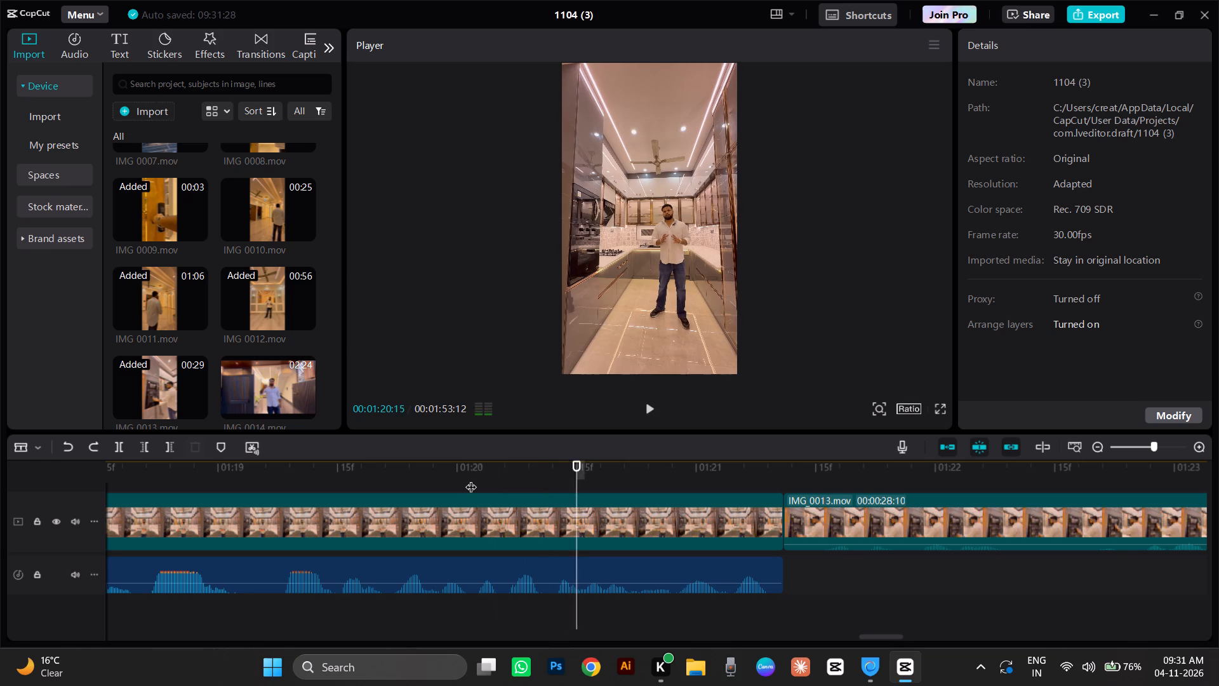
pyautogui.click(449, 568)
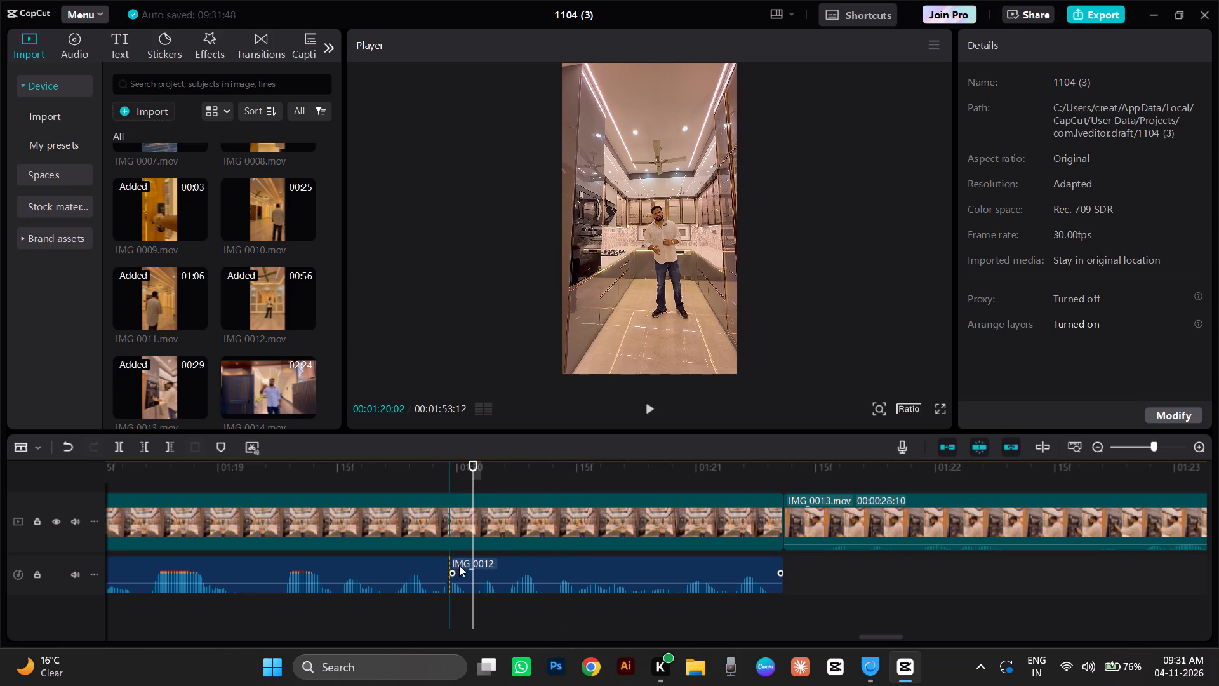
pyautogui.hotkey('ctrl', 'z')
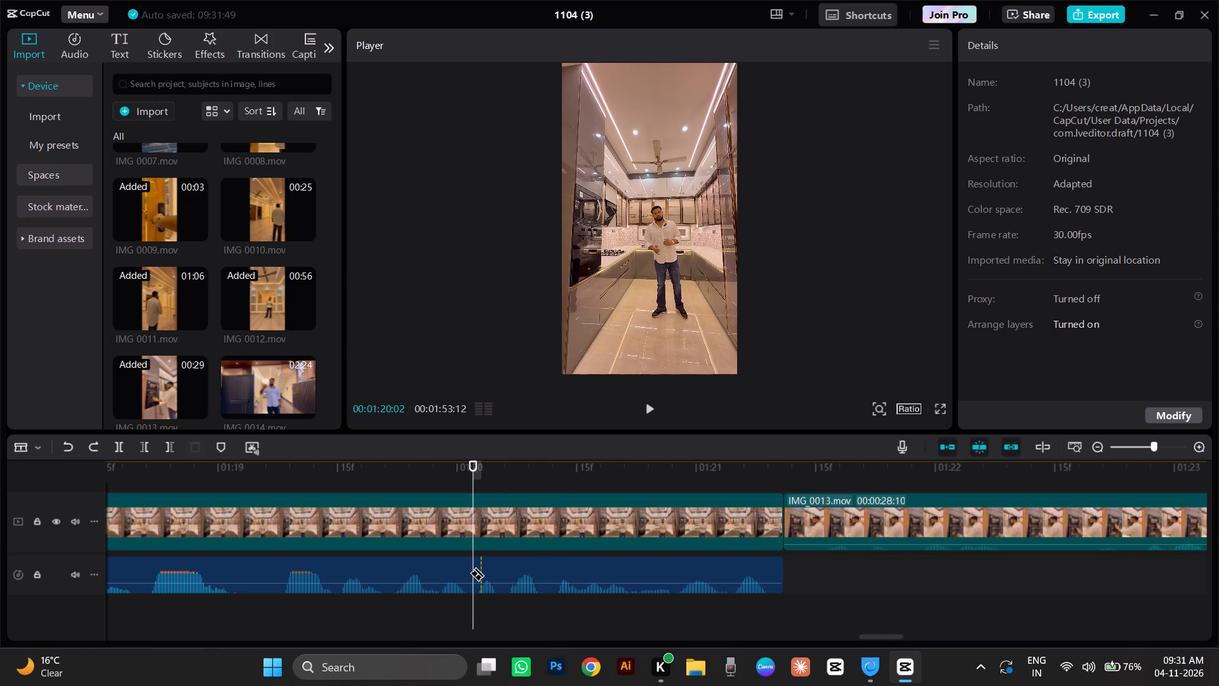
pyautogui.click(473, 567)
pyautogui.click(20, 446)
pyautogui.click(41, 470)
# Split the IMG 0012 kitchen video at 00:01:20:02, in line with the cut in its extracted audio.
pyautogui.moveTo(595, 480); pyautogui.dragTo(600, 605)
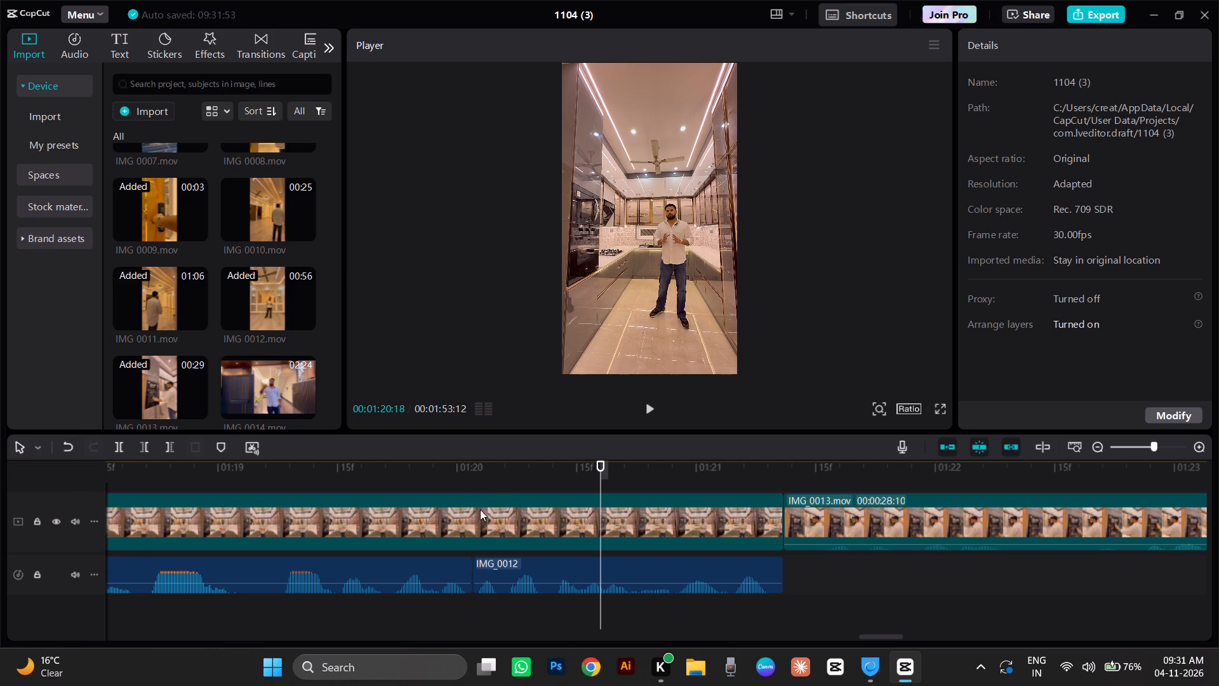
pyautogui.click(474, 478)
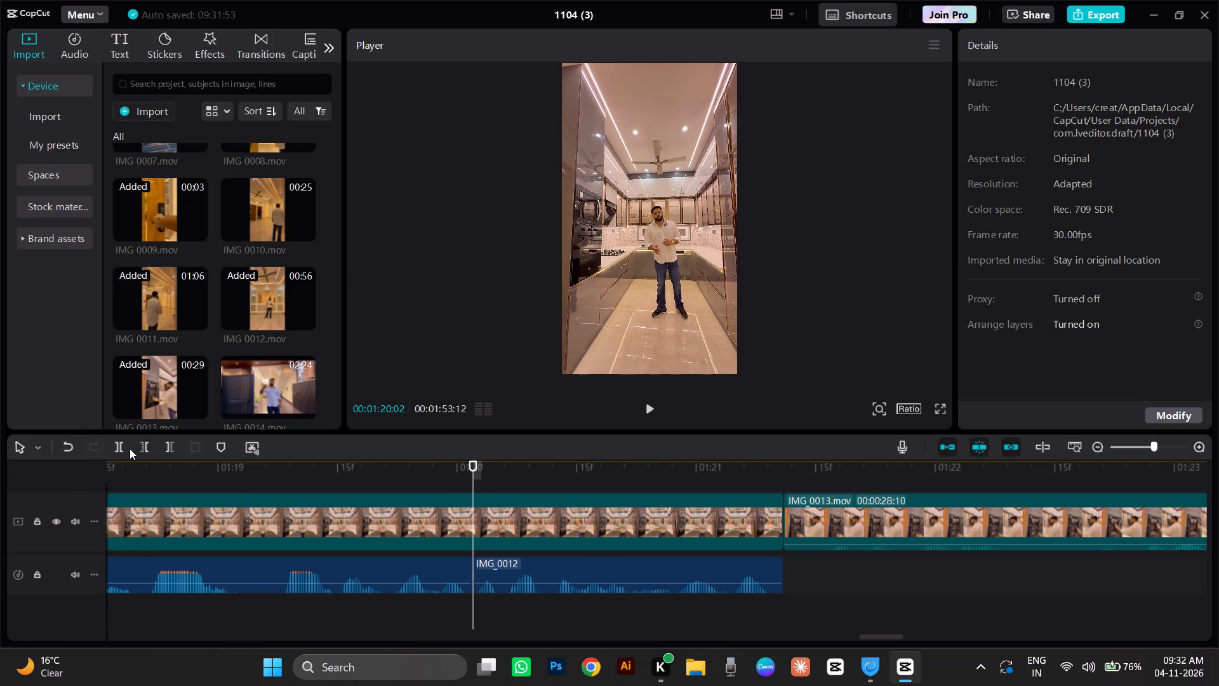
pyautogui.click(122, 447)
# Combine the IMG 0012 video piece after the 00:01:20:02 cut and its matching audio piece into a compound clip.
pyautogui.click(565, 487)
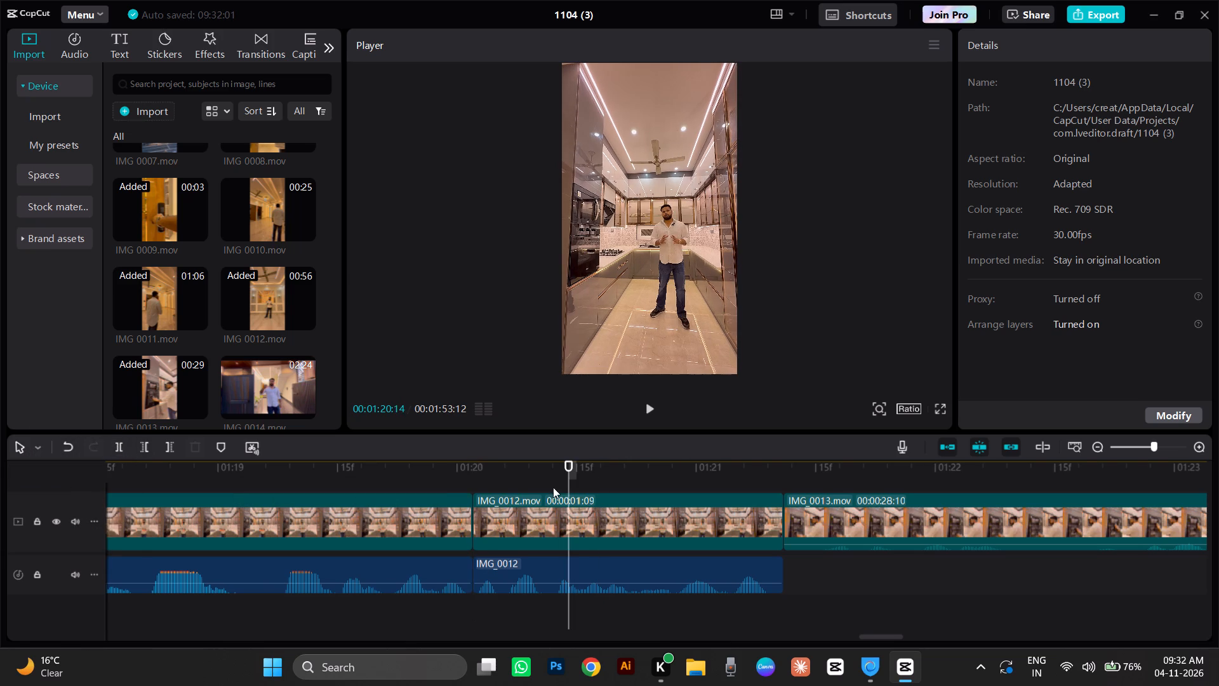
pyautogui.moveTo(528, 478); pyautogui.dragTo(530, 599)
pyautogui.moveTo(608, 483); pyautogui.dragTo(614, 561)
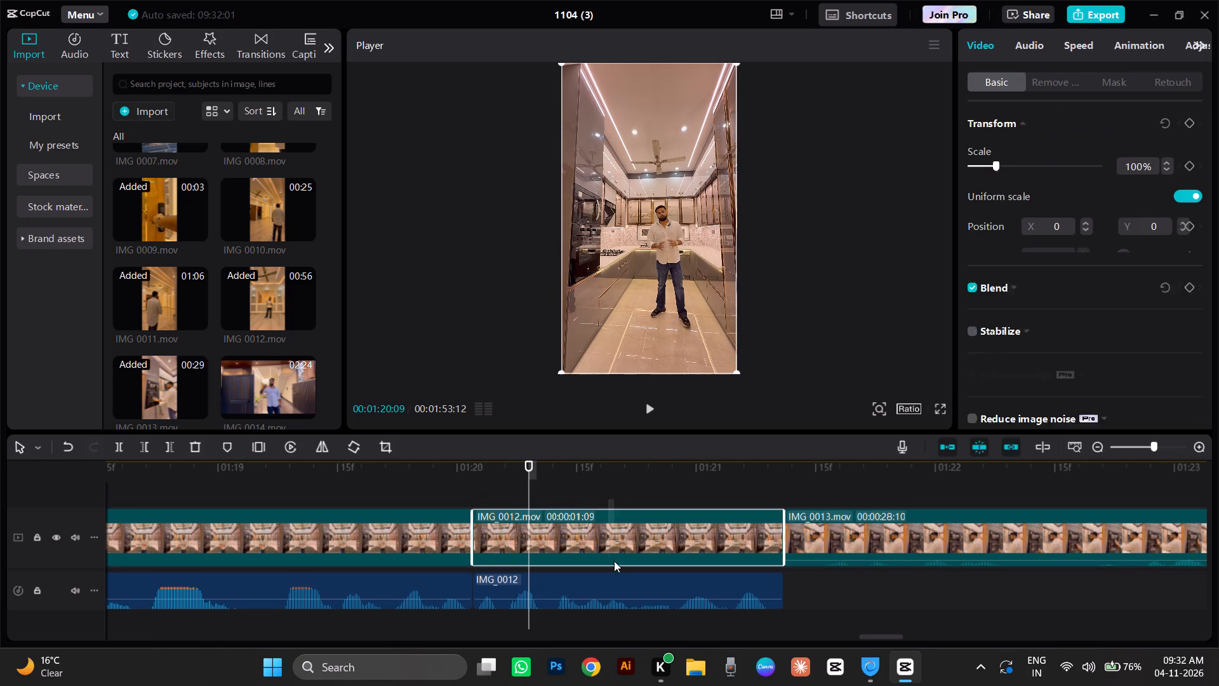
pyautogui.moveTo(614, 561); pyautogui.dragTo(613, 610)
pyautogui.rightClick(606, 569)
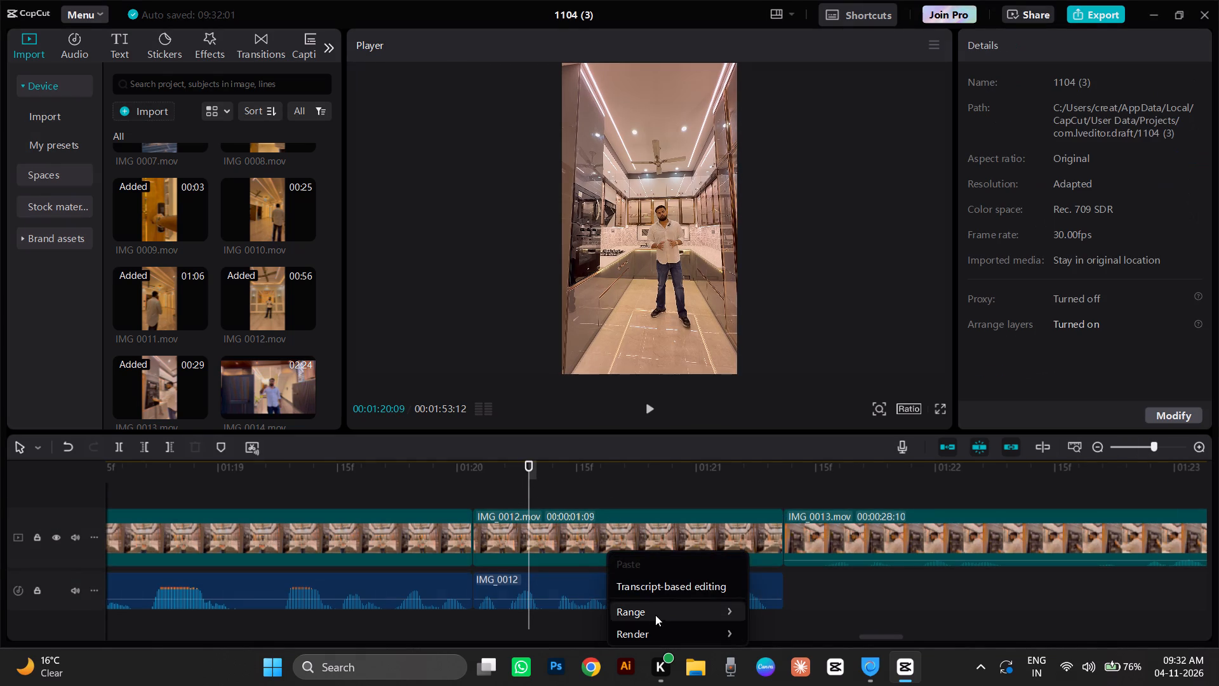
pyautogui.click(578, 499)
pyautogui.moveTo(578, 499); pyautogui.dragTo(604, 629)
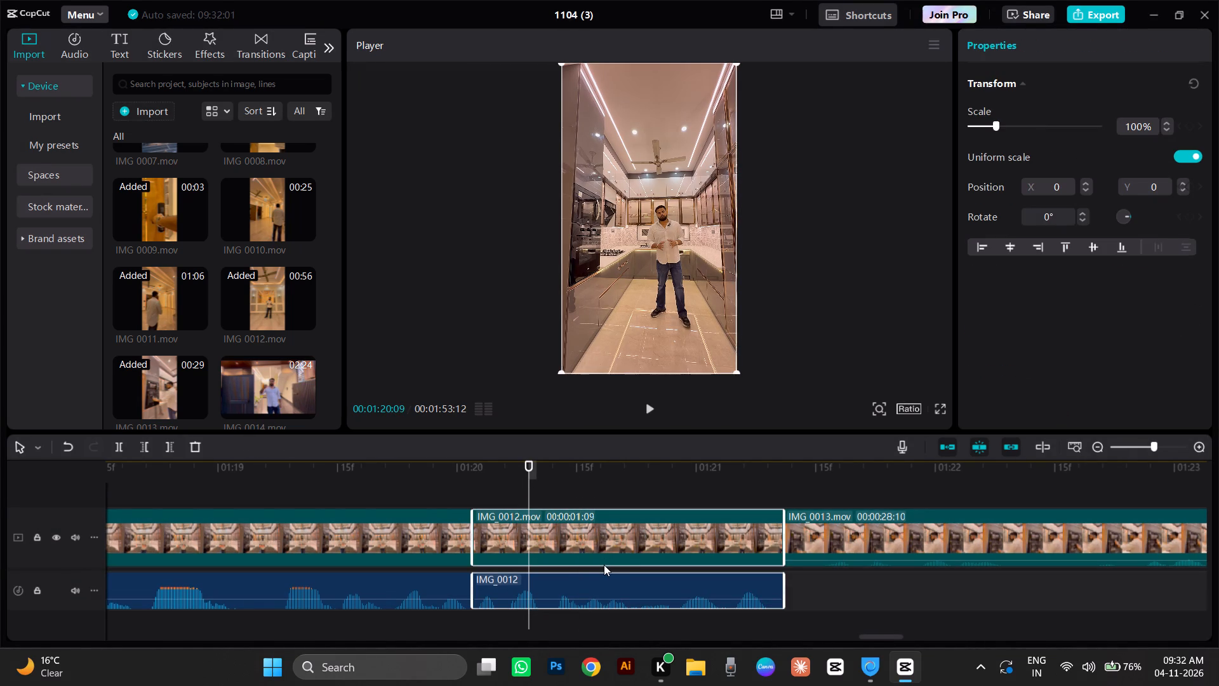
pyautogui.rightClick(604, 565)
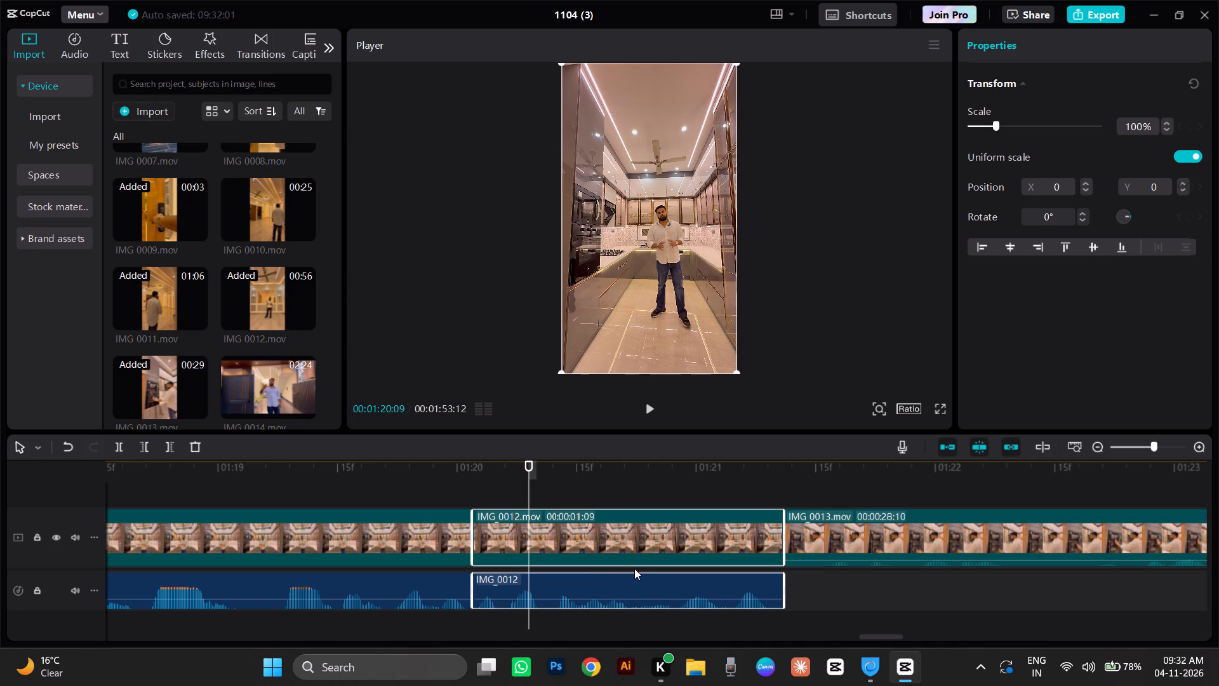
pyautogui.rightClick(634, 568)
pyautogui.click(599, 489)
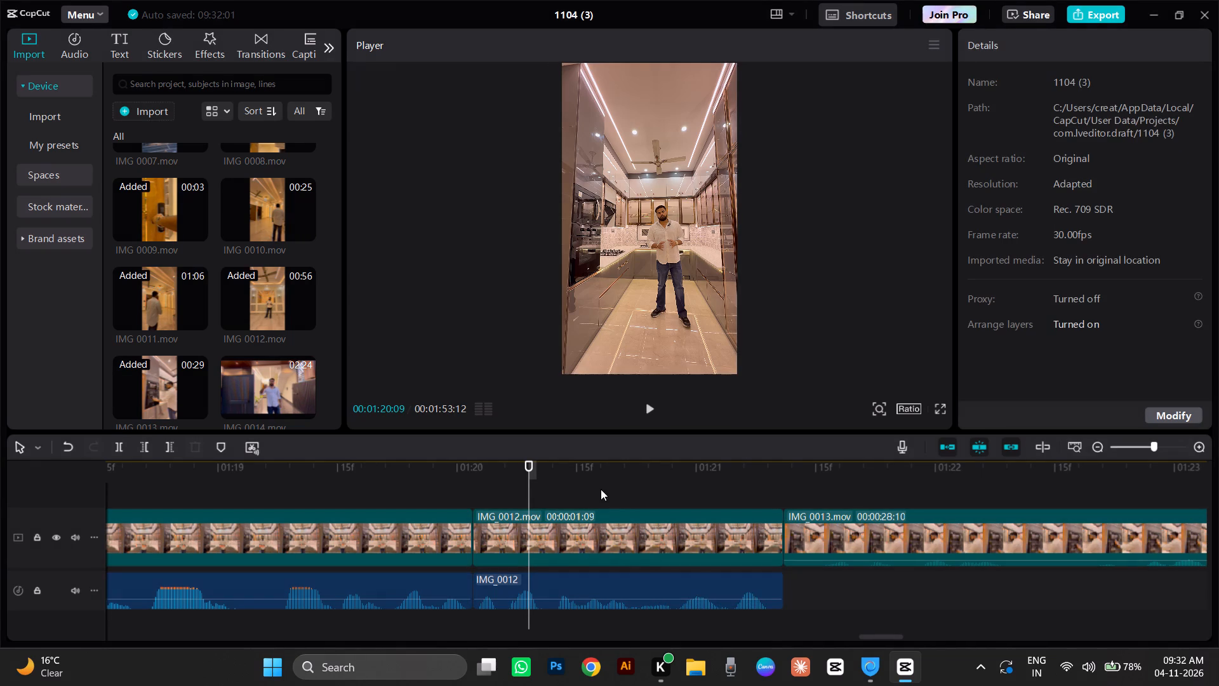
pyautogui.moveTo(624, 492); pyautogui.dragTo(607, 678)
pyautogui.rightClick(623, 553)
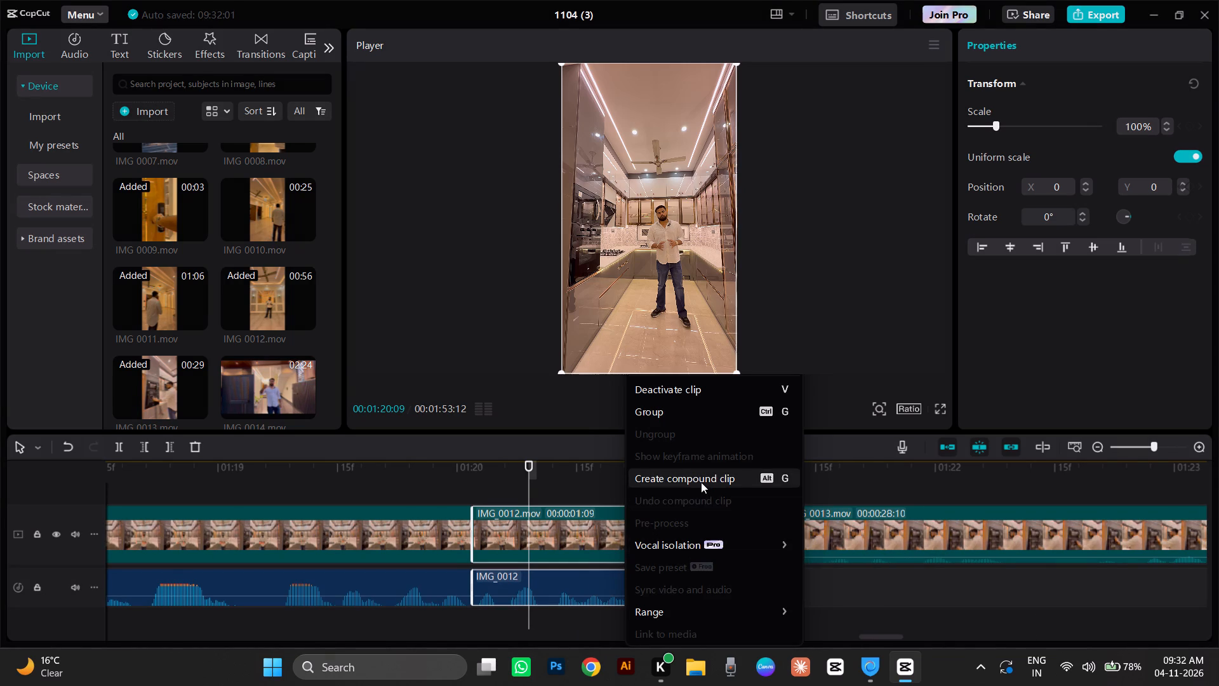
pyautogui.click(701, 482)
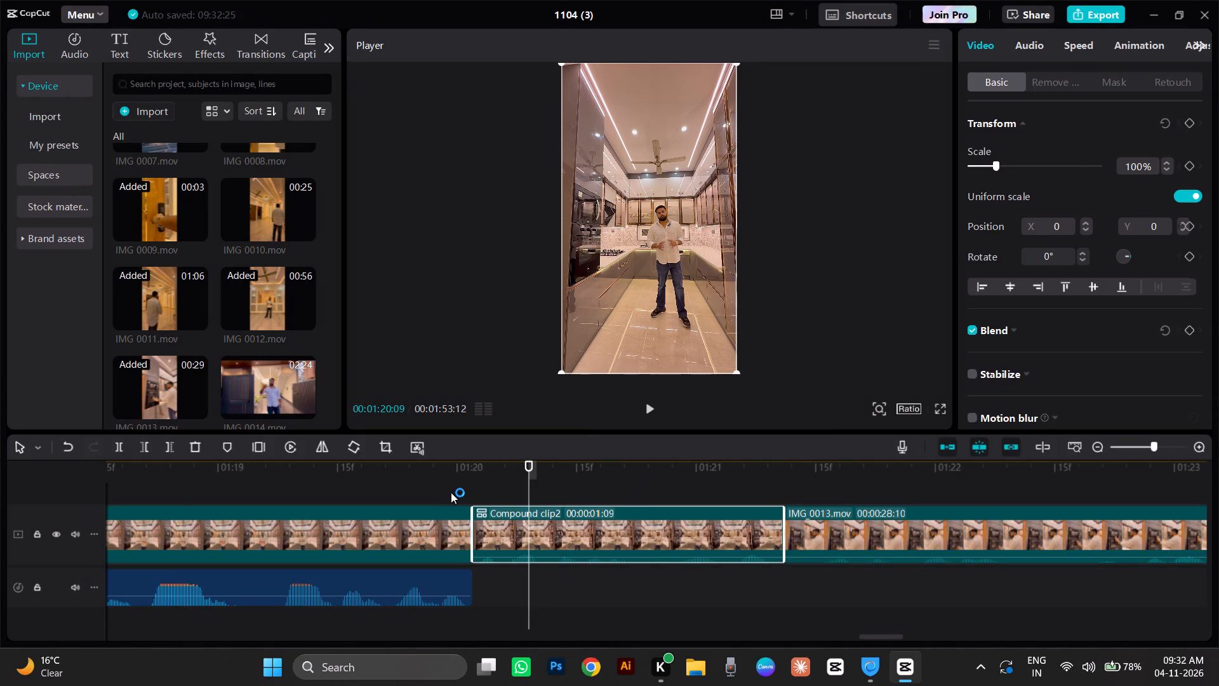
# Play the opening of the IMG 0013 clip from 00:01:21:11 to about 00:01:23:08 to review it.
pyautogui.click(451, 492)
pyautogui.hotkey('ctrl', '-')
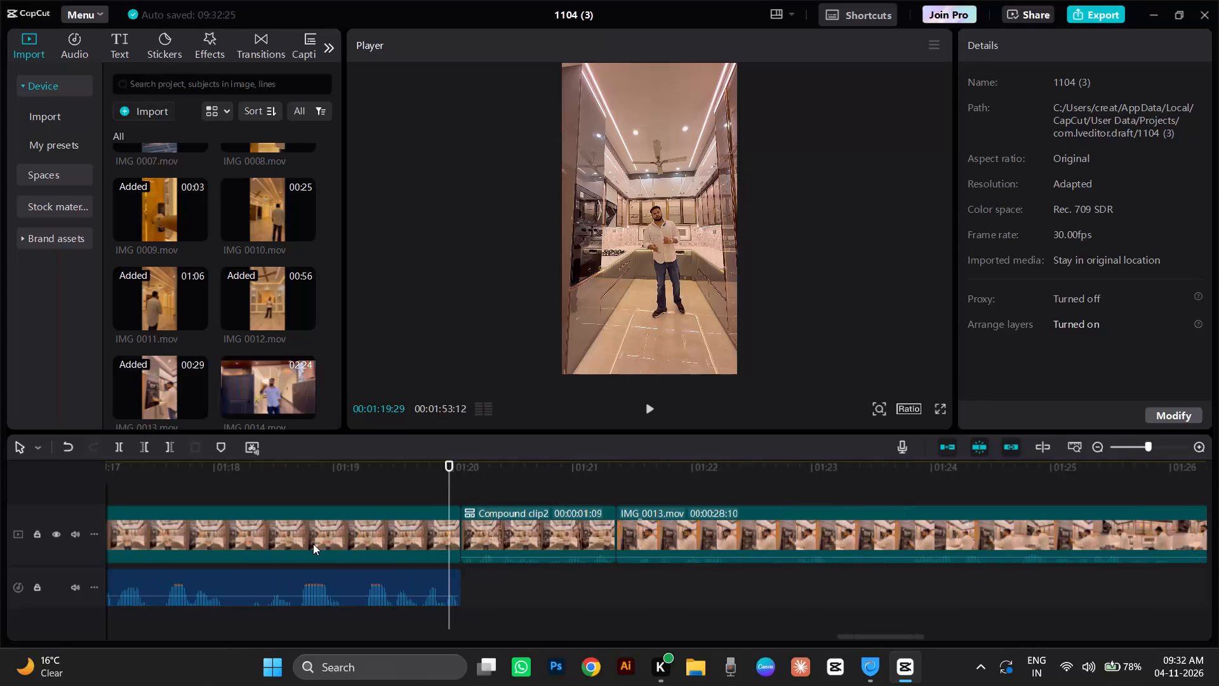
pyautogui.hotkey('ctrl', '-')
pyautogui.hotkey('ctrl', '-')
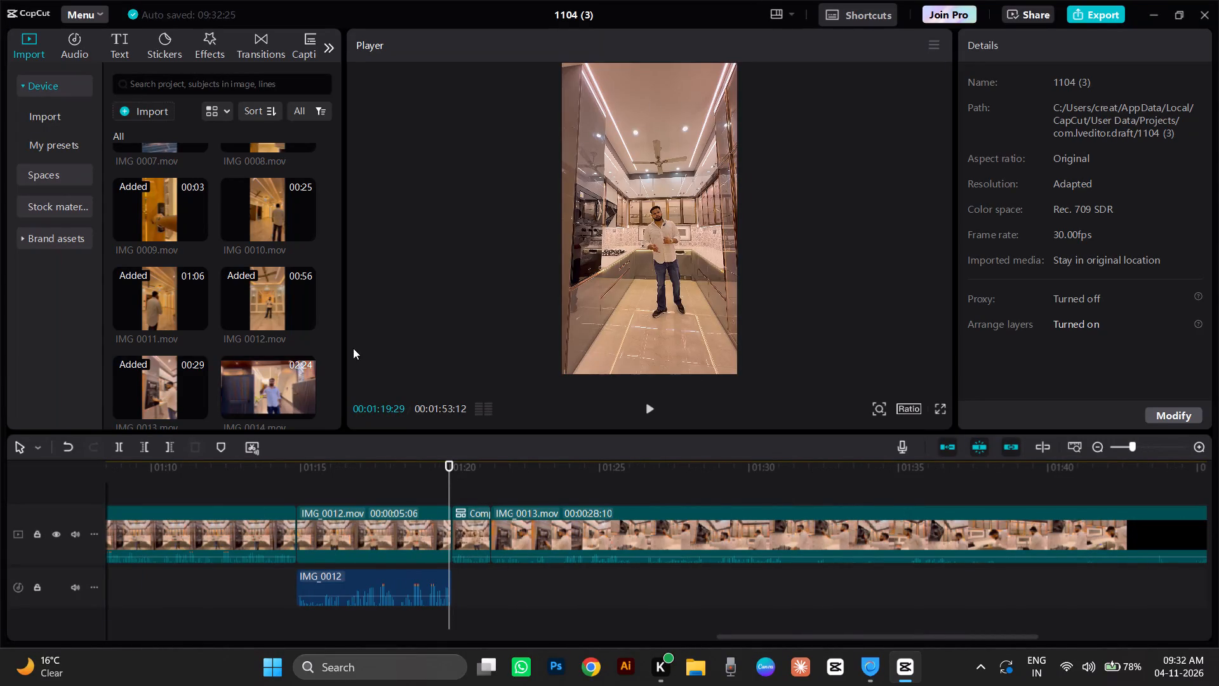
pyautogui.click(493, 478)
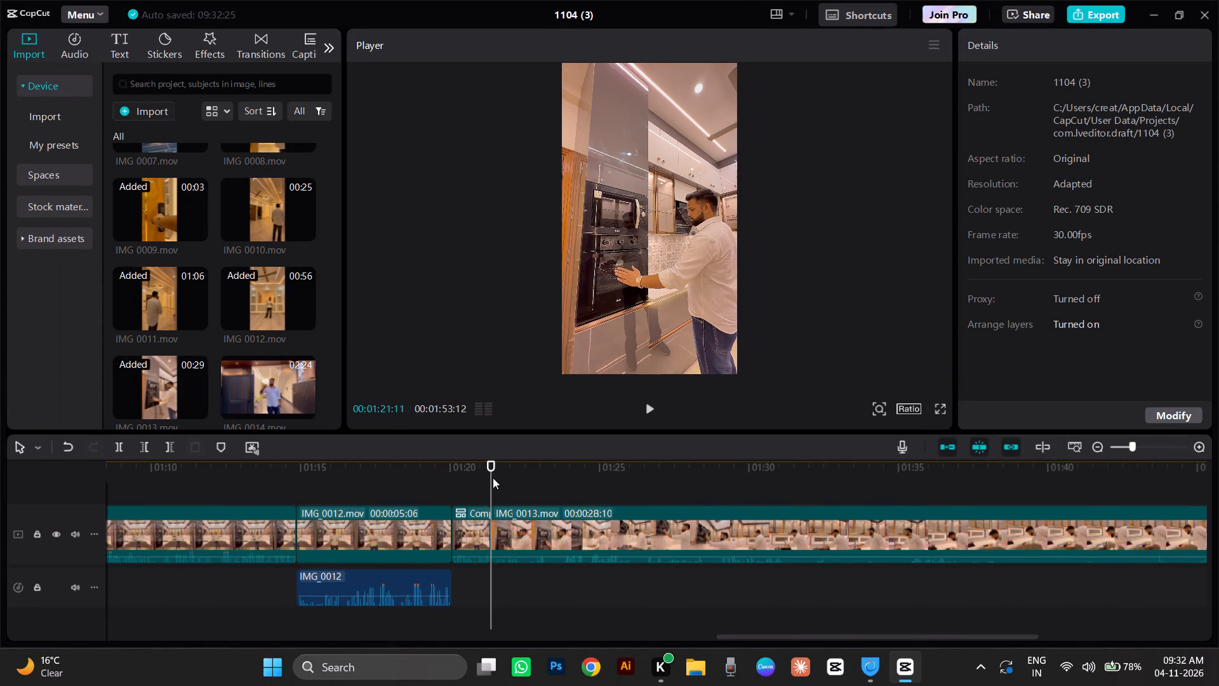
pyautogui.press('space')
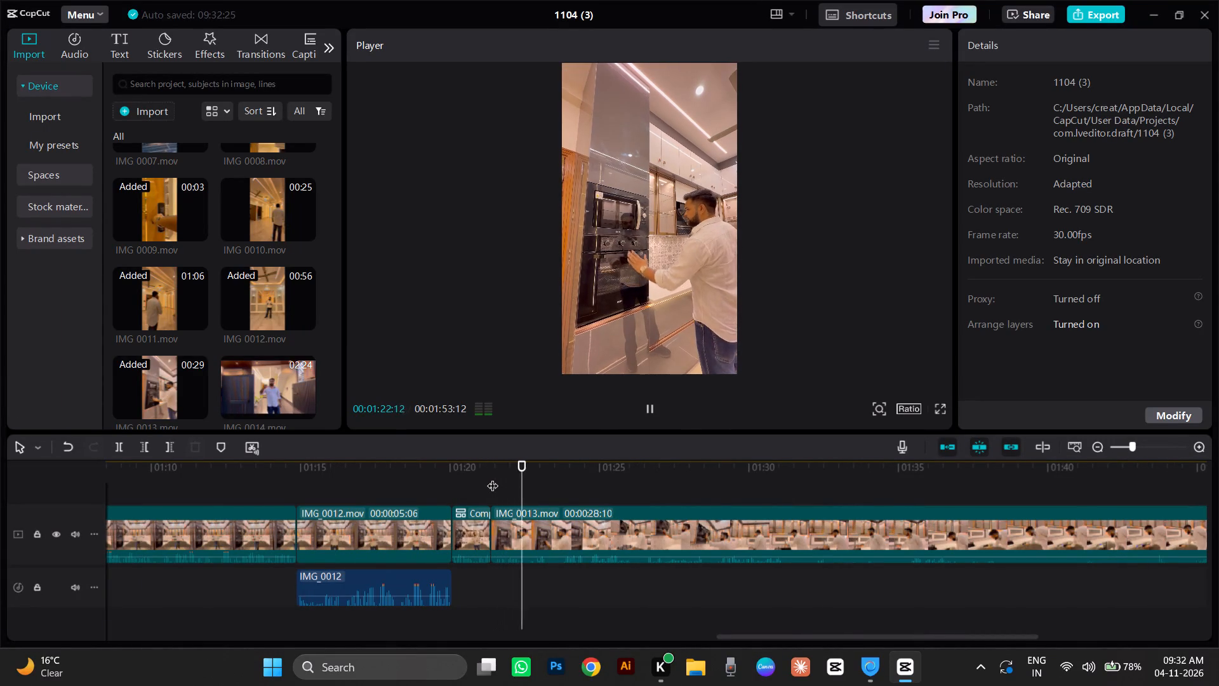
pyautogui.press('space')
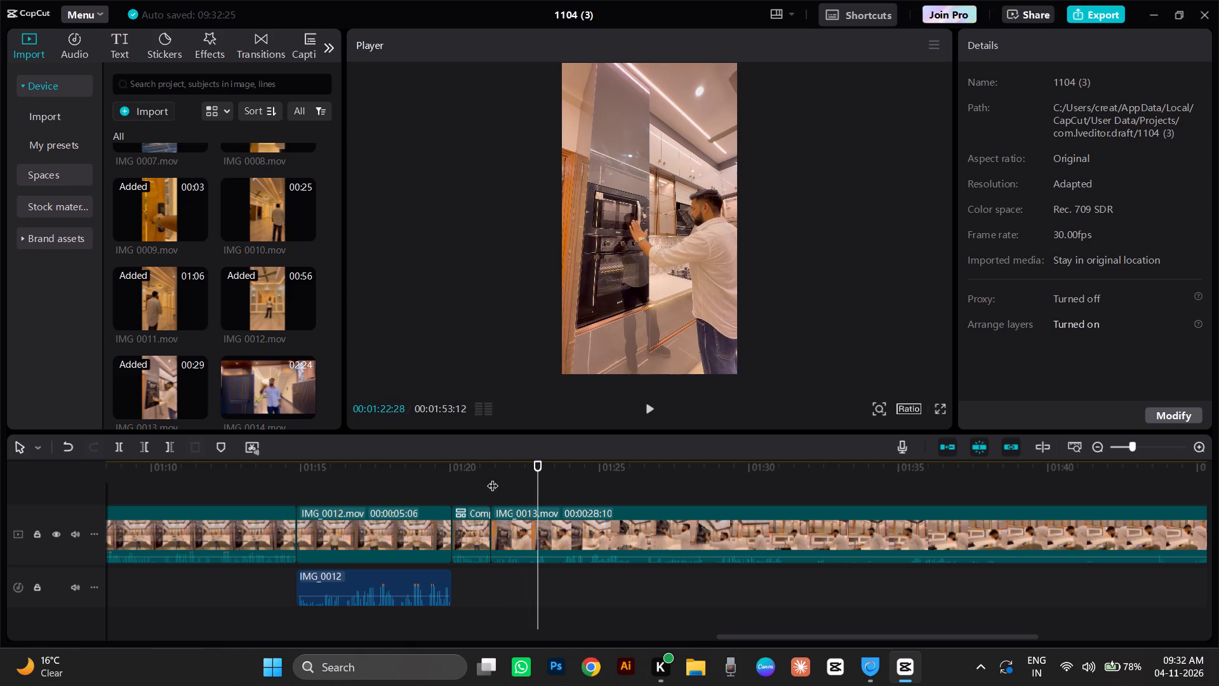
pyautogui.press('space')
pyautogui.press('space')
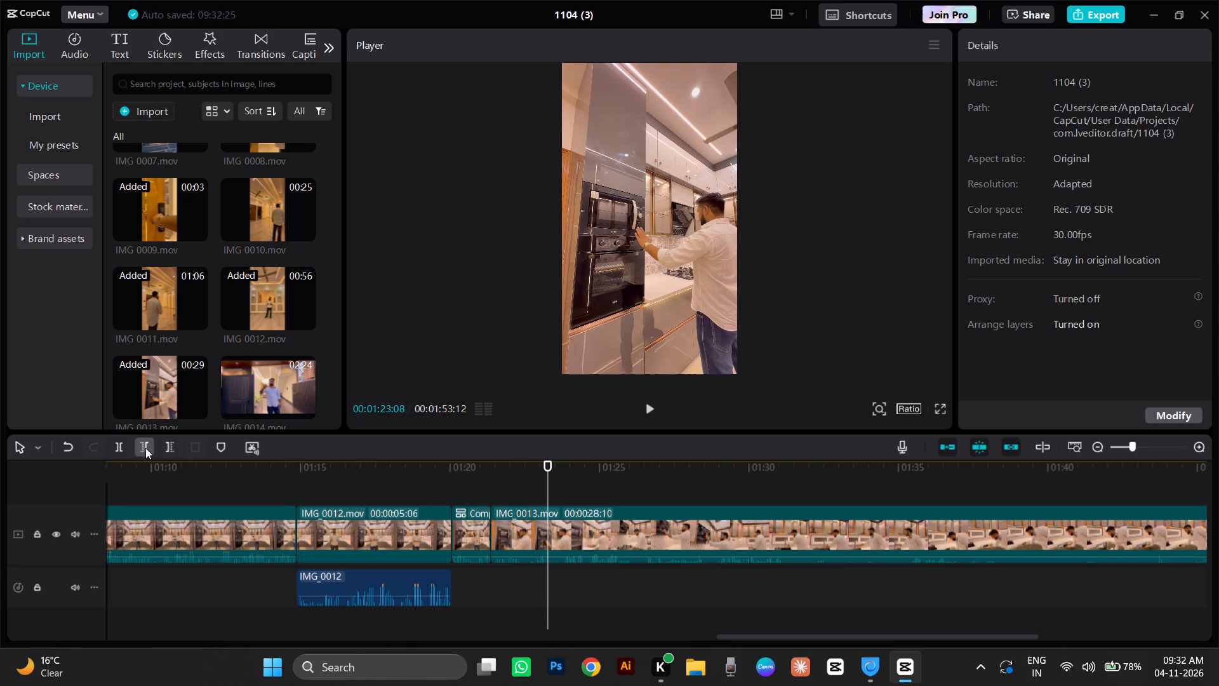
# Extract the audio from the IMG 0013 clip and delete the extracted track.
pyautogui.moveTo(549, 490); pyautogui.dragTo(493, 548)
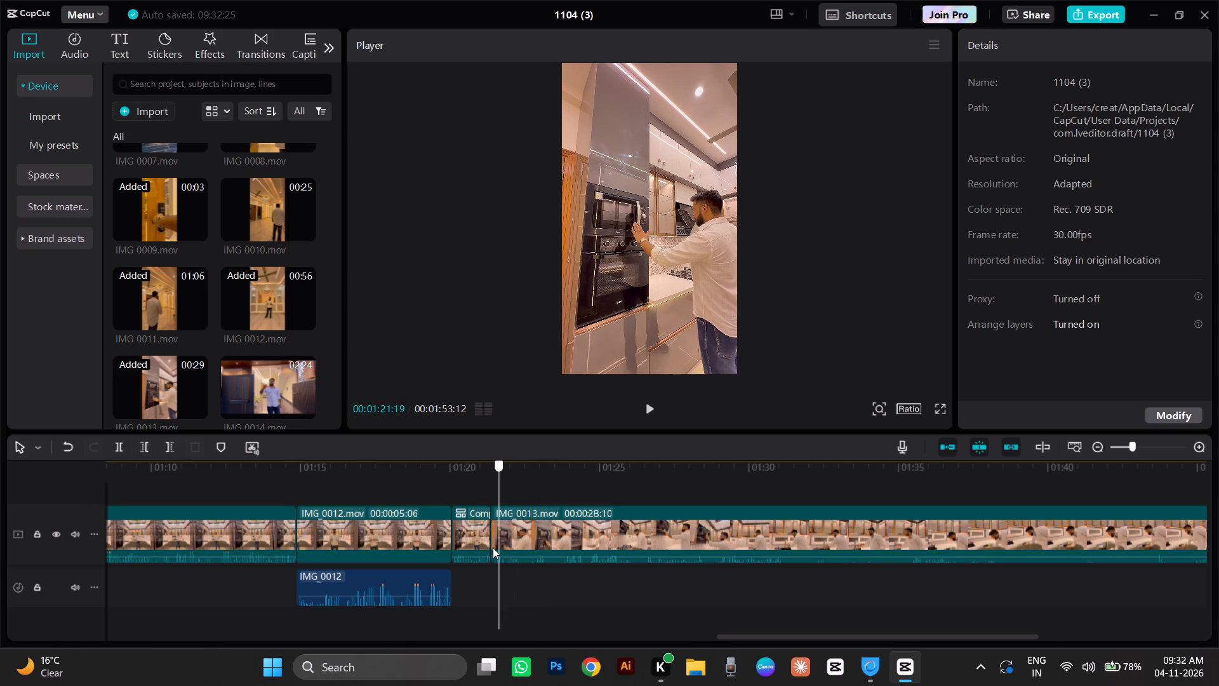
pyautogui.moveTo(493, 548); pyautogui.dragTo(490, 551)
pyautogui.hotkey('ctrl', '=')
pyautogui.hotkey('ctrl', '=')
pyautogui.hotkey('ctrl', '=')
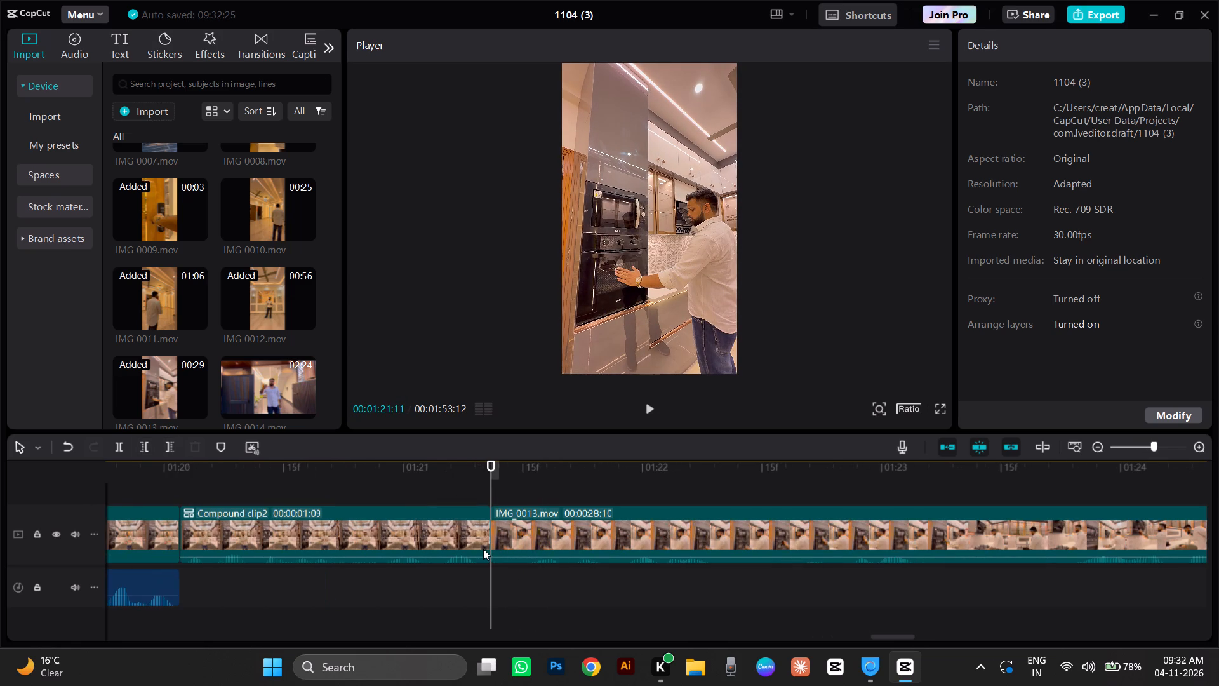
pyautogui.rightClick(519, 523)
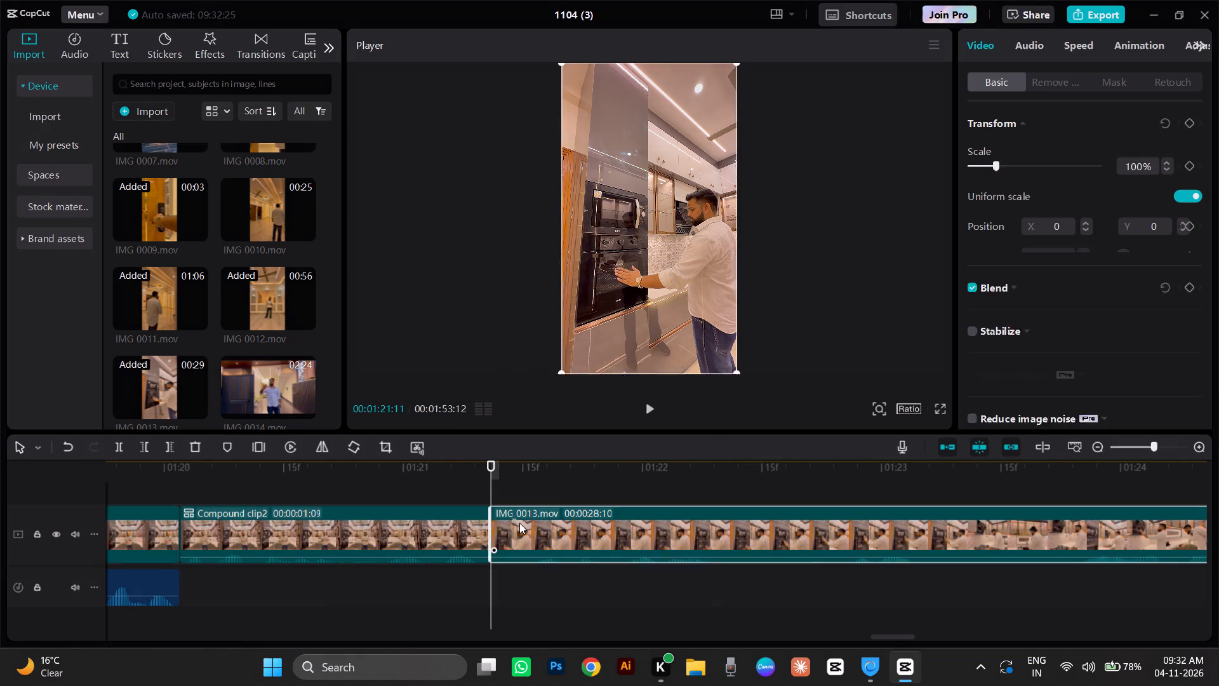
pyautogui.click(553, 518)
pyautogui.click(533, 596)
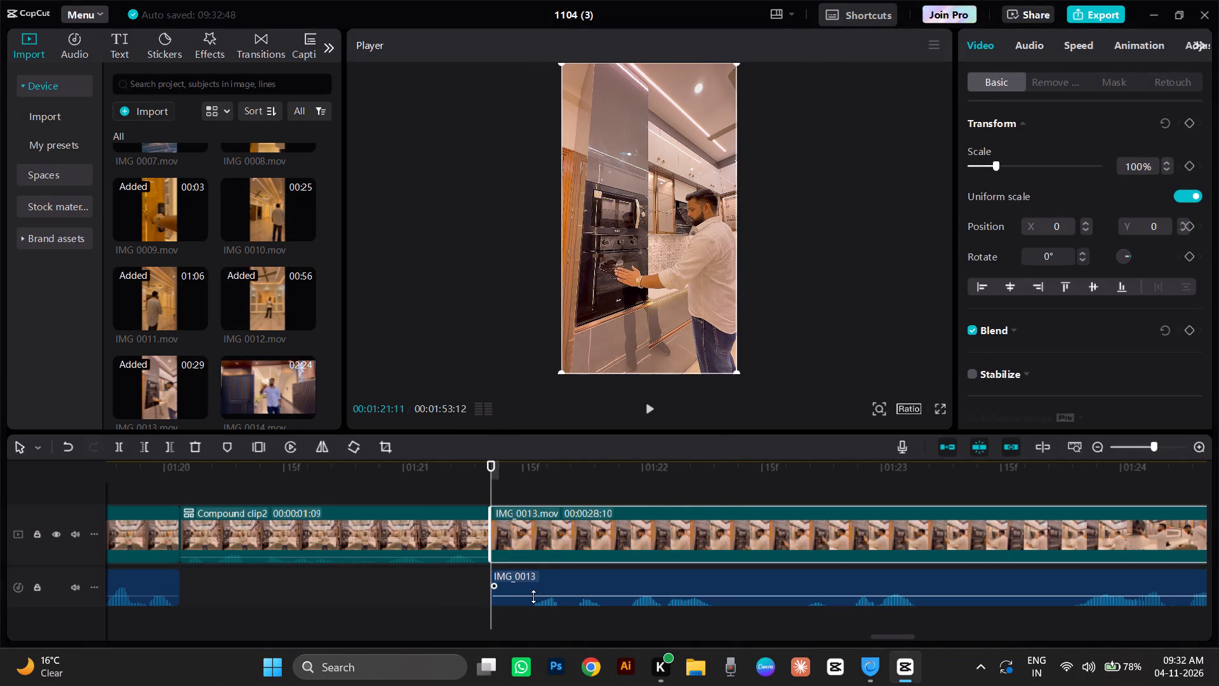
pyautogui.click(191, 454)
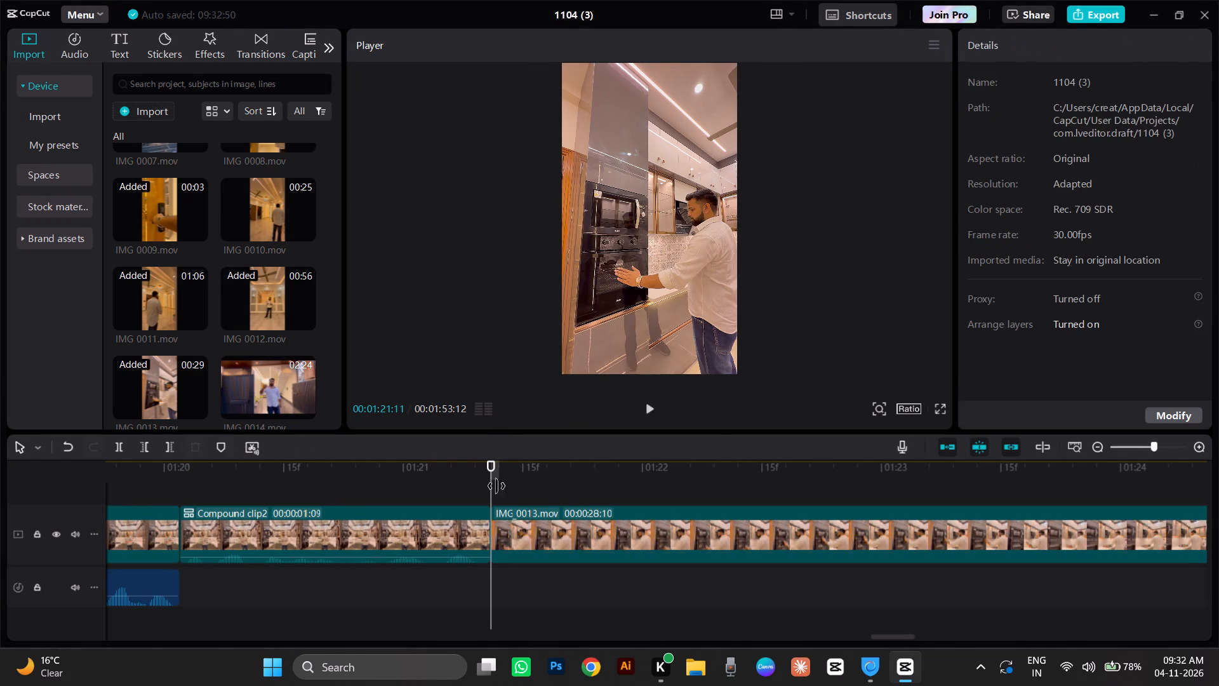
# Trim off the start of the IMG 0013 clip up to 00:01:21:20.
pyautogui.moveTo(492, 471); pyautogui.dragTo(522, 492)
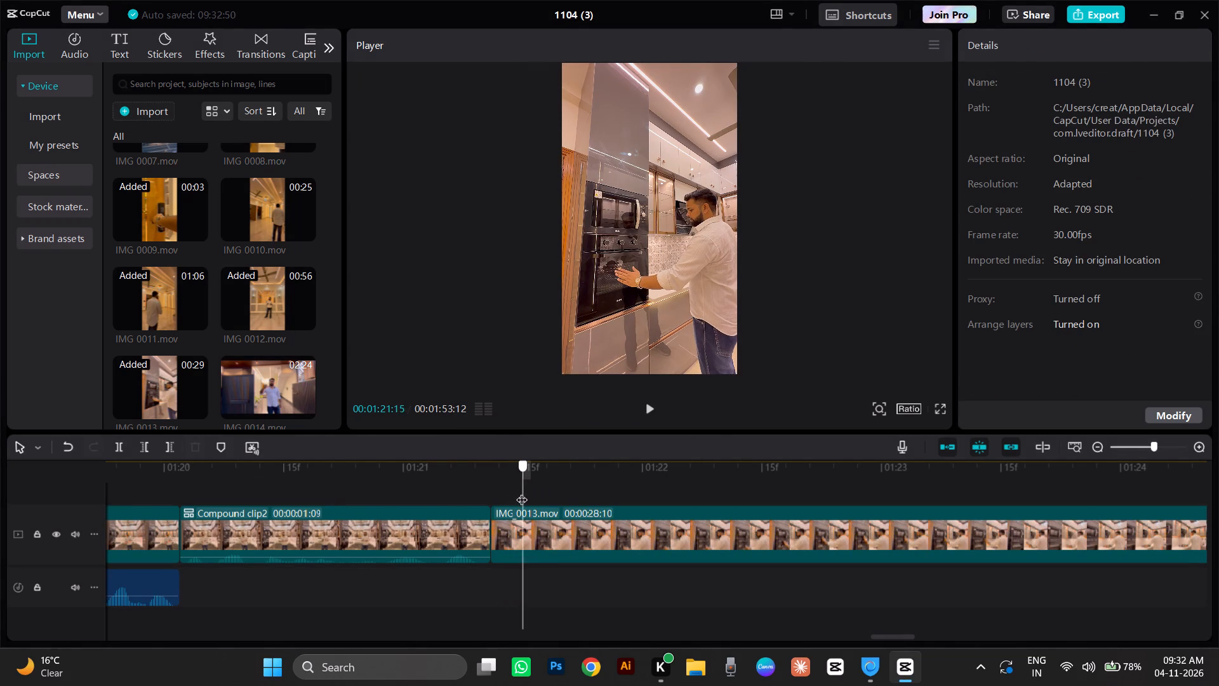
pyautogui.moveTo(522, 492); pyautogui.dragTo(714, 537)
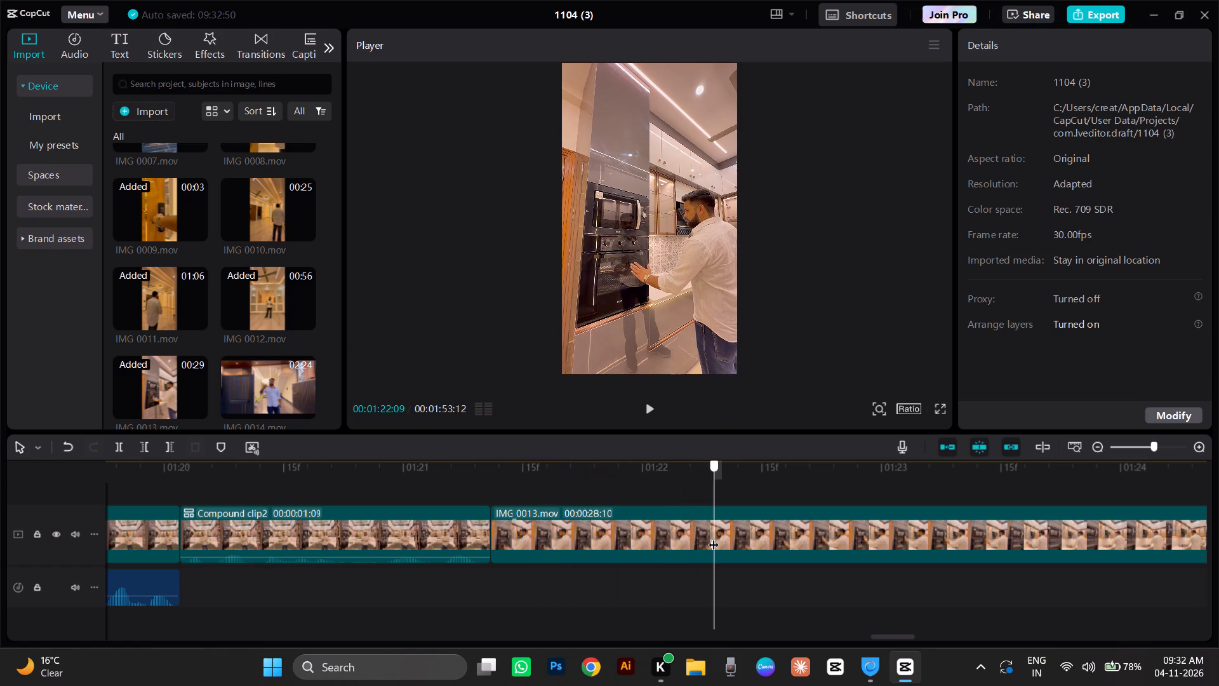
pyautogui.moveTo(714, 537); pyautogui.dragTo(634, 587)
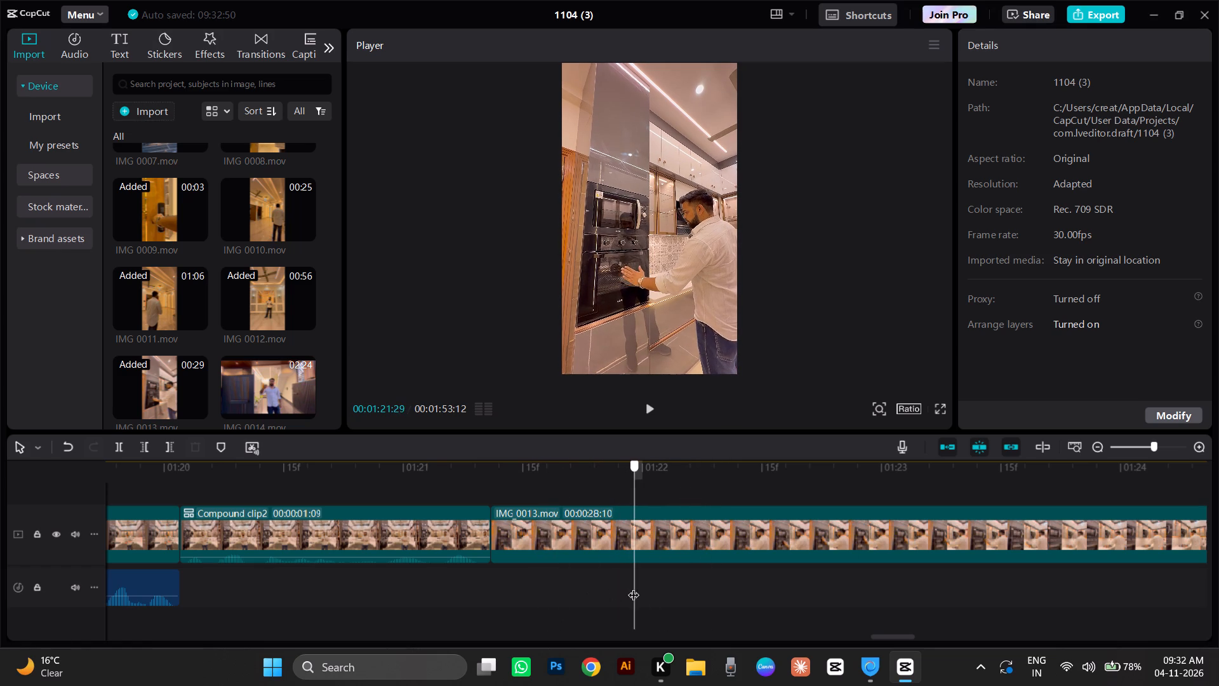
pyautogui.moveTo(634, 587); pyautogui.dragTo(660, 586)
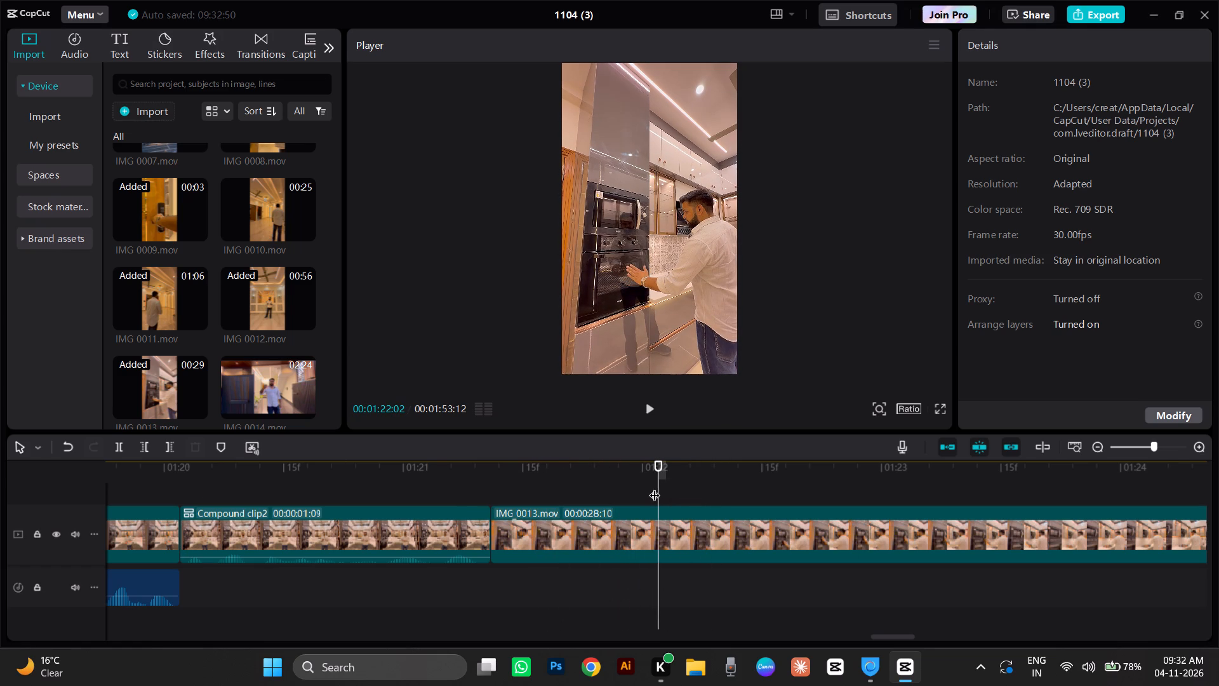
pyautogui.moveTo(655, 487); pyautogui.dragTo(565, 541)
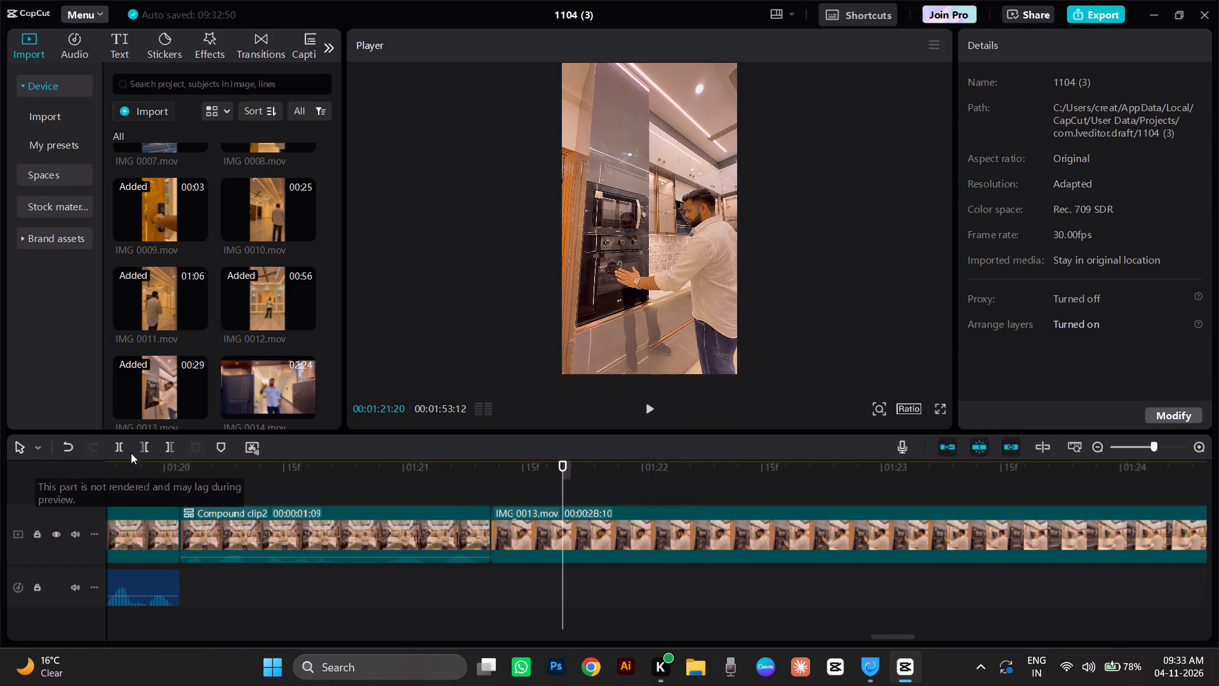
pyautogui.click(139, 450)
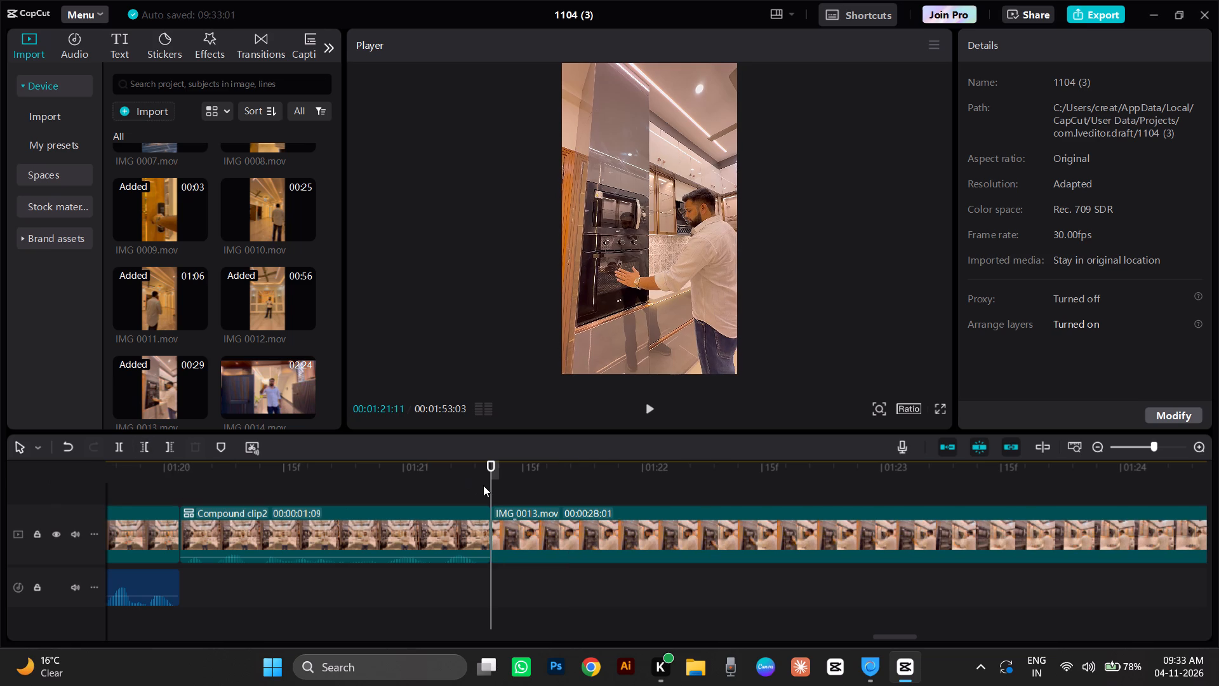
# Split the IMG 0013 clip at 00:01:22:21, while the man's hand is still on the oven unit.
pyautogui.moveTo(489, 488); pyautogui.dragTo(606, 508)
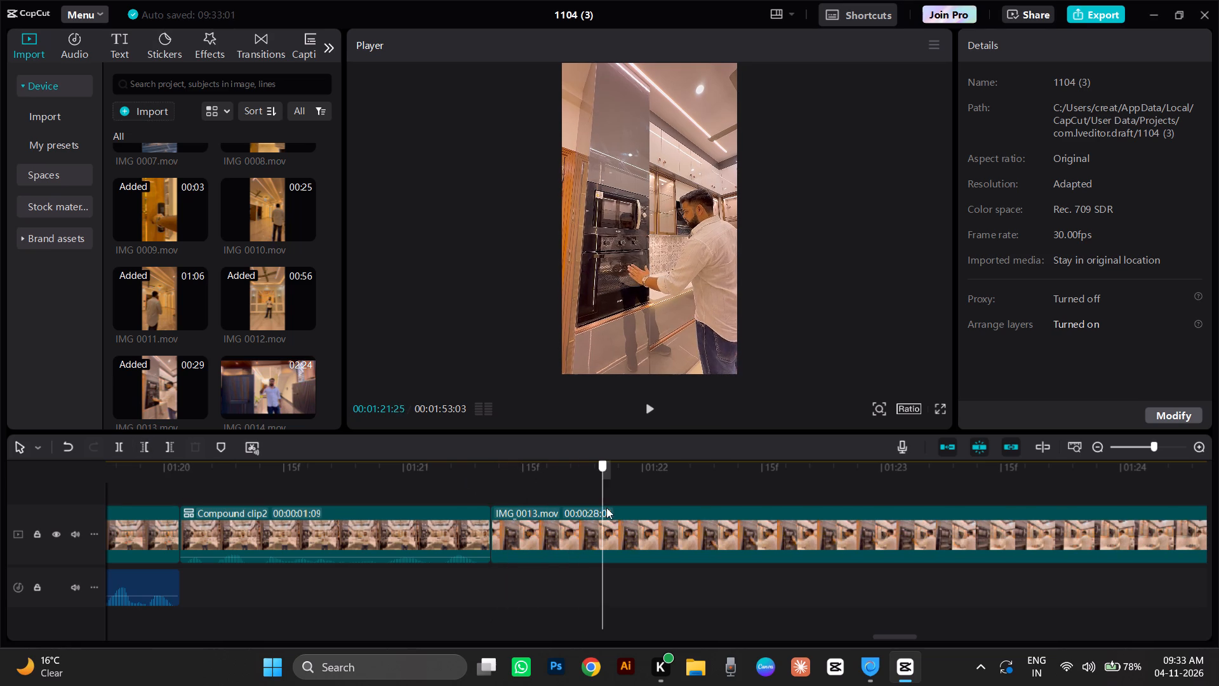
pyautogui.moveTo(606, 508); pyautogui.dragTo(675, 509)
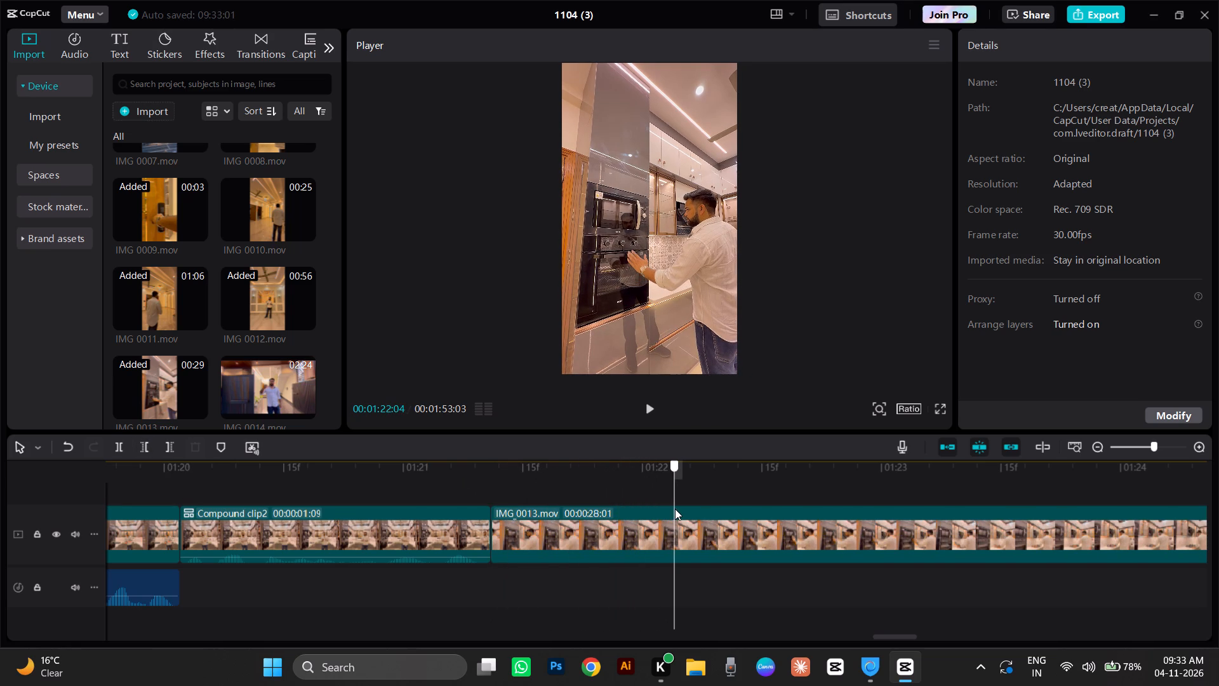
pyautogui.moveTo(675, 509); pyautogui.dragTo(738, 514)
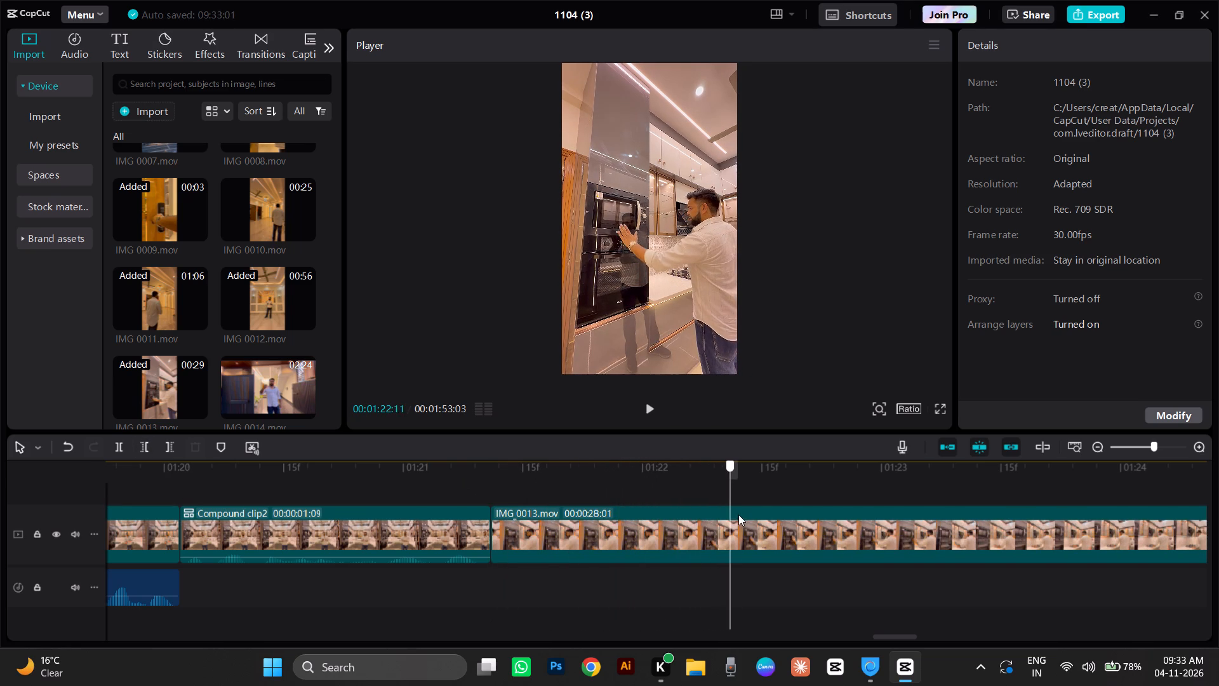
pyautogui.moveTo(738, 514); pyautogui.dragTo(841, 525)
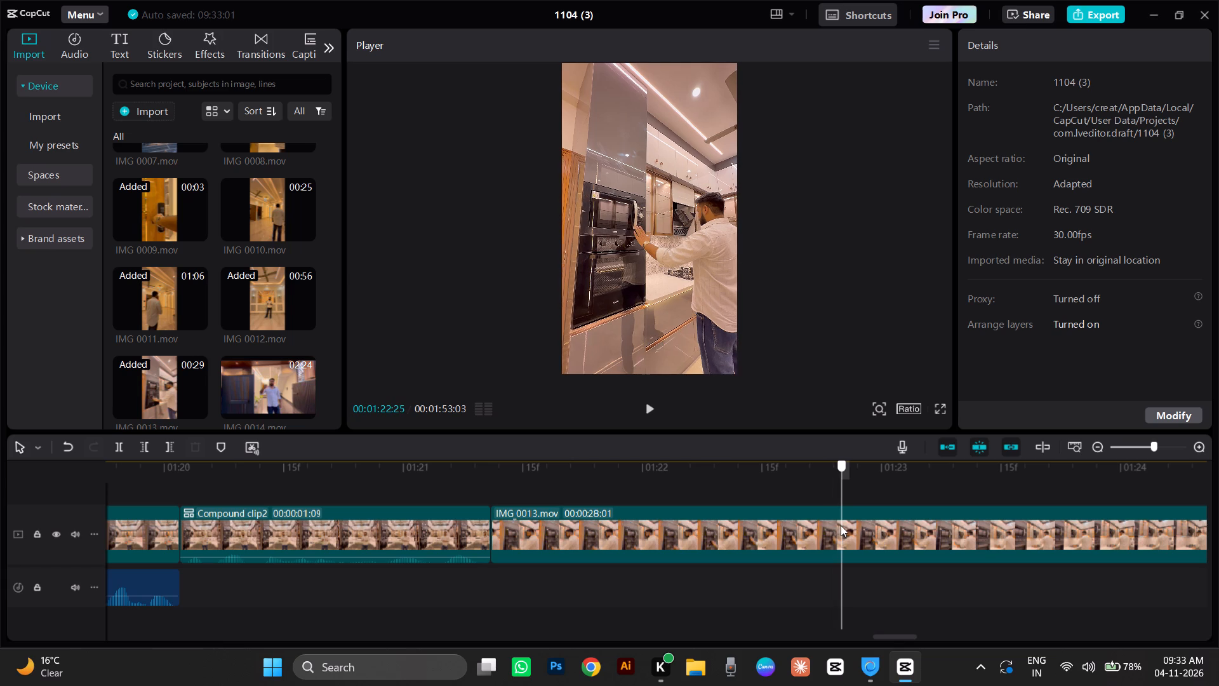
pyautogui.moveTo(841, 525); pyautogui.dragTo(812, 520)
pyautogui.click(116, 445)
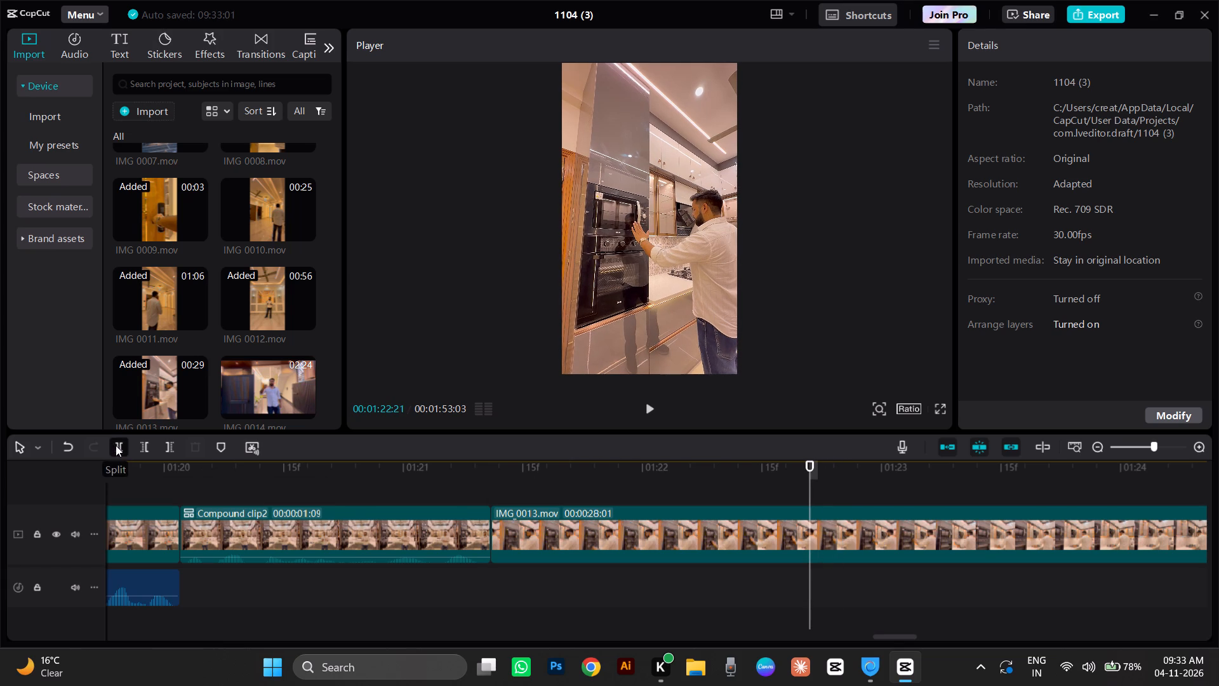
# Cut the IMG 0013 footage between 00:01:22:21 and 00:01:24:21, so the oven shot leads straight into the man touching the hob.
pyautogui.moveTo(809, 484); pyautogui.dragTo(841, 490)
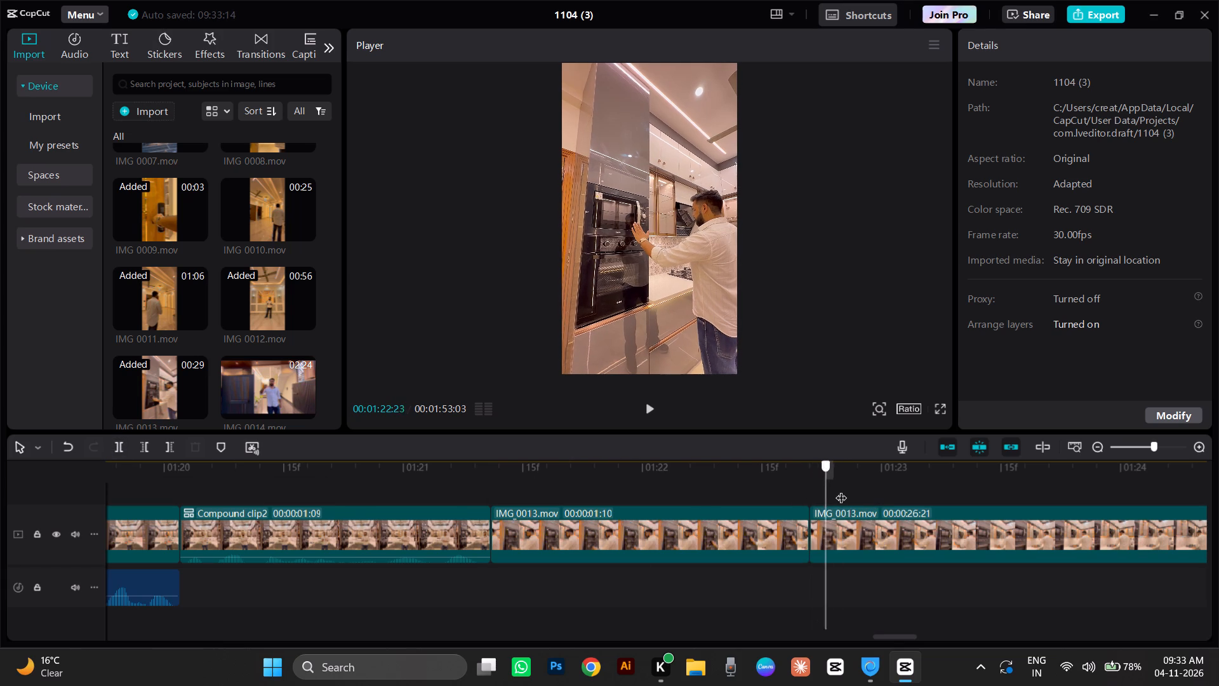
pyautogui.moveTo(841, 490); pyautogui.dragTo(1013, 525)
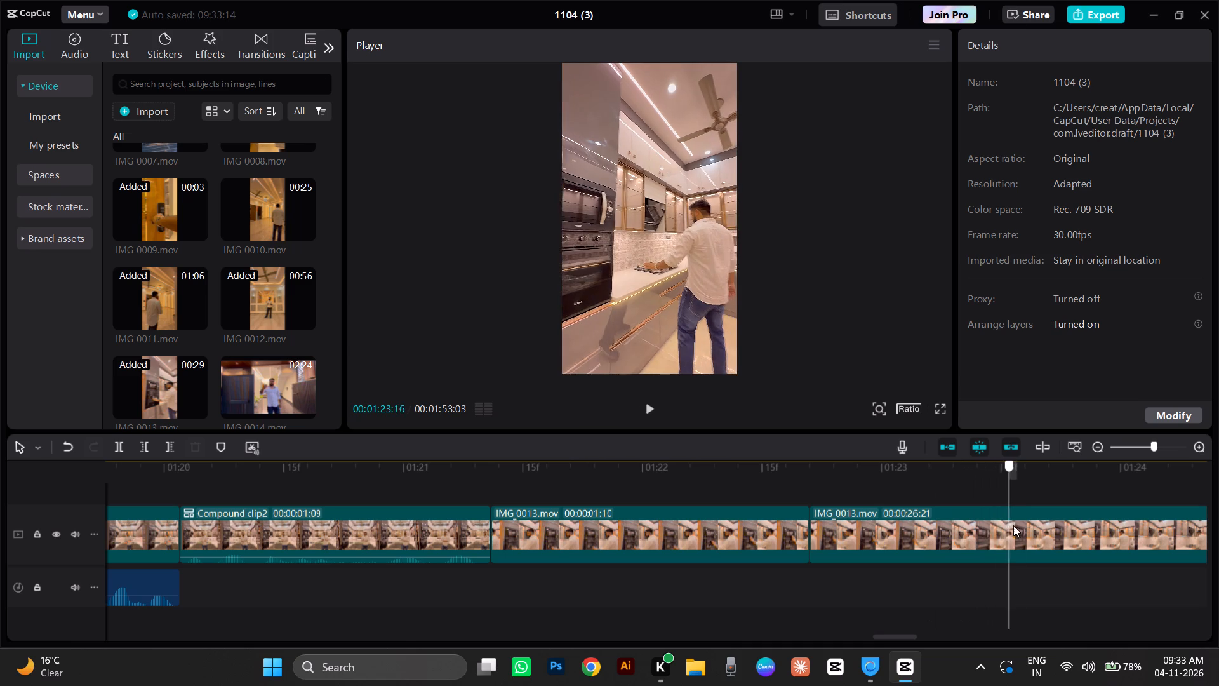
pyautogui.moveTo(1013, 525); pyautogui.dragTo(1212, 551)
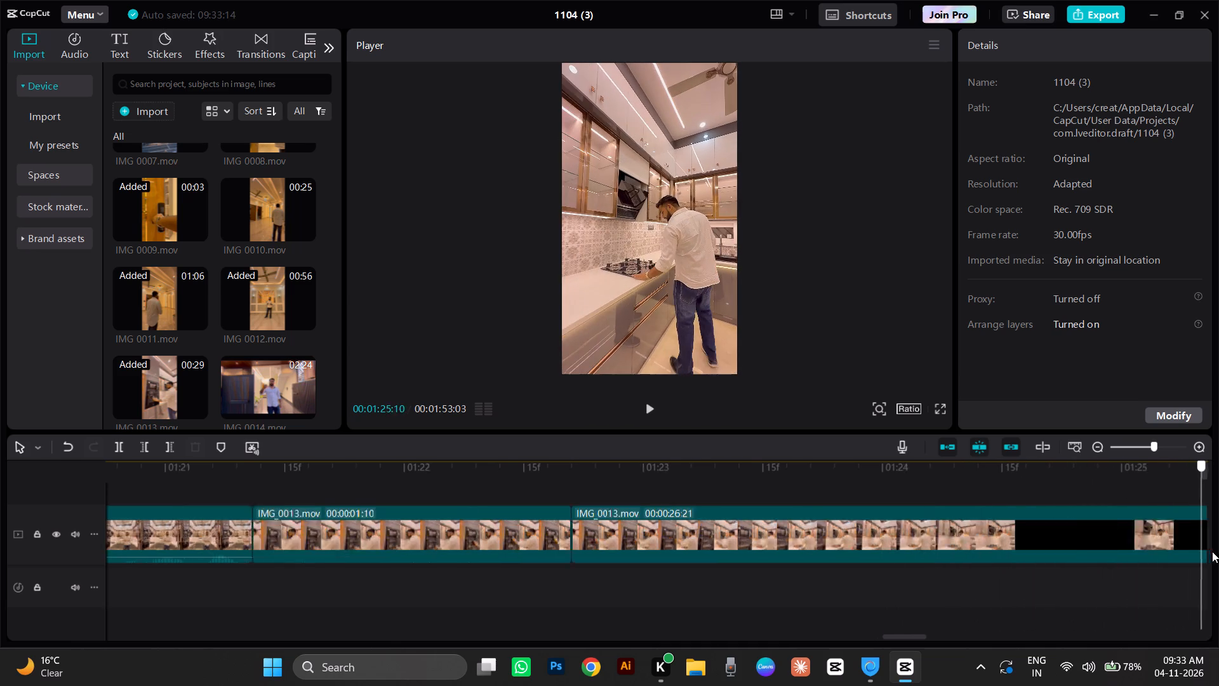
pyautogui.moveTo(1212, 551); pyautogui.dragTo(18, 520)
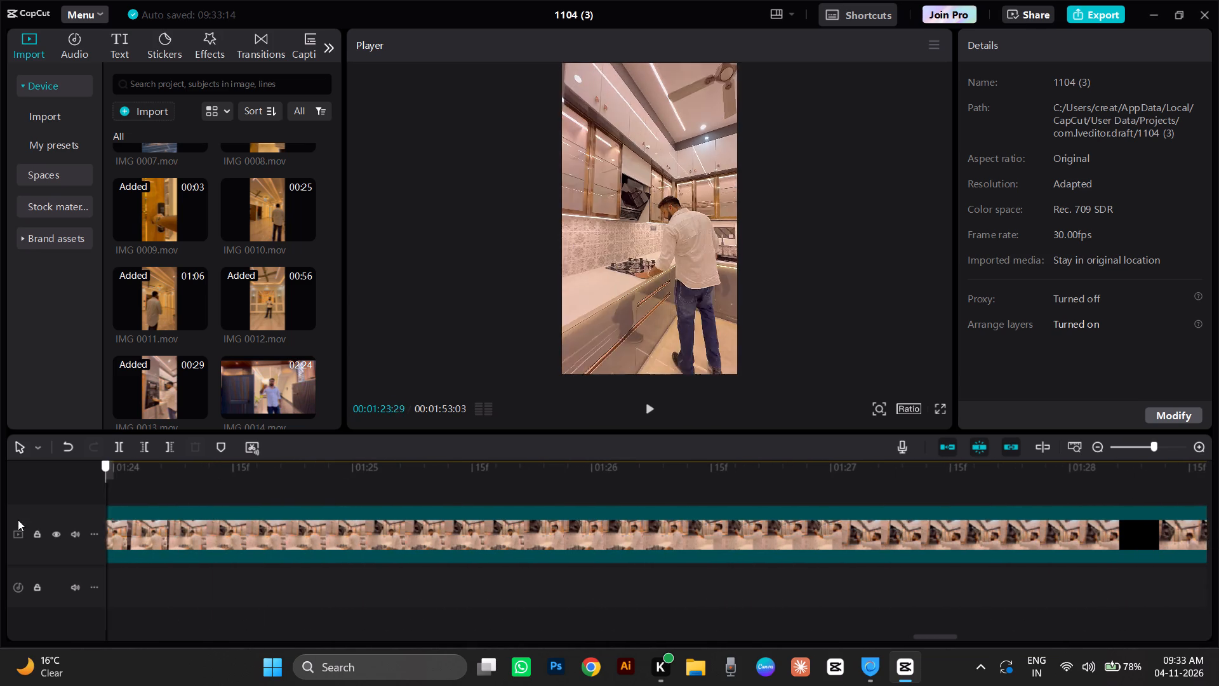
pyautogui.moveTo(18, 520); pyautogui.dragTo(777, 568)
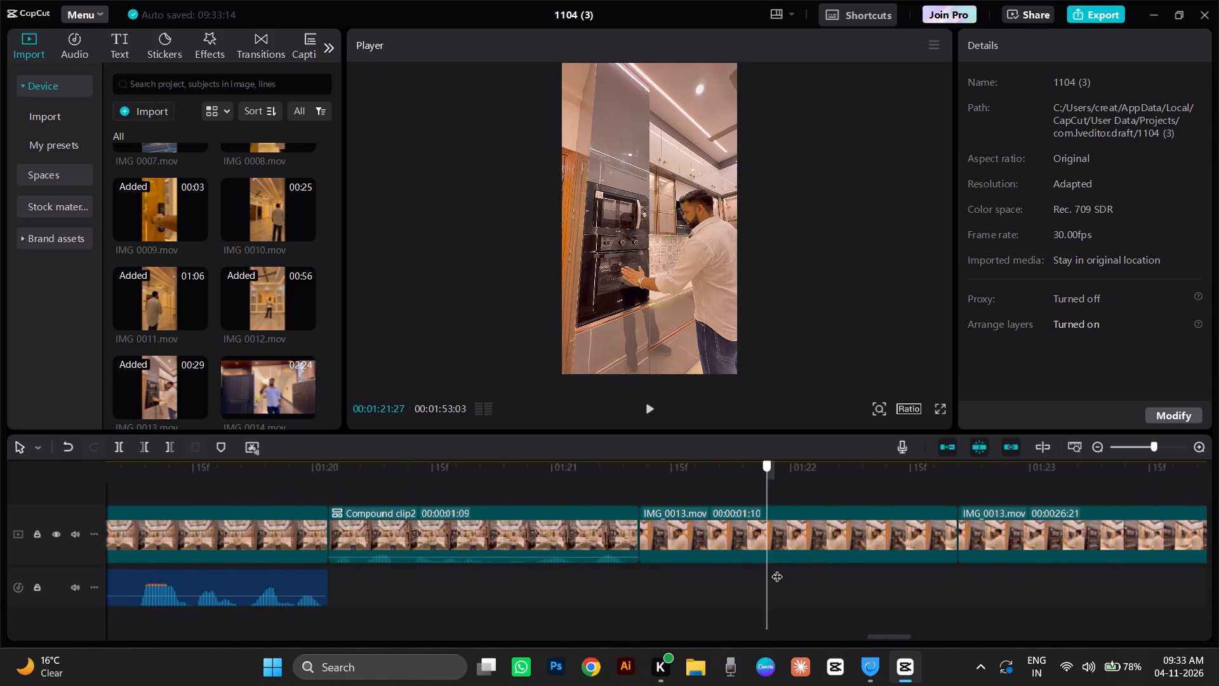
pyautogui.moveTo(777, 568); pyautogui.dragTo(1096, 587)
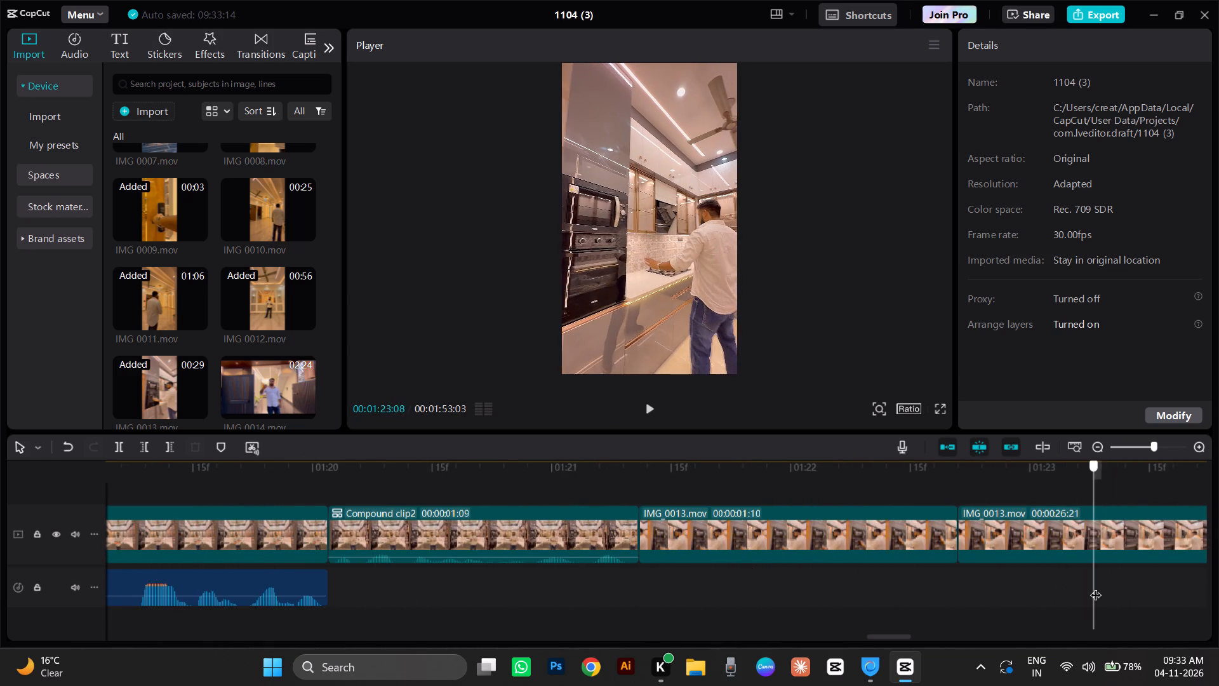
pyautogui.moveTo(1096, 587); pyautogui.dragTo(1201, 596)
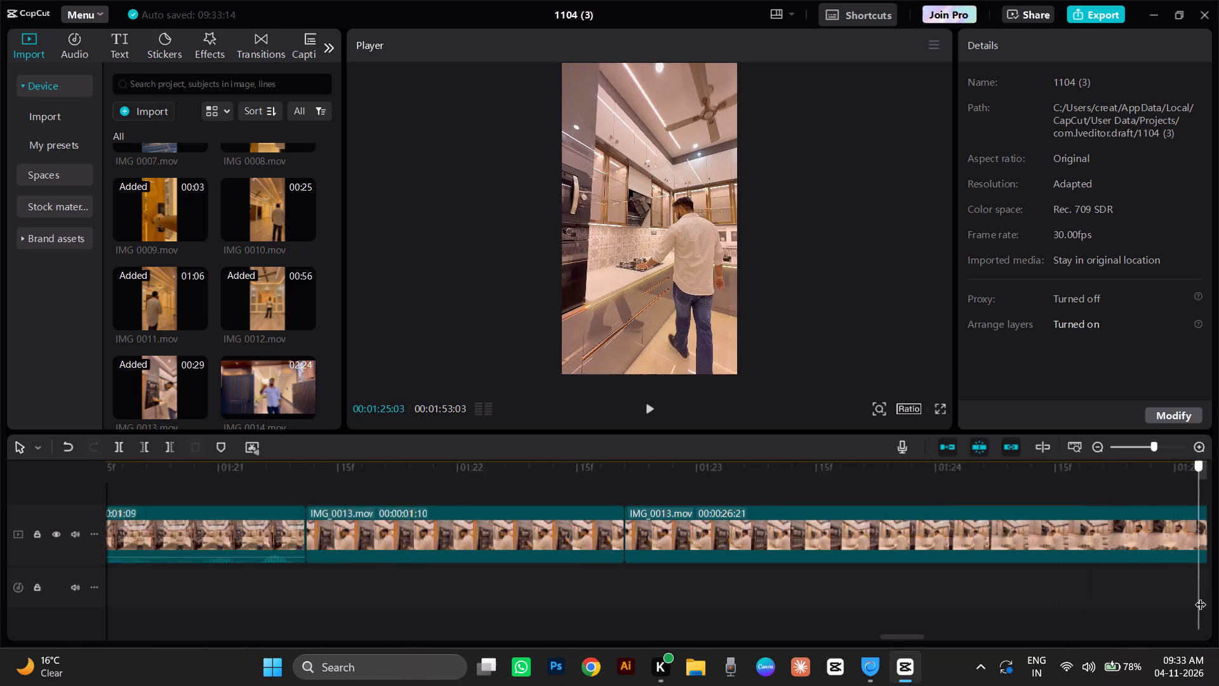
pyautogui.moveTo(1201, 596); pyautogui.dragTo(370, 527)
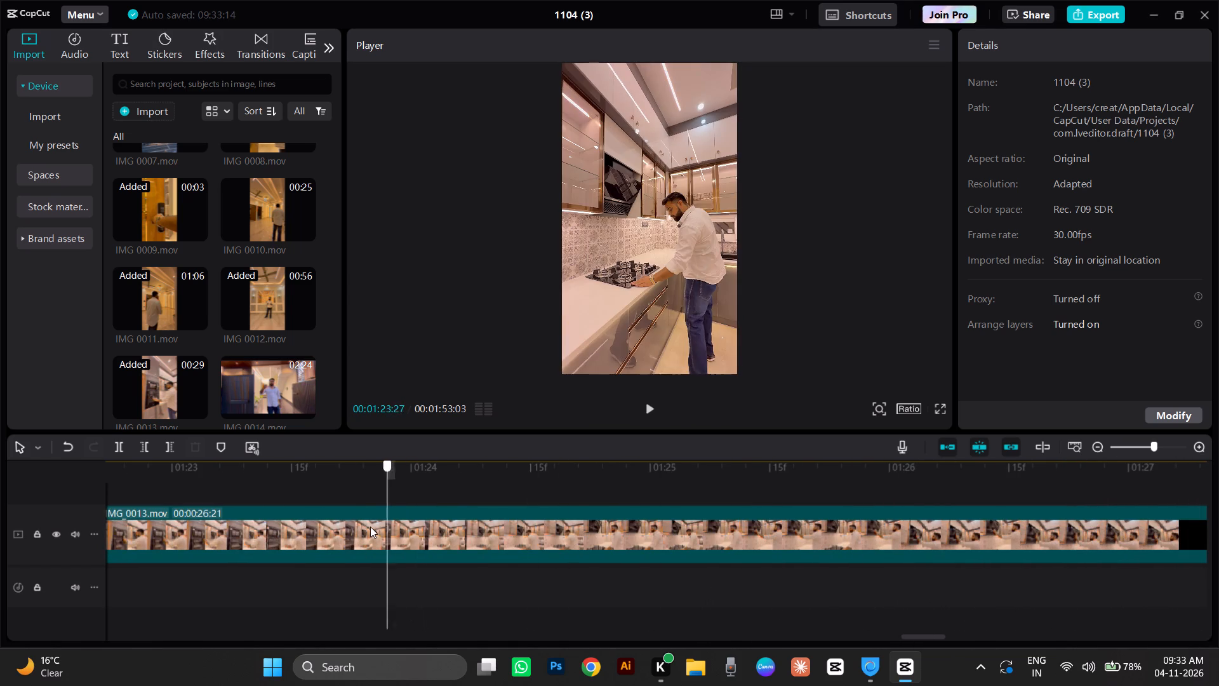
pyautogui.moveTo(370, 527); pyautogui.dragTo(453, 543)
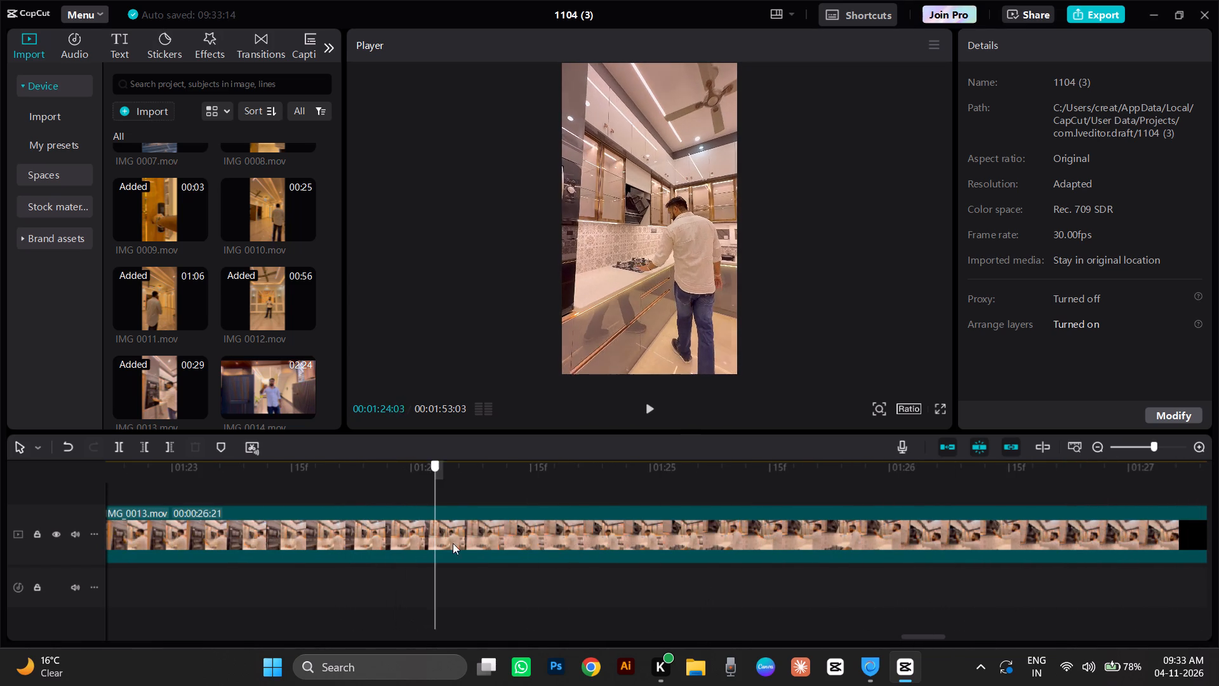
pyautogui.moveTo(453, 543); pyautogui.dragTo(576, 586)
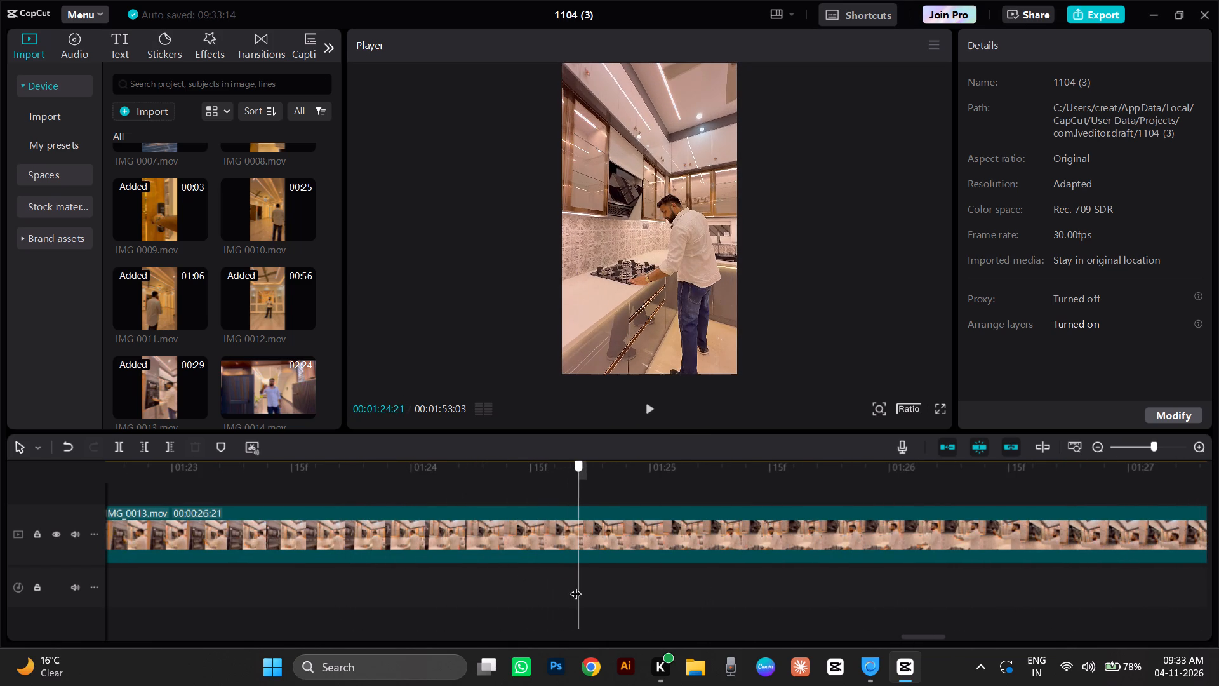
pyautogui.moveTo(576, 586); pyautogui.dragTo(578, 586)
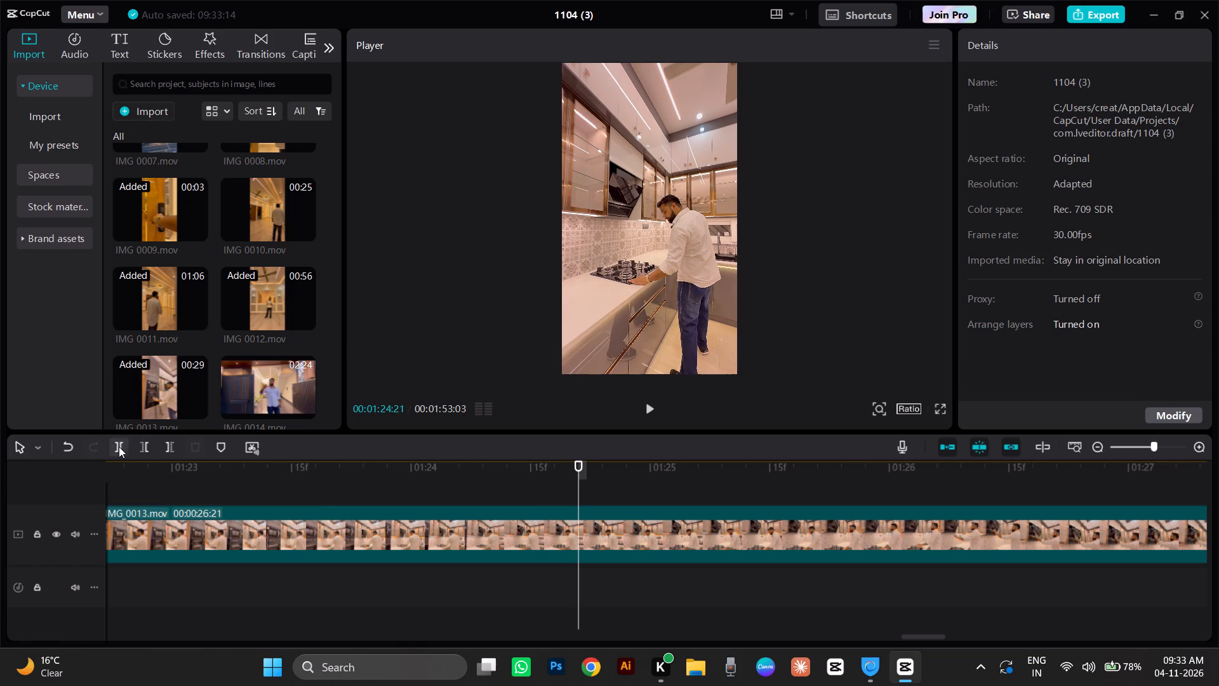
pyautogui.click(119, 447)
pyautogui.click(516, 524)
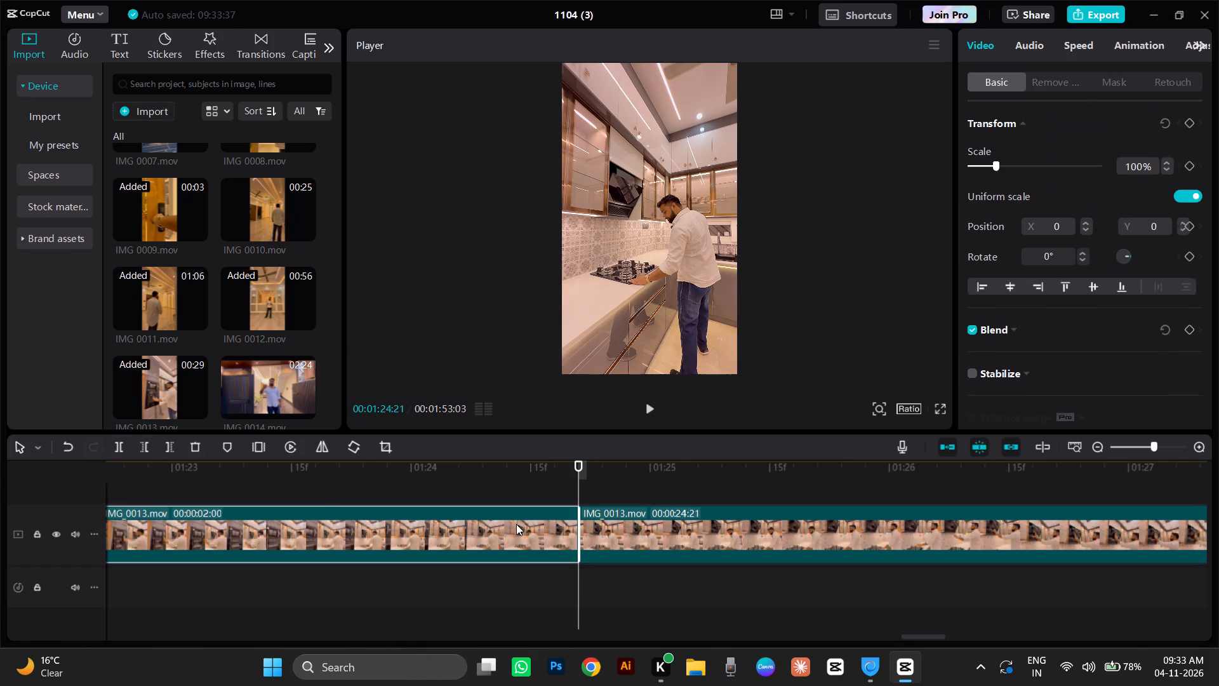
pyautogui.click(194, 455)
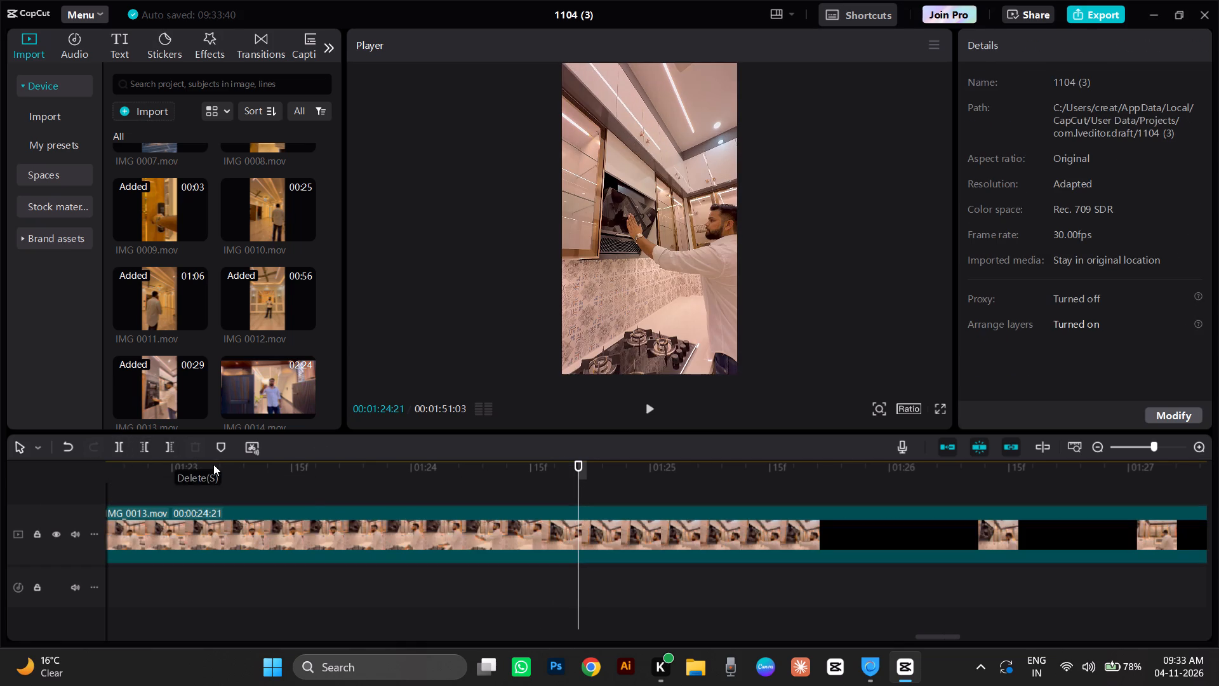
# Split the IMG 0013 clip at 00:01:23:12, while the man's hand is beside the hob.
pyautogui.moveTo(942, 635); pyautogui.dragTo(926, 636)
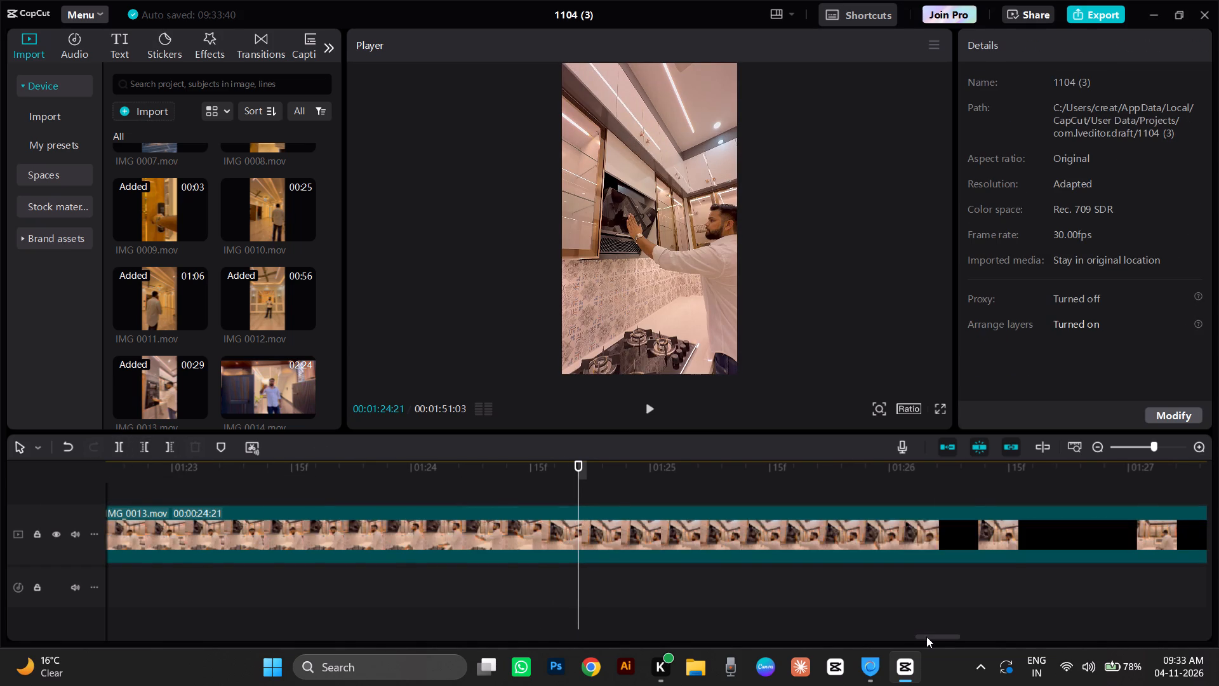
pyautogui.moveTo(926, 636); pyautogui.dragTo(924, 638)
pyautogui.click(534, 476)
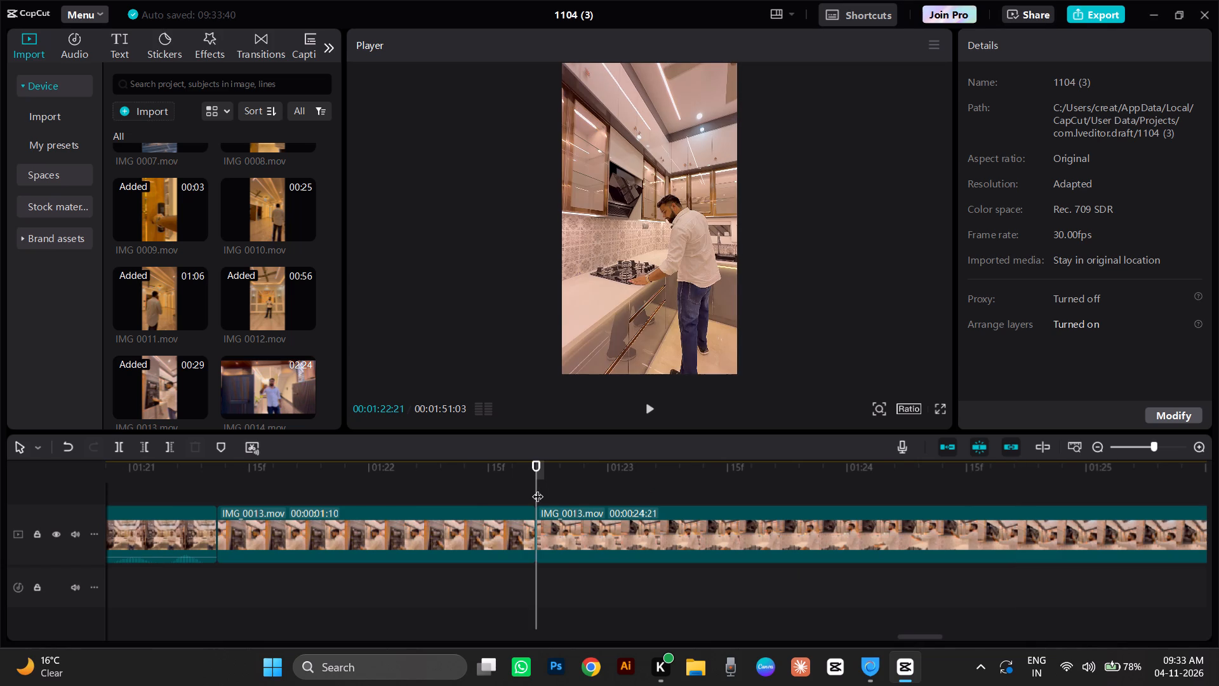
pyautogui.moveTo(538, 488); pyautogui.dragTo(689, 517)
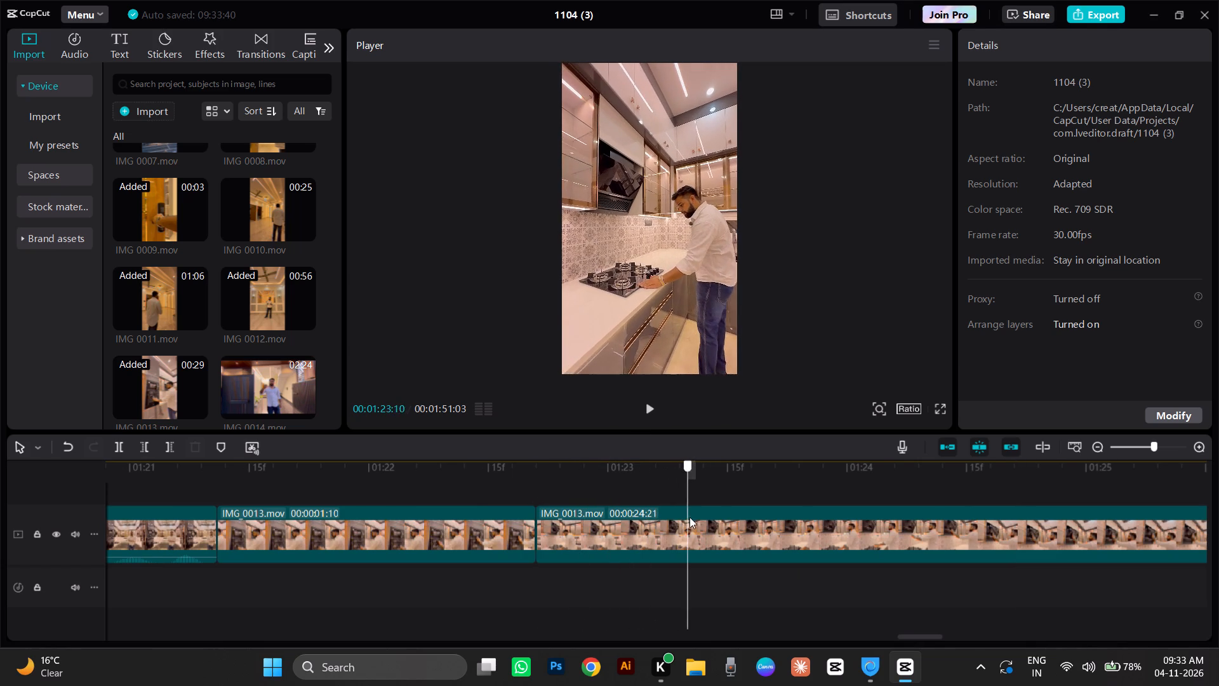
pyautogui.moveTo(689, 517); pyautogui.dragTo(812, 532)
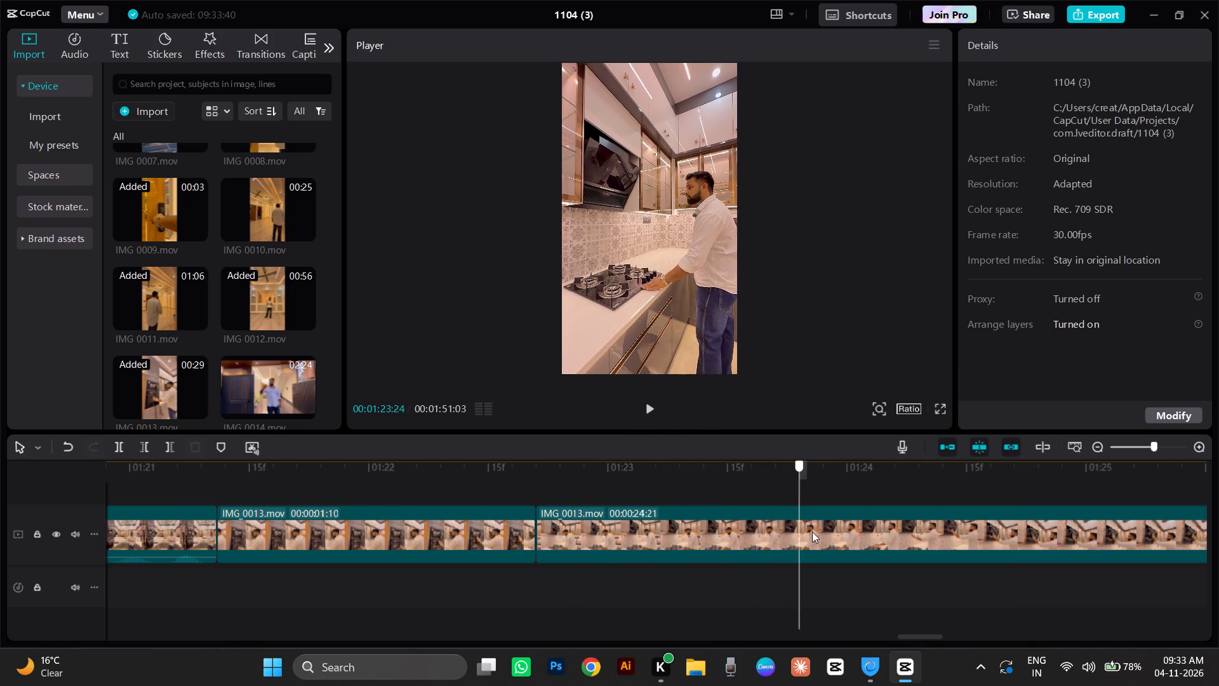
pyautogui.moveTo(812, 532); pyautogui.dragTo(725, 542)
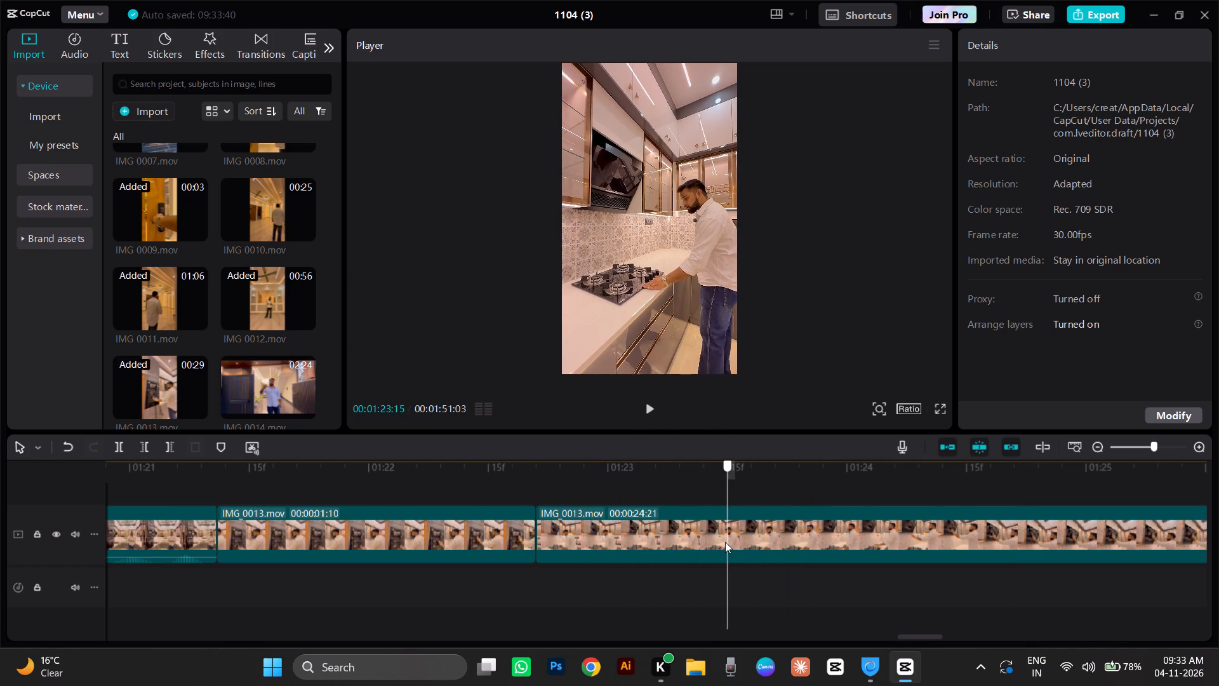
pyautogui.moveTo(725, 542); pyautogui.dragTo(679, 528)
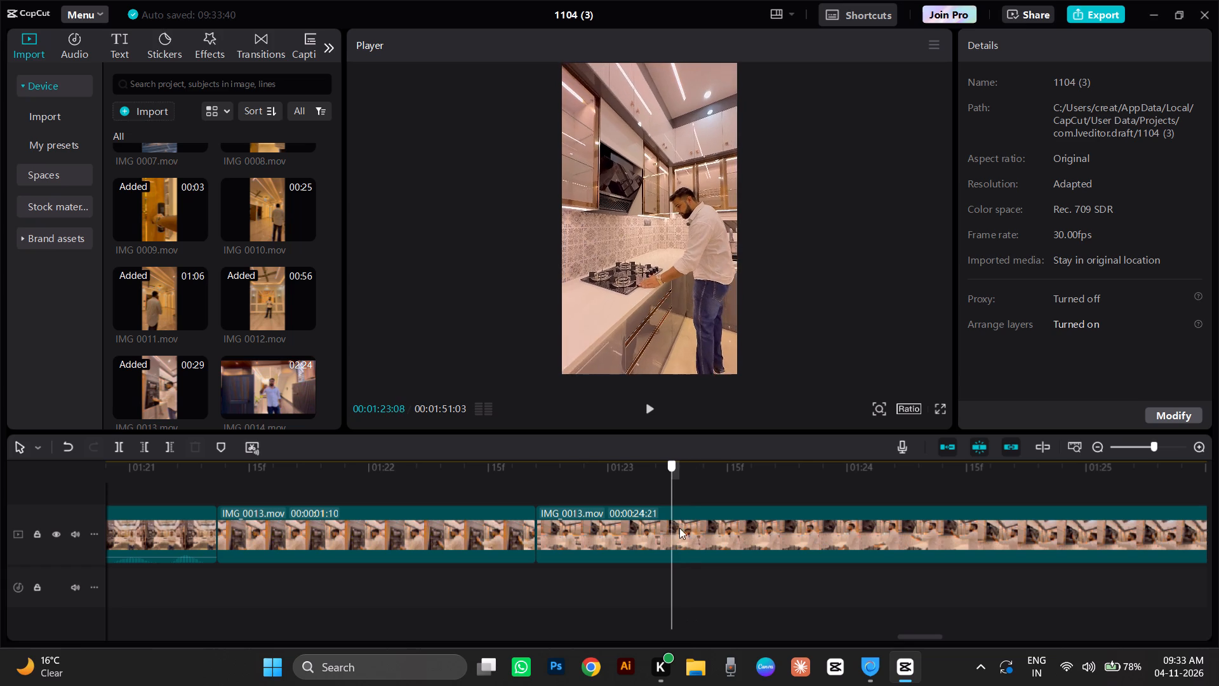
pyautogui.moveTo(679, 528); pyautogui.dragTo(707, 535)
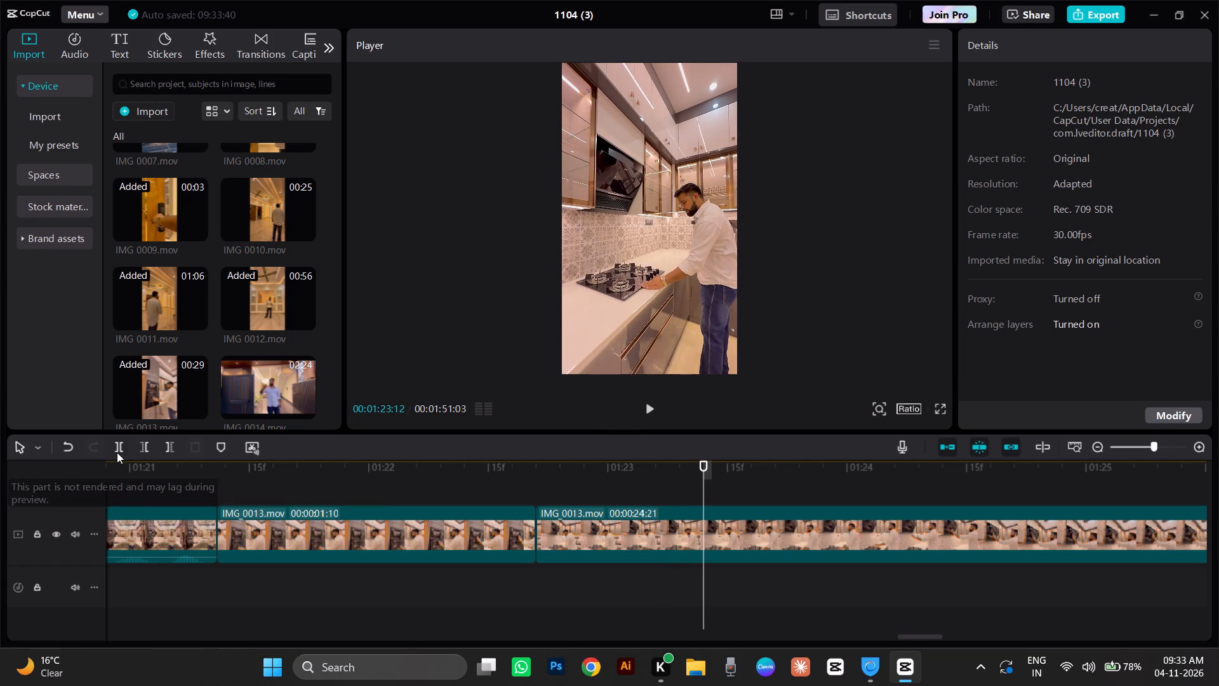
pyautogui.click(117, 450)
# Split the IMG 0013 clip at 00:01:36:15, just before the man pulls open the built-in unit under the counter.
pyautogui.moveTo(703, 488); pyautogui.dragTo(780, 500)
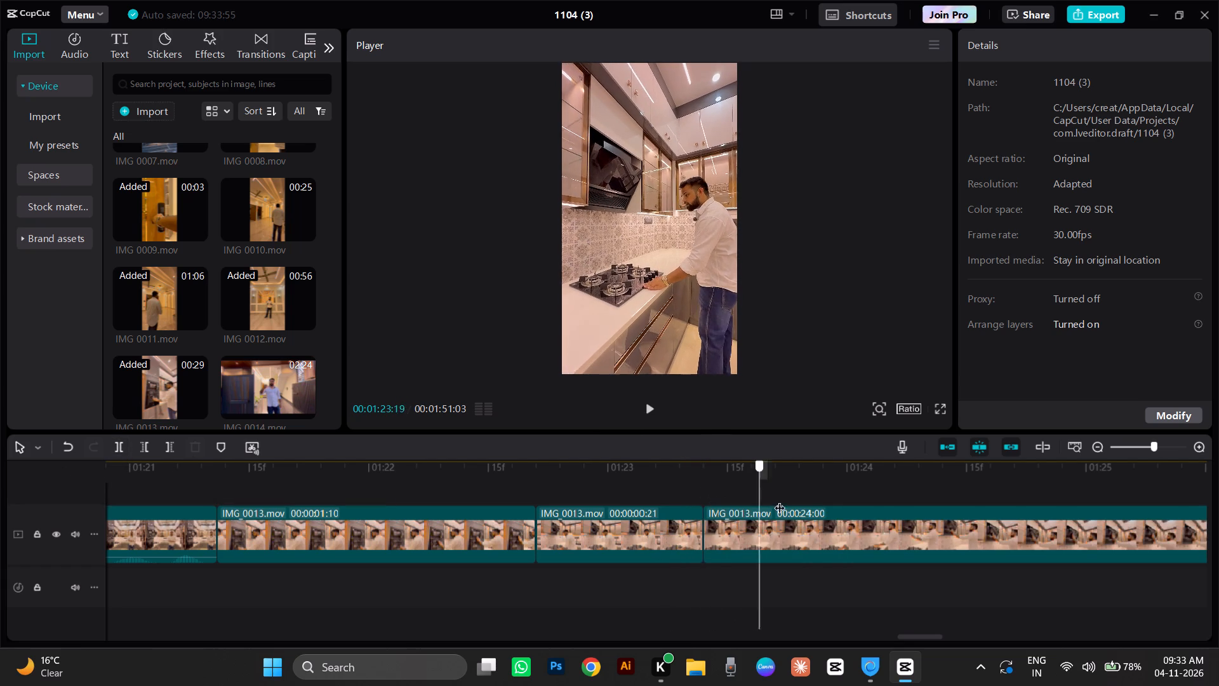
pyautogui.moveTo(780, 500); pyautogui.dragTo(1162, 519)
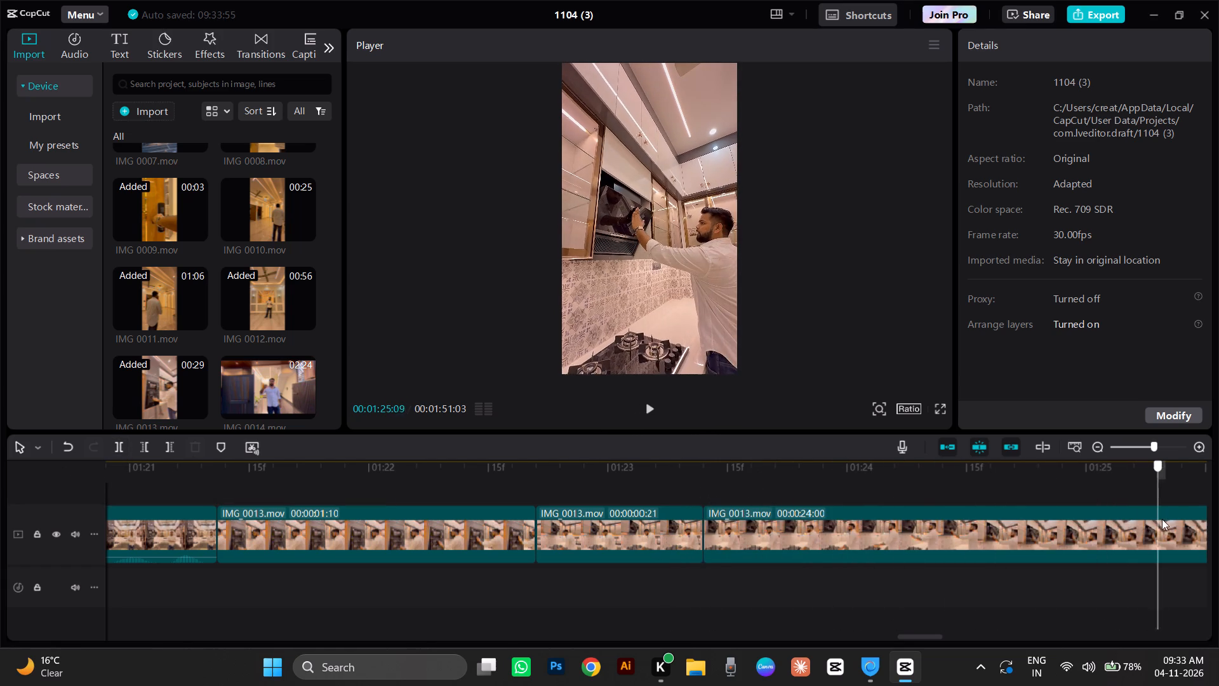
pyautogui.moveTo(1162, 519); pyautogui.dragTo(889, 513)
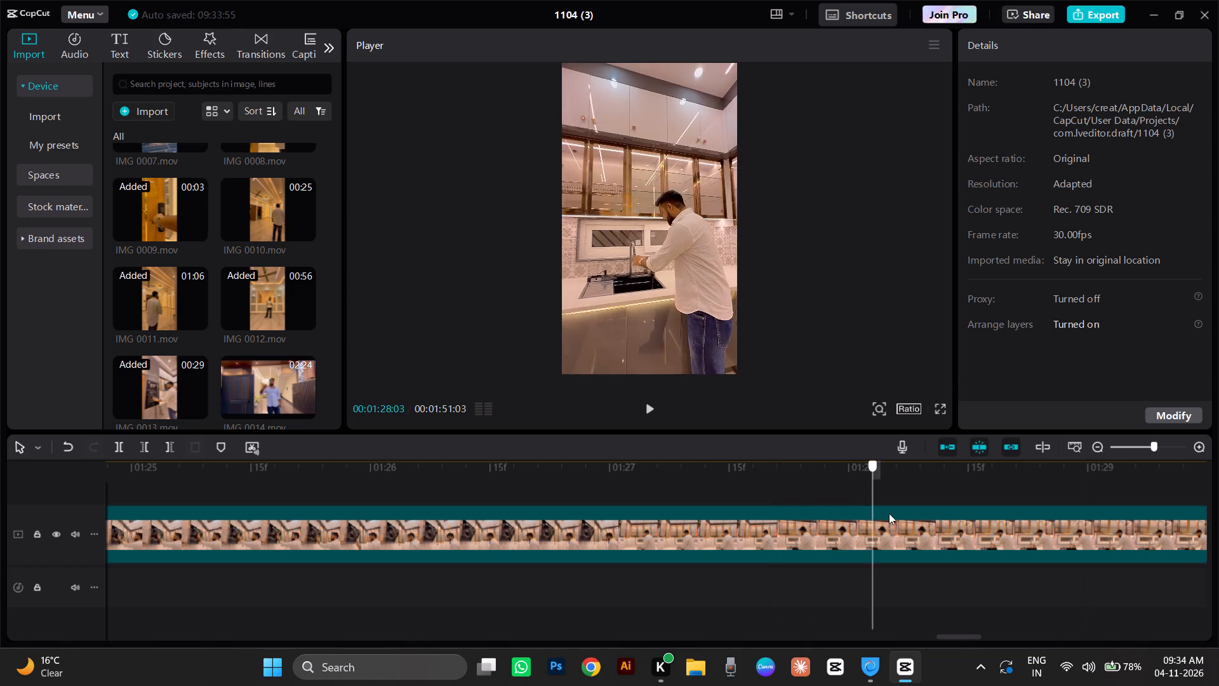
pyautogui.moveTo(889, 513); pyautogui.dragTo(1029, 541)
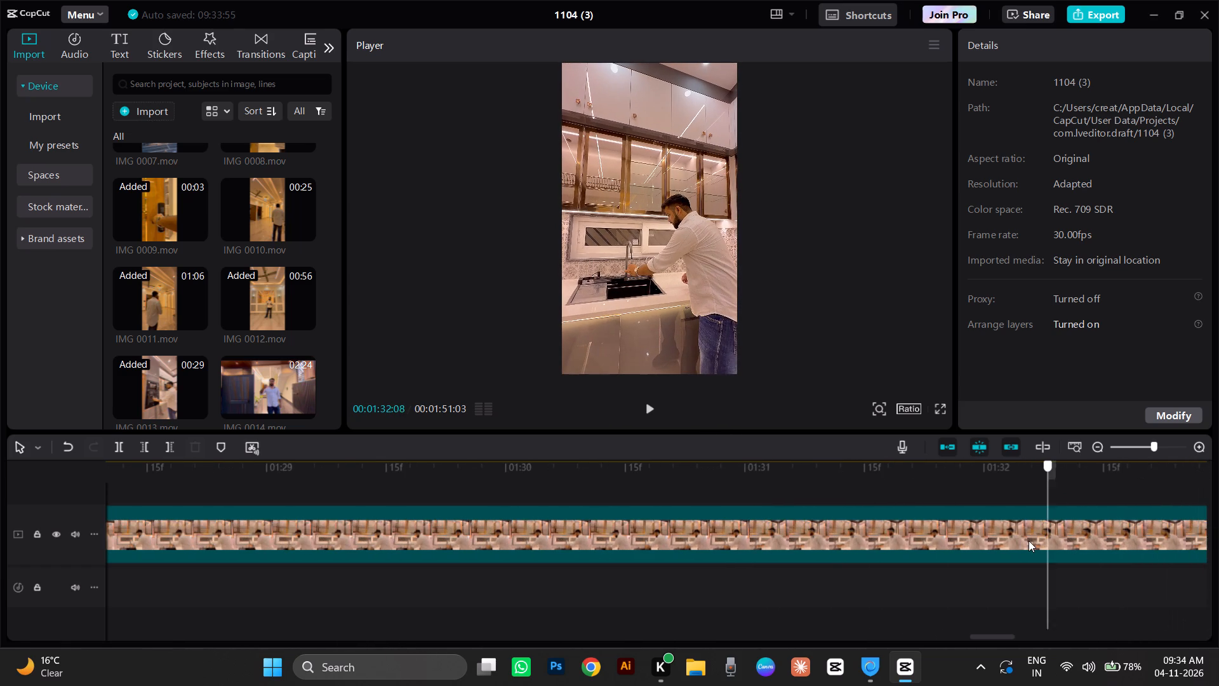
pyautogui.moveTo(1029, 541); pyautogui.dragTo(1126, 562)
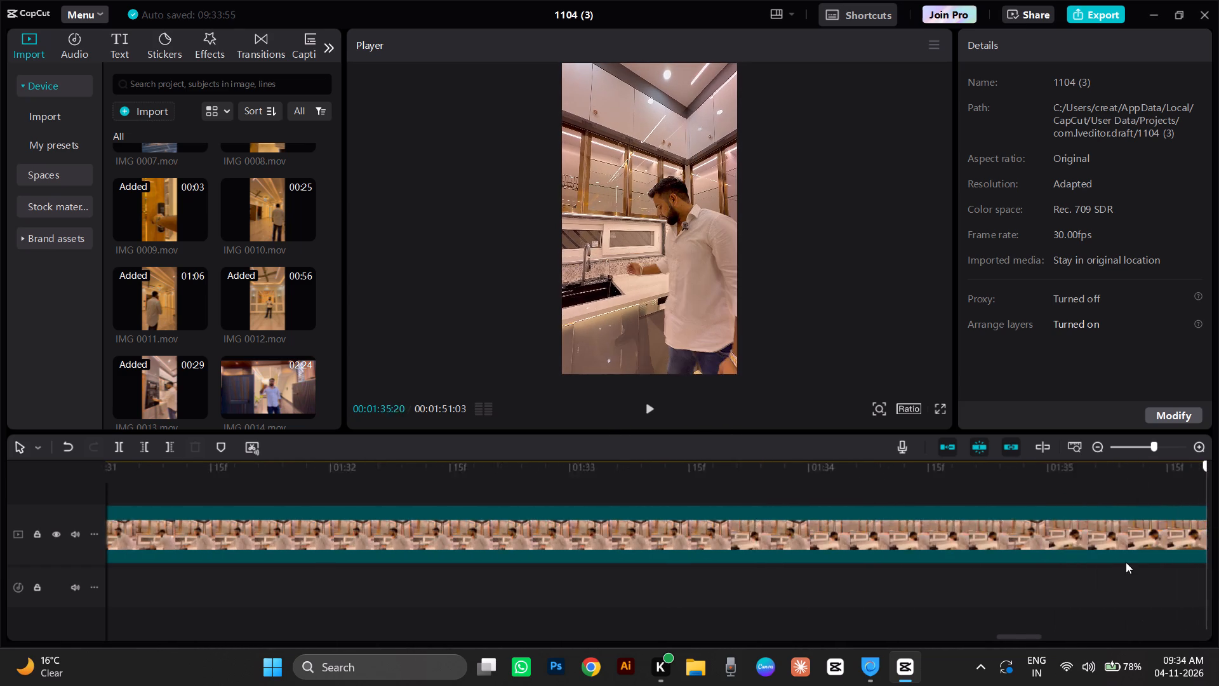
pyautogui.moveTo(1126, 562); pyautogui.dragTo(976, 597)
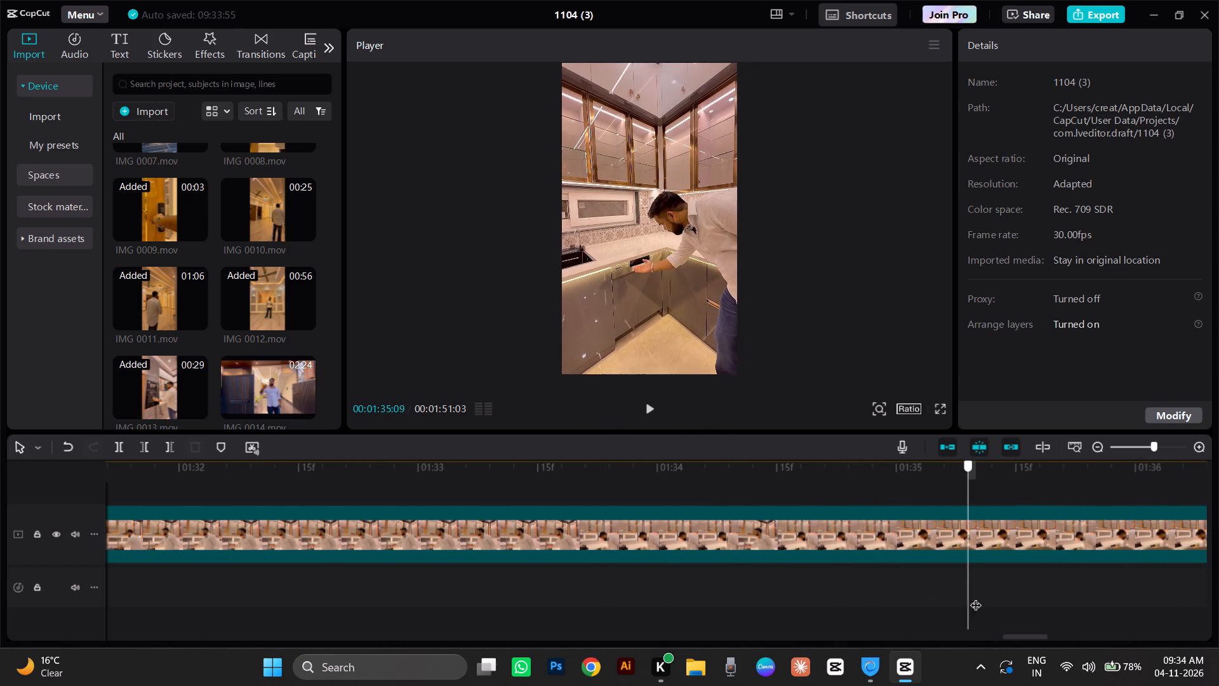
pyautogui.moveTo(976, 597); pyautogui.dragTo(956, 632)
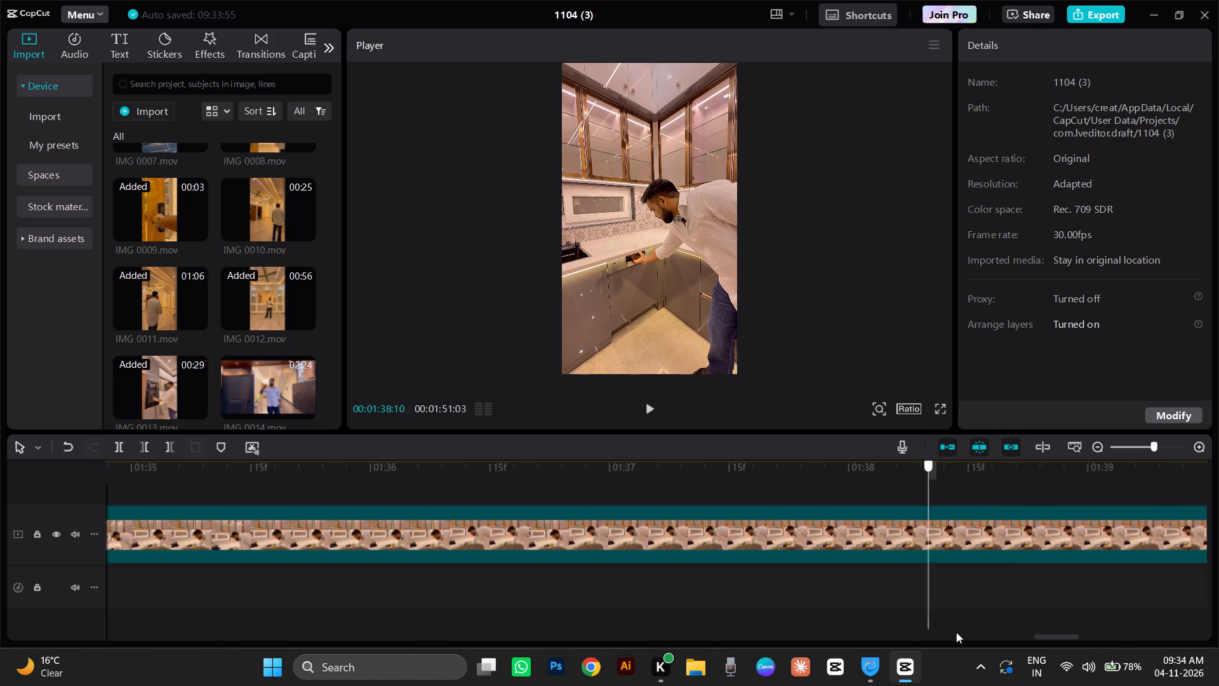
pyautogui.moveTo(956, 632); pyautogui.dragTo(608, 614)
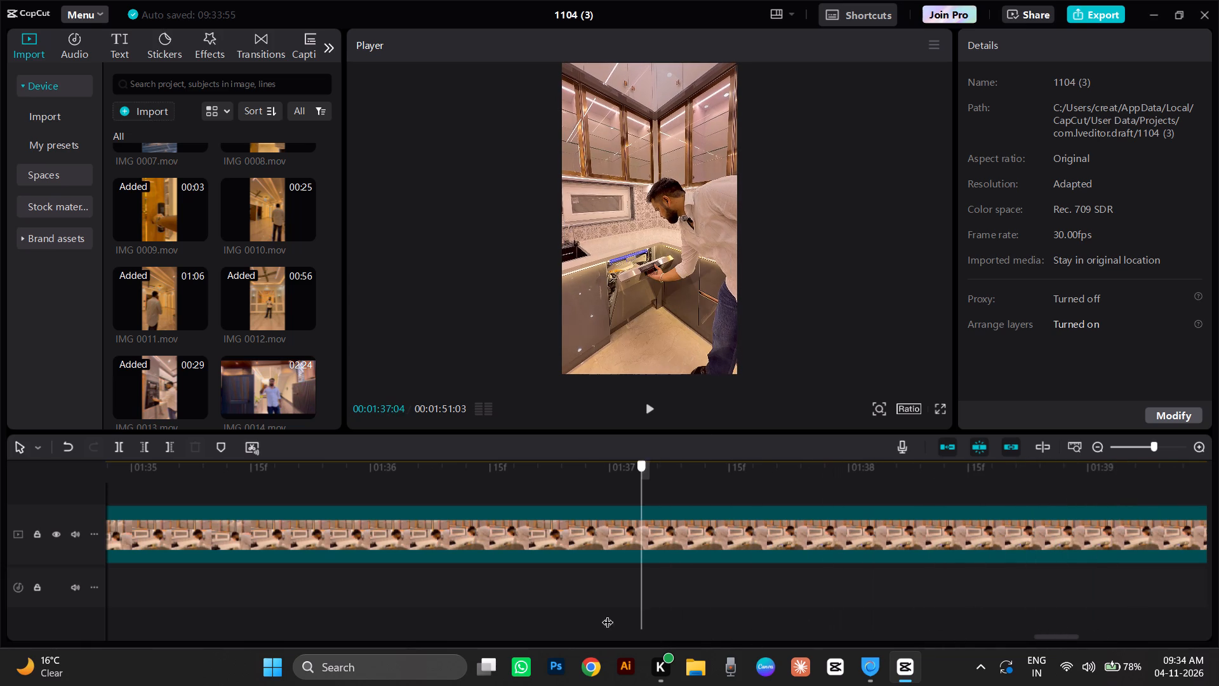
pyautogui.moveTo(608, 614); pyautogui.dragTo(491, 602)
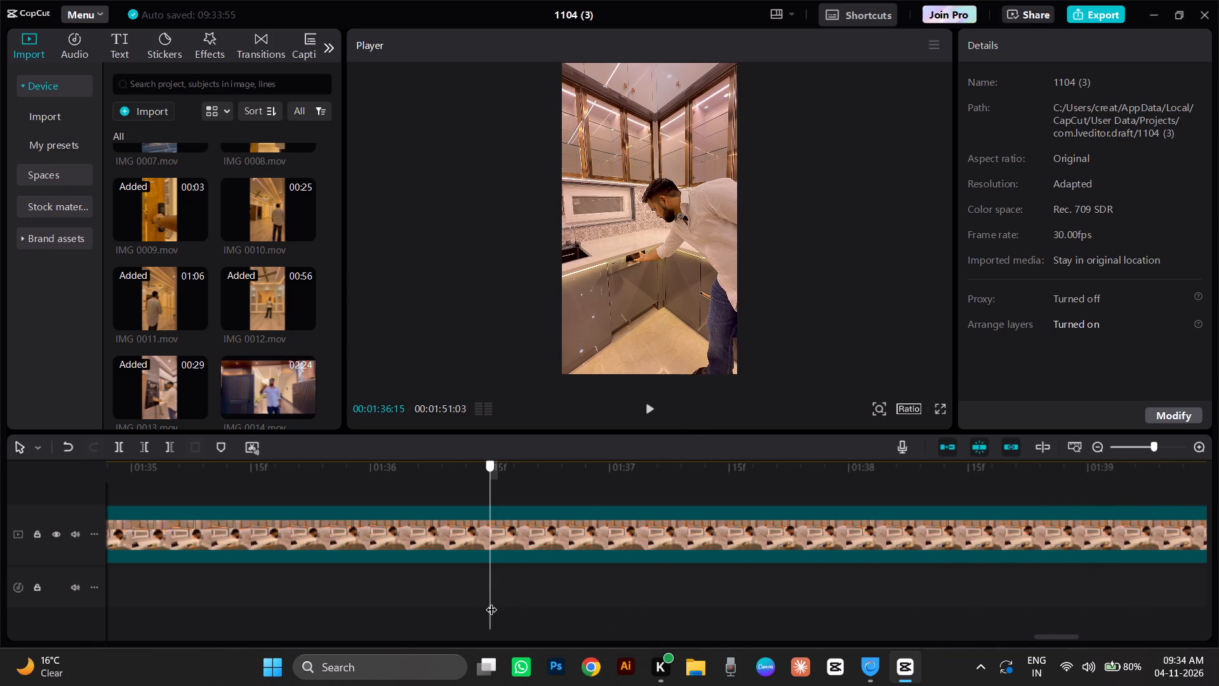
pyautogui.click(112, 442)
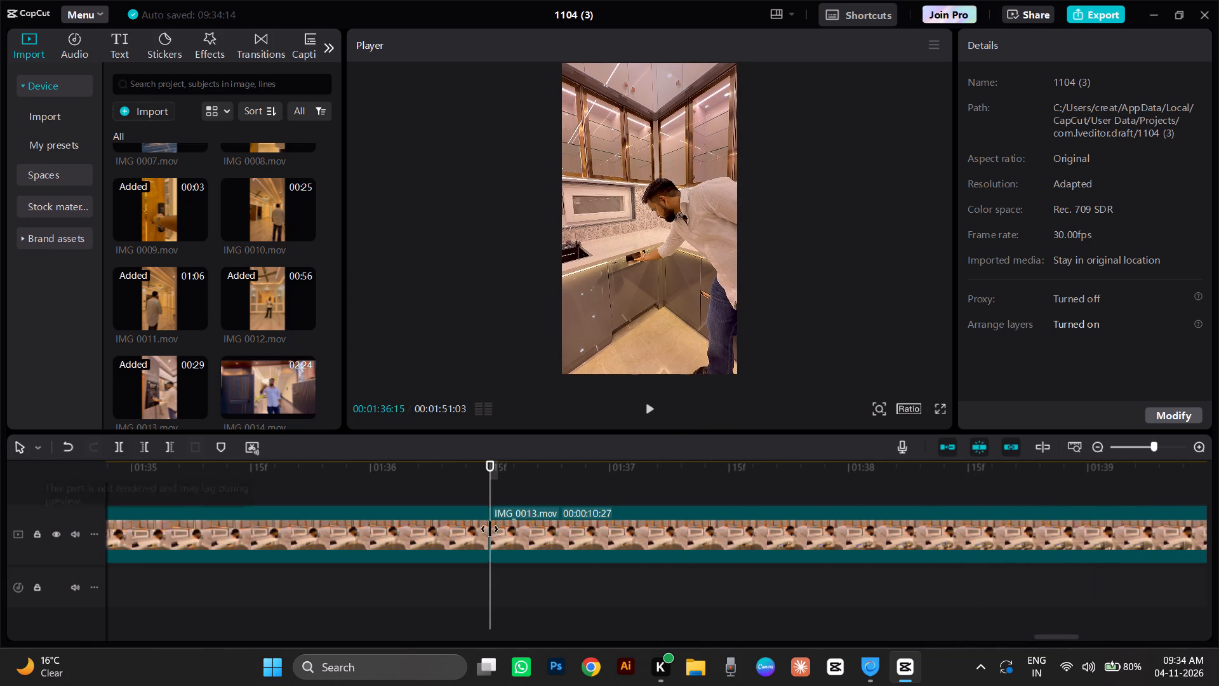
# Trim off the end of the IMG 0013 clip after 00:01:38:16, with the under-counter unit pulled open.
pyautogui.moveTo(489, 488); pyautogui.dragTo(605, 526)
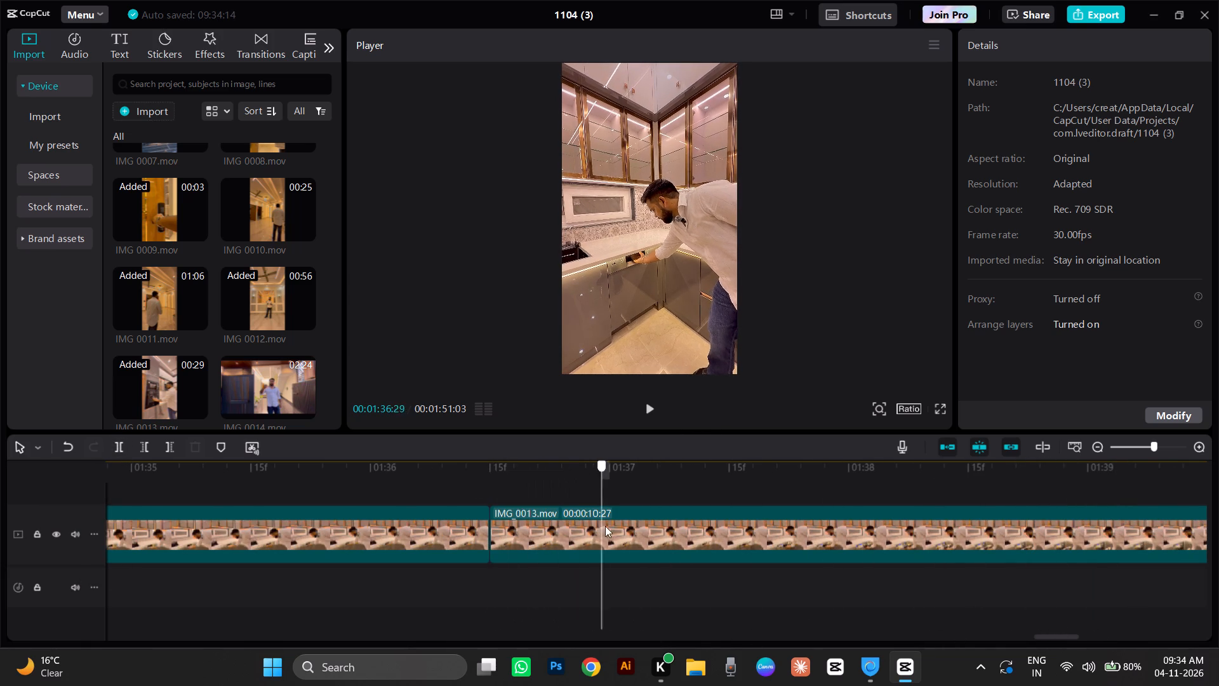
pyautogui.moveTo(605, 526); pyautogui.dragTo(805, 576)
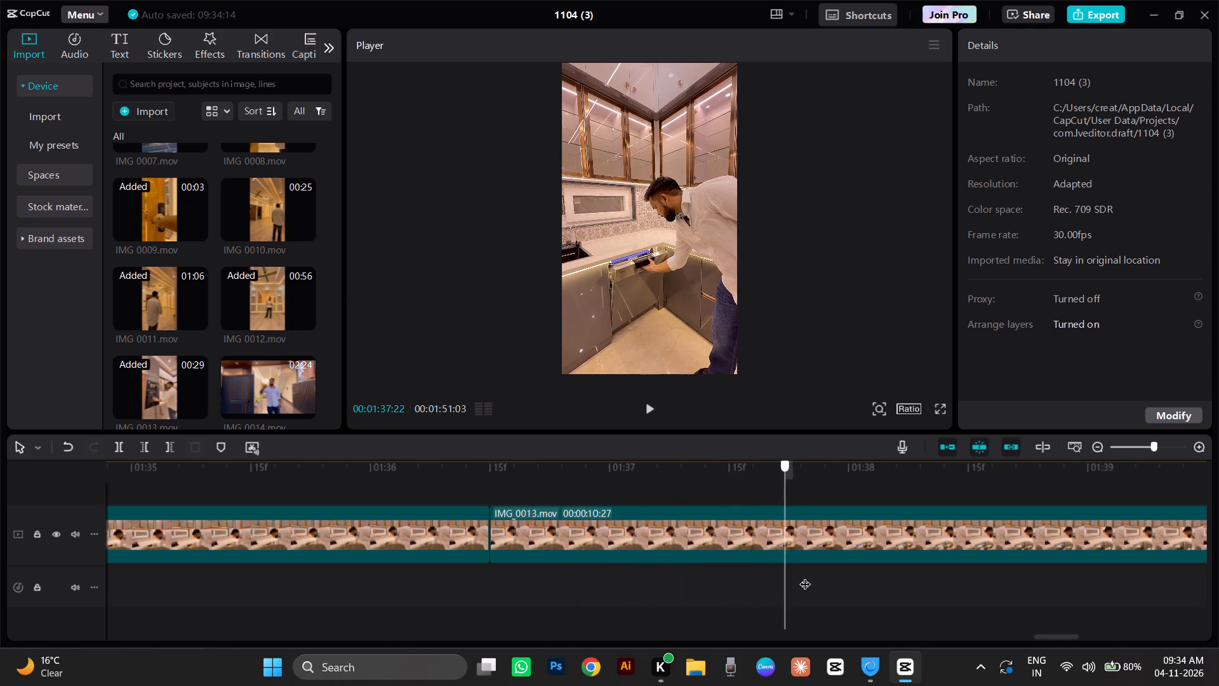
pyautogui.moveTo(805, 576); pyautogui.dragTo(931, 596)
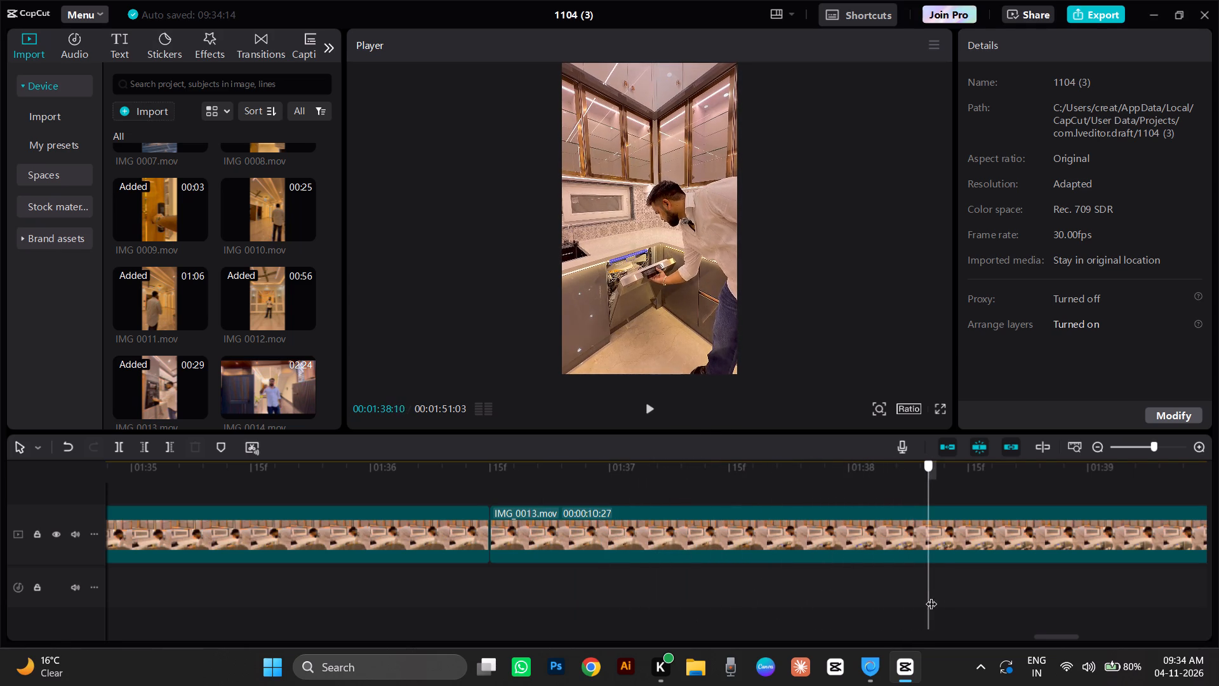
pyautogui.moveTo(931, 596); pyautogui.dragTo(976, 598)
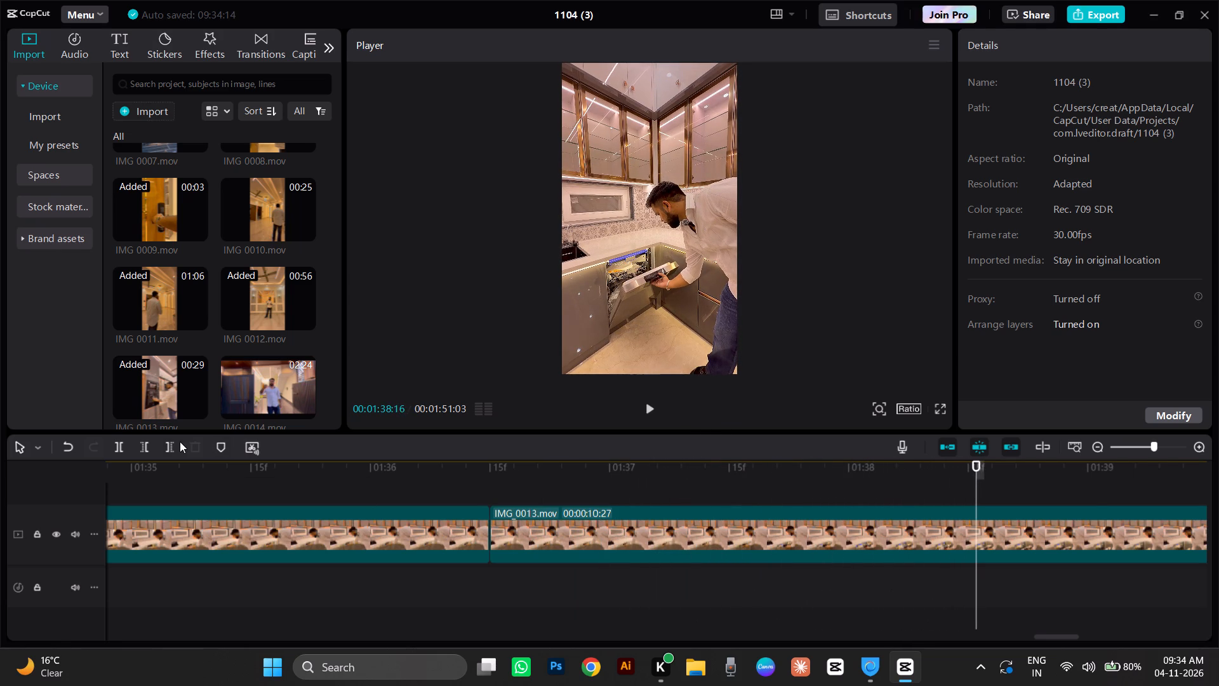
pyautogui.click(175, 445)
# Delete the IMG 0013 segment between 00:01:23:12 and 00:01:36:15, so the hob shot leads straight into the under-counter unit shot.
pyautogui.click(369, 528)
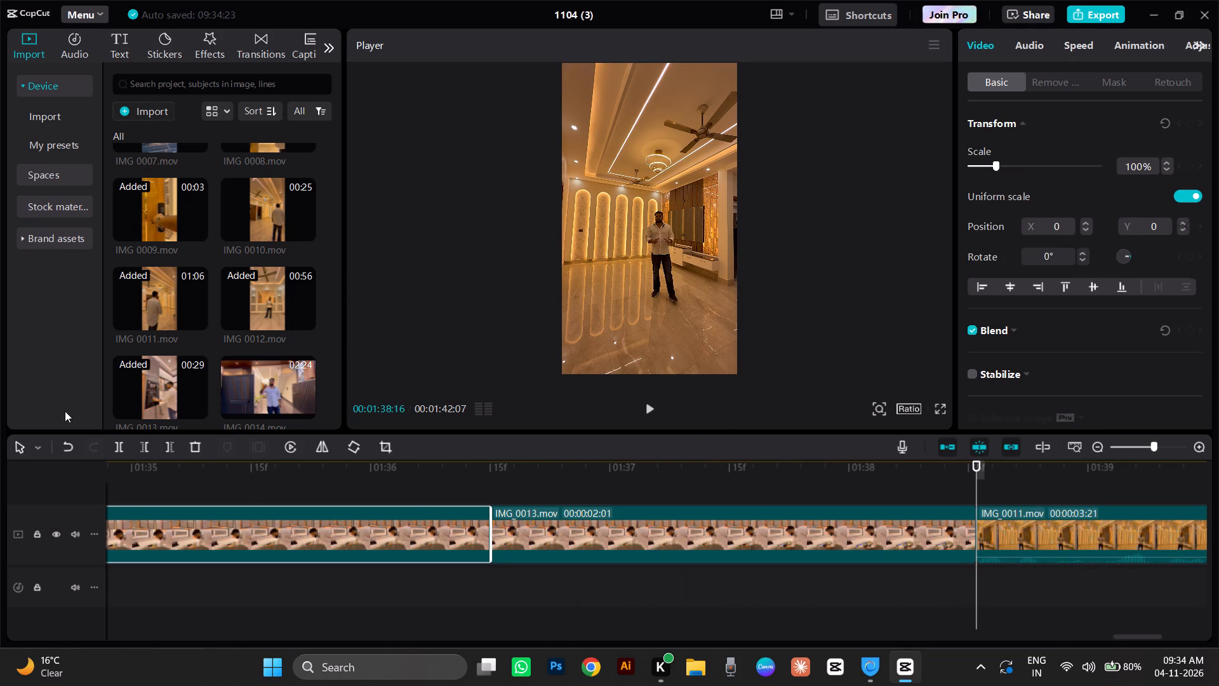
pyautogui.click(197, 452)
# Review the oven, hob and under-counter unit shots in sequence, from the start of the oven shot at 00:01:21:11.
pyautogui.click(319, 491)
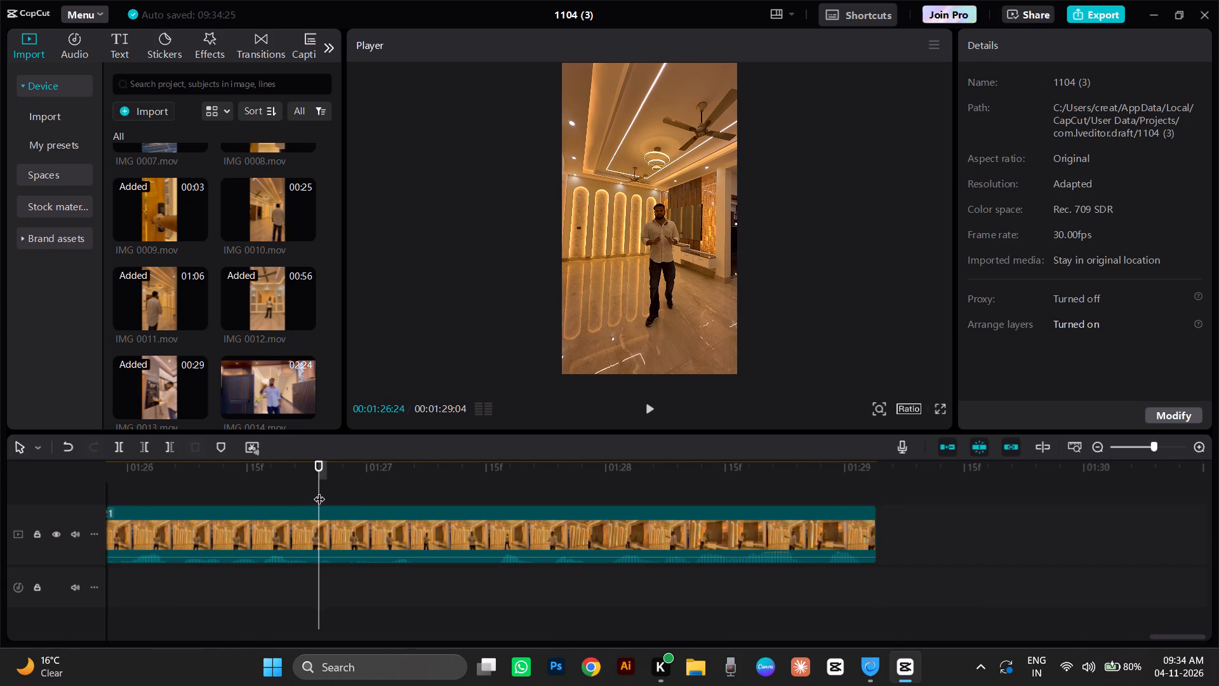
pyautogui.moveTo(319, 491); pyautogui.dragTo(335, 520)
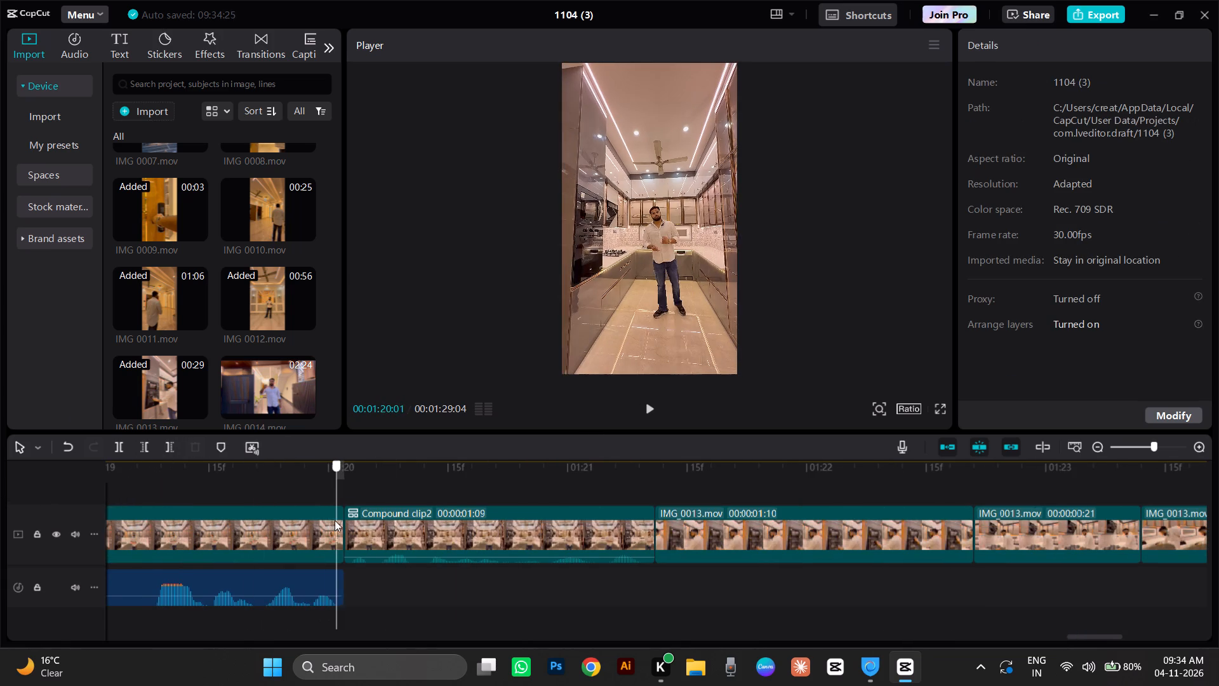
pyautogui.moveTo(335, 520); pyautogui.dragTo(957, 555)
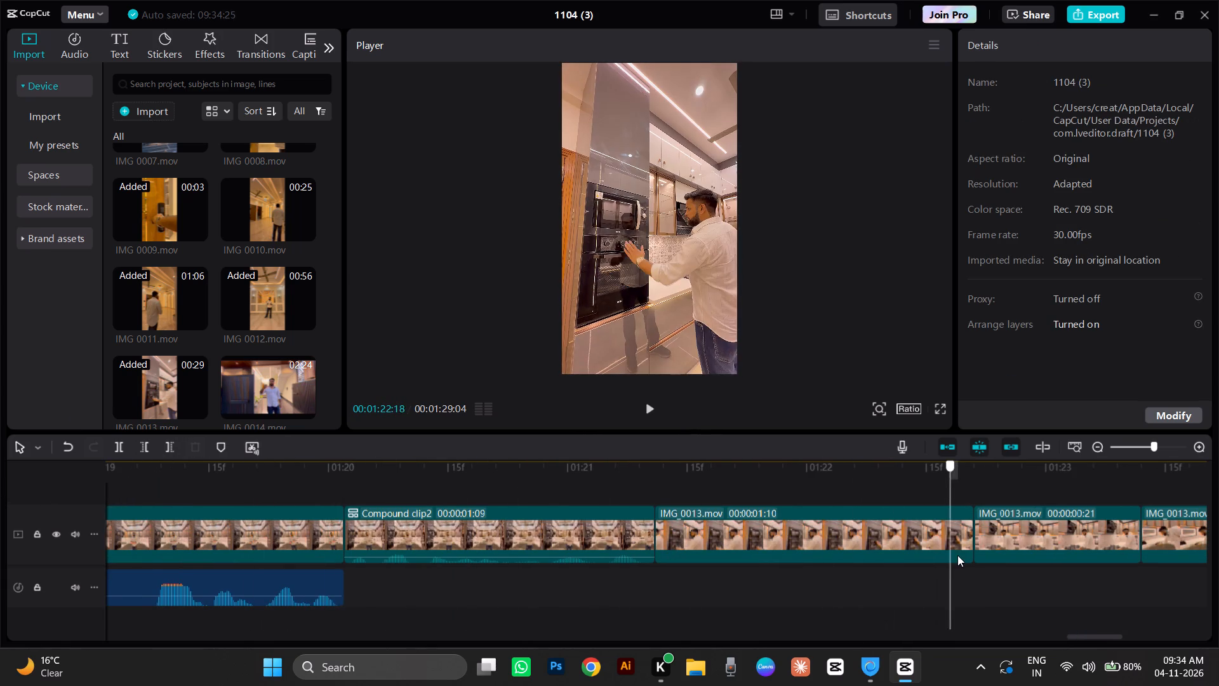
pyautogui.moveTo(957, 555); pyautogui.dragTo(655, 563)
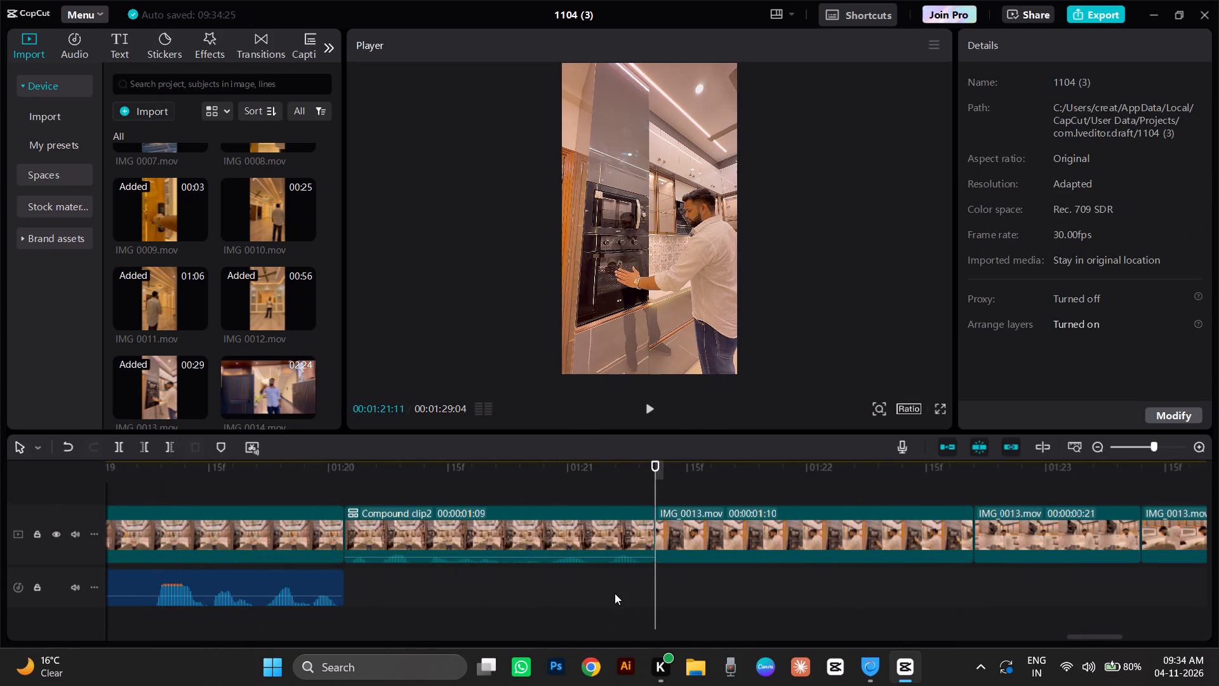
pyautogui.press('space')
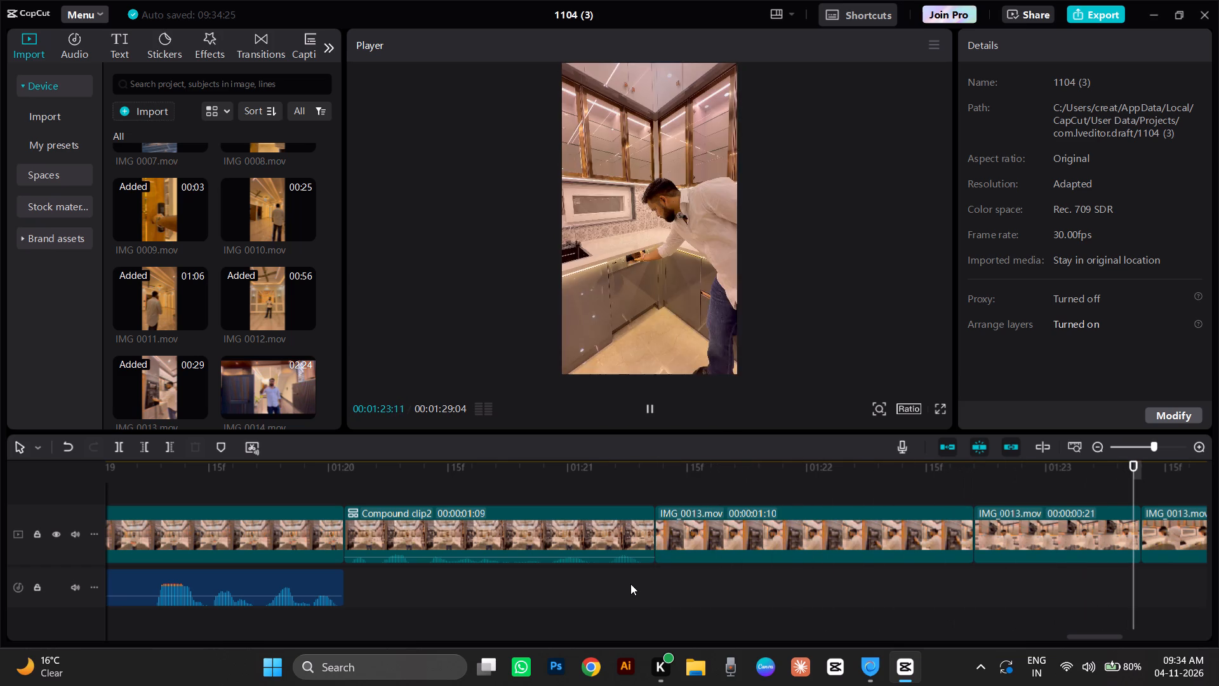
pyautogui.press('space')
pyautogui.click(370, 477)
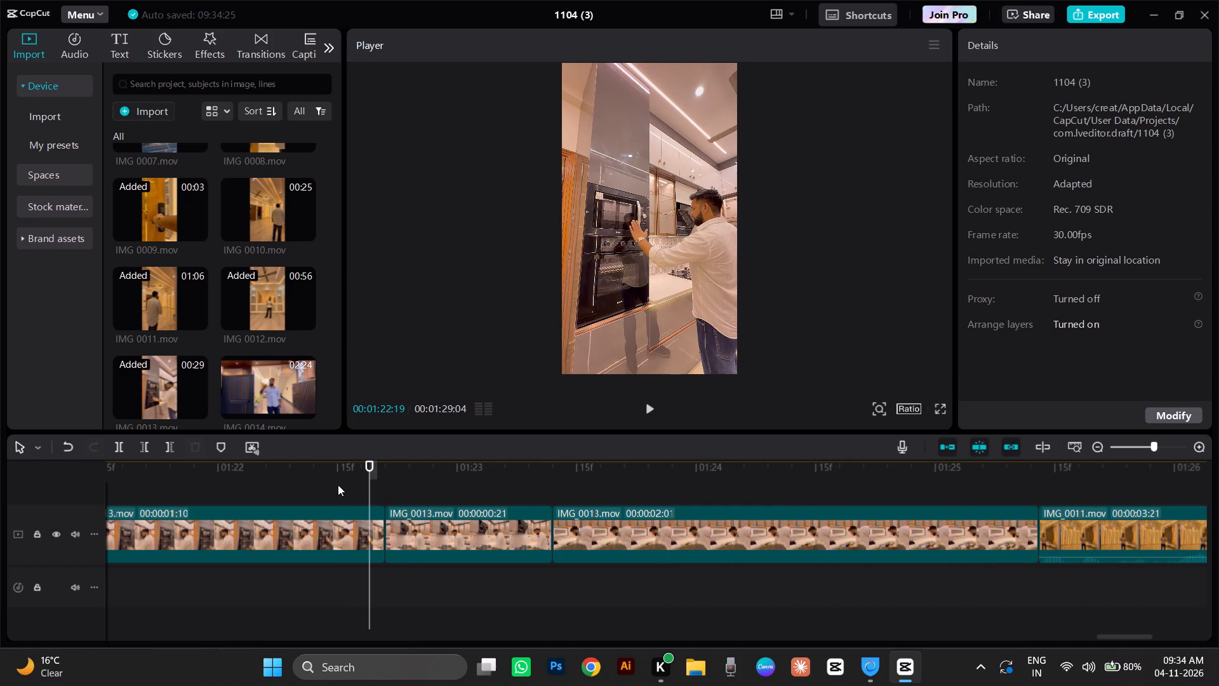
pyautogui.moveTo(371, 485); pyautogui.dragTo(133, 584)
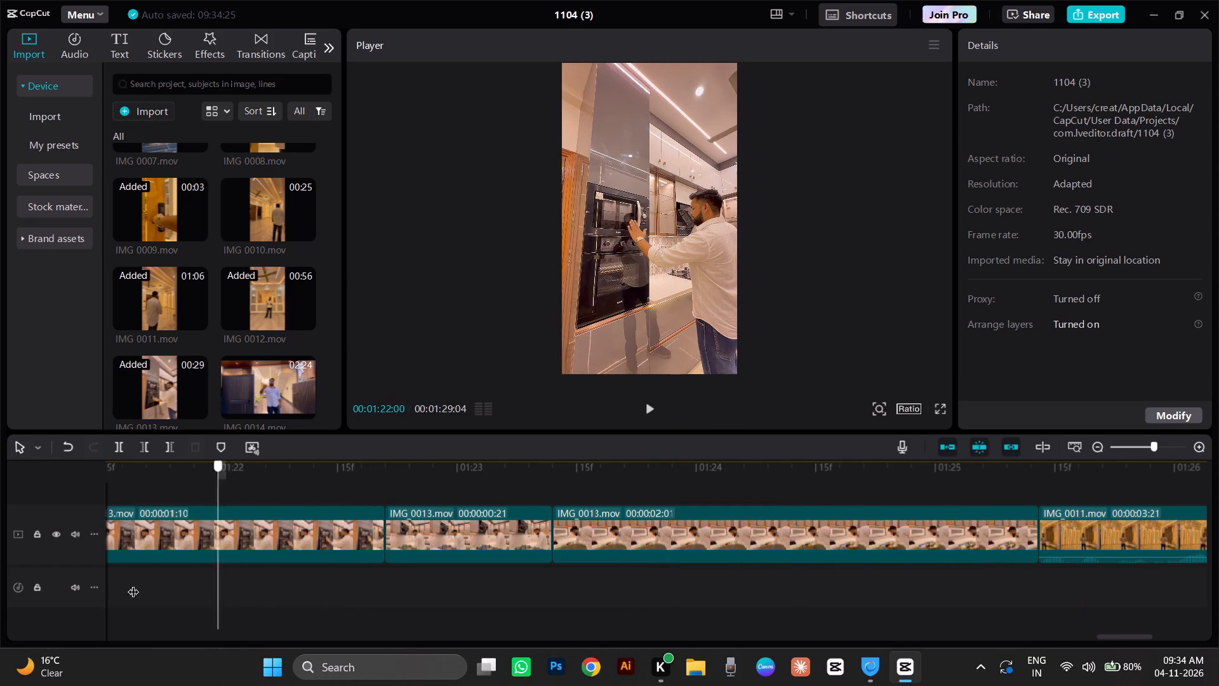
pyautogui.moveTo(133, 584); pyautogui.dragTo(634, 590)
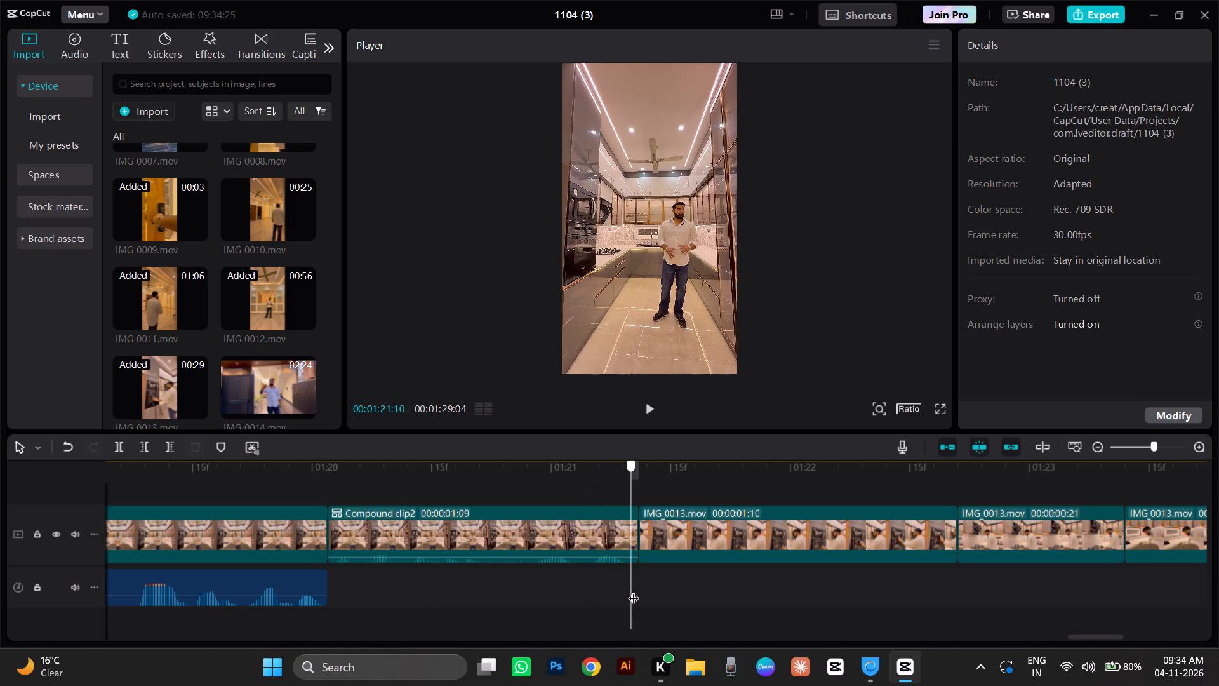
pyautogui.moveTo(634, 590); pyautogui.dragTo(638, 593)
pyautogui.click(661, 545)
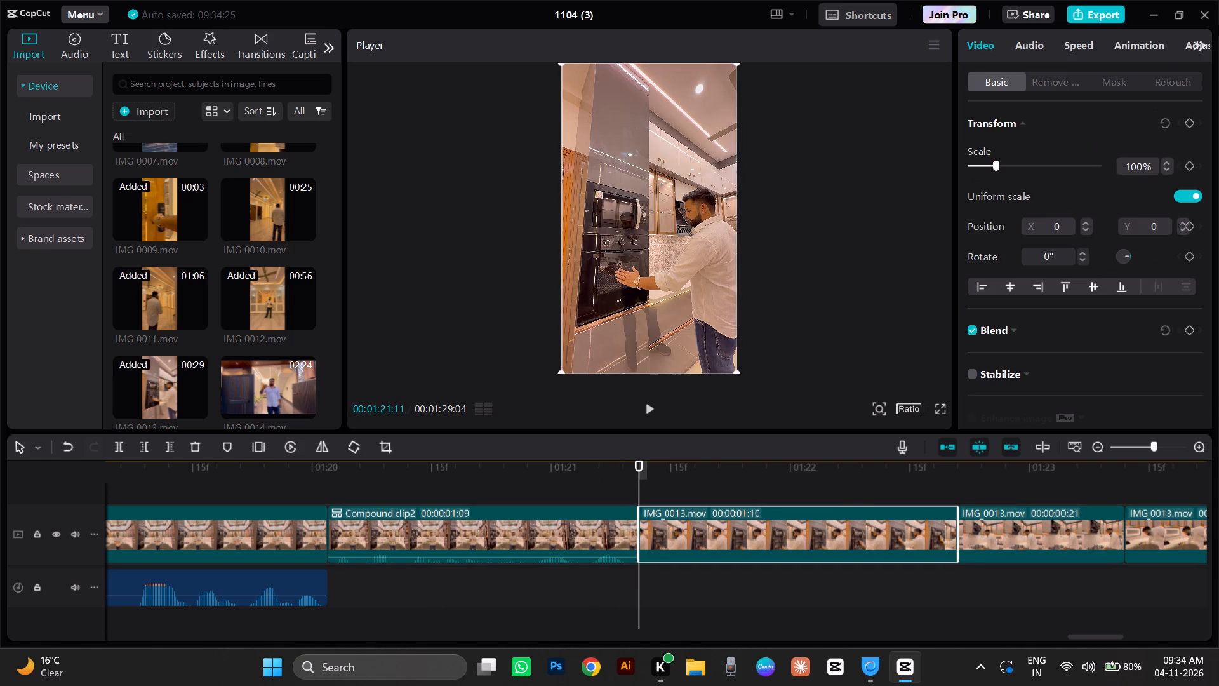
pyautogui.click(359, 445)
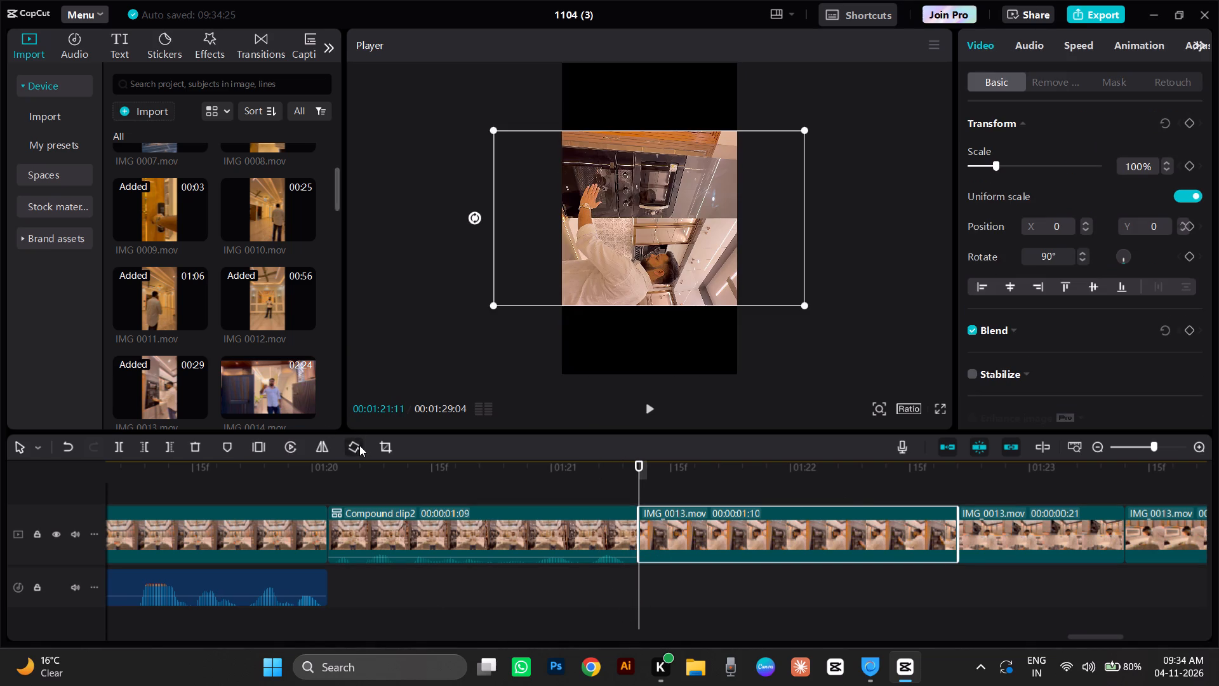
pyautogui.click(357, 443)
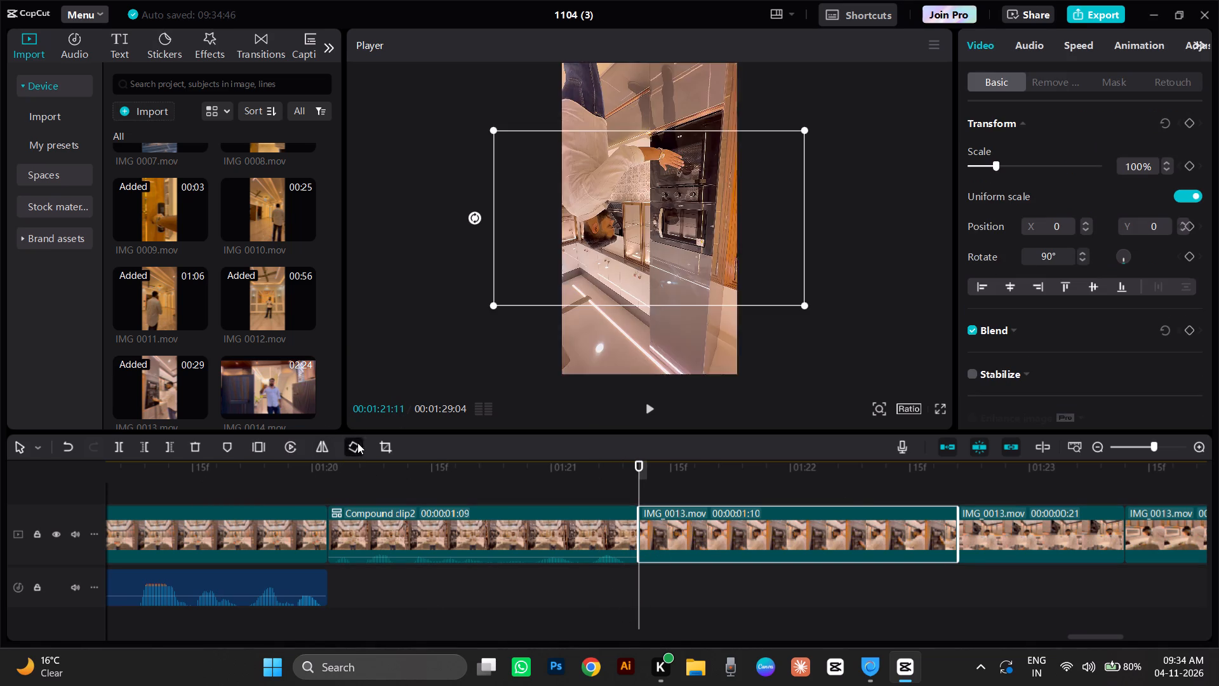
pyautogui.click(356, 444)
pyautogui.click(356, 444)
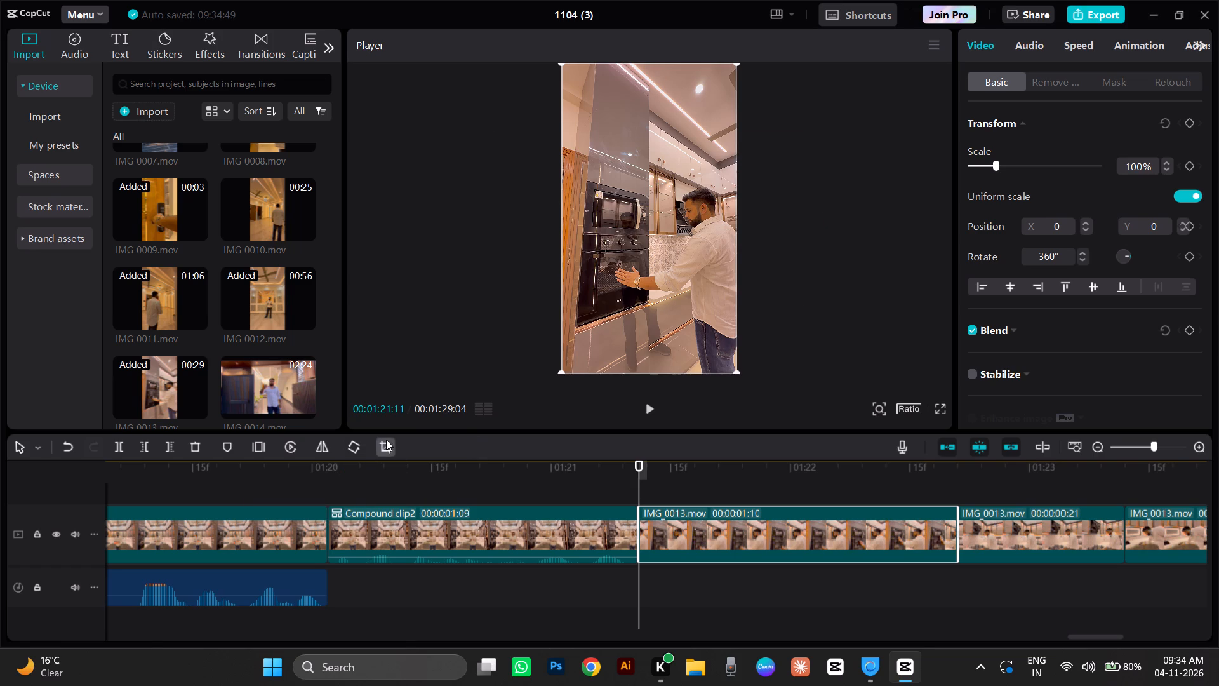
# Crop the oven shot to a 16:9 ratio, framing the oven and the man's head and hands.
pyautogui.click(386, 440)
pyautogui.scroll(1, 123, 436)
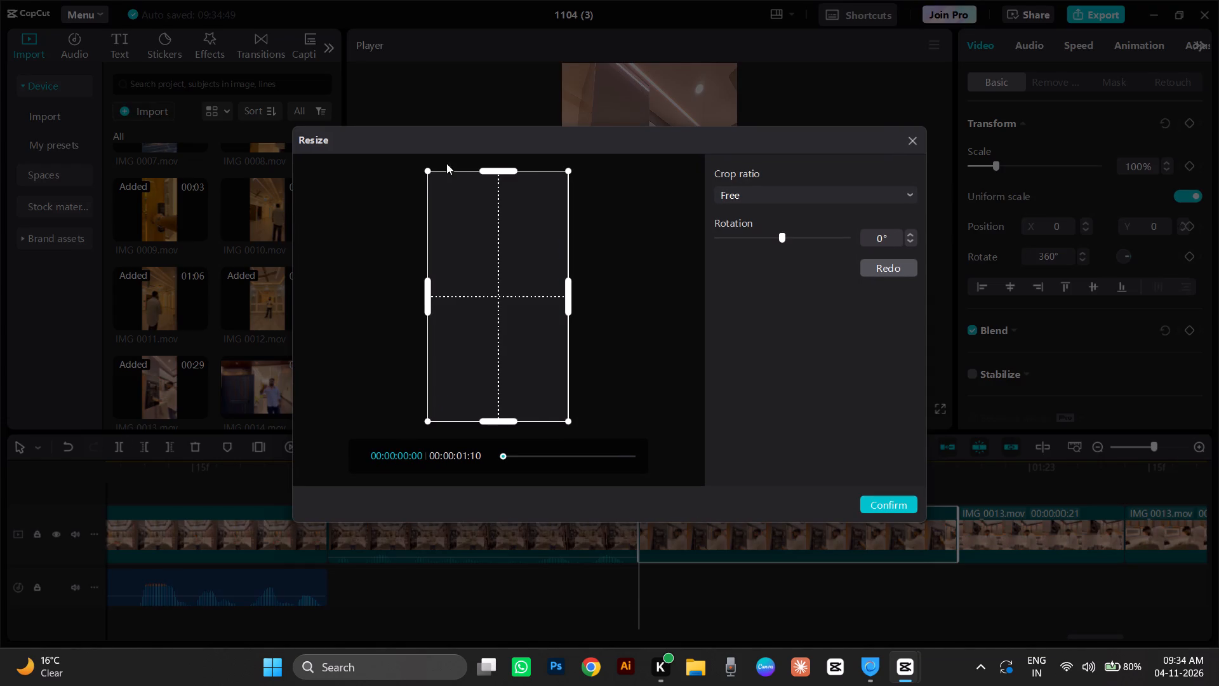
pyautogui.click(908, 199)
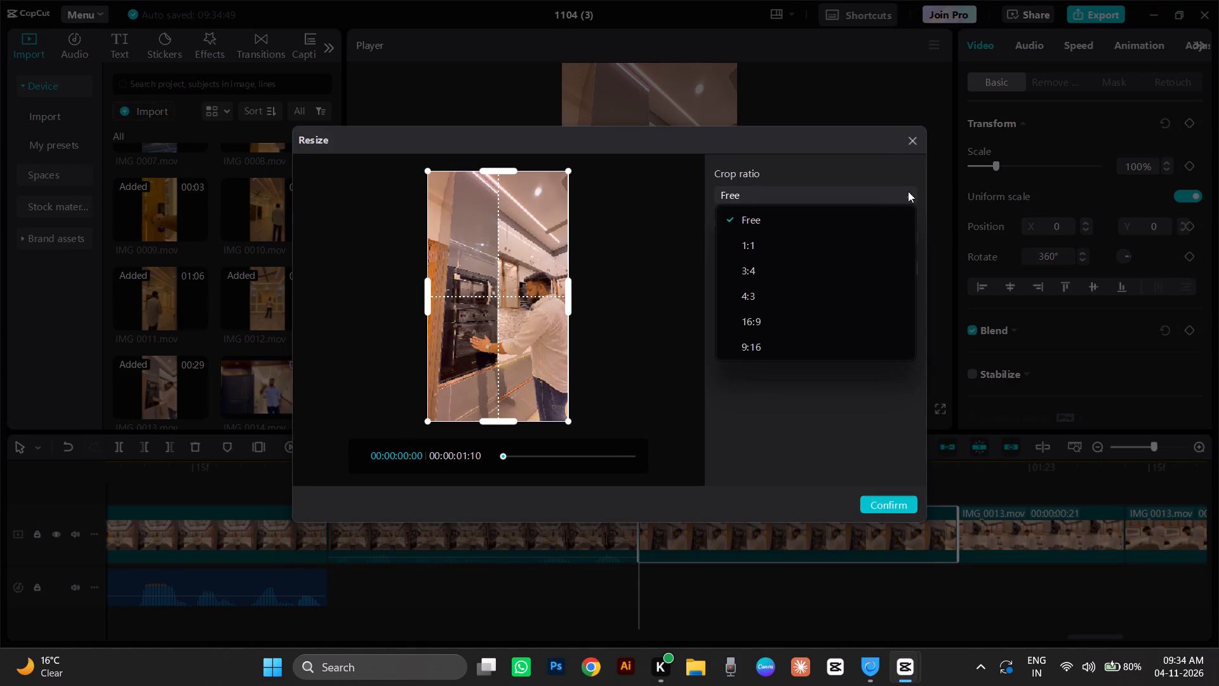
pyautogui.click(782, 319)
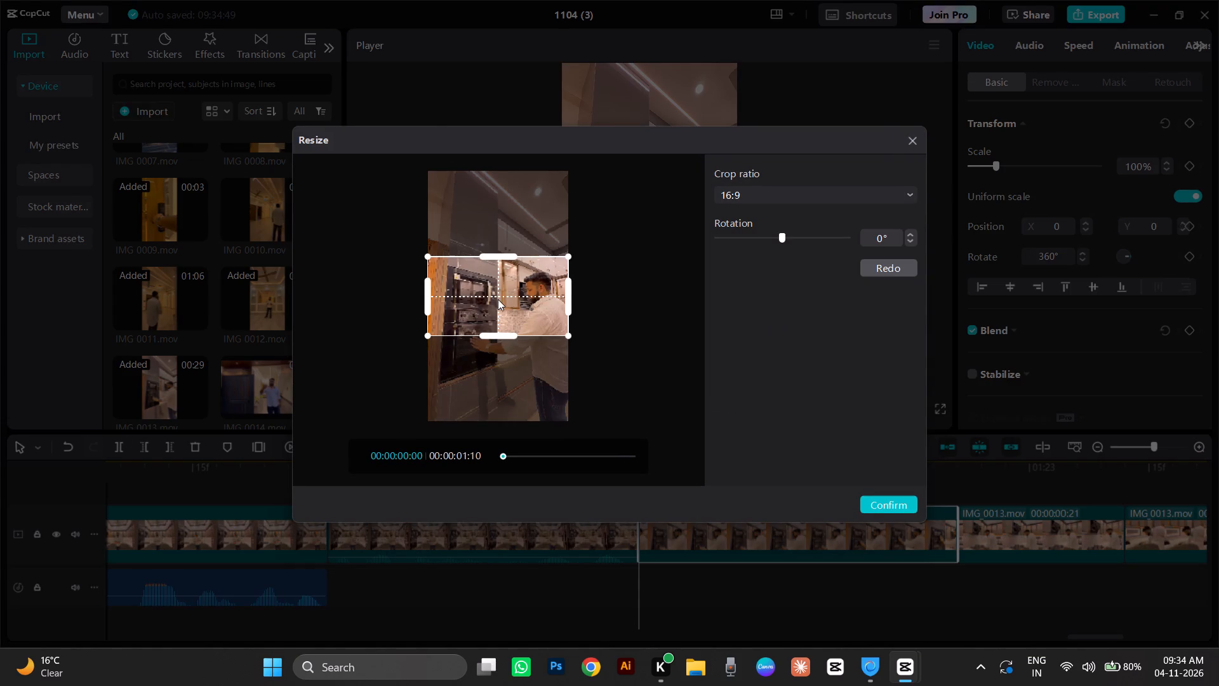
pyautogui.moveTo(498, 299); pyautogui.dragTo(502, 326)
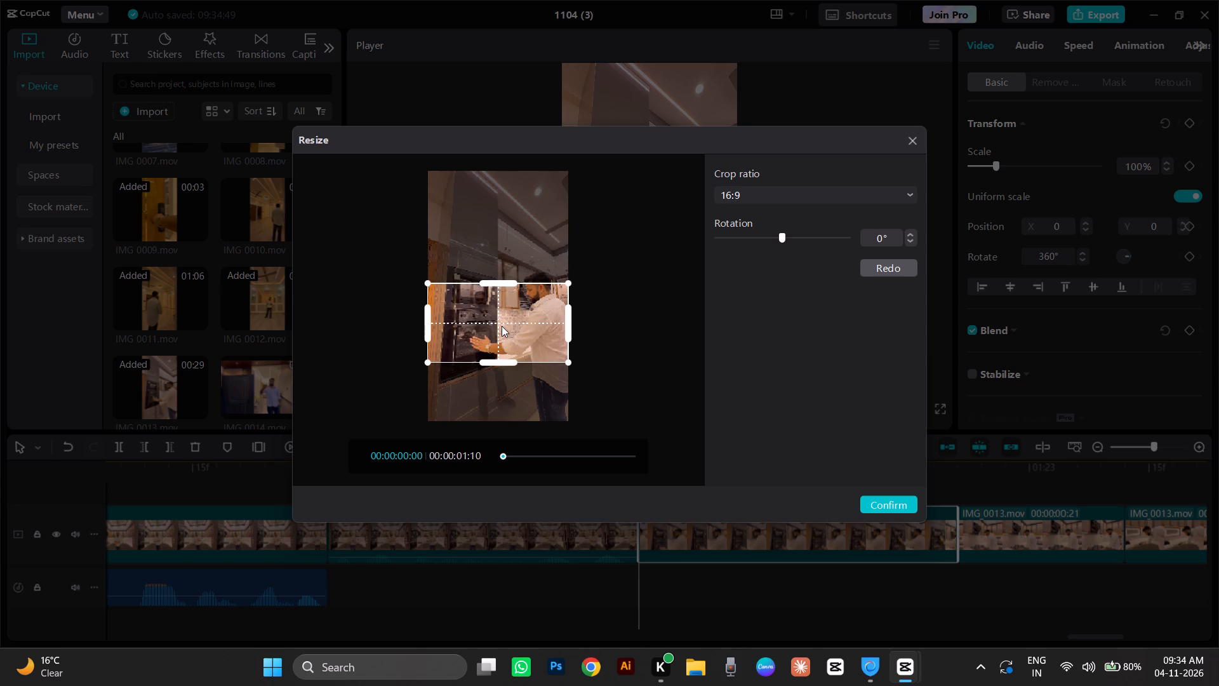
pyautogui.moveTo(502, 326); pyautogui.dragTo(502, 324)
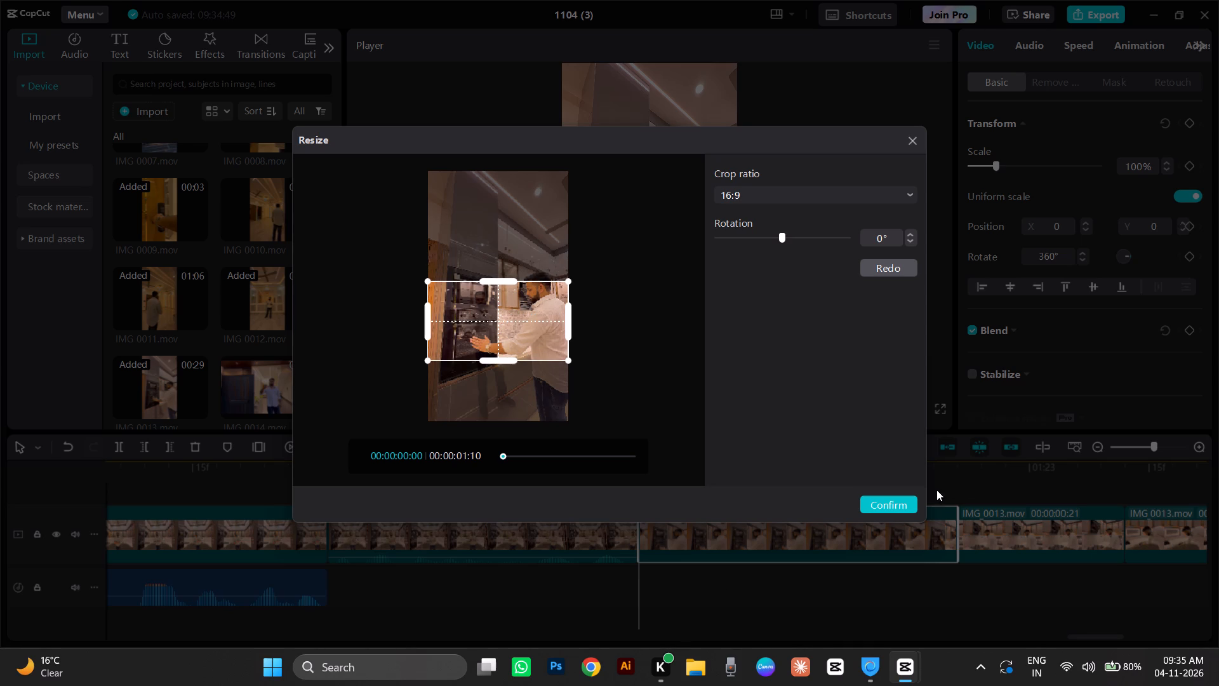
pyautogui.click(895, 506)
# Move the cropped oven shot flush against the top of the video frame, centred horizontally.
pyautogui.moveTo(649, 216); pyautogui.dragTo(657, 130)
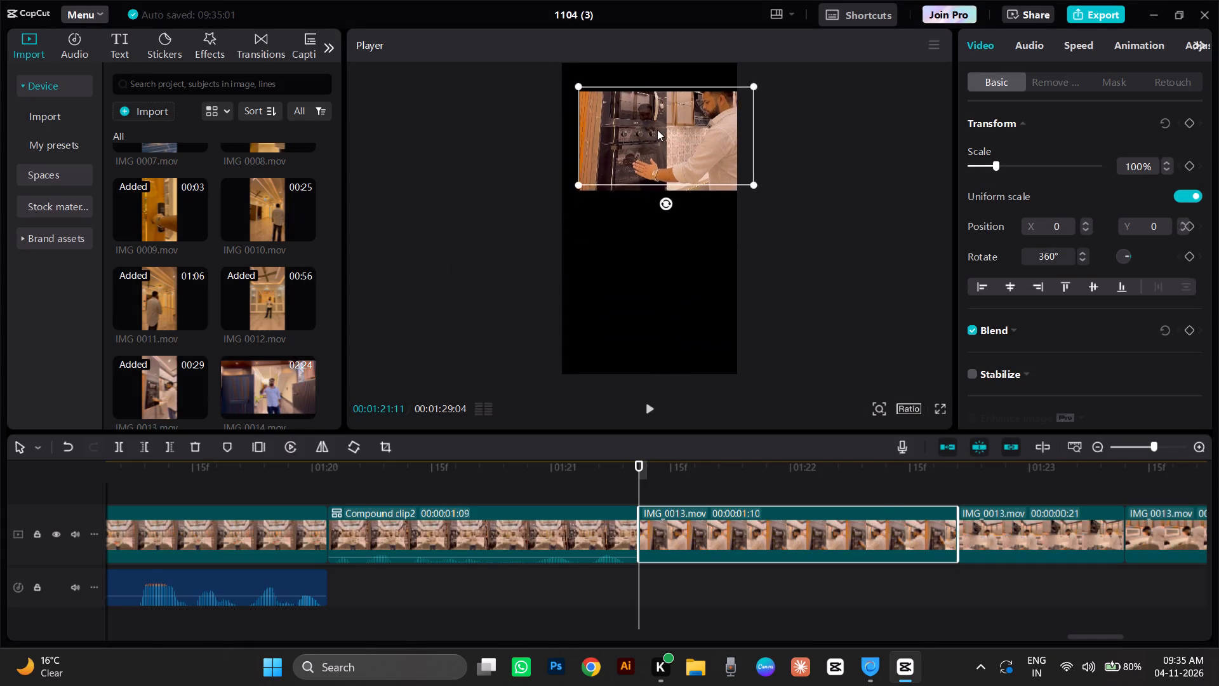
pyautogui.moveTo(657, 130); pyautogui.dragTo(649, 111)
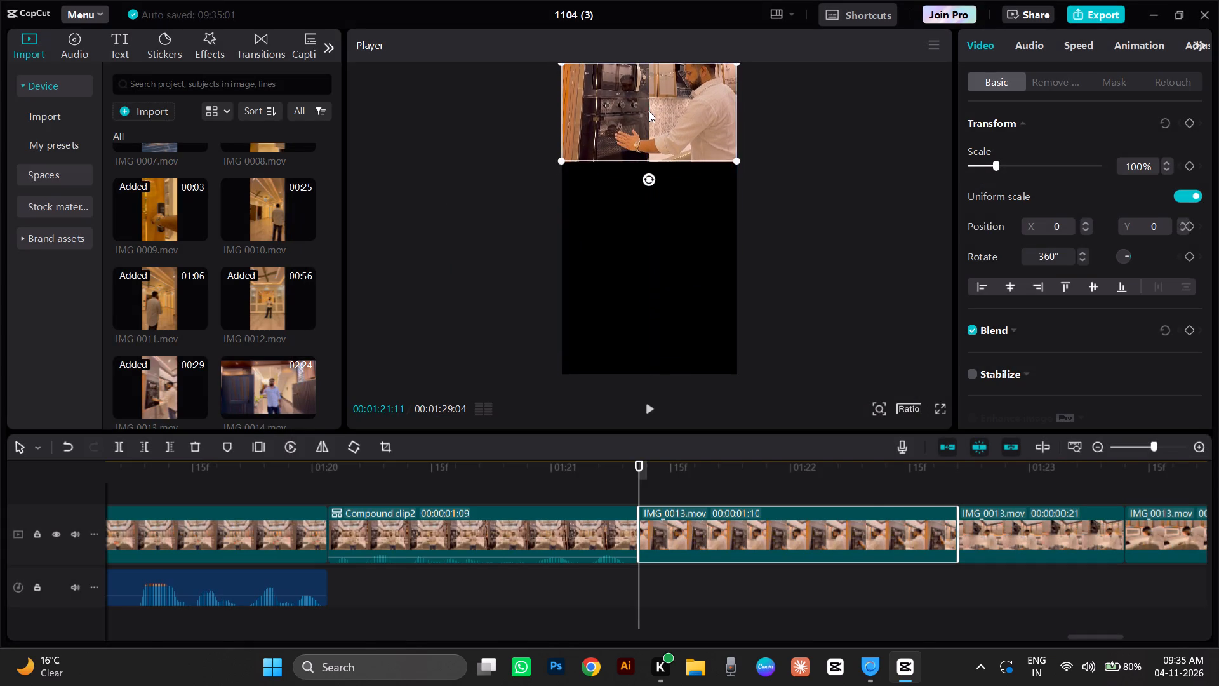
# Move the hob clip onto a new track above the oven clip, starting at 00:01:21:11.
pyautogui.moveTo(1010, 527); pyautogui.dragTo(691, 478)
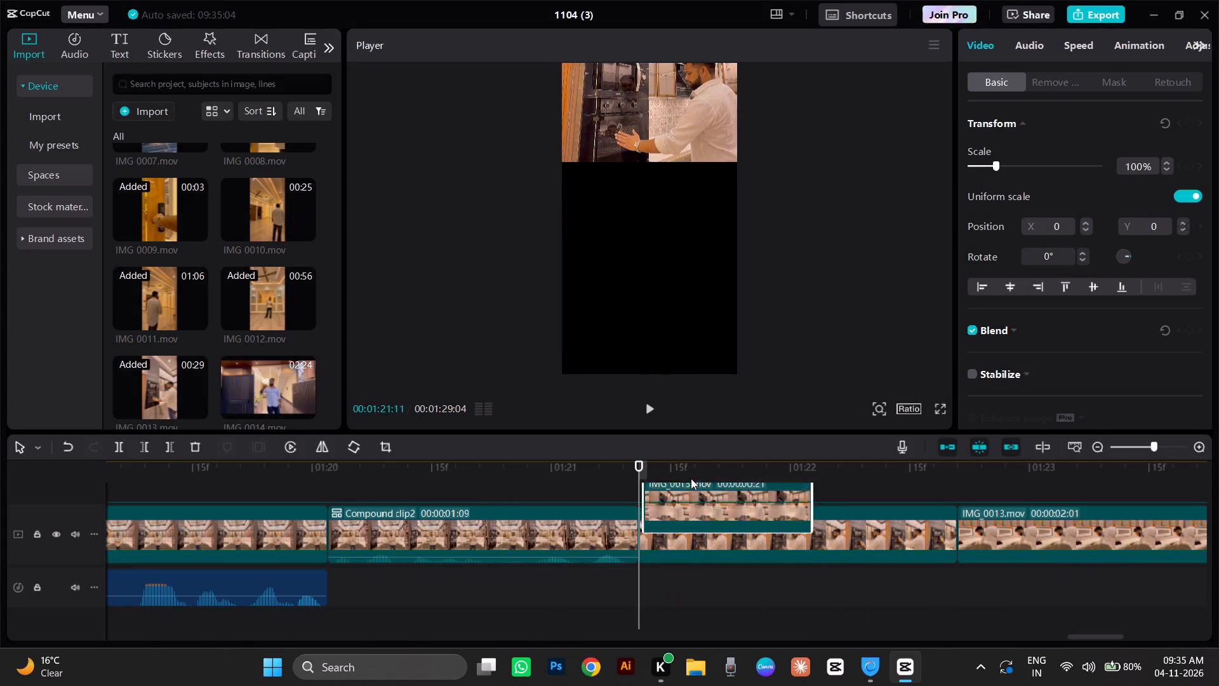
pyautogui.moveTo(691, 478); pyautogui.dragTo(688, 488)
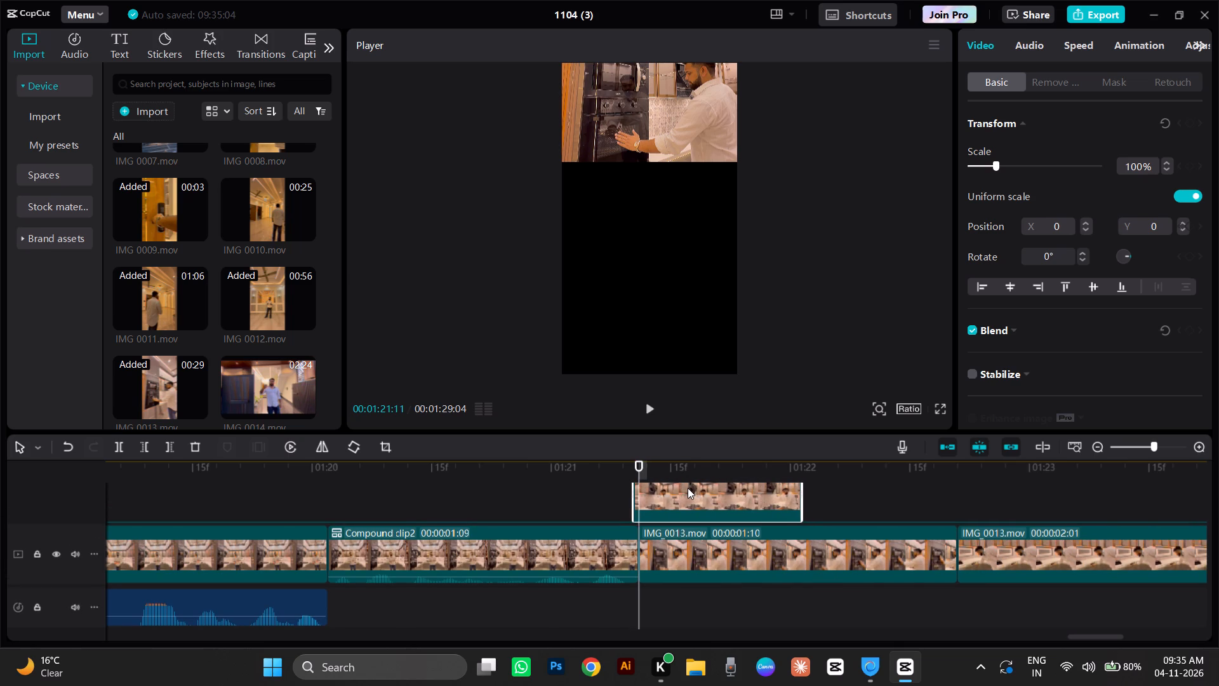
pyautogui.moveTo(688, 488); pyautogui.dragTo(691, 488)
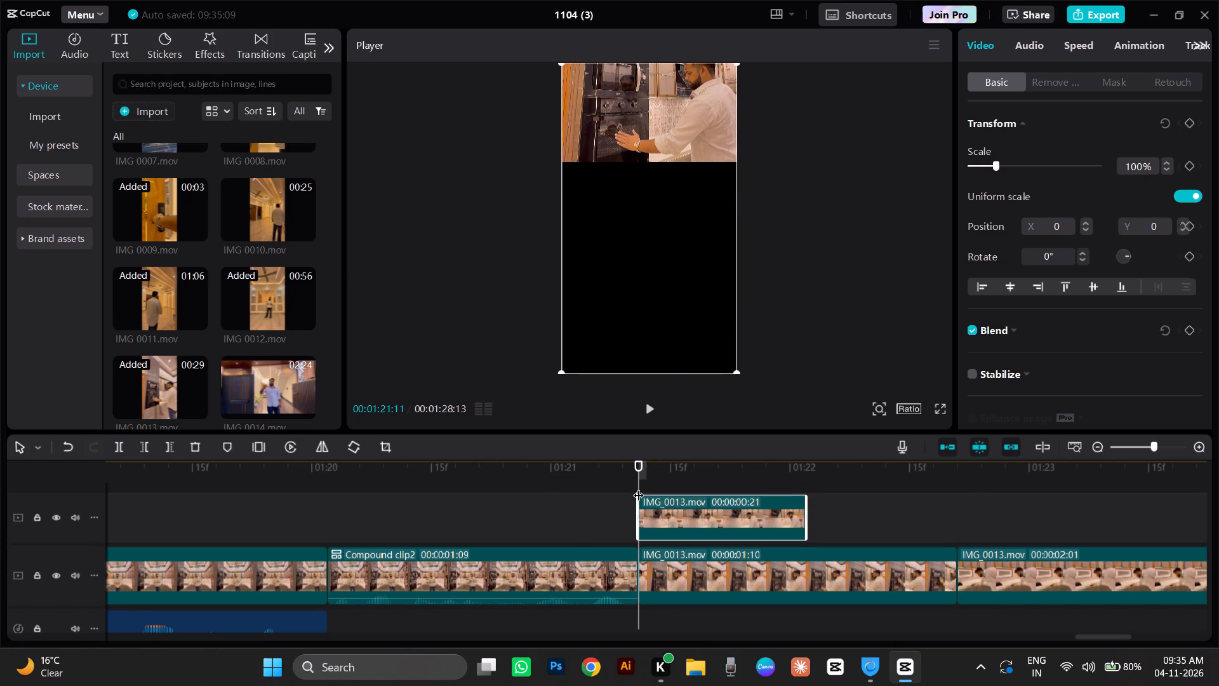
# Crop the hob clip to a 16:9 ratio, framing the hob and the man's upper body.
pyautogui.moveTo(639, 480); pyautogui.dragTo(650, 482)
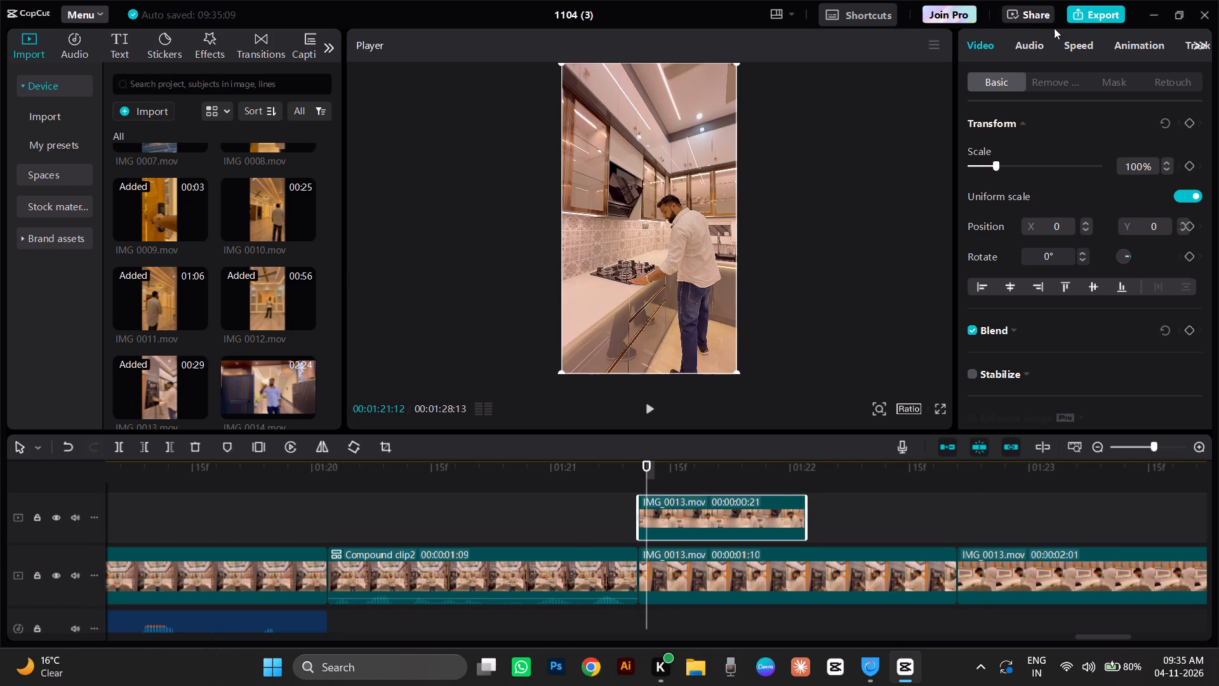
pyautogui.click(390, 446)
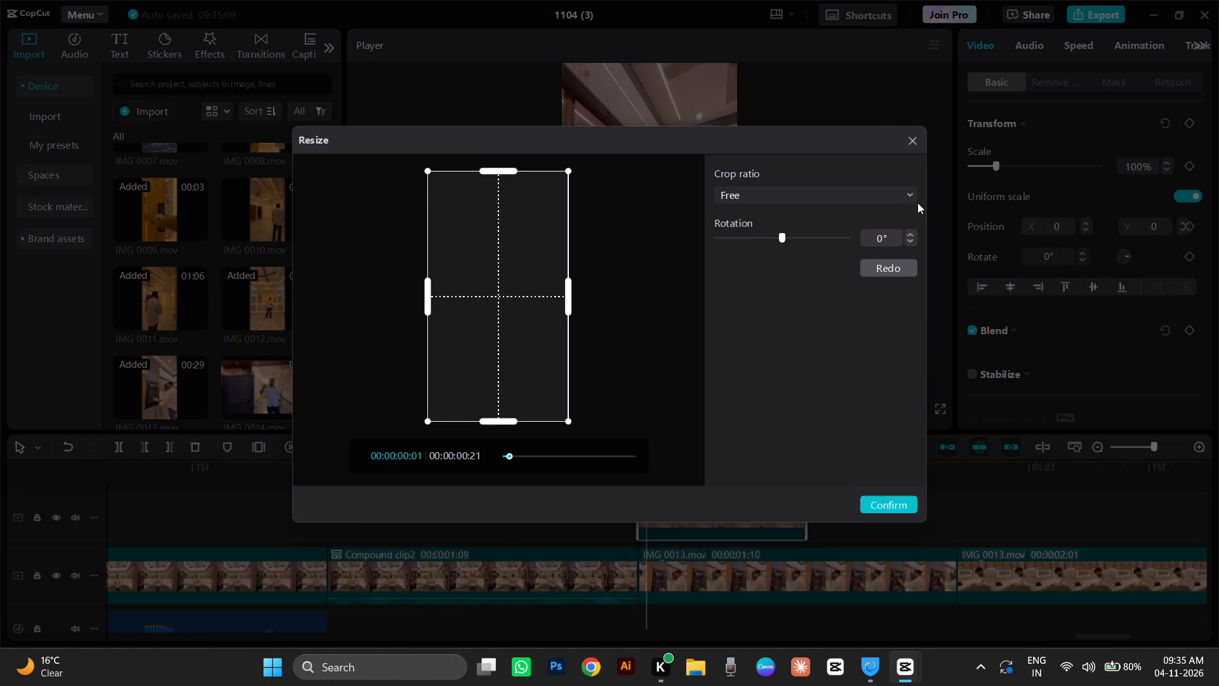
pyautogui.click(902, 198)
pyautogui.click(799, 322)
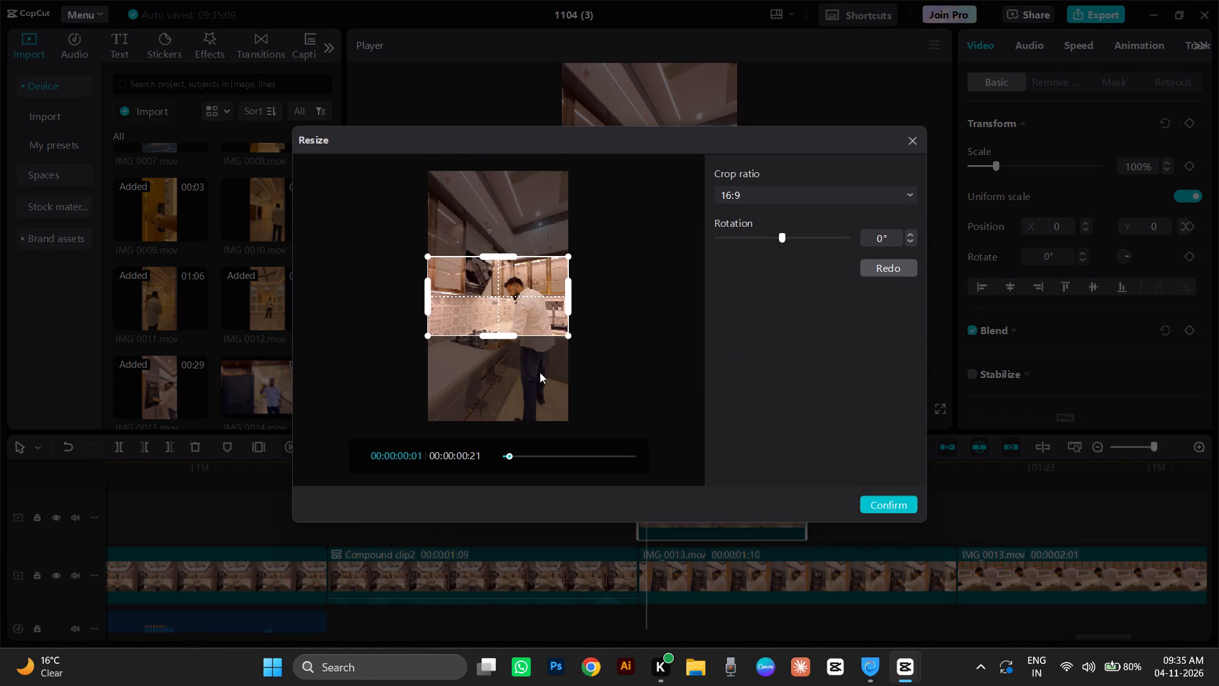
pyautogui.moveTo(521, 299); pyautogui.dragTo(522, 325)
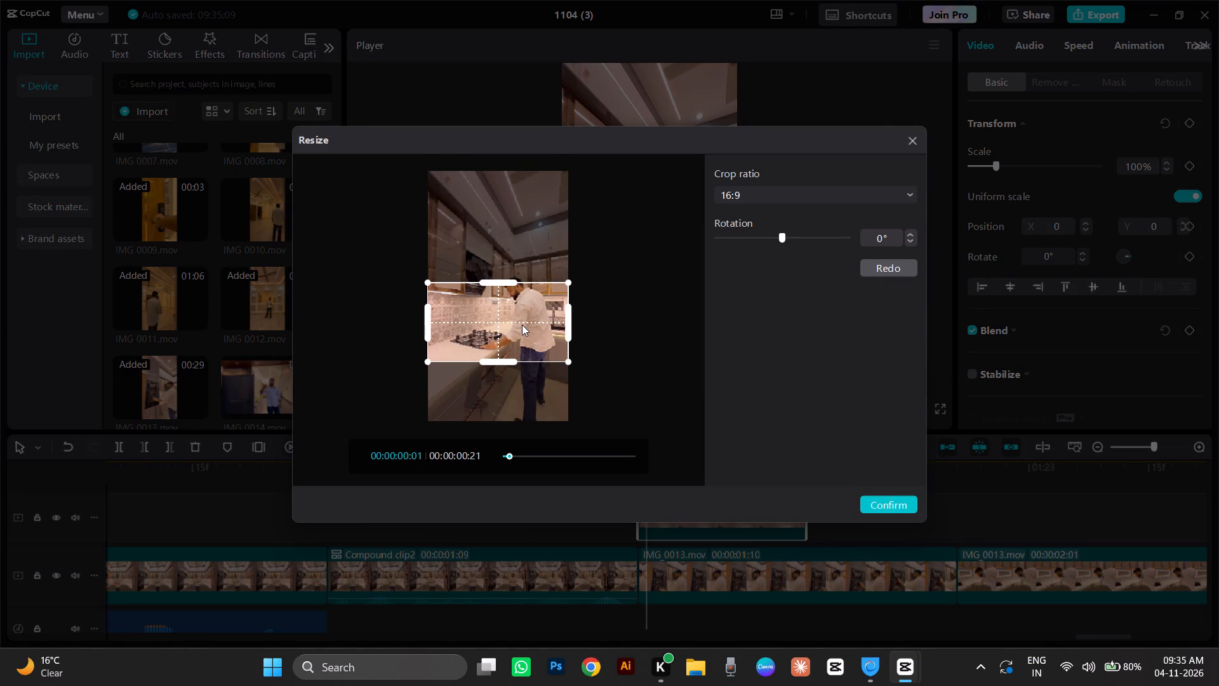
pyautogui.moveTo(522, 325); pyautogui.dragTo(525, 316)
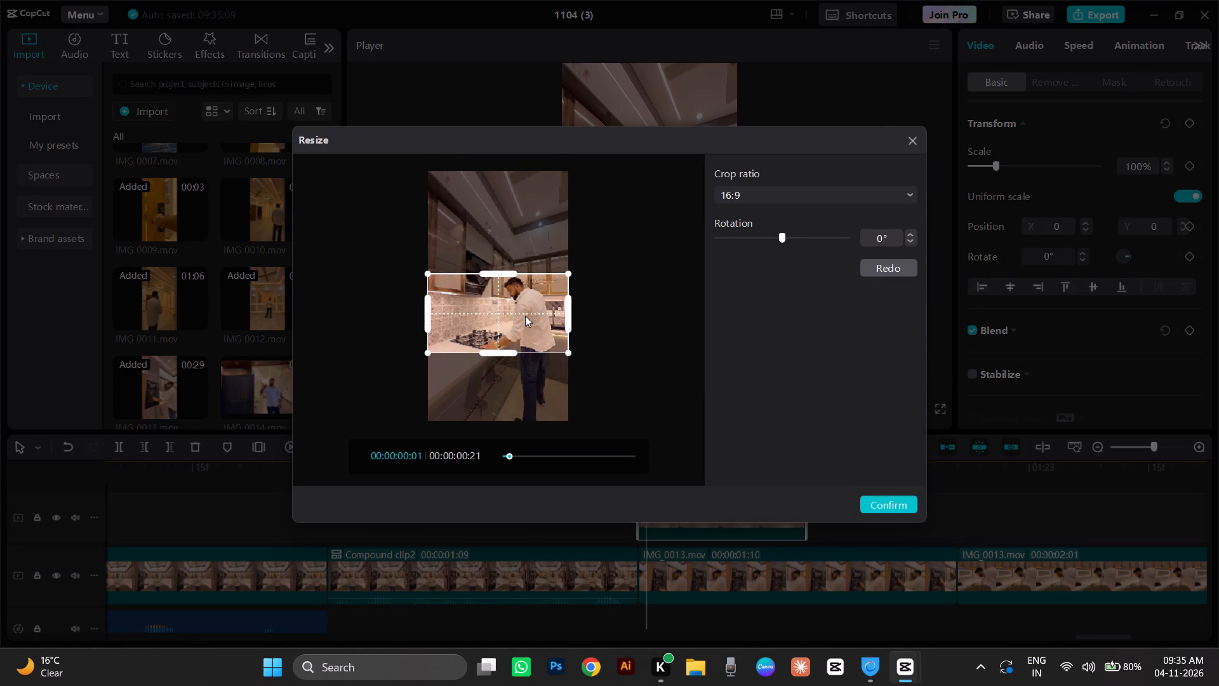
pyautogui.moveTo(525, 316); pyautogui.dragTo(525, 319)
pyautogui.click(894, 502)
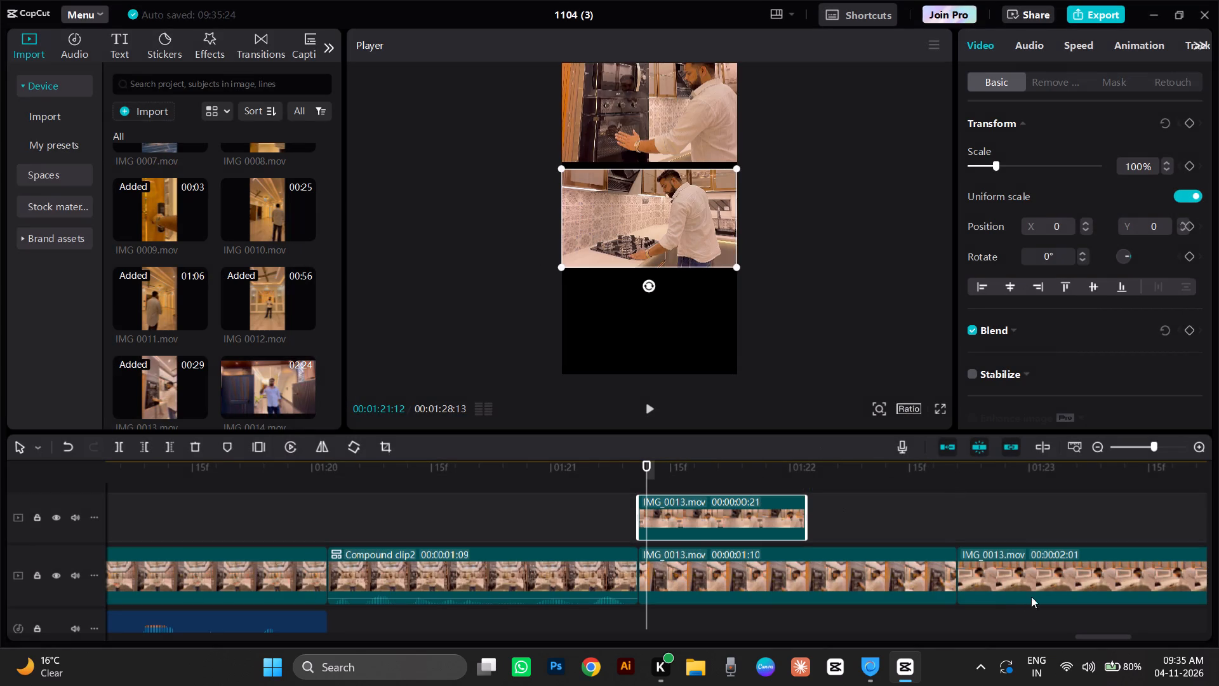
# Move the under-counter unit clip onto a new track above the hob clip, starting at 00:01:21:11.
pyautogui.moveTo(1036, 575); pyautogui.dragTo(719, 489)
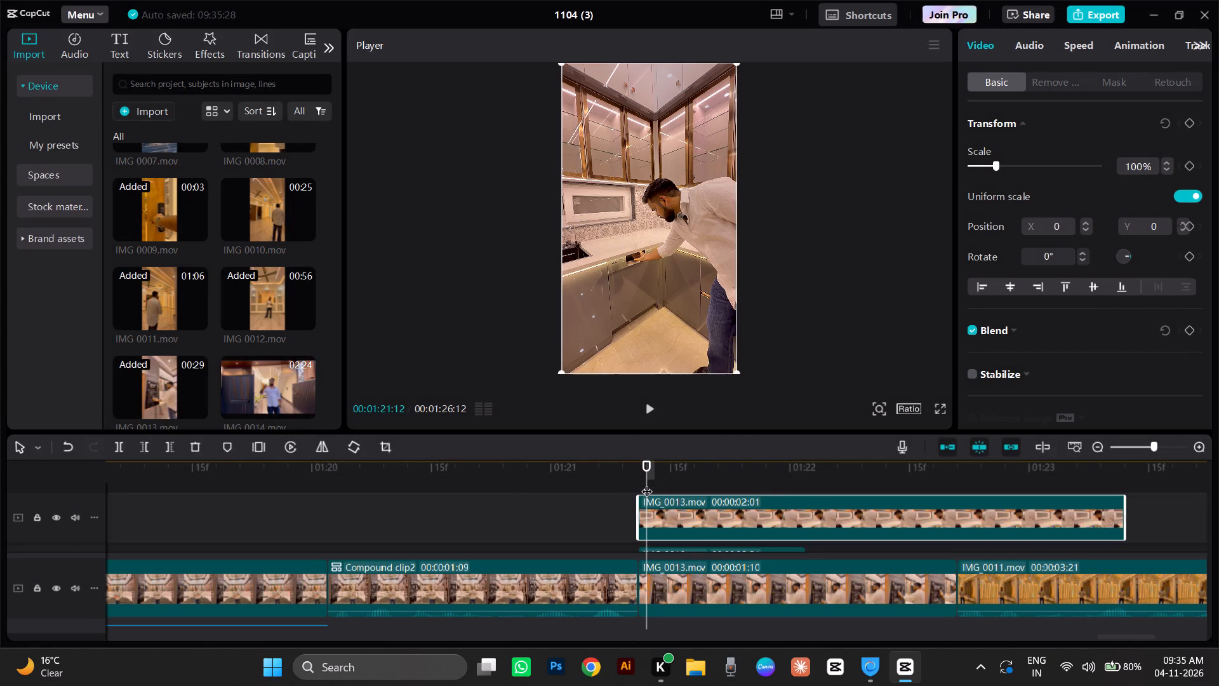
# Trim off the under-counter unit clip's beginning up to 00:01:22:01 and move the remainder back to start at 00:01:21:11.
pyautogui.moveTo(648, 482); pyautogui.dragTo(658, 483)
pyautogui.moveTo(658, 483); pyautogui.dragTo(763, 532)
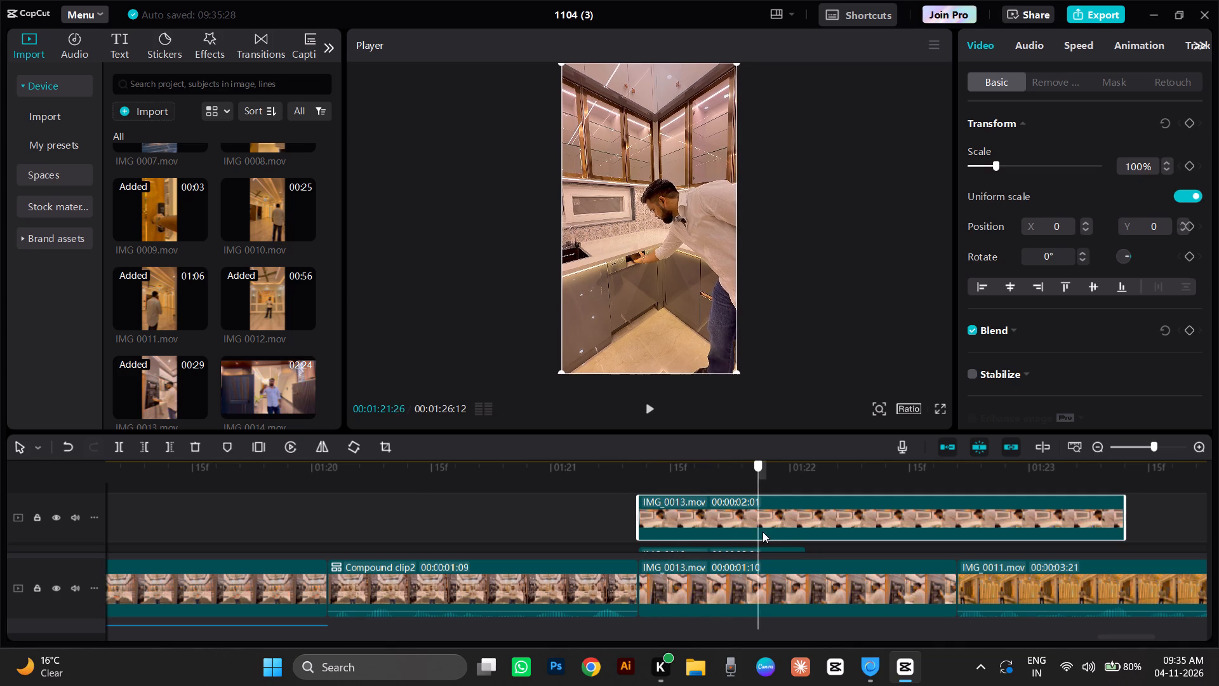
pyautogui.moveTo(763, 532); pyautogui.dragTo(846, 577)
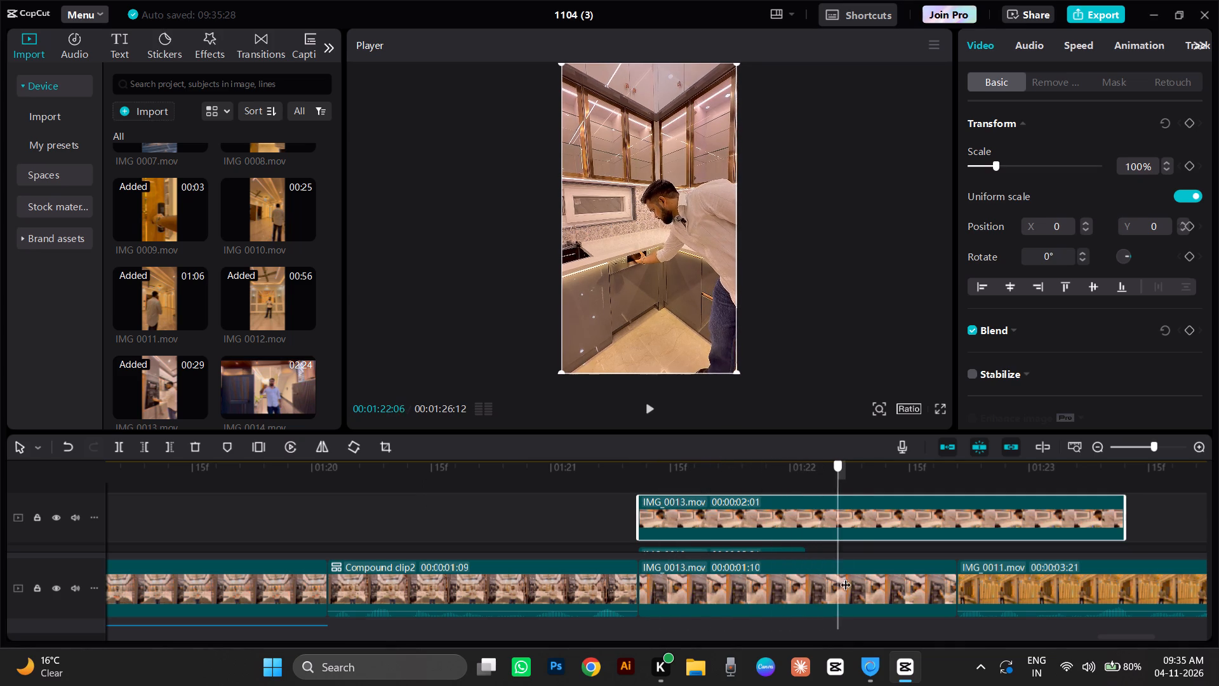
pyautogui.moveTo(846, 577); pyautogui.dragTo(795, 571)
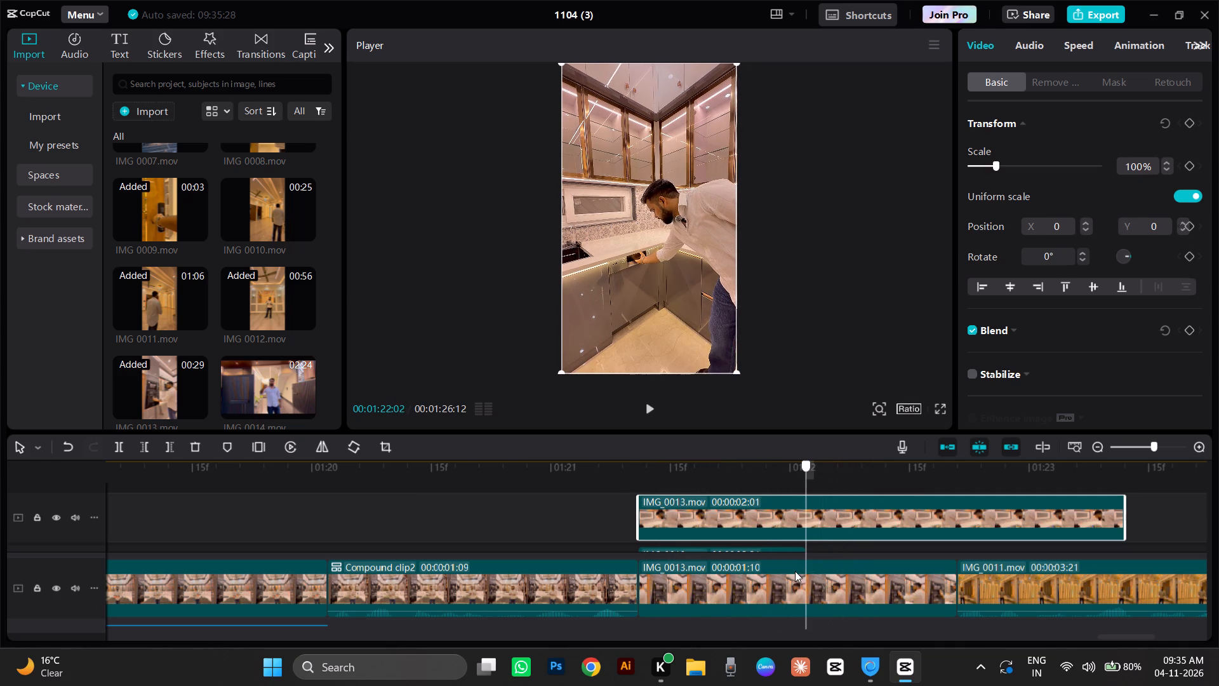
pyautogui.moveTo(795, 571); pyautogui.dragTo(794, 571)
pyautogui.click(144, 453)
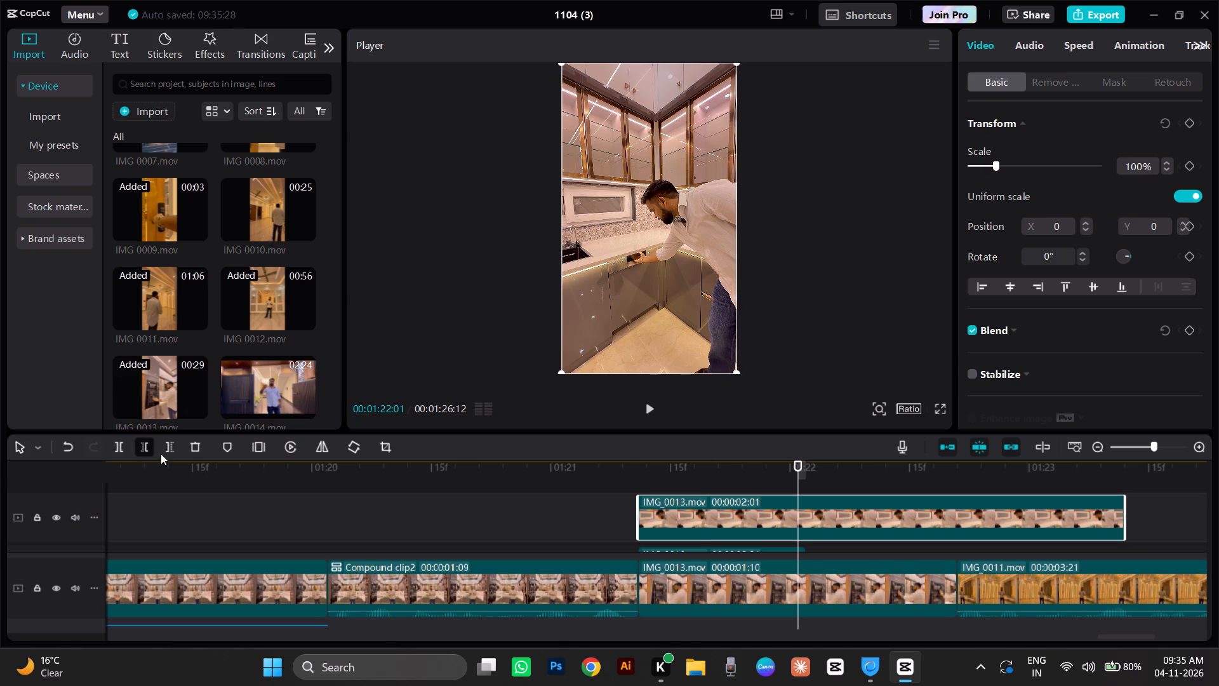
pyautogui.moveTo(815, 508); pyautogui.dragTo(653, 501)
# Set the under-counter unit clip's playback speed to 1.3x.
pyautogui.click(635, 474)
pyautogui.moveTo(635, 474); pyautogui.dragTo(671, 485)
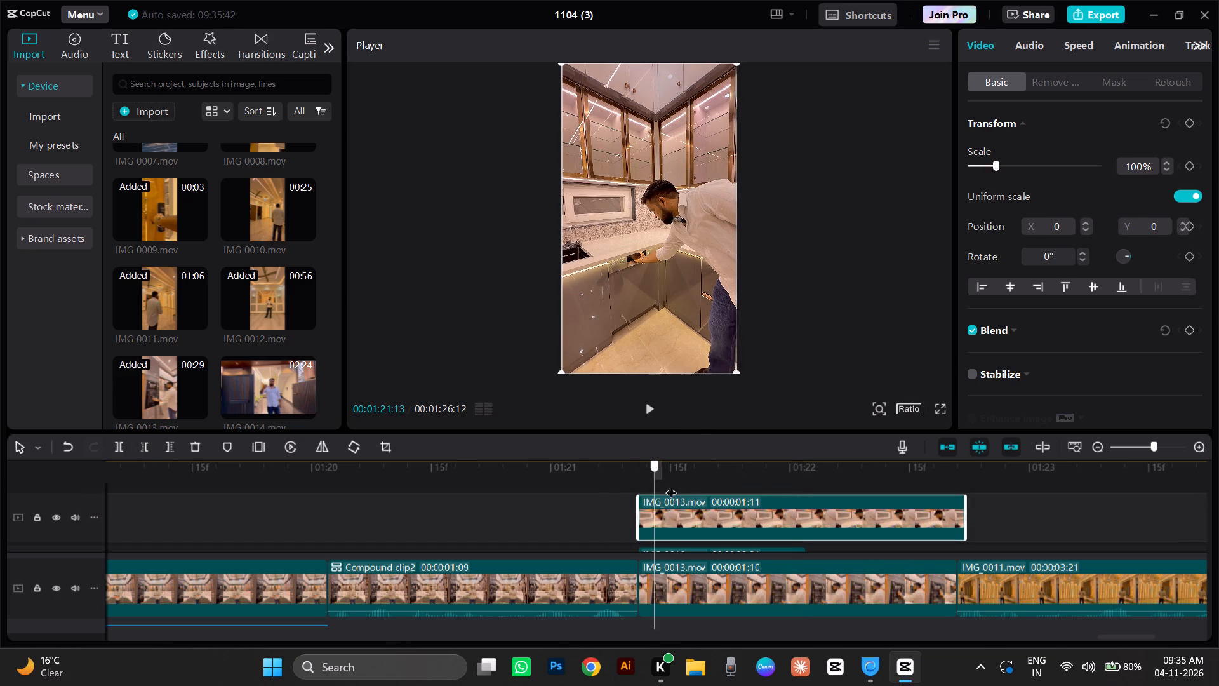
pyautogui.moveTo(671, 485); pyautogui.dragTo(929, 520)
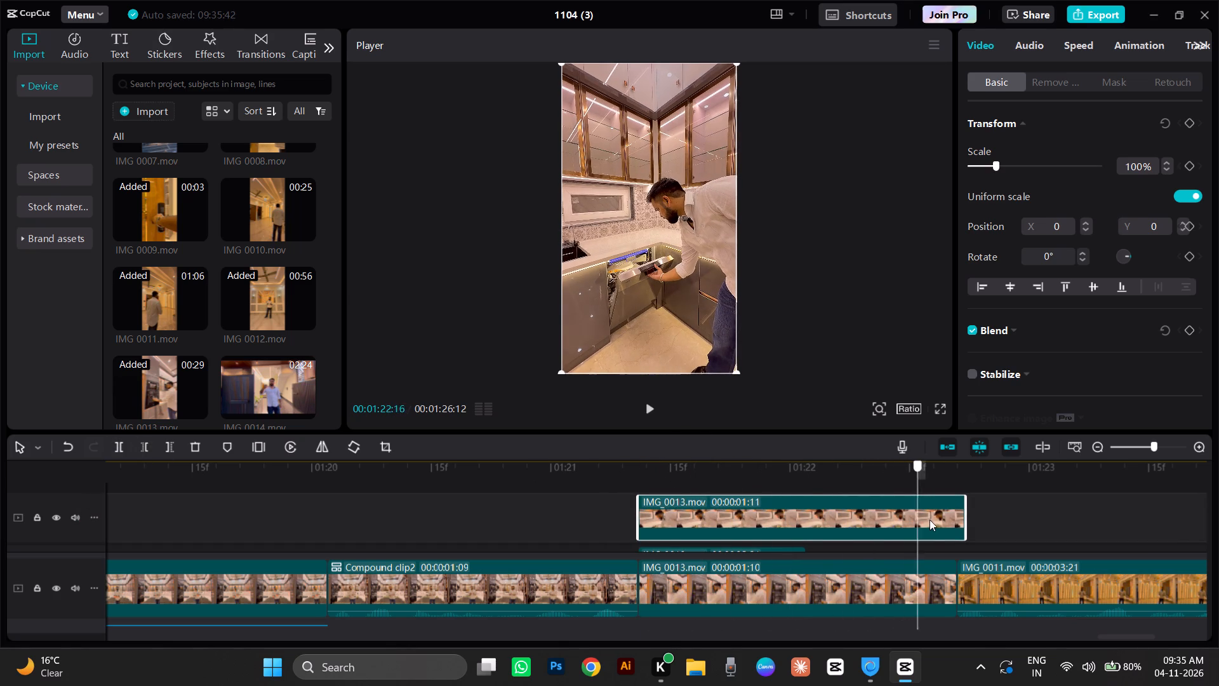
pyautogui.moveTo(929, 520); pyautogui.dragTo(966, 525)
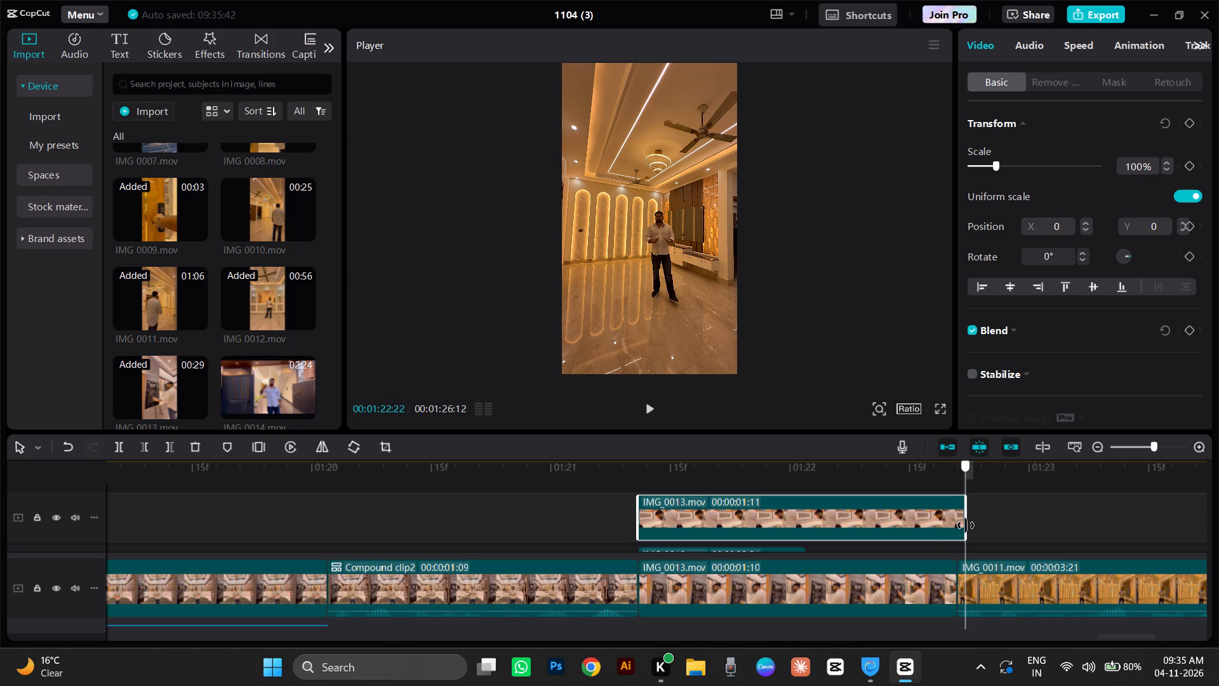
pyautogui.moveTo(966, 525); pyautogui.dragTo(749, 517)
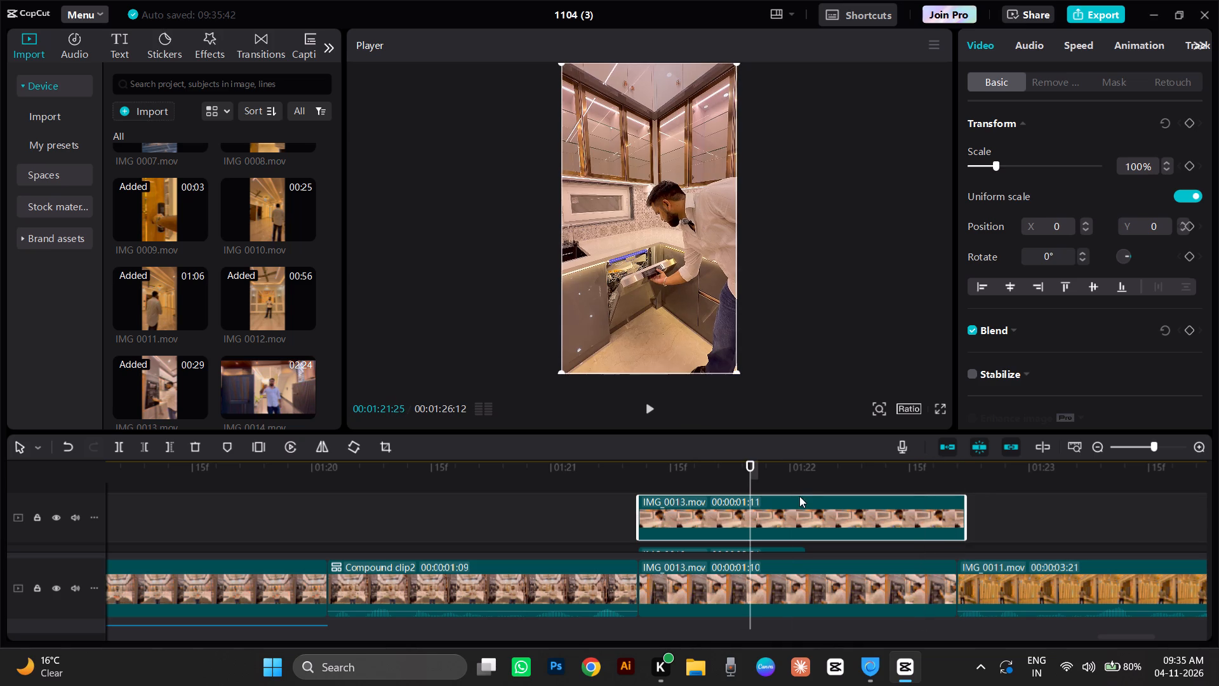
pyautogui.click(799, 497)
pyautogui.click(1085, 51)
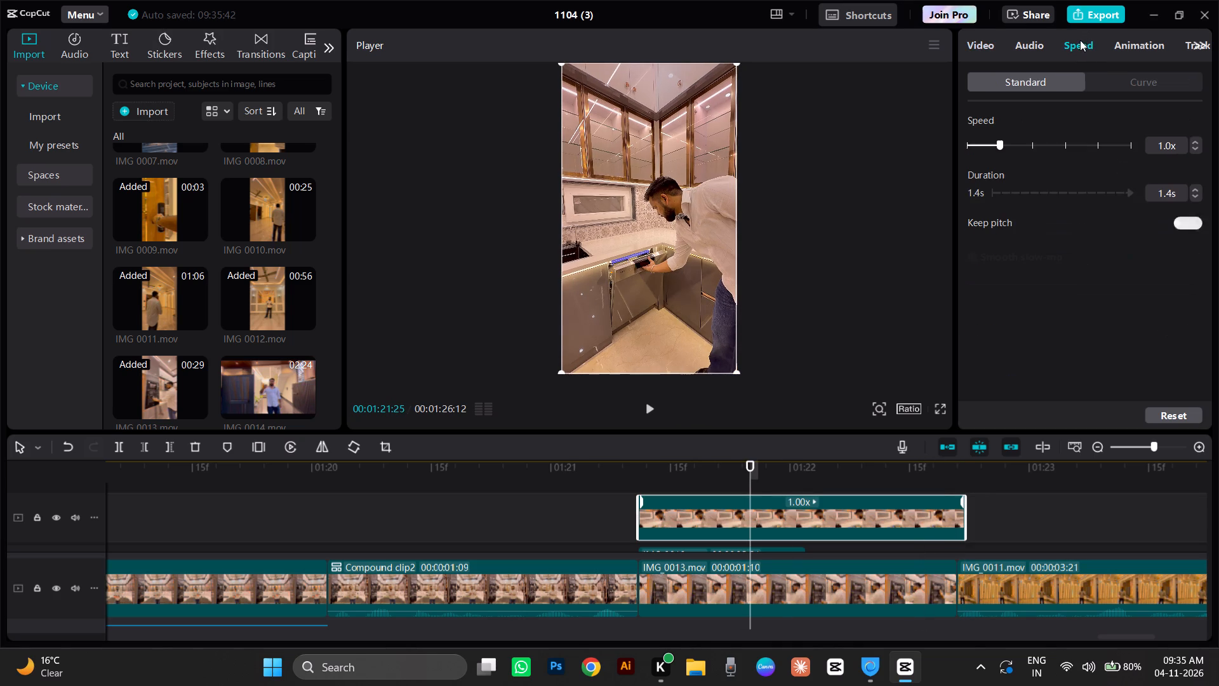
pyautogui.moveTo(998, 144); pyautogui.dragTo(1010, 151)
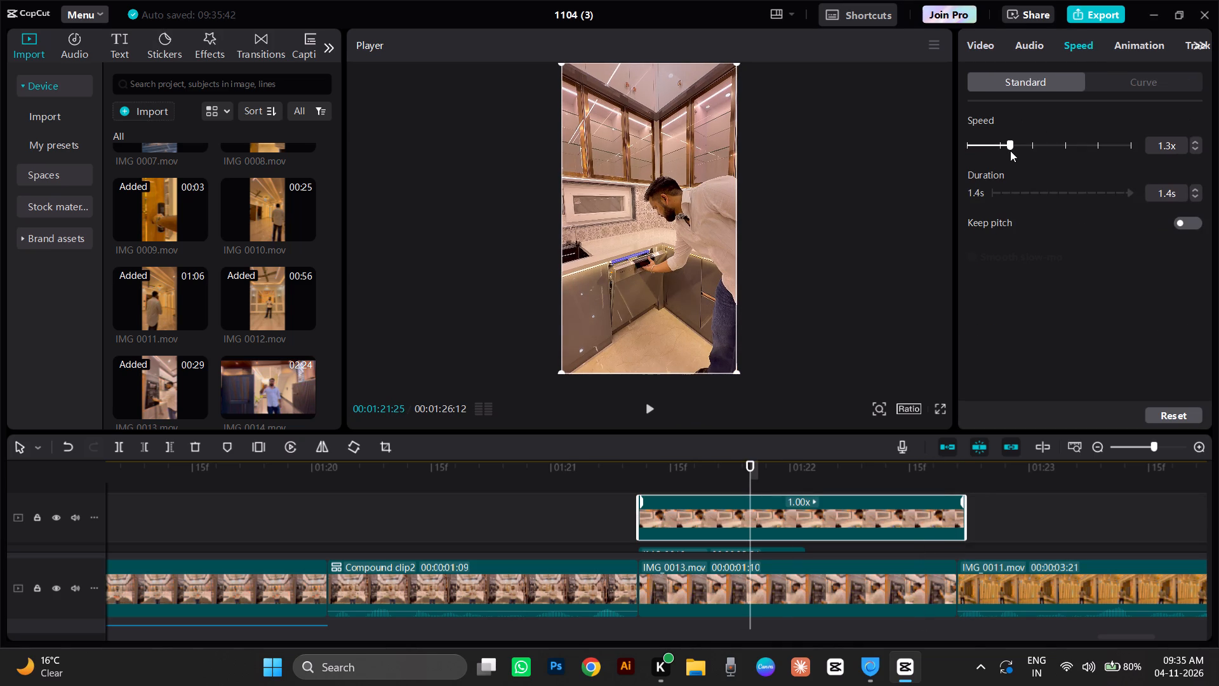
pyautogui.moveTo(1010, 151); pyautogui.dragTo(1011, 151)
# Crop the under-counter unit clip to a 16:9 ratio, framing the unit's front and the man's hands.
pyautogui.click(667, 471)
pyautogui.click(670, 468)
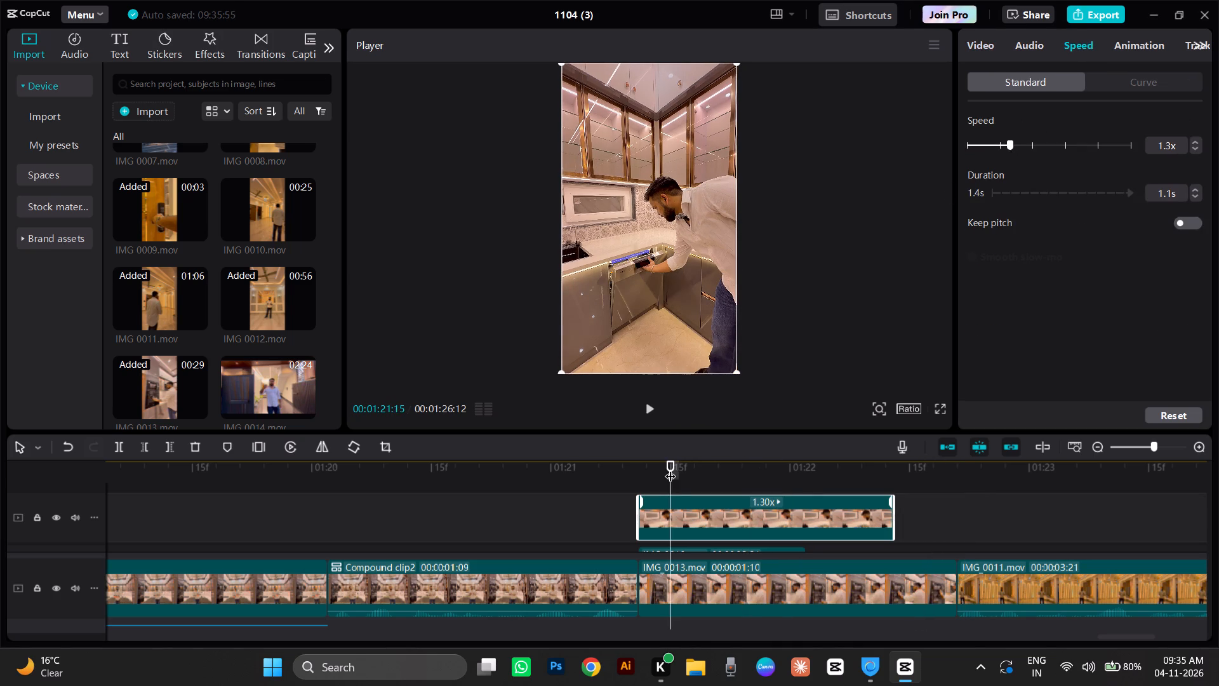
pyautogui.moveTo(669, 468); pyautogui.dragTo(747, 491)
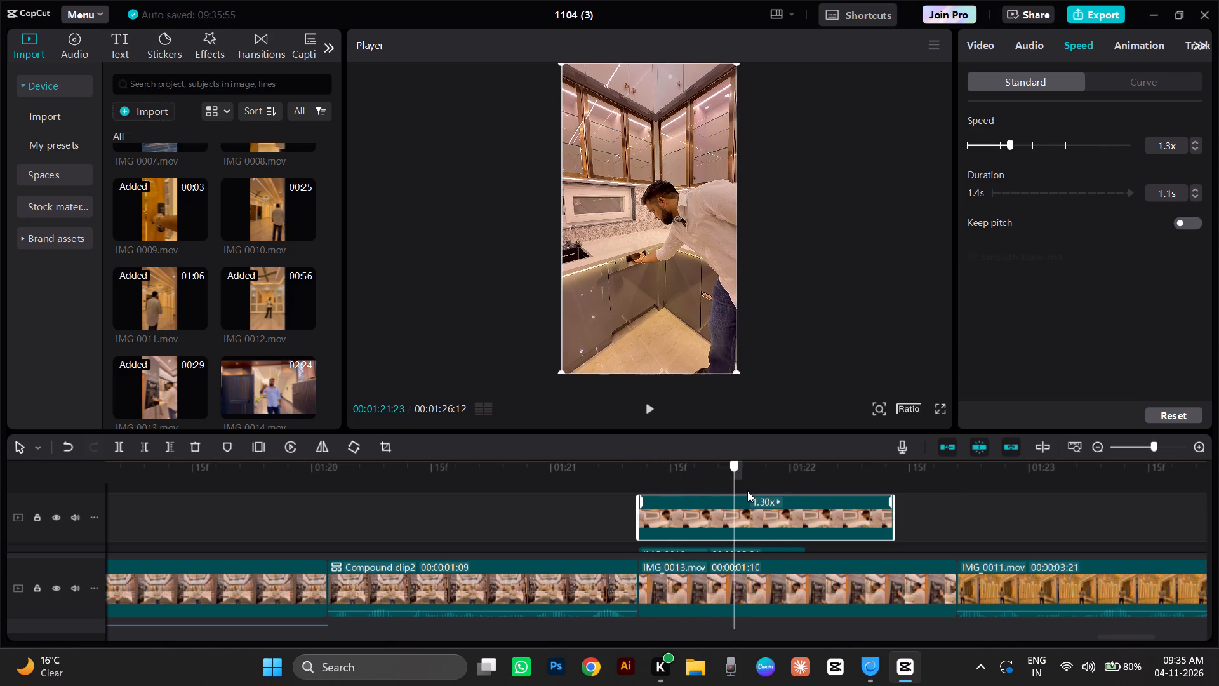
pyautogui.moveTo(747, 491); pyautogui.dragTo(876, 520)
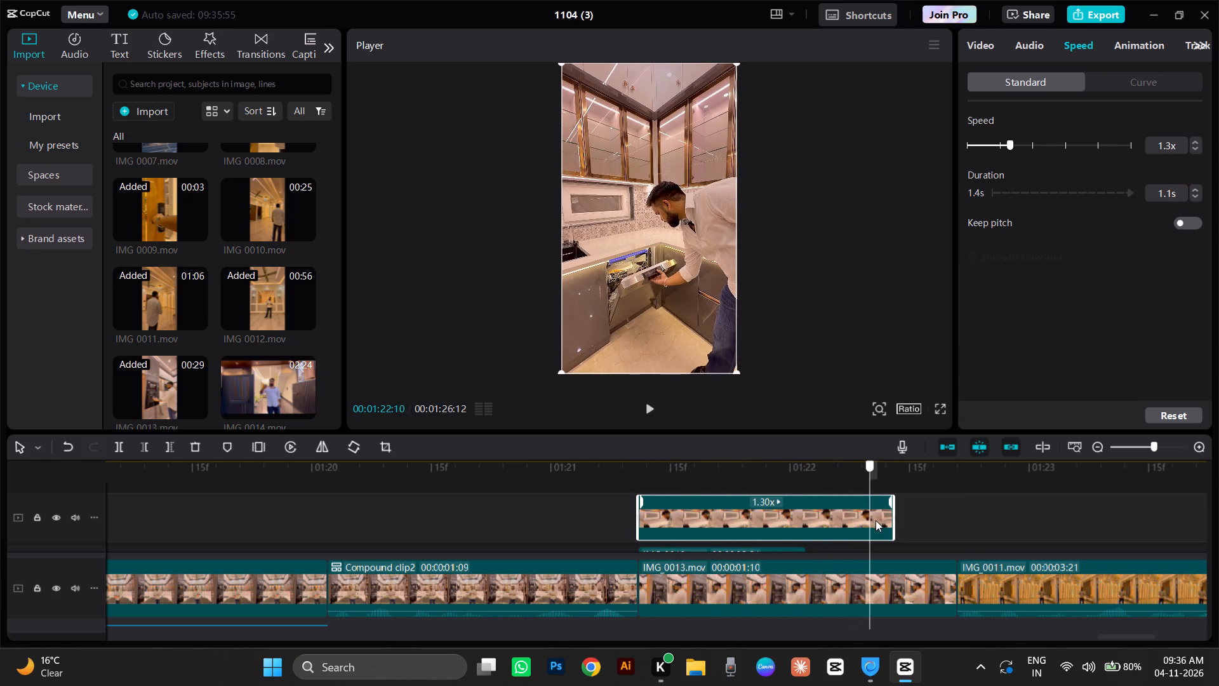
pyautogui.moveTo(876, 520); pyautogui.dragTo(723, 516)
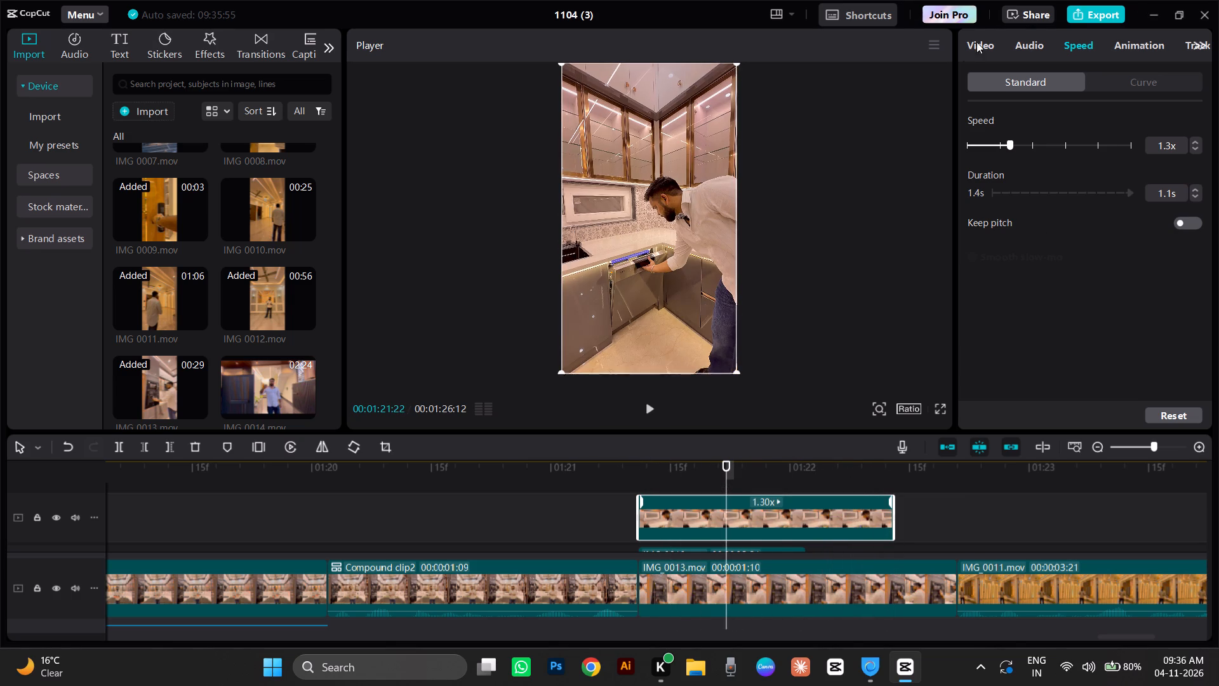
pyautogui.click(391, 447)
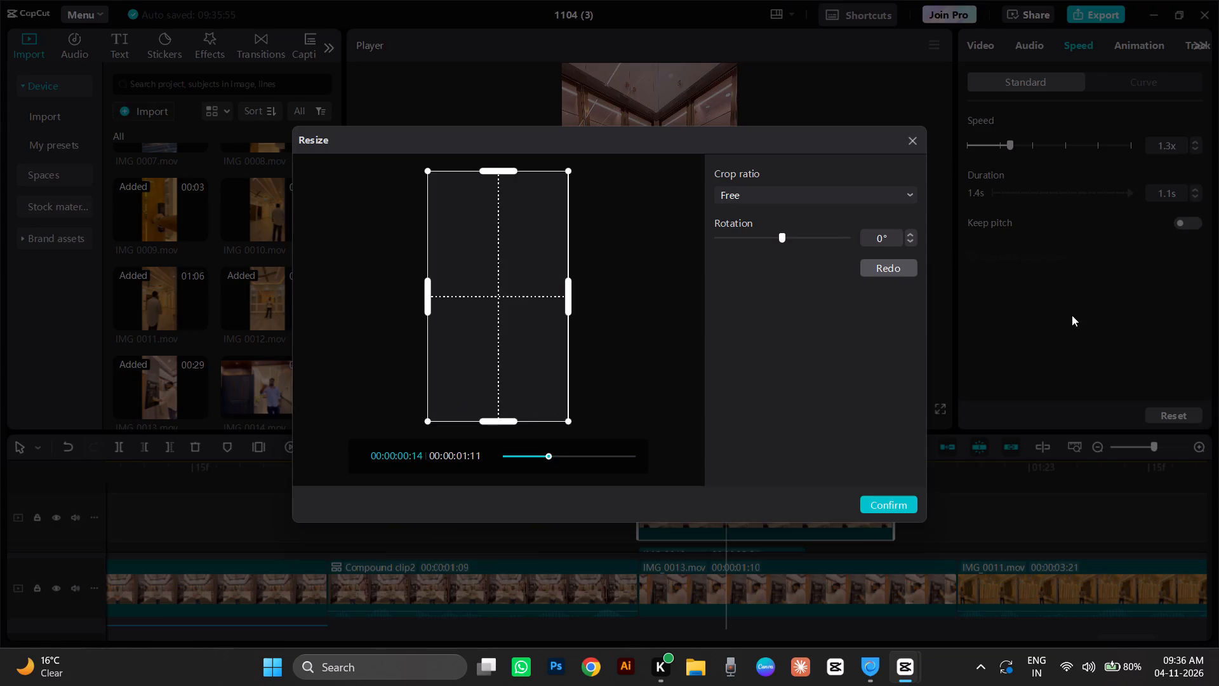
pyautogui.click(903, 189)
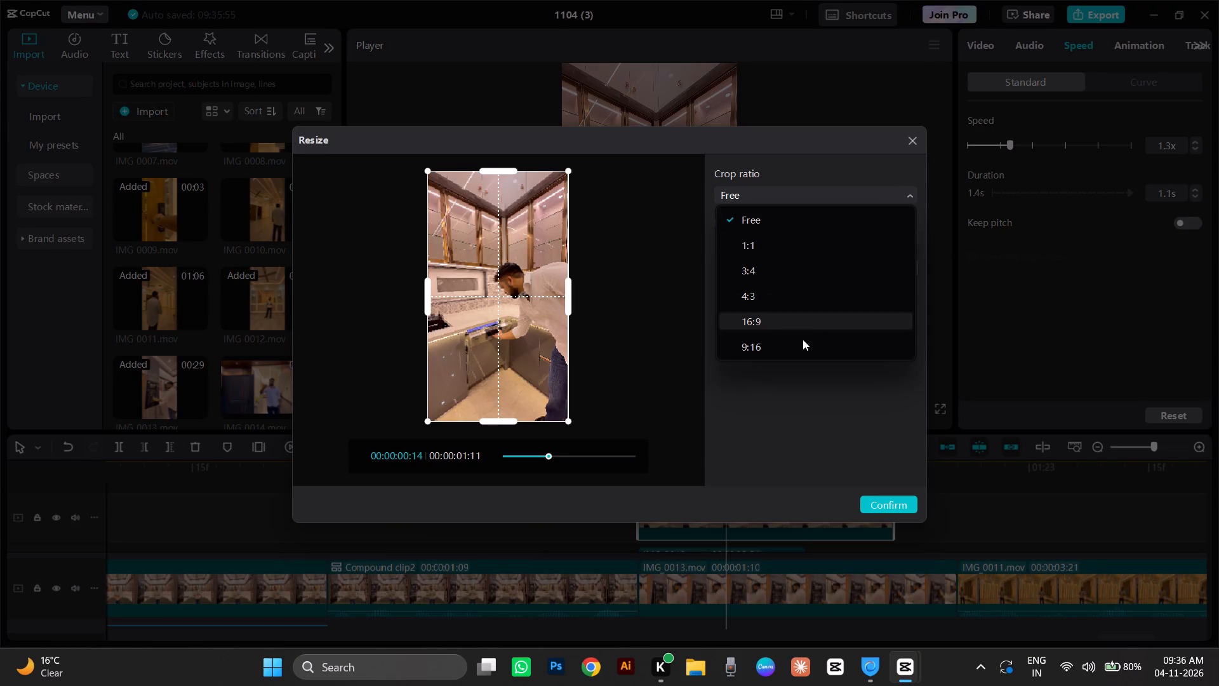
pyautogui.click(783, 329)
pyautogui.moveTo(476, 313); pyautogui.dragTo(479, 342)
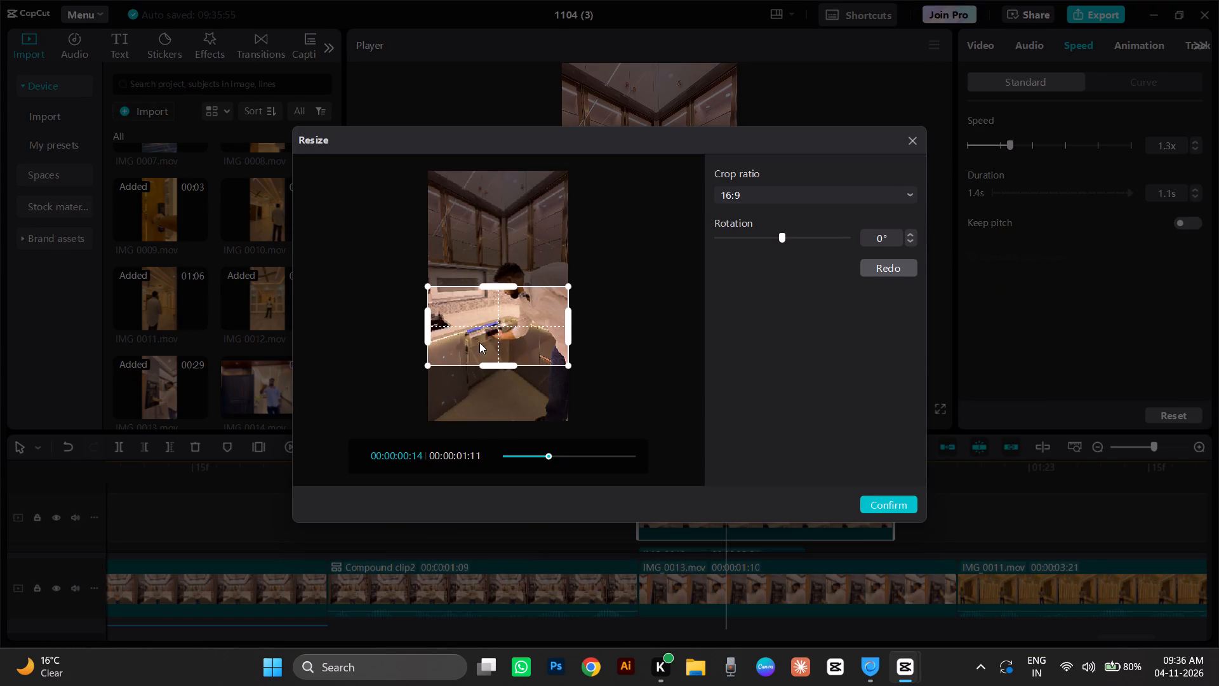
pyautogui.moveTo(479, 342); pyautogui.dragTo(484, 364)
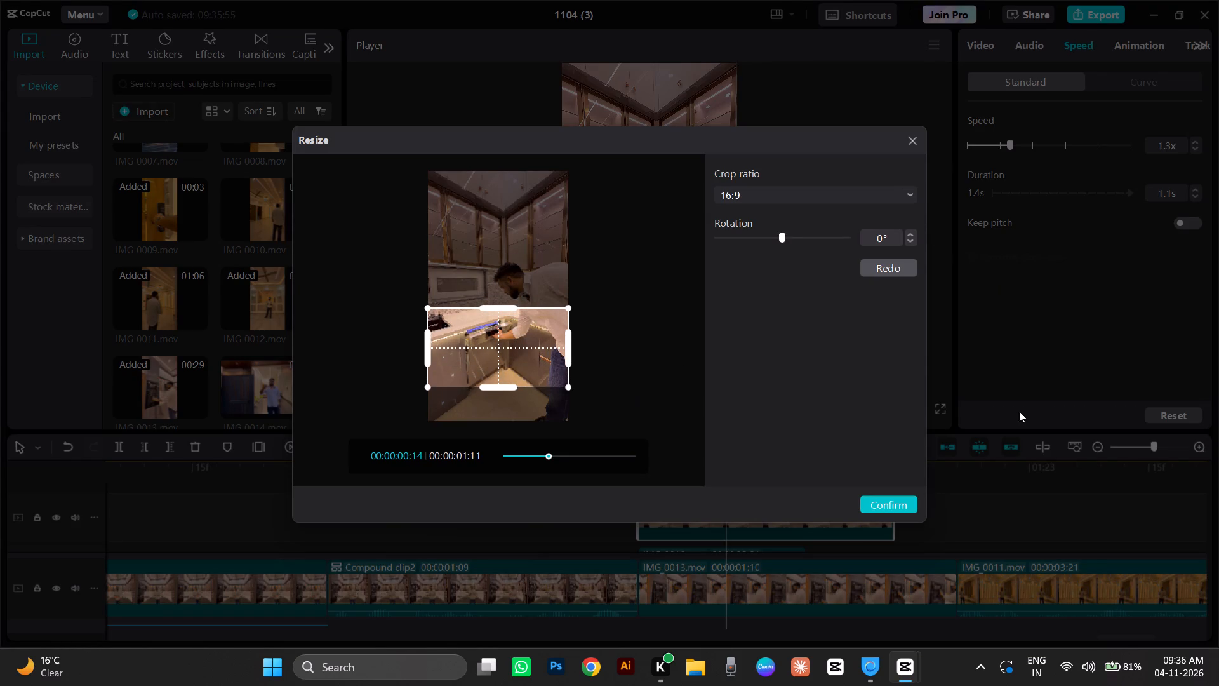
pyautogui.click(890, 508)
# Move the cropped under-counter unit shot flush against the bottom of the video frame, centred horizontally below the hob shot.
pyautogui.moveTo(648, 212); pyautogui.dragTo(648, 321)
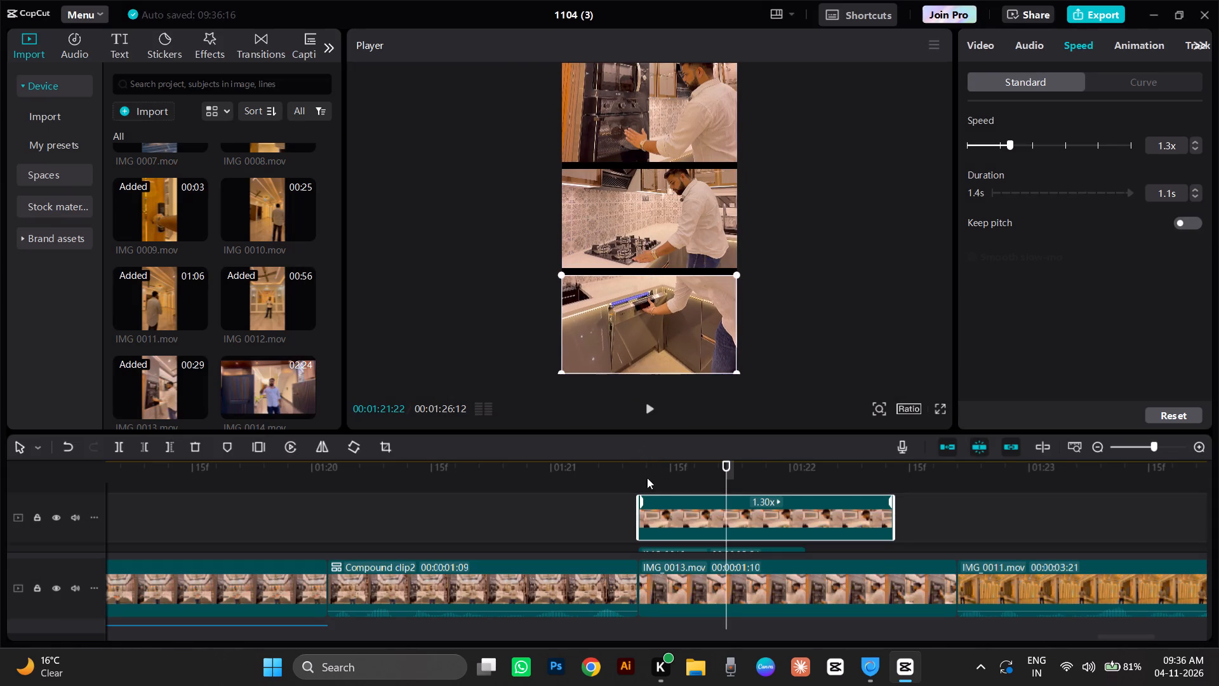
pyautogui.click(647, 478)
pyautogui.moveTo(648, 478); pyautogui.dragTo(643, 485)
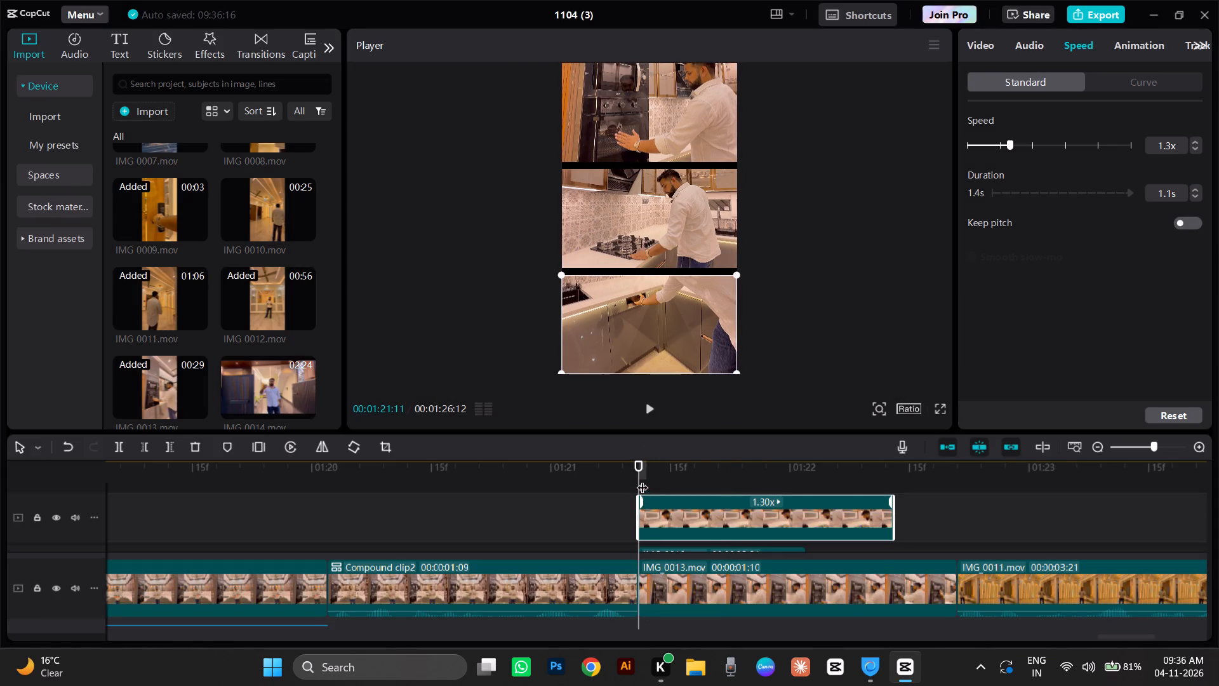
# Delete the 5.2 s main-track clip directly before Compound clip2, keeping the audio clip beneath it.
pyautogui.hotkey('ctrl', '-')
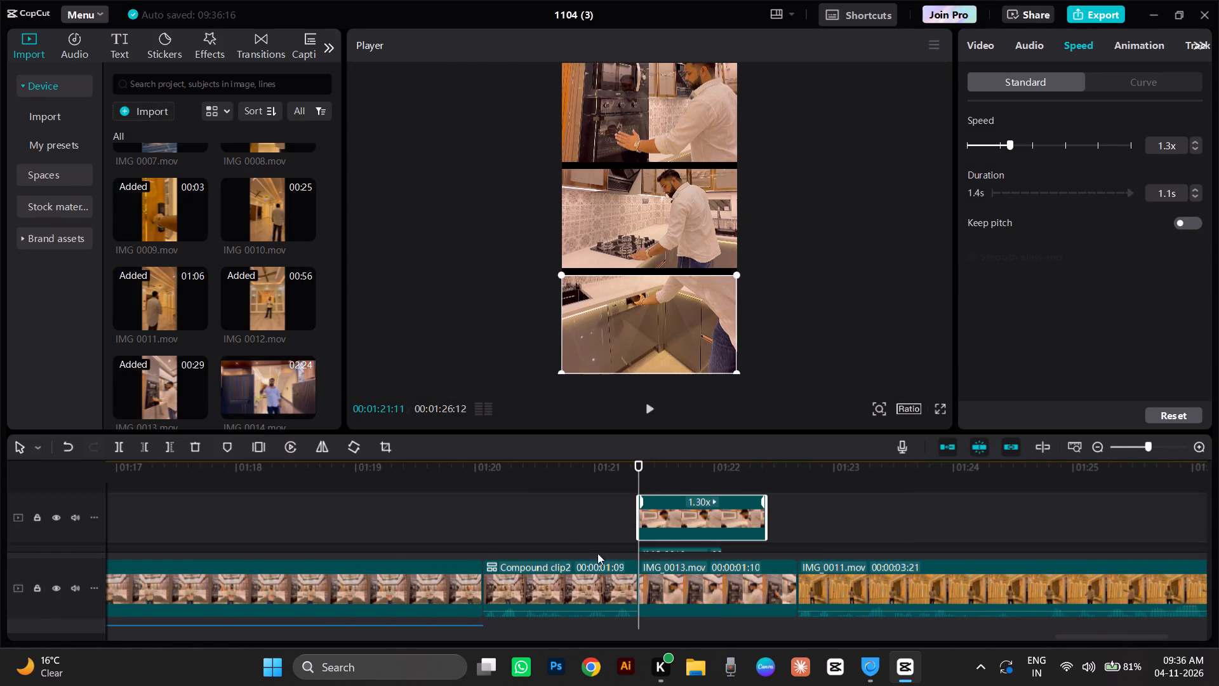
pyautogui.scroll(-5, 695, 517)
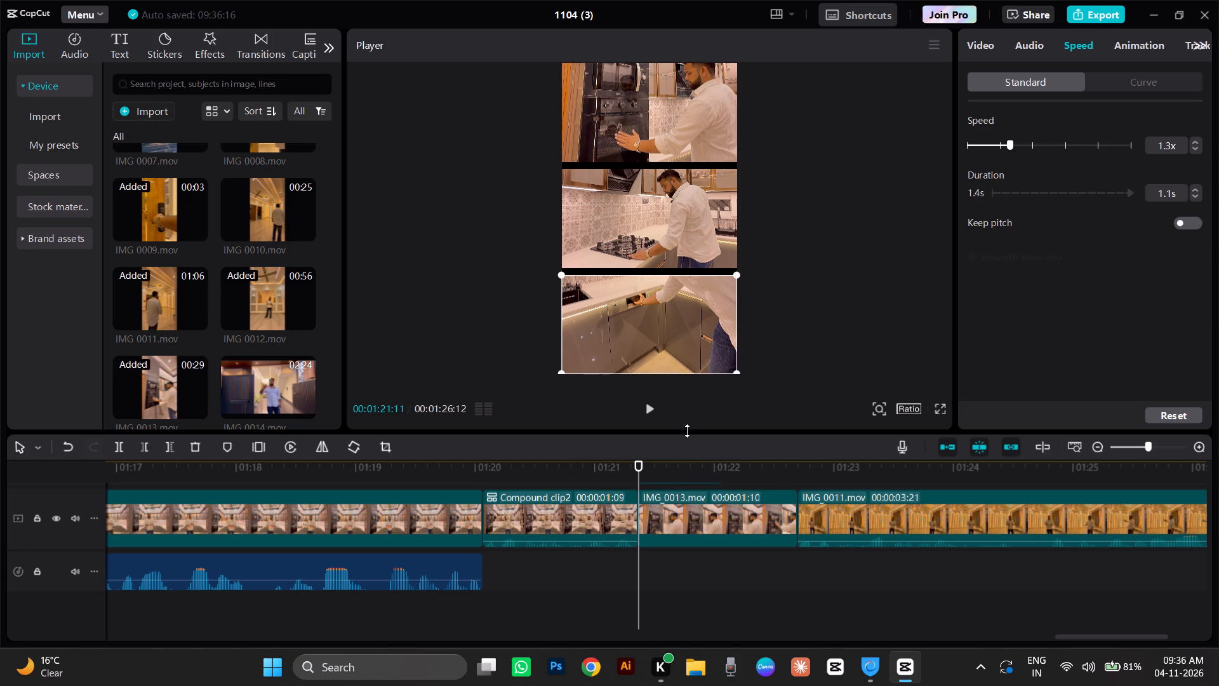
pyautogui.click(689, 437)
pyautogui.moveTo(691, 431); pyautogui.dragTo(694, 257)
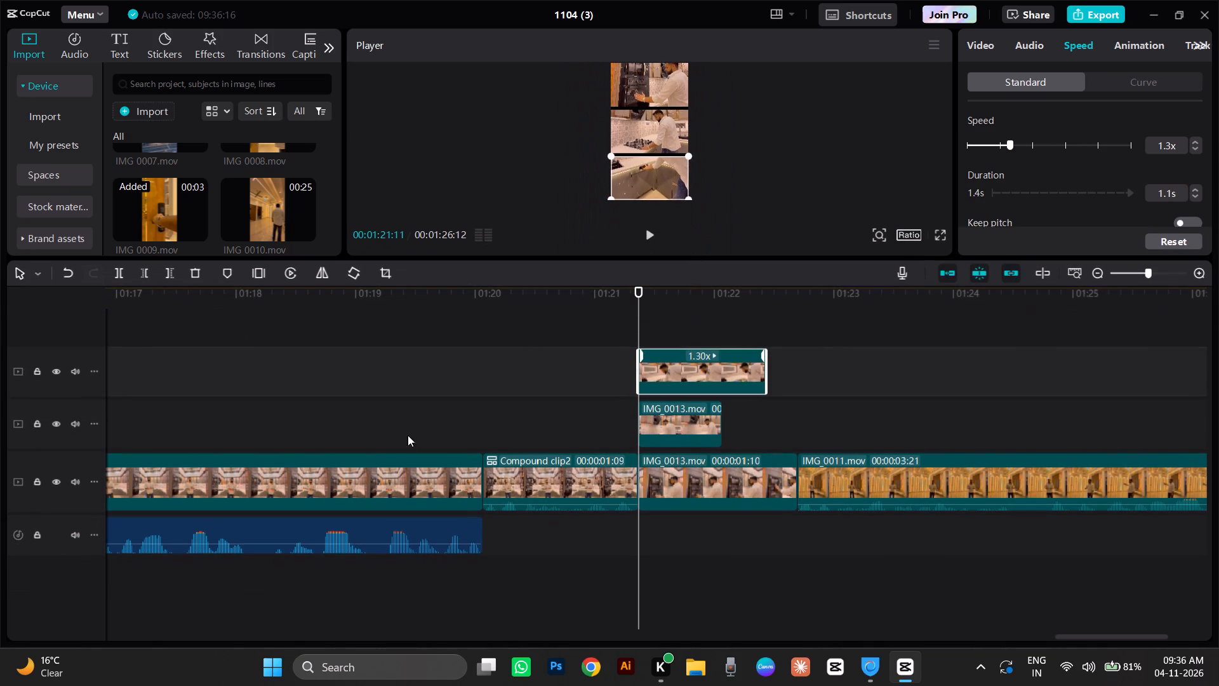
pyautogui.click(342, 485)
pyautogui.press('Delete')
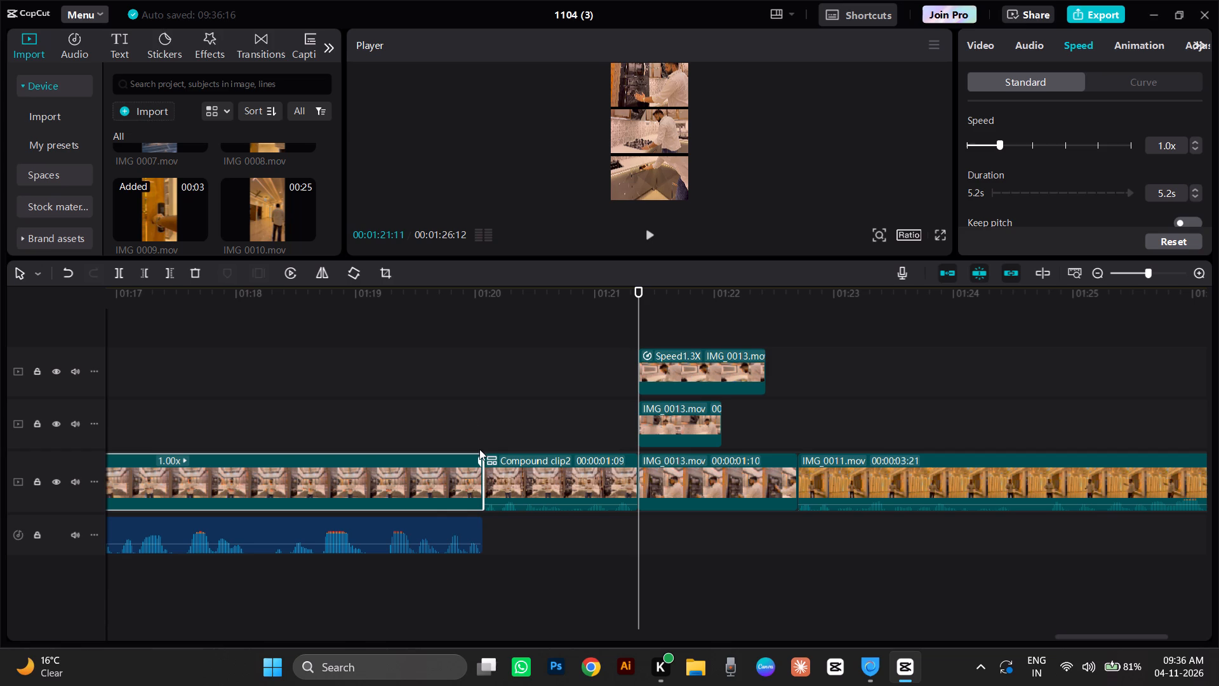
pyautogui.click(274, 430)
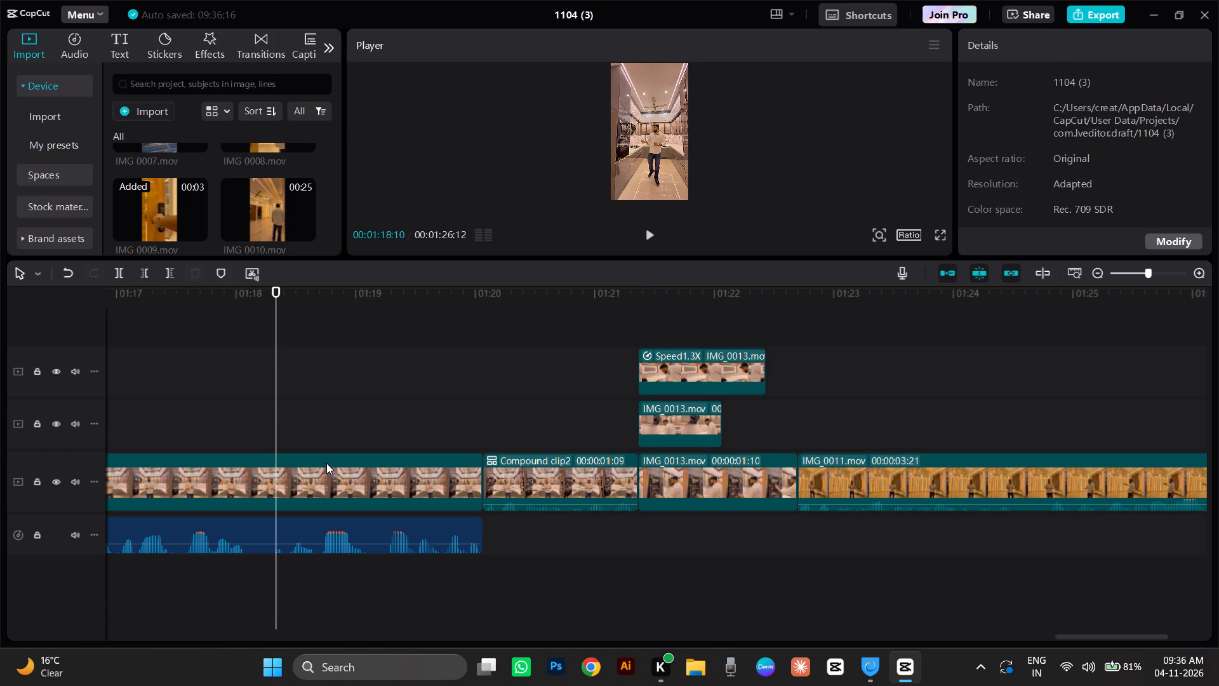
pyautogui.click(326, 463)
pyautogui.press('Delete')
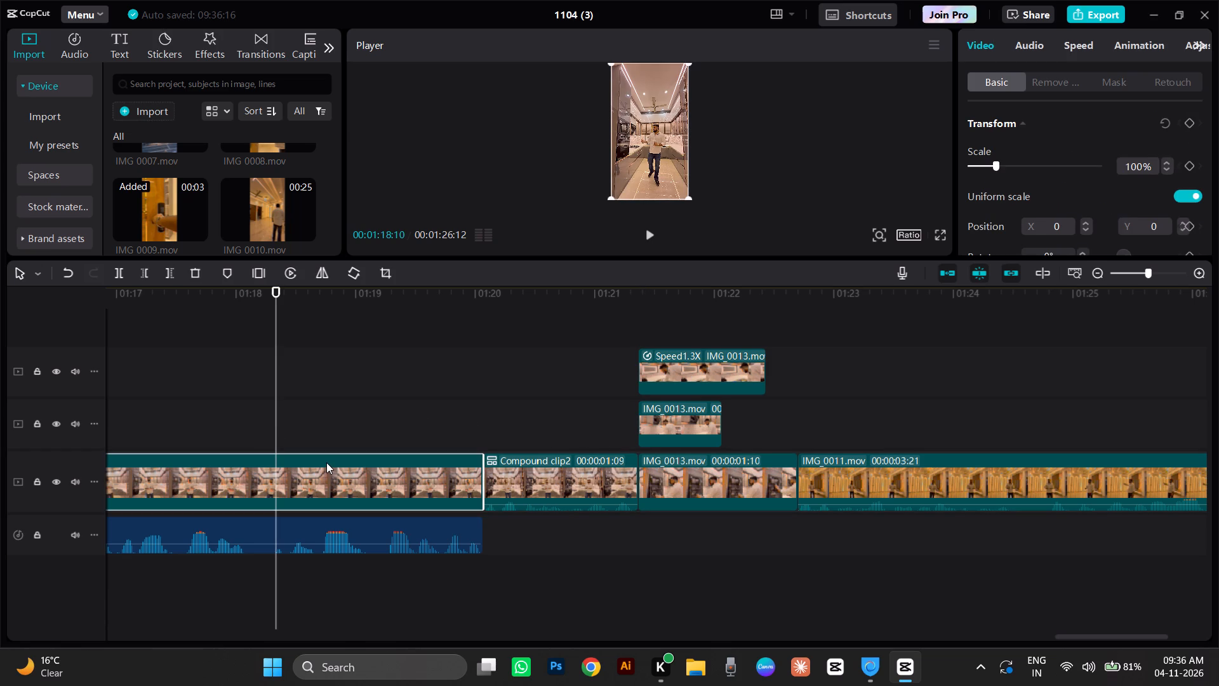
pyautogui.click(201, 273)
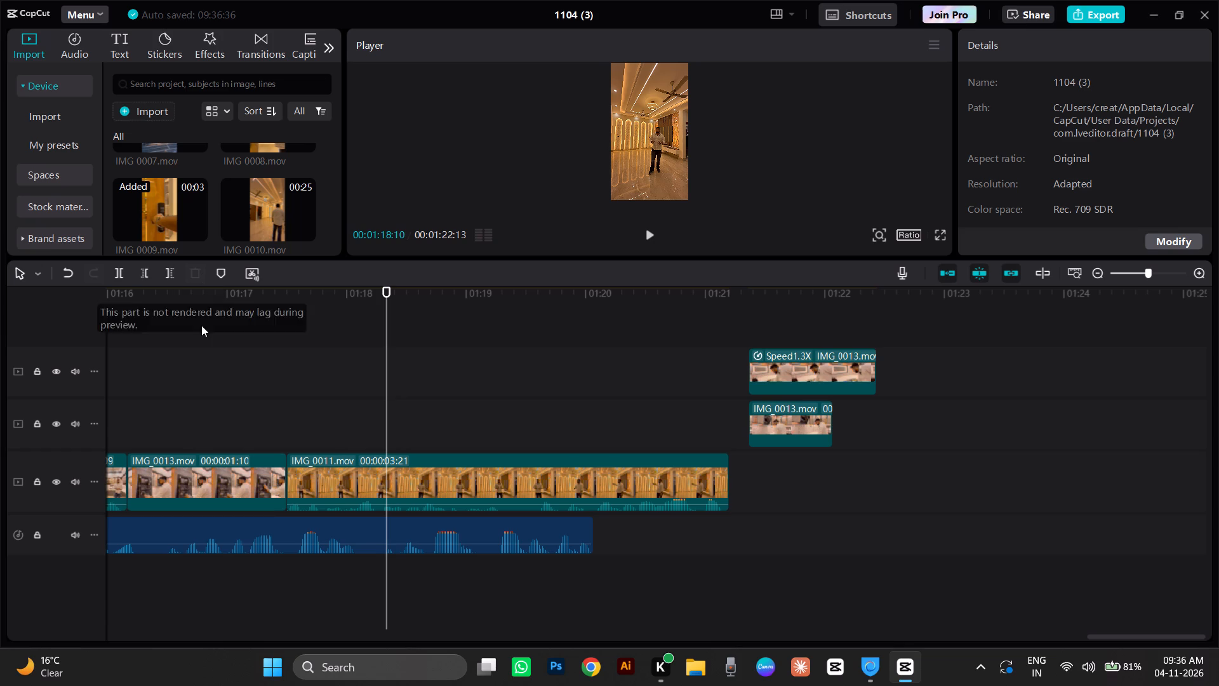
# Move the oven clip on the main track ahead of Compound clip2, aligned with the start of the IMG_0012 audio.
pyautogui.moveTo(383, 407); pyautogui.dragTo(140, 497)
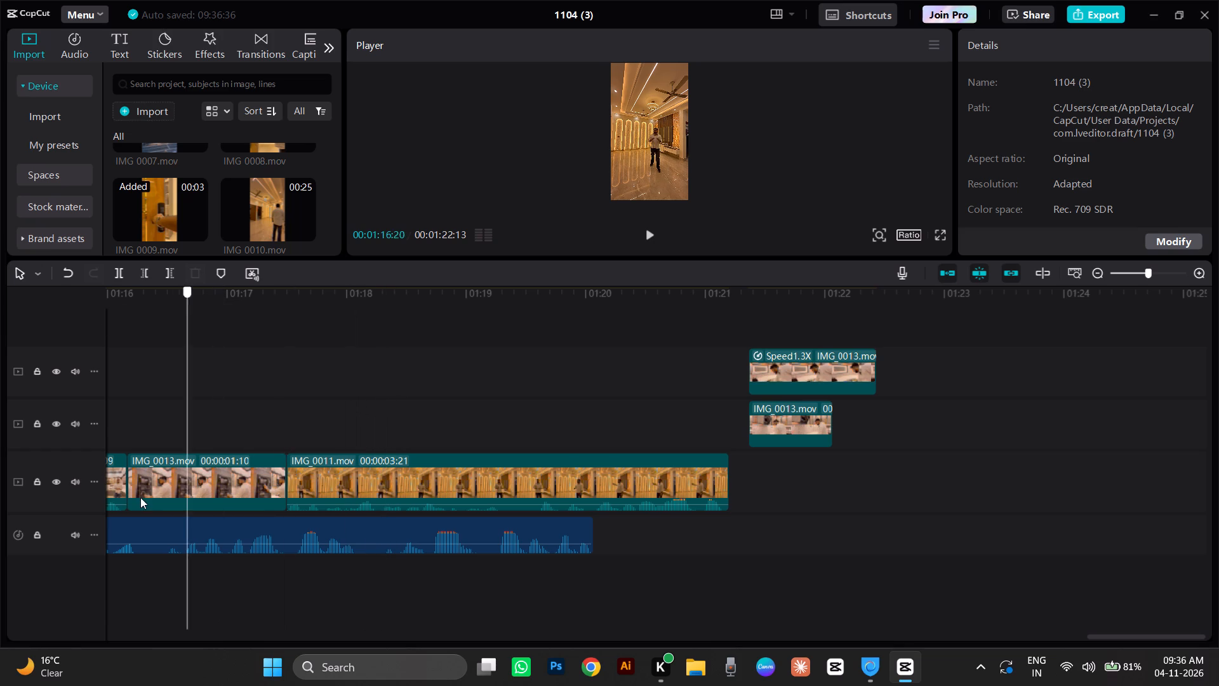
pyautogui.moveTo(140, 497); pyautogui.dragTo(1009, 585)
pyautogui.moveTo(966, 475); pyautogui.dragTo(784, 469)
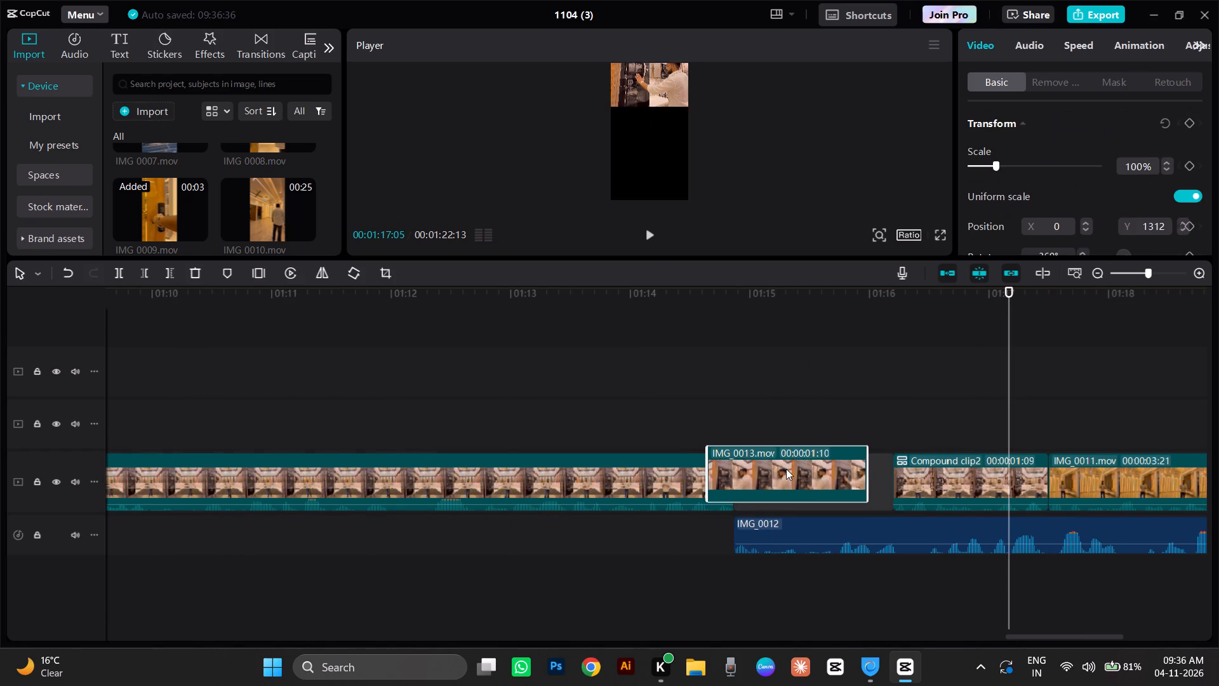
# Move the hob and under-counter unit clips together on their tracks to start with the oven clip at 00:01:14:26.
pyautogui.moveTo(1013, 403); pyautogui.dragTo(1110, 417)
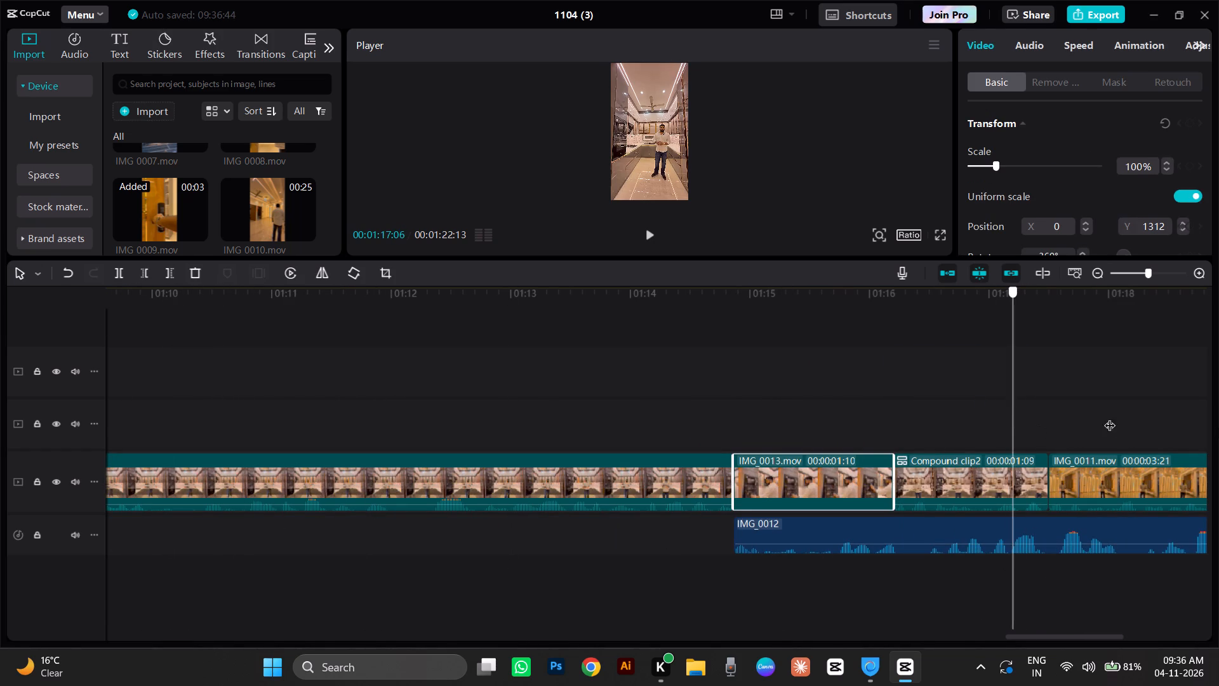
pyautogui.moveTo(1110, 417); pyautogui.dragTo(1155, 426)
pyautogui.moveTo(1110, 326); pyautogui.dragTo(1151, 467)
pyautogui.moveTo(1130, 382); pyautogui.dragTo(760, 387)
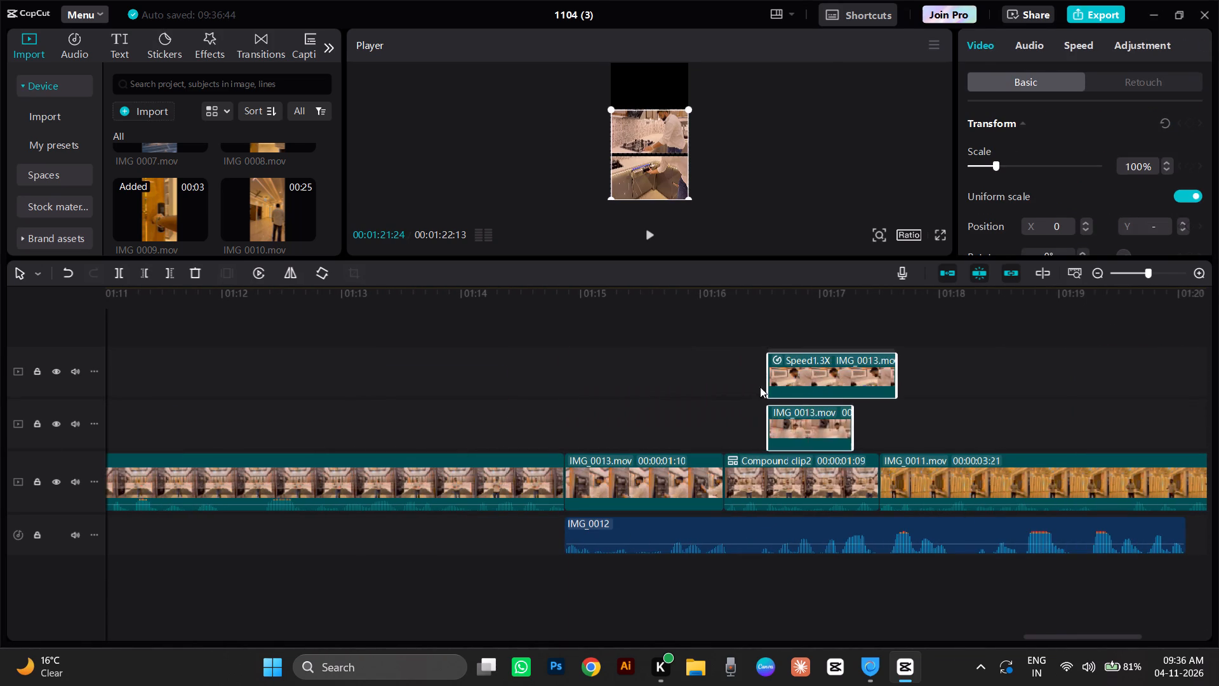
pyautogui.moveTo(760, 387); pyautogui.dragTo(587, 367)
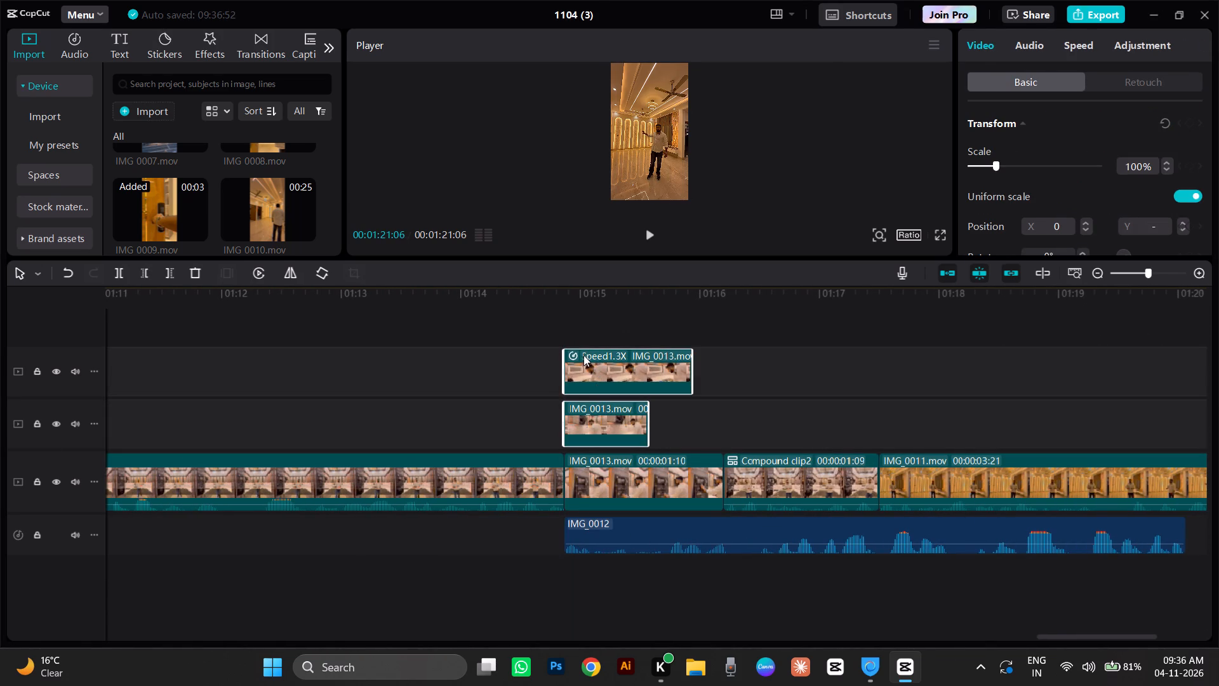
pyautogui.click(563, 320)
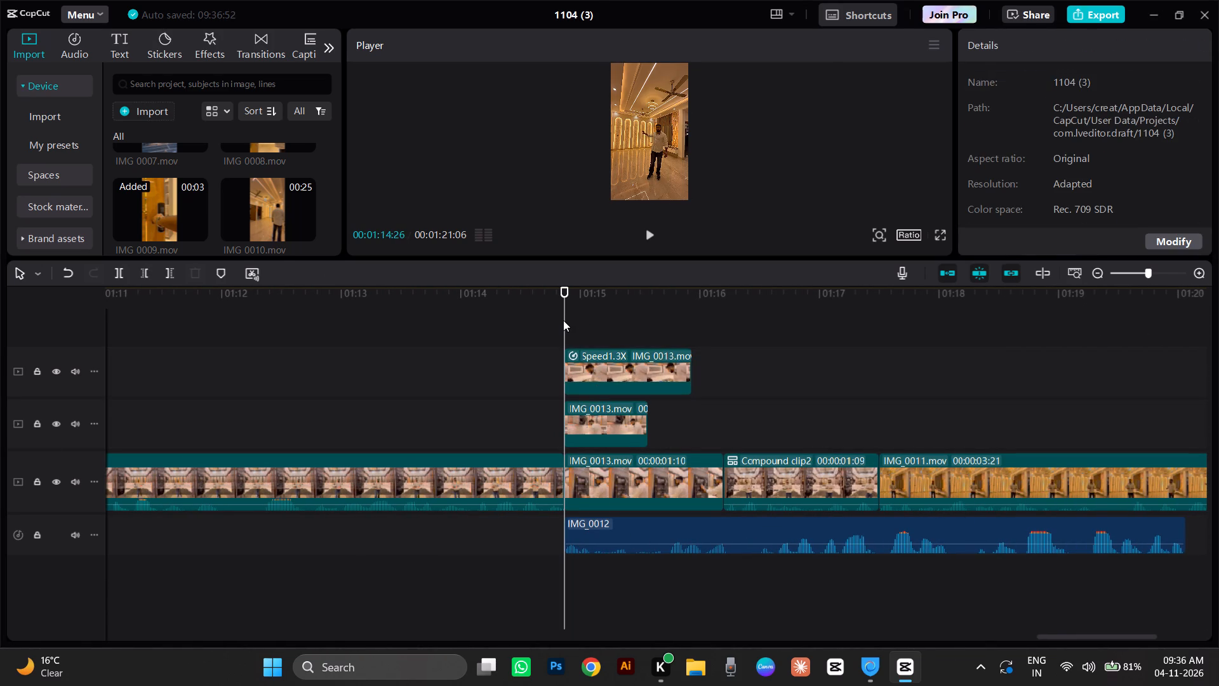
# Mute the main track and play the split-screen section from 00:01:14:26 to check it against the IMG_0012 audio.
pyautogui.press('space')
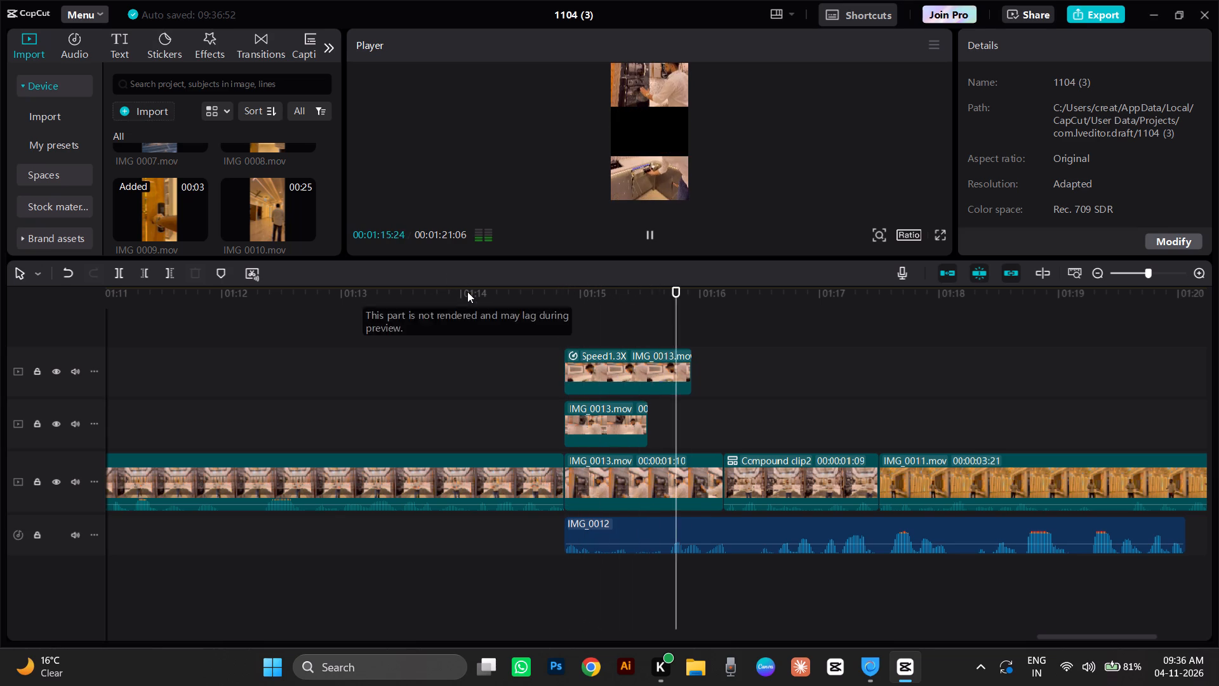
pyautogui.press('space')
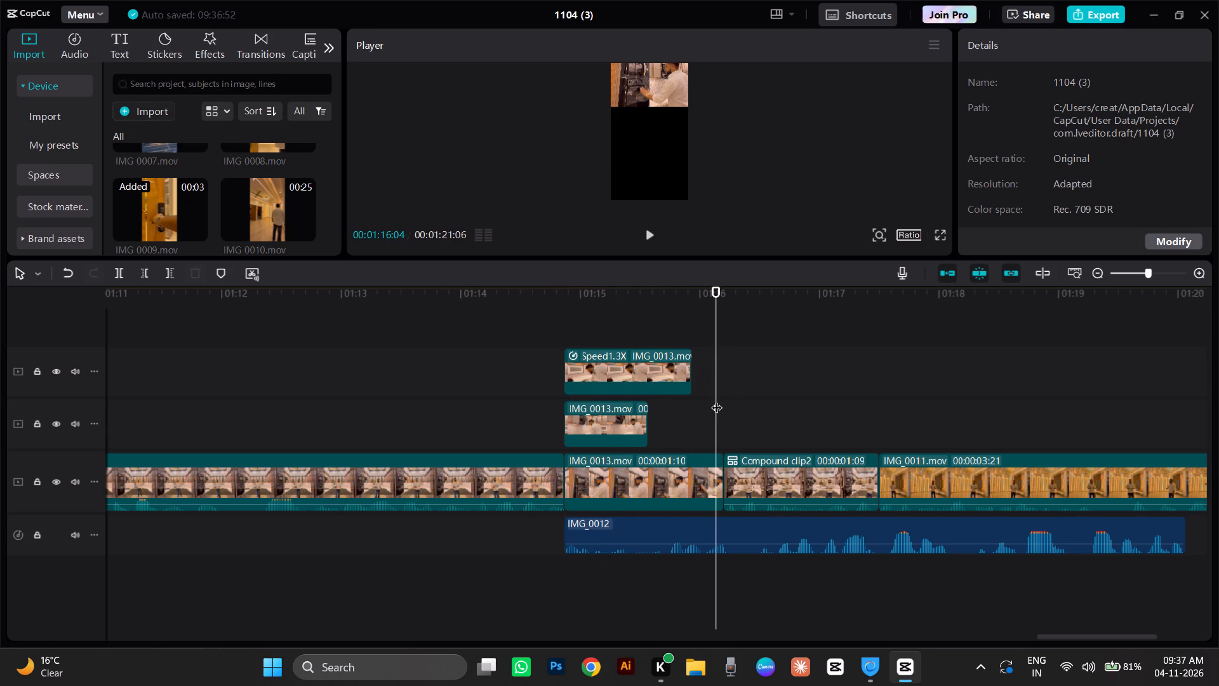
pyautogui.moveTo(717, 400); pyautogui.dragTo(663, 456)
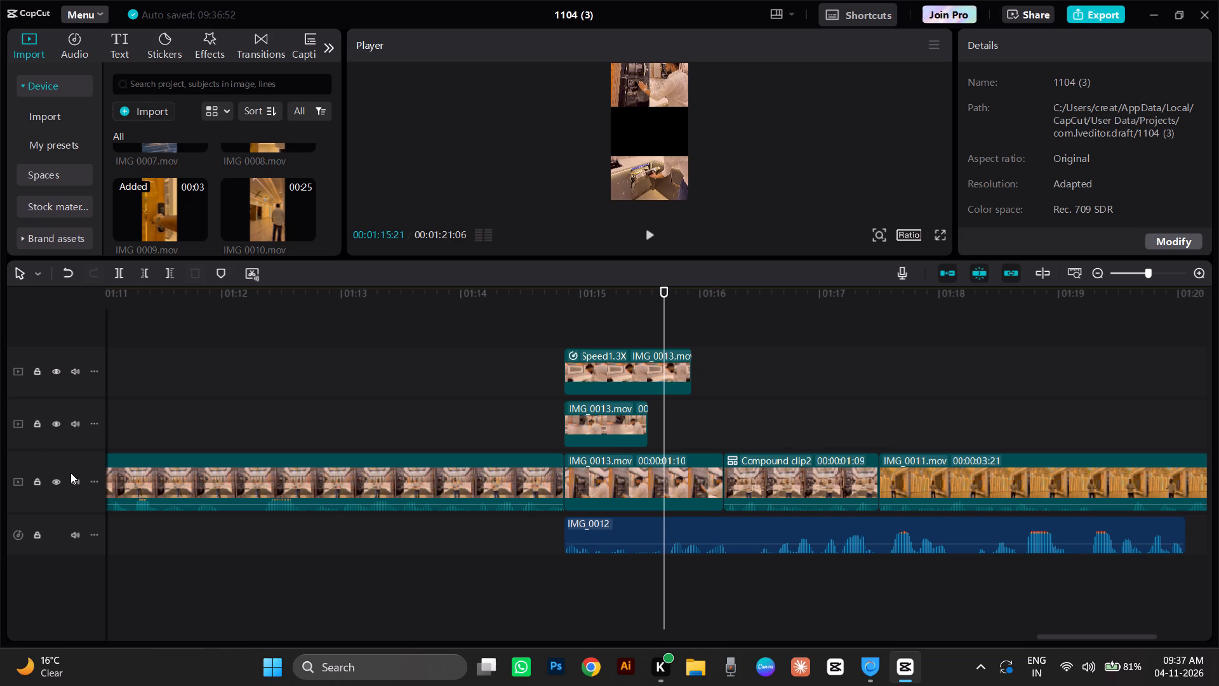
pyautogui.click(72, 485)
pyautogui.click(568, 306)
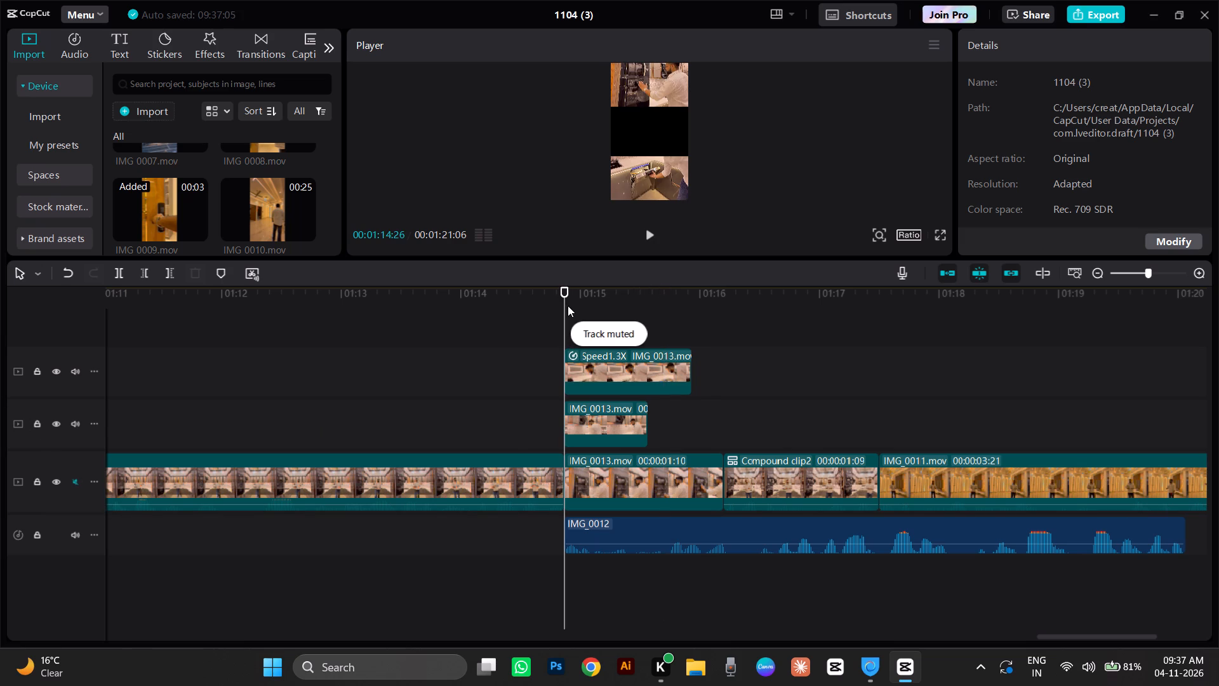
pyautogui.press('space')
pyautogui.press('space')
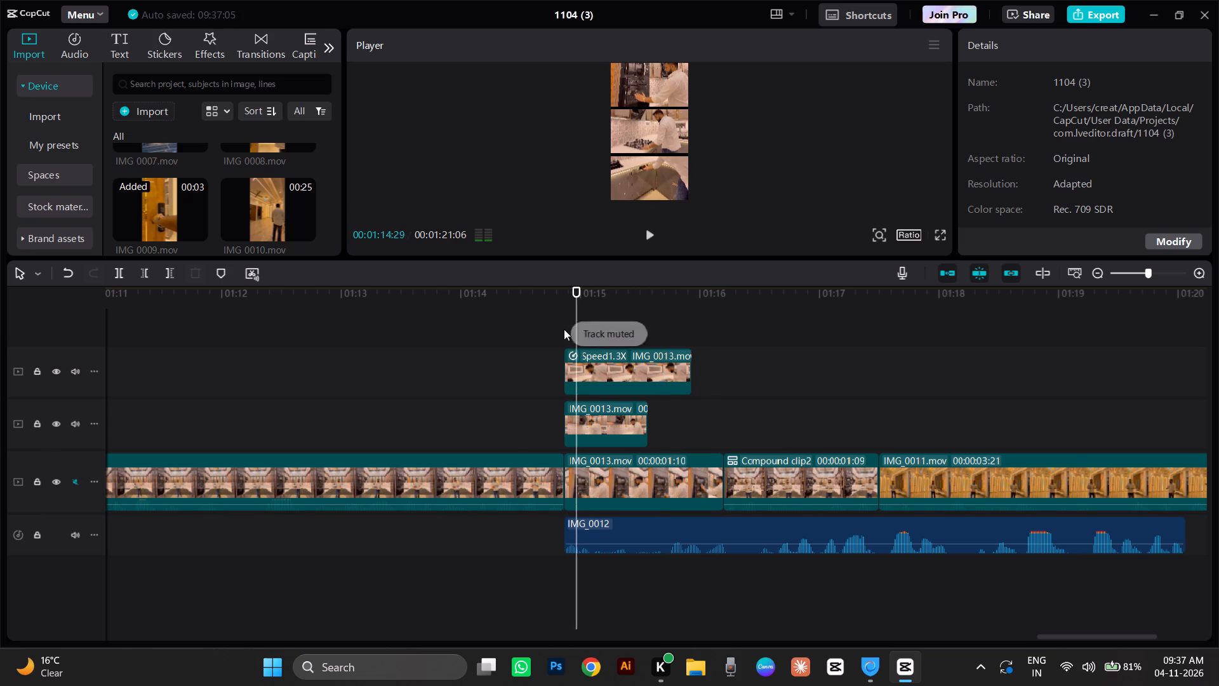
pyautogui.press('space')
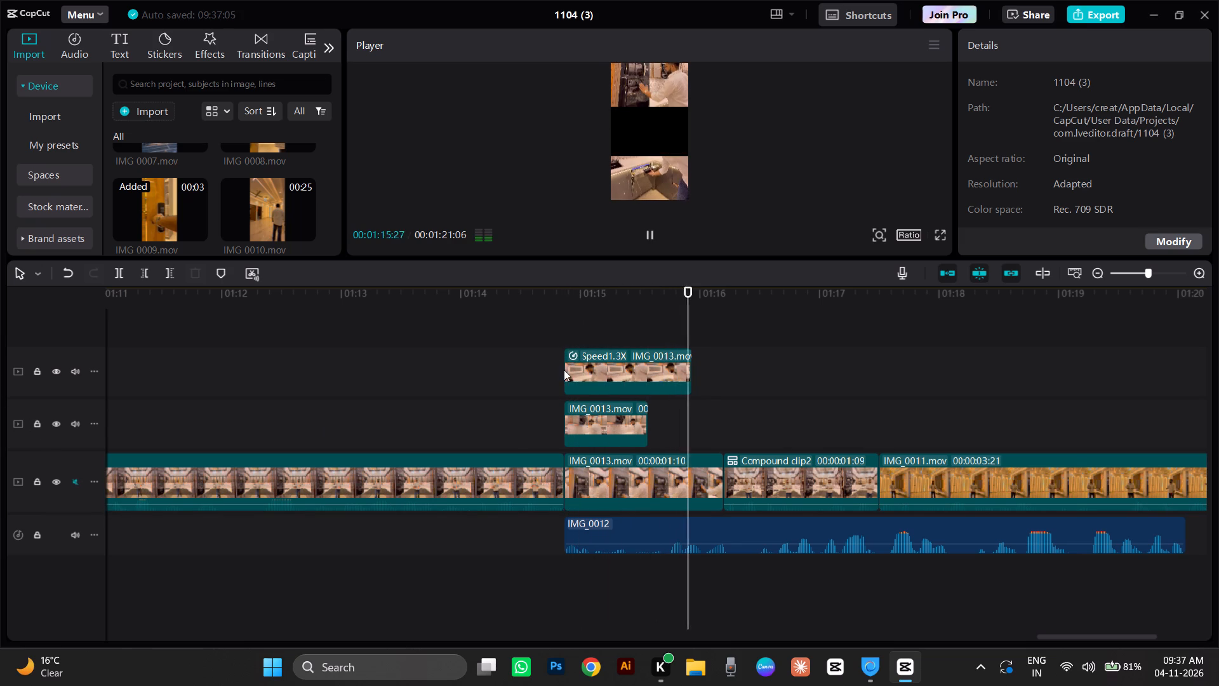
pyautogui.press('space')
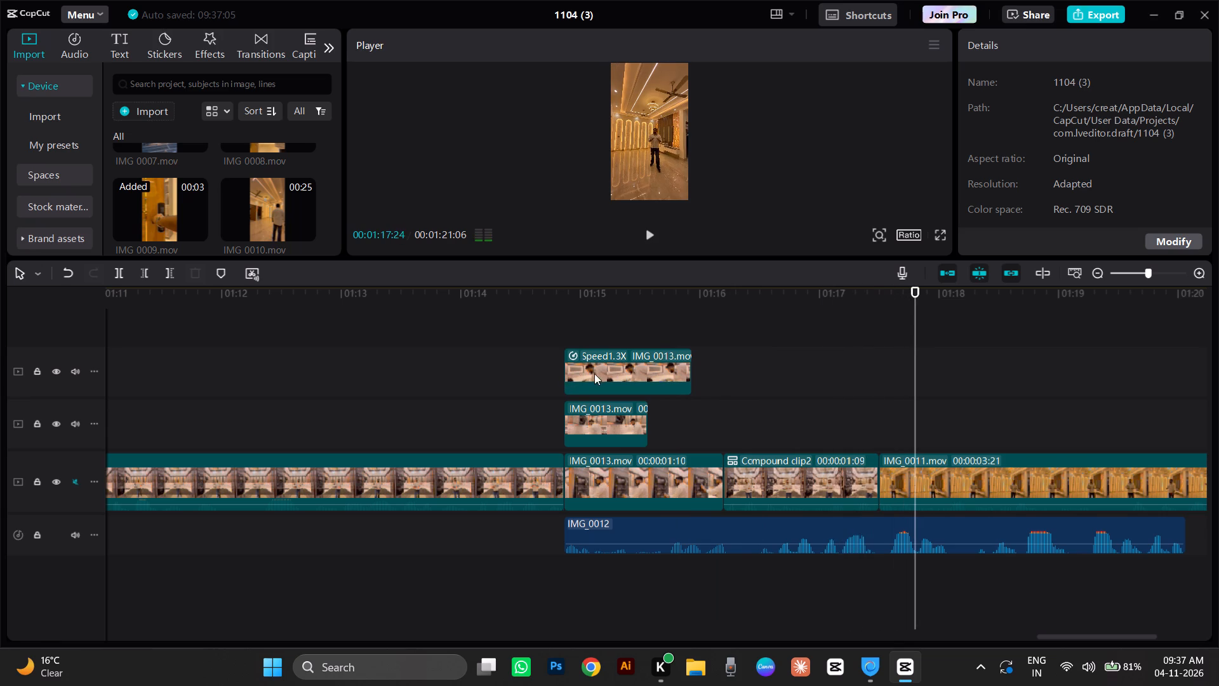
pyautogui.click(561, 320)
pyautogui.press('space')
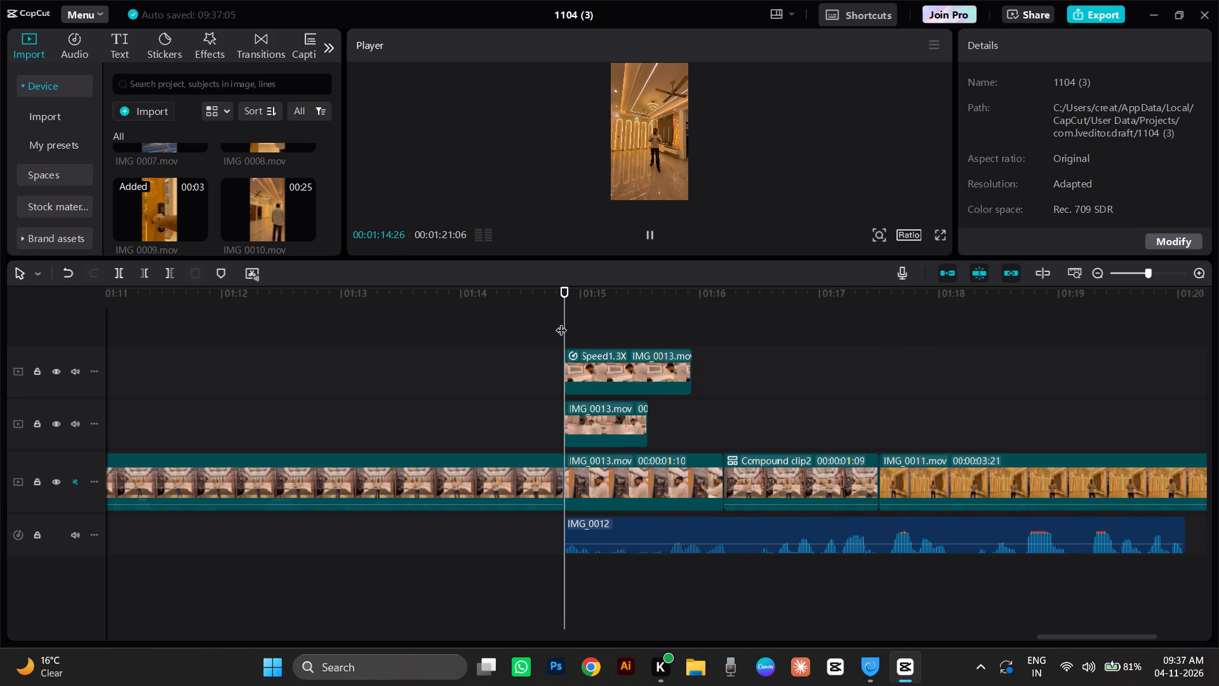
pyautogui.press('space')
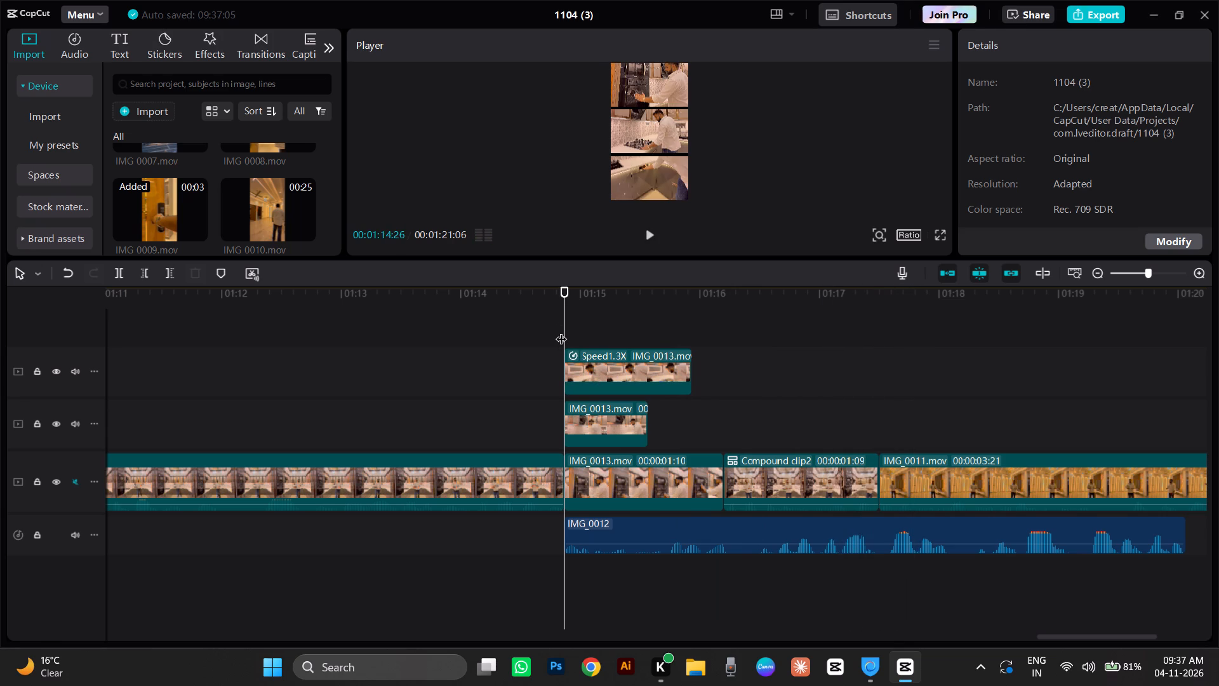
pyautogui.press('space')
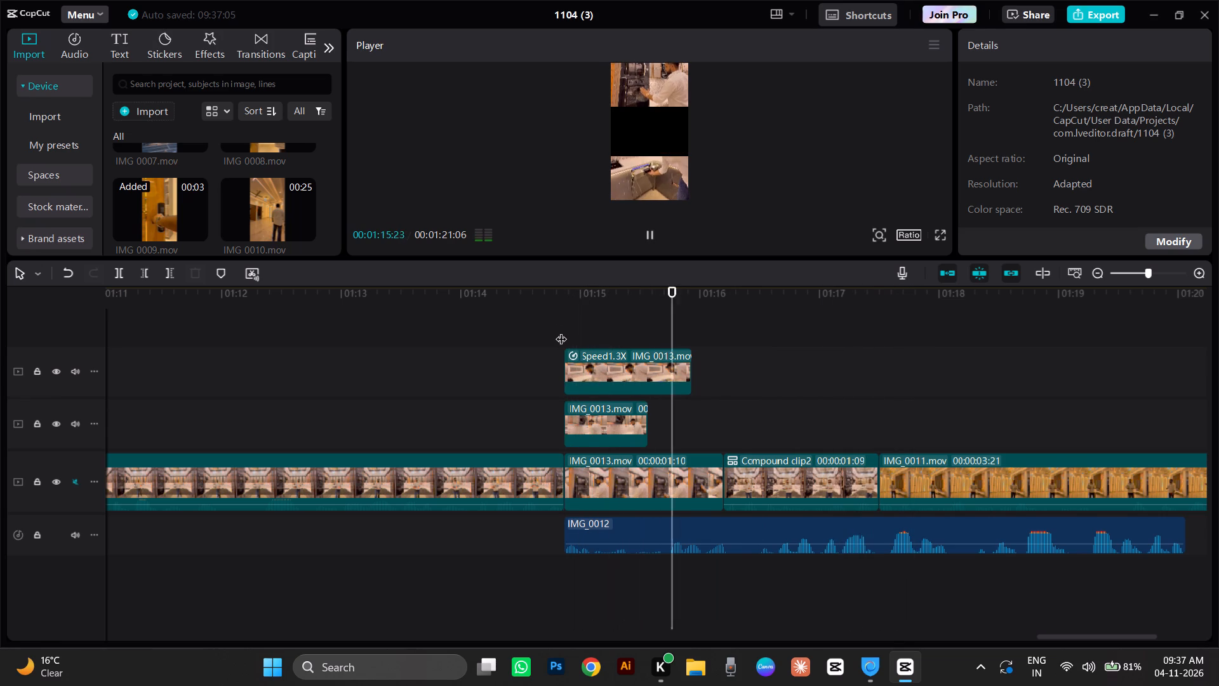
pyautogui.press('space')
# Extend the end of the kitchen clip before the oven clip to about 00:01:15:22 and play from the new cut.
pyautogui.click(530, 474)
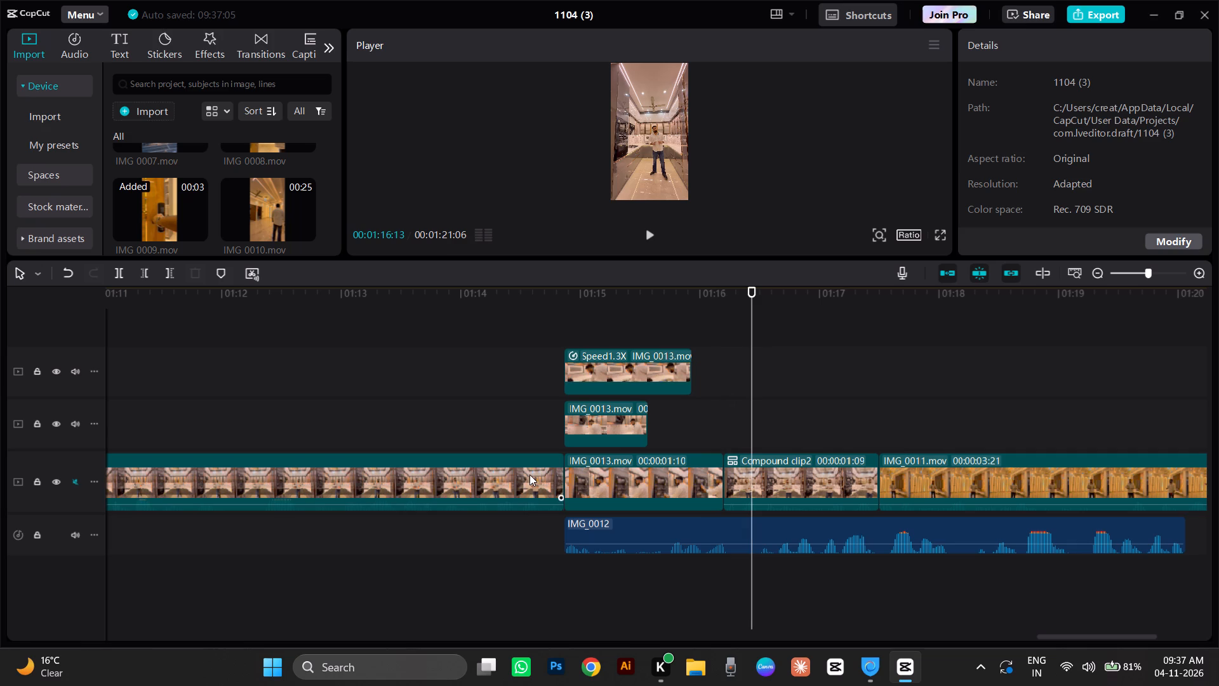
pyautogui.moveTo(566, 474); pyautogui.dragTo(621, 493)
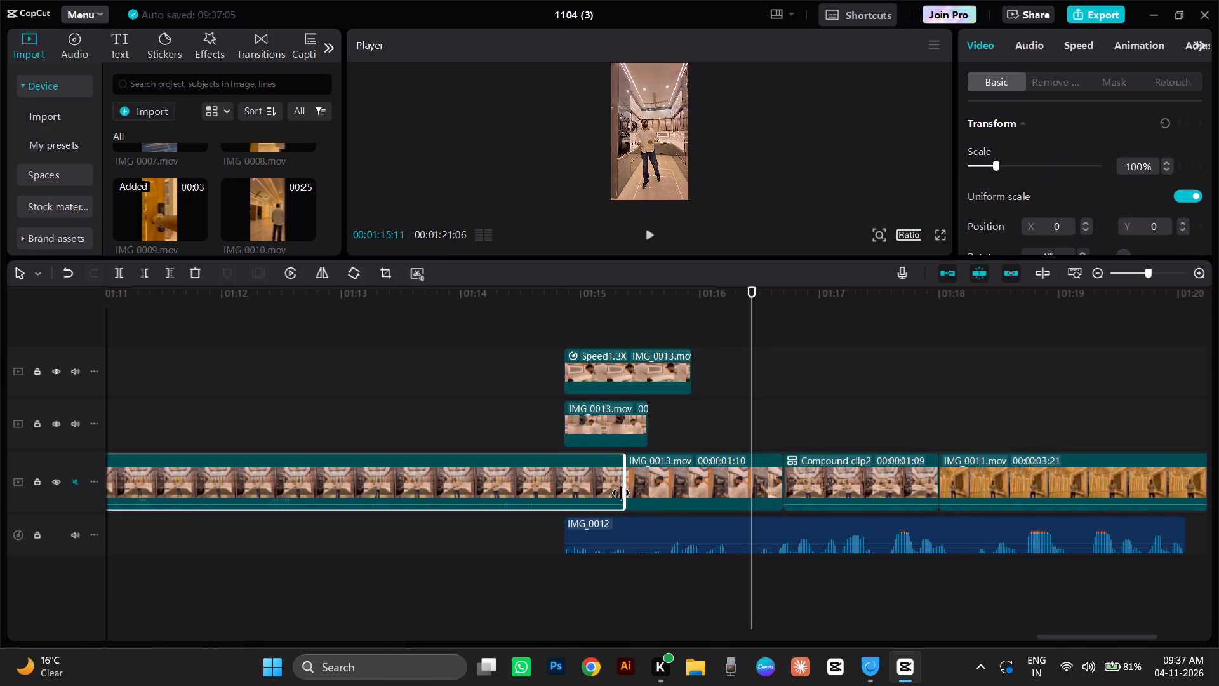
pyautogui.moveTo(621, 493); pyautogui.dragTo(664, 511)
pyautogui.click(668, 419)
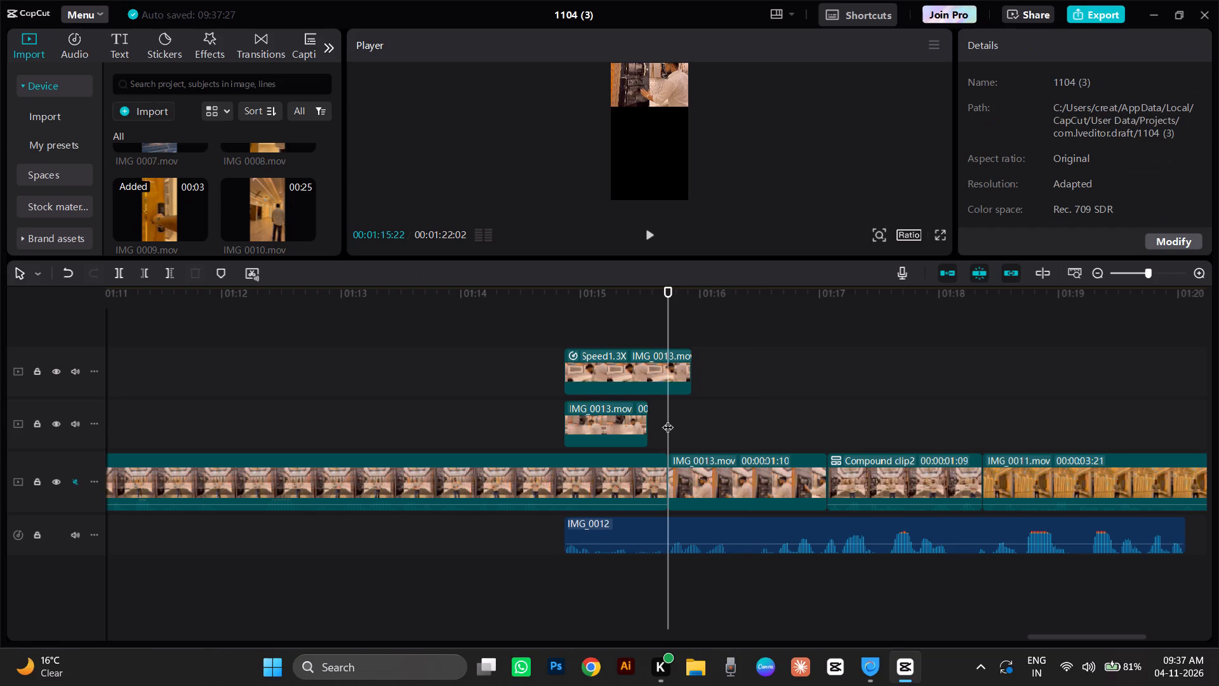
pyautogui.press('space')
pyautogui.press('space')
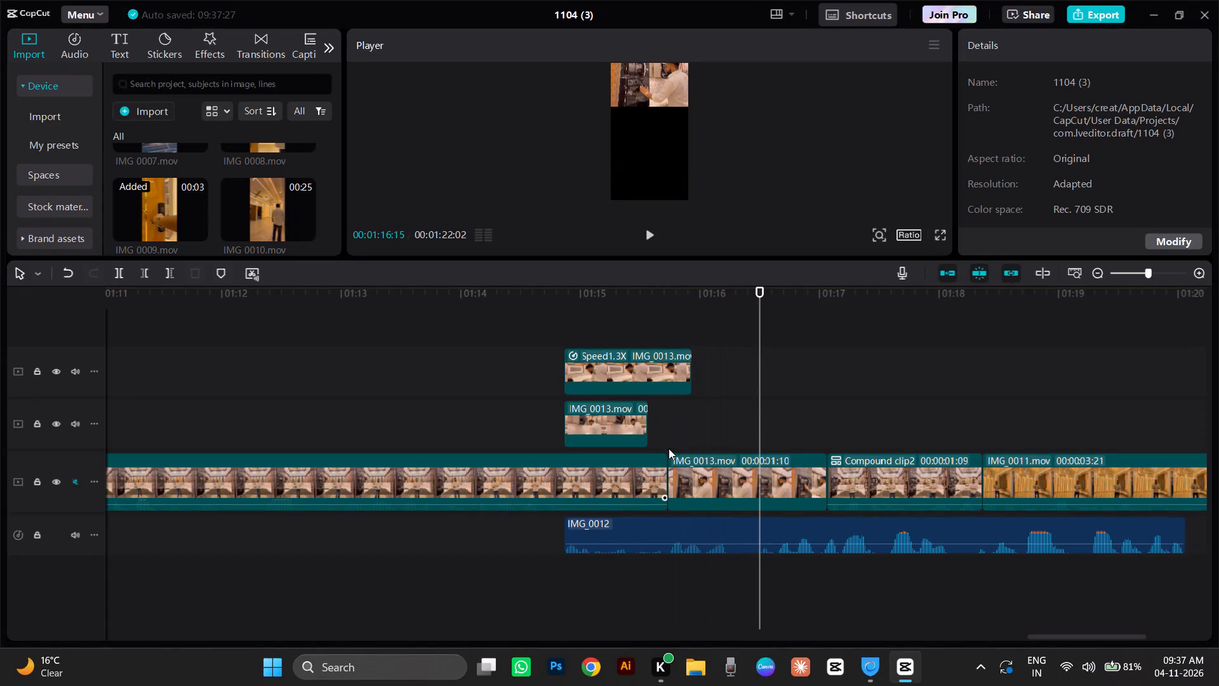
pyautogui.press('space')
pyautogui.press('space')
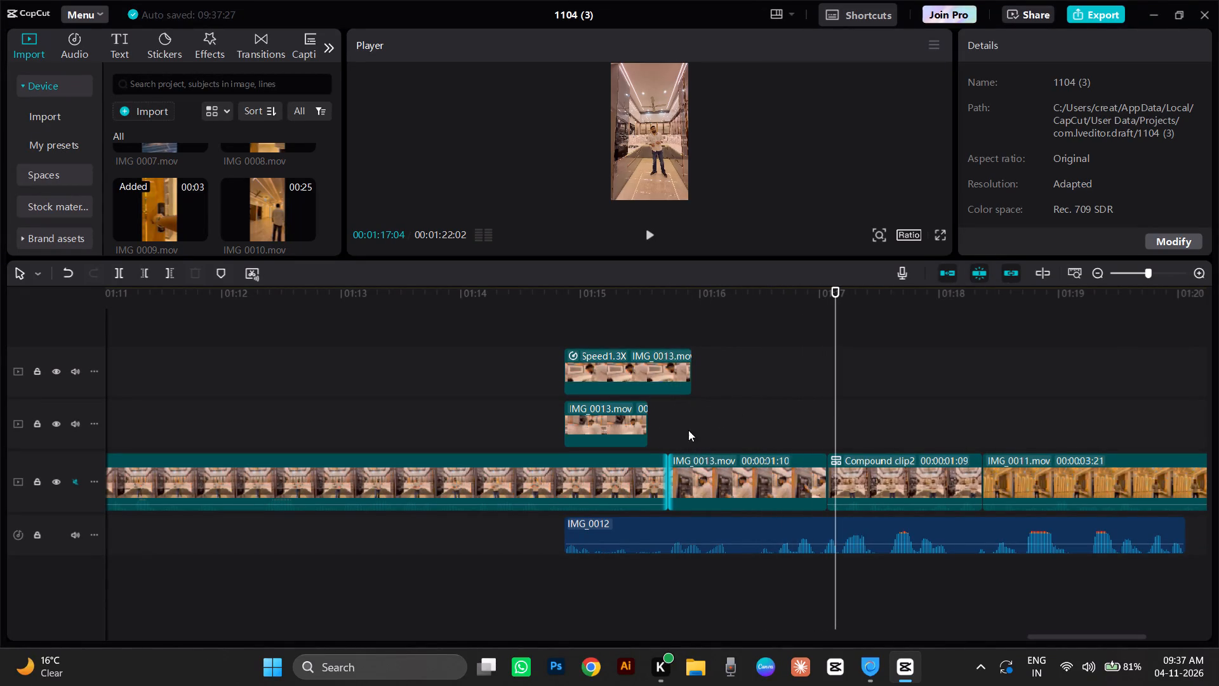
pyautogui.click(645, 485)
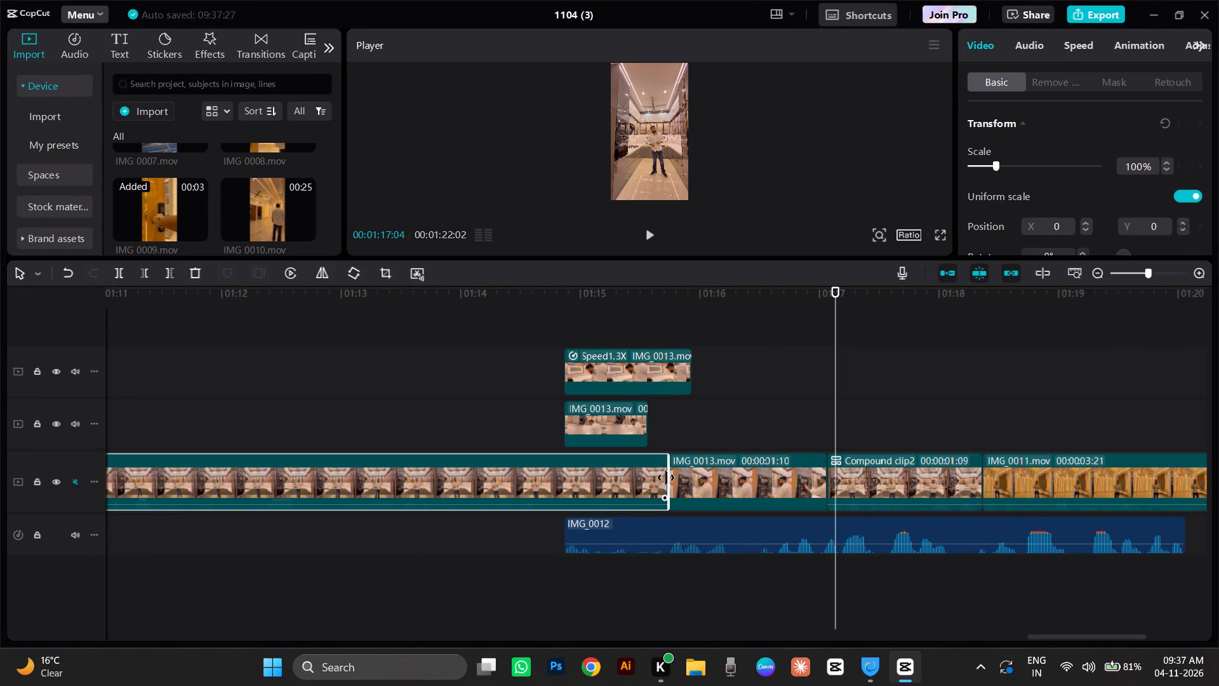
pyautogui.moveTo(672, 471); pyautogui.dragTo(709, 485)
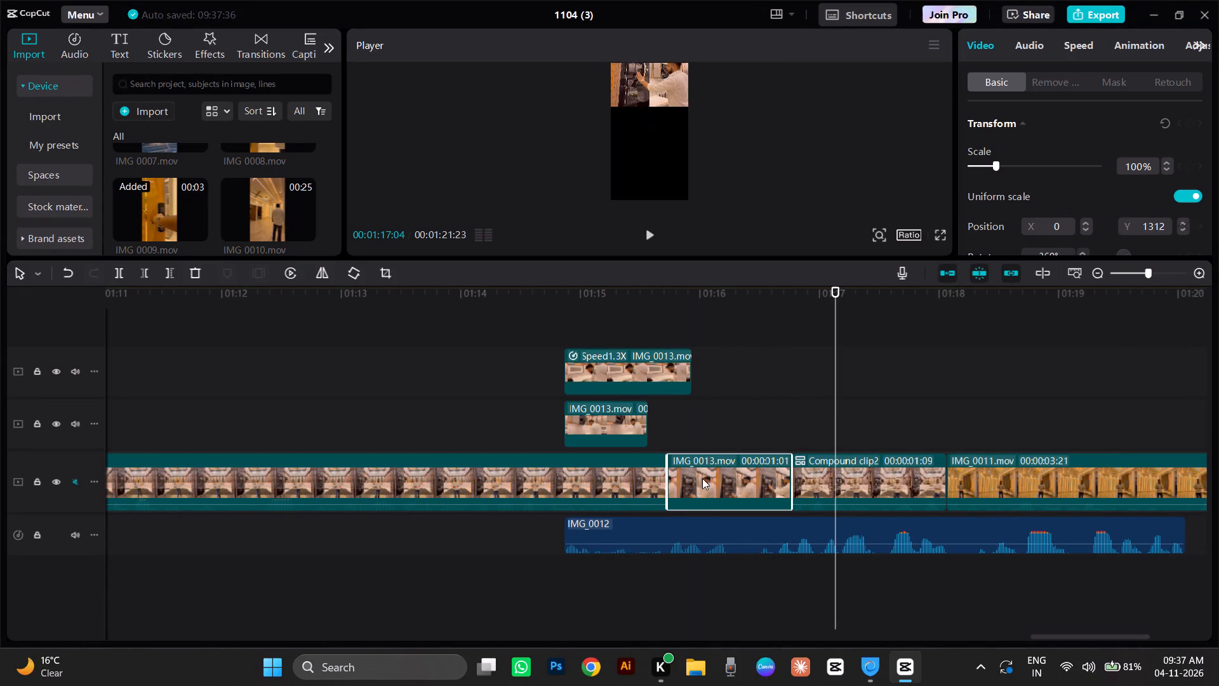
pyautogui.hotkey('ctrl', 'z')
# Extend the end of the kitchen clip before the oven clip to 00:01:16:07 and play across the cut.
pyautogui.click(644, 470)
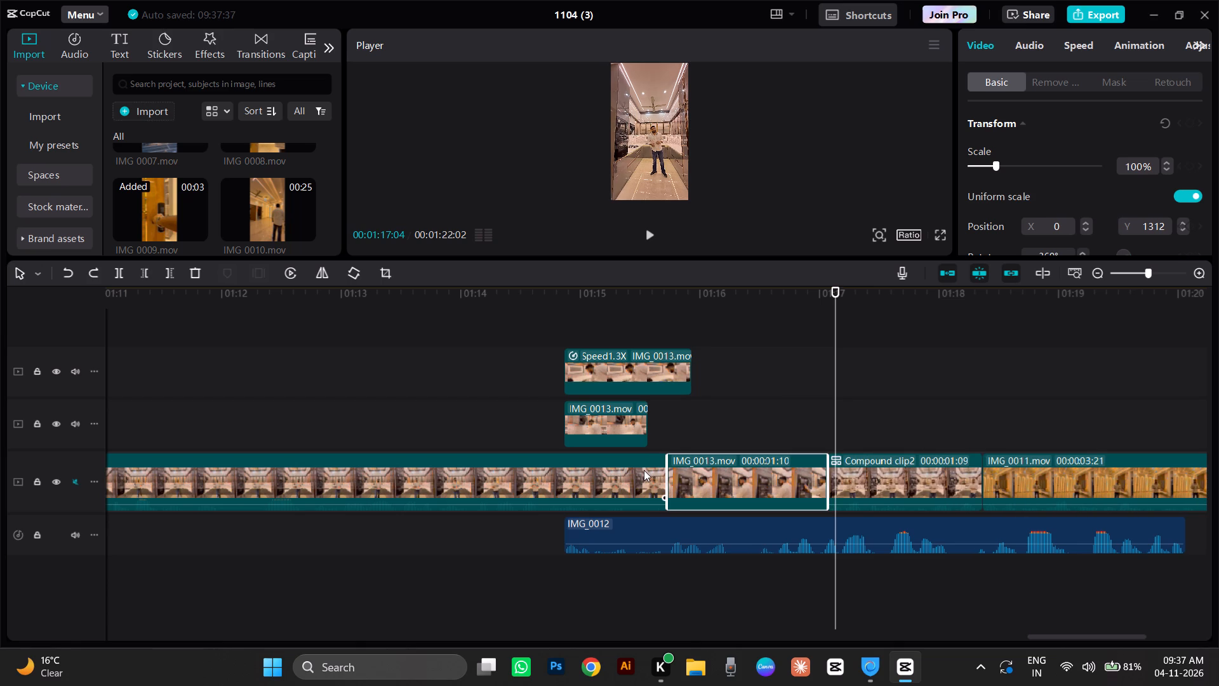
pyautogui.moveTo(666, 471); pyautogui.dragTo(716, 492)
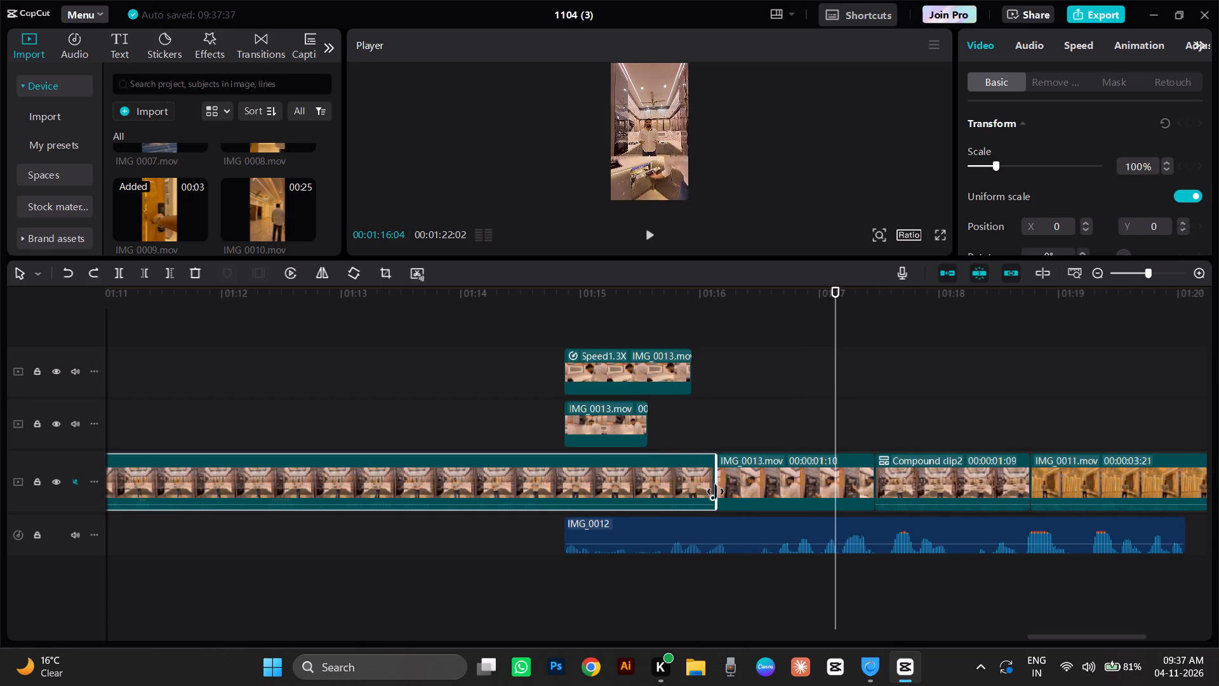
pyautogui.moveTo(716, 492); pyautogui.dragTo(726, 498)
pyautogui.click(714, 422)
pyautogui.press('space')
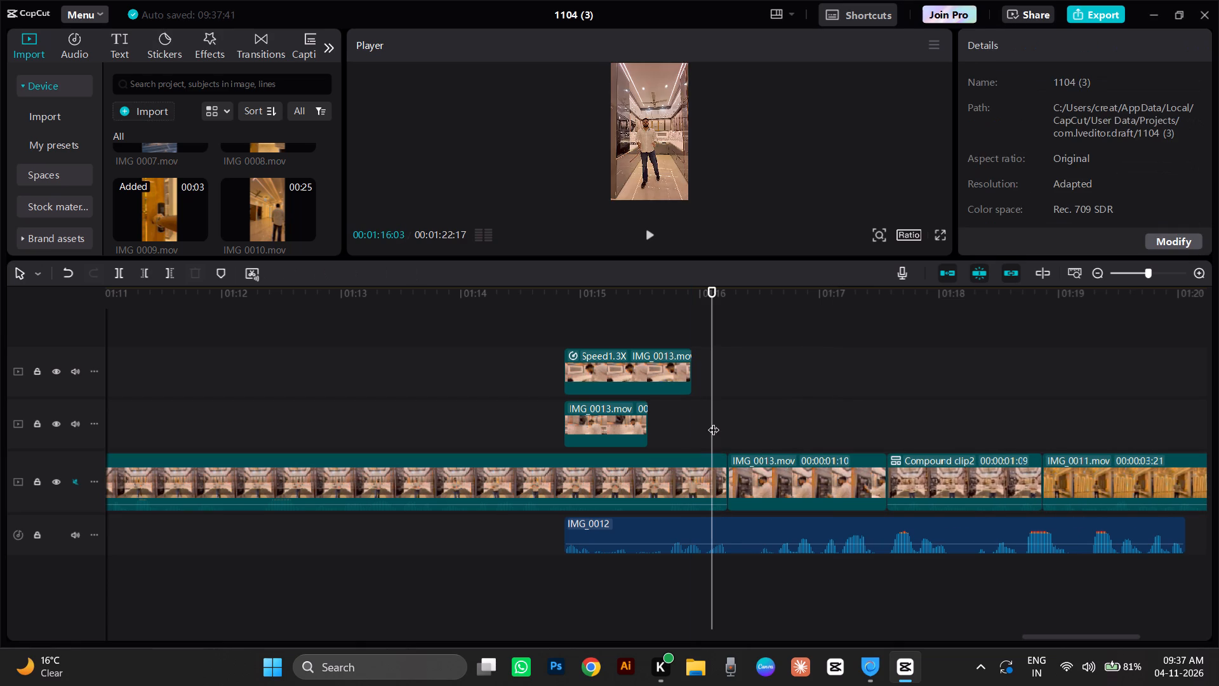
pyautogui.press('space')
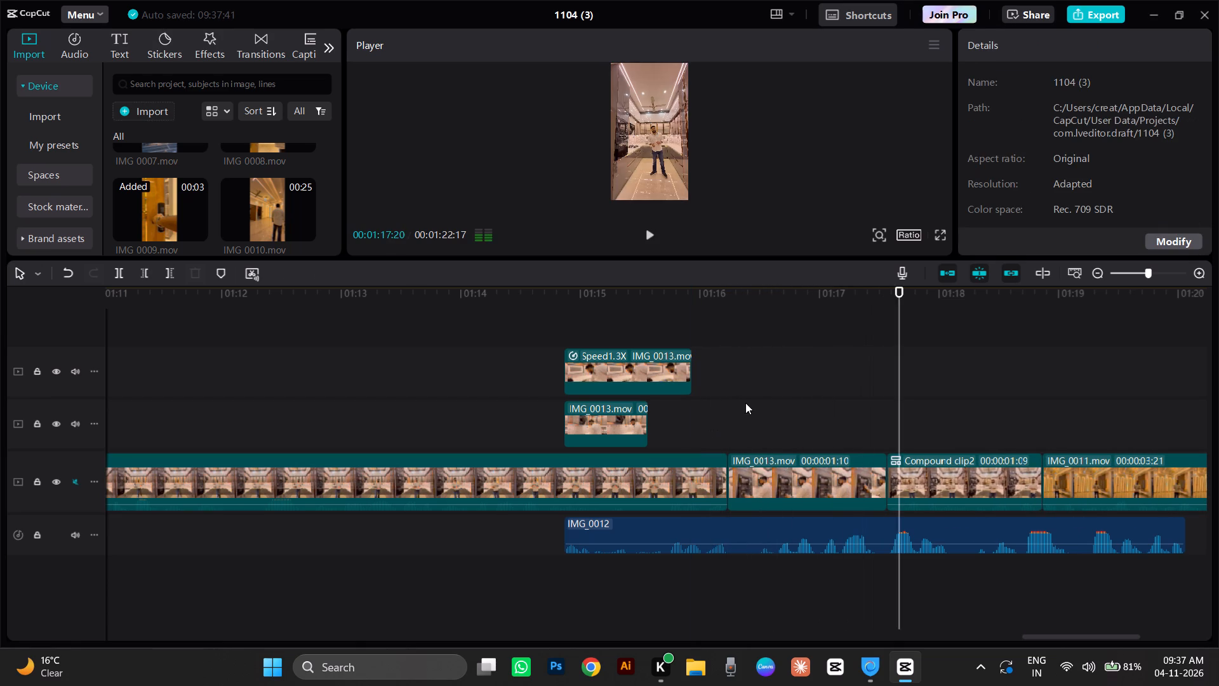
# Find the start of the needed speech in the IMG_0012 audio and trim off everything before 00:01:16:15.
pyautogui.click(746, 401)
pyautogui.press('space')
pyautogui.press('space')
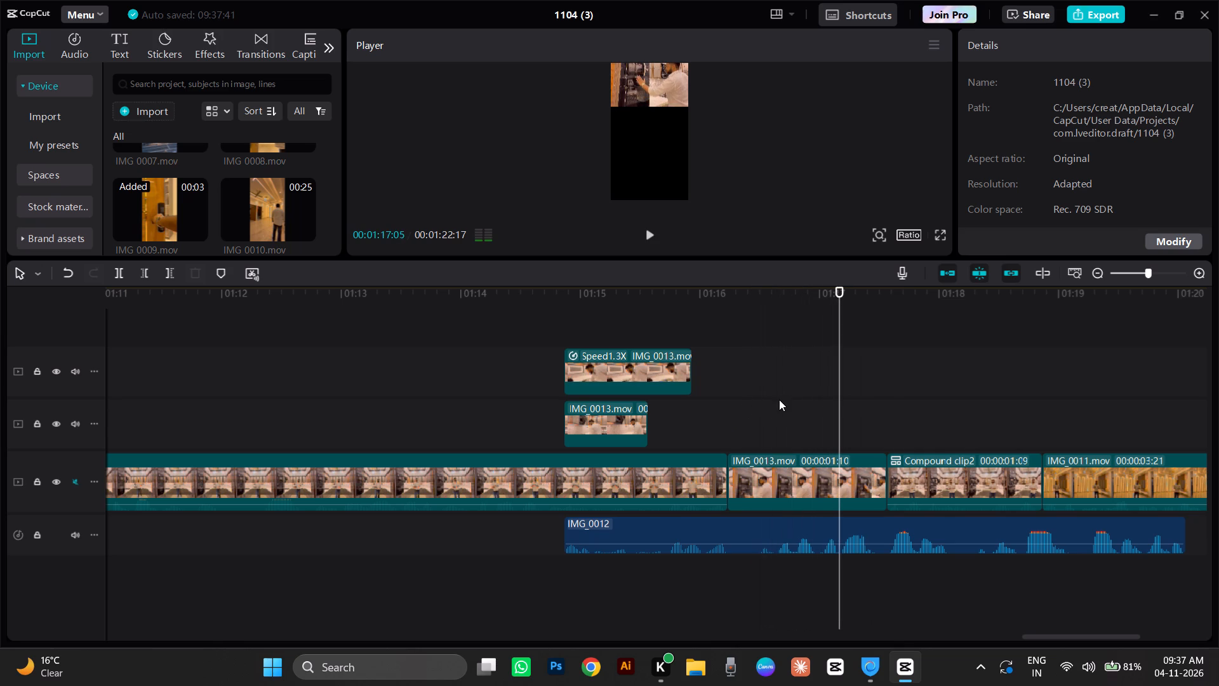
pyautogui.click(768, 400)
pyautogui.press('space')
pyautogui.press('space')
pyautogui.click(752, 391)
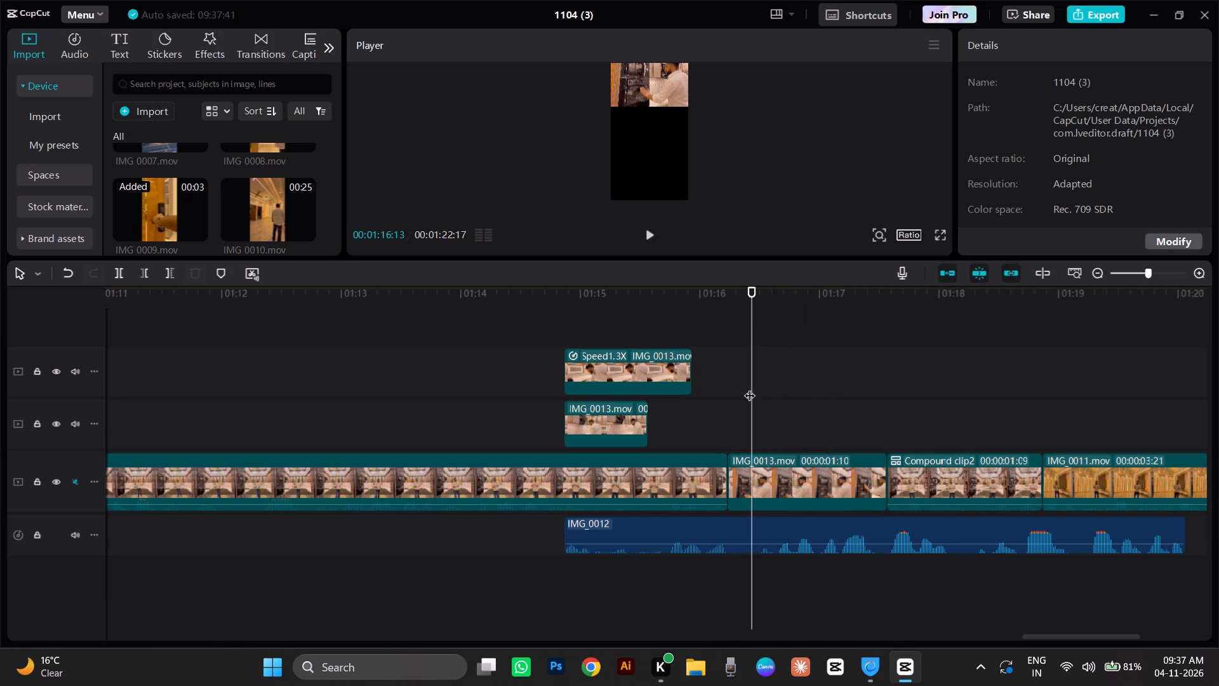
pyautogui.moveTo(746, 382); pyautogui.dragTo(723, 398)
pyautogui.moveTo(747, 389); pyautogui.dragTo(732, 420)
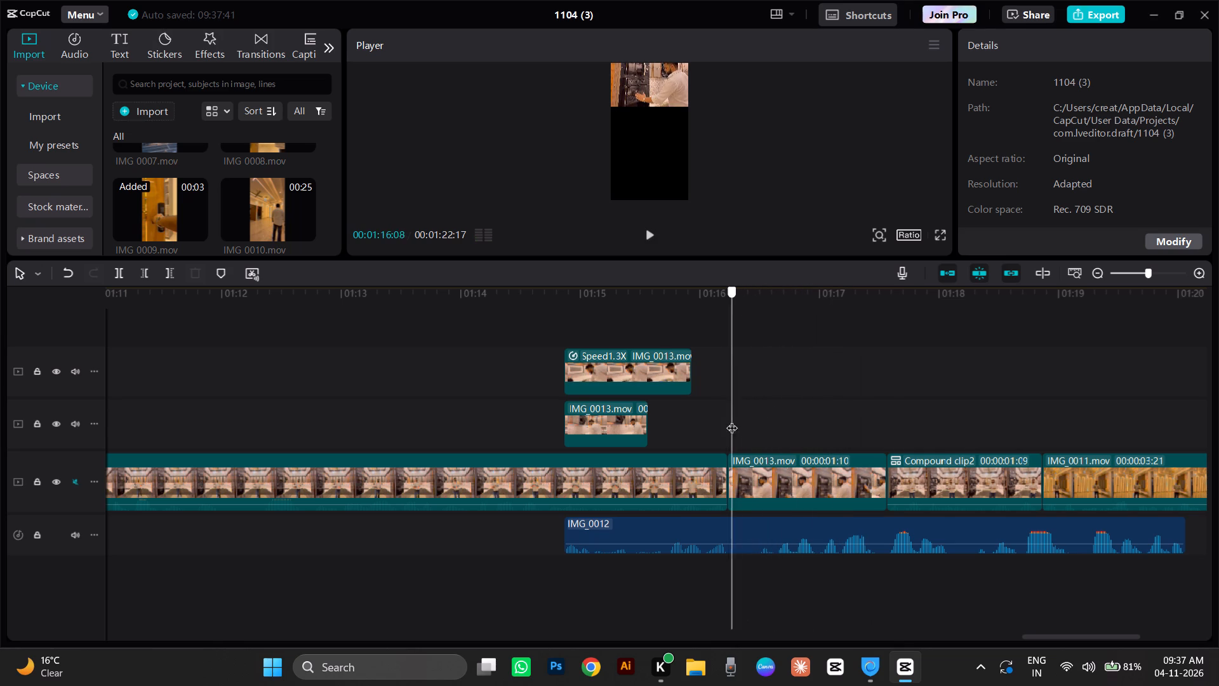
pyautogui.moveTo(732, 420); pyautogui.dragTo(761, 447)
pyautogui.click(698, 521)
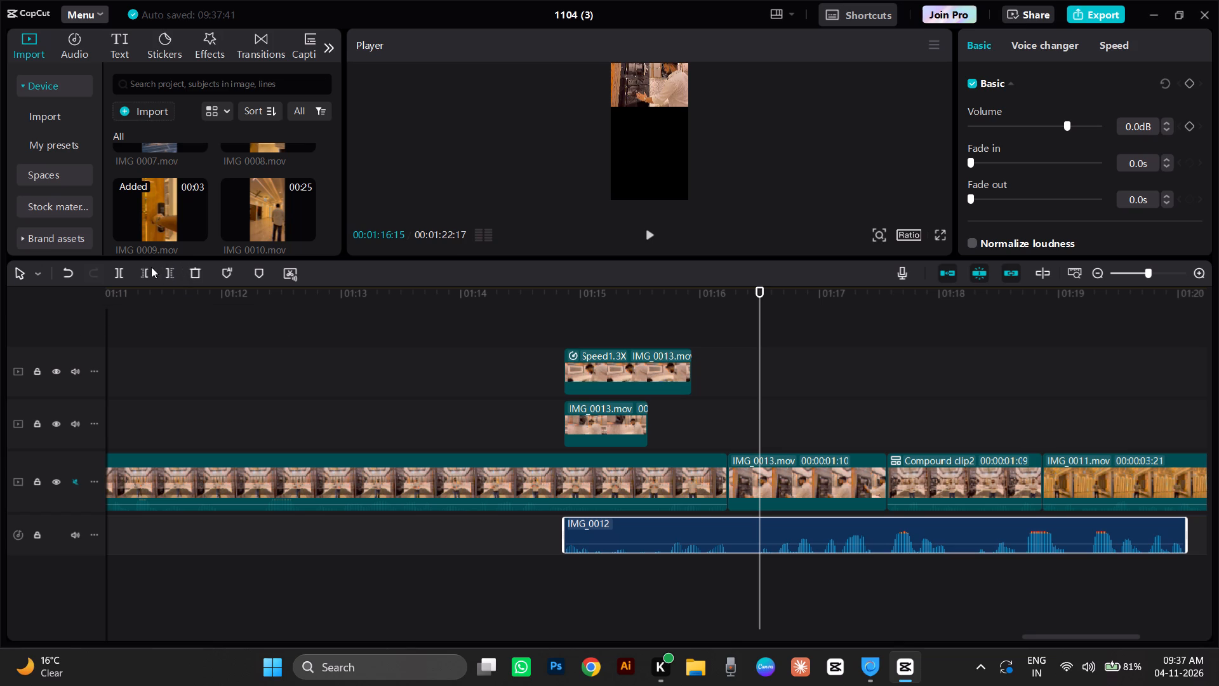
pyautogui.click(149, 267)
# Move the hob and under-counter unit clips together on their tracks to start with the oven clip at 00:01:16:07.
pyautogui.click(535, 321)
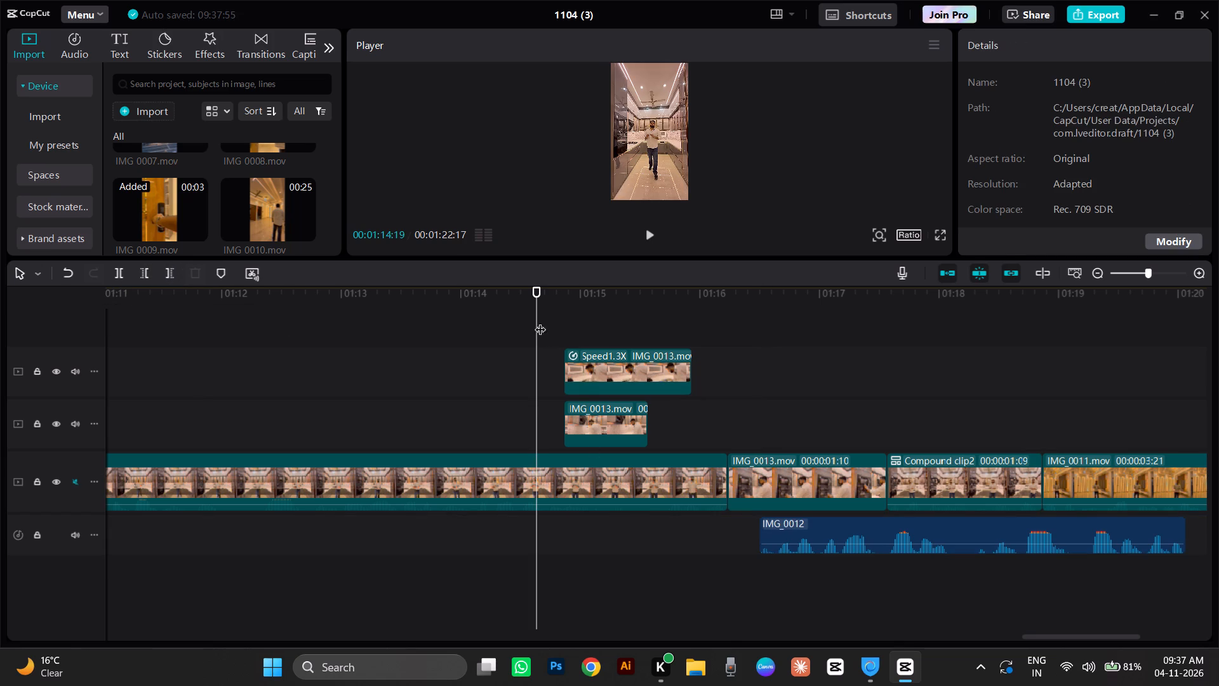
pyautogui.moveTo(612, 314); pyautogui.dragTo(595, 430)
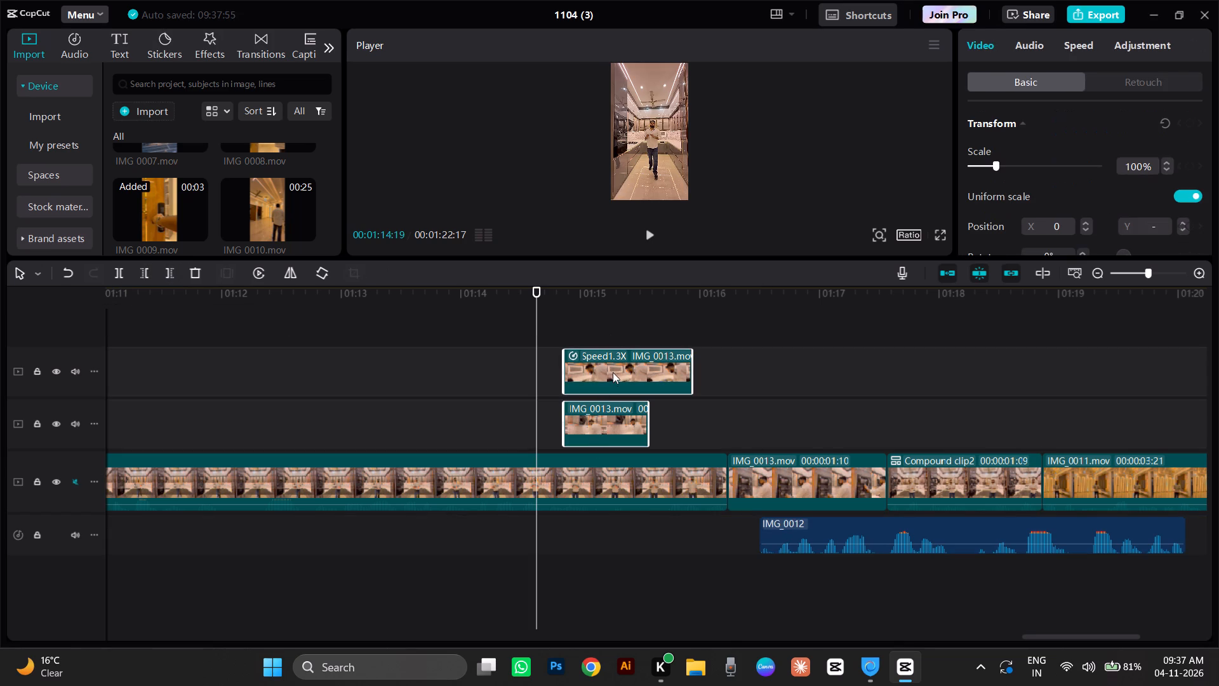
pyautogui.moveTo(611, 365); pyautogui.dragTo(776, 365)
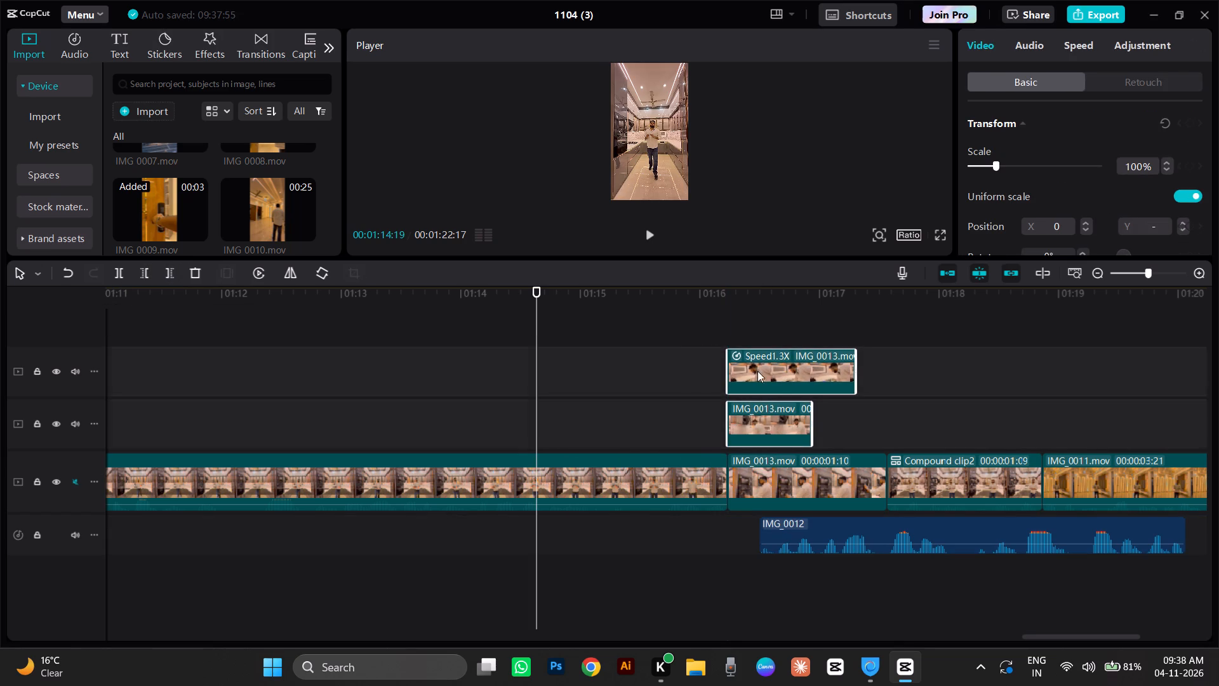
pyautogui.click(680, 350)
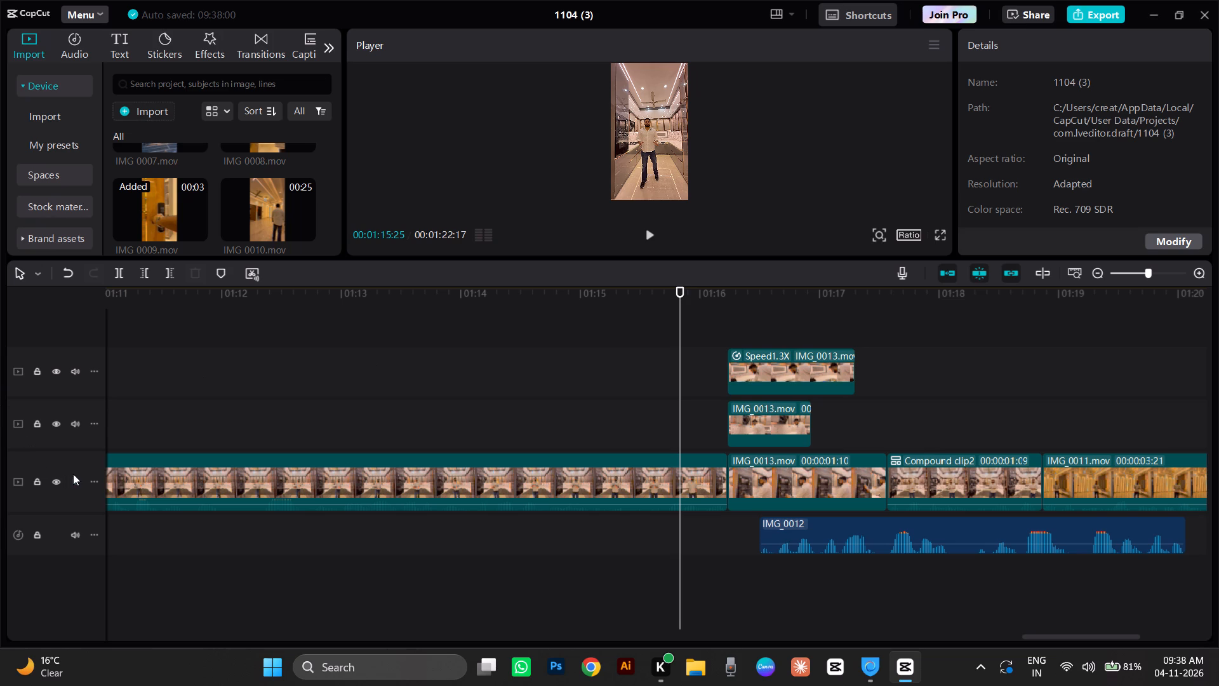
# Unmute the main track and play the transition from the kitchen clip into the split-screen shots.
pyautogui.click(76, 481)
pyautogui.click(560, 414)
pyautogui.press('space')
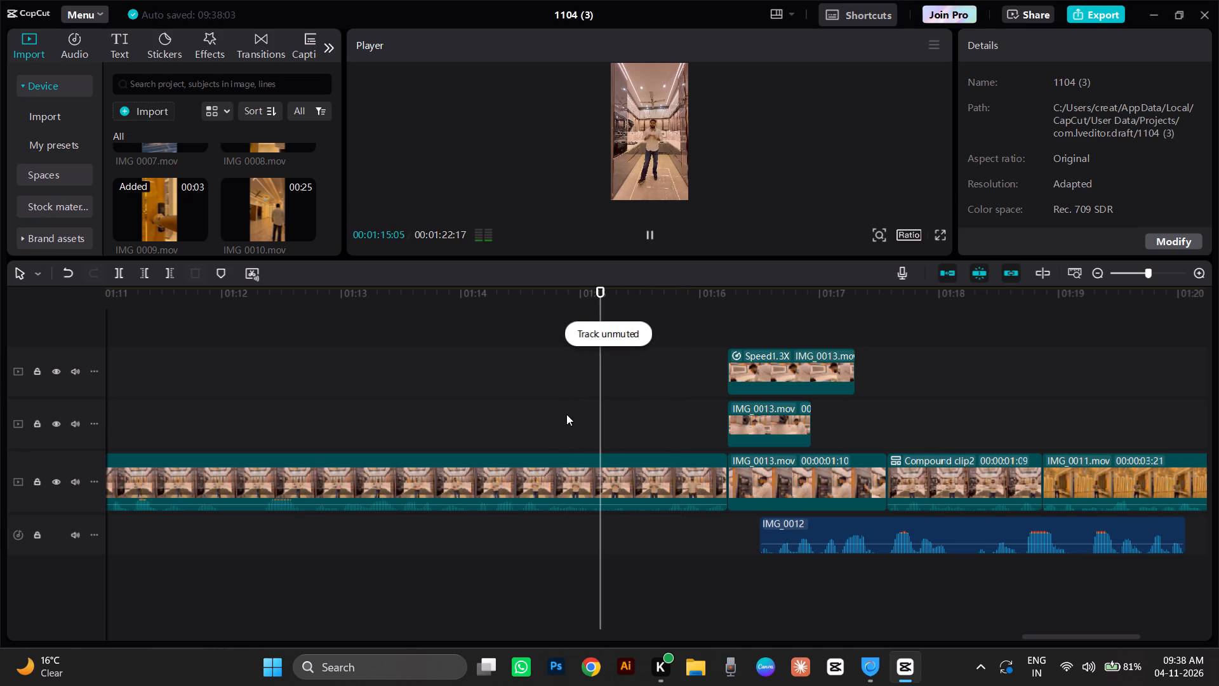
pyautogui.press('space')
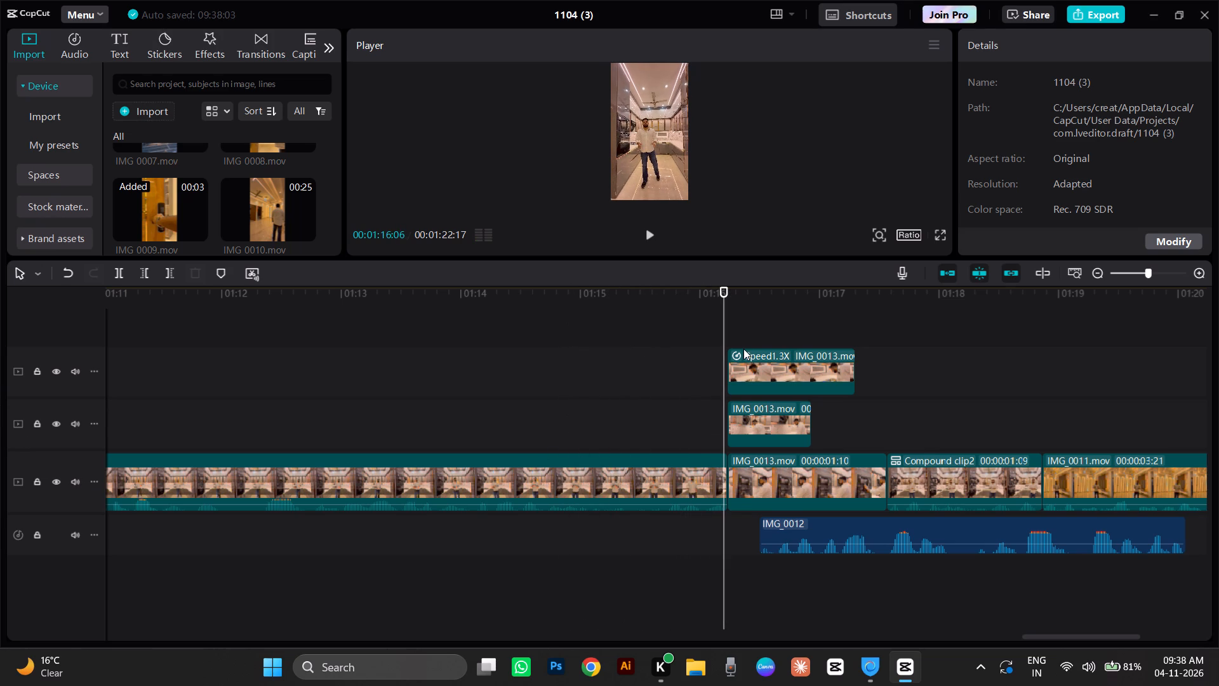
pyautogui.press('space')
pyautogui.press('space')
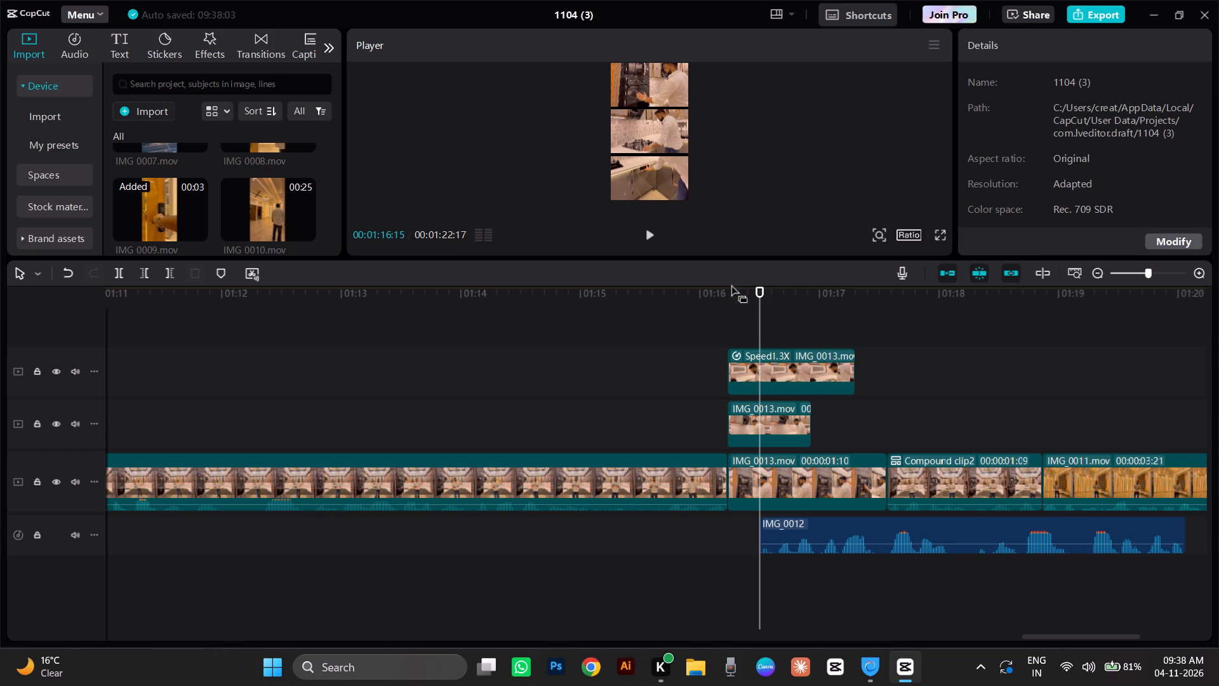
# Move the trimmed IMG_0012 audio to start with the oven clip at 00:01:16:07 and play it back.
pyautogui.click(724, 309)
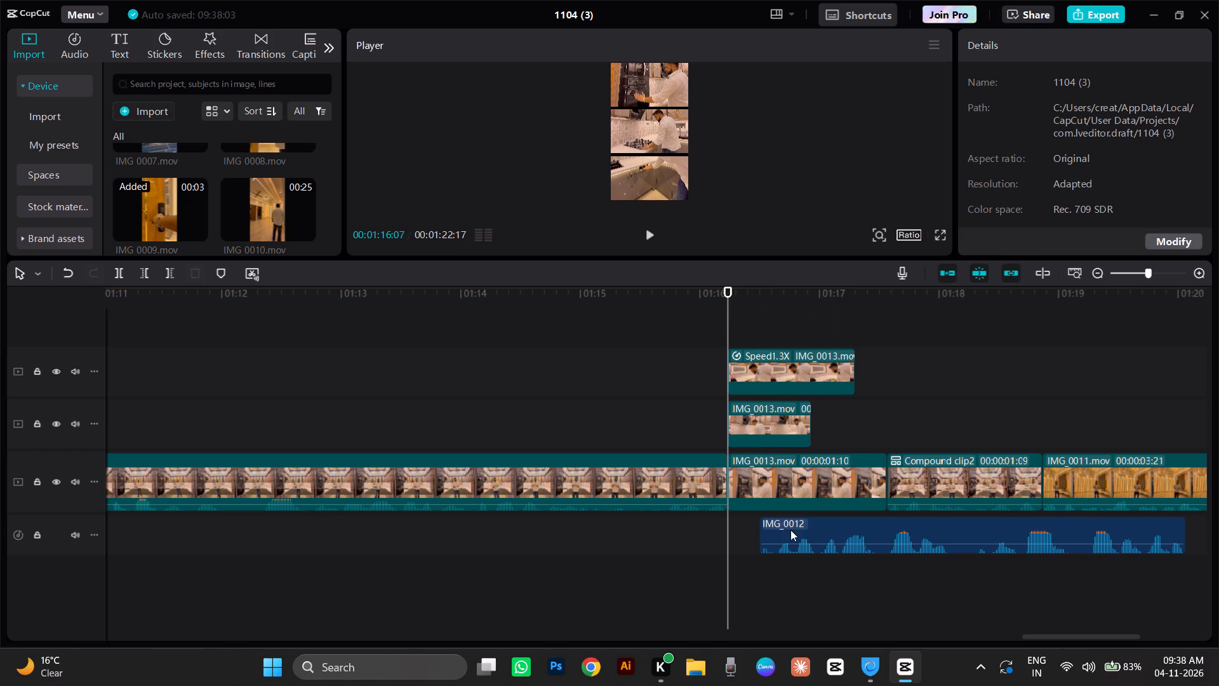
pyautogui.moveTo(872, 525); pyautogui.dragTo(842, 520)
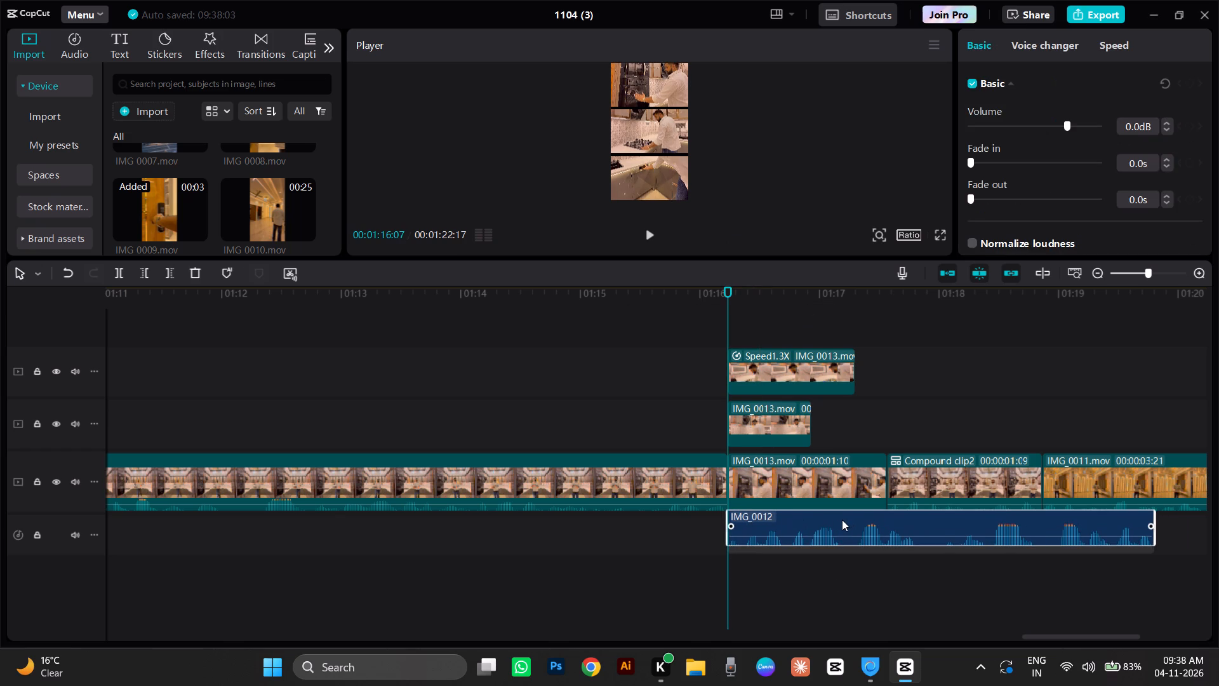
pyautogui.press('space')
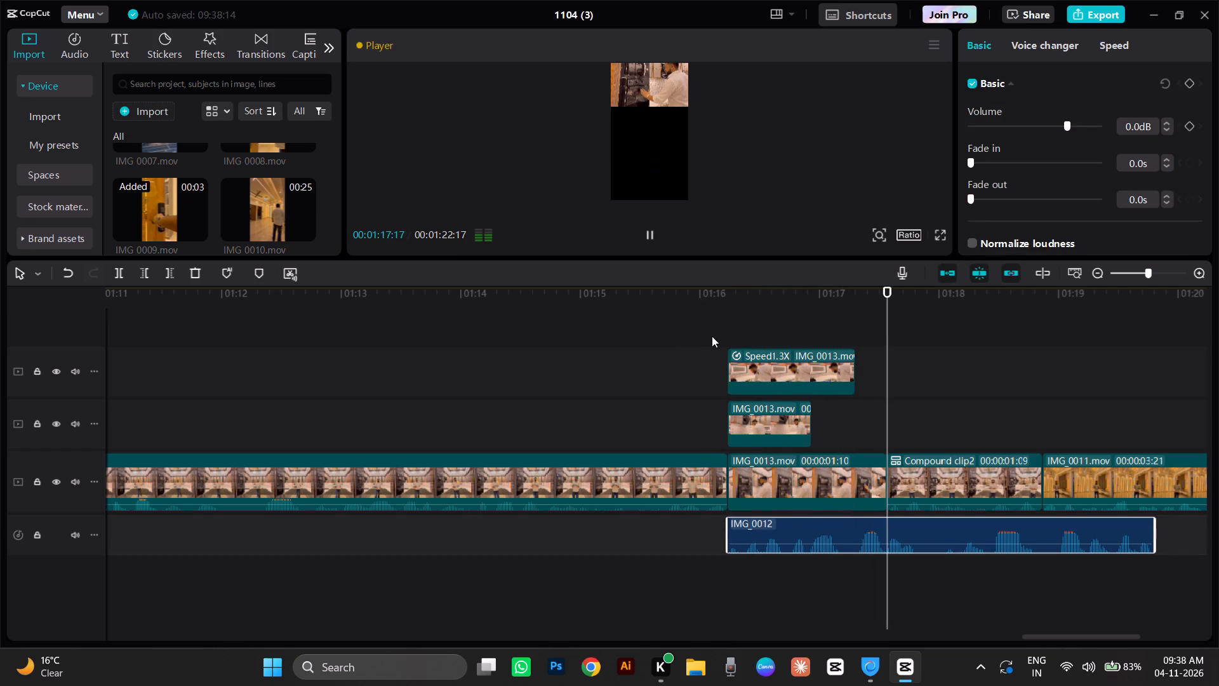
# Mute the main track and play the IMG_0012 audio under the split-screen shots.
pyautogui.press('space')
pyautogui.click(768, 310)
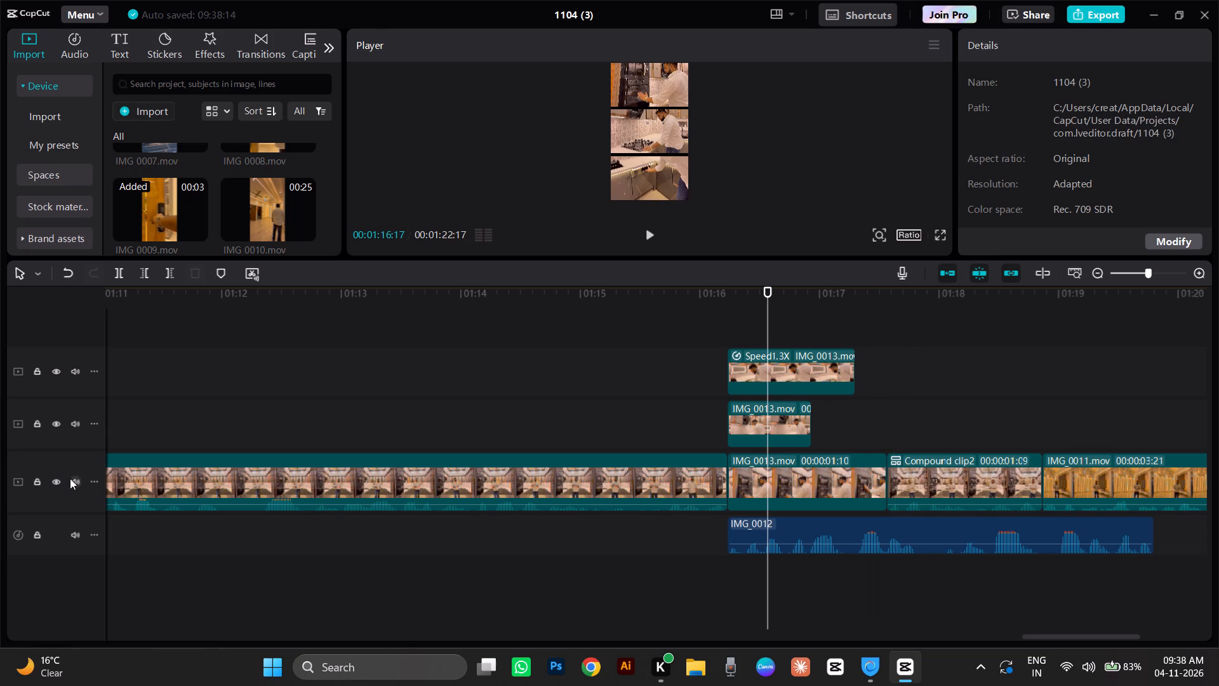
pyautogui.click(72, 479)
pyautogui.click(752, 319)
pyautogui.press('space')
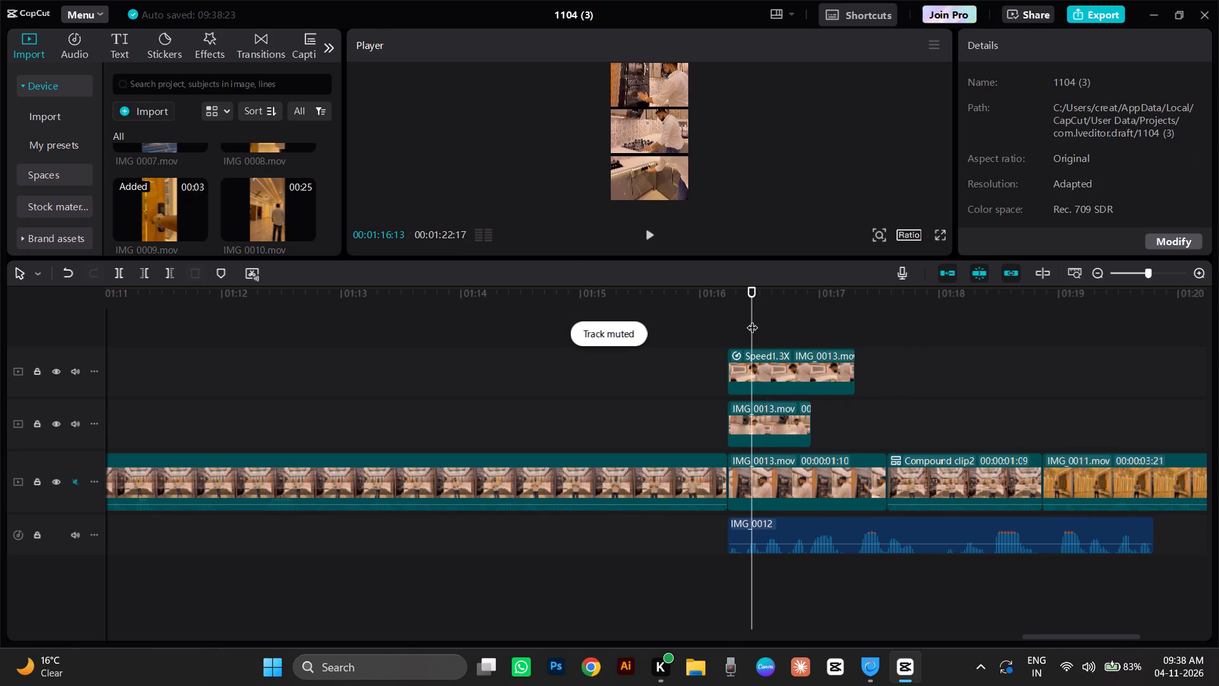
pyautogui.press('space')
pyautogui.press('space')
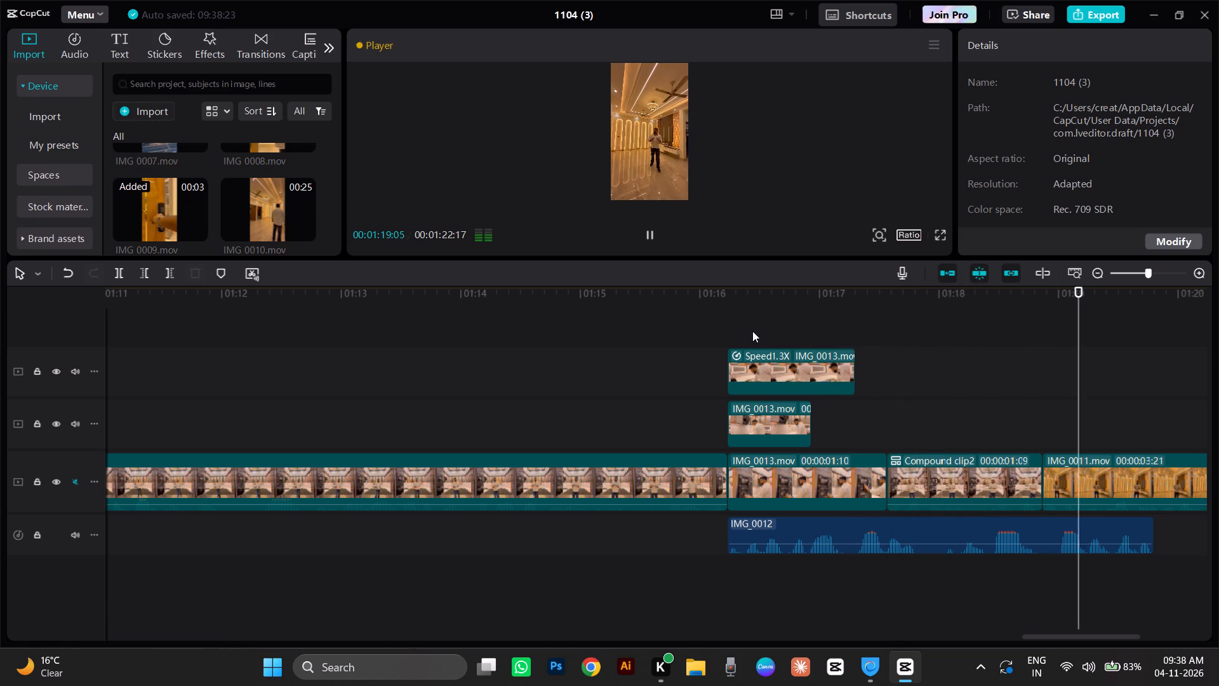
pyautogui.press('space')
pyautogui.click(757, 310)
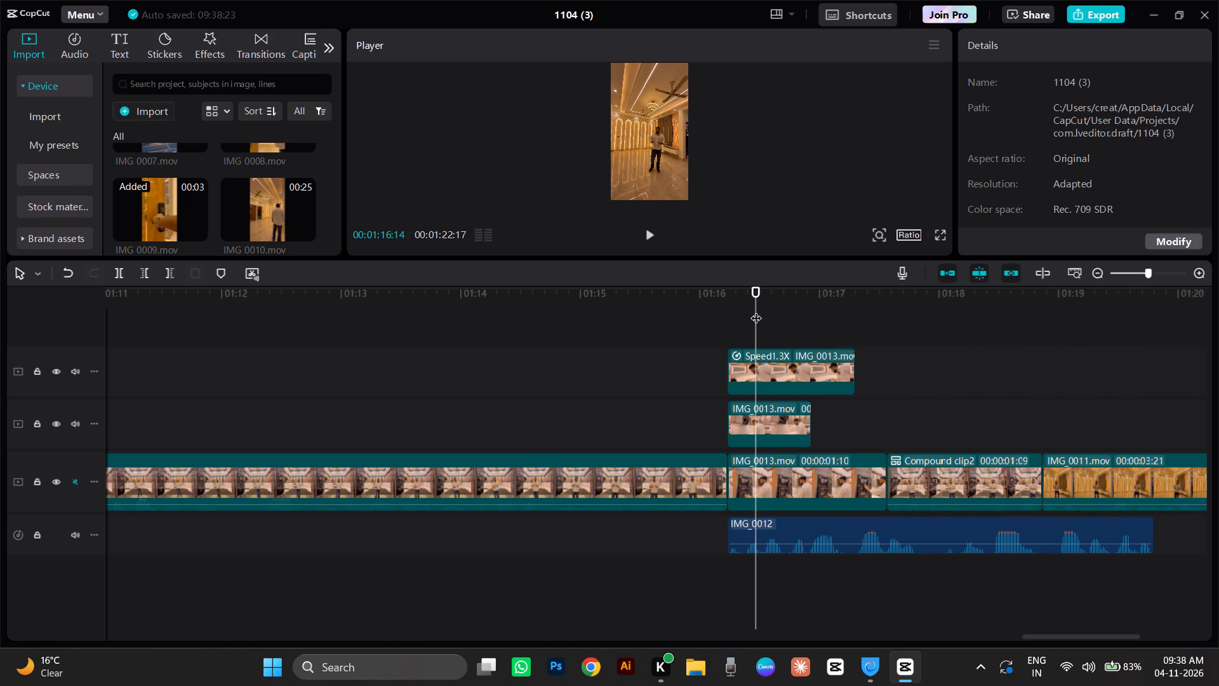
# Play and scrub the opening of the IMG_0012 audio closely to find where the needed speech begins.
pyautogui.moveTo(756, 310); pyautogui.dragTo(876, 372)
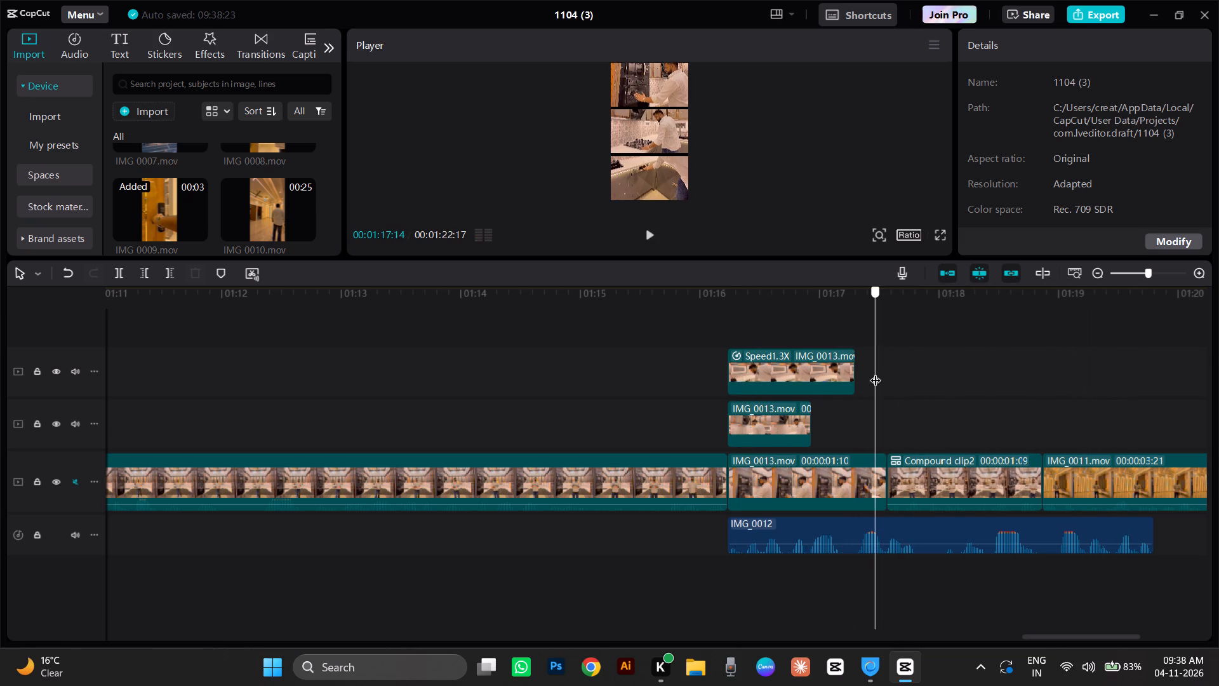
pyautogui.moveTo(876, 372); pyautogui.dragTo(865, 385)
pyautogui.hotkey('ctrl', '=')
pyautogui.hotkey('ctrl', '=')
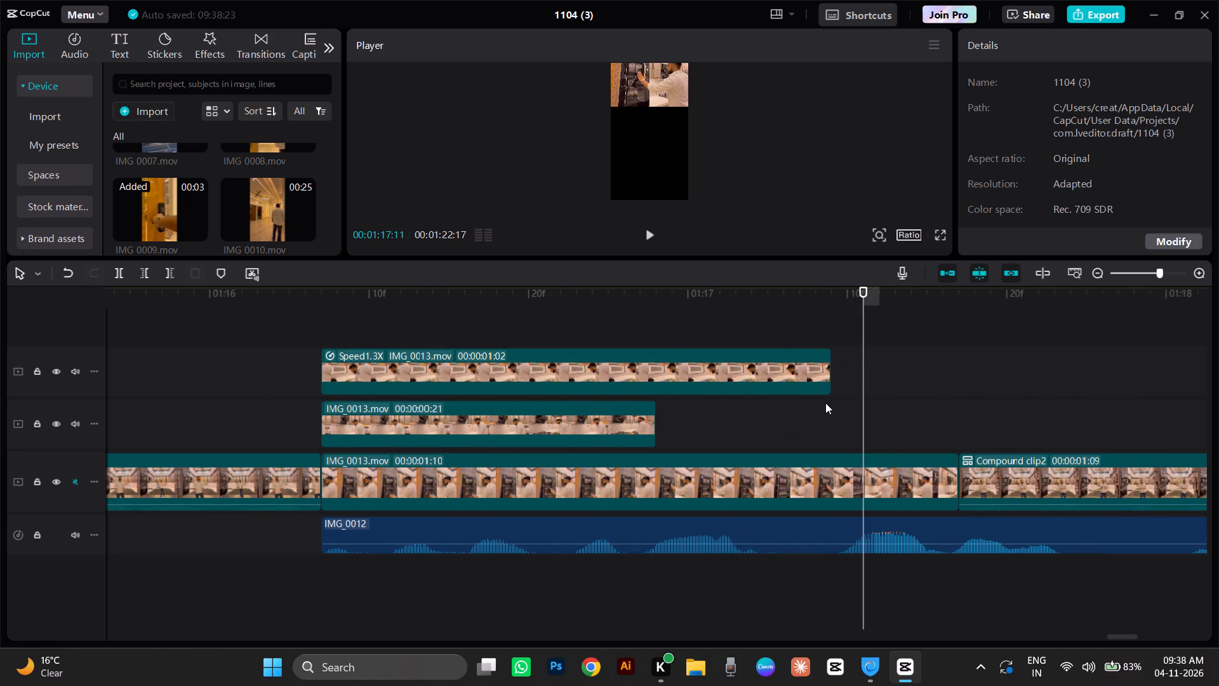
pyautogui.click(488, 350)
pyautogui.click(487, 304)
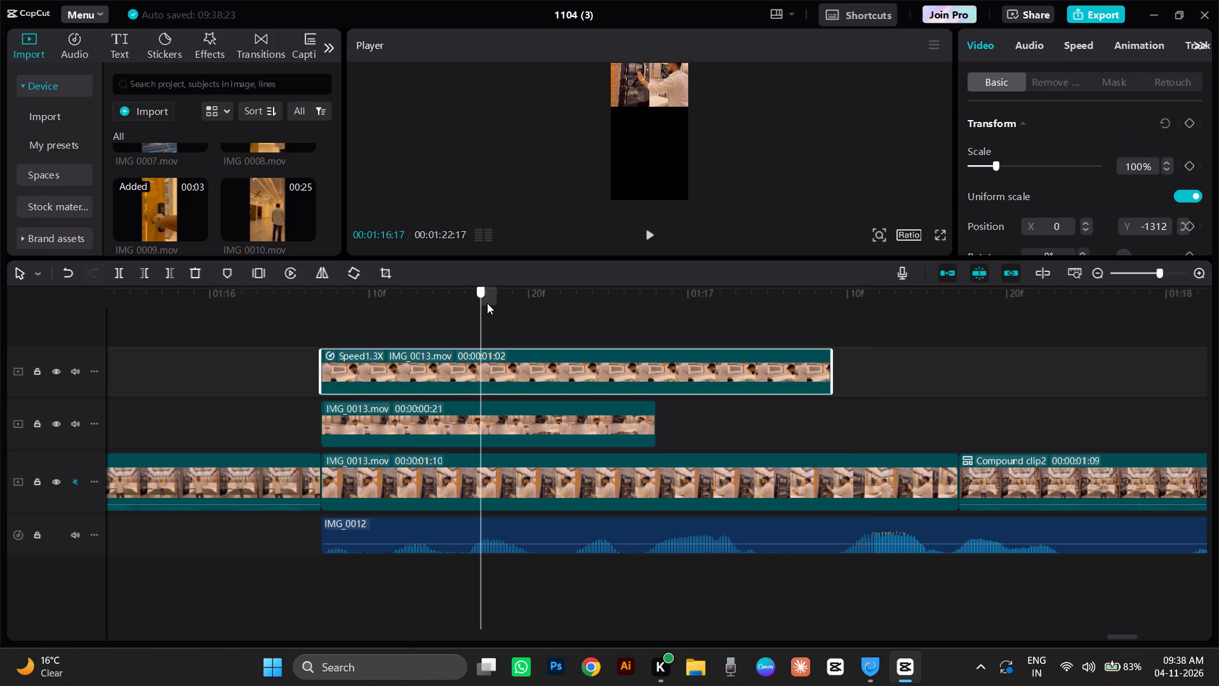
pyautogui.click(485, 303)
pyautogui.moveTo(481, 305); pyautogui.dragTo(340, 425)
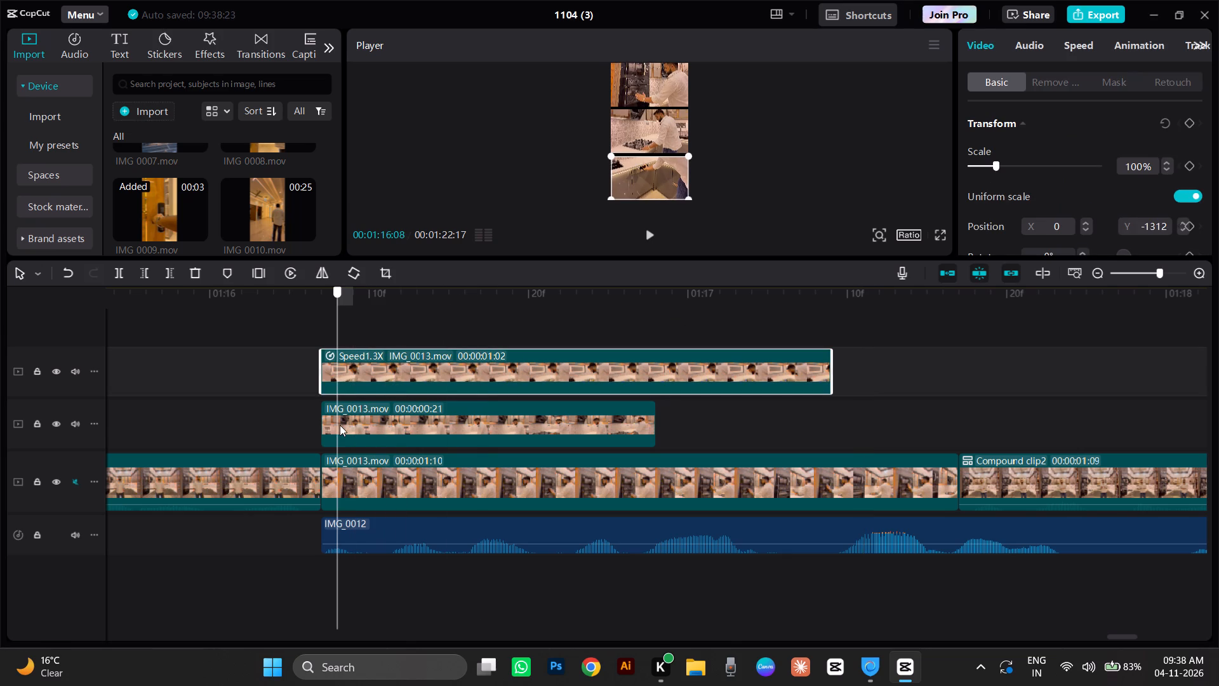
pyautogui.moveTo(340, 425); pyautogui.dragTo(326, 463)
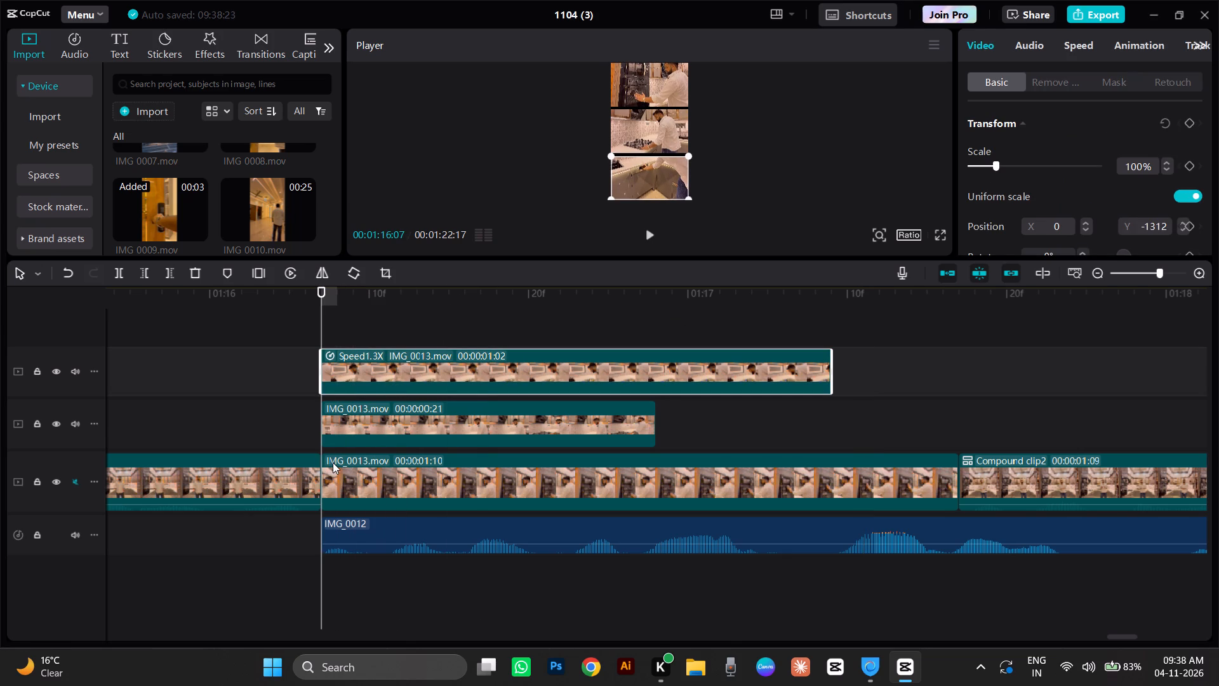
pyautogui.press('space')
pyautogui.press('space')
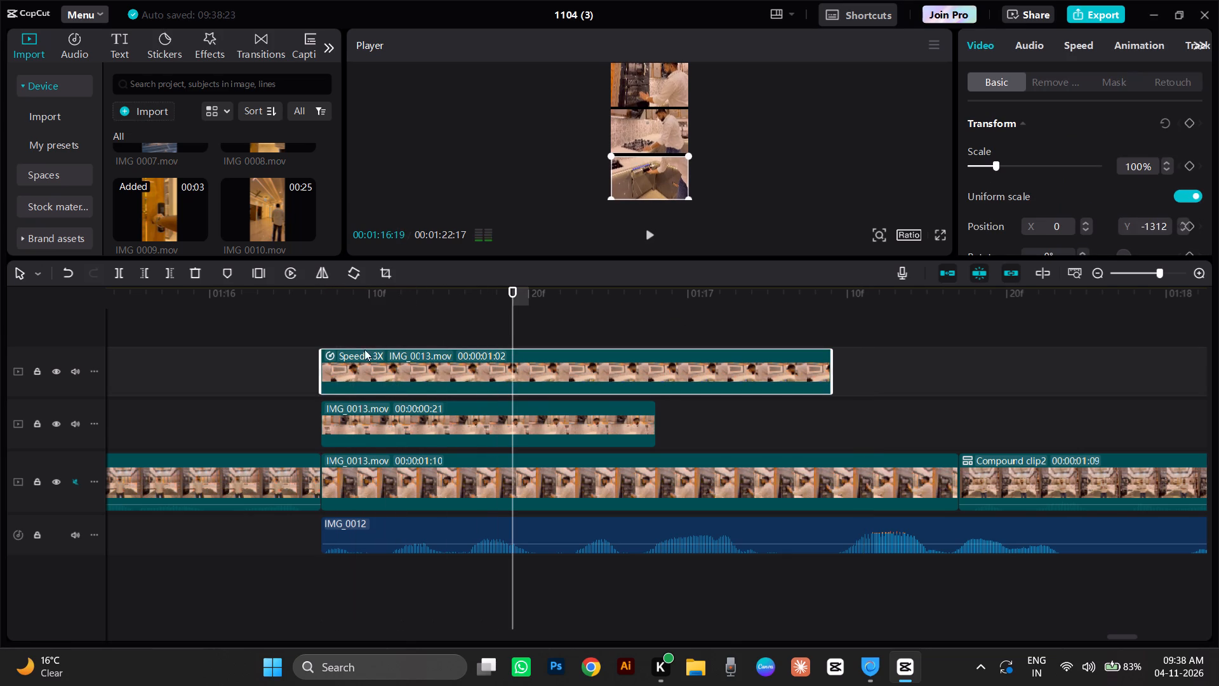
pyautogui.click(451, 290)
pyautogui.moveTo(446, 313); pyautogui.dragTo(396, 391)
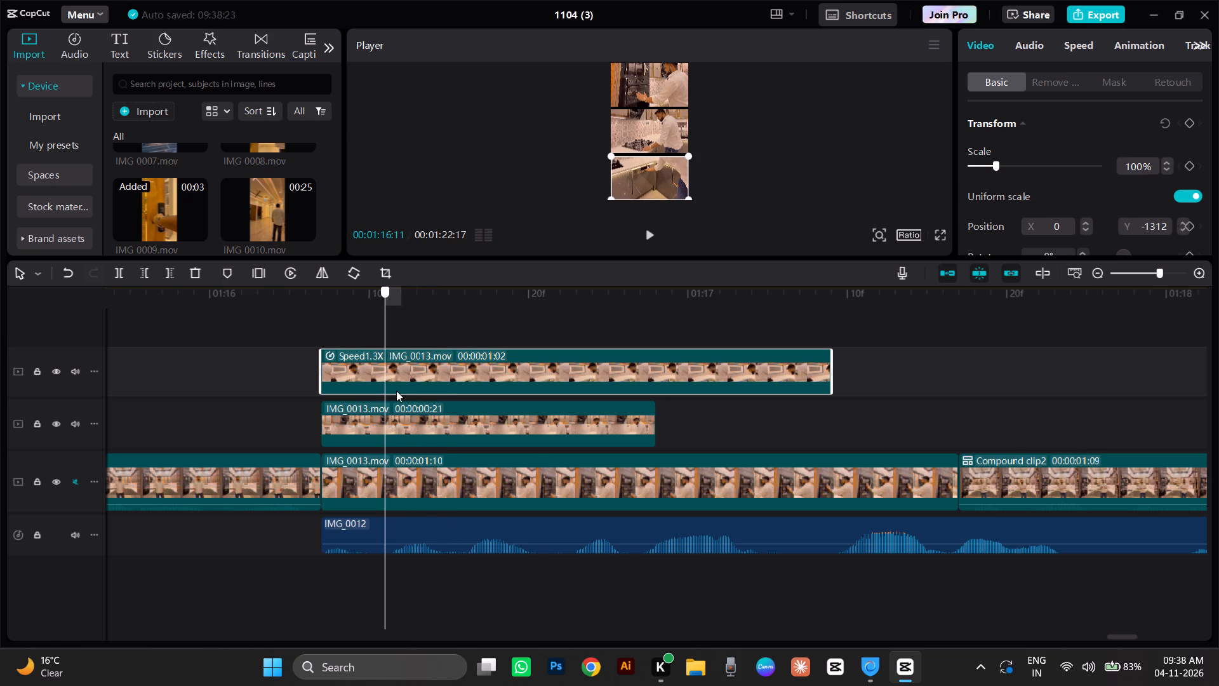
pyautogui.moveTo(396, 391); pyautogui.dragTo(391, 404)
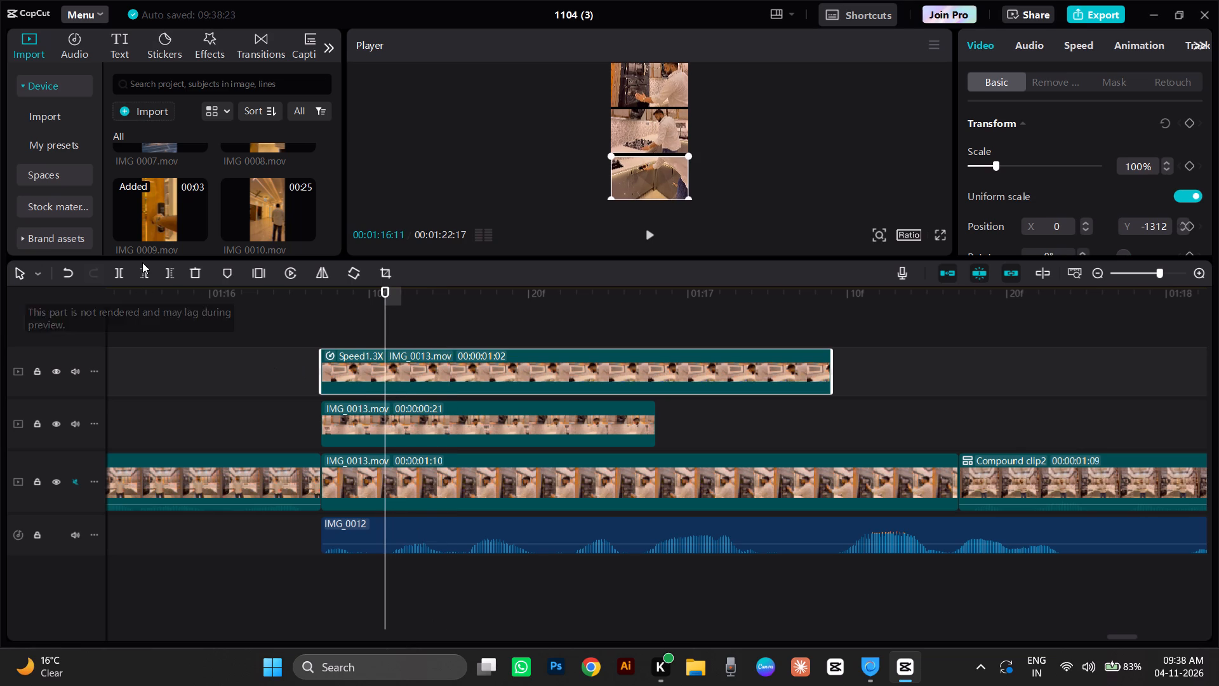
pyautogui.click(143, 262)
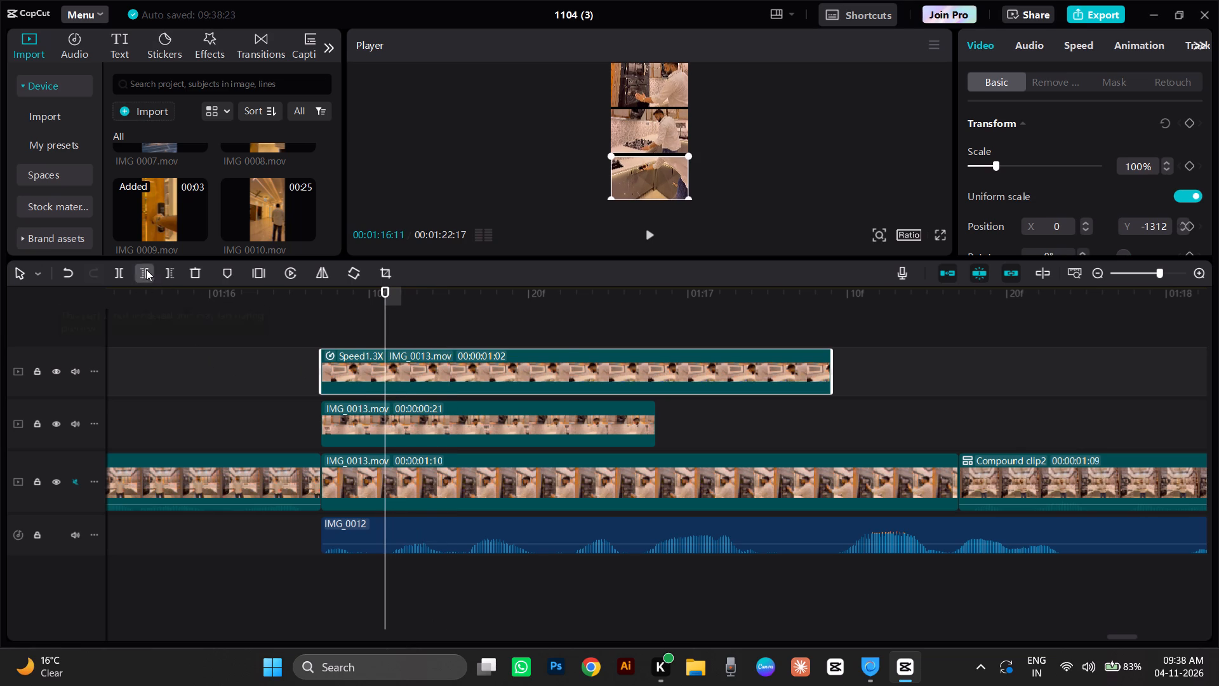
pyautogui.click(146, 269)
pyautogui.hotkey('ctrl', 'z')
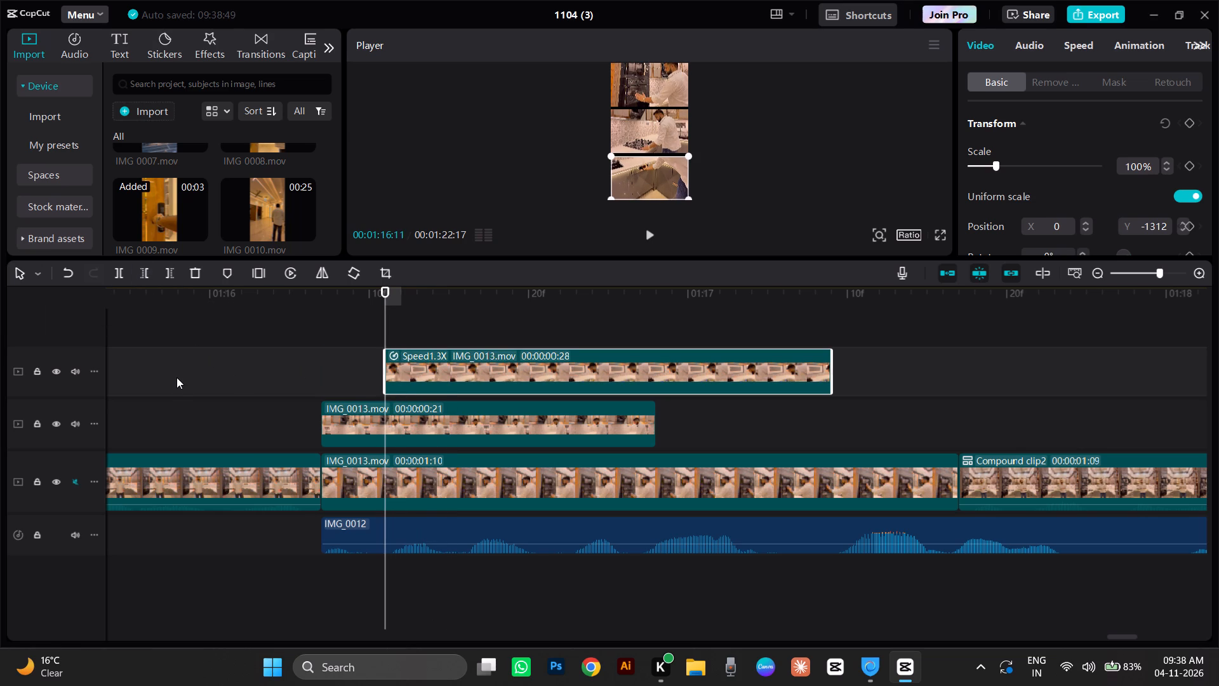
# Trim off the start of the IMG_0012 audio before 00:01:16:11.
pyautogui.click(367, 538)
pyautogui.click(149, 267)
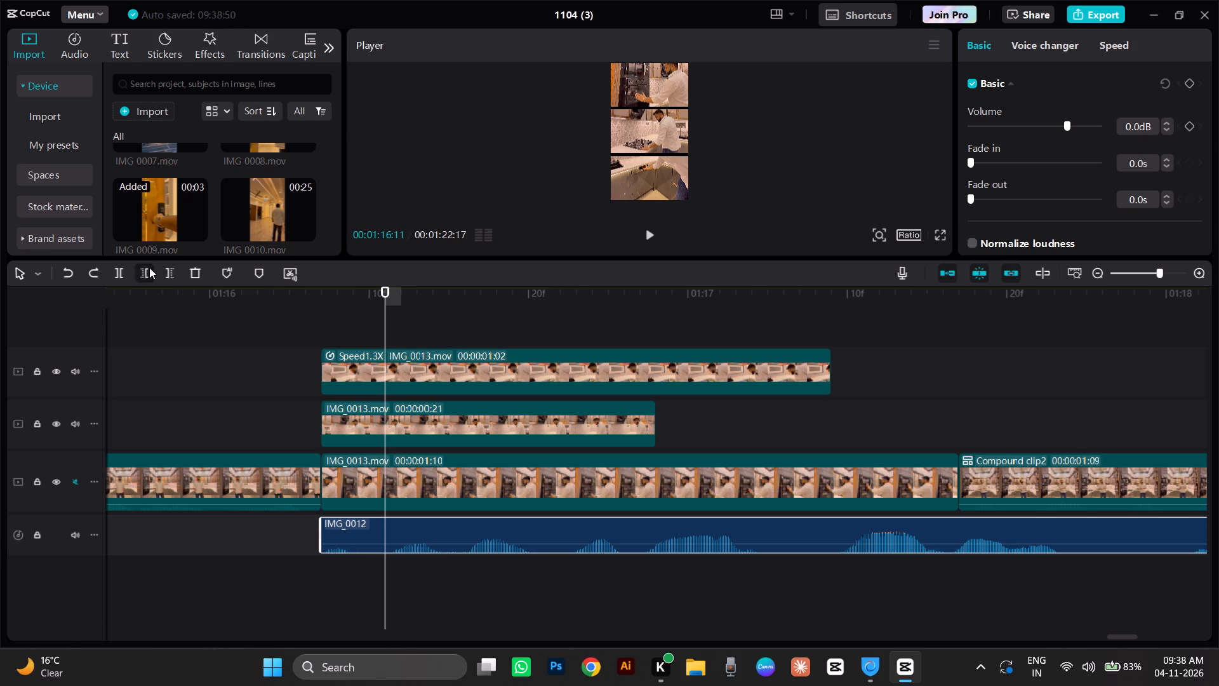
# Listen to the first words of the trimmed IMG_0012 audio in short passages, starting from 00:01:16:11.
pyautogui.press('space')
pyautogui.press('space')
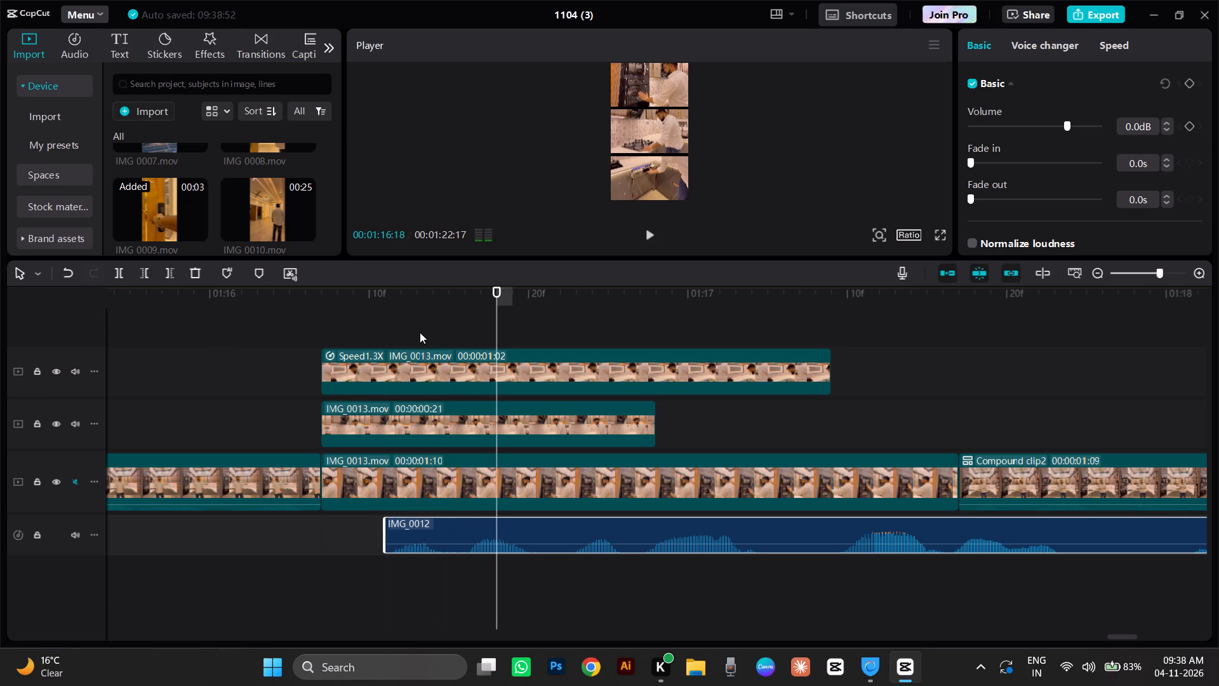
pyautogui.moveTo(499, 323); pyautogui.dragTo(488, 337)
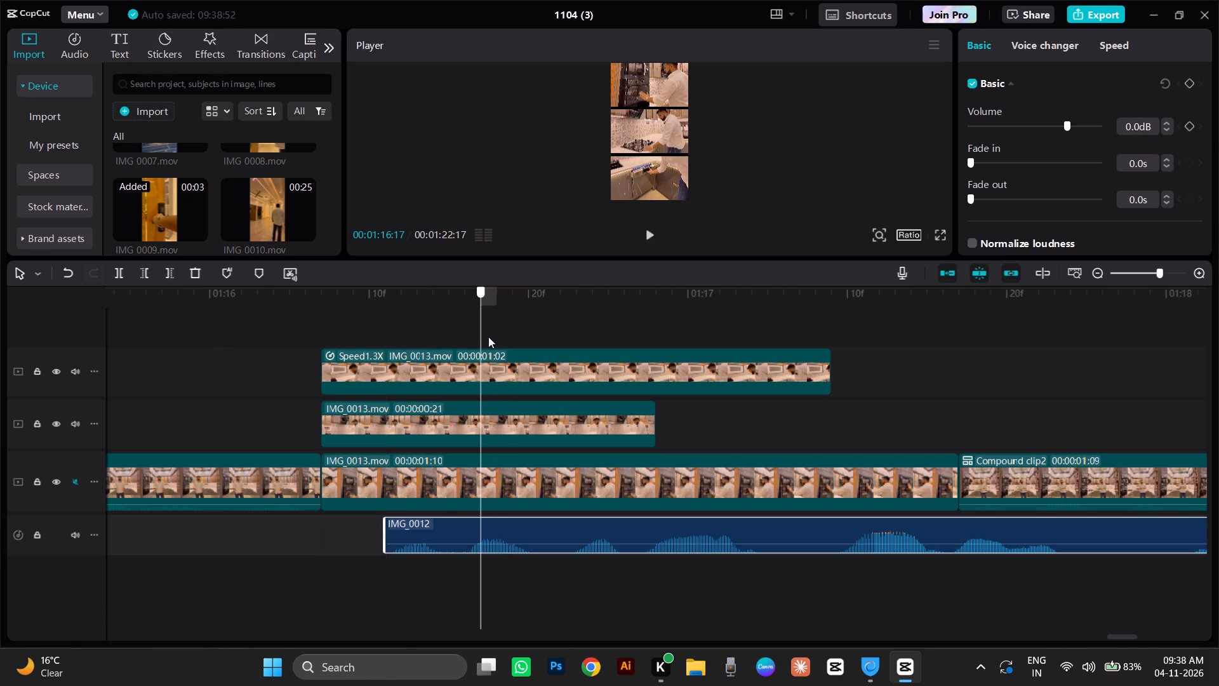
pyautogui.moveTo(488, 337); pyautogui.dragTo(465, 330)
pyautogui.press('space')
pyautogui.press('space')
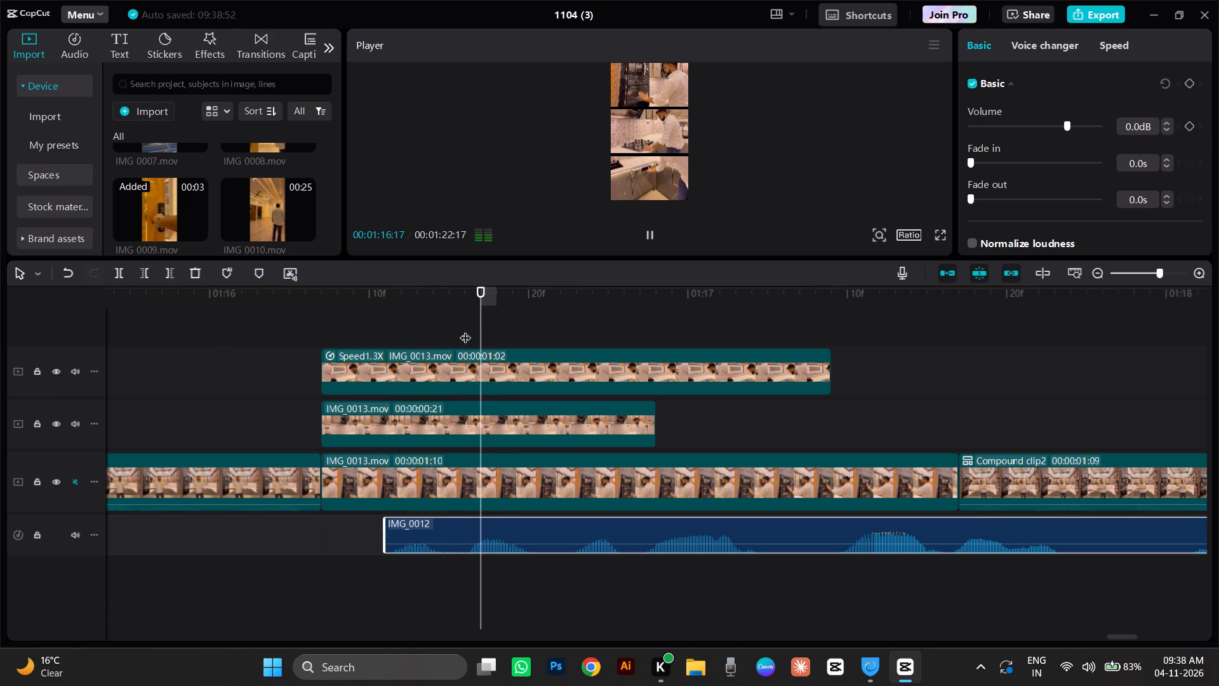
pyautogui.click(561, 315)
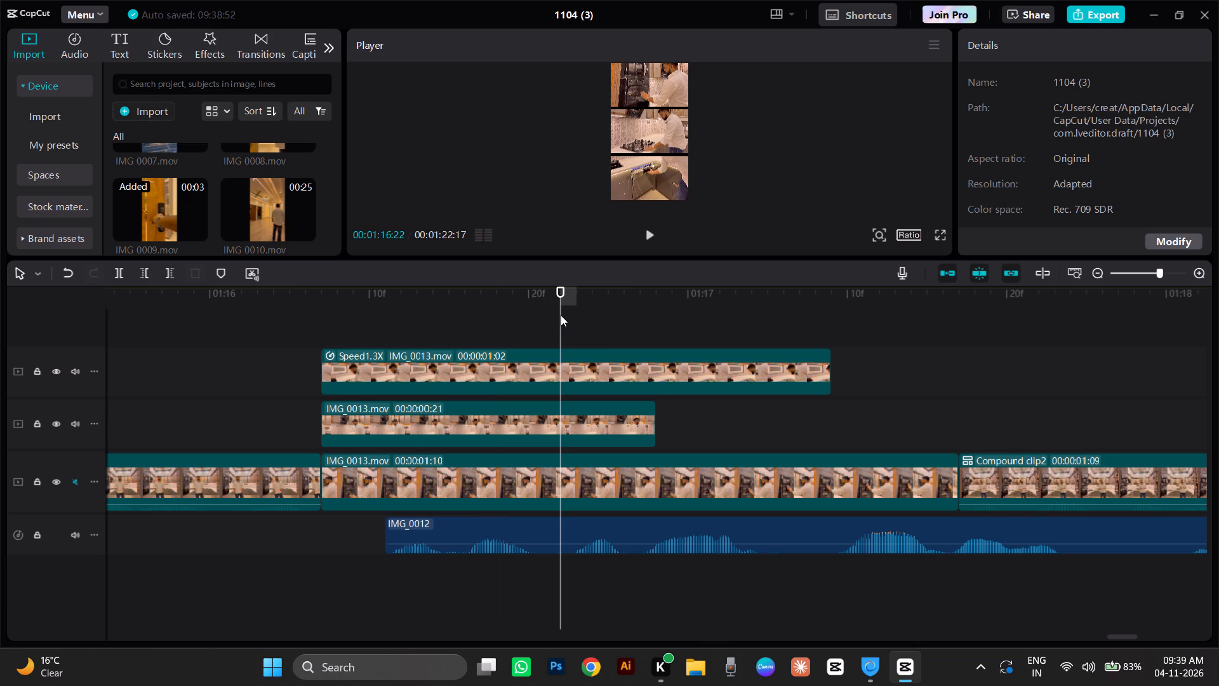
pyautogui.press('space')
pyautogui.press('space')
pyautogui.press('space')
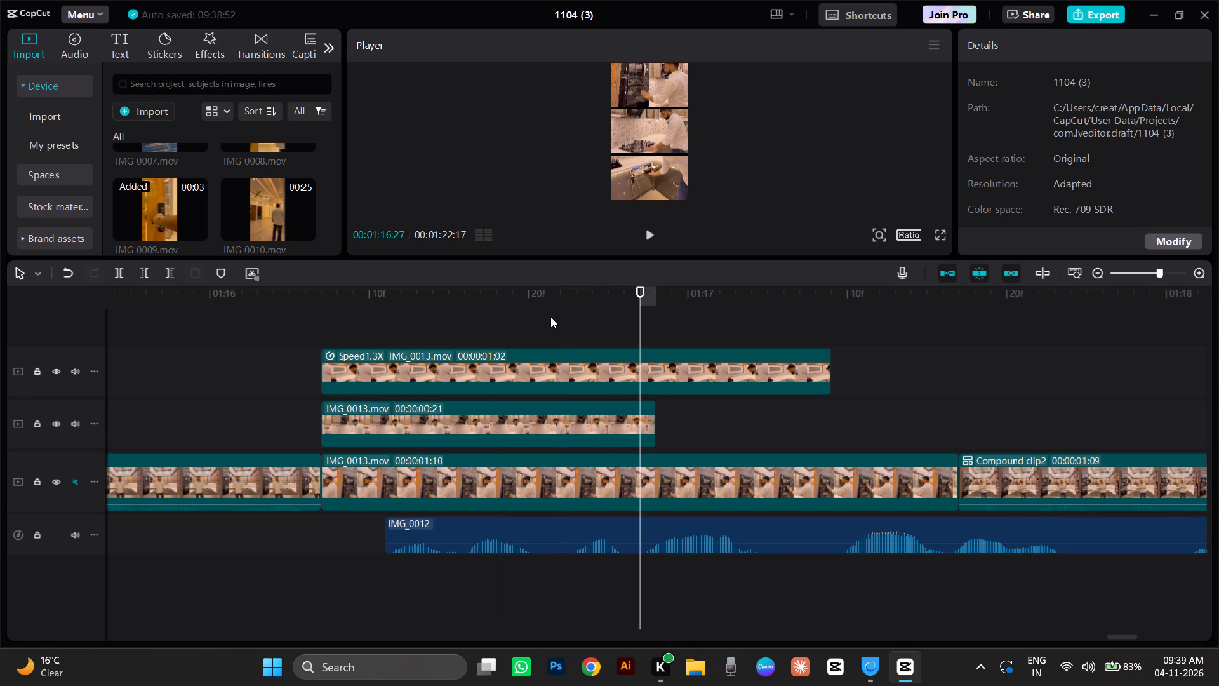
pyautogui.press('space')
pyautogui.click(556, 344)
pyautogui.moveTo(554, 344); pyautogui.dragTo(496, 363)
pyautogui.moveTo(559, 319); pyautogui.dragTo(481, 384)
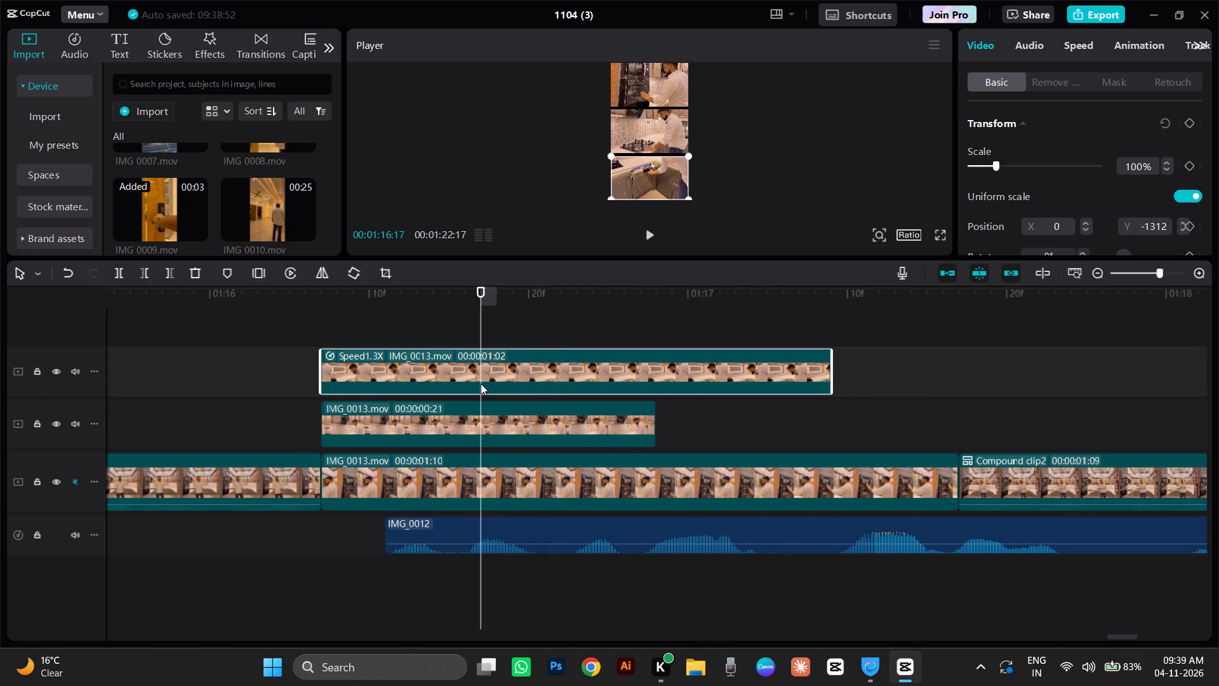
pyautogui.click(469, 520)
pyautogui.press('space')
pyautogui.press('space')
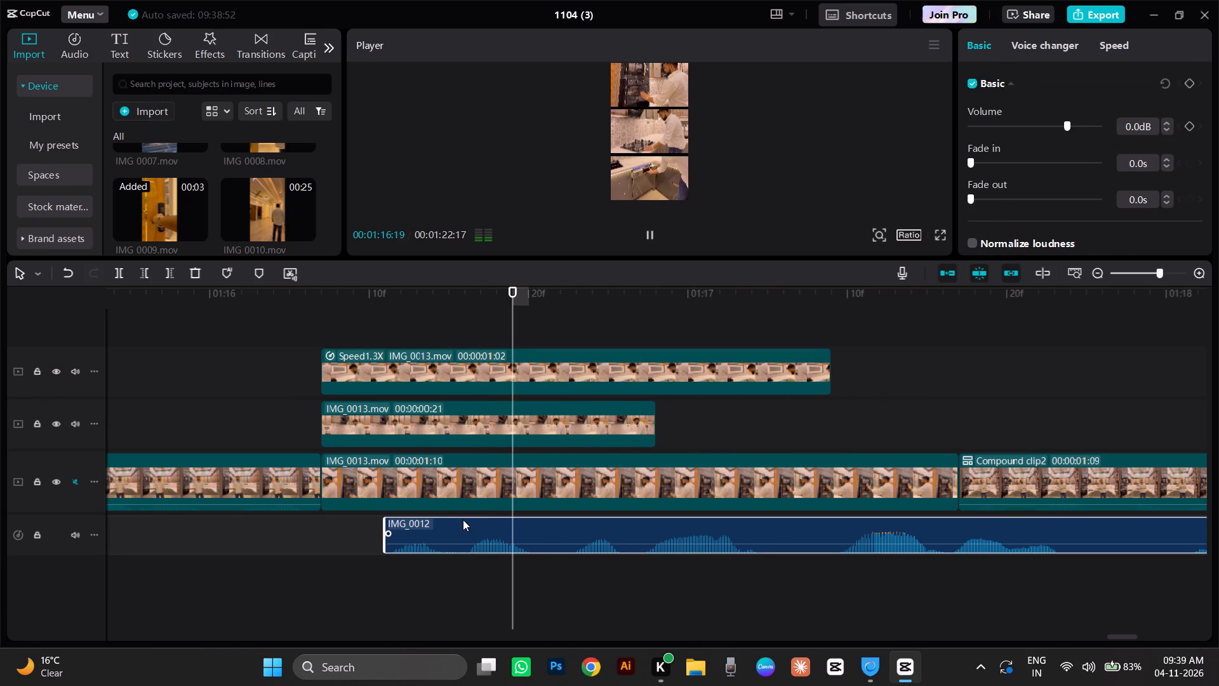
pyautogui.click(410, 306)
pyautogui.moveTo(410, 306); pyautogui.dragTo(390, 344)
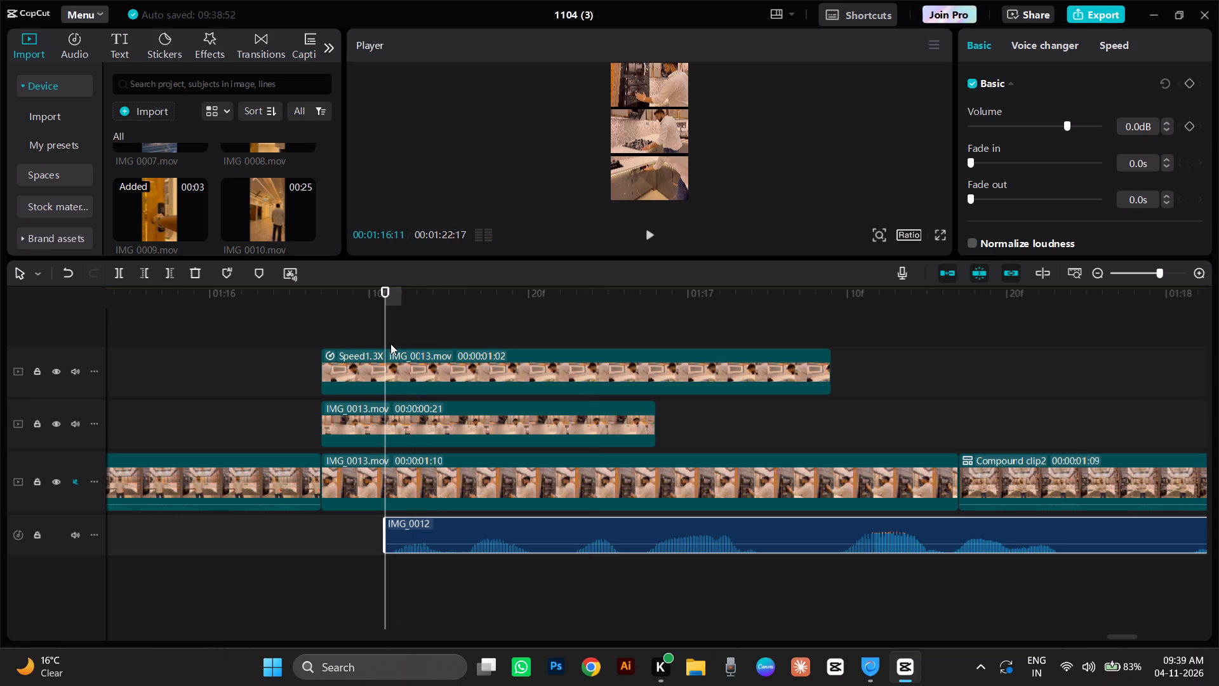
pyautogui.press('space')
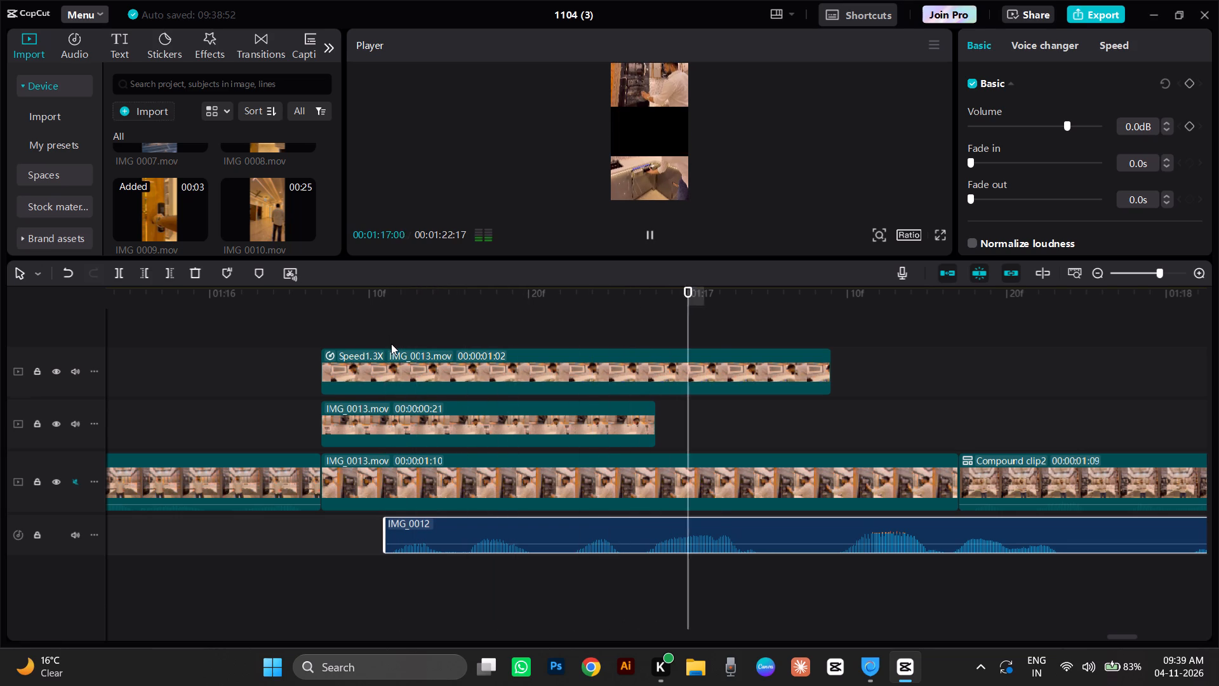
pyautogui.press('space')
# Listen to the IMG_0012 audio under the split-screen shots in short passages, mainly starting from about 00:01:16:27.
pyautogui.click(630, 316)
pyautogui.press('space')
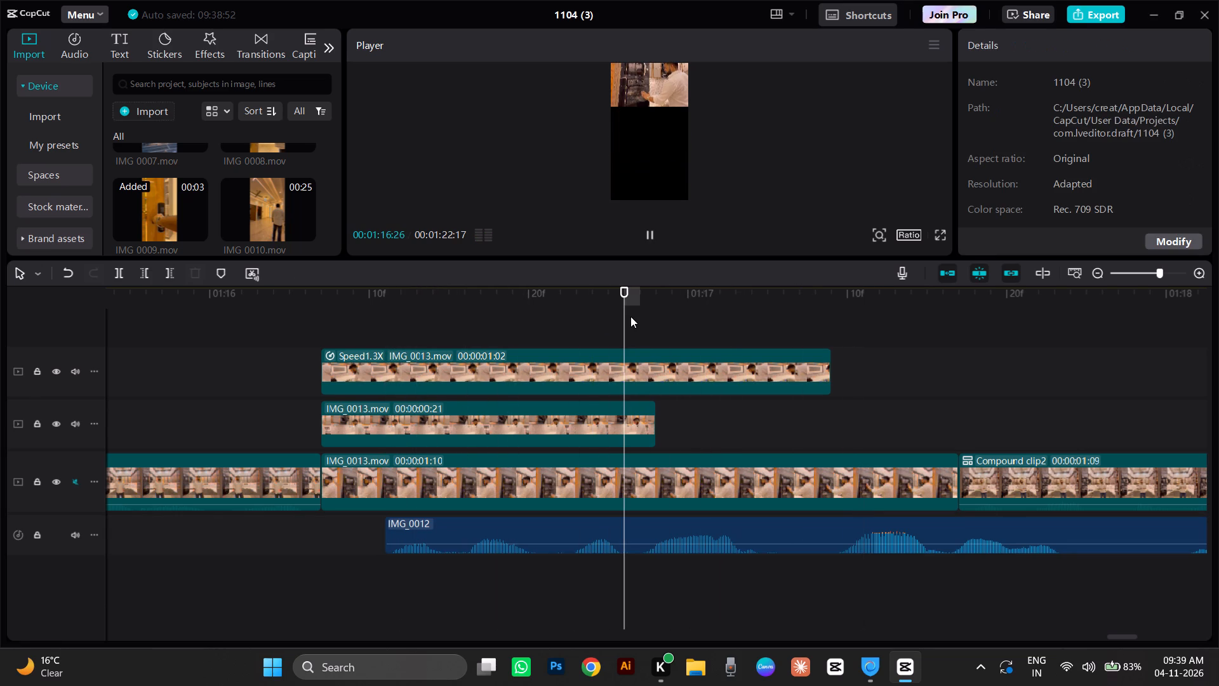
pyautogui.moveTo(627, 324); pyautogui.dragTo(634, 337)
pyautogui.moveTo(634, 337); pyautogui.dragTo(636, 339)
pyautogui.press('space')
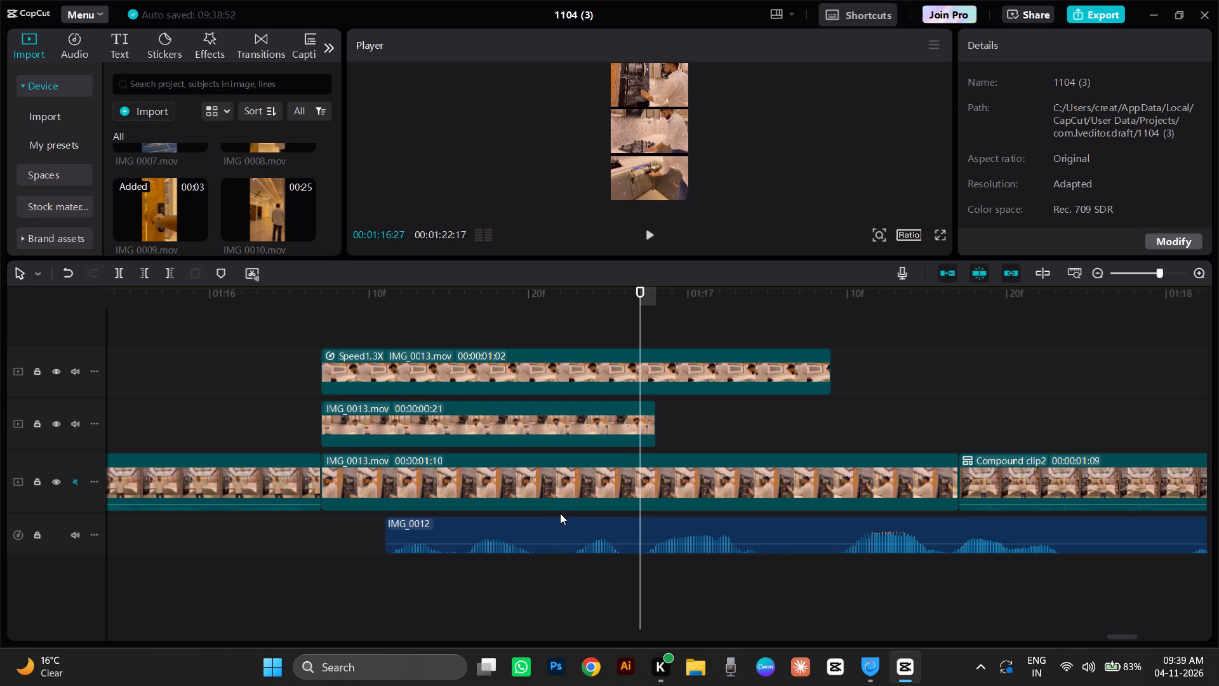
pyautogui.click(566, 520)
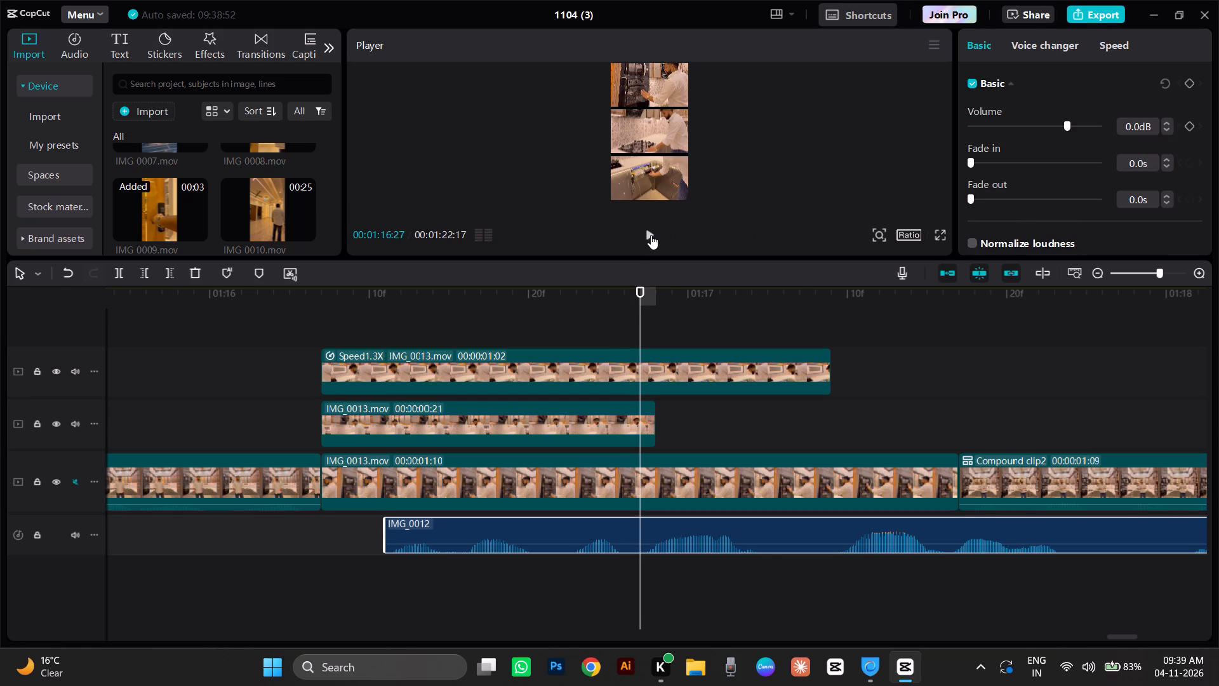
pyautogui.click(651, 235)
pyautogui.press('space')
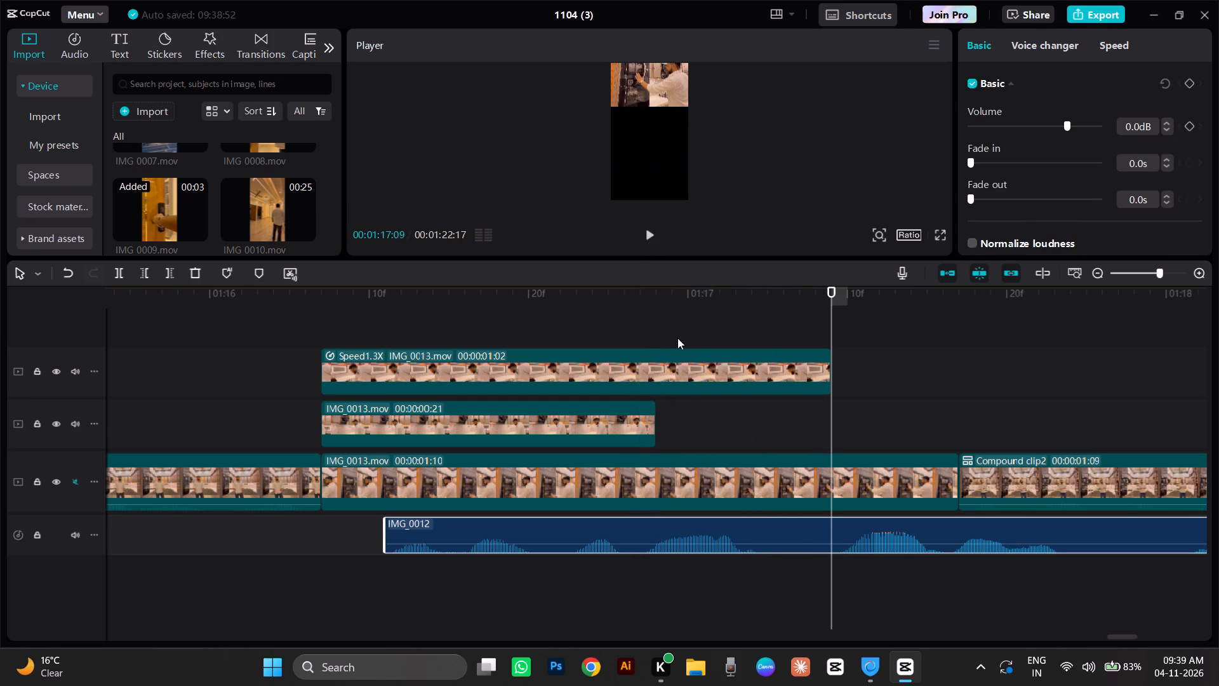
pyautogui.click(632, 317)
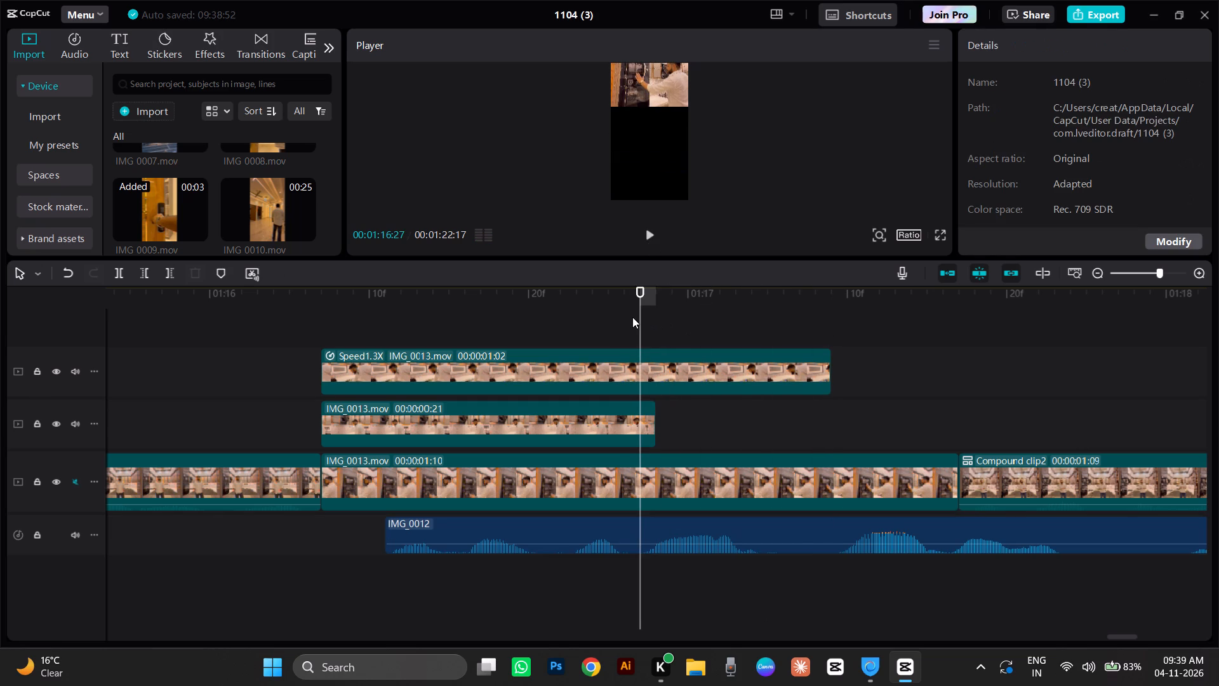
pyautogui.press('space')
pyautogui.press('space')
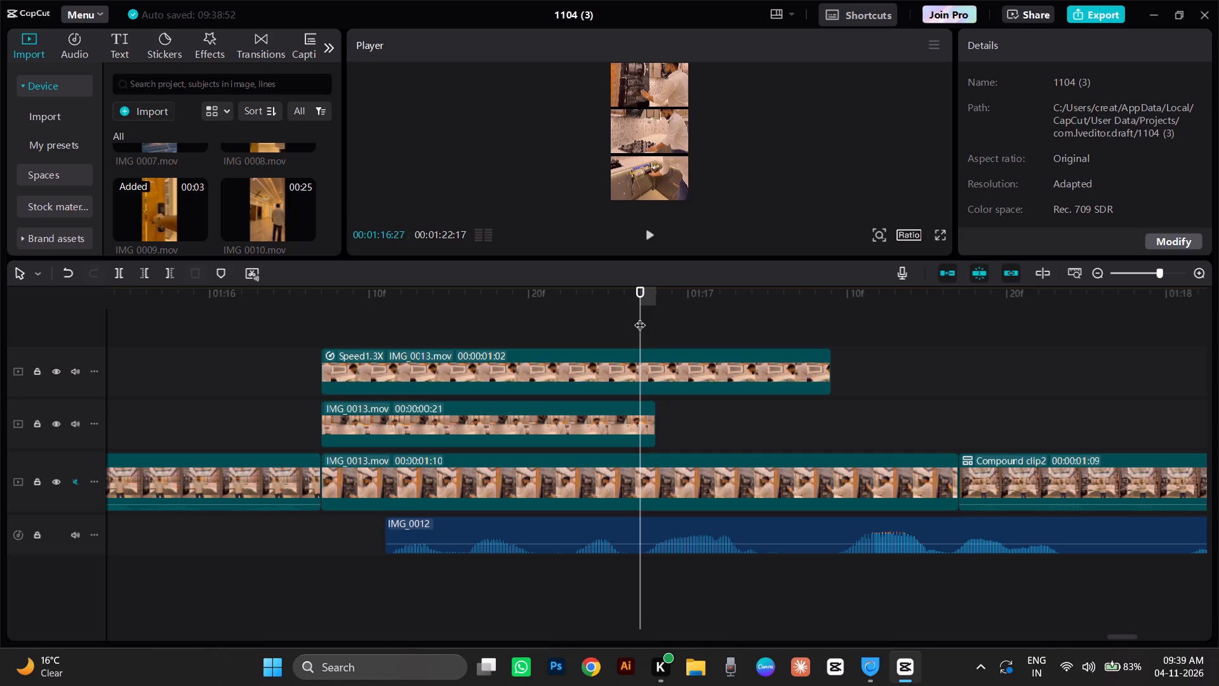
pyautogui.moveTo(640, 317); pyautogui.dragTo(652, 330)
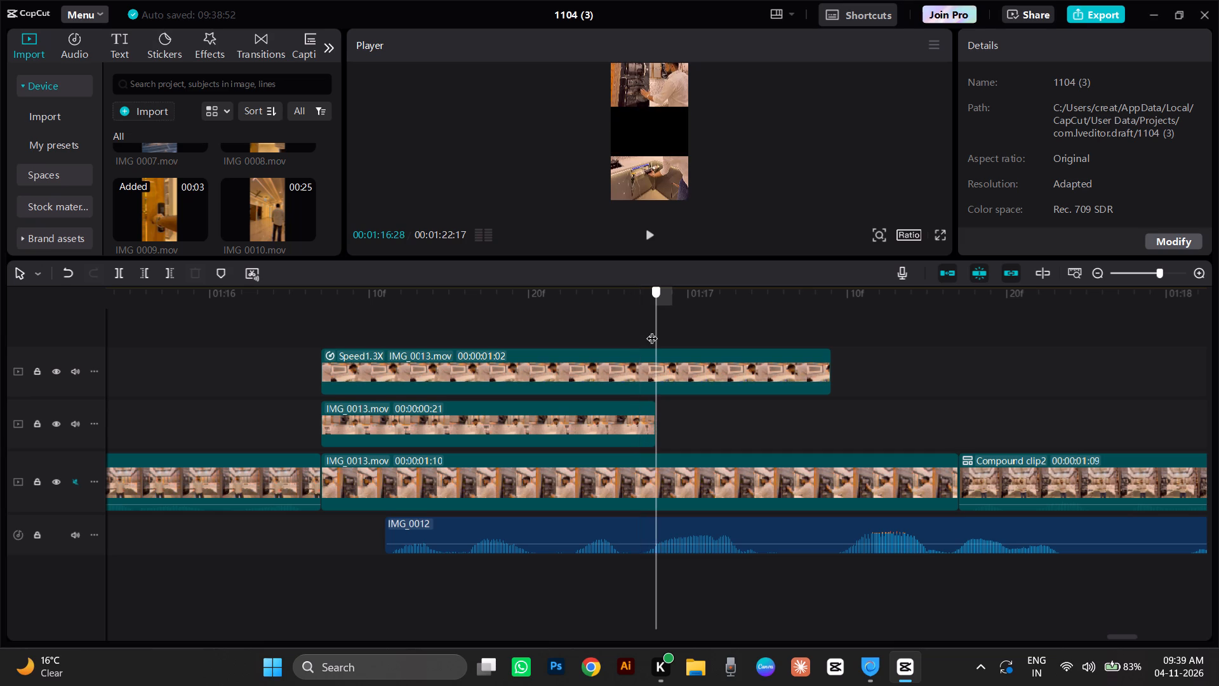
pyautogui.moveTo(652, 330); pyautogui.dragTo(637, 329)
pyautogui.press('space')
pyautogui.press('space')
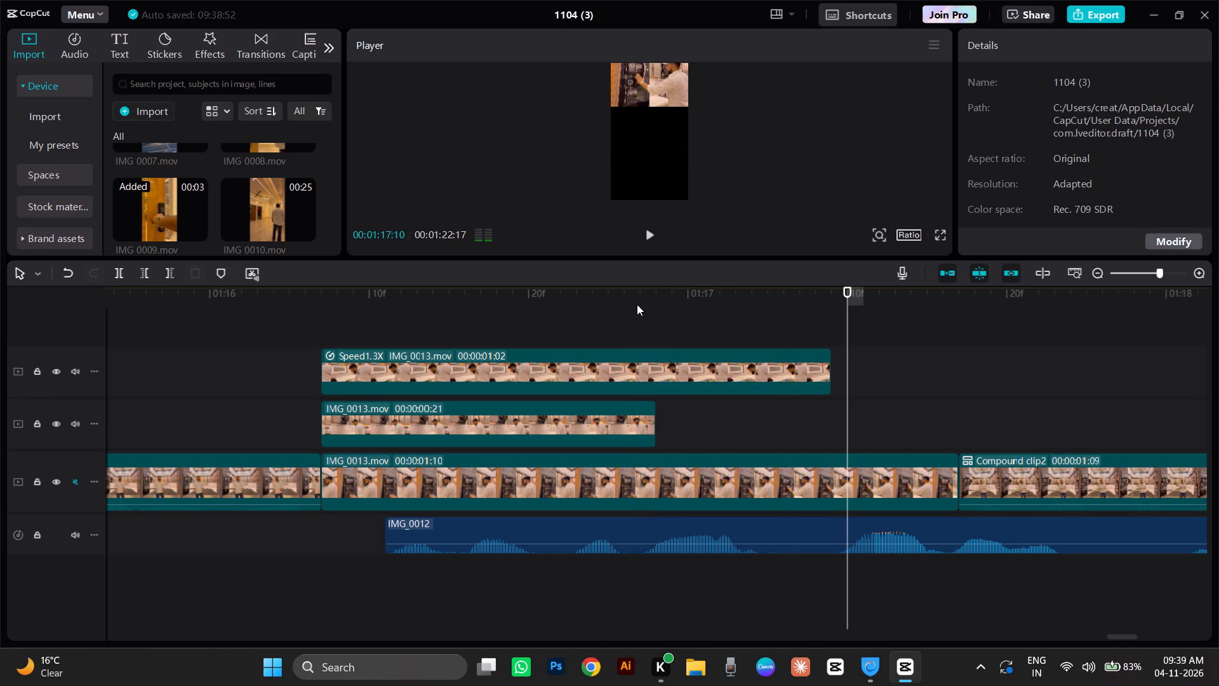
pyautogui.click(637, 304)
pyautogui.press('space')
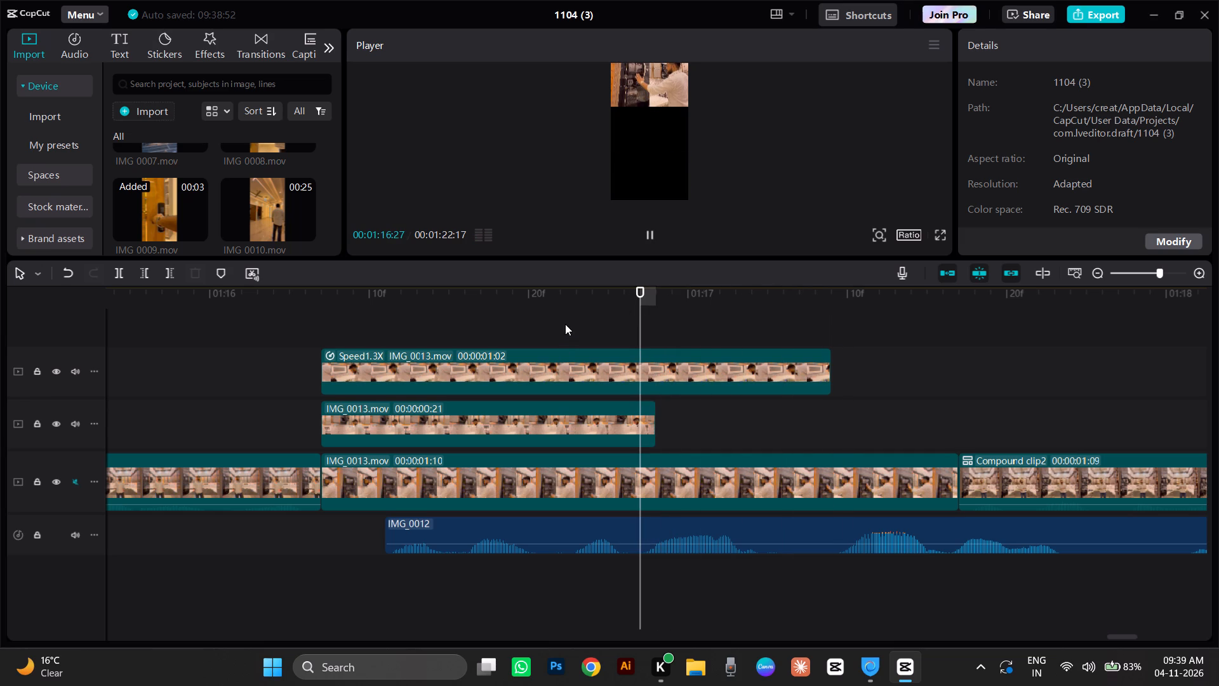
pyautogui.click(565, 321)
pyautogui.press('space')
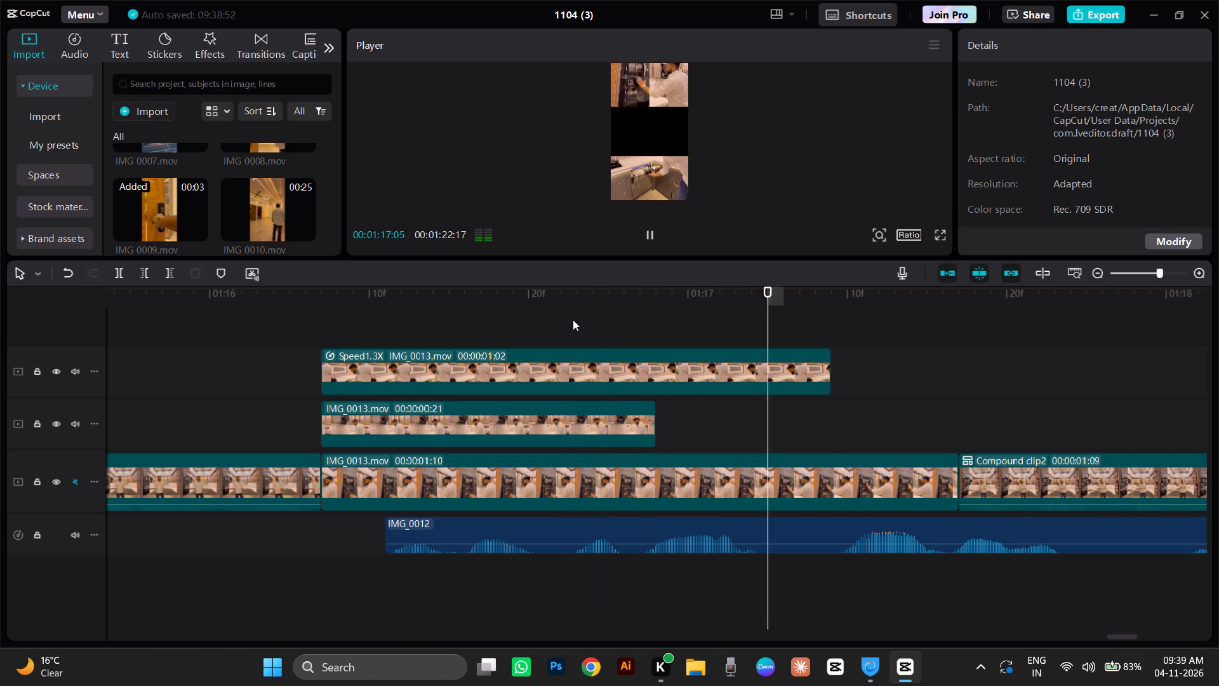
pyautogui.press('space')
# Scrub back over the split-screen shots and play the IMG_0012 audio through from its start at 00:01:16:11.
pyautogui.click(570, 319)
pyautogui.moveTo(570, 319); pyautogui.dragTo(441, 386)
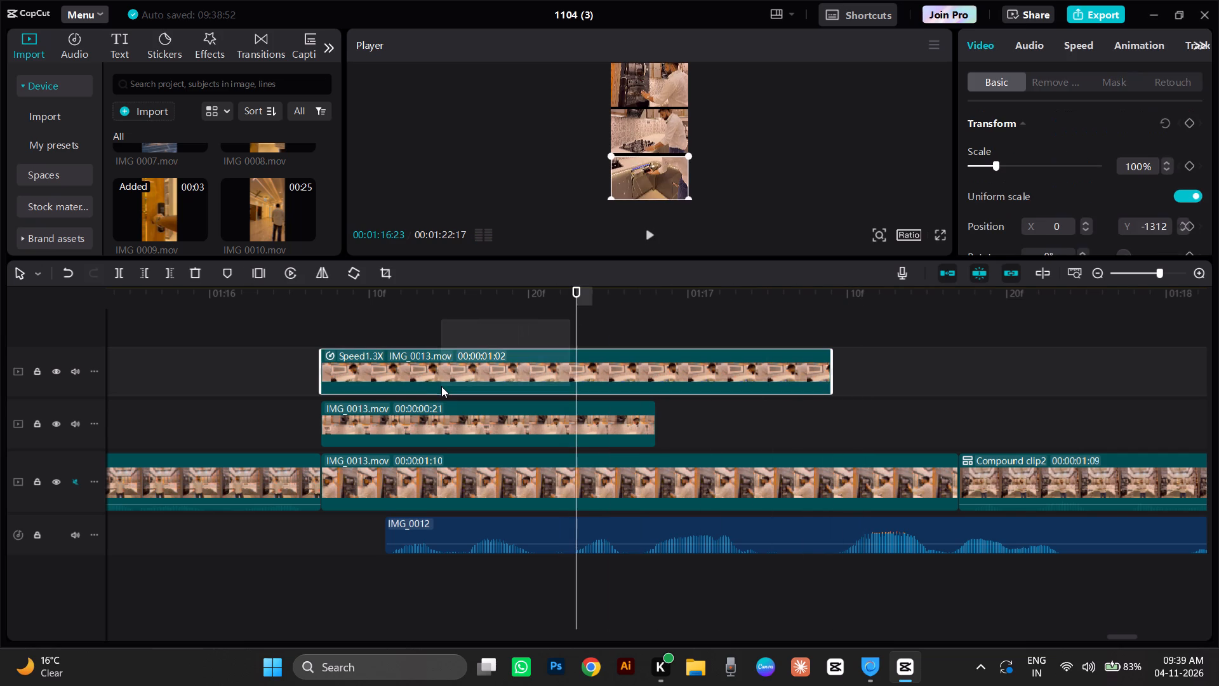
pyautogui.moveTo(441, 386); pyautogui.dragTo(448, 386)
pyautogui.click(514, 324)
pyautogui.moveTo(514, 324); pyautogui.dragTo(416, 370)
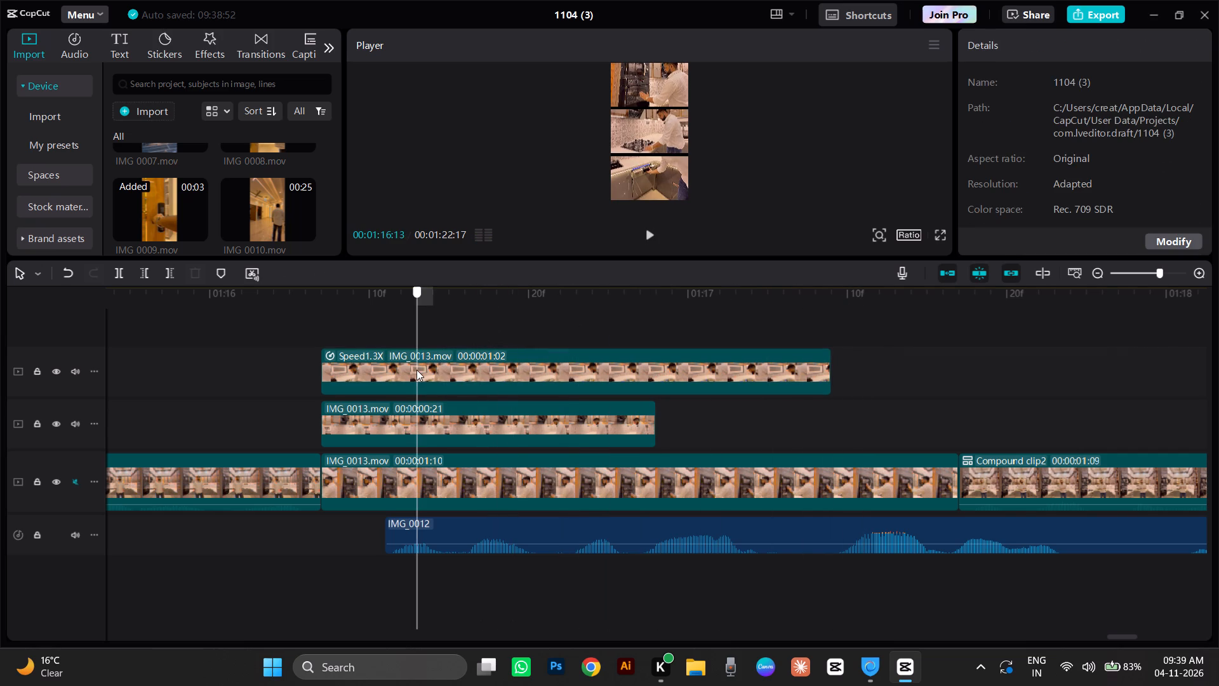
pyautogui.moveTo(416, 370); pyautogui.dragTo(370, 403)
pyautogui.click(370, 403)
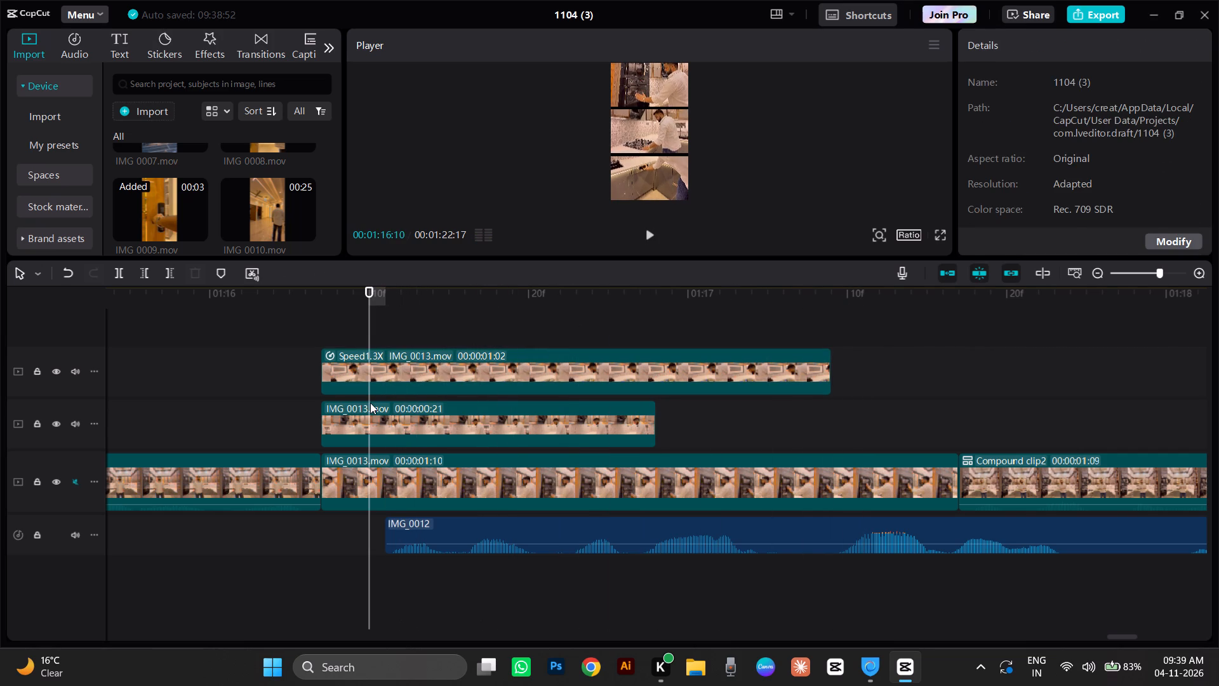
pyautogui.click(370, 330)
pyautogui.moveTo(370, 330); pyautogui.dragTo(385, 344)
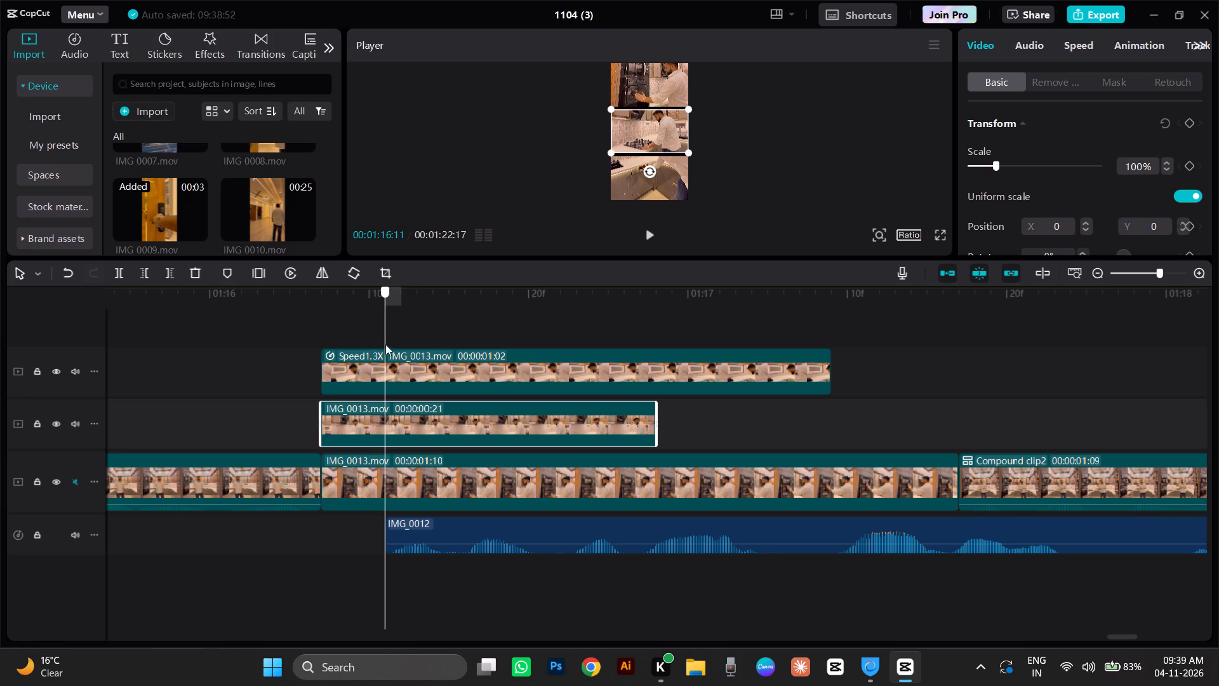
pyautogui.moveTo(385, 344); pyautogui.dragTo(390, 348)
pyautogui.press('space')
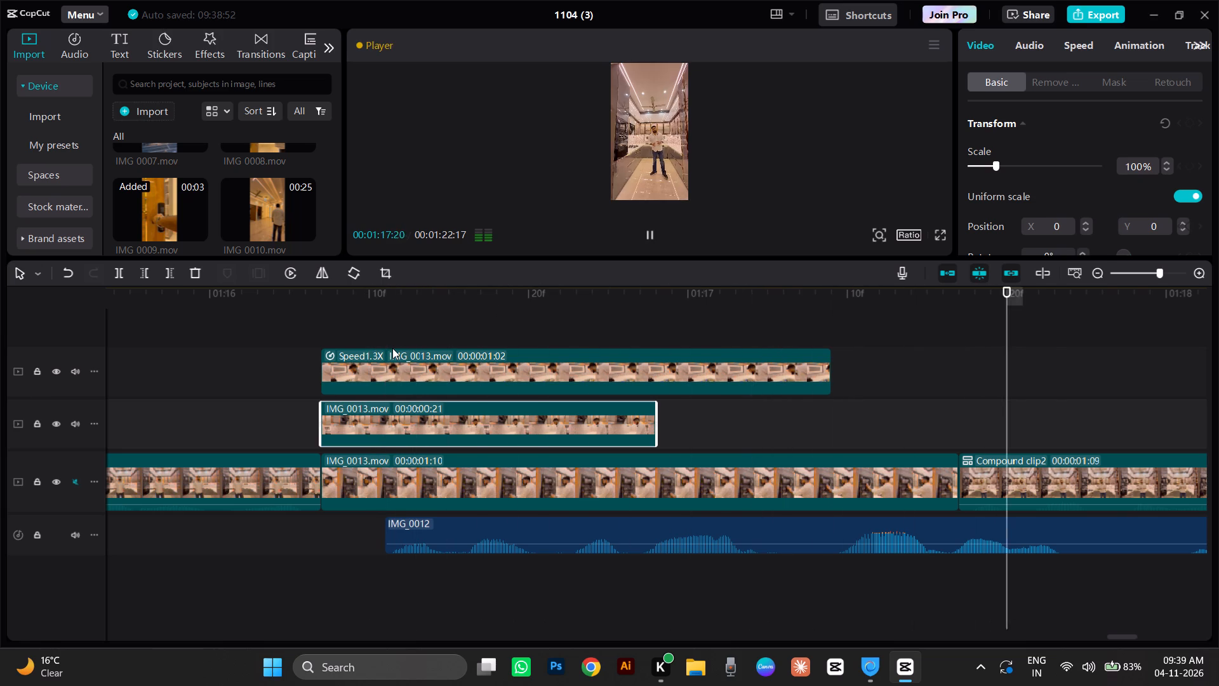
pyautogui.press('space')
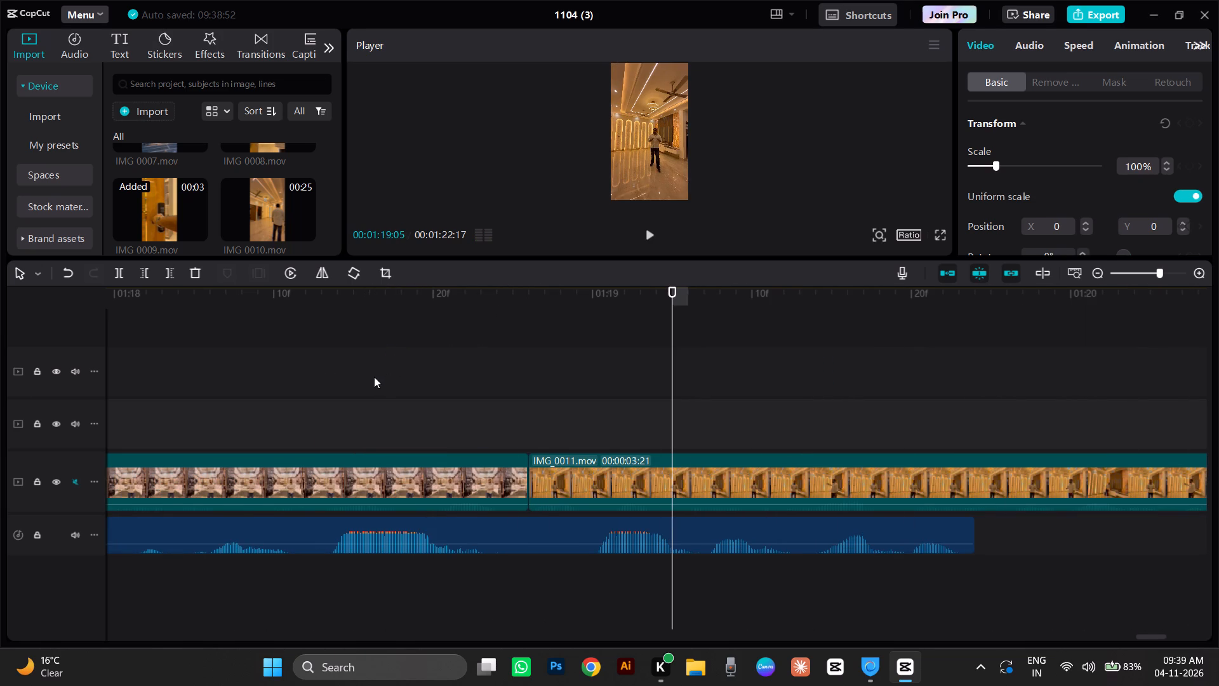
# Move the IMG_0012 audio earlier so it starts with the three split-screen IMG_0013 clips at 00:01:16:07.
pyautogui.hotkey('ctrl', '-')
pyautogui.hotkey('ctrl', '-')
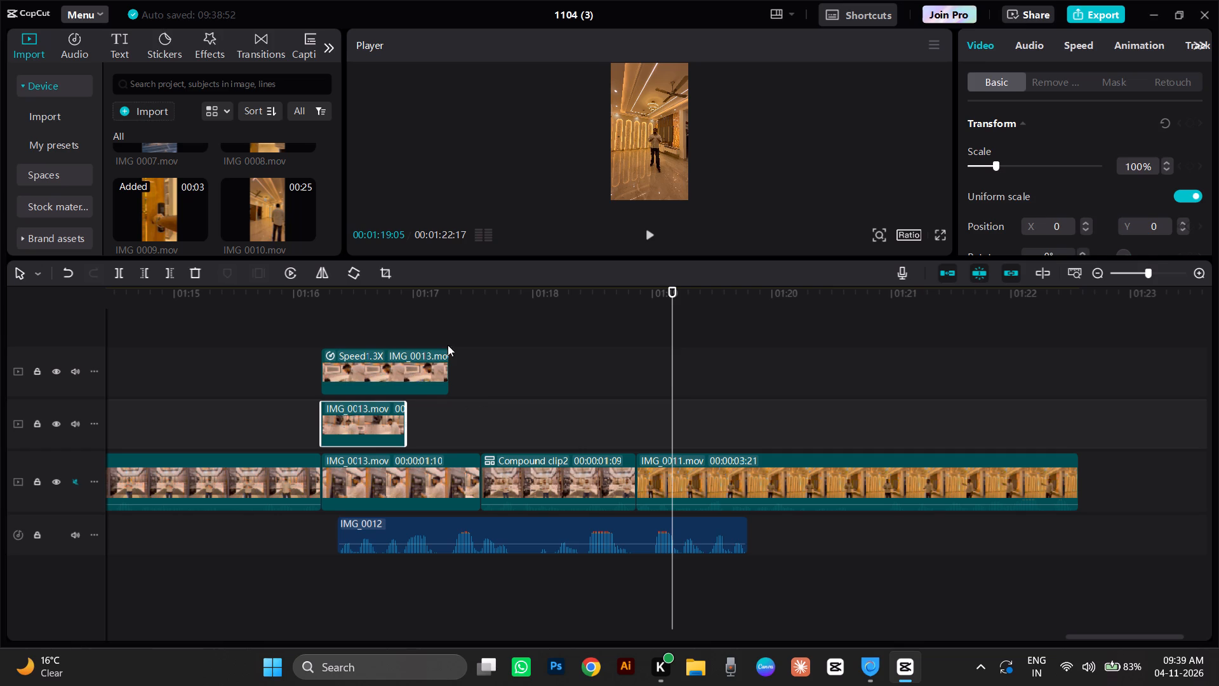
pyautogui.click(386, 313)
pyautogui.hotkey('ctrl', '=')
pyautogui.hotkey('ctrl', '=')
pyautogui.hotkey('ctrl', '=')
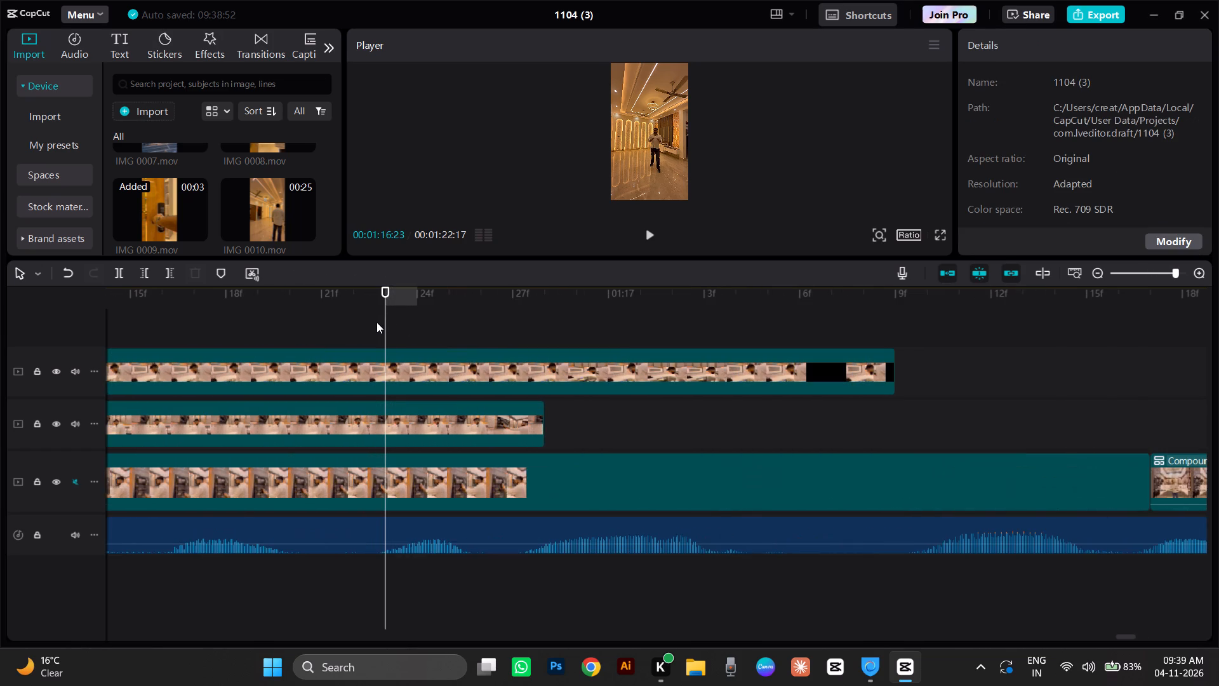
pyautogui.click(309, 295)
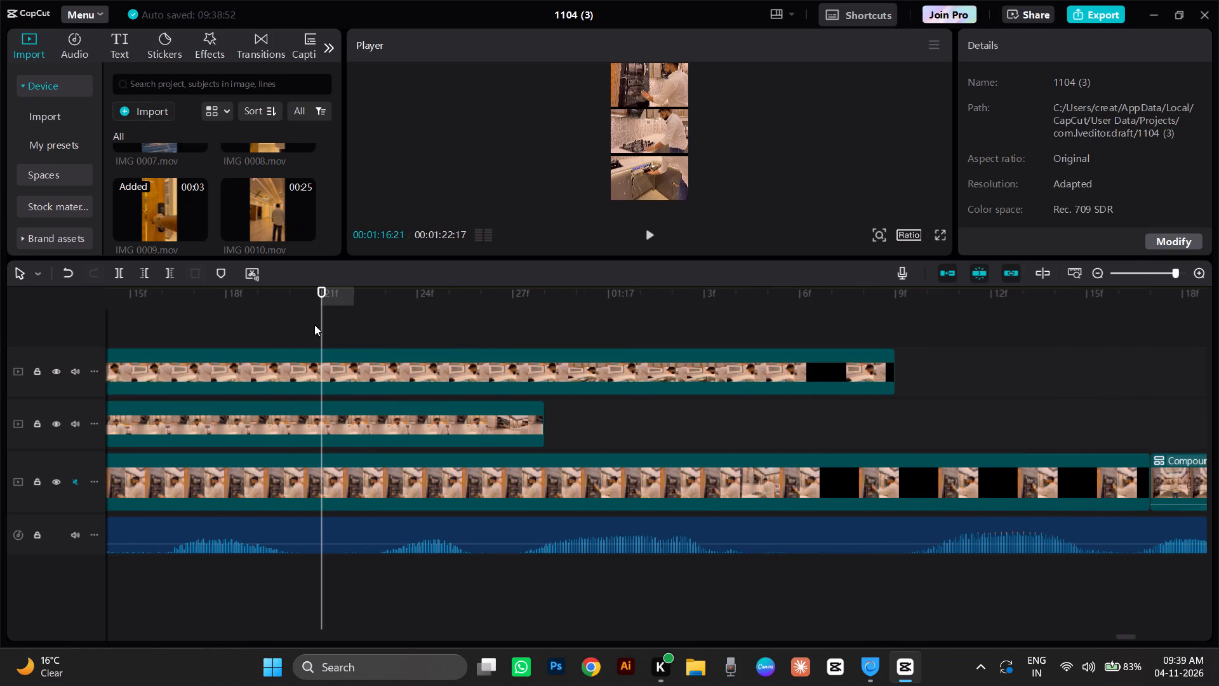
pyautogui.moveTo(323, 325); pyautogui.dragTo(748, 499)
pyautogui.click(985, 520)
pyautogui.moveTo(963, 521); pyautogui.dragTo(811, 514)
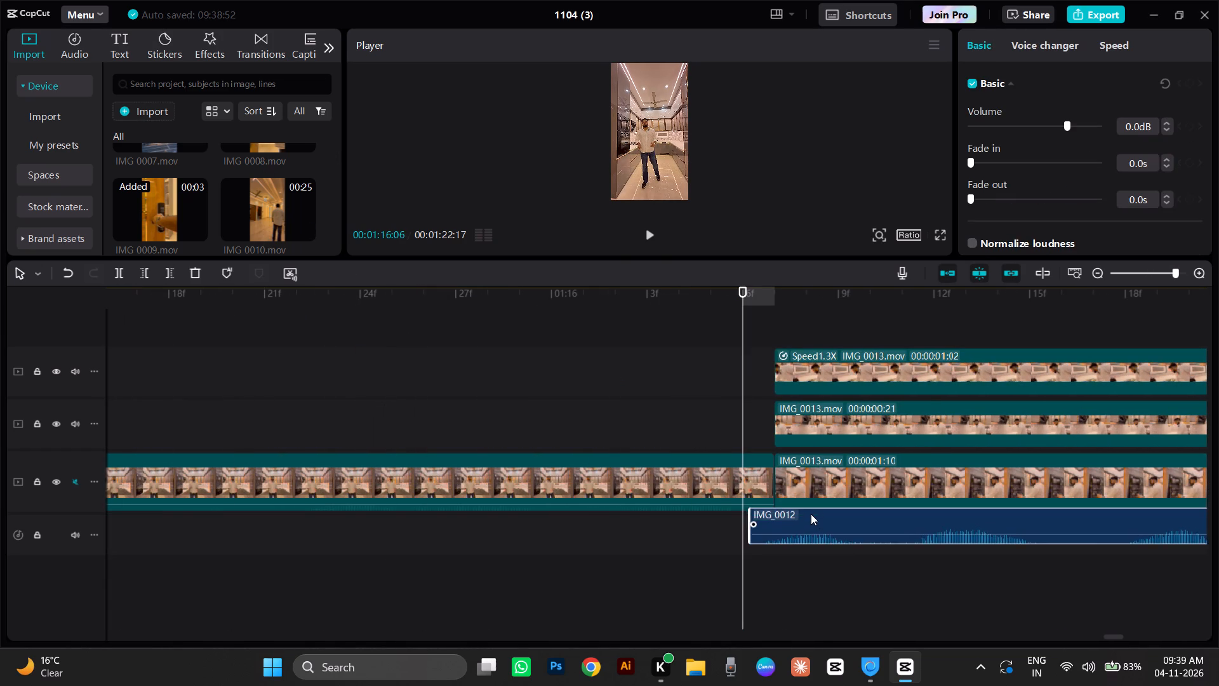
pyautogui.moveTo(811, 514); pyautogui.dragTo(837, 523)
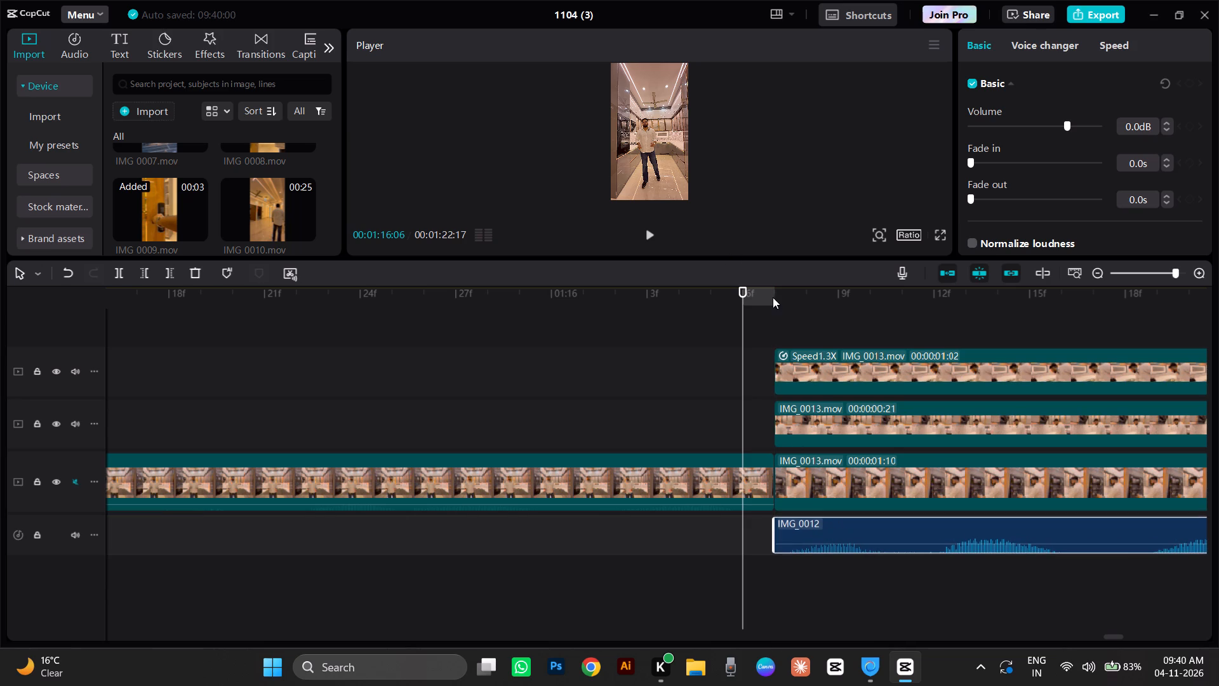
# Play the repositioned IMG_0012 audio with the split-screen shots in short passages, starting from 00:01:16:07 and 00:01:16:12.
pyautogui.click(773, 297)
pyautogui.press('space')
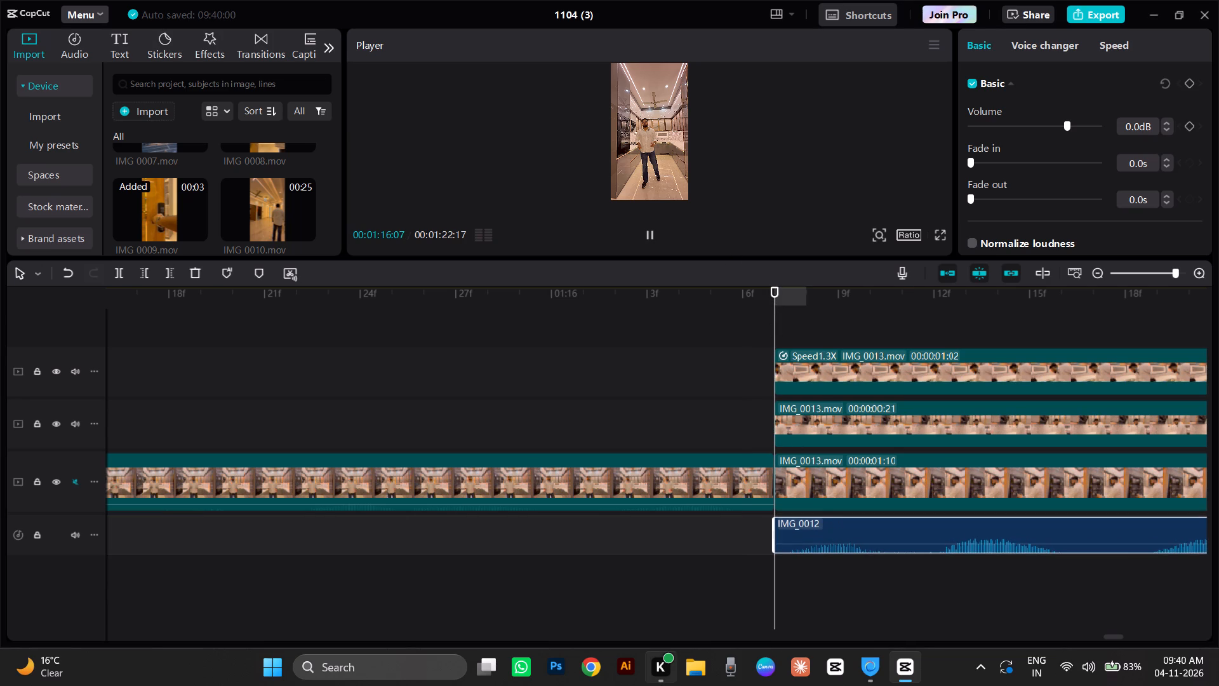
pyautogui.press('space')
pyautogui.press('space')
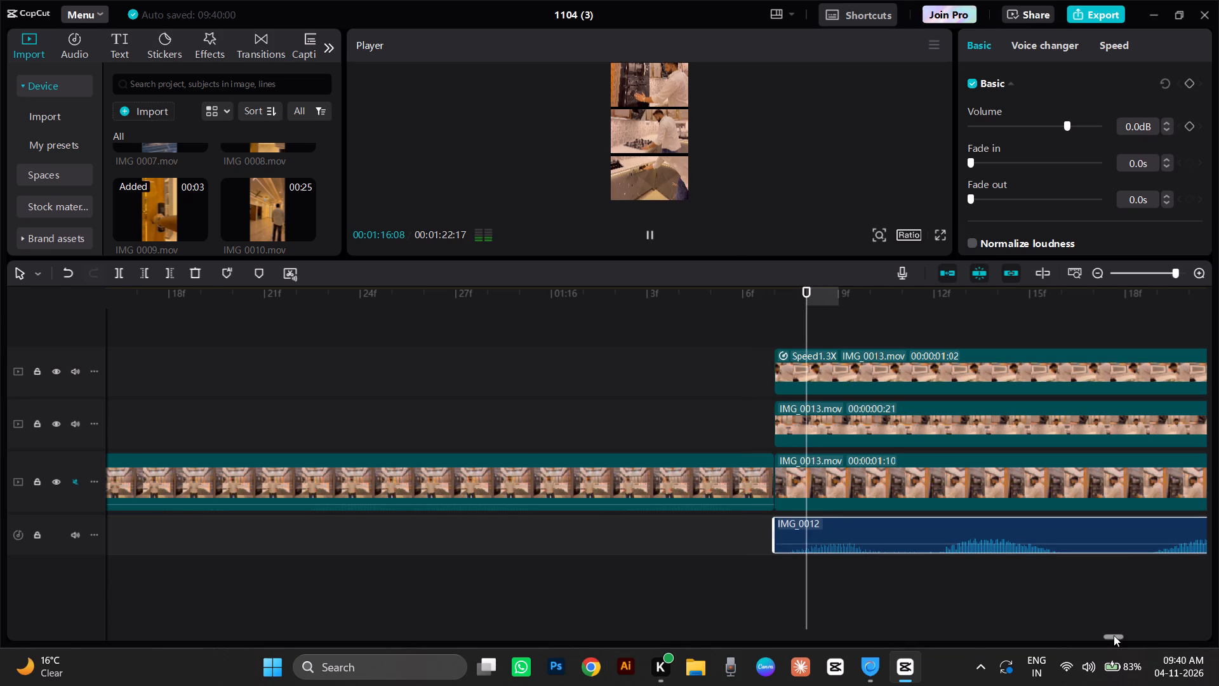
pyautogui.click(1114, 635)
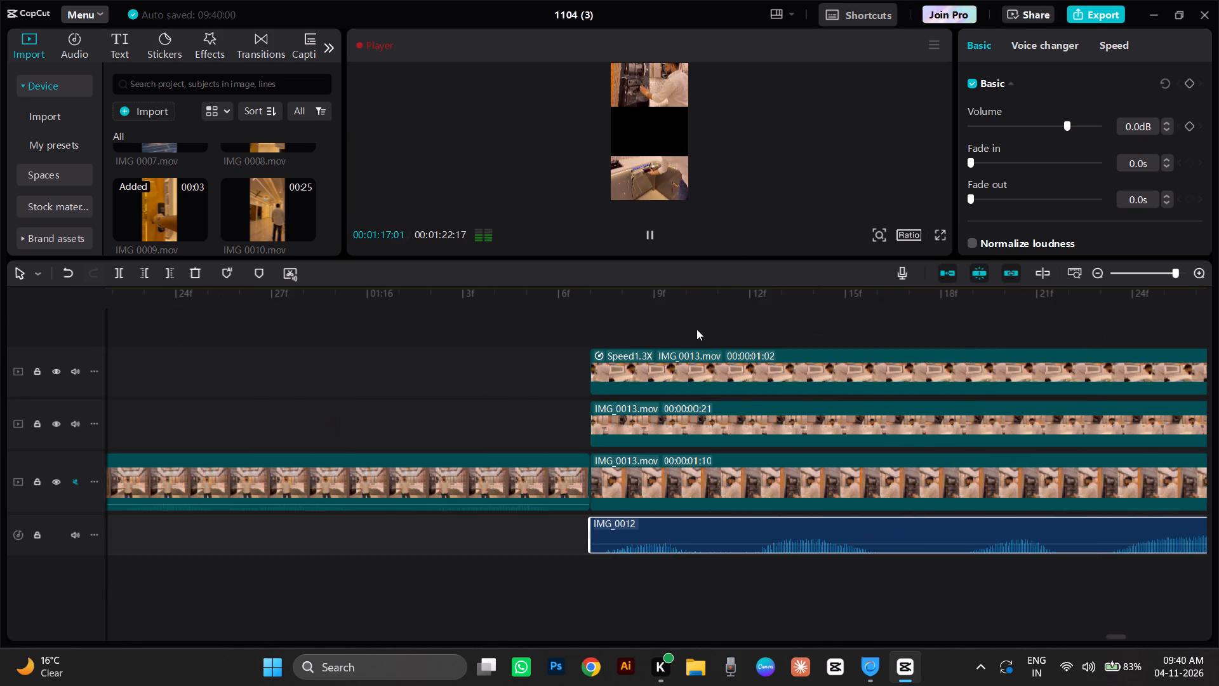
pyautogui.click(613, 324)
pyautogui.press('space')
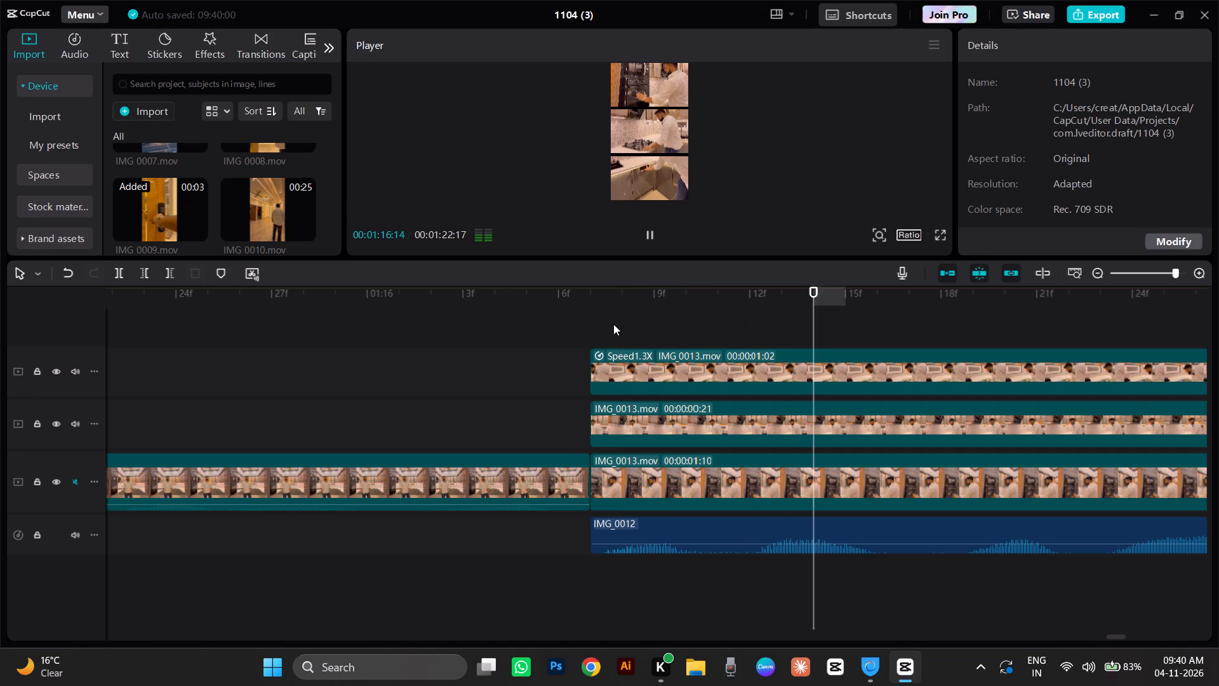
pyautogui.press('space')
pyautogui.click(742, 334)
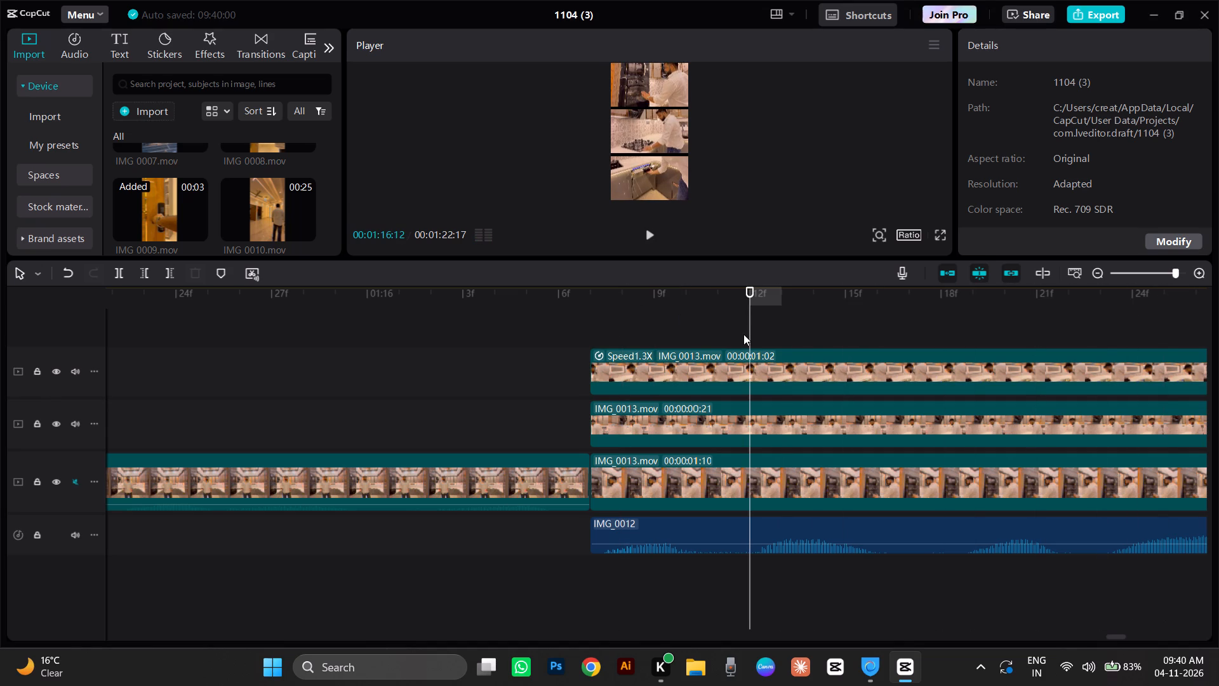
pyautogui.press('space')
pyautogui.press('space')
pyautogui.press('space')
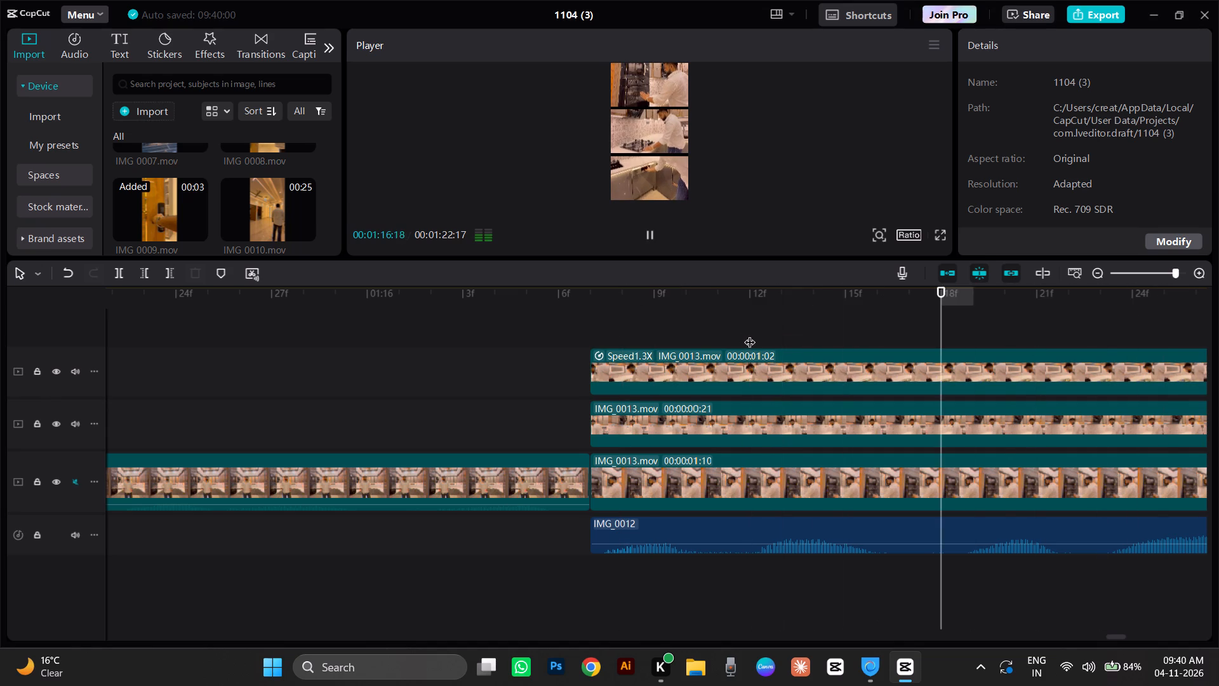
pyautogui.press('space')
# Trim off the start of the main-track IMG_0013 oven clip before 00:01:16:12.
pyautogui.click(738, 328)
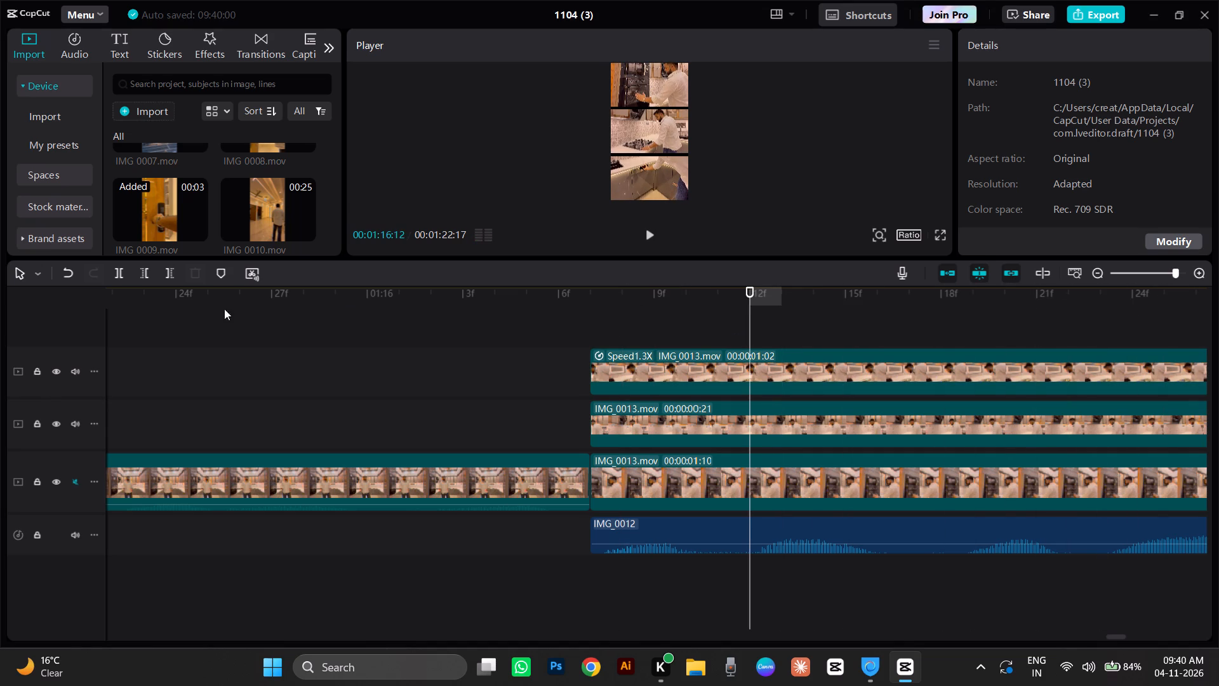
pyautogui.click(142, 275)
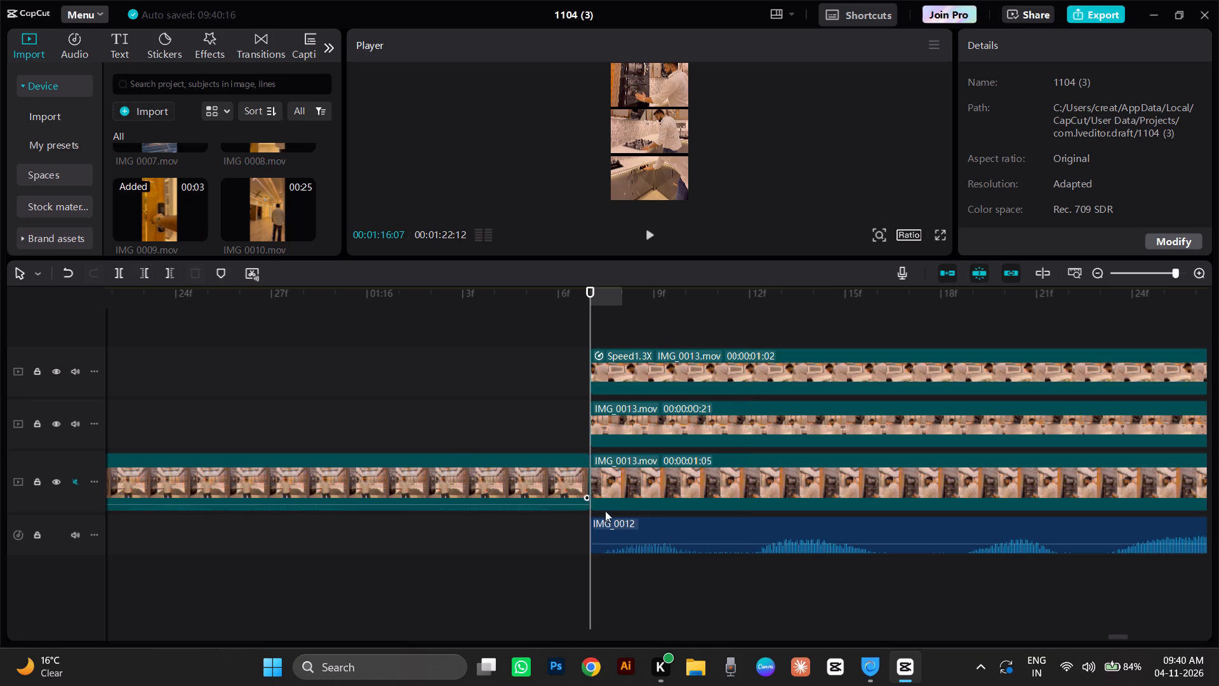
# Play the split-screen shots with the IMG_0012 audio in short passages from 00:01:16:07, 00:01:16:12 and 00:01:16:18.
pyautogui.press('space')
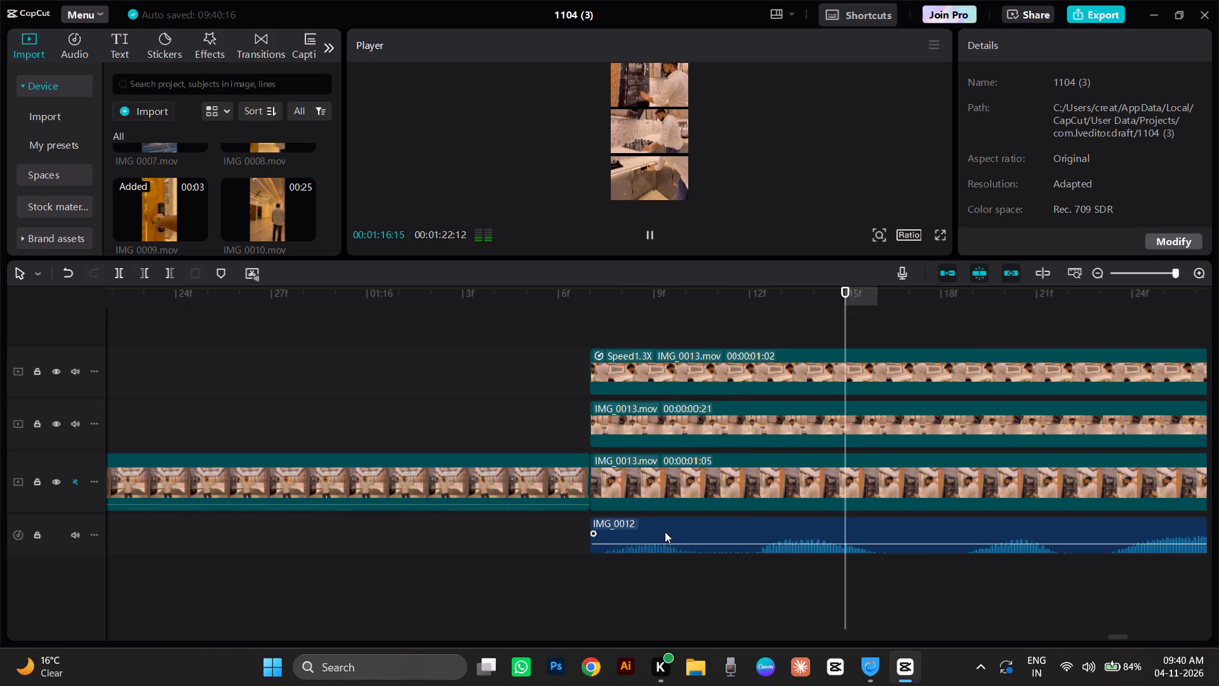
pyautogui.press('space')
pyautogui.click(597, 306)
pyautogui.press('space')
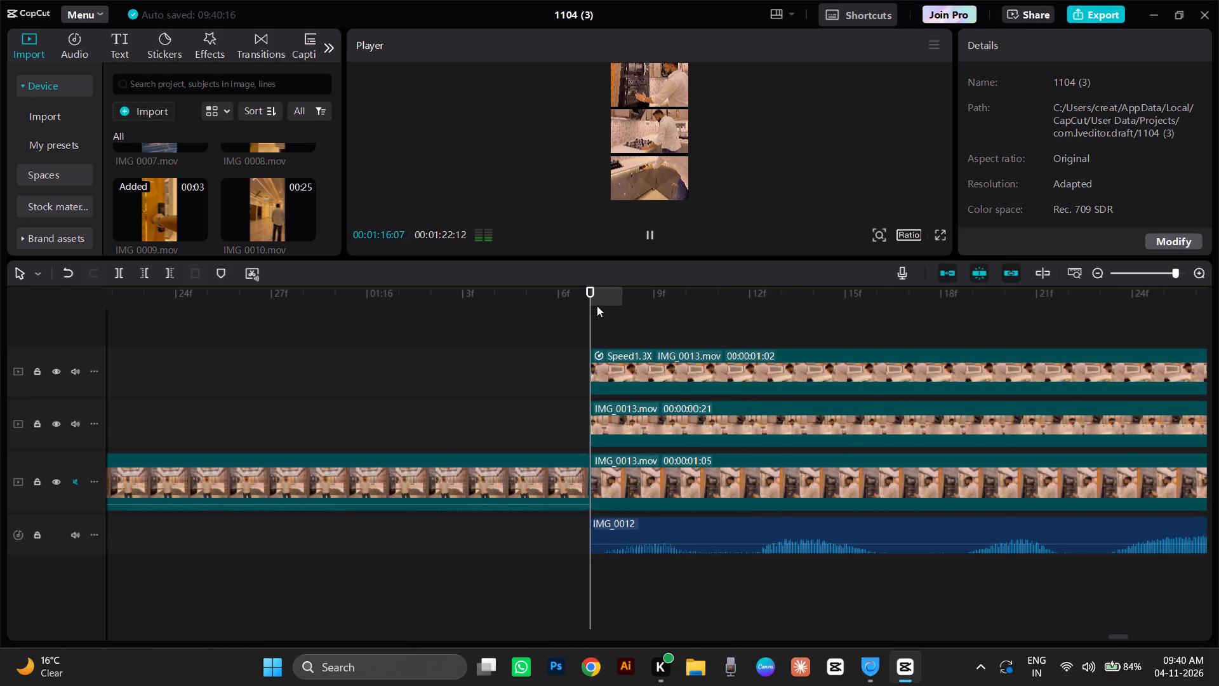
pyautogui.press('space')
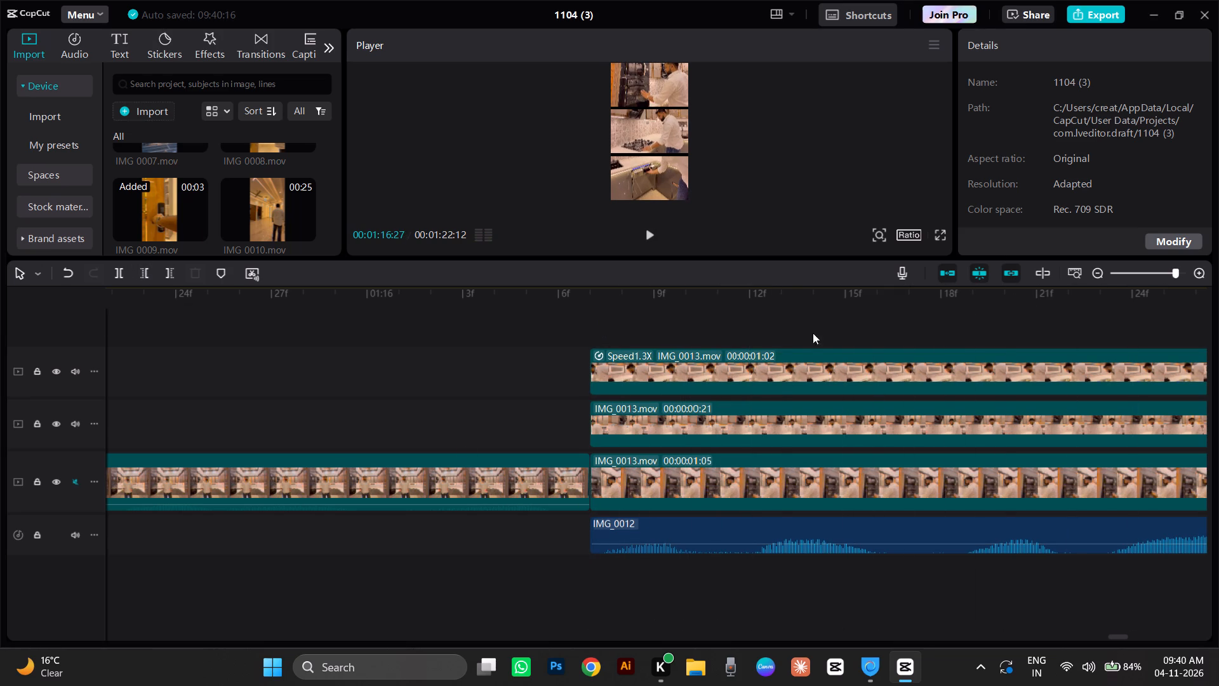
pyautogui.click(769, 318)
pyautogui.click(757, 318)
pyautogui.press('space')
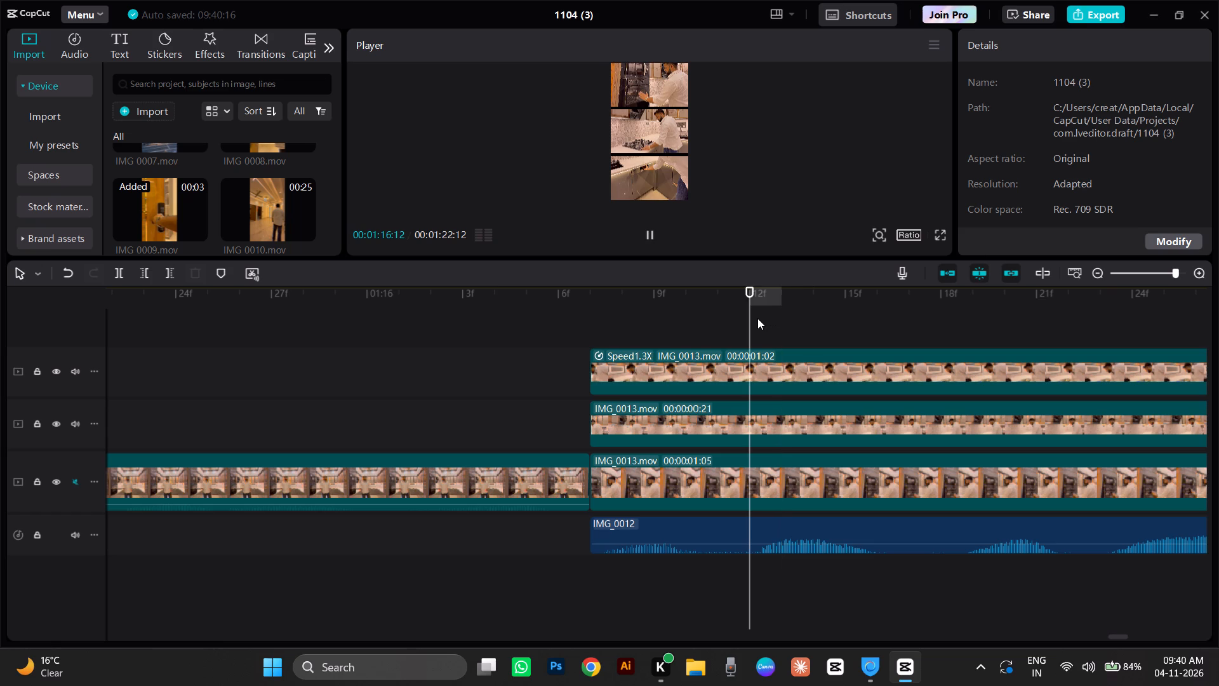
pyautogui.press('space')
pyautogui.click(929, 324)
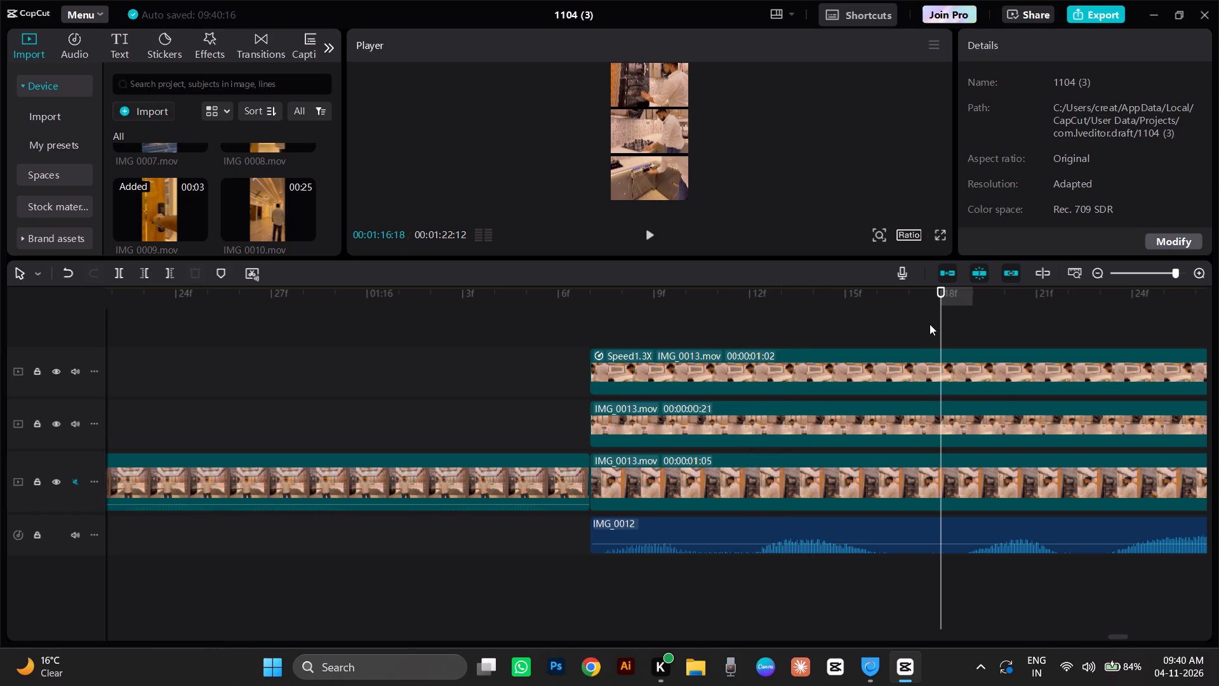
pyautogui.press('space')
pyautogui.press('space')
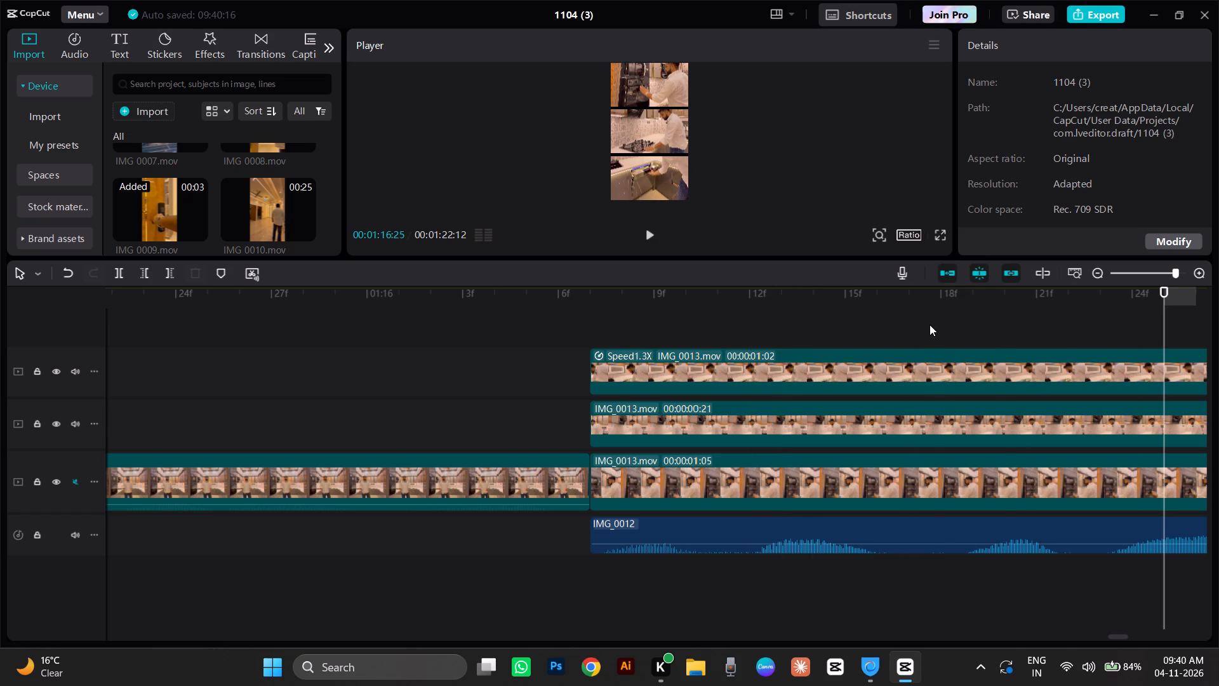
pyautogui.click(696, 311)
pyautogui.moveTo(688, 319); pyautogui.dragTo(686, 321)
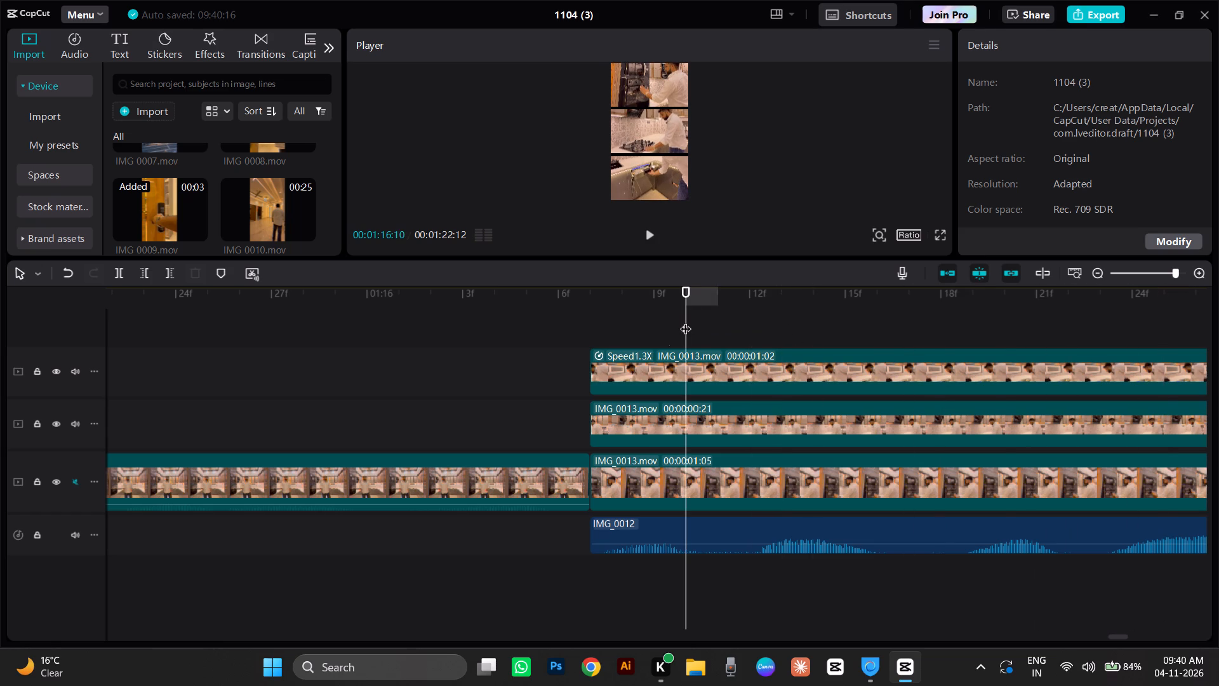
pyautogui.moveTo(686, 321); pyautogui.dragTo(589, 394)
pyautogui.press('space')
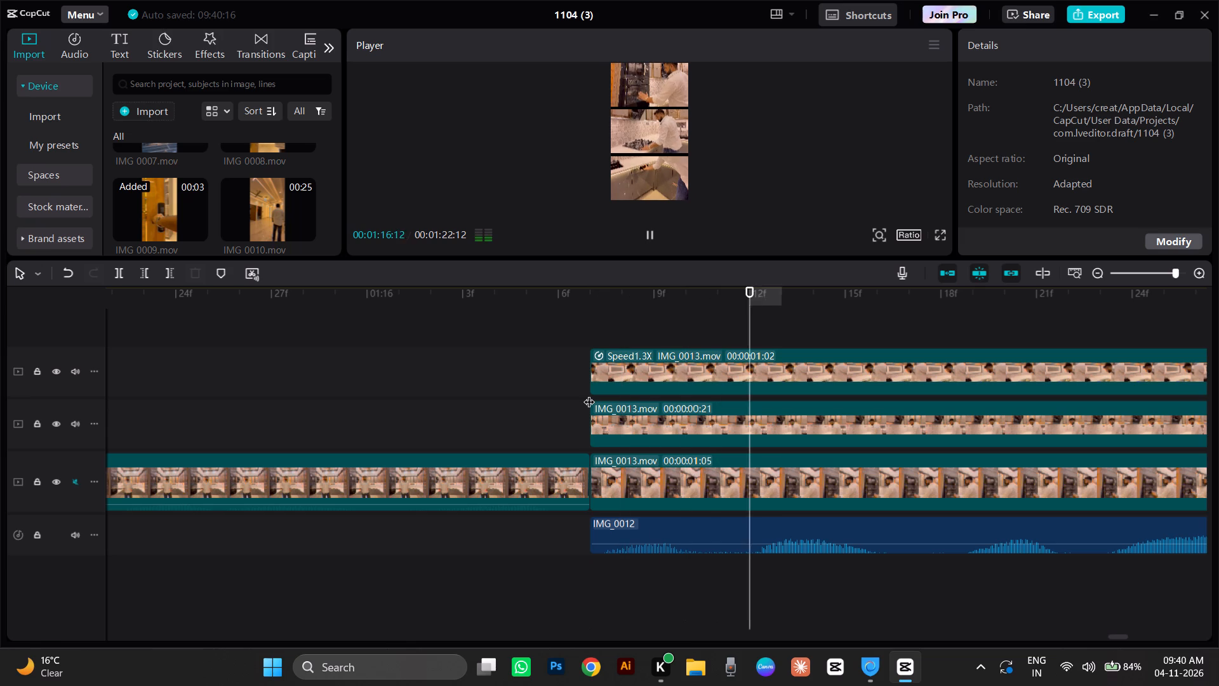
pyautogui.press('space')
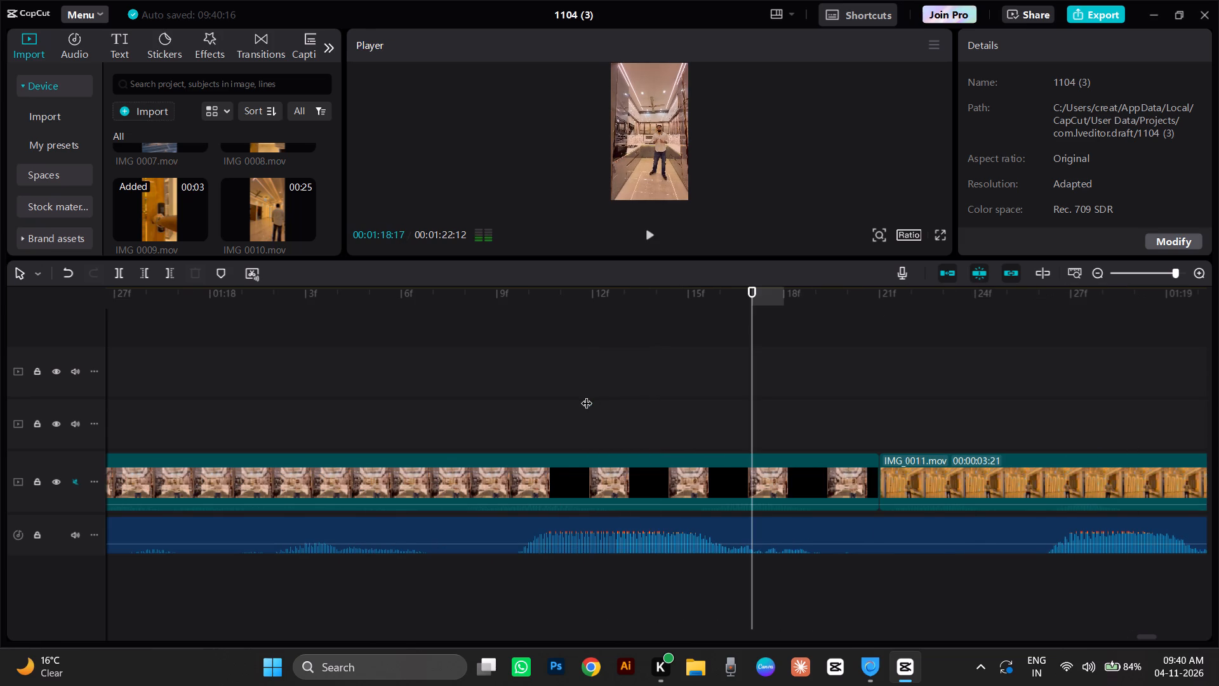
# Replay the IMG_0012 audio against the split-screen shots, including passages from 00:01:16:21, 00:01:16:24 and 00:01:16:20.
pyautogui.hotkey('ctrl', '-')
pyautogui.hotkey('ctrl', '-')
pyautogui.hotkey('ctrl', '-')
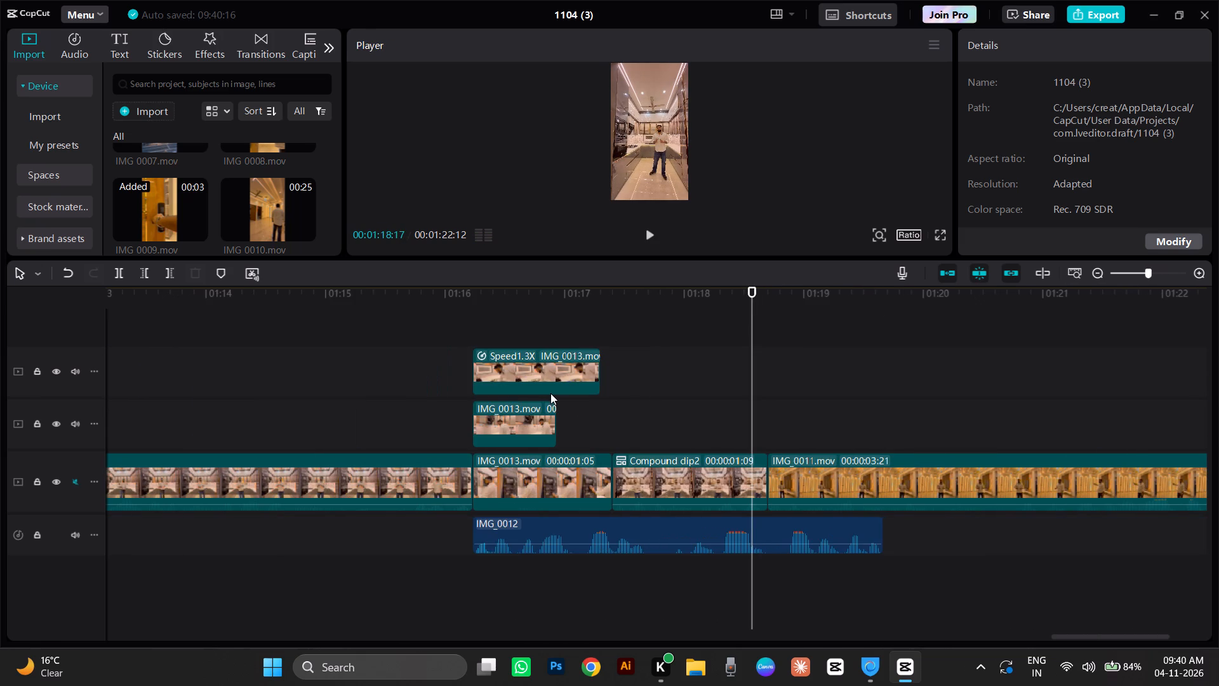
pyautogui.click(528, 302)
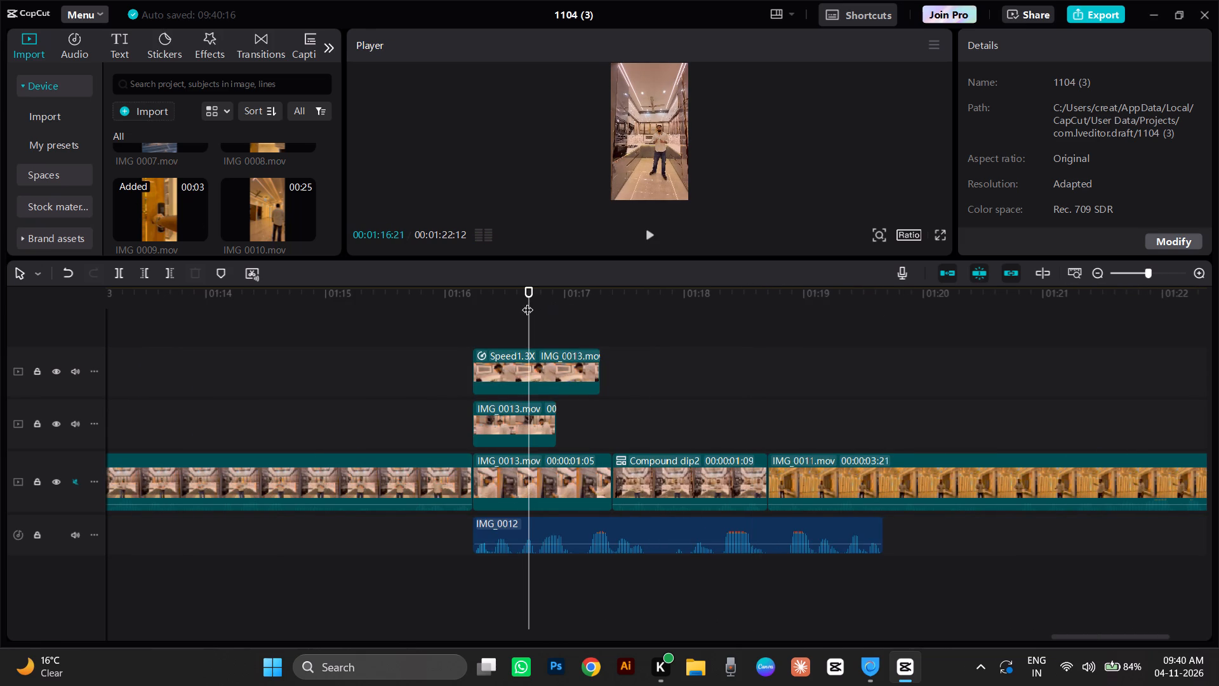
pyautogui.press('space')
pyautogui.press('space')
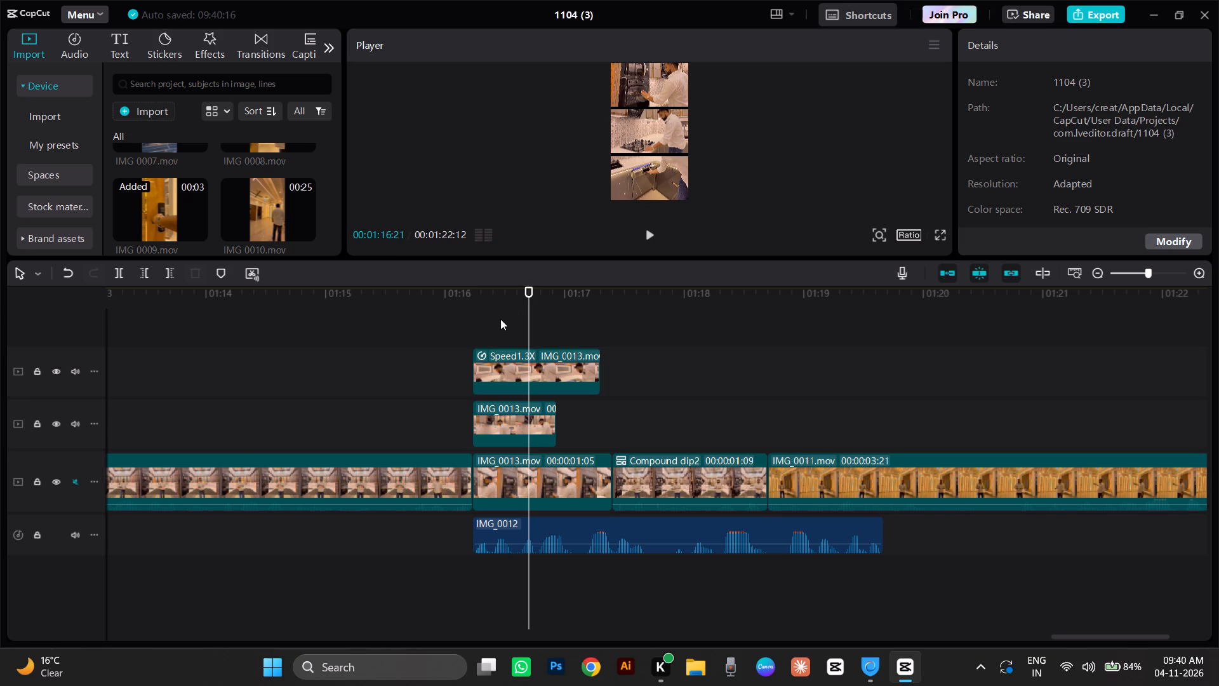
pyautogui.click(477, 307)
pyautogui.press('space')
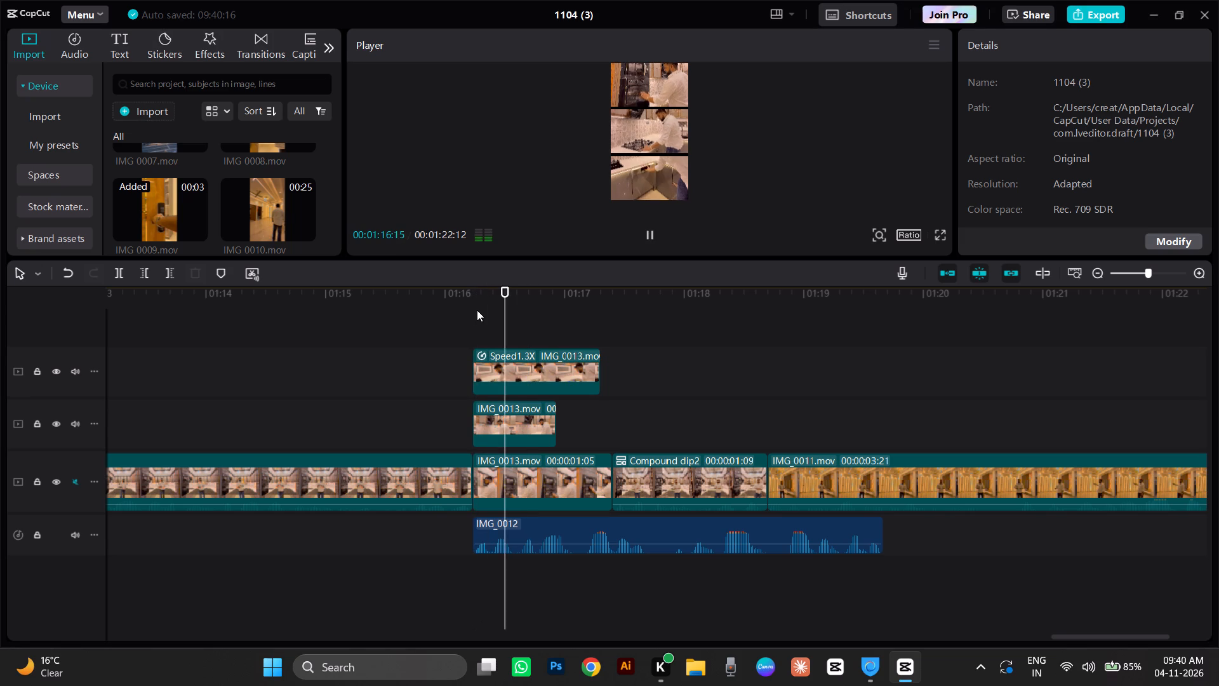
pyautogui.press('space')
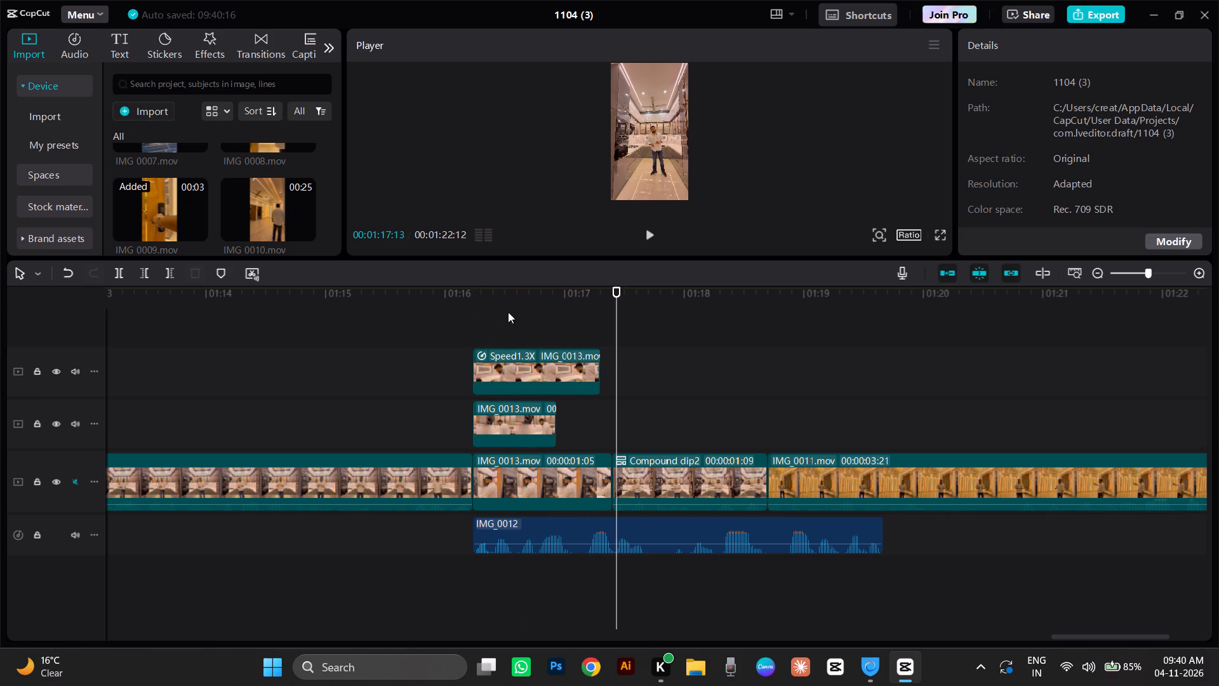
pyautogui.click(518, 302)
pyautogui.click(540, 309)
pyautogui.press('space')
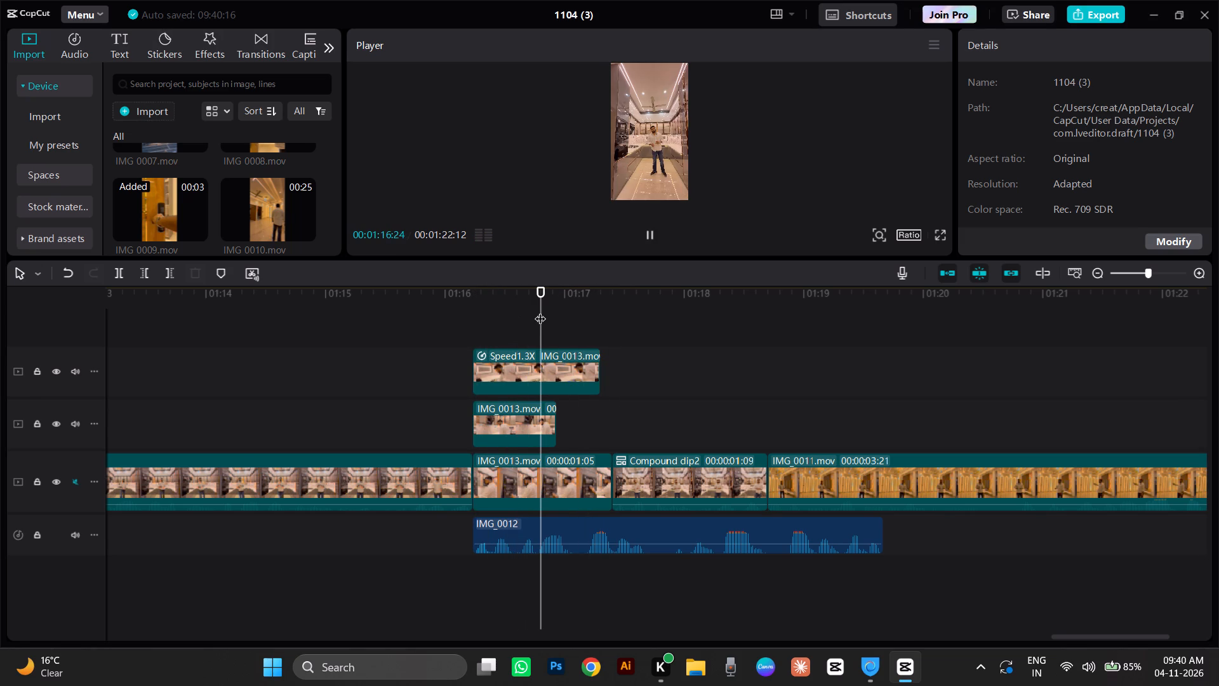
pyautogui.press('space')
pyautogui.click(525, 316)
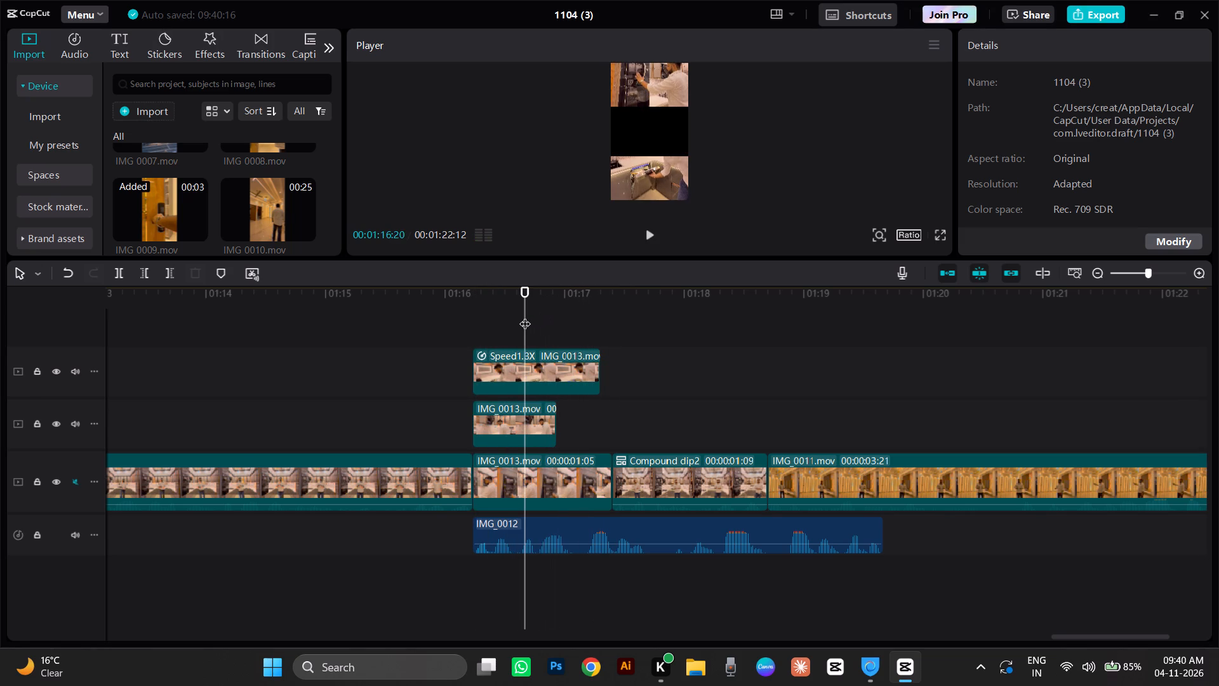
pyautogui.press('space')
pyautogui.press('space')
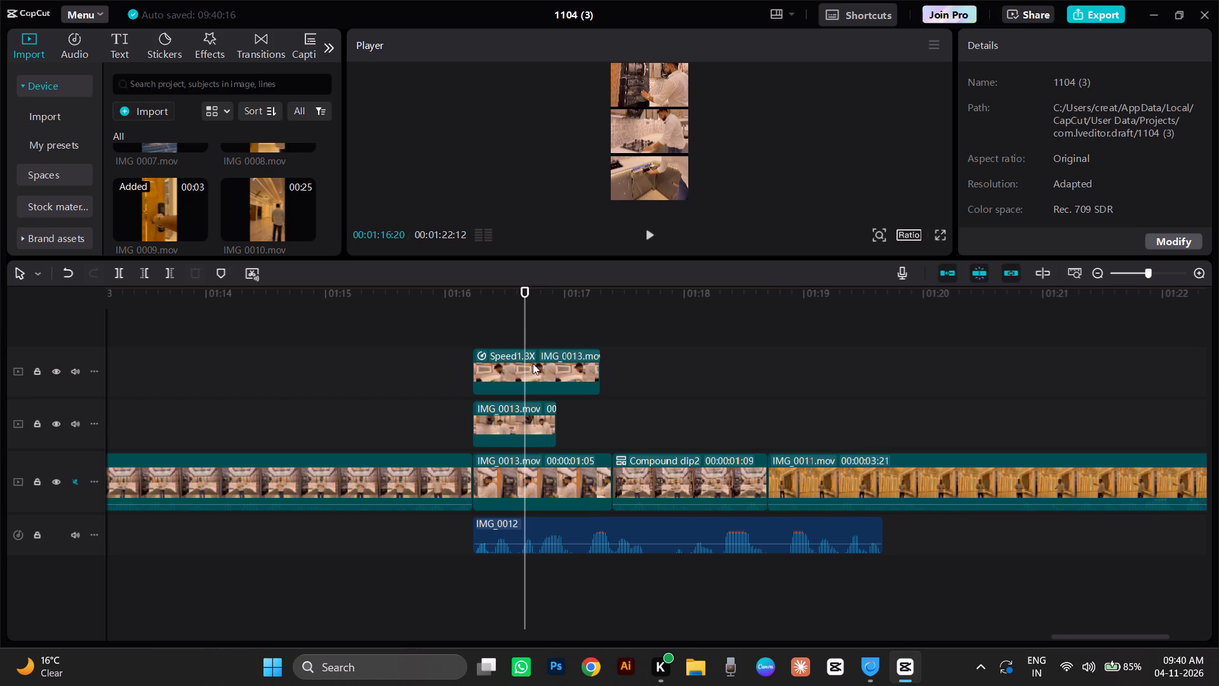
pyautogui.press('space')
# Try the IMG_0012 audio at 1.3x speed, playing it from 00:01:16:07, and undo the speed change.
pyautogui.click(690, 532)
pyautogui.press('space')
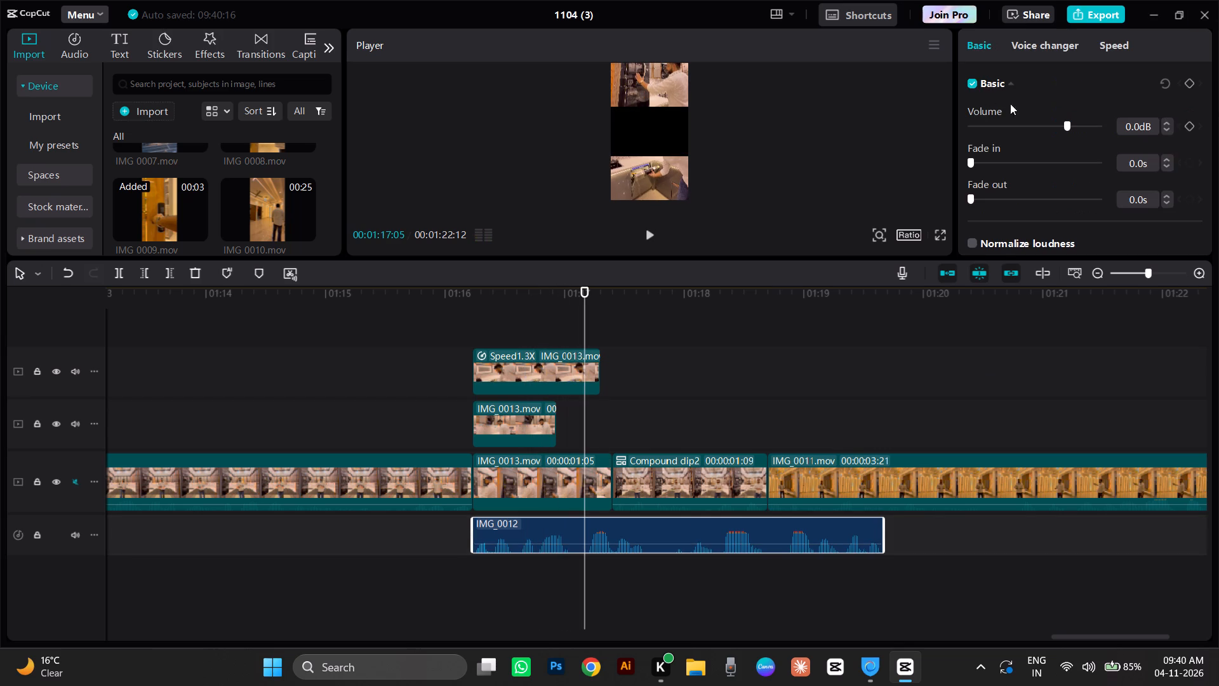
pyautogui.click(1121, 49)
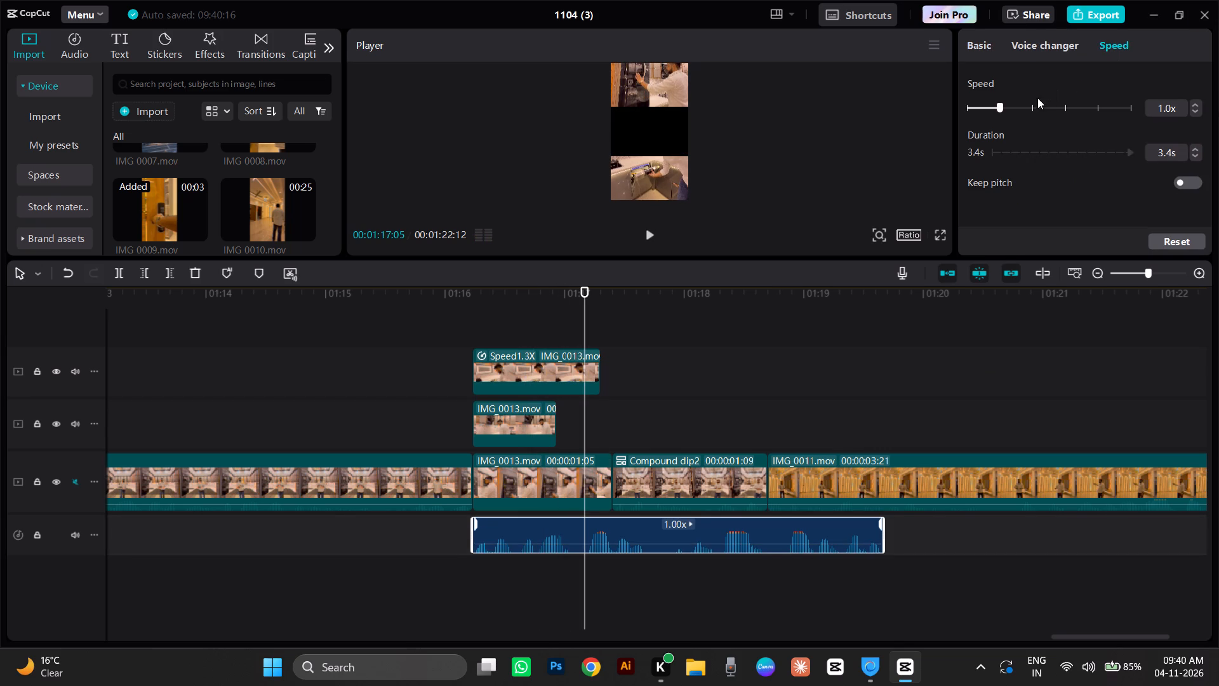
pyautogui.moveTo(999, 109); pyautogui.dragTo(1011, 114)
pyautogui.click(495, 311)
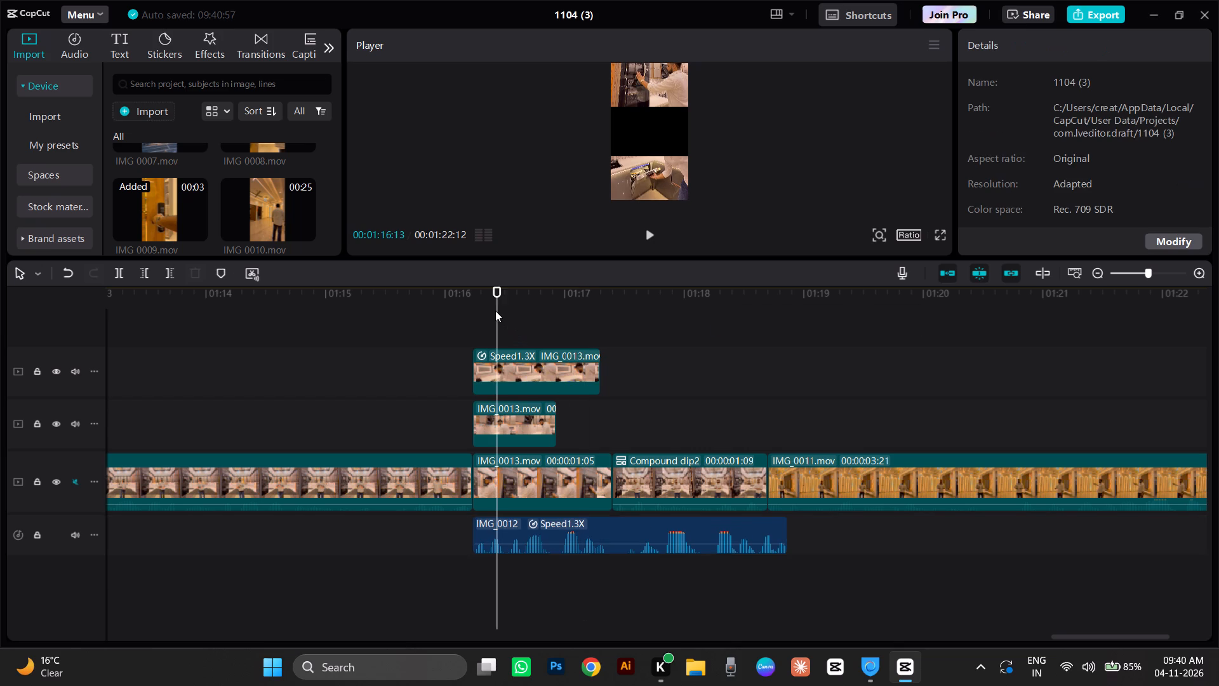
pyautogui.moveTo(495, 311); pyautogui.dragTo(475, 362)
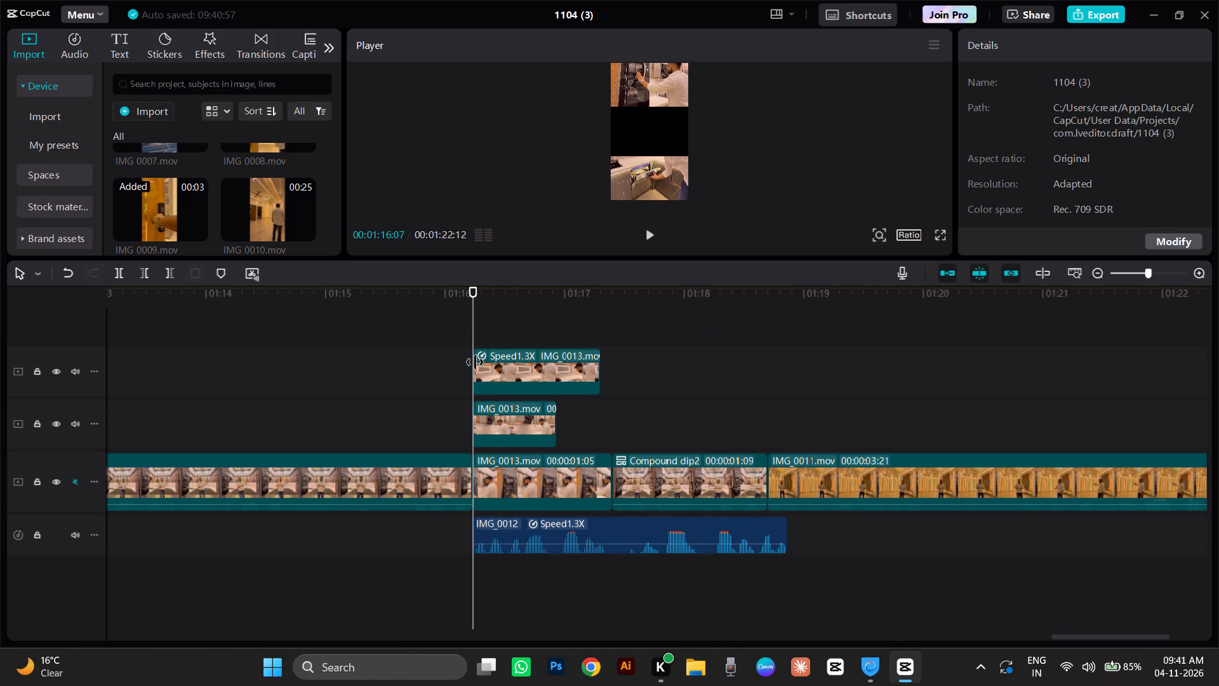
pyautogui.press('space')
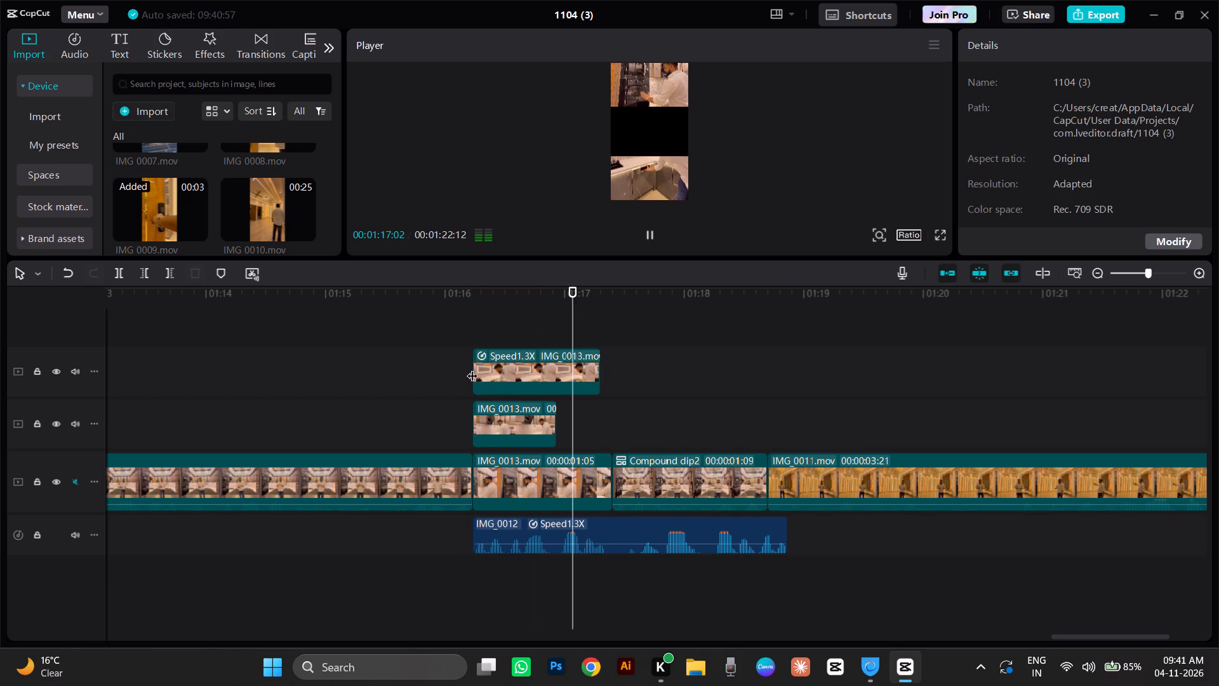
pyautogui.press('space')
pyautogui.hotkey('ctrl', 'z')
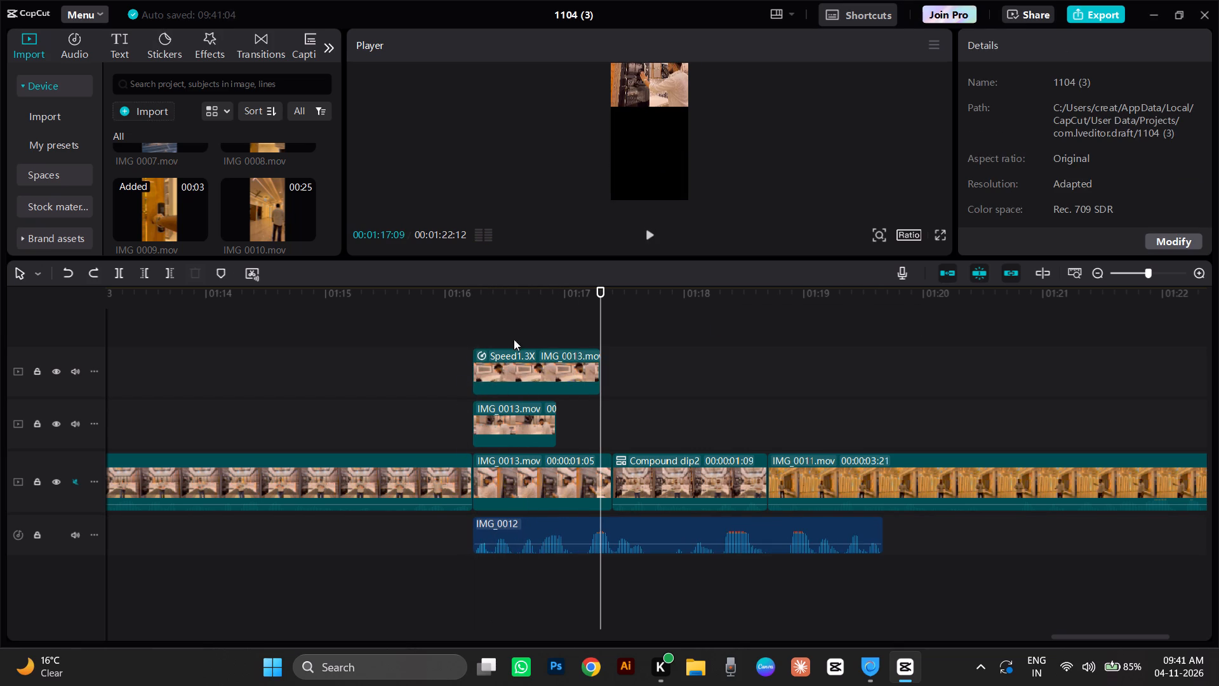
# Split the IMG_0012 audio at 00:01:17:01, in the pause between two voice peaks.
pyautogui.click(503, 322)
pyautogui.moveTo(503, 309); pyautogui.dragTo(608, 382)
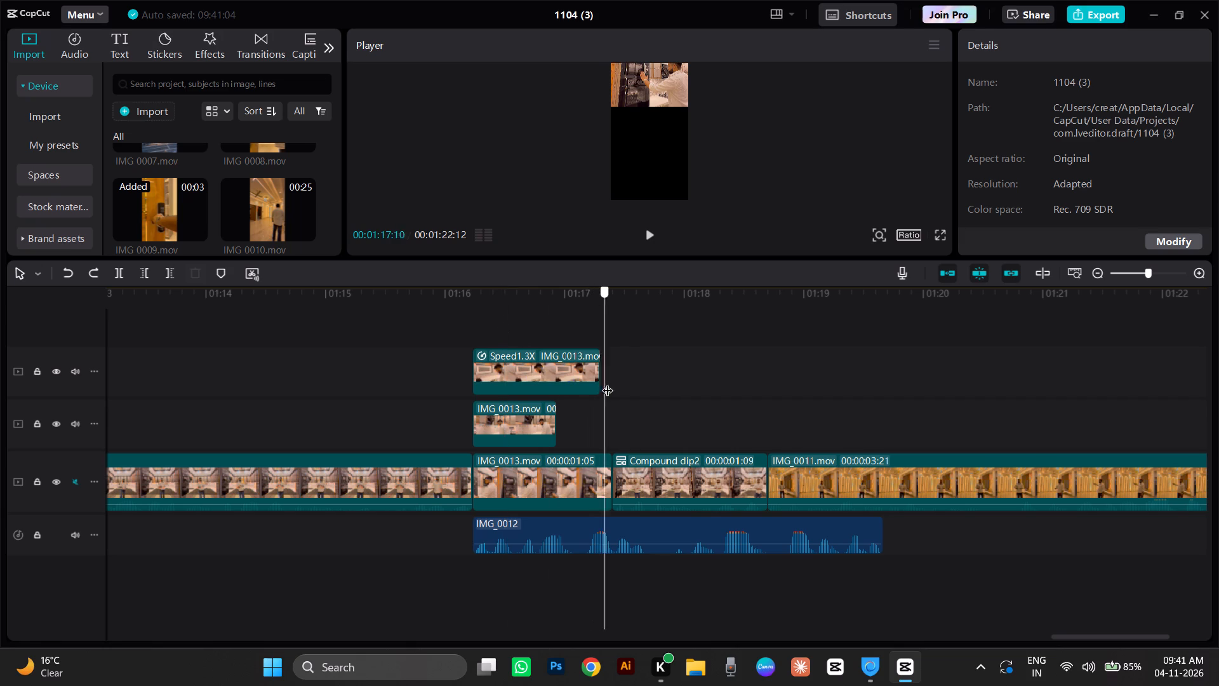
pyautogui.moveTo(608, 382); pyautogui.dragTo(620, 397)
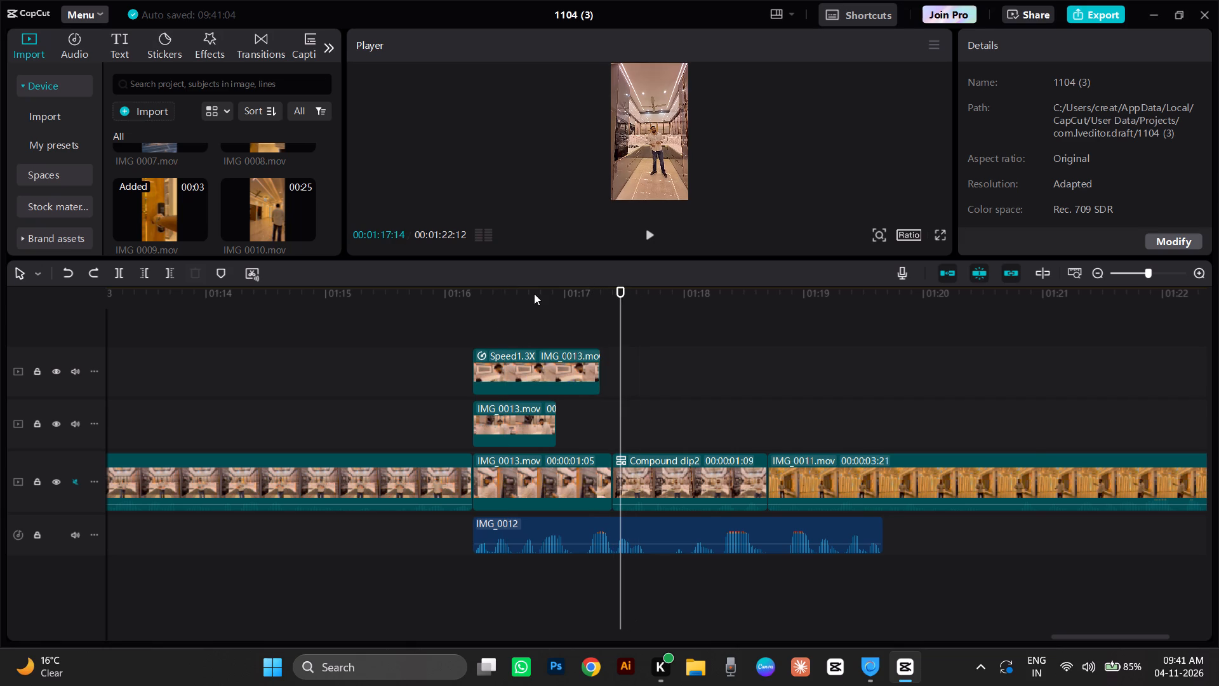
pyautogui.hotkey('ctrl', '=')
pyautogui.hotkey('ctrl', '=')
pyautogui.hotkey('ctrl', '=')
pyautogui.click(290, 313)
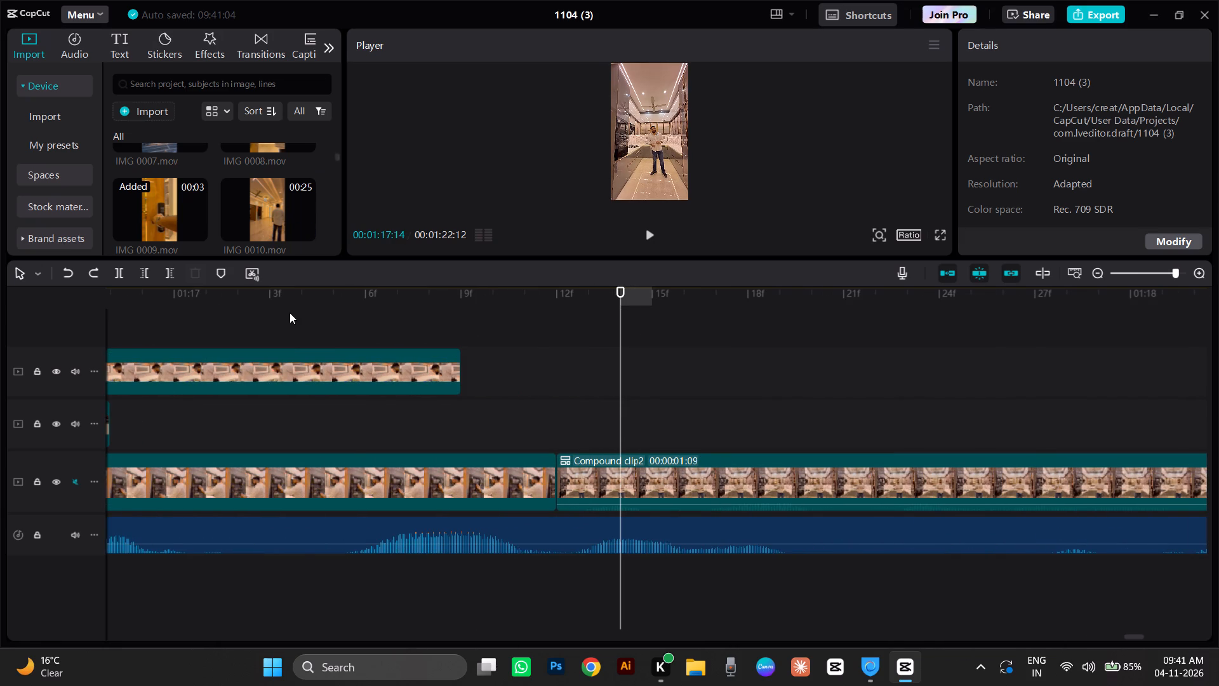
pyautogui.moveTo(290, 313); pyautogui.dragTo(210, 380)
pyautogui.click(213, 309)
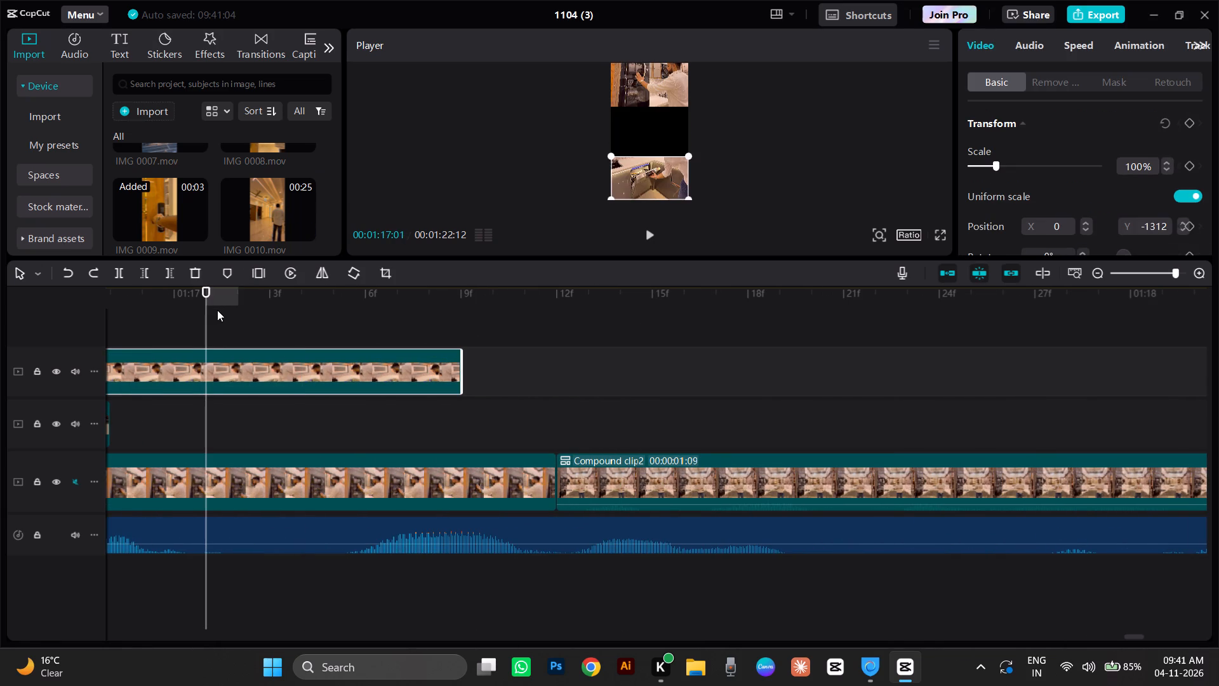
pyautogui.moveTo(203, 319); pyautogui.dragTo(377, 370)
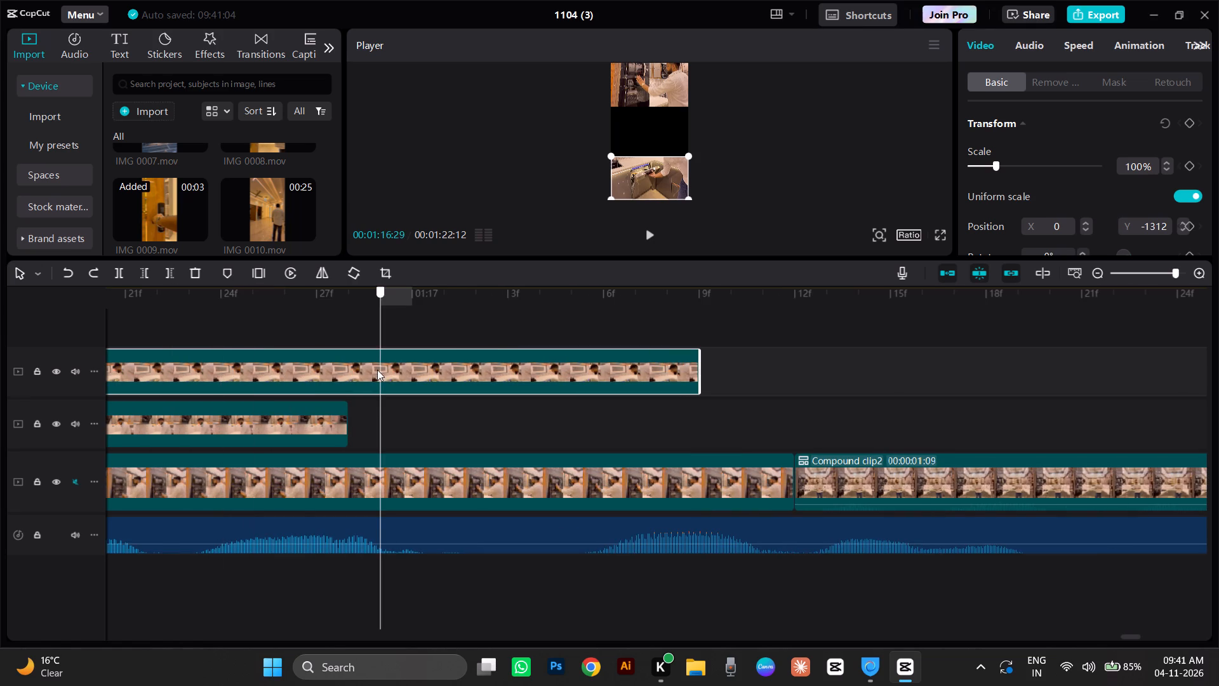
pyautogui.moveTo(377, 370); pyautogui.dragTo(427, 370)
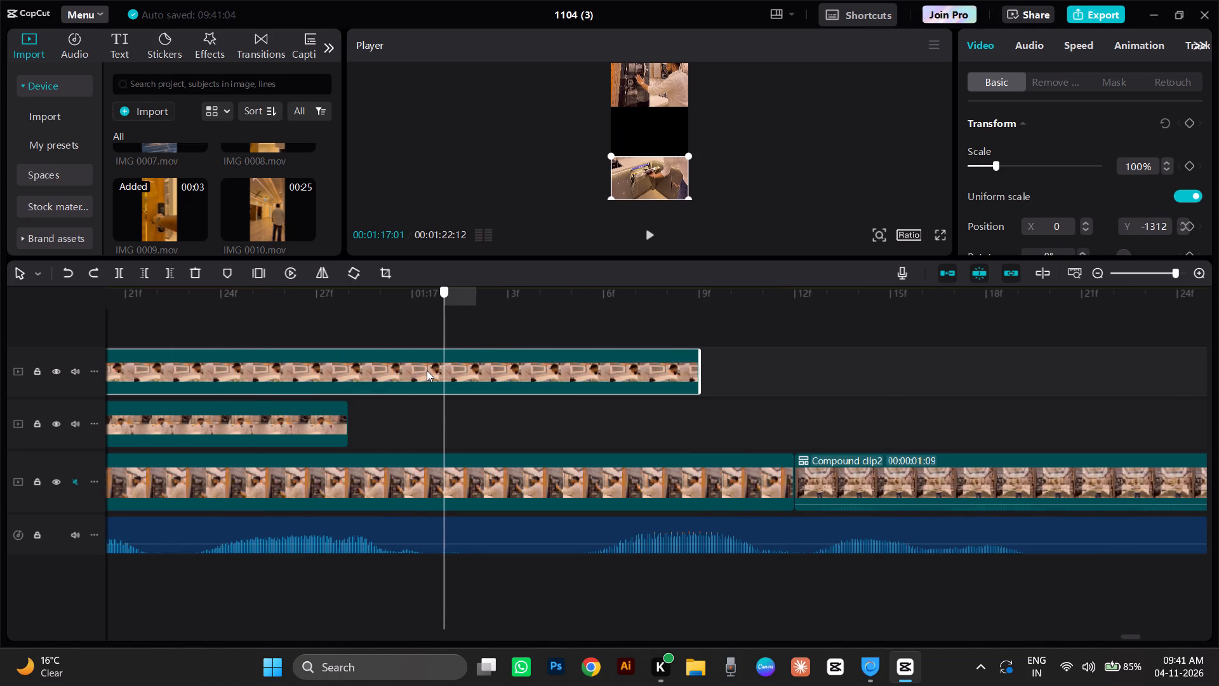
pyautogui.moveTo(427, 370); pyautogui.dragTo(437, 373)
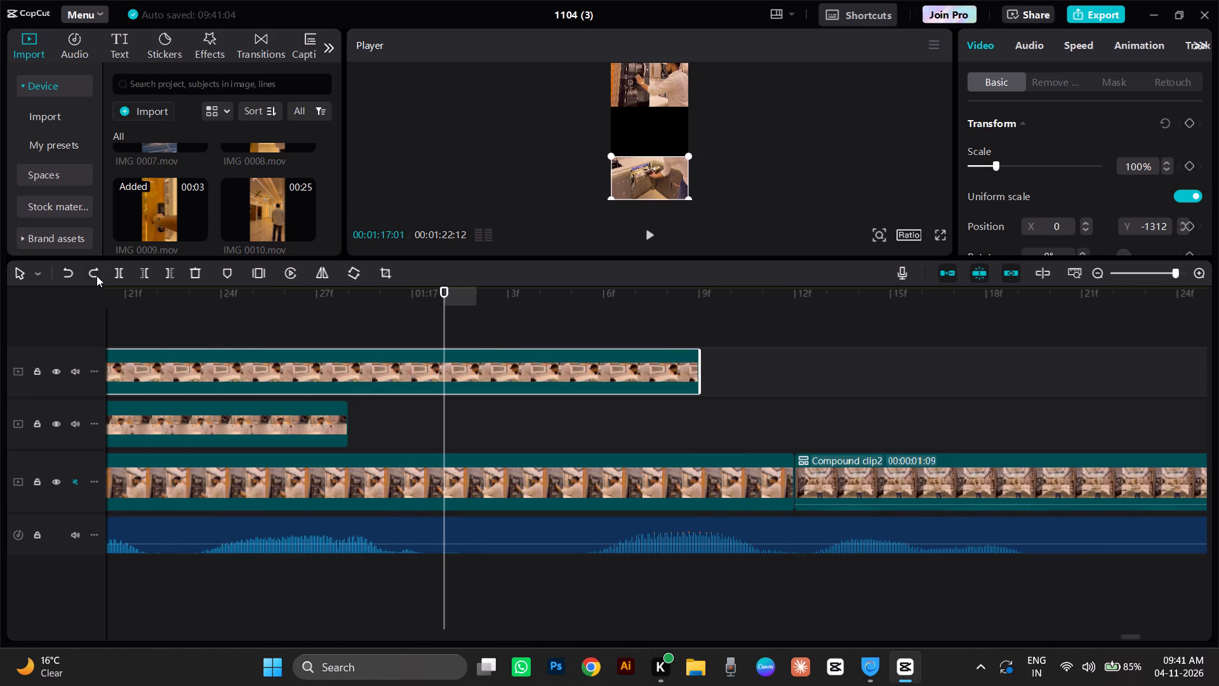
pyautogui.click(110, 272)
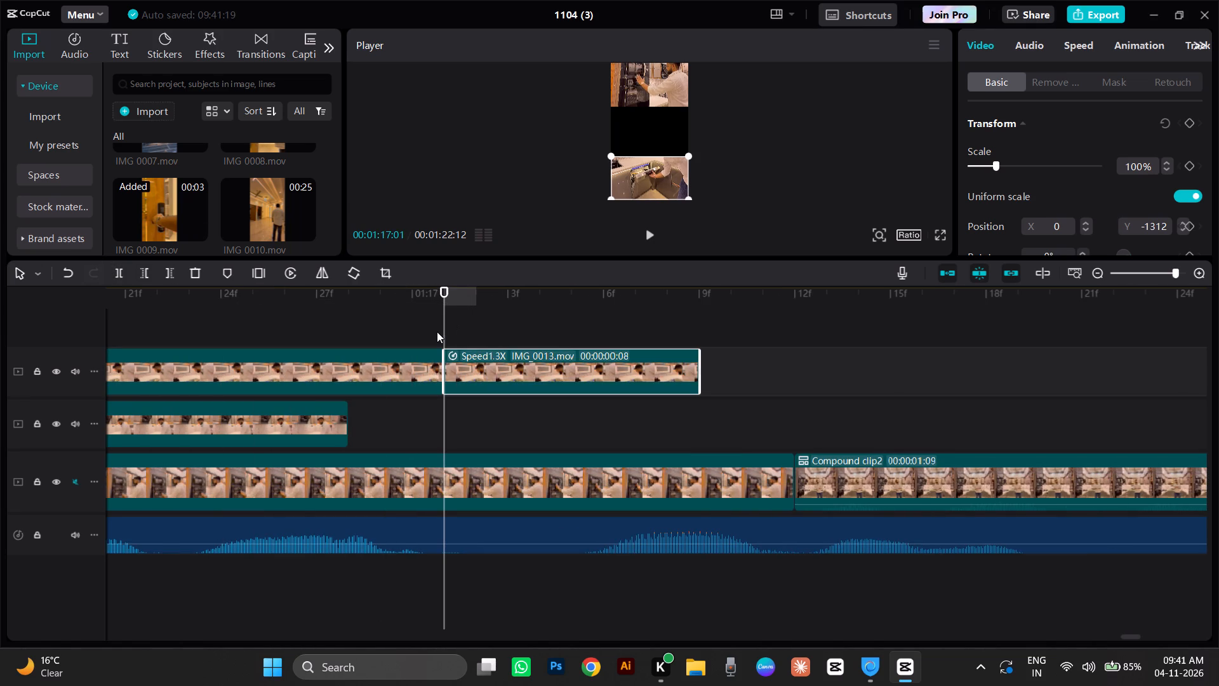
pyautogui.hotkey('ctrl', 'z')
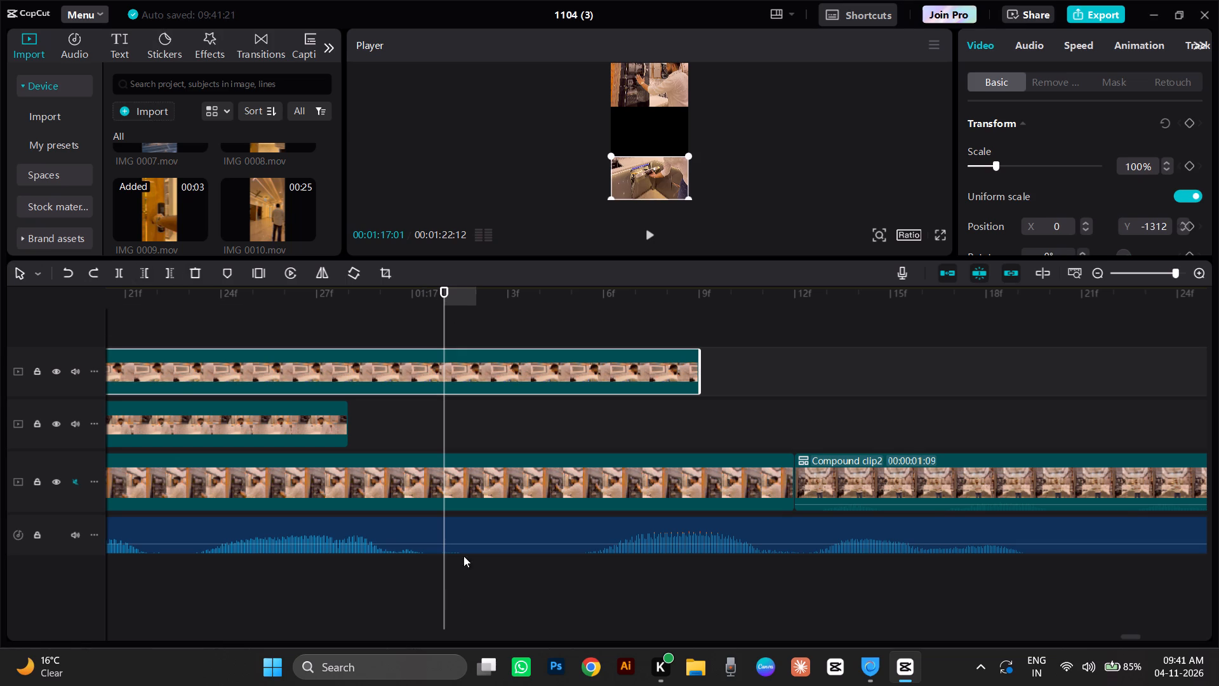
pyautogui.click(458, 541)
pyautogui.click(116, 272)
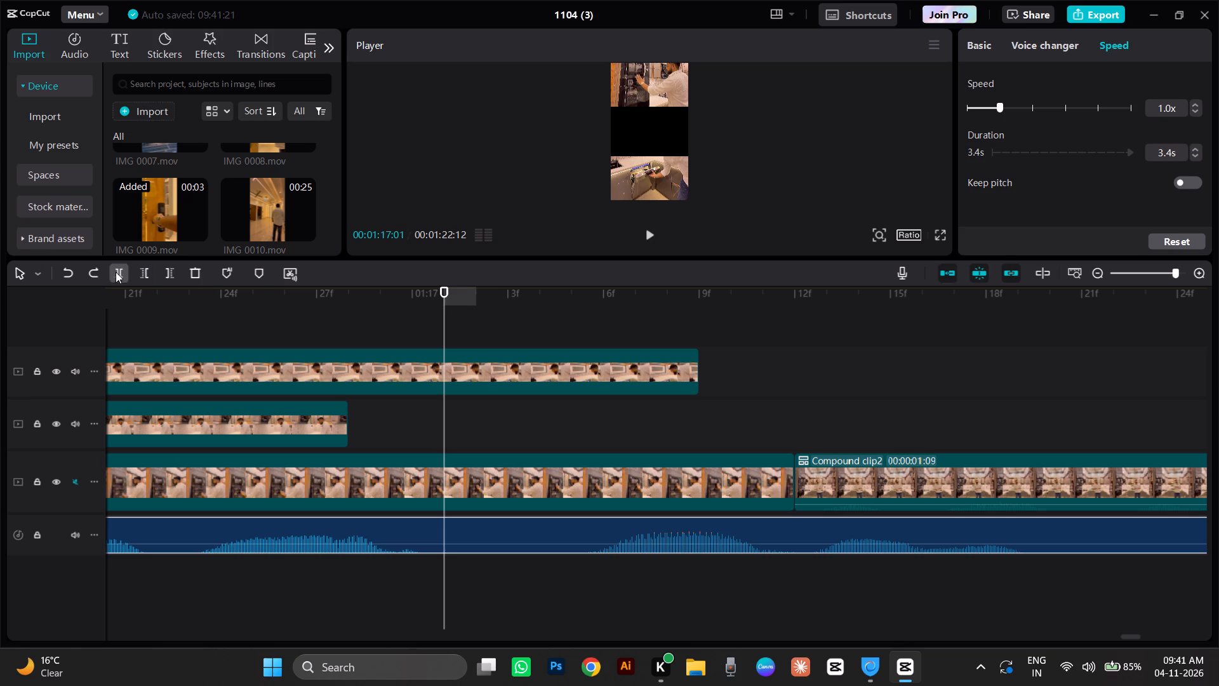
# Trim the start of the second IMG_0012 audio piece to 00:01:17:05 and move it back against the first piece at 00:01:17:01.
pyautogui.moveTo(444, 319); pyautogui.dragTo(558, 367)
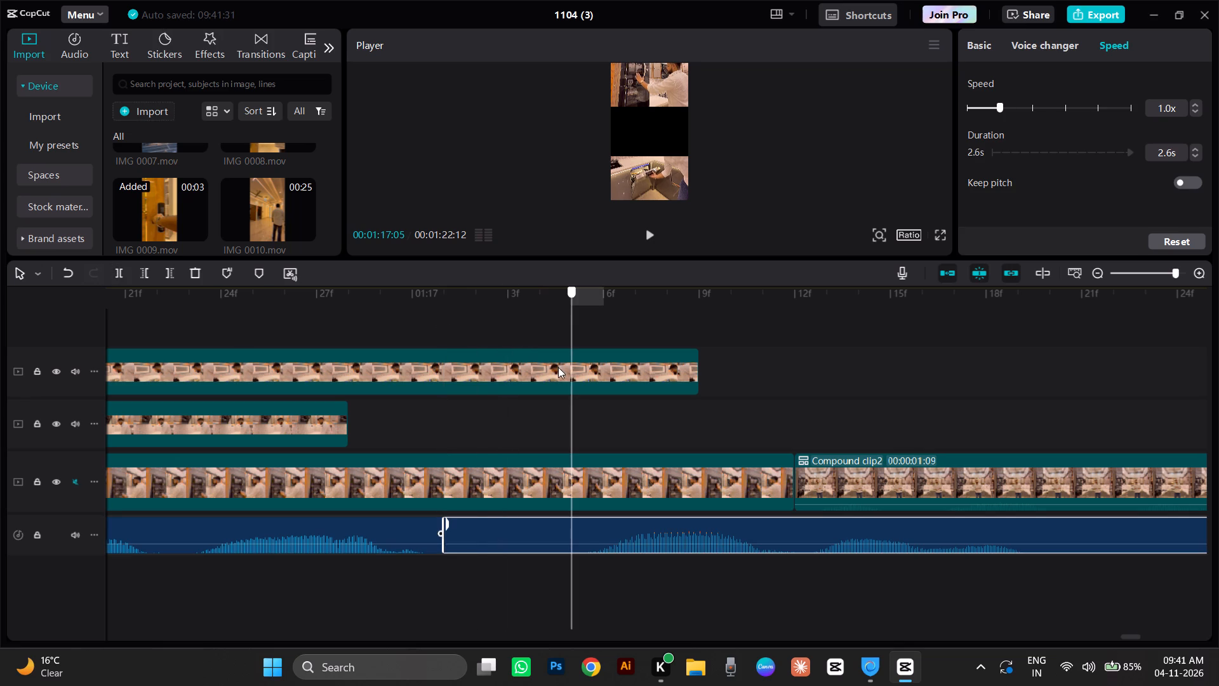
pyautogui.moveTo(558, 367); pyautogui.dragTo(575, 379)
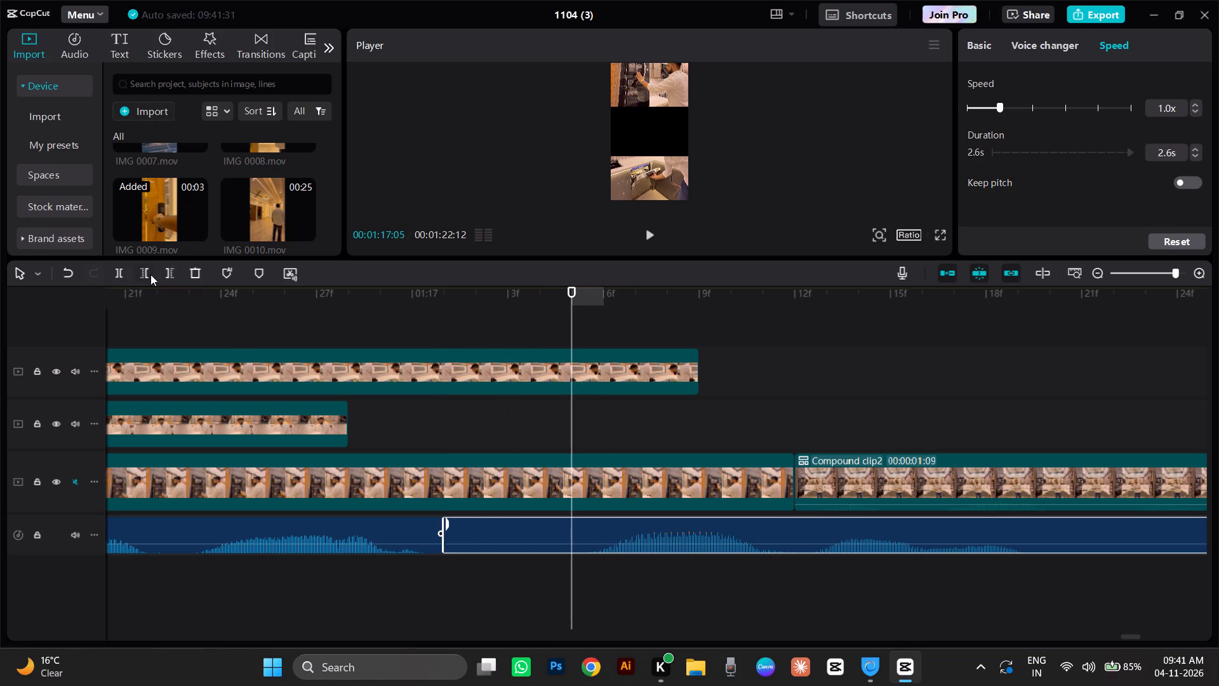
pyautogui.click(150, 274)
pyautogui.moveTo(606, 530); pyautogui.dragTo(550, 523)
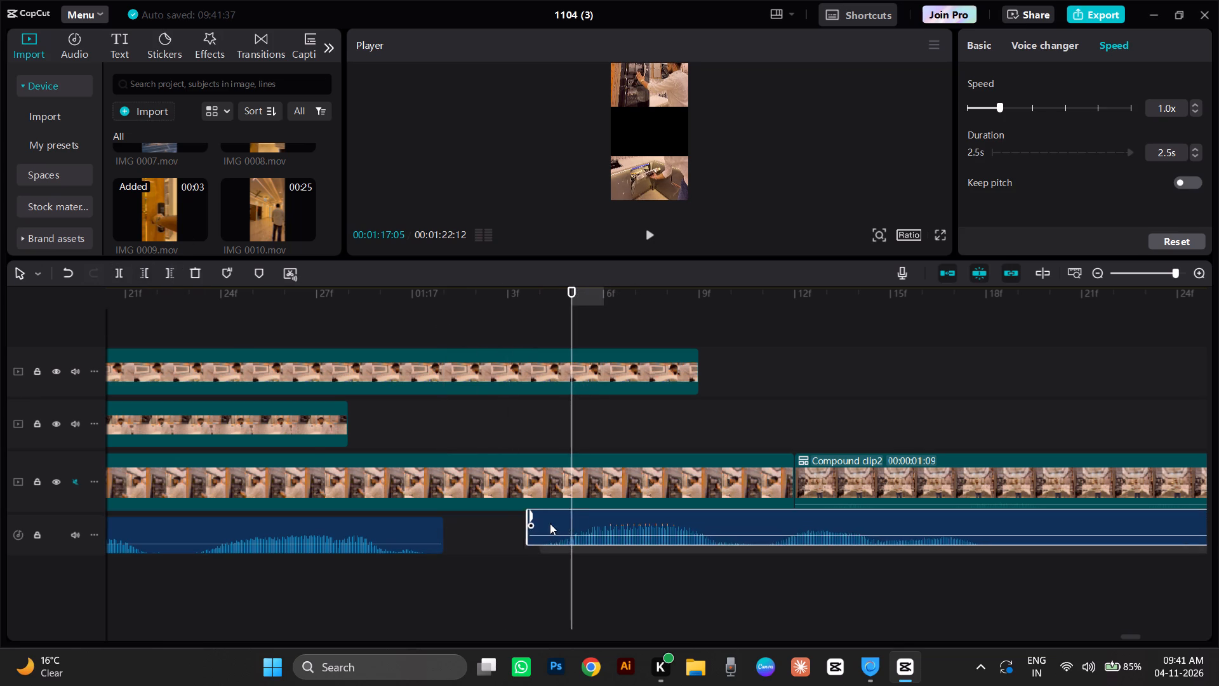
pyautogui.moveTo(550, 523); pyautogui.dragTo(481, 532)
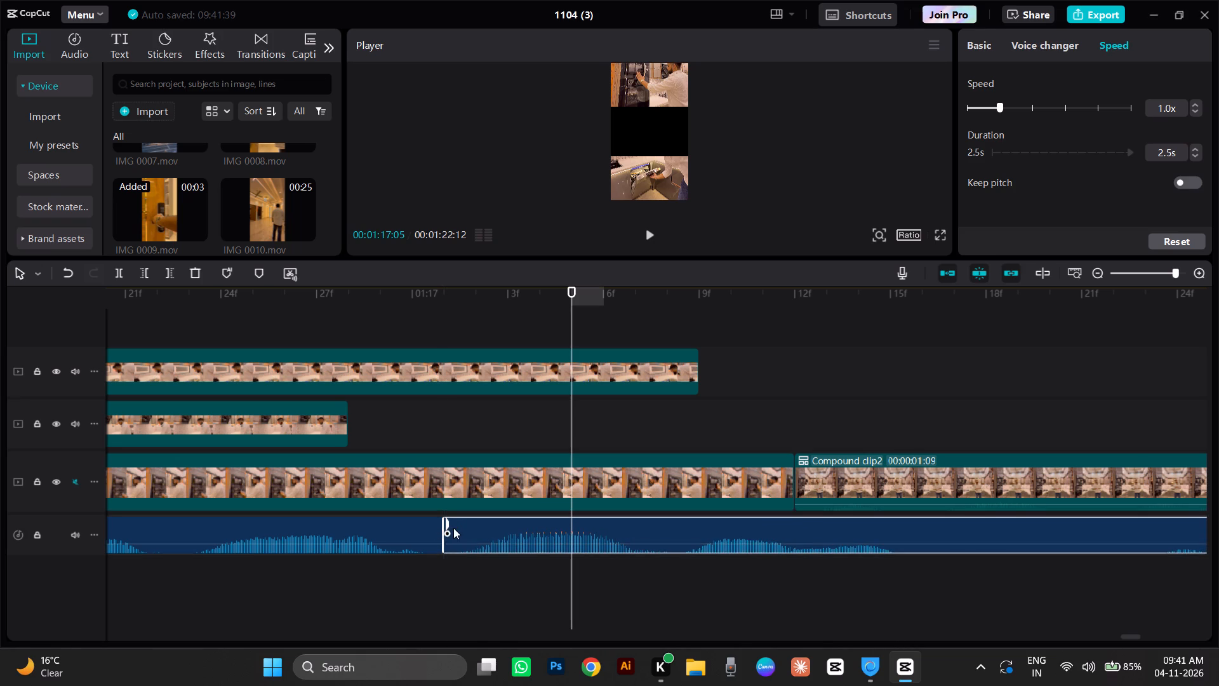
pyautogui.click(455, 528)
pyautogui.moveTo(446, 530); pyautogui.dragTo(458, 532)
# Cut the IMG_0012 audio between 00:01:17:15 and 00:01:18:05, then close the gap by joining the remainder at 00:01:17:15.
pyautogui.moveTo(568, 328); pyautogui.dragTo(857, 402)
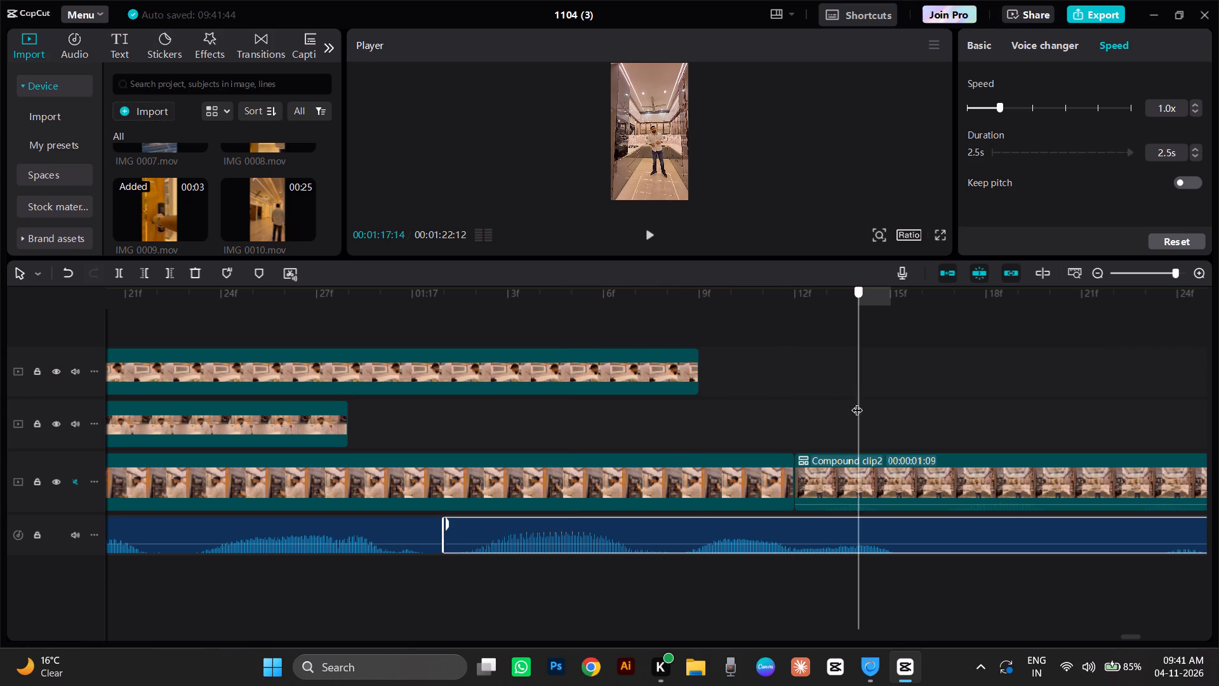
pyautogui.moveTo(857, 402); pyautogui.dragTo(878, 416)
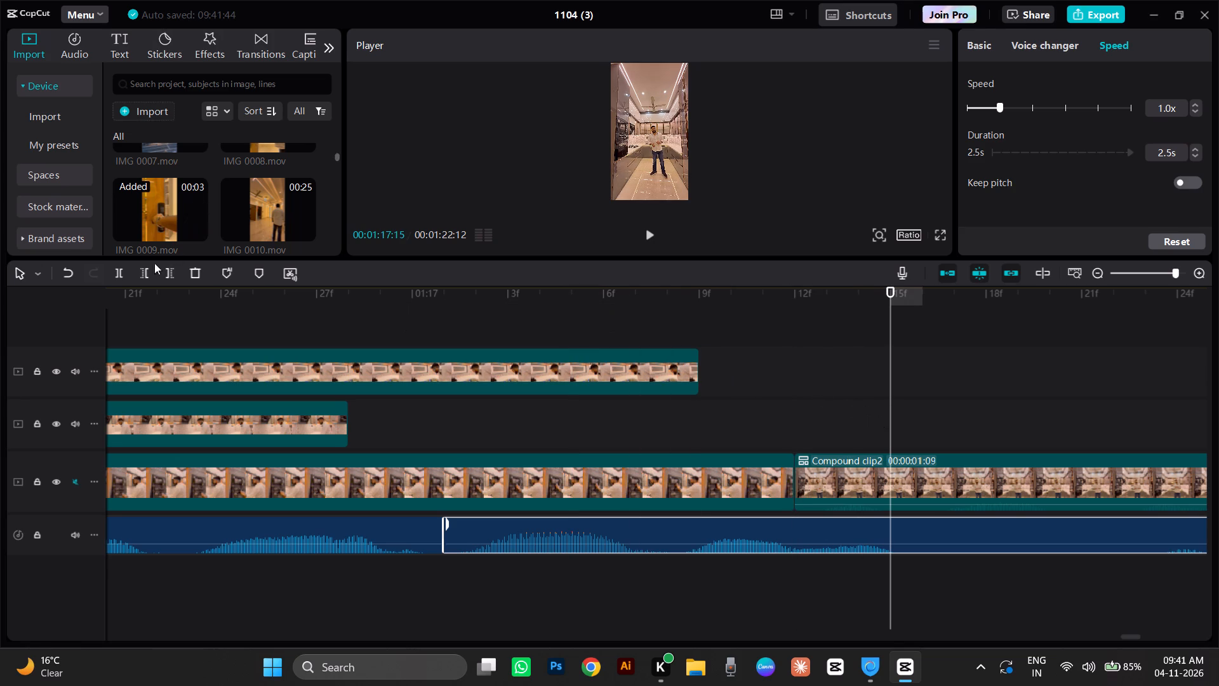
pyautogui.click(110, 273)
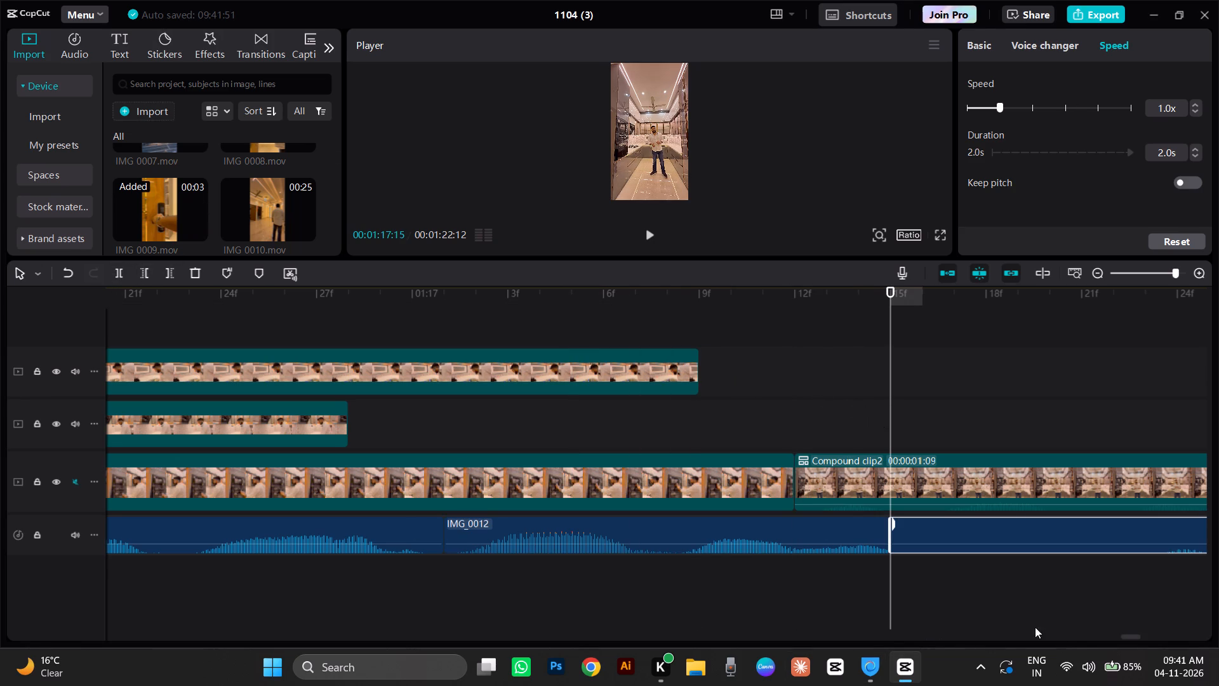
pyautogui.moveTo(1136, 637); pyautogui.dragTo(1145, 645)
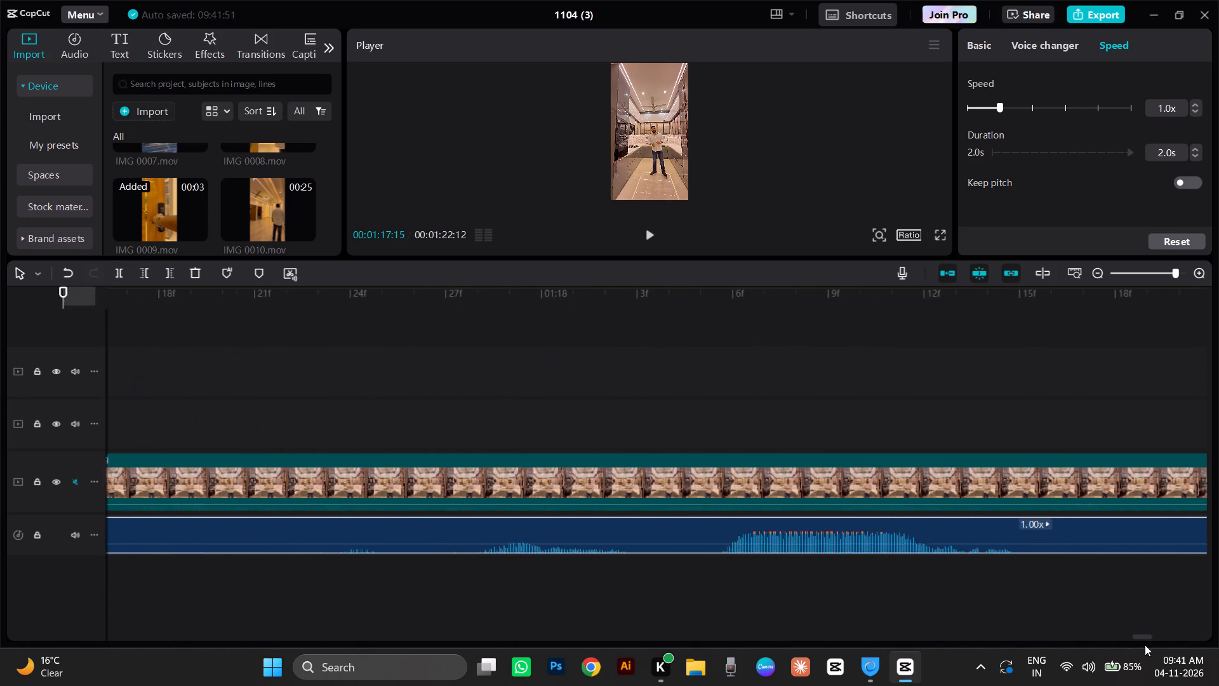
pyautogui.moveTo(1145, 645); pyautogui.dragTo(1143, 645)
pyautogui.click(719, 303)
pyautogui.moveTo(701, 332); pyautogui.dragTo(879, 387)
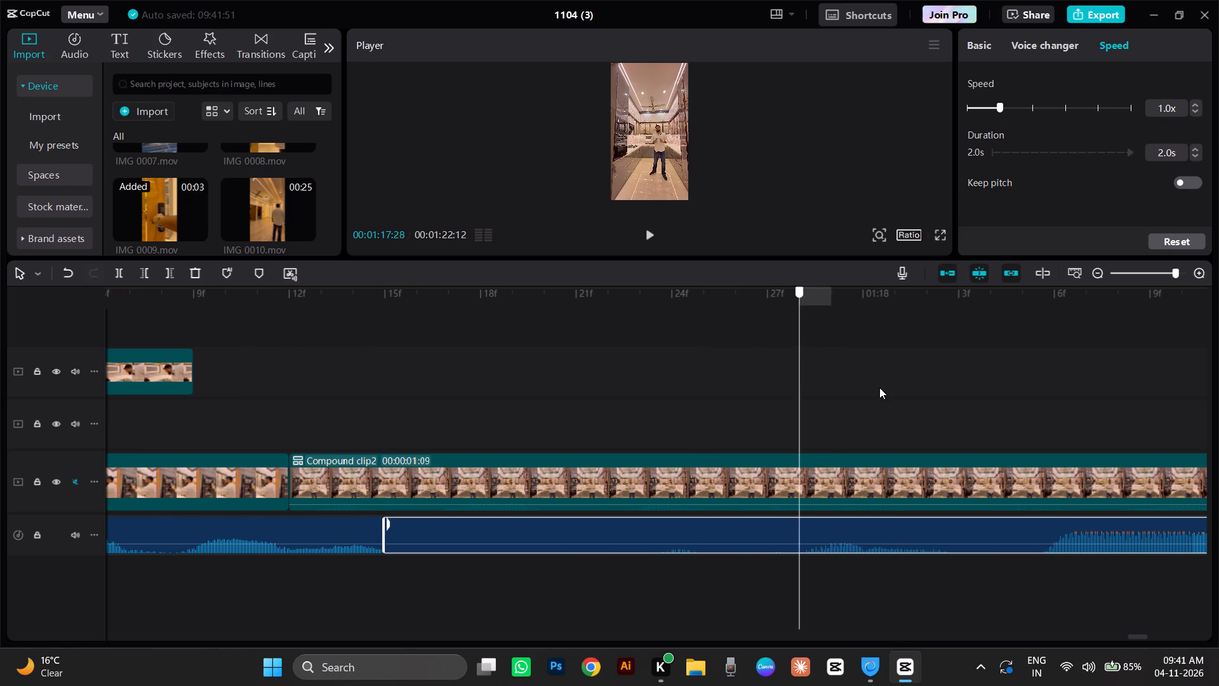
pyautogui.moveTo(879, 387); pyautogui.dragTo(1049, 462)
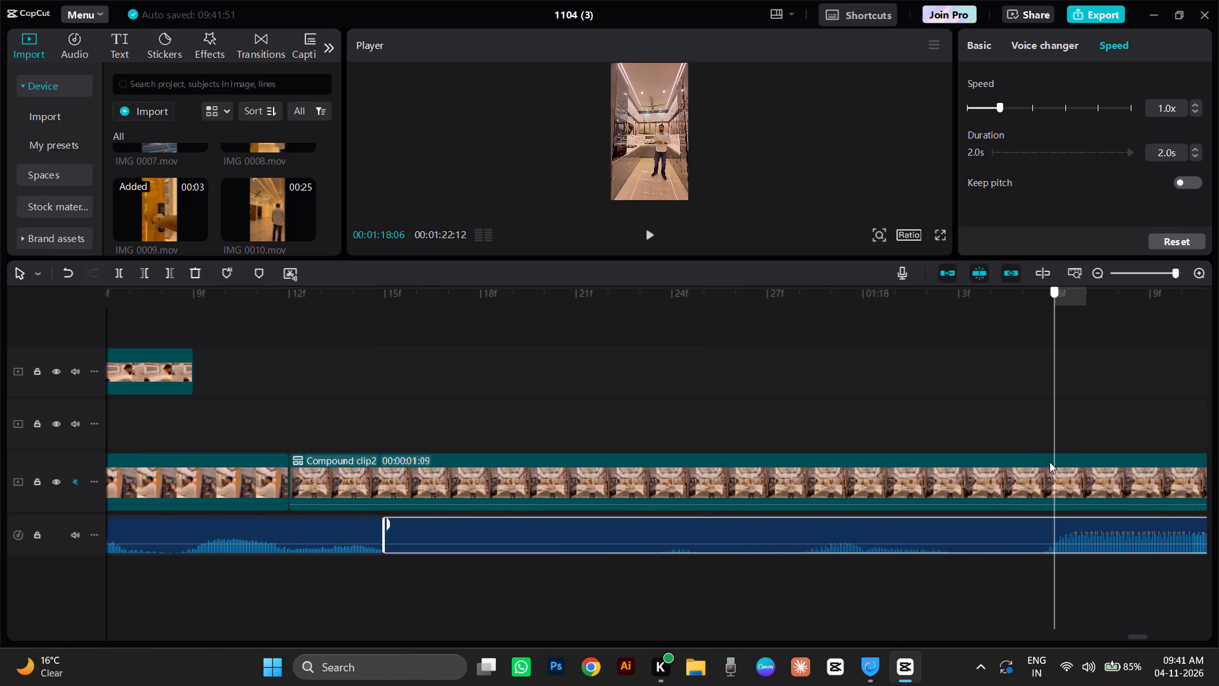
pyautogui.moveTo(1049, 462); pyautogui.dragTo(1031, 459)
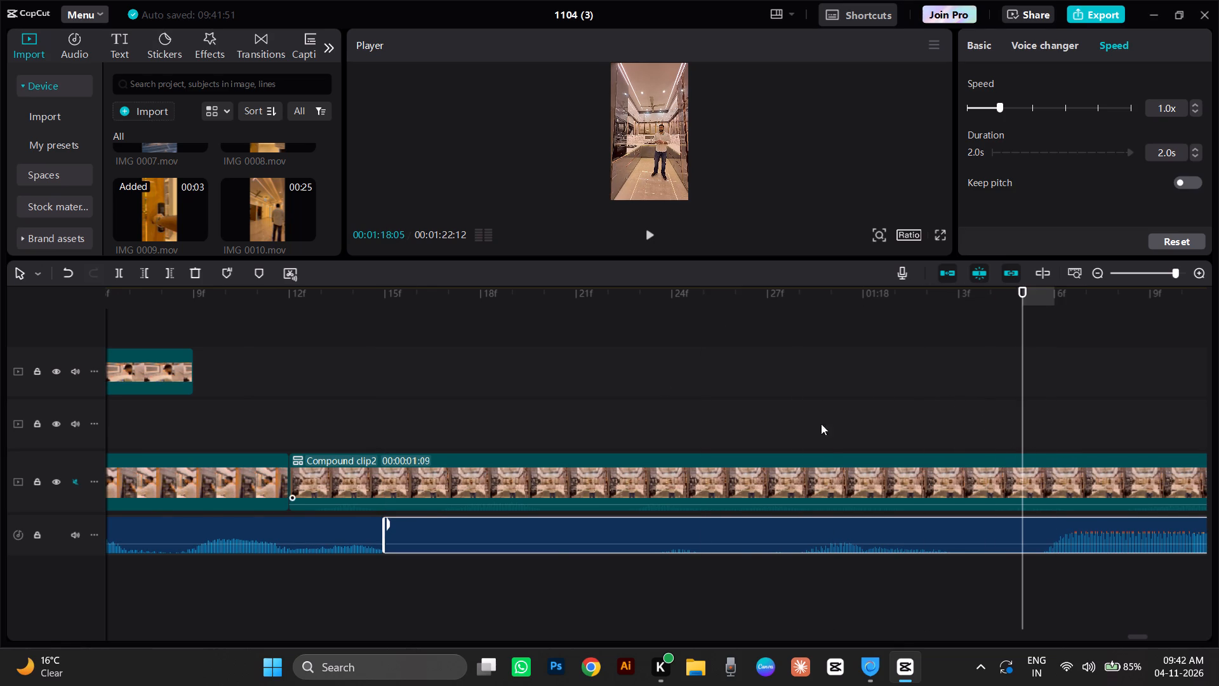
pyautogui.click(149, 276)
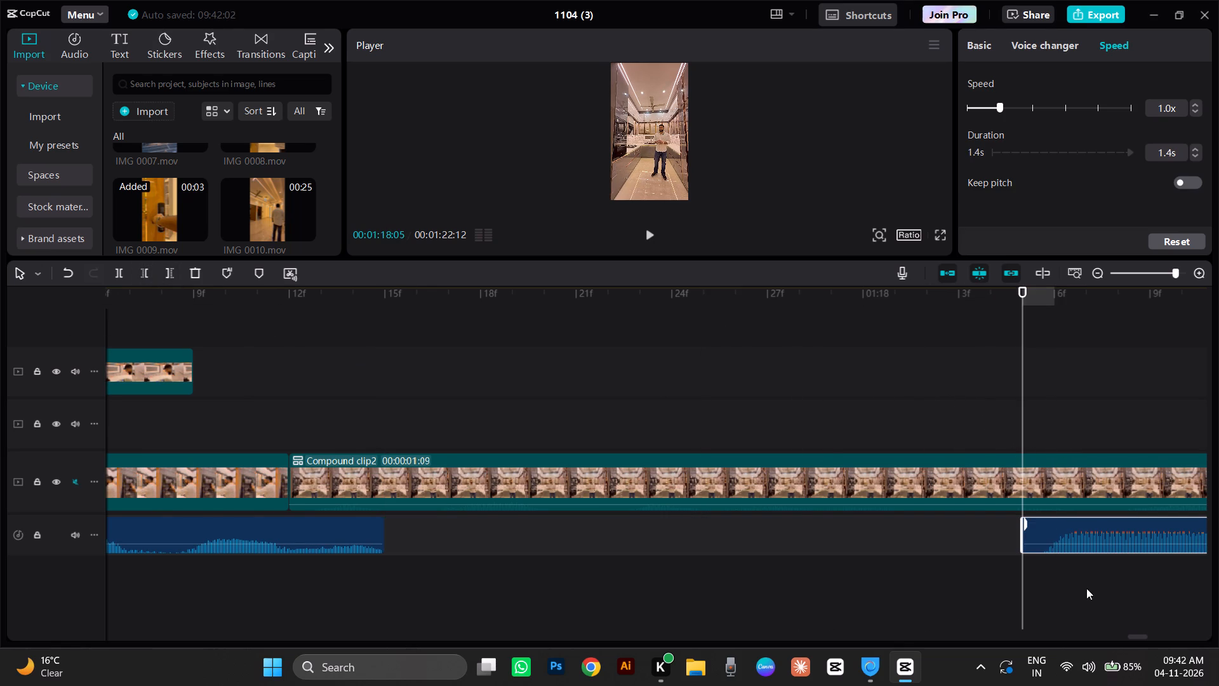
pyautogui.moveTo(1034, 532); pyautogui.dragTo(415, 532)
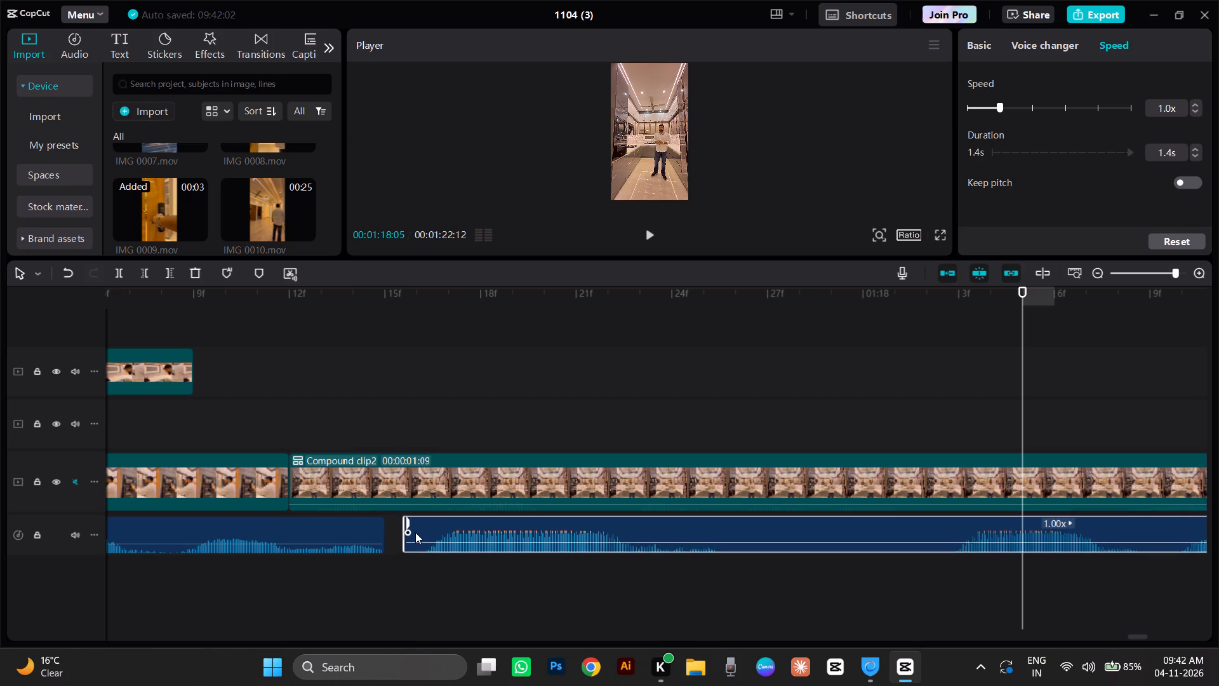
pyautogui.moveTo(415, 532); pyautogui.dragTo(409, 532)
# Play the rejoined IMG_0012 audio over Compound clip2, including a passage from 00:01:17:15.
pyautogui.click(555, 377)
pyautogui.press('space')
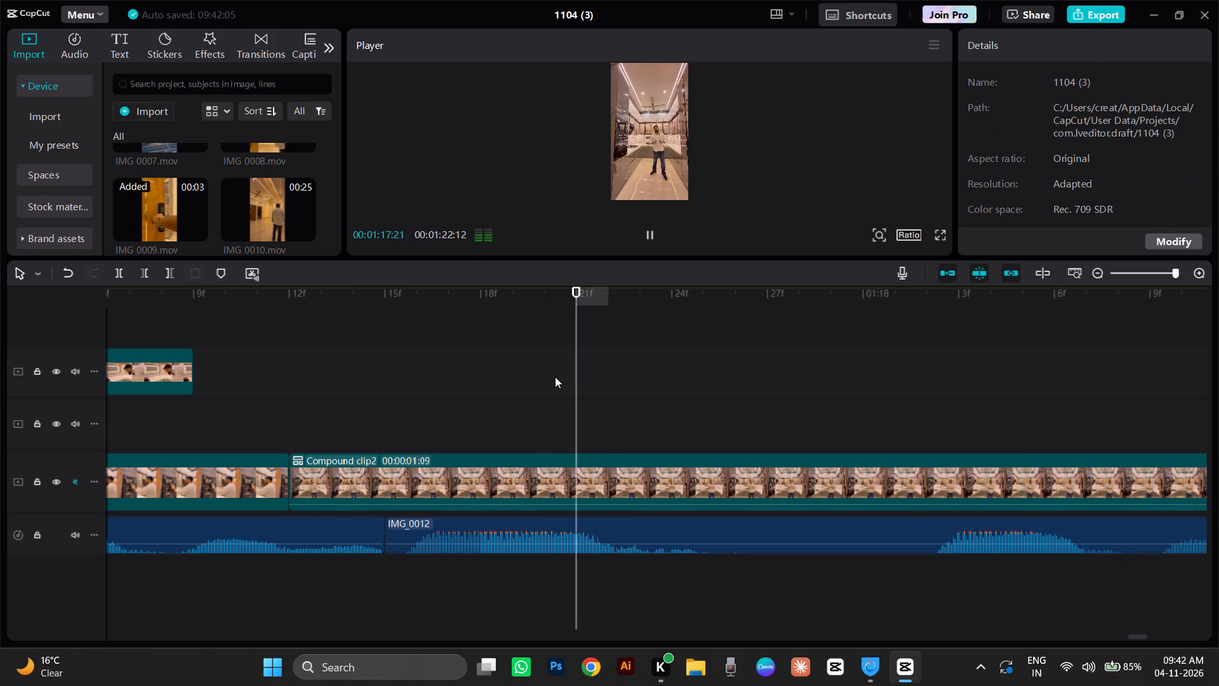
pyautogui.press('space')
pyautogui.click(623, 379)
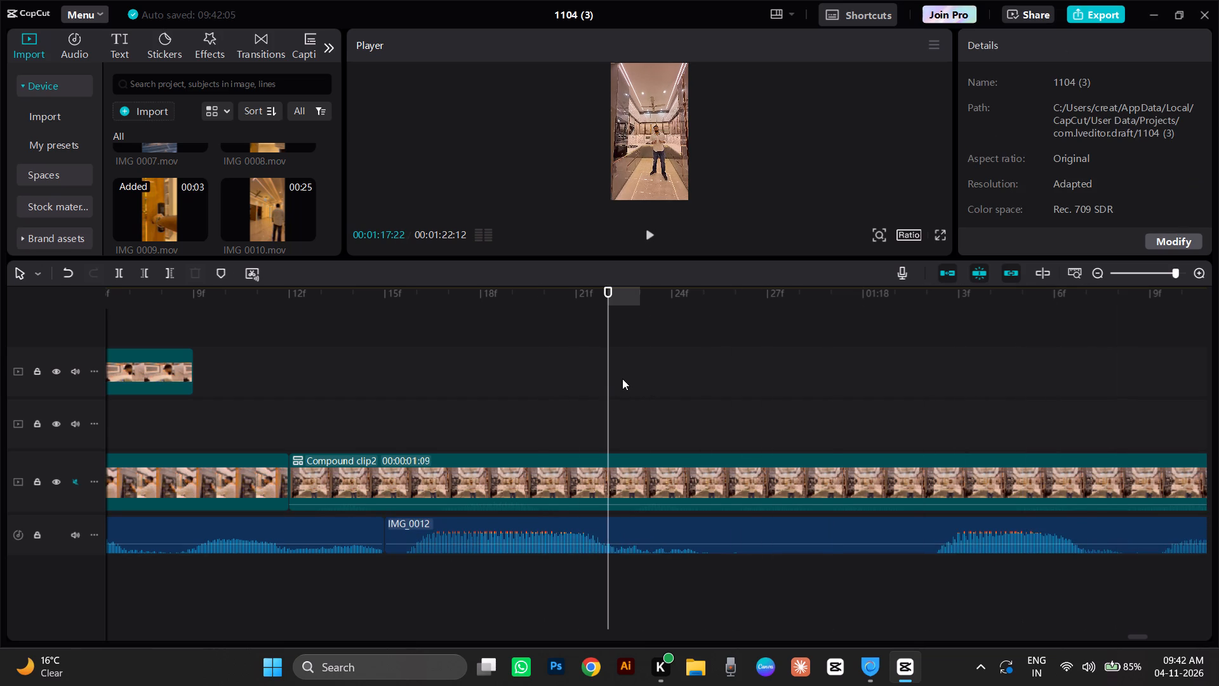
pyautogui.moveTo(604, 372); pyautogui.dragTo(630, 391)
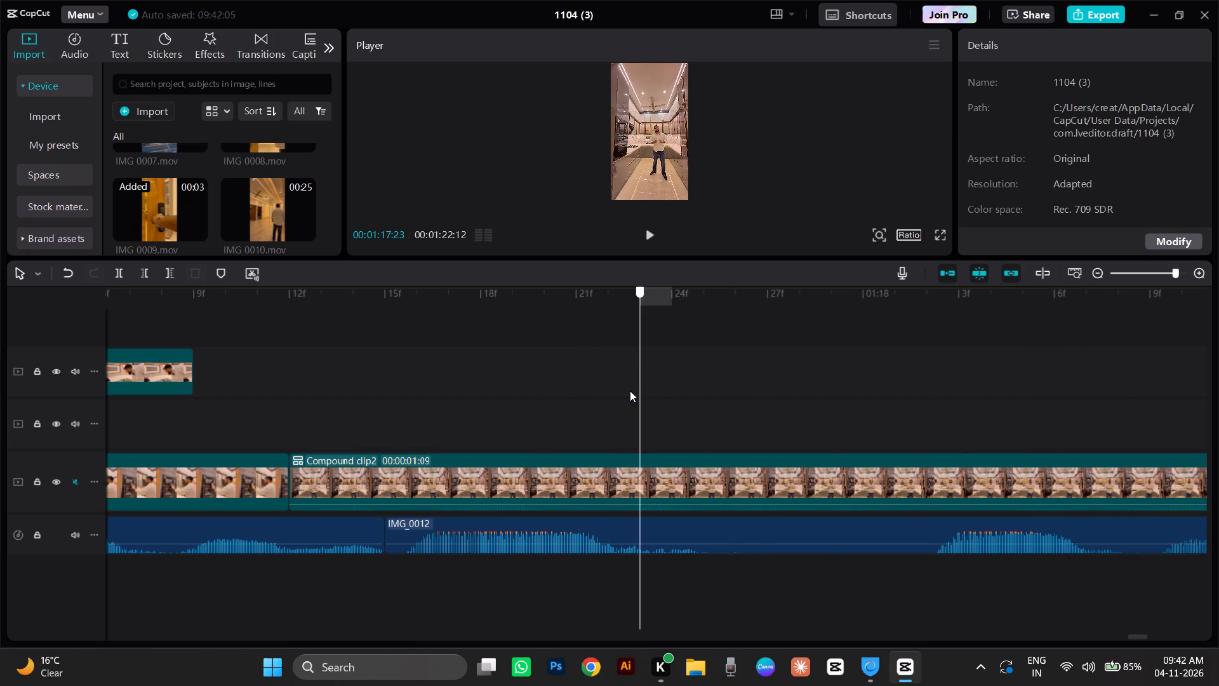
pyautogui.moveTo(630, 391); pyautogui.dragTo(441, 302)
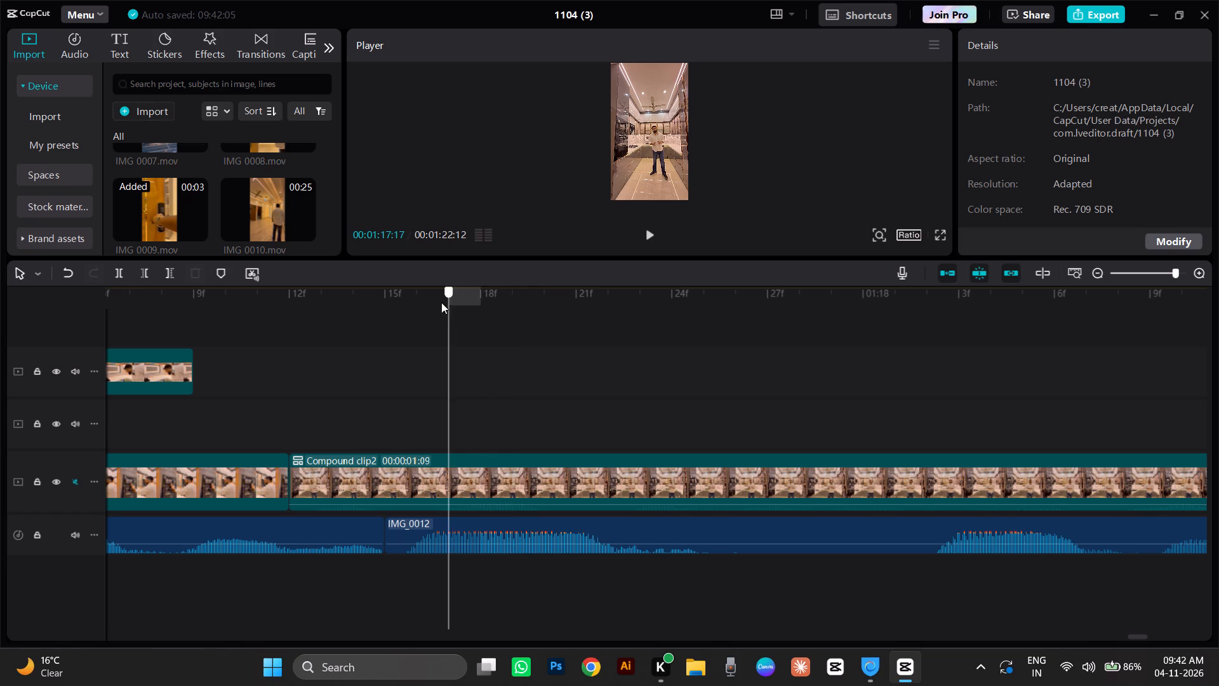
pyautogui.moveTo(441, 302); pyautogui.dragTo(390, 292)
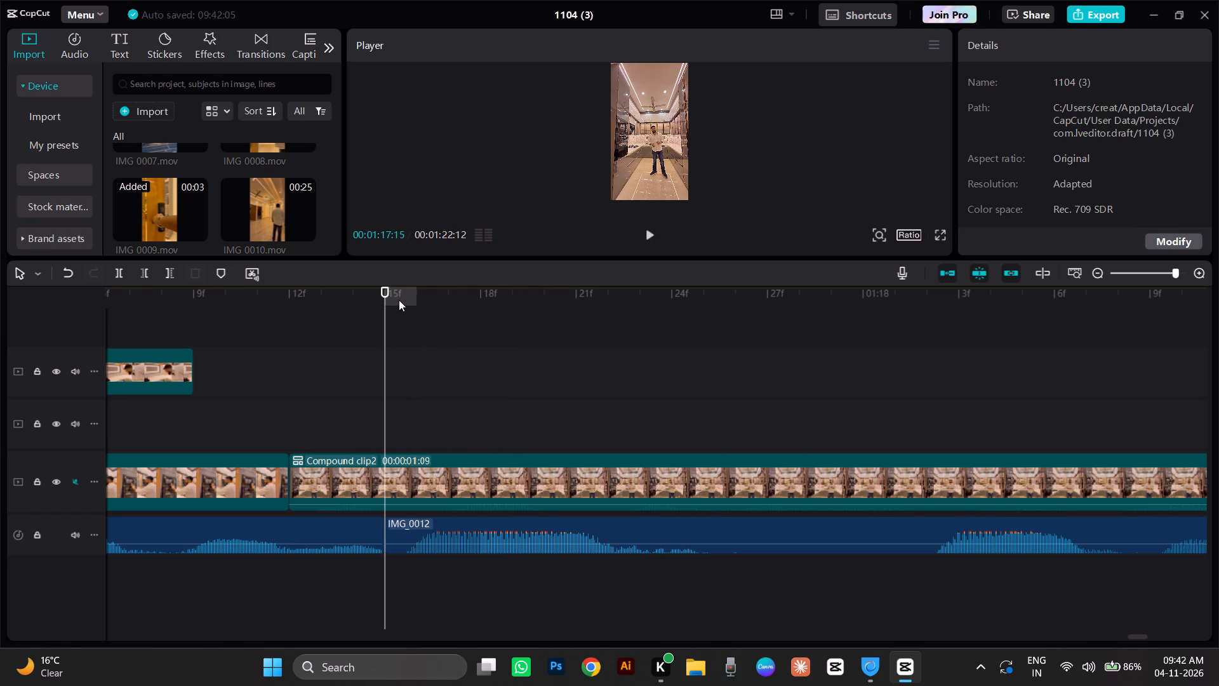
pyautogui.press('space')
pyautogui.press('space')
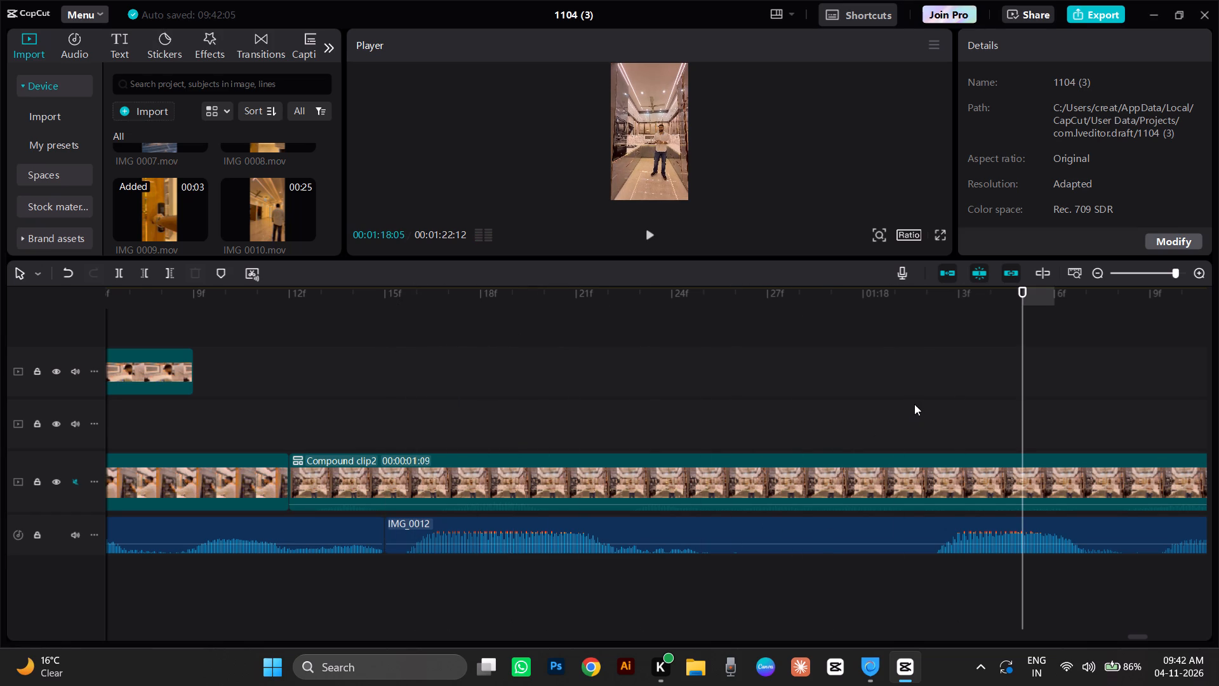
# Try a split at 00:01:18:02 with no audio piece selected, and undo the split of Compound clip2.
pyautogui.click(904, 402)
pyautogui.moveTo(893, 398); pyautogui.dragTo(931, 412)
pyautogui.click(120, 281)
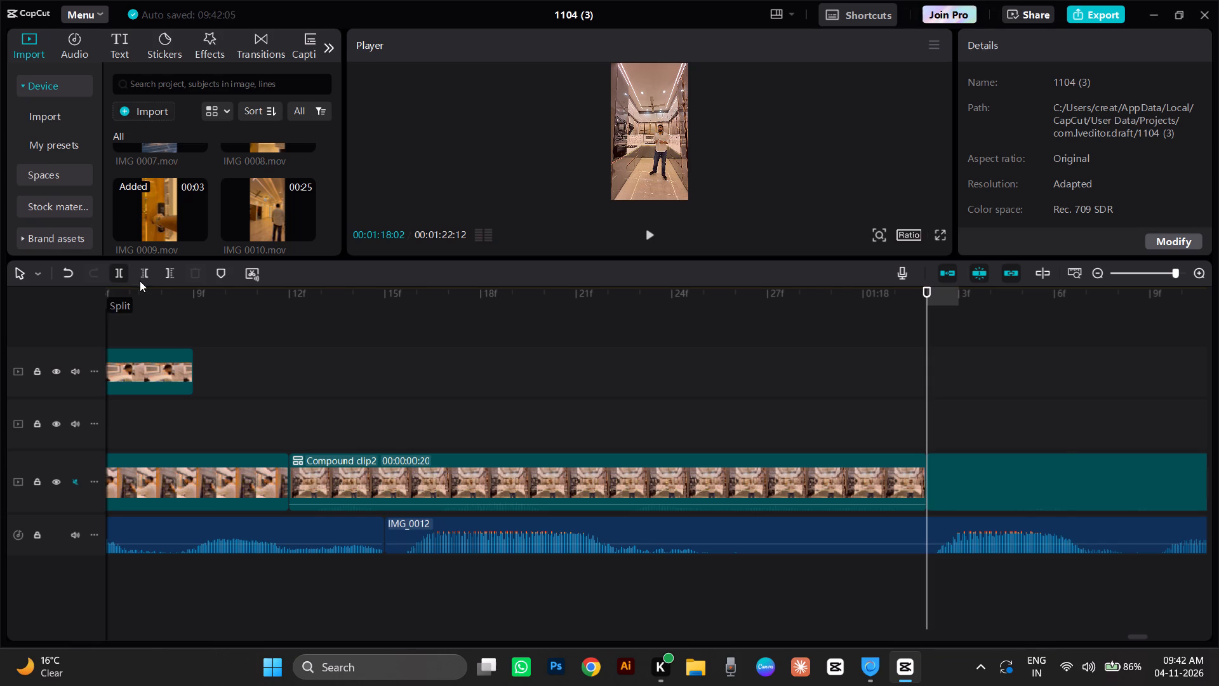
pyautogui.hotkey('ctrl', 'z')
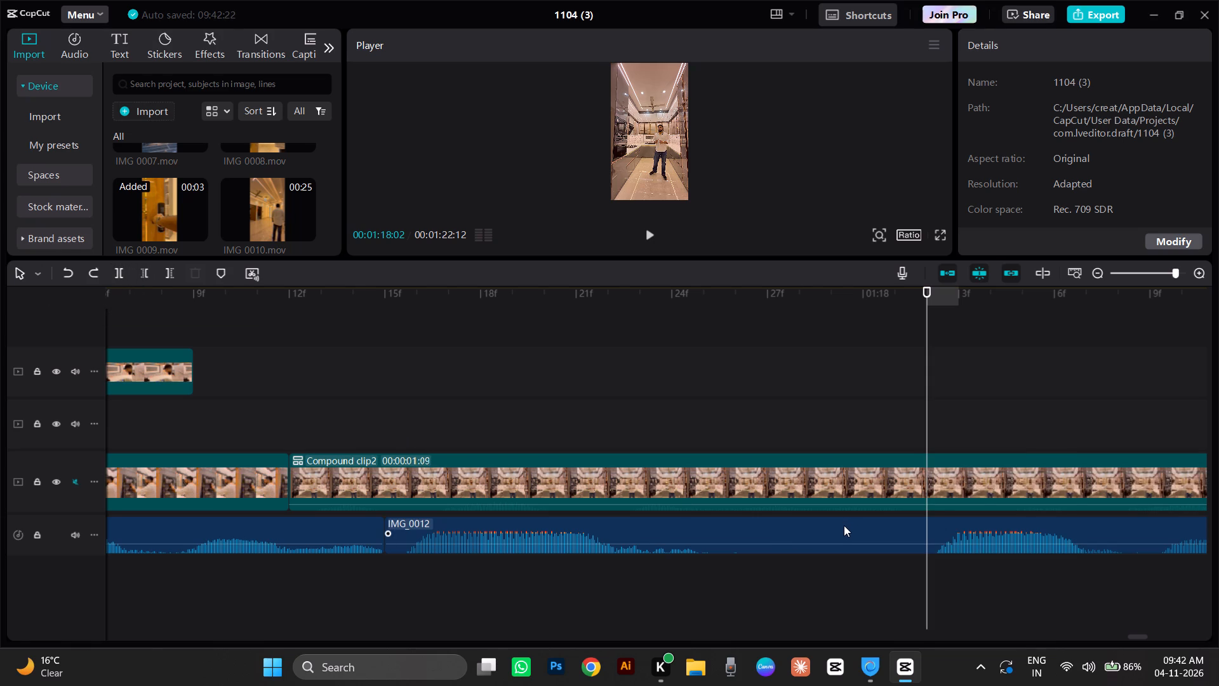
# Cut the pause between 00:01:17:25 and 00:01:18:02 out of the IMG_0012 audio, joining the remaining piece at 00:01:17:25.
pyautogui.click(695, 339)
pyautogui.click(802, 551)
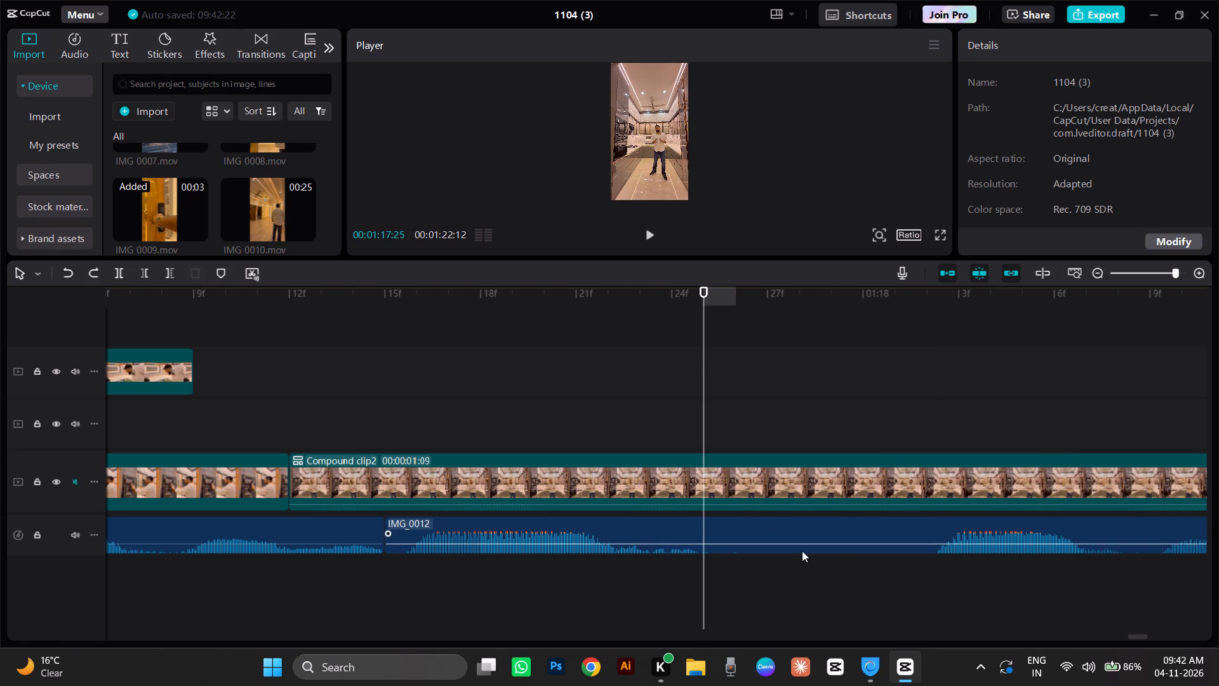
pyautogui.click(112, 271)
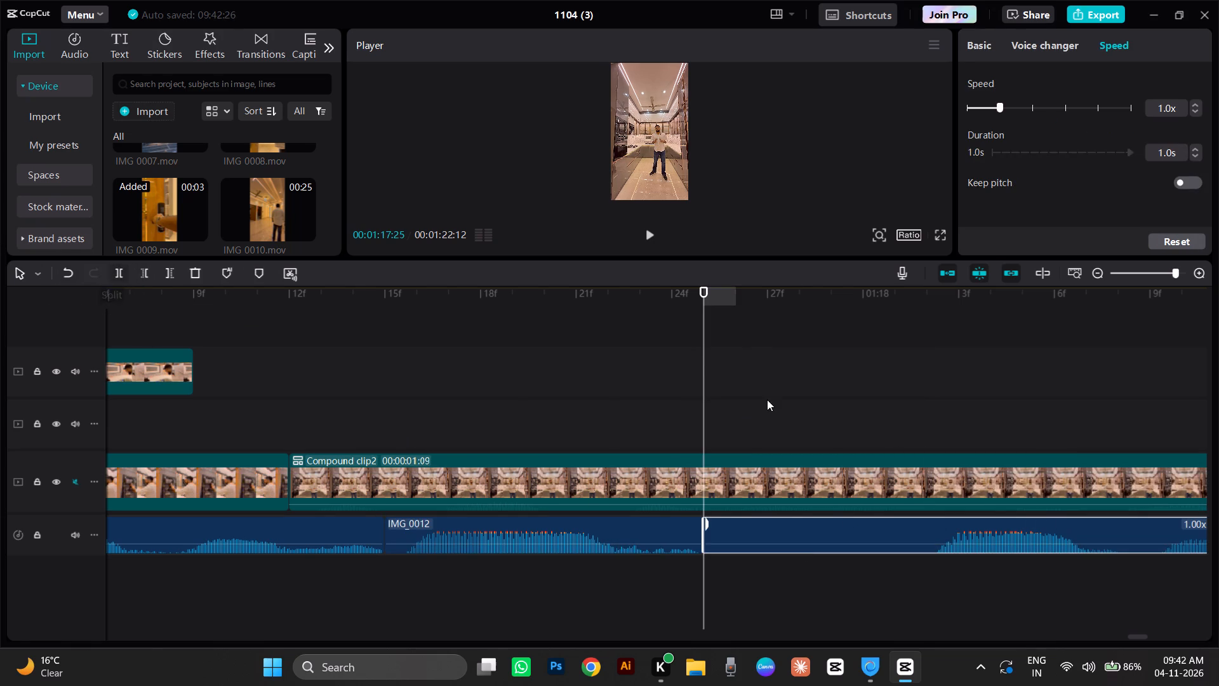
pyautogui.moveTo(703, 361); pyautogui.dragTo(922, 443)
pyautogui.click(150, 272)
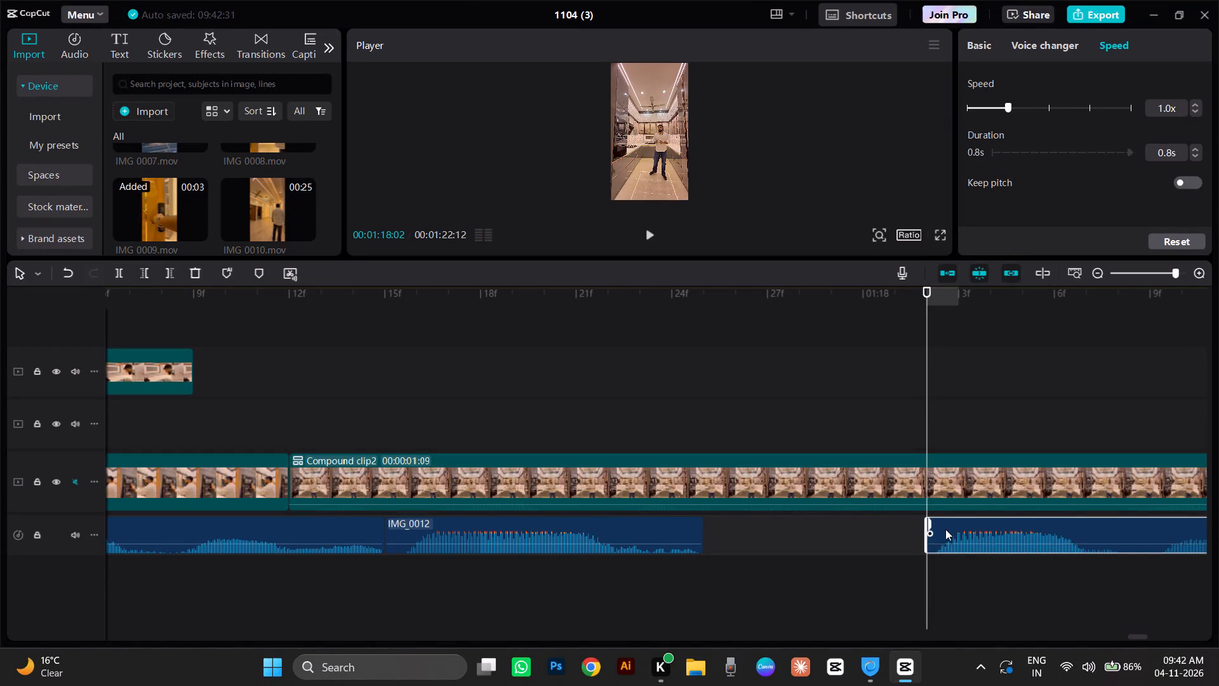
pyautogui.moveTo(945, 529); pyautogui.dragTo(728, 534)
# Play the final IMG_0012 audio piece from 00:01:17:25 through the end of Compound clip2.
pyautogui.click(763, 398)
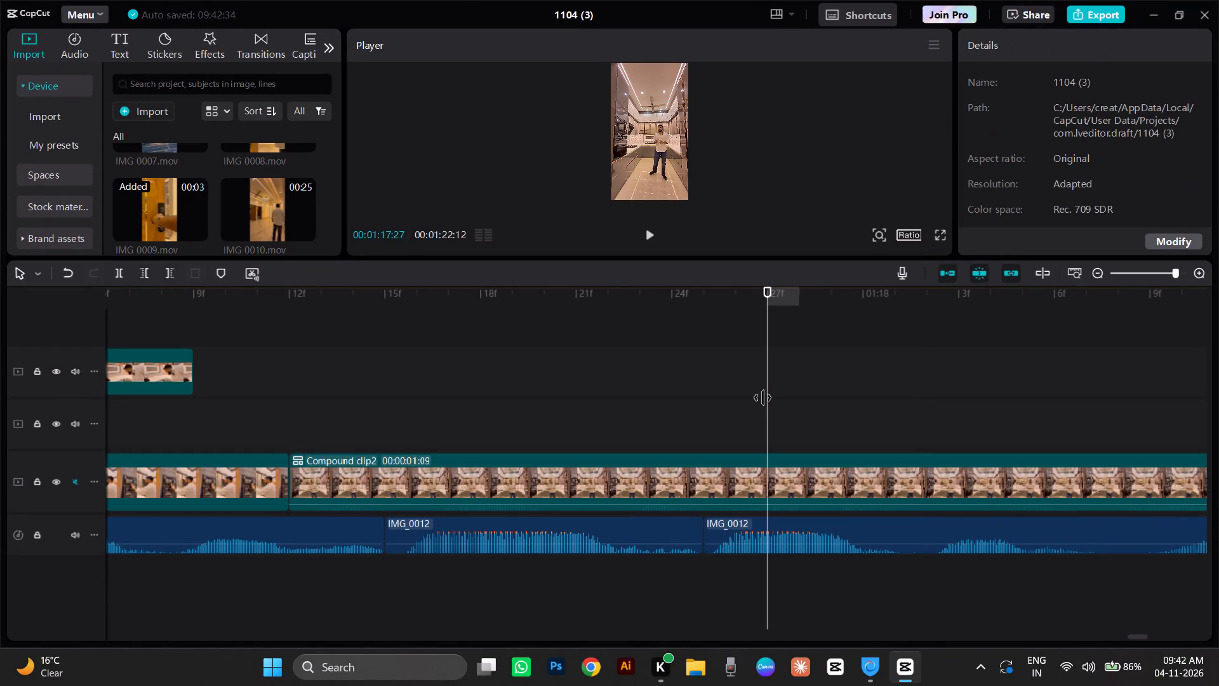
pyautogui.moveTo(763, 398); pyautogui.dragTo(82, 459)
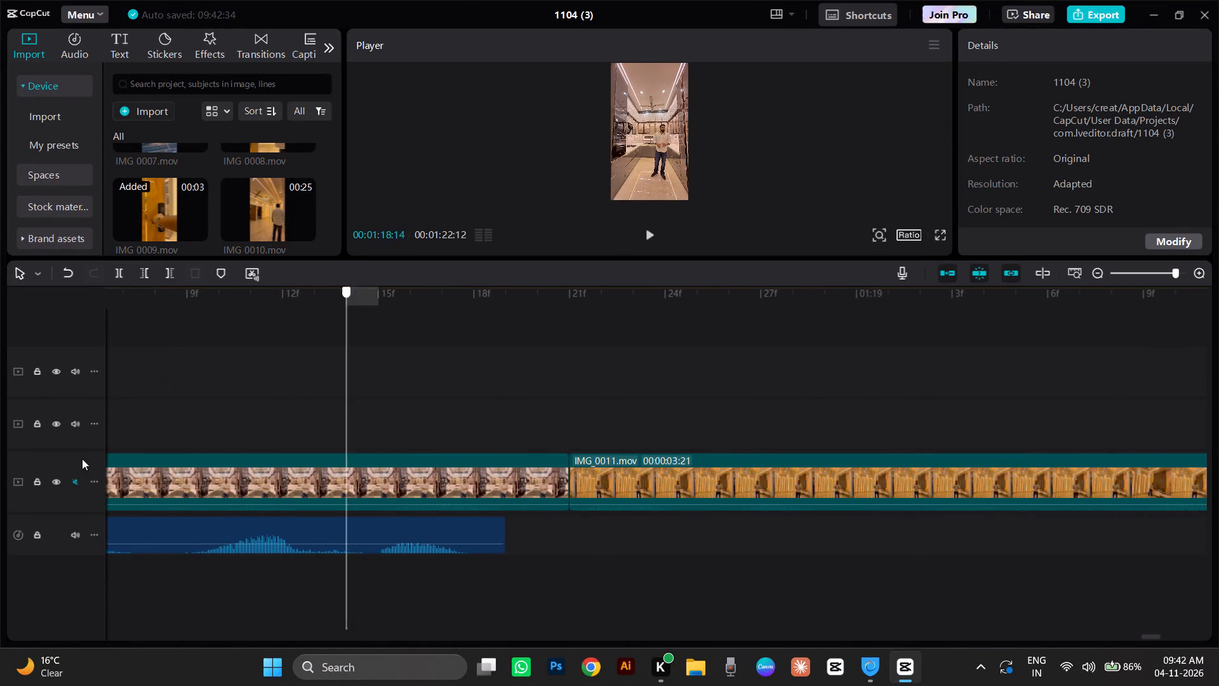
pyautogui.moveTo(82, 459); pyautogui.dragTo(485, 530)
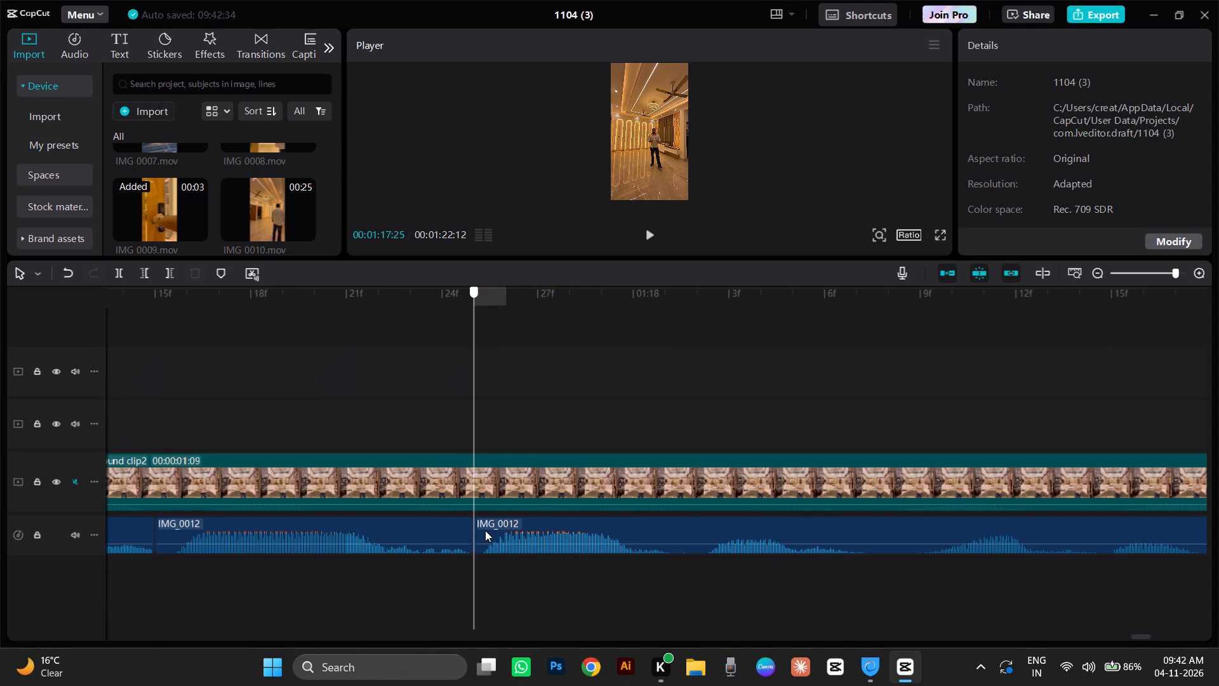
pyautogui.moveTo(485, 530); pyautogui.dragTo(484, 530)
pyautogui.press('space')
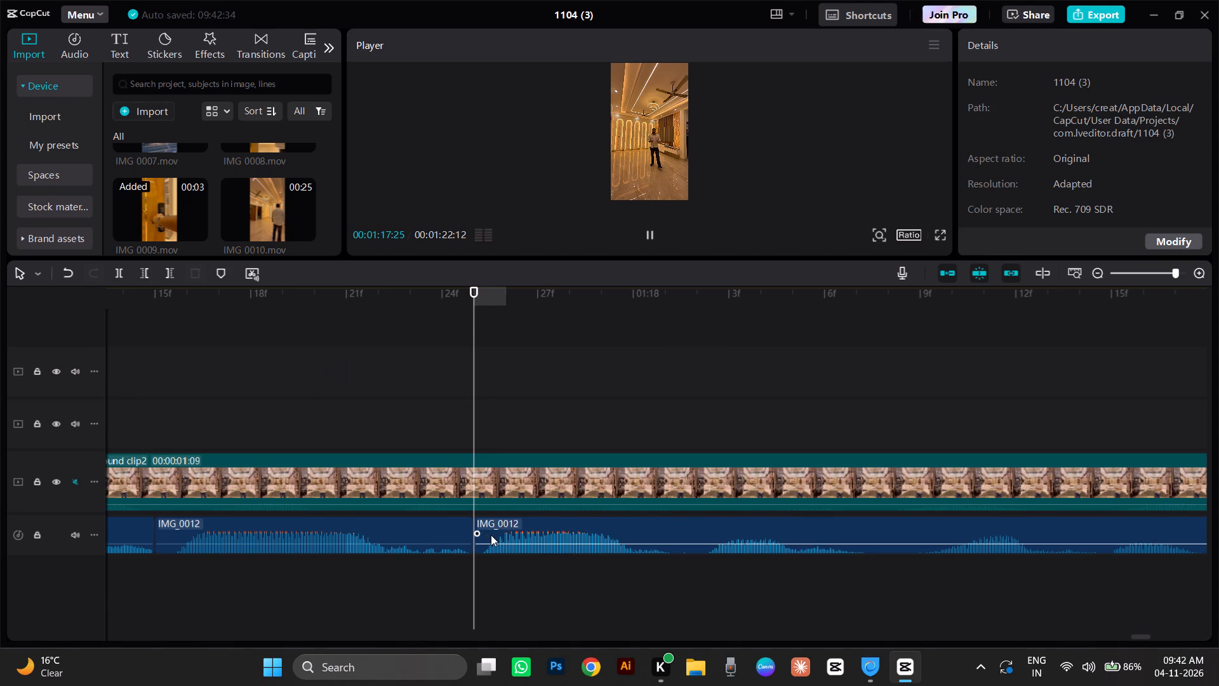
pyautogui.press('space')
pyautogui.click(645, 232)
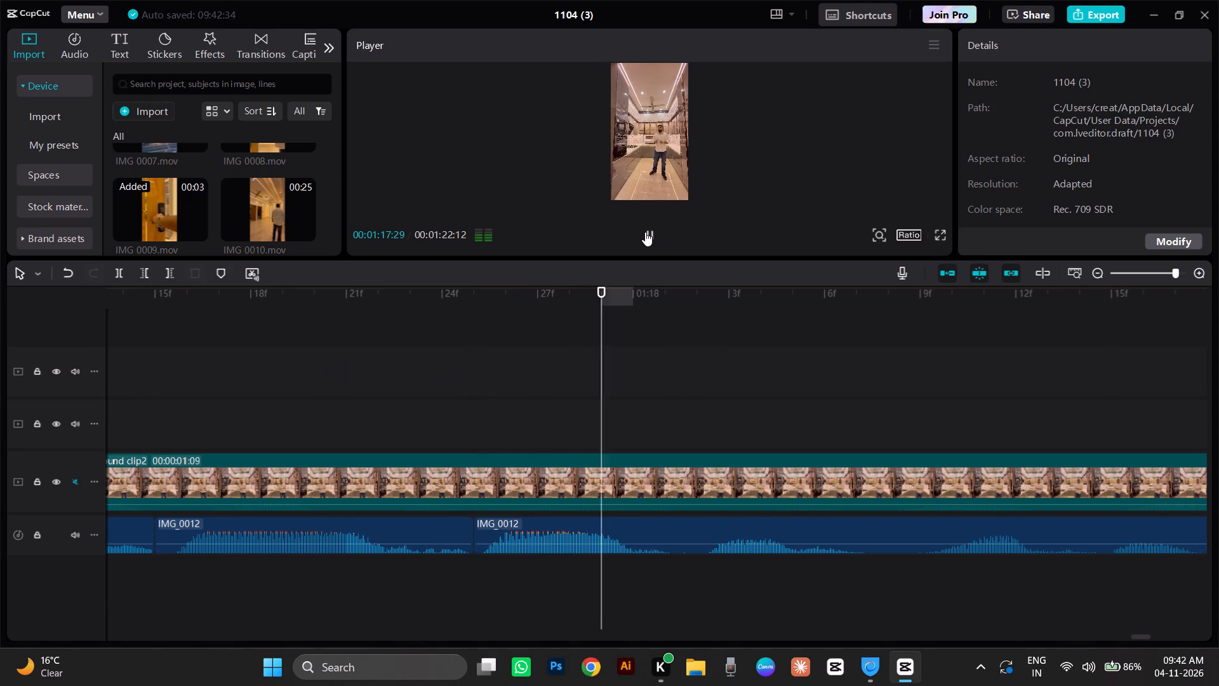
pyautogui.press('space')
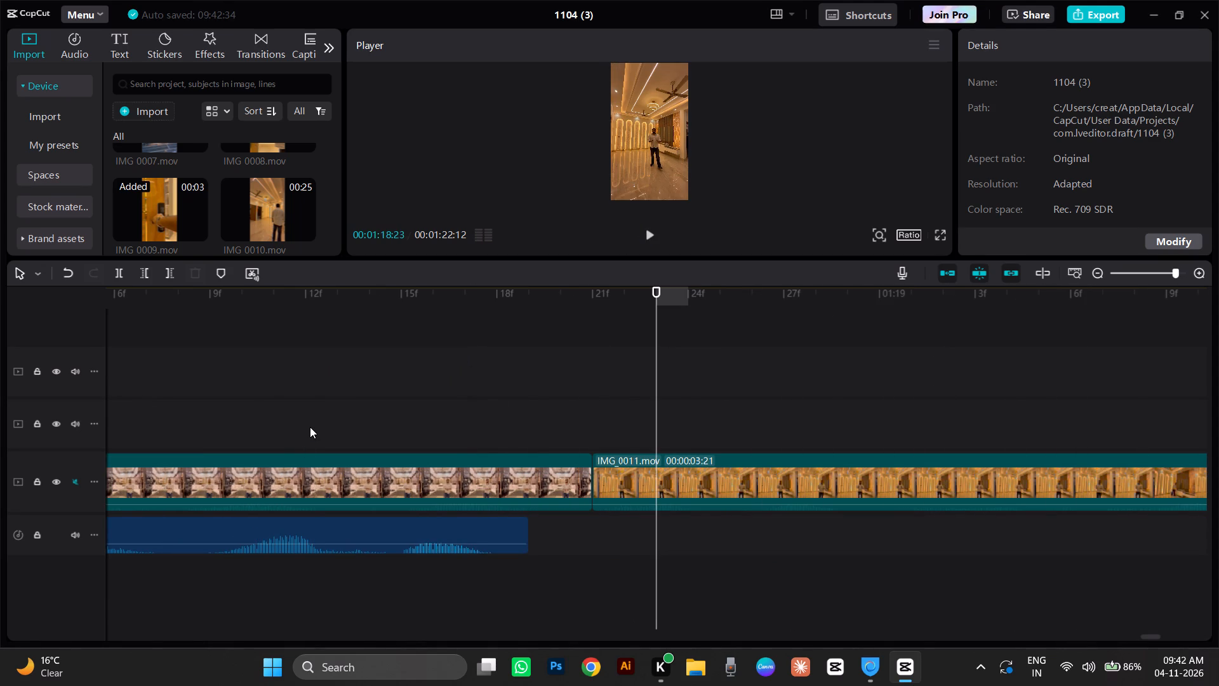
# Play the split-screen IMG_0013 section and Compound clip2 with the IMG_0012 audio twice, starting from about 00:01:16:07.
pyautogui.hotkey('ctrl', '-')
pyautogui.hotkey('ctrl', '-')
pyautogui.hotkey('ctrl', '-')
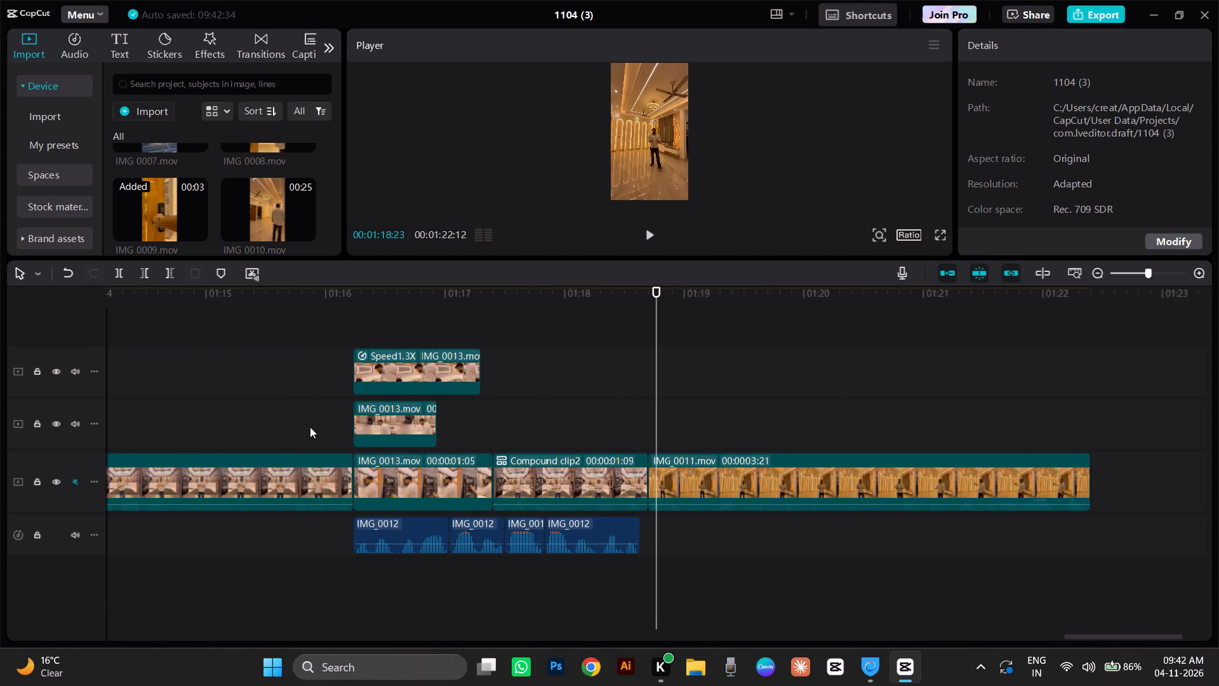
pyautogui.click(346, 300)
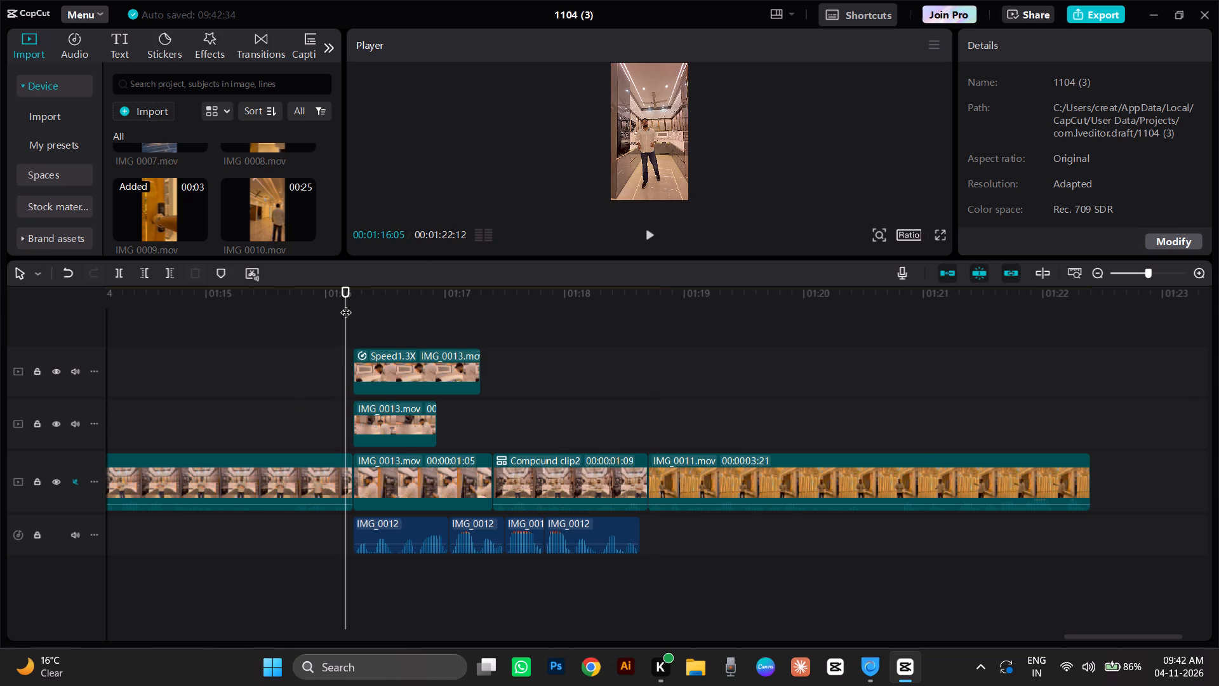
pyautogui.moveTo(346, 312); pyautogui.dragTo(504, 352)
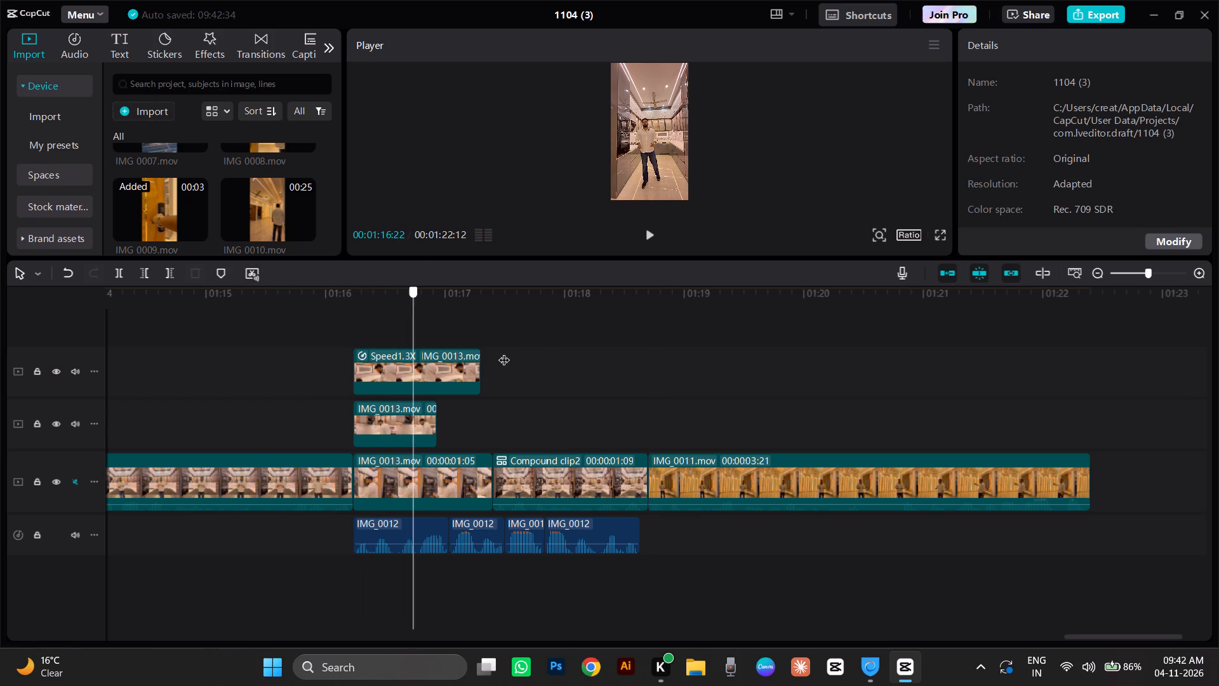
pyautogui.moveTo(504, 352); pyautogui.dragTo(373, 304)
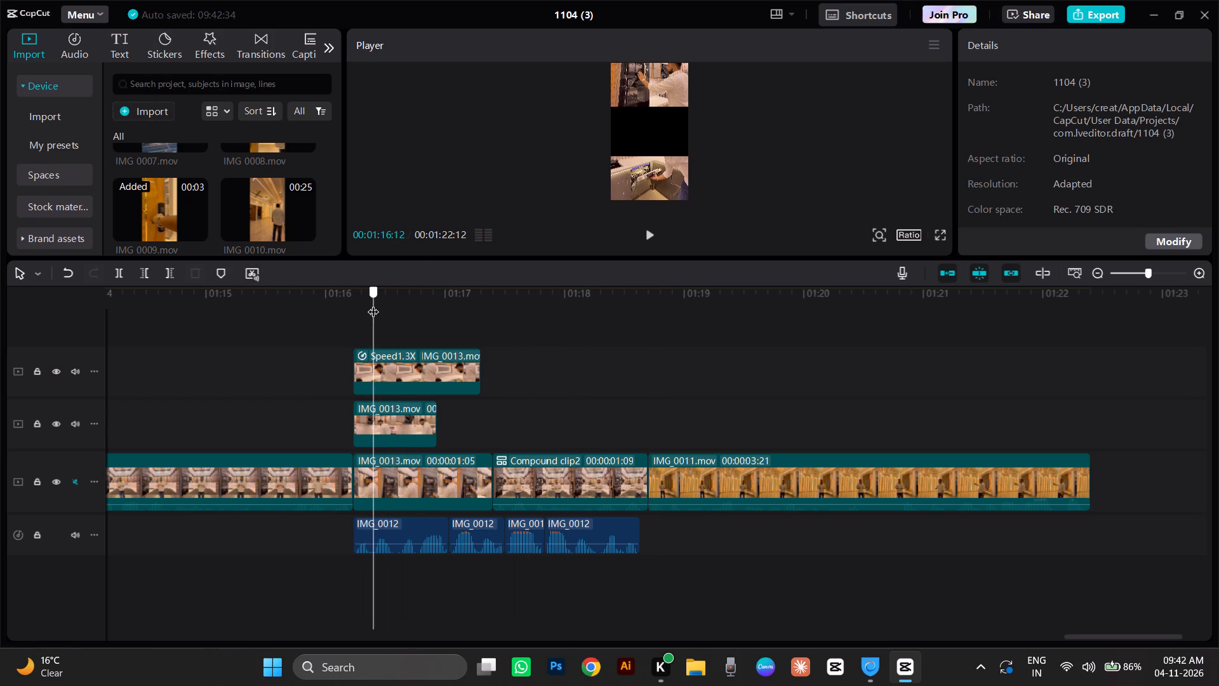
pyautogui.moveTo(373, 304); pyautogui.dragTo(353, 300)
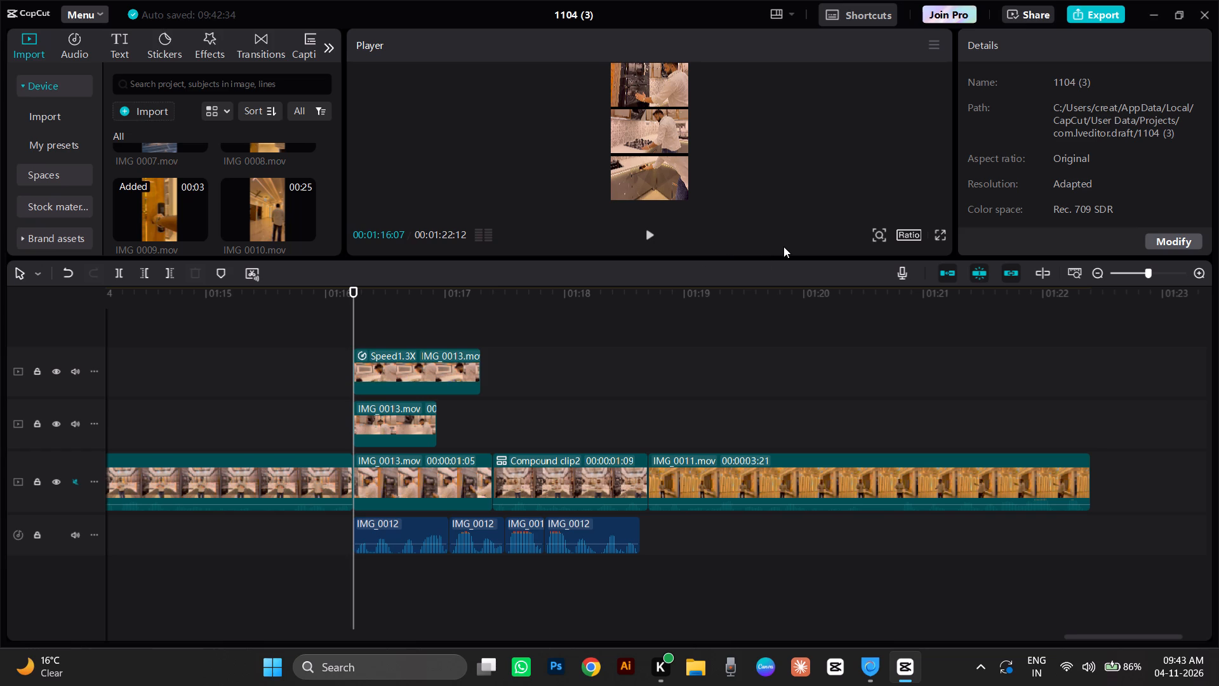
pyautogui.press('space')
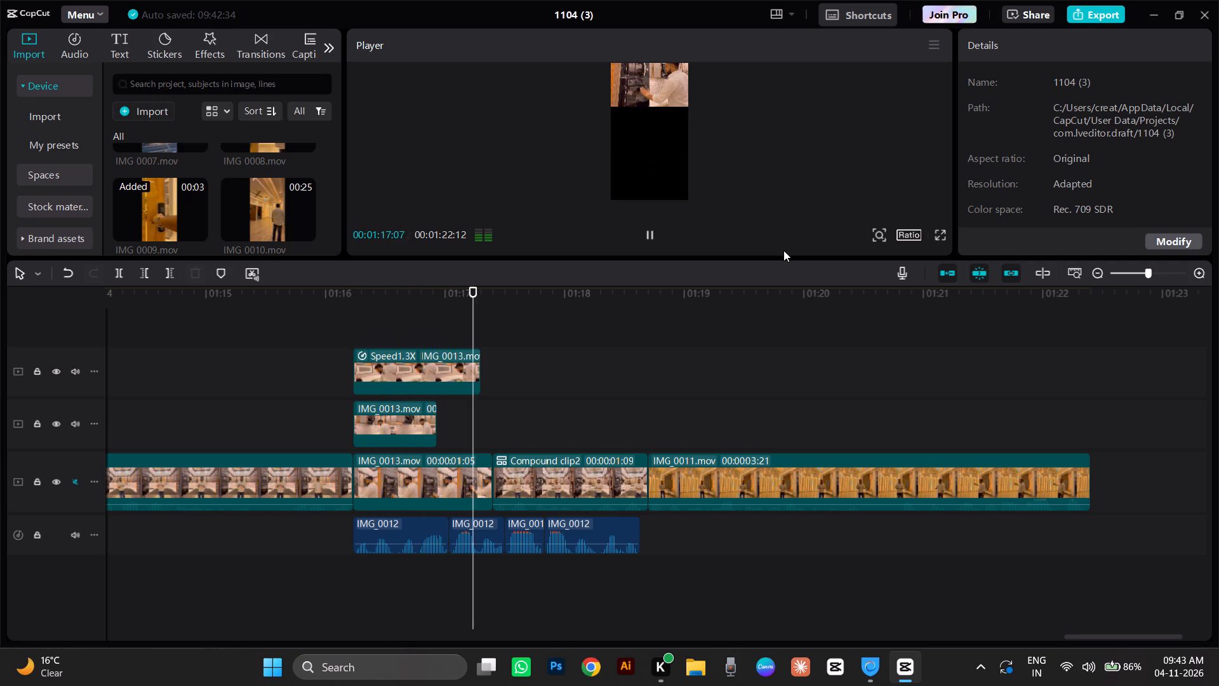
pyautogui.press('space')
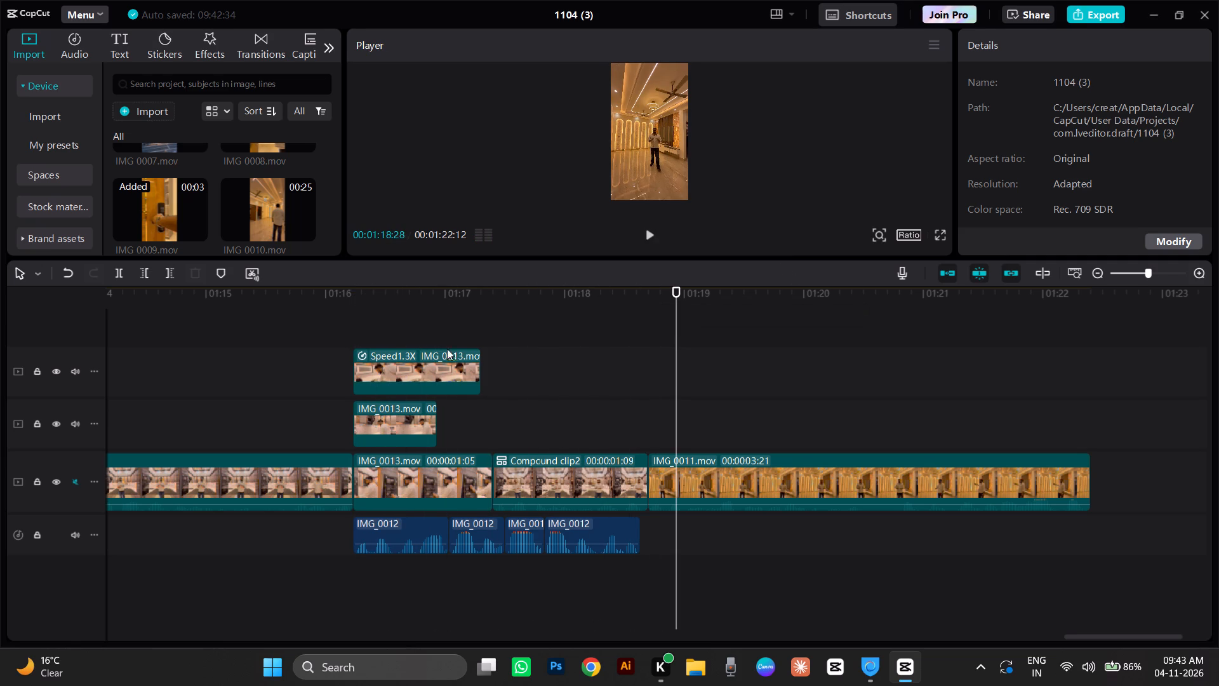
pyautogui.click(376, 321)
pyautogui.moveTo(376, 321); pyautogui.dragTo(359, 357)
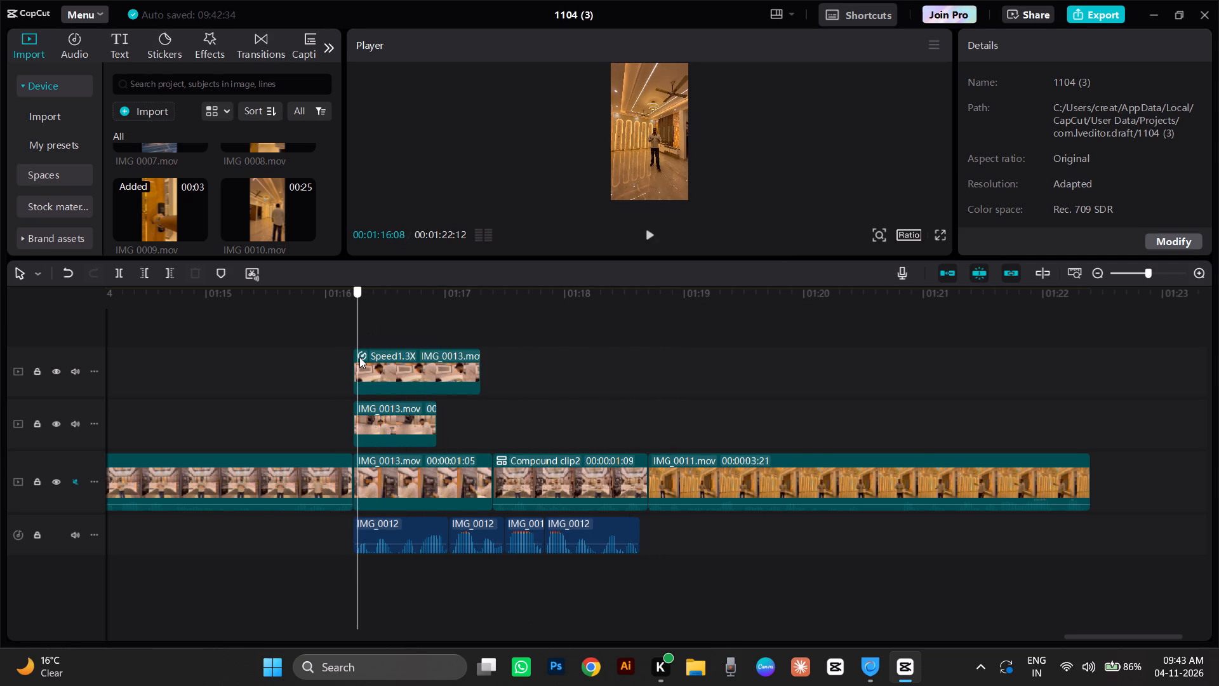
pyautogui.moveTo(359, 357); pyautogui.dragTo(356, 357)
pyautogui.press('space')
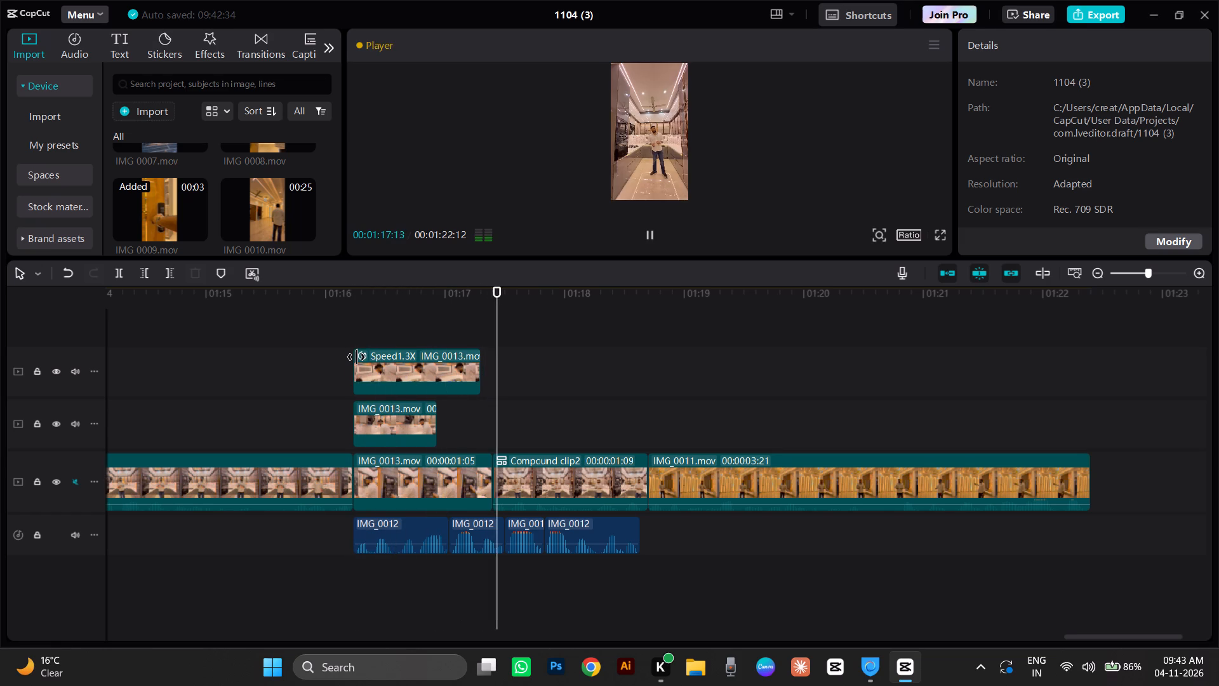
pyautogui.press('space')
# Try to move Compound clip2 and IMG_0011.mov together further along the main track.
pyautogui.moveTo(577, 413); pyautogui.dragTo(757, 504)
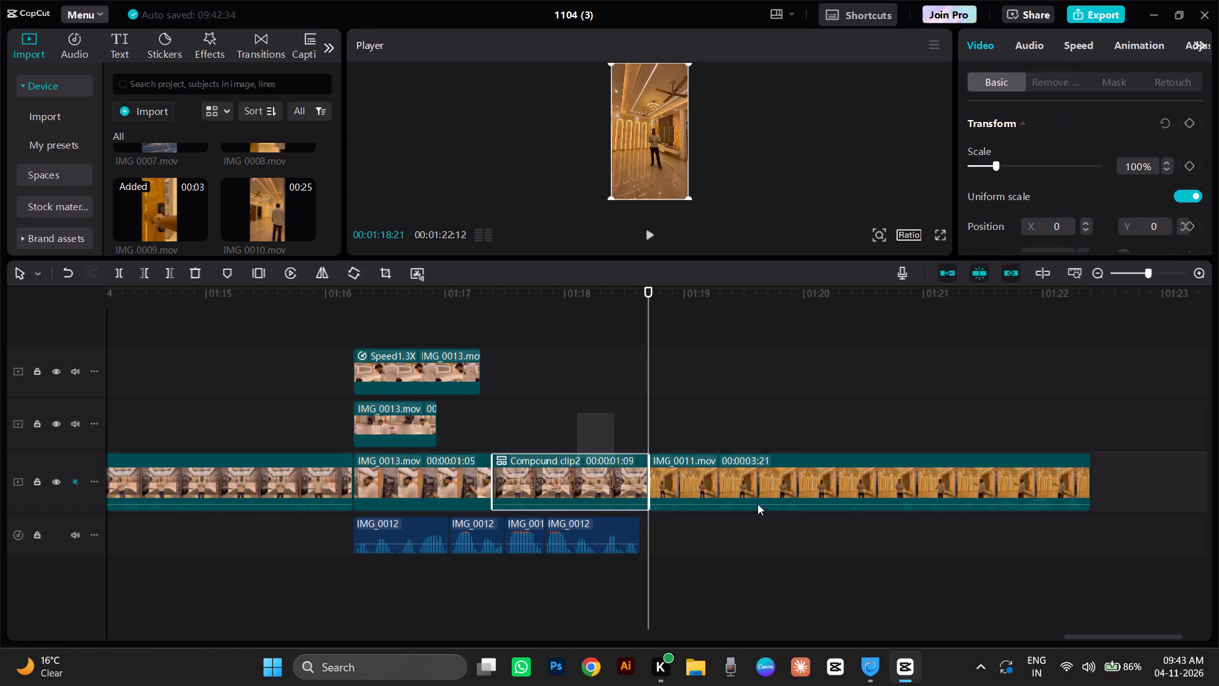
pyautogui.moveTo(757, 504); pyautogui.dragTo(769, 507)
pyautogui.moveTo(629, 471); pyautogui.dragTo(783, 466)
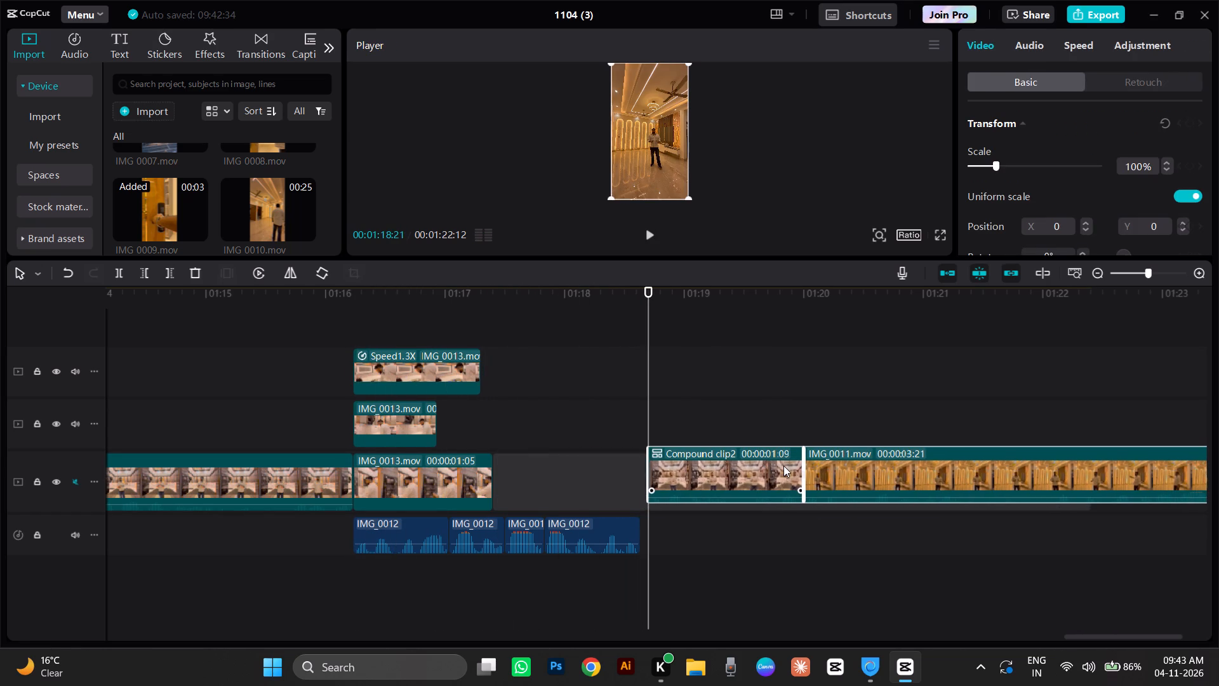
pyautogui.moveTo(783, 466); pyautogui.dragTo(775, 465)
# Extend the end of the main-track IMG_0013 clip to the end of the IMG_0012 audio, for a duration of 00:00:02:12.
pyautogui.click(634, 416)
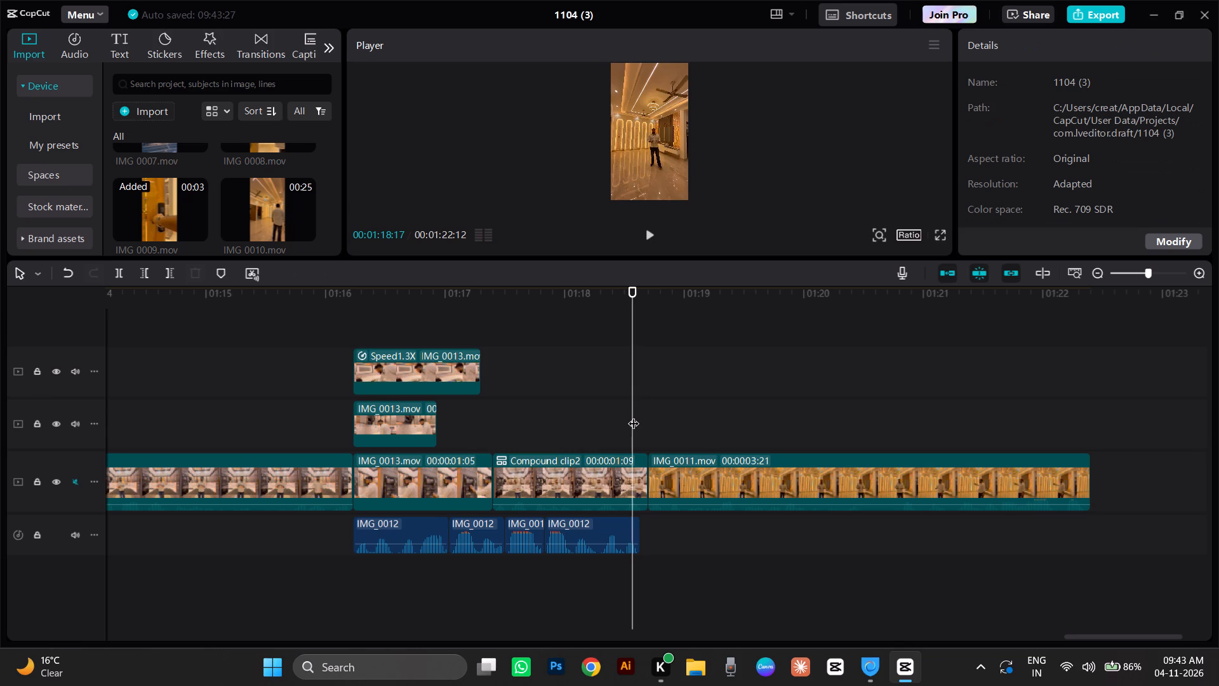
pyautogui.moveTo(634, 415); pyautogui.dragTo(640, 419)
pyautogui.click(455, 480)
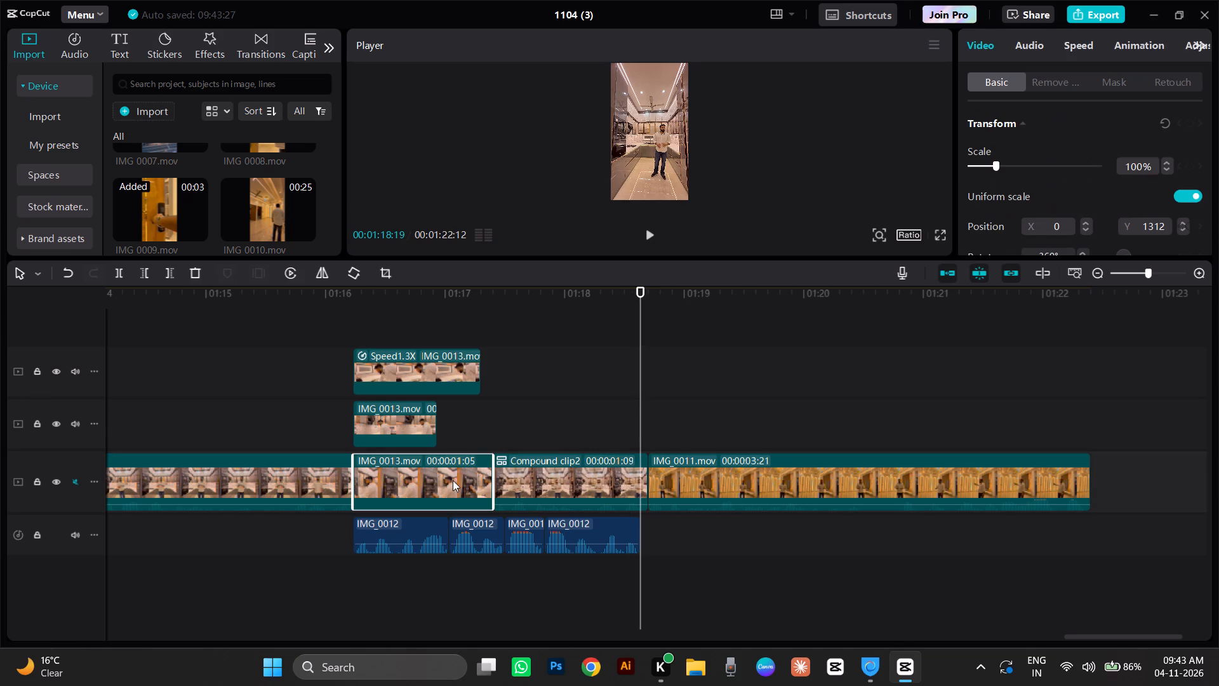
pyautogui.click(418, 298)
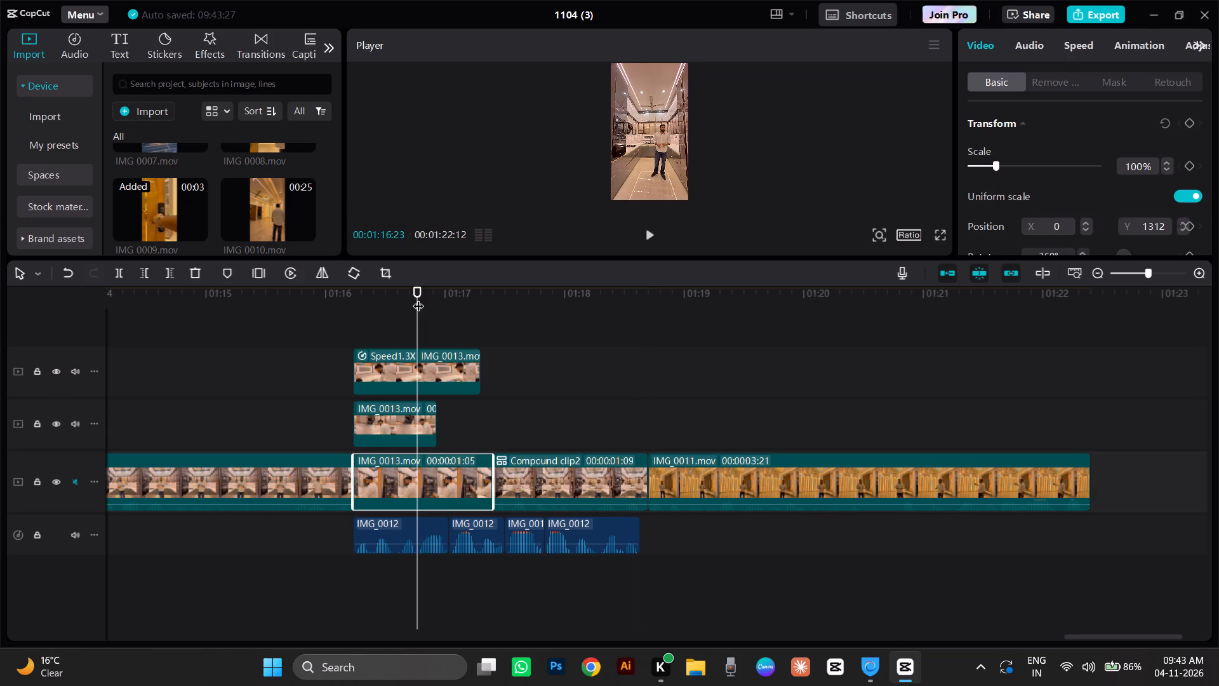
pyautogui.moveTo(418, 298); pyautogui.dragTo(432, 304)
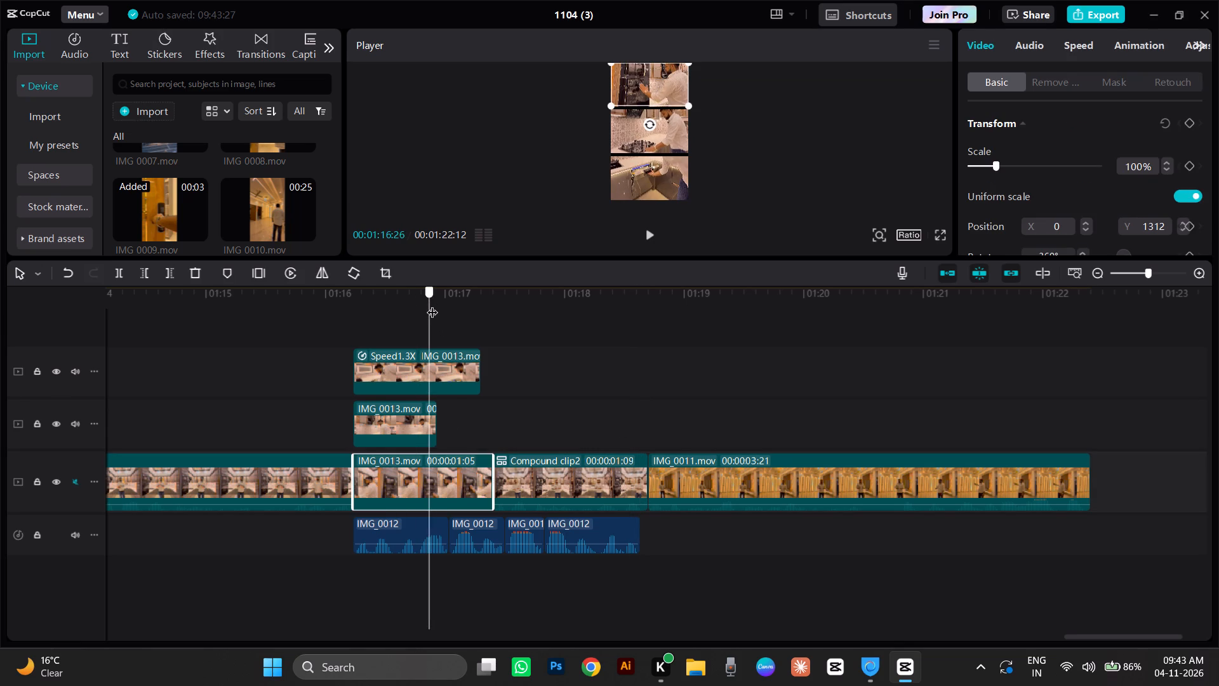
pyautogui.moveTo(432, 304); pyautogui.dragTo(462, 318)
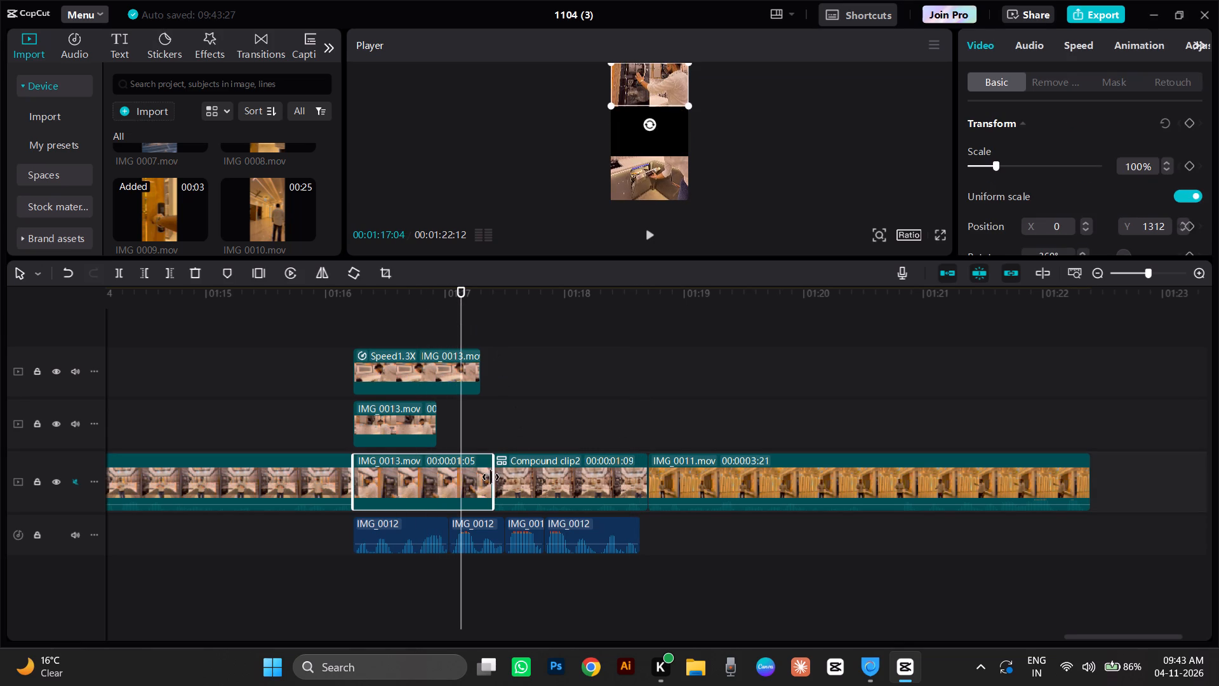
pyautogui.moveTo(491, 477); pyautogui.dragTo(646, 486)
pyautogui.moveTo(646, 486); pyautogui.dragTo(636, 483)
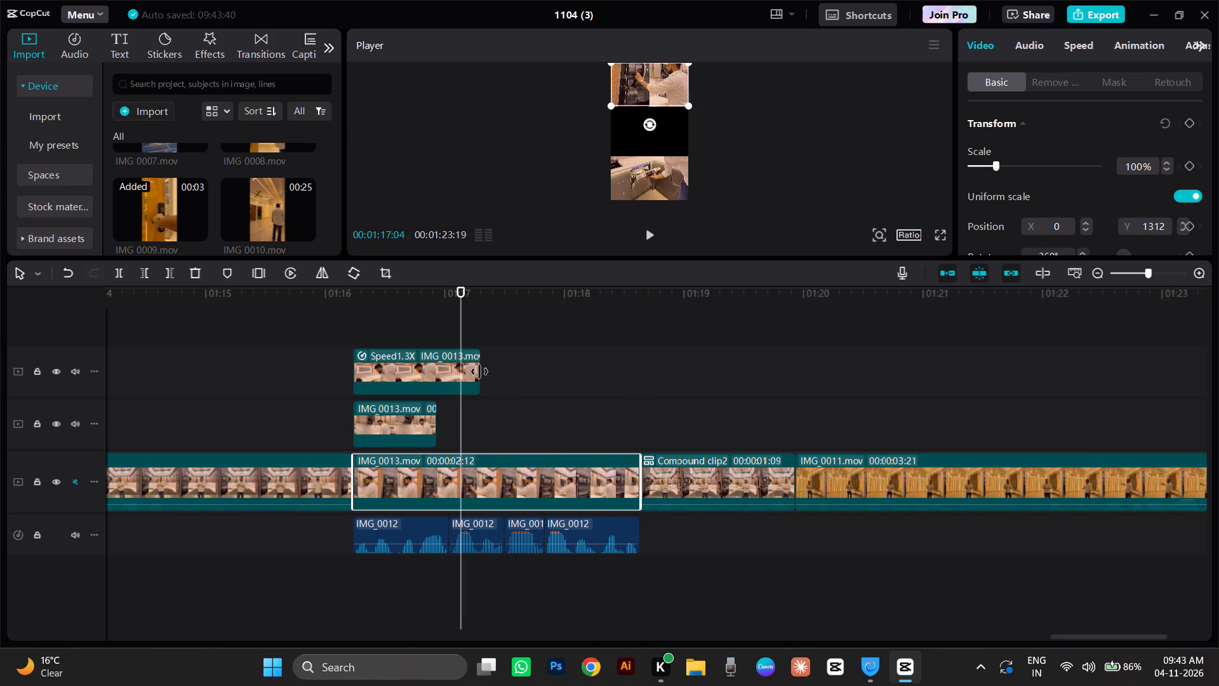
# Check the IMG_0013 footage and extend the main-track clip's start into earlier footage, for a duration of 00:00:02:26.
pyautogui.click(437, 307)
pyautogui.moveTo(436, 307); pyautogui.dragTo(452, 328)
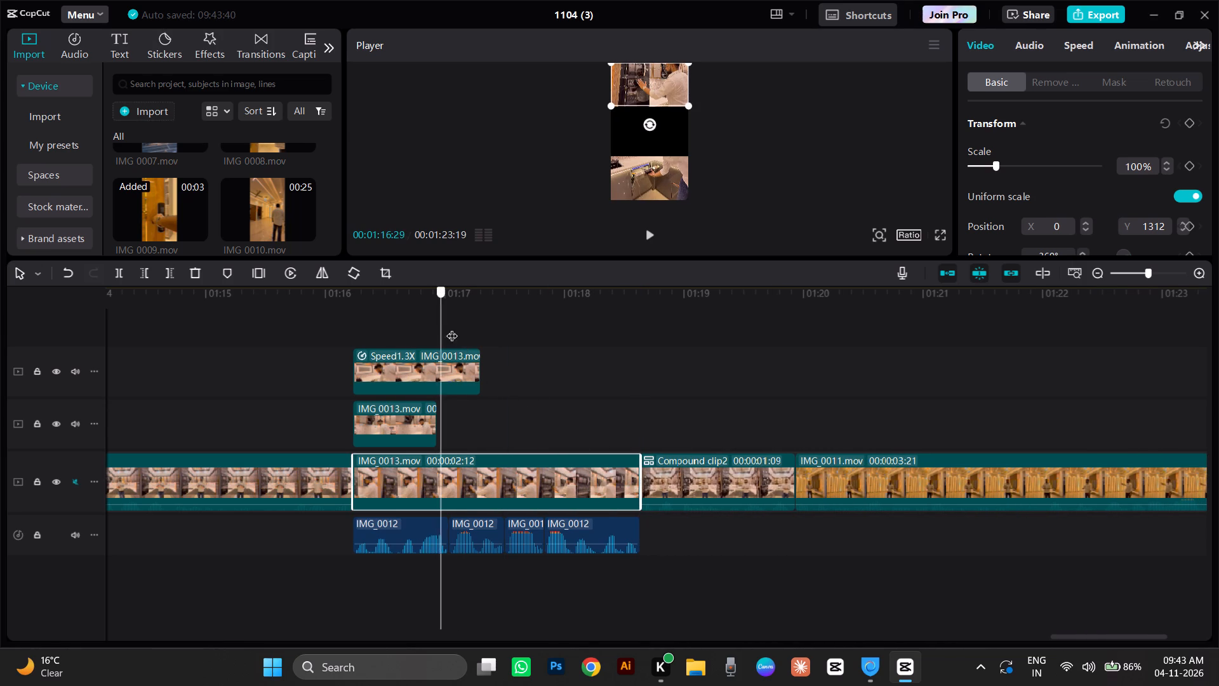
pyautogui.moveTo(452, 328); pyautogui.dragTo(594, 382)
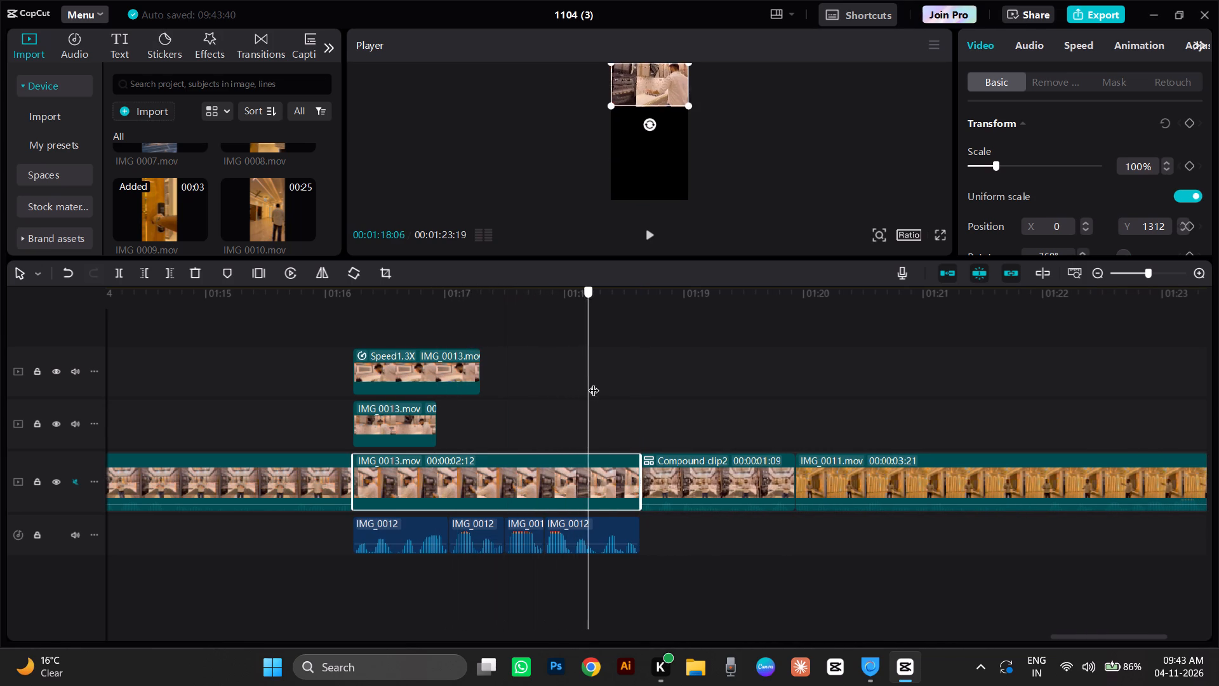
pyautogui.moveTo(594, 382); pyautogui.dragTo(594, 390)
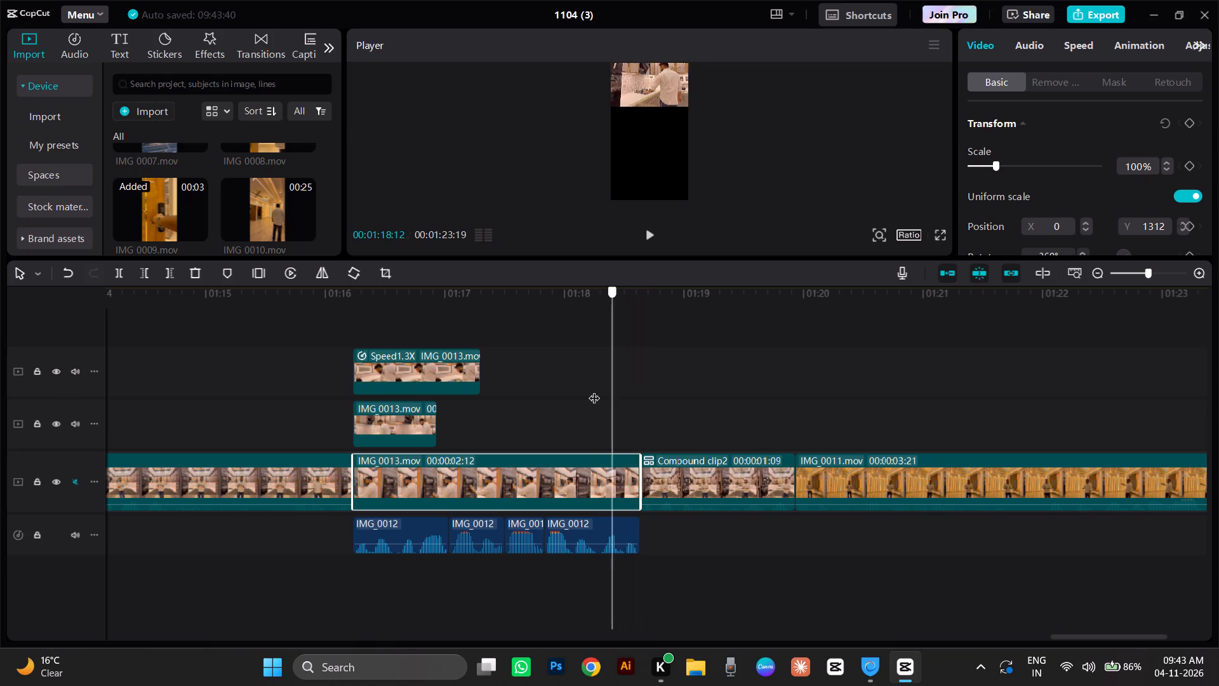
pyautogui.moveTo(594, 390); pyautogui.dragTo(488, 369)
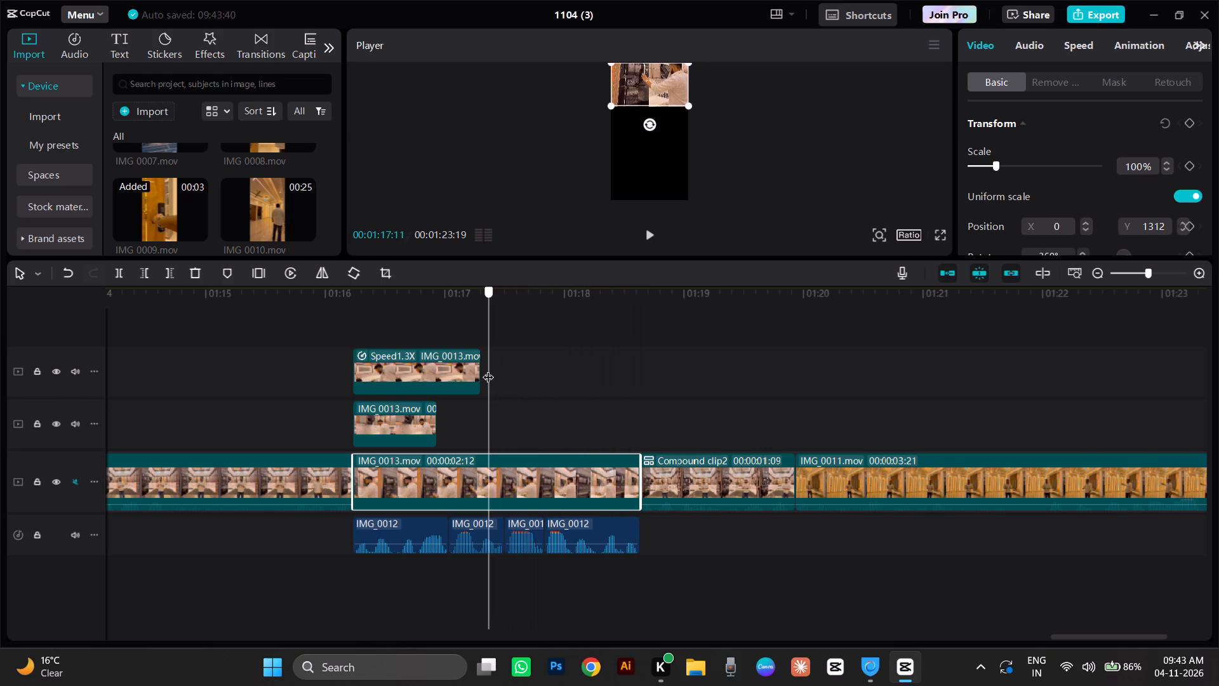
pyautogui.moveTo(488, 369); pyautogui.dragTo(340, 379)
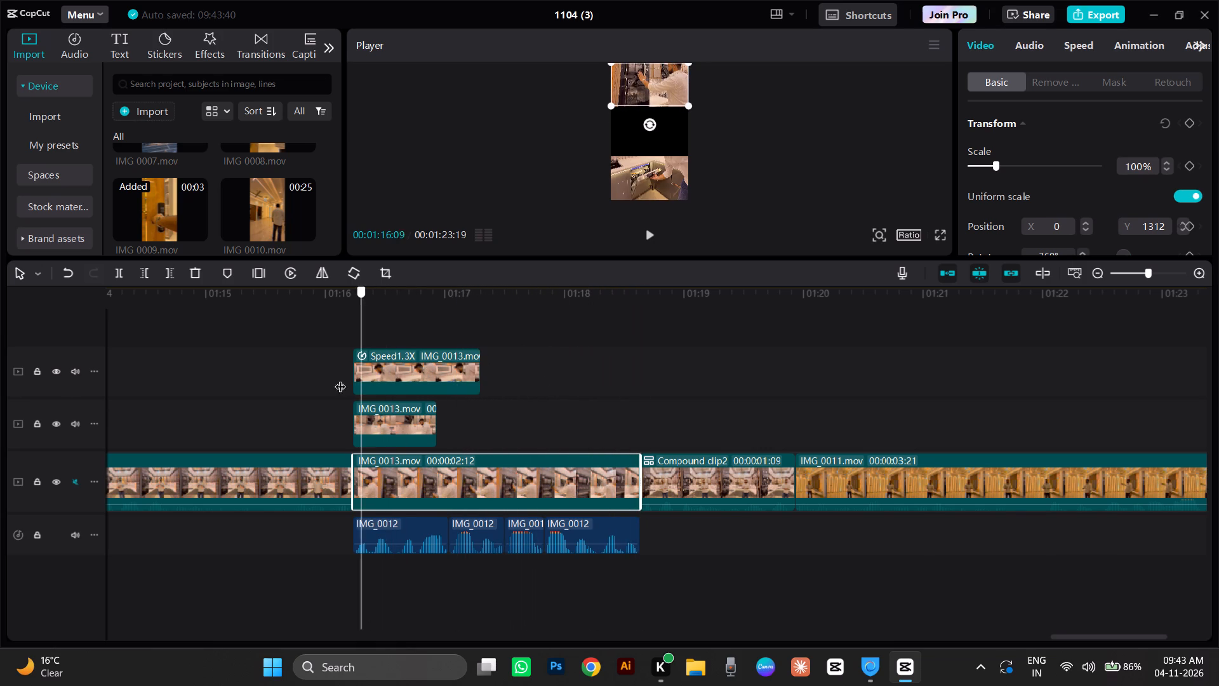
pyautogui.moveTo(340, 379); pyautogui.dragTo(357, 387)
pyautogui.moveTo(350, 492); pyautogui.dragTo(347, 491)
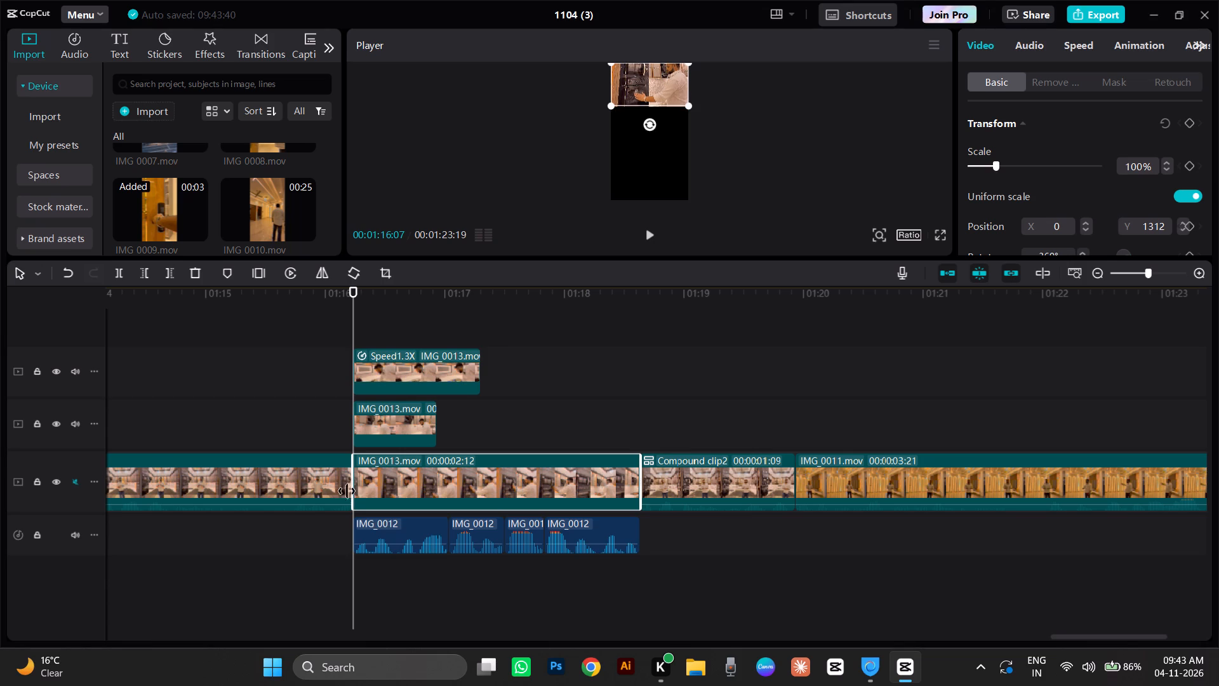
pyautogui.moveTo(347, 491); pyautogui.dragTo(266, 472)
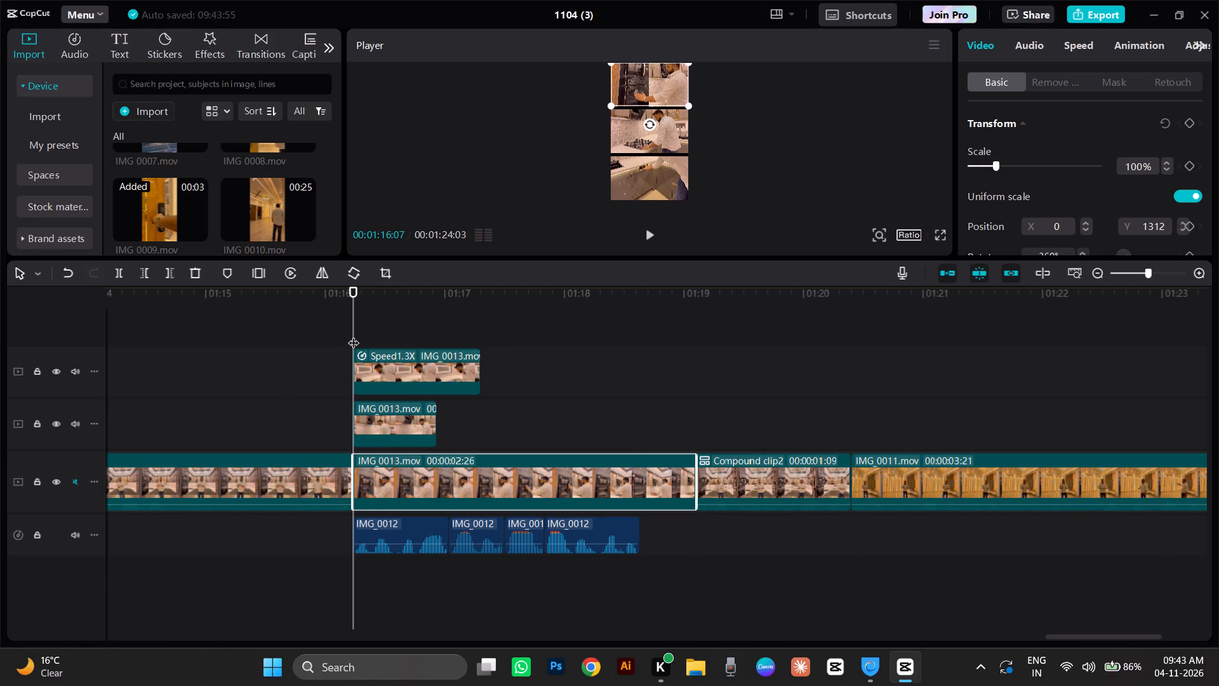
# Trim off the part of the main-track IMG_0013 clip after 00:01:17:22.
pyautogui.moveTo(356, 323); pyautogui.dragTo(382, 332)
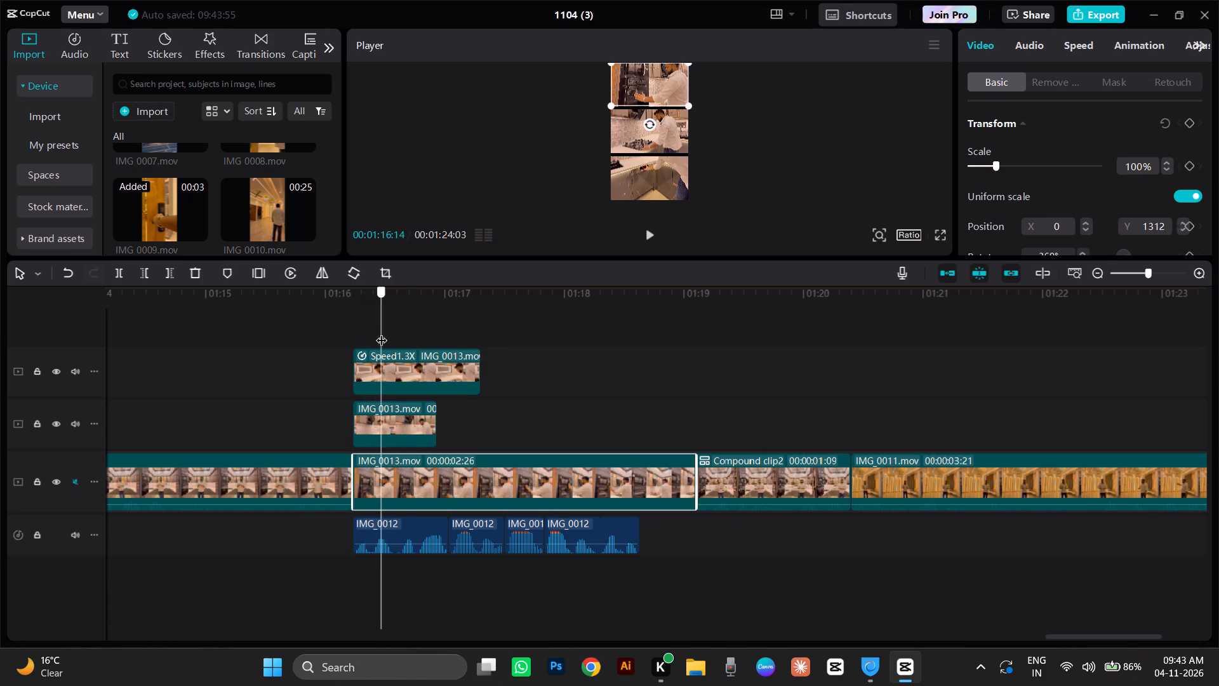
pyautogui.moveTo(382, 332); pyautogui.dragTo(517, 386)
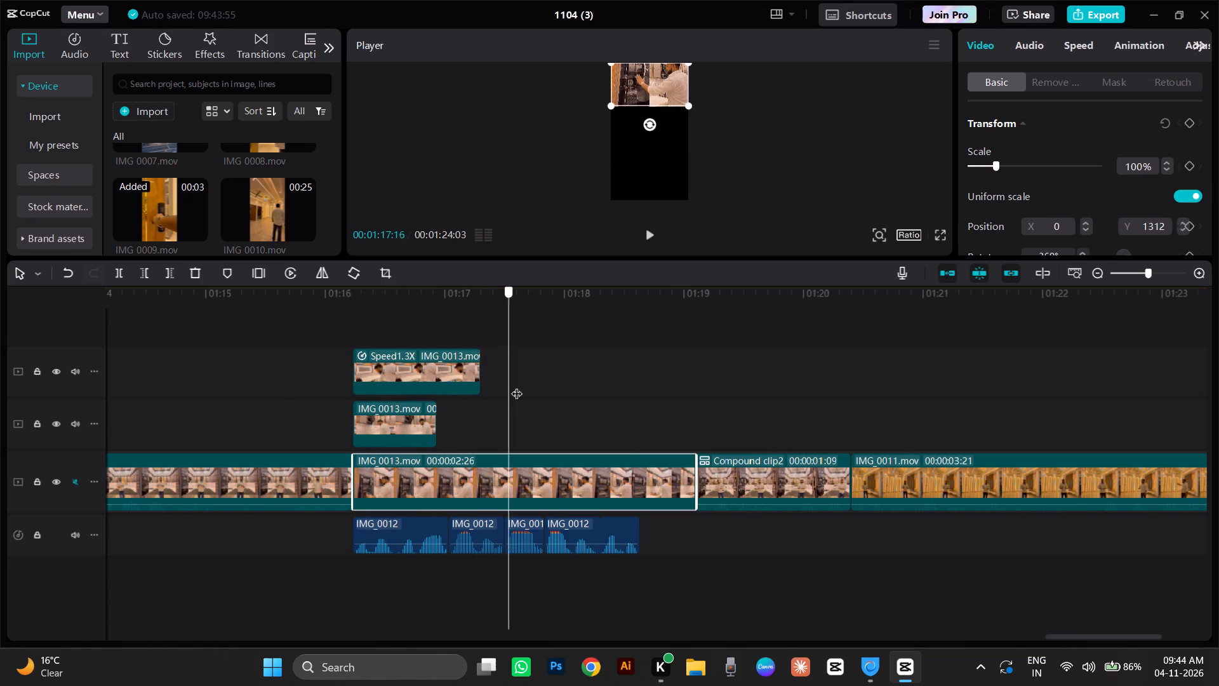
pyautogui.moveTo(517, 386); pyautogui.dragTo(604, 418)
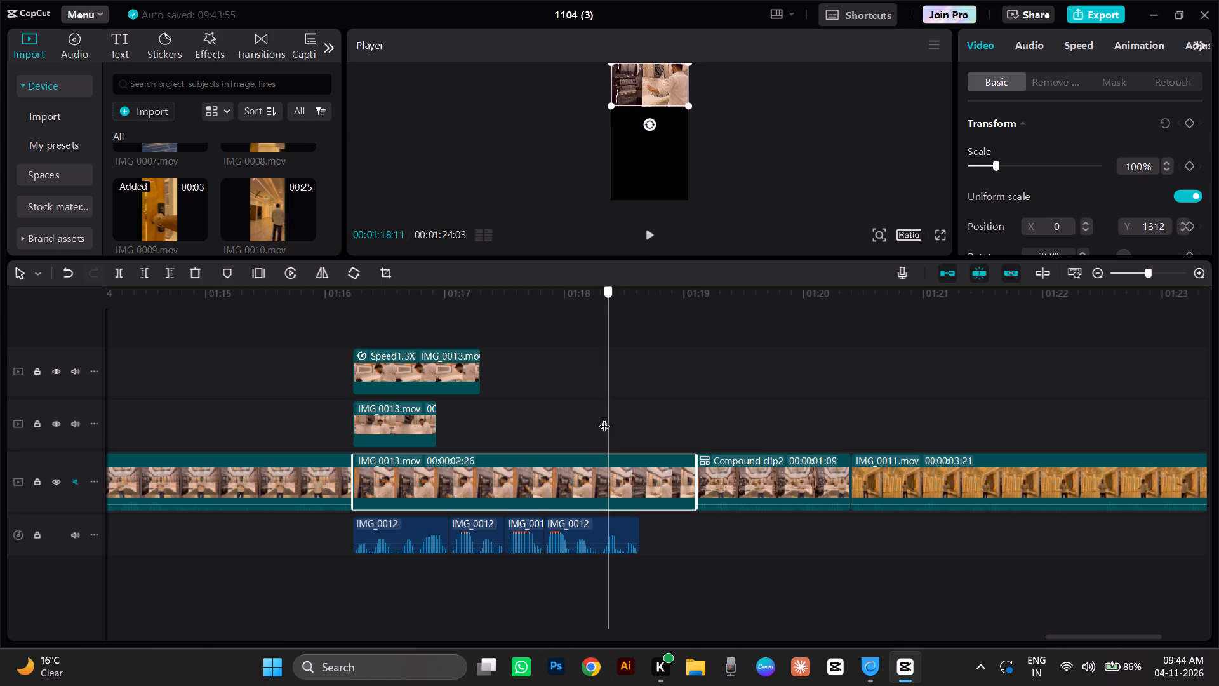
pyautogui.moveTo(604, 418); pyautogui.dragTo(535, 412)
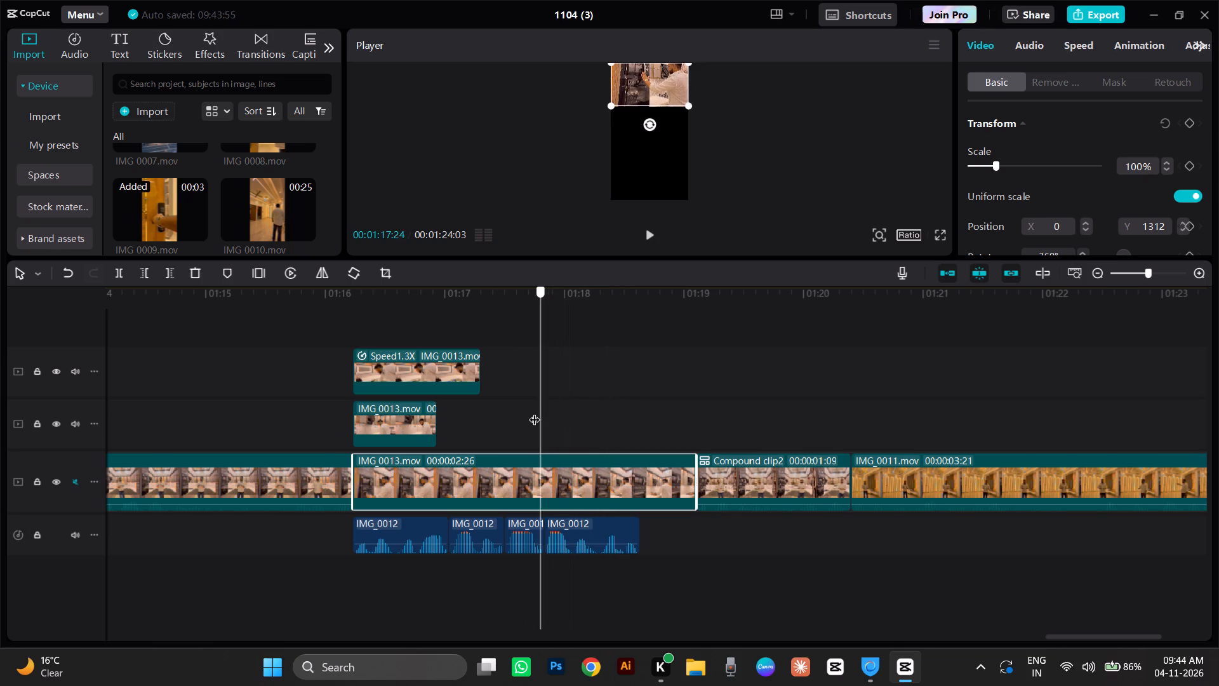
pyautogui.moveTo(535, 412); pyautogui.dragTo(563, 420)
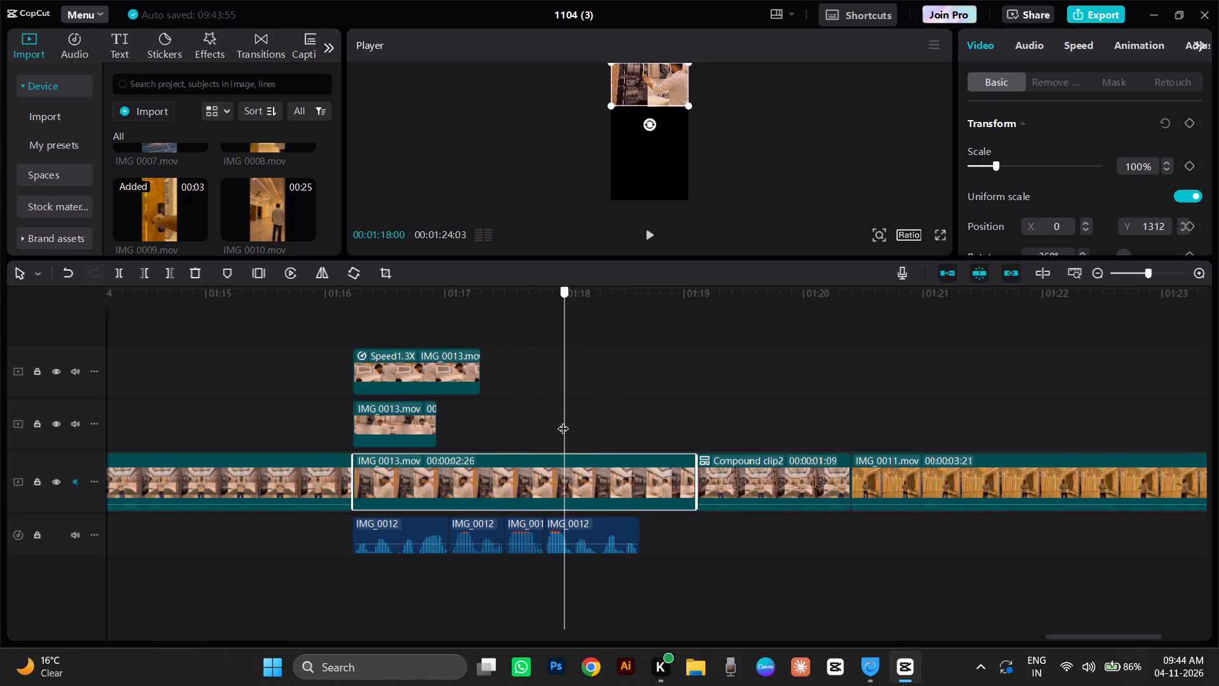
pyautogui.moveTo(563, 420); pyautogui.dragTo(532, 413)
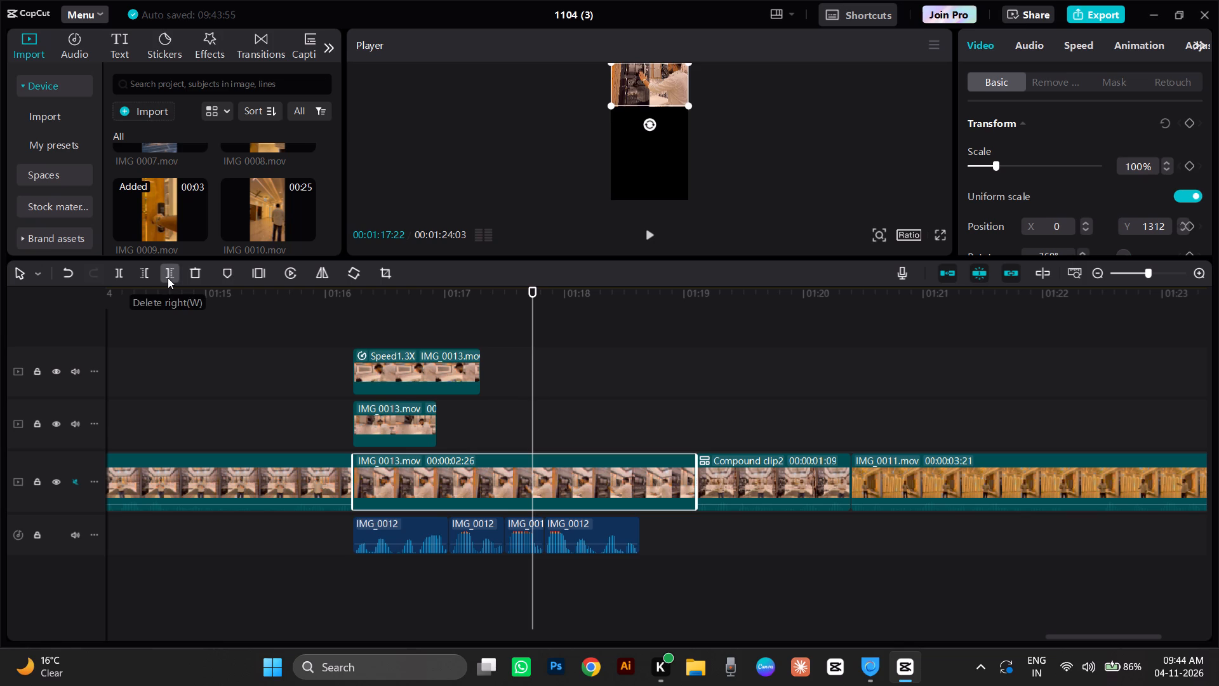
pyautogui.click(168, 278)
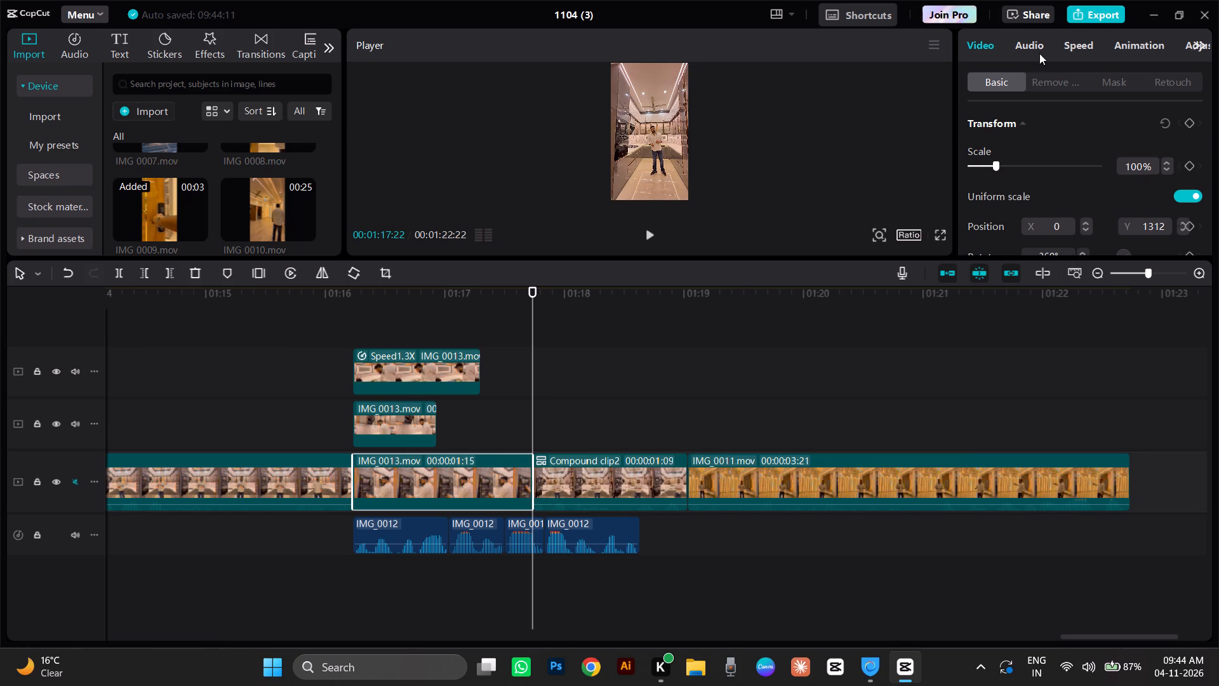
# Slow the main-track IMG_0013 clip to 0.7x speed.
pyautogui.click(1079, 50)
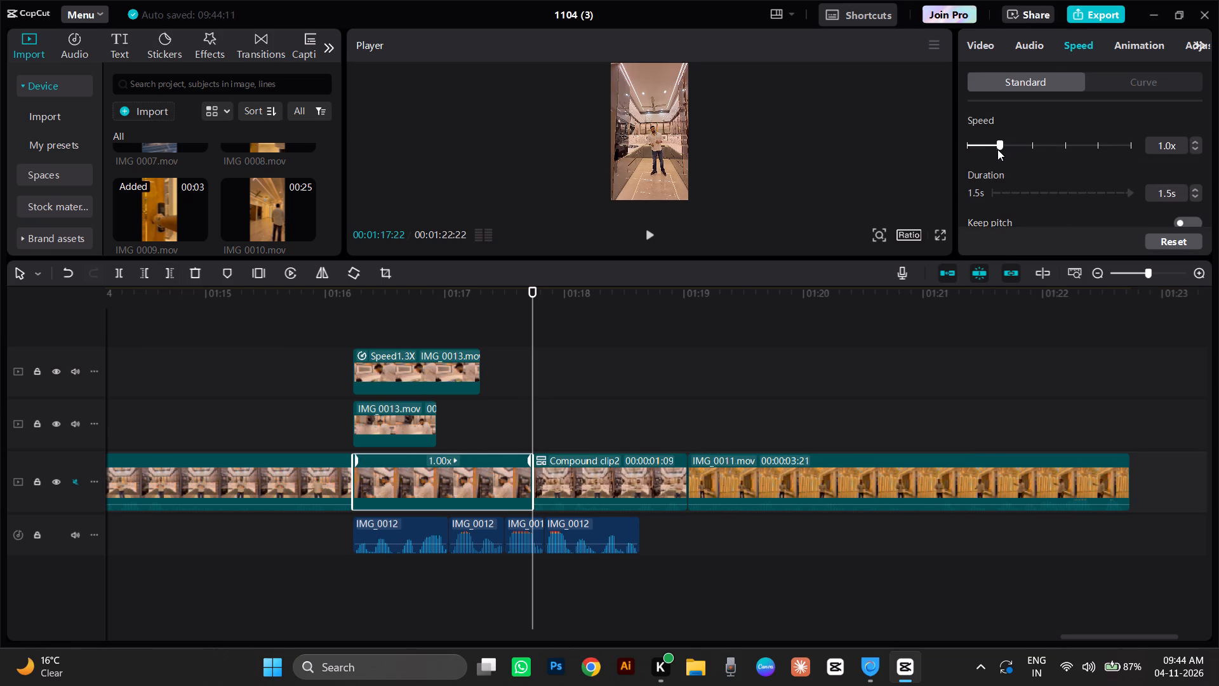
pyautogui.moveTo(997, 149); pyautogui.dragTo(991, 151)
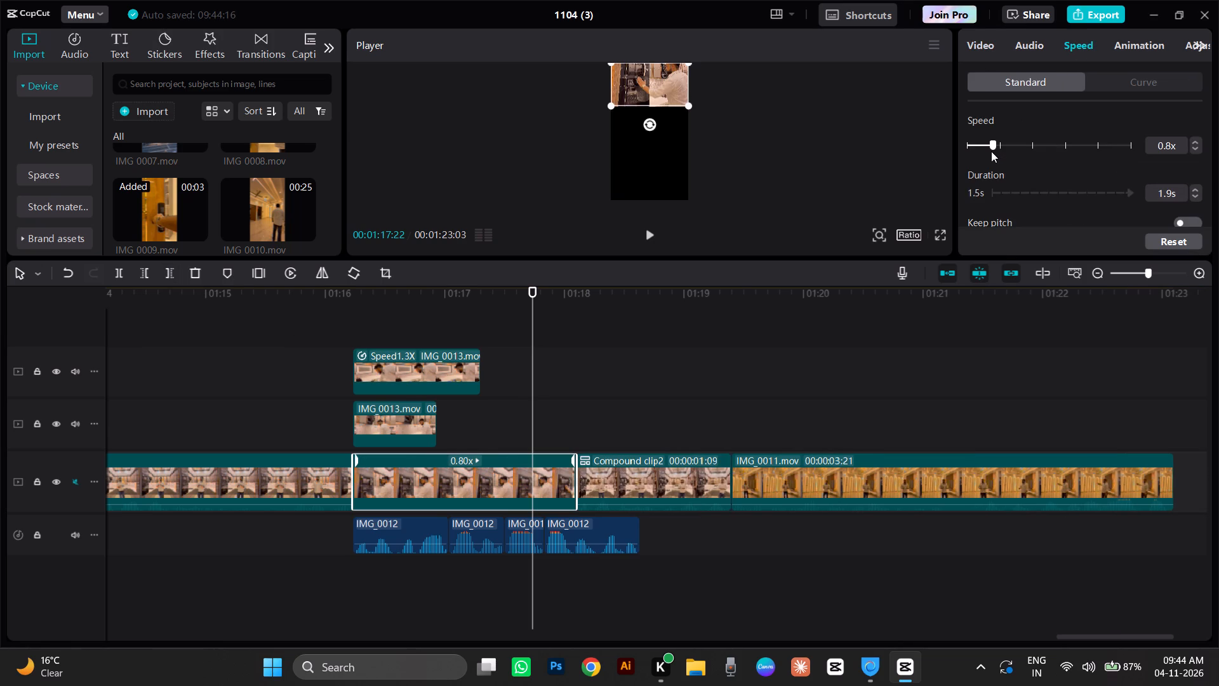
pyautogui.click(993, 151)
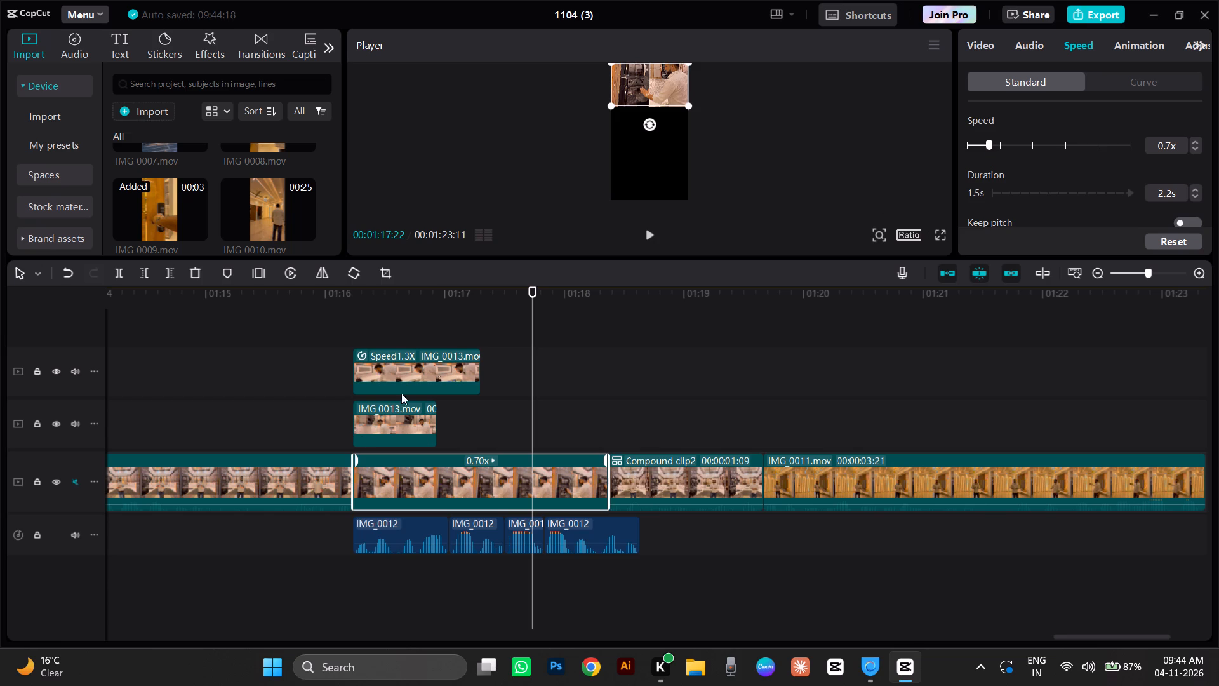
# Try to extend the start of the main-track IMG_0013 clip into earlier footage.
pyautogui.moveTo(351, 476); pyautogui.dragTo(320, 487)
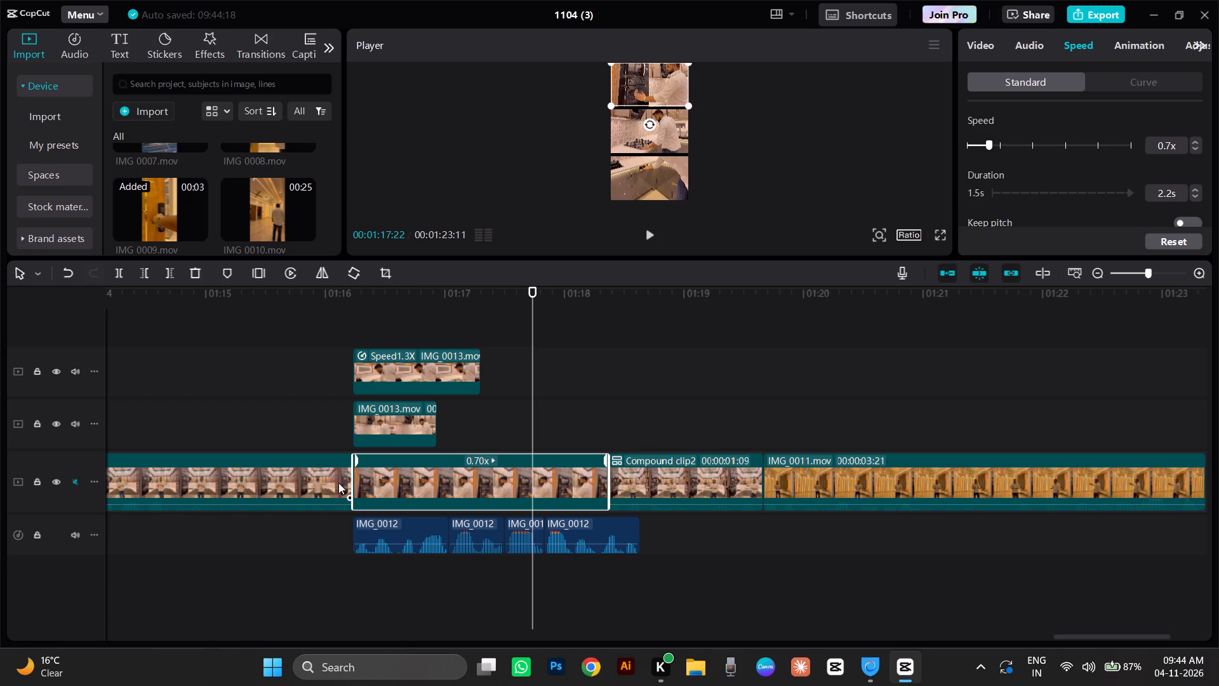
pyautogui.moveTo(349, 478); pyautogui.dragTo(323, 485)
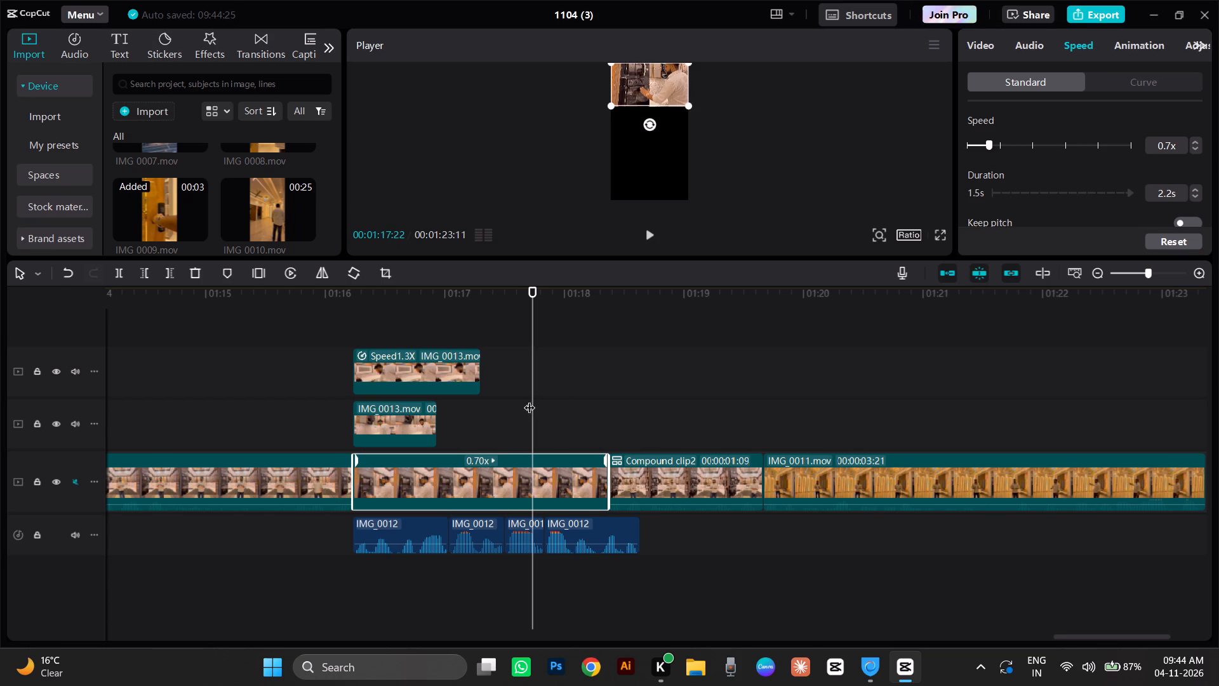
# Review the main-track IMG_0013 clip at 0.7x against the IMG_0012 audio, from its start through the cut to Compound clip2.
pyautogui.moveTo(530, 400); pyautogui.dragTo(605, 427)
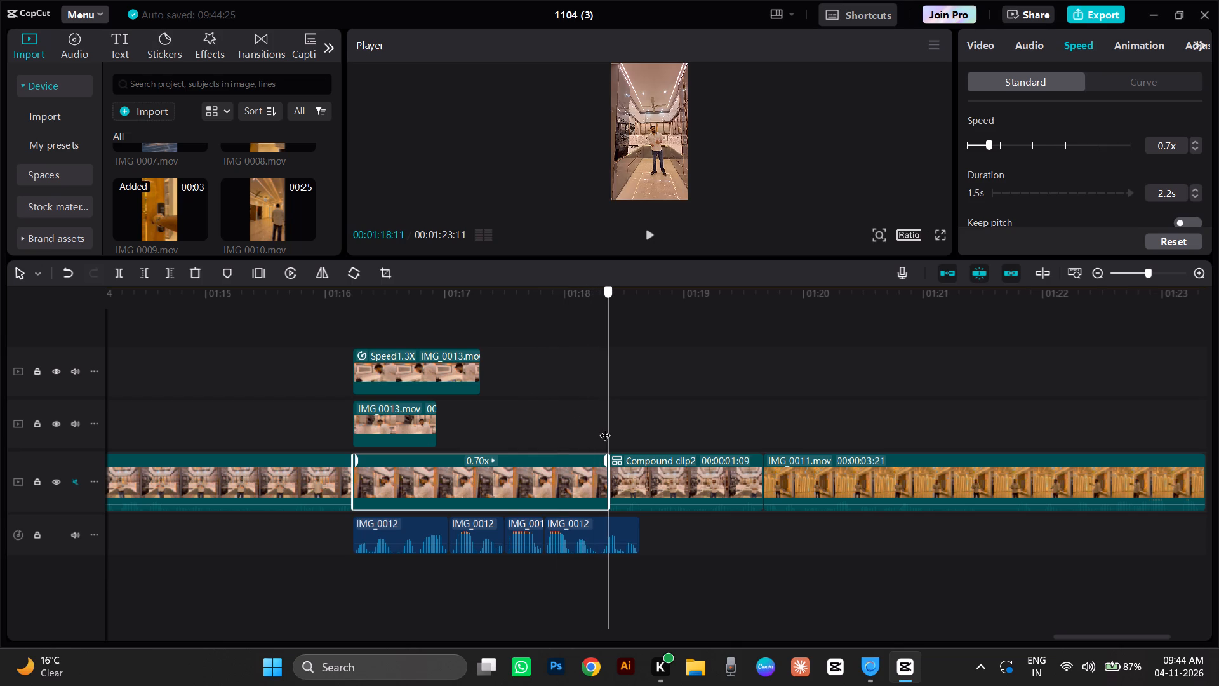
pyautogui.moveTo(605, 427); pyautogui.dragTo(586, 426)
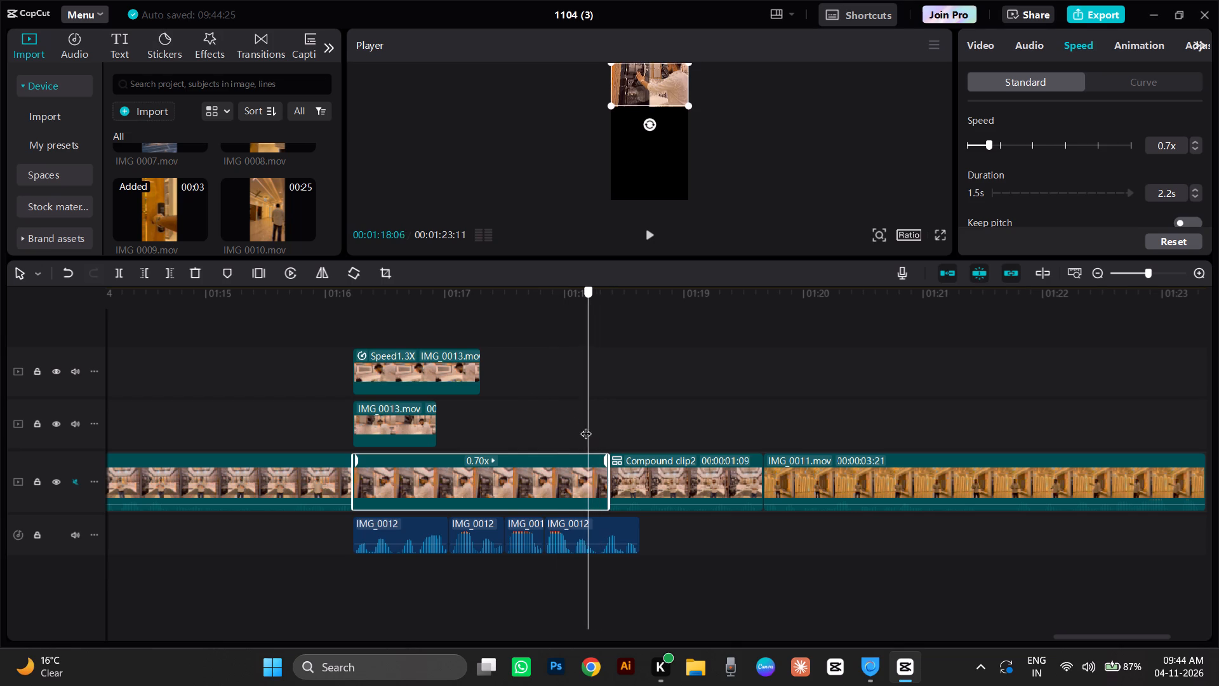
pyautogui.moveTo(586, 426); pyautogui.dragTo(548, 417)
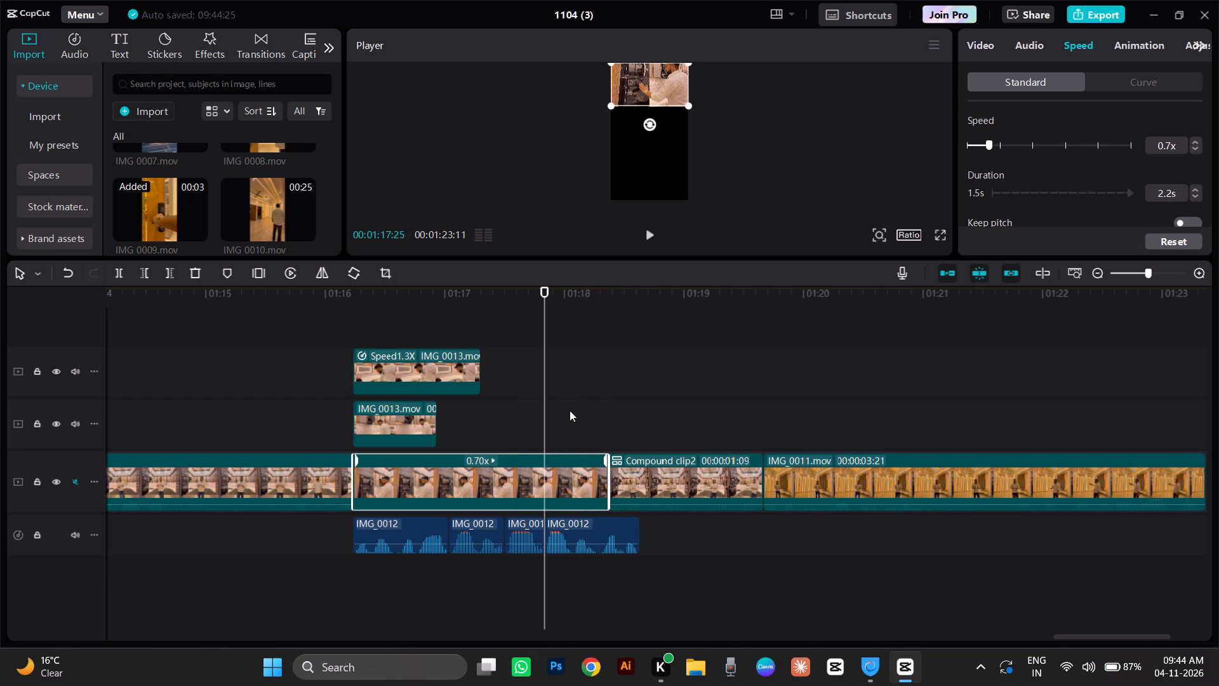
pyautogui.press('space')
pyautogui.press('space')
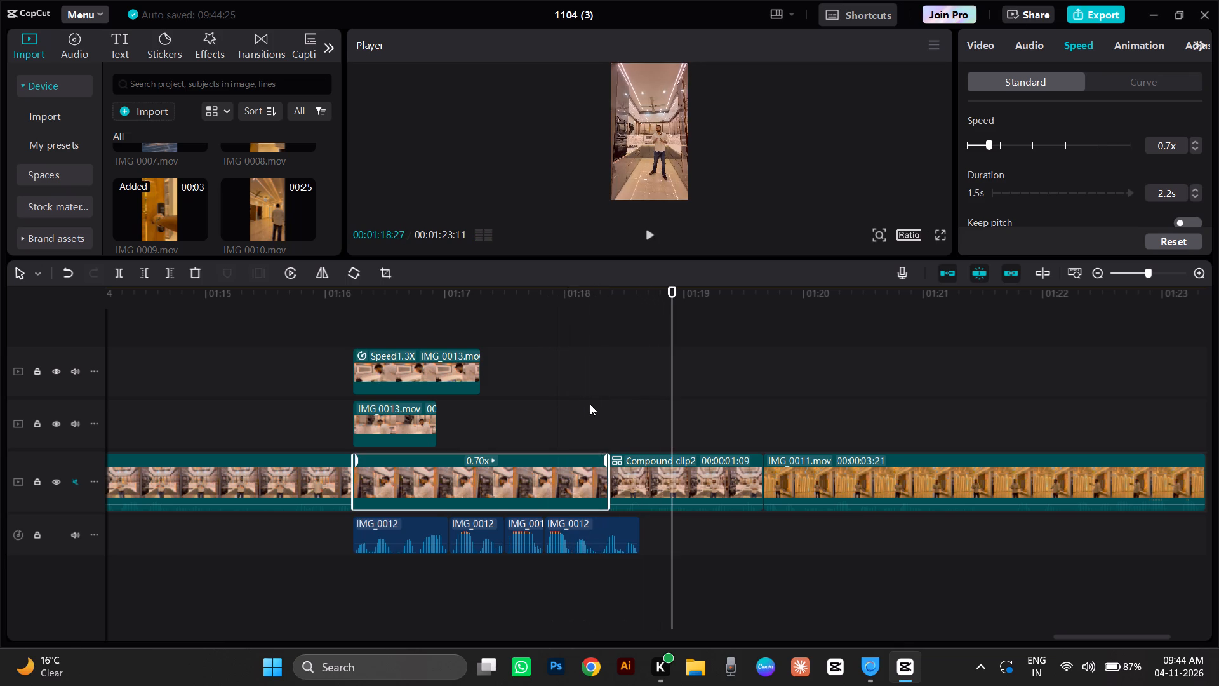
pyautogui.click(586, 404)
pyautogui.moveTo(585, 404); pyautogui.dragTo(319, 491)
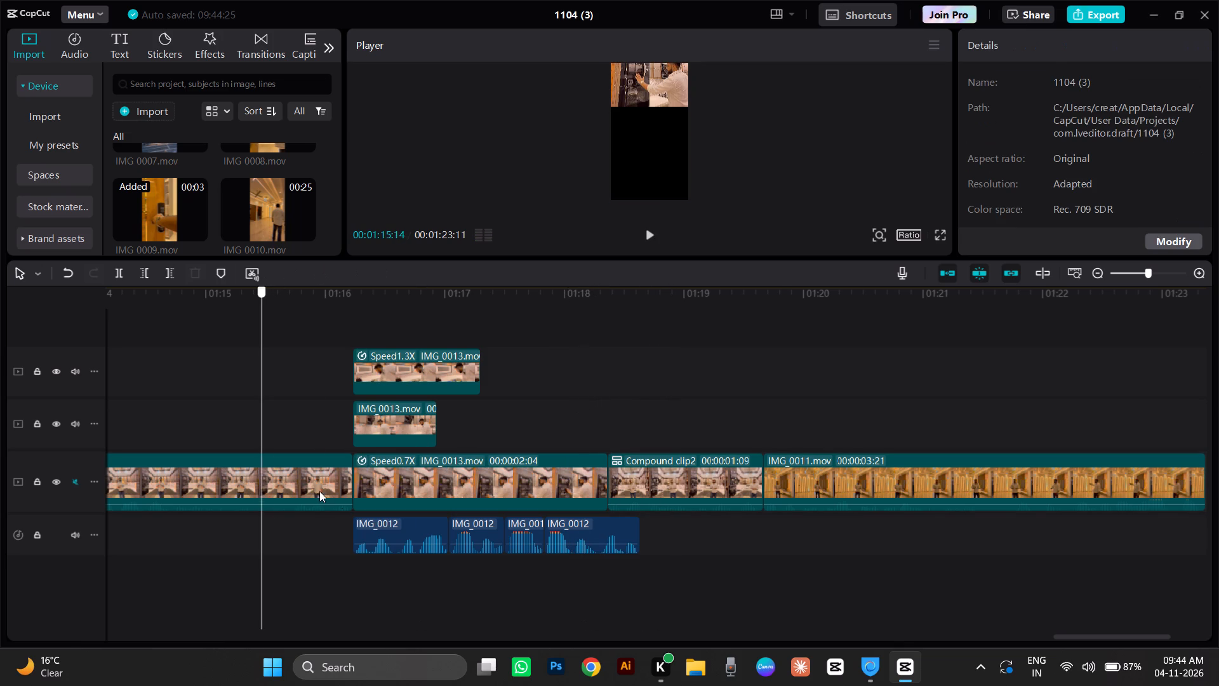
pyautogui.moveTo(319, 491); pyautogui.dragTo(354, 554)
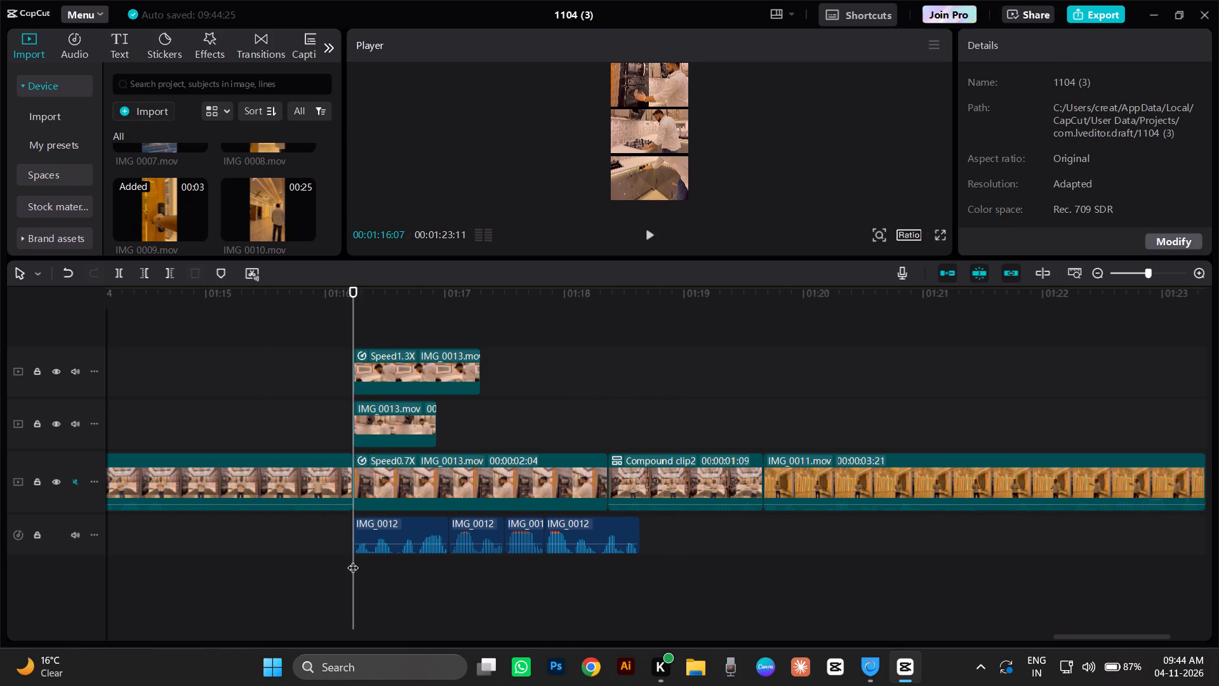
pyautogui.press('space')
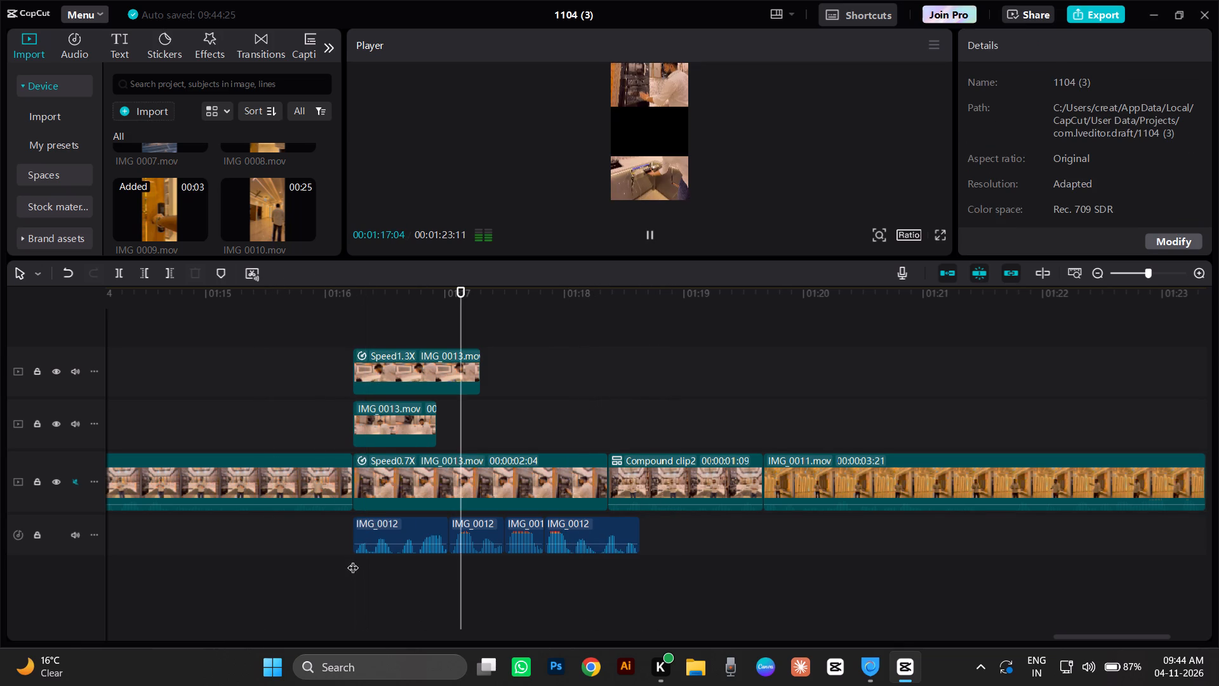
pyautogui.press('space')
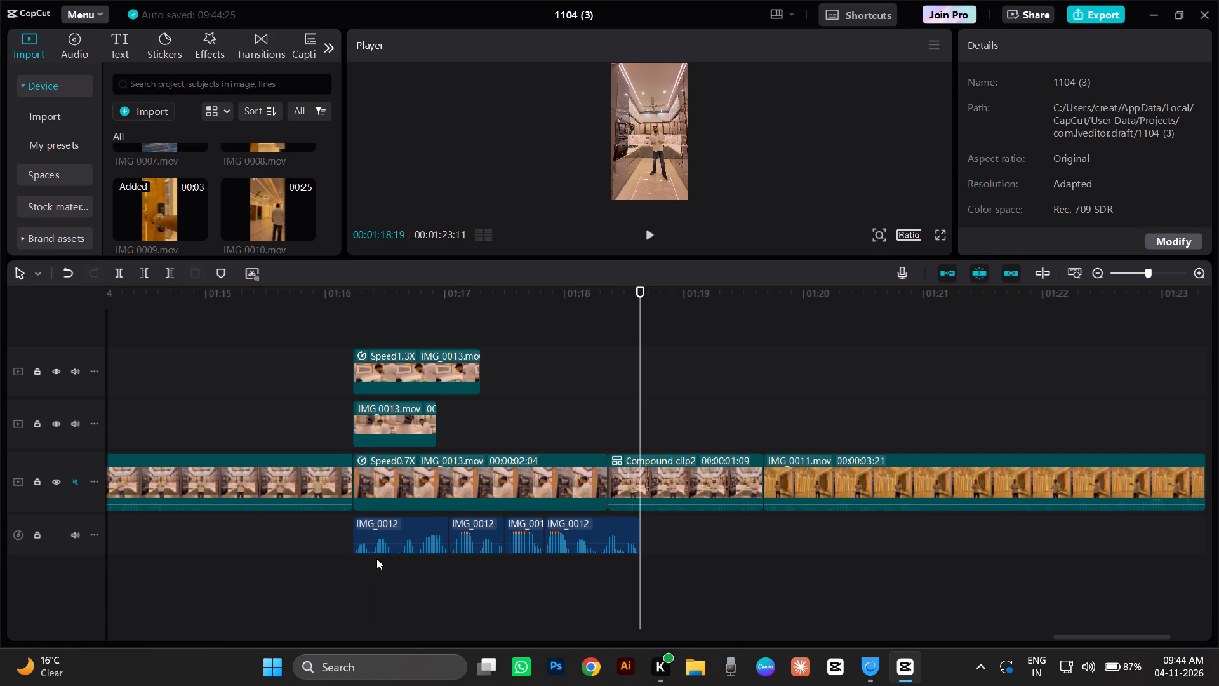
# Slow the main-track IMG_0013 clip to 0.5x speed and play back the result.
pyautogui.click(601, 343)
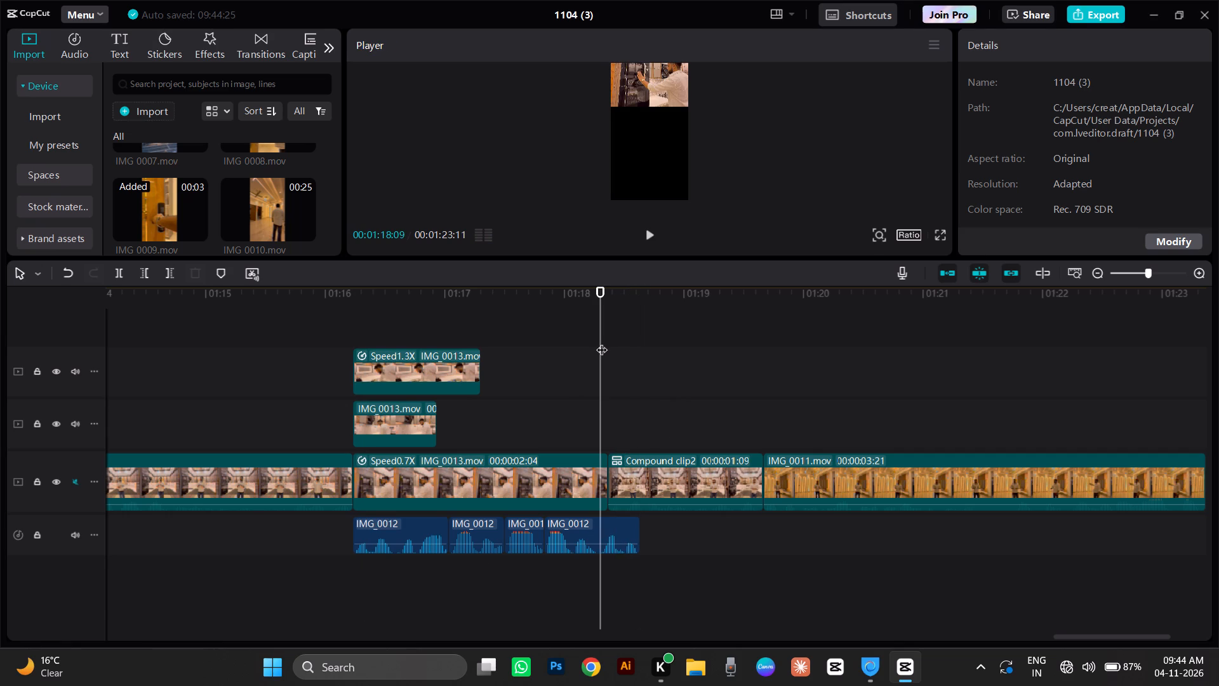
pyautogui.moveTo(602, 342); pyautogui.dragTo(608, 394)
pyautogui.click(568, 475)
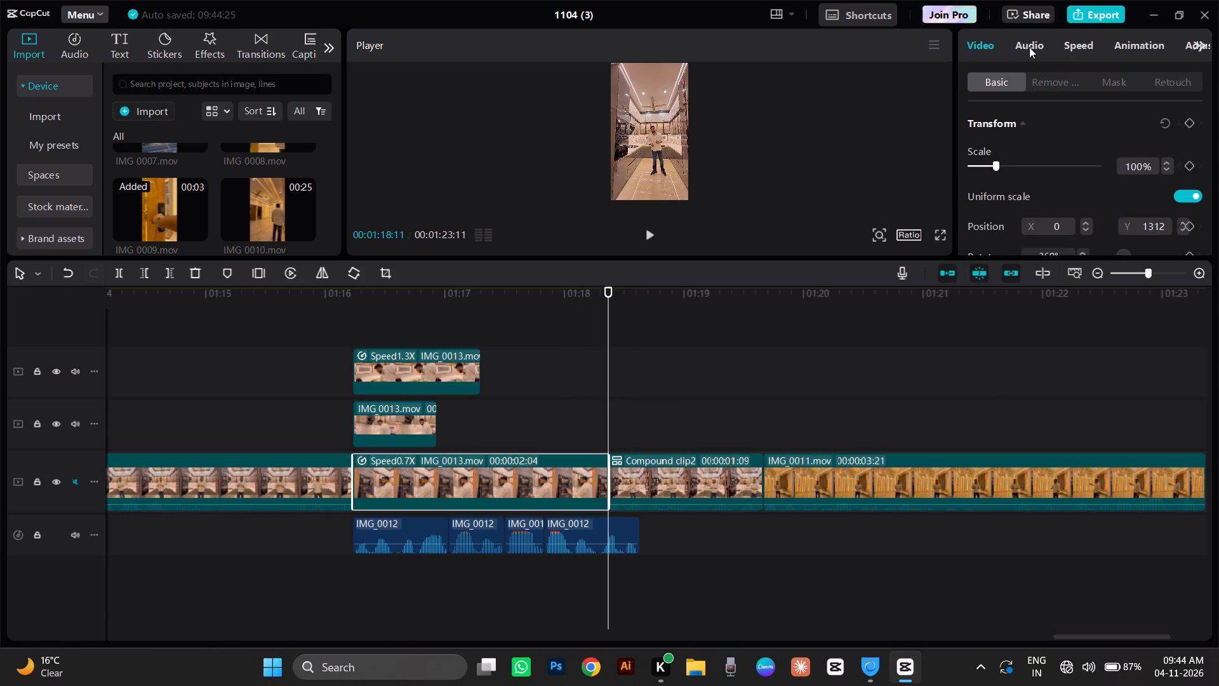
pyautogui.click(1067, 40)
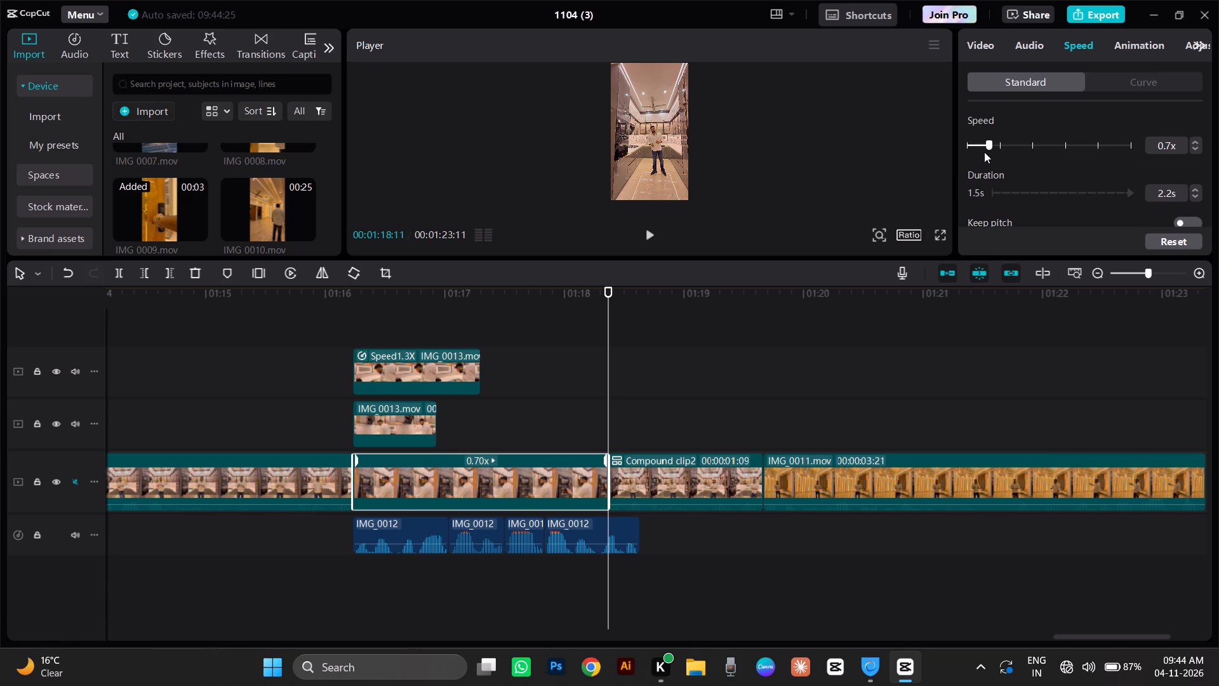
pyautogui.click(982, 145)
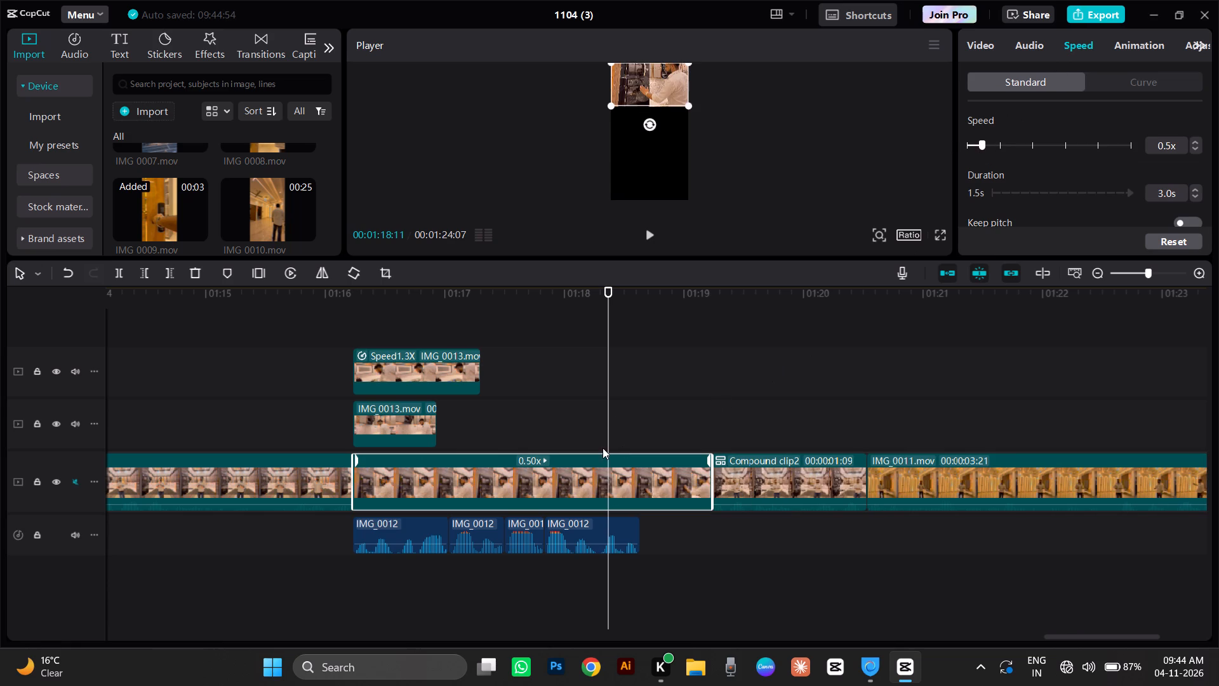
pyautogui.click(496, 309)
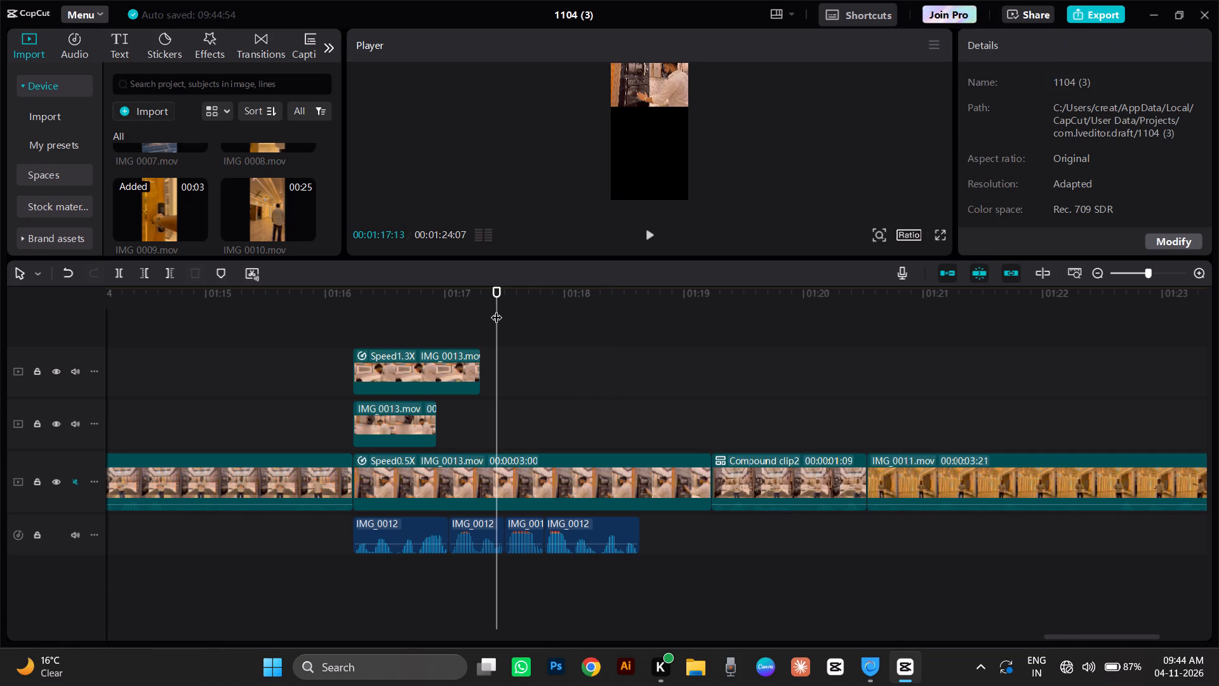
pyautogui.press('space')
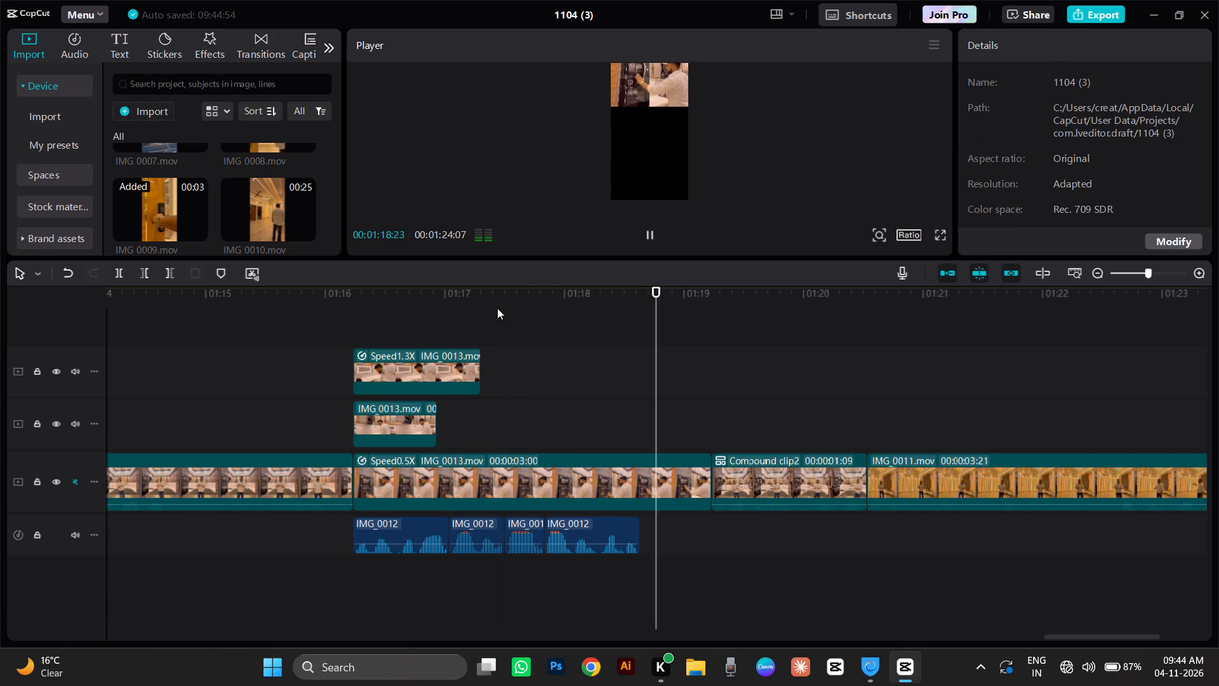
pyautogui.press('space')
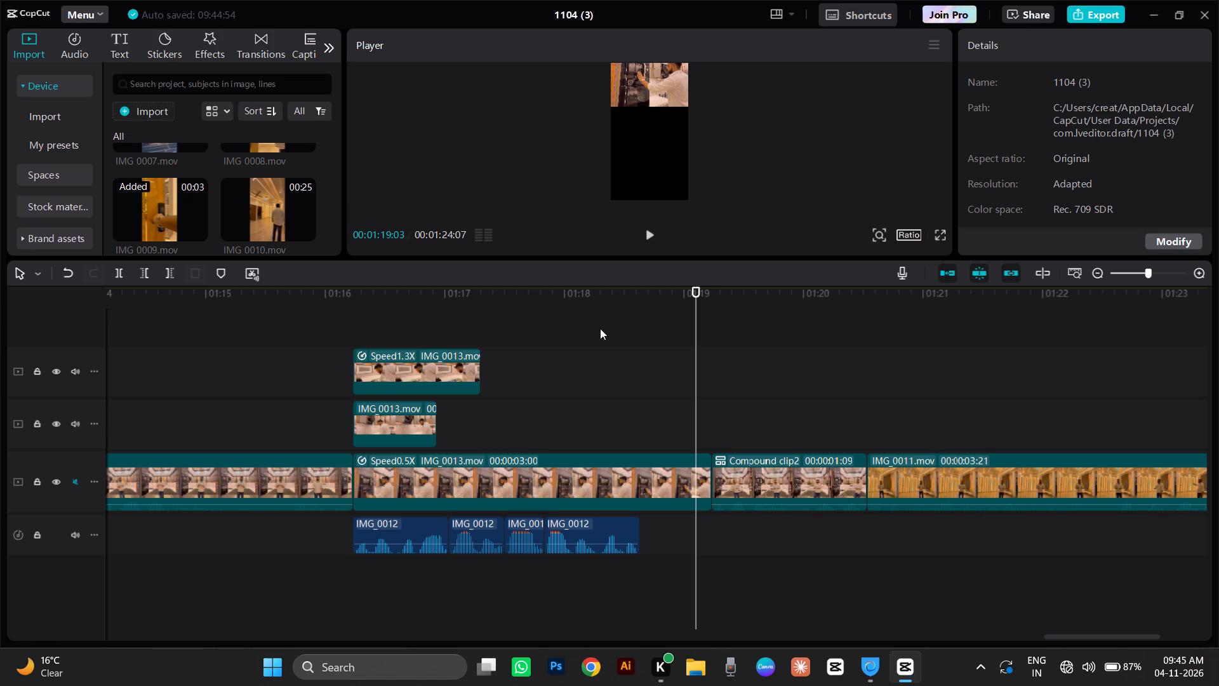
# Trim the start of the main-track IMG_0013 clip at 00:01:16:22 and again at 00:01:16:09, for a duration of 00:00:02:13.
pyautogui.click(583, 302)
pyautogui.click(589, 488)
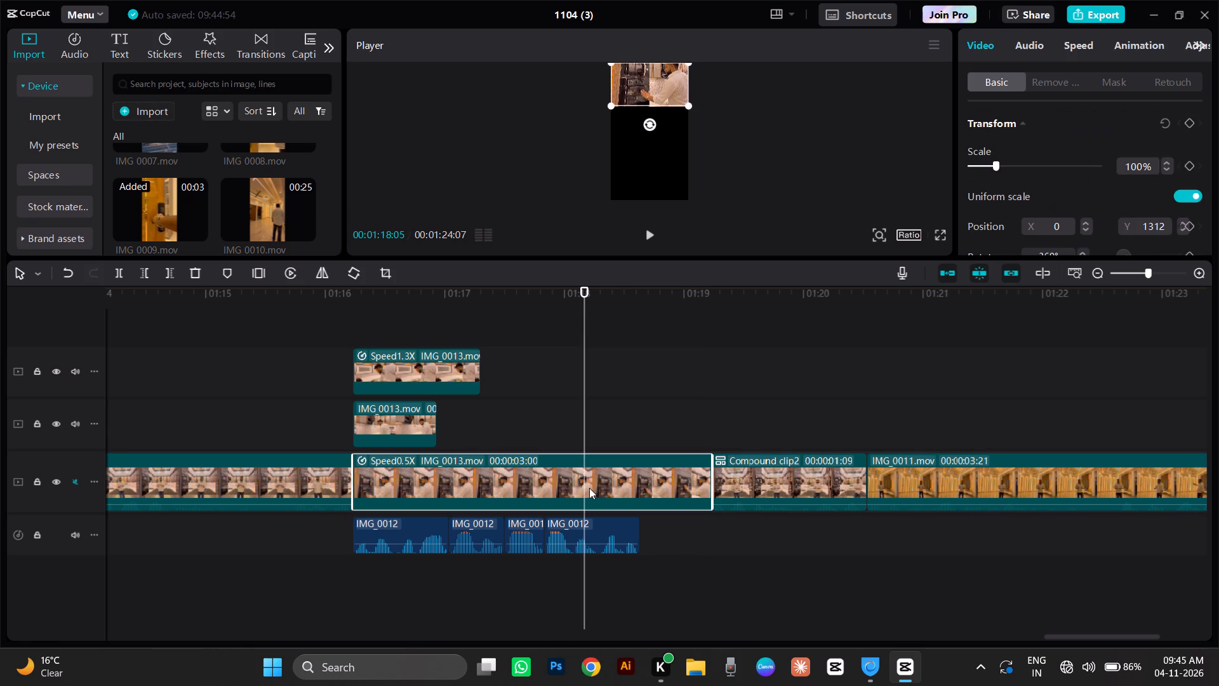
pyautogui.click(360, 298)
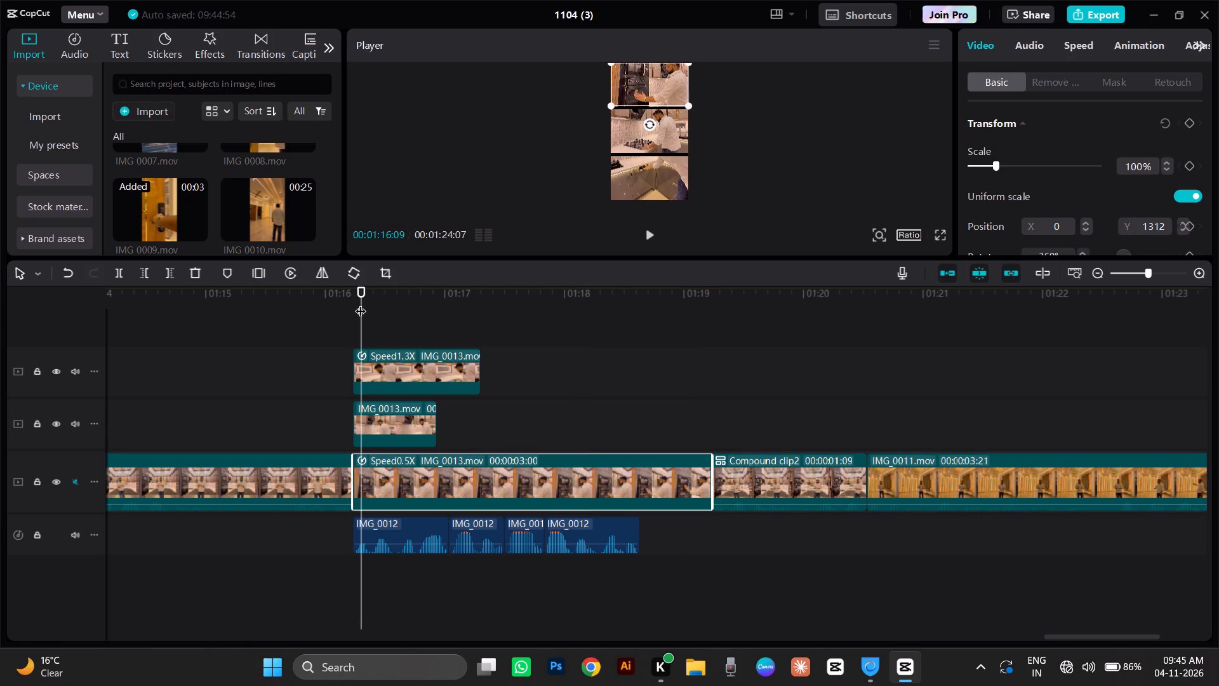
pyautogui.moveTo(361, 303); pyautogui.dragTo(356, 339)
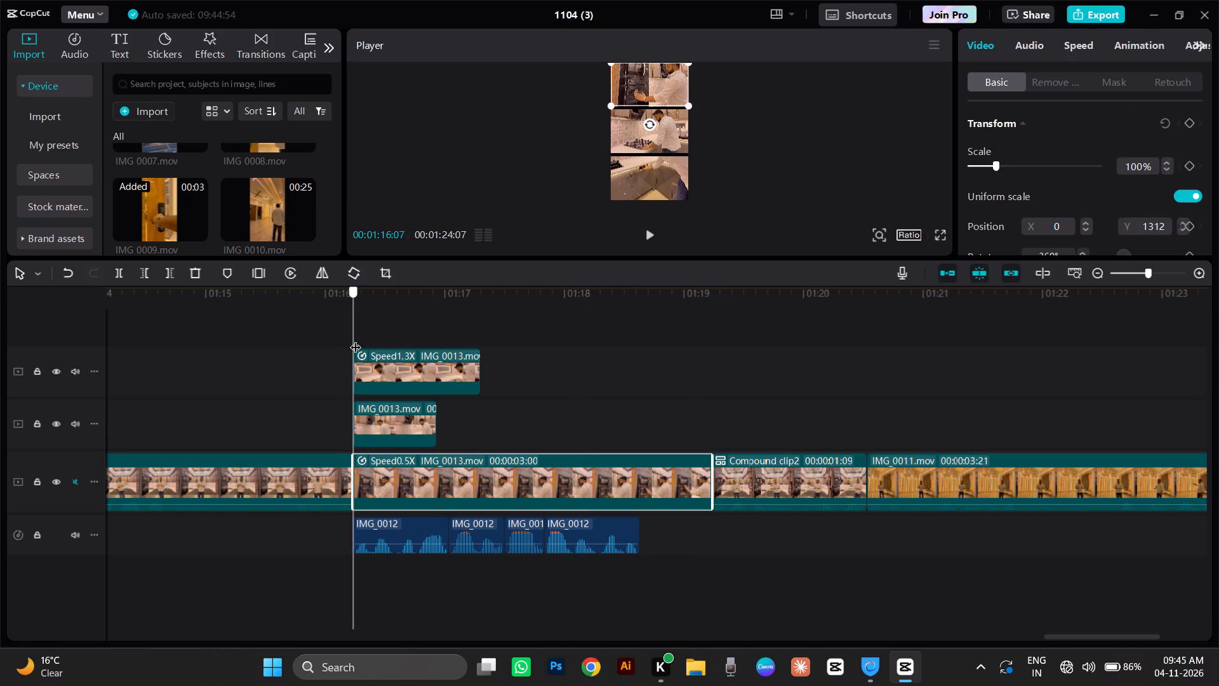
pyautogui.moveTo(356, 339); pyautogui.dragTo(420, 375)
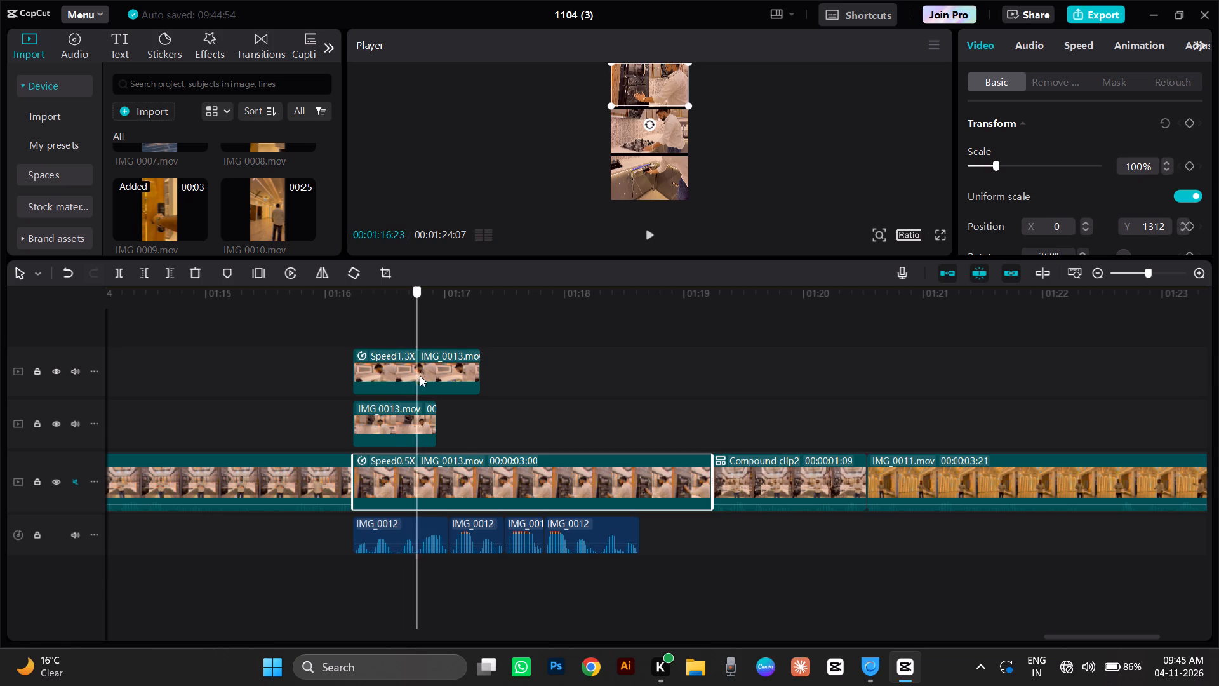
pyautogui.moveTo(420, 375); pyautogui.dragTo(419, 387)
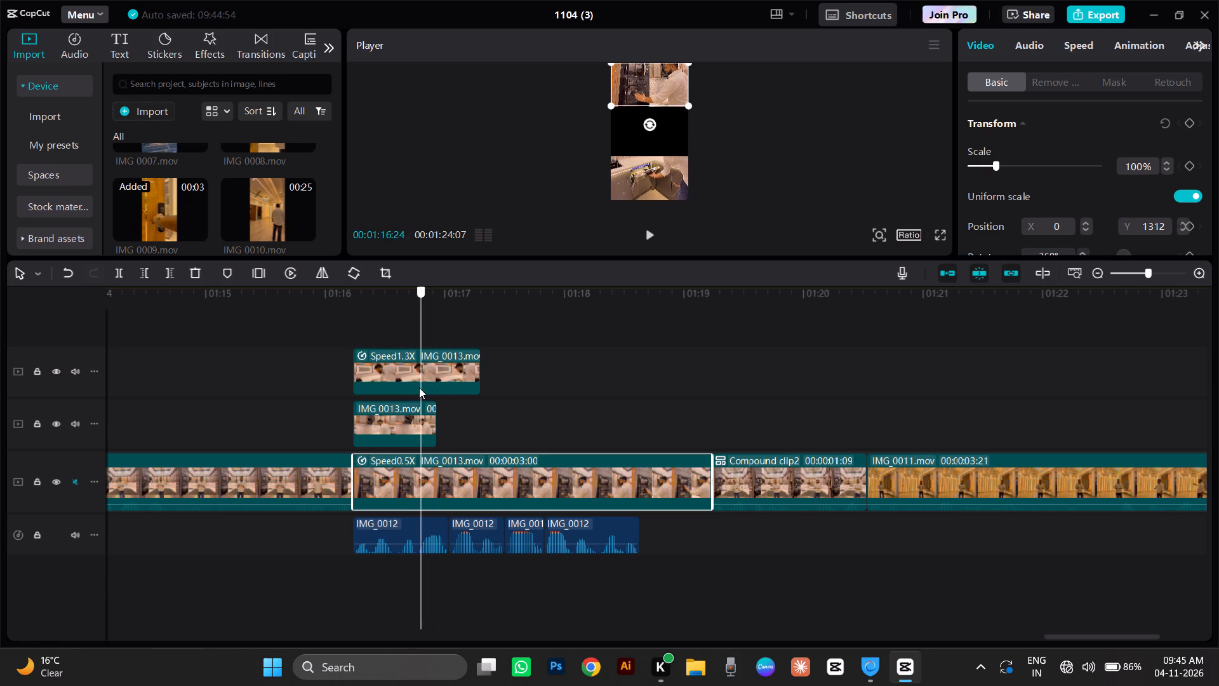
pyautogui.moveTo(419, 387); pyautogui.dragTo(413, 384)
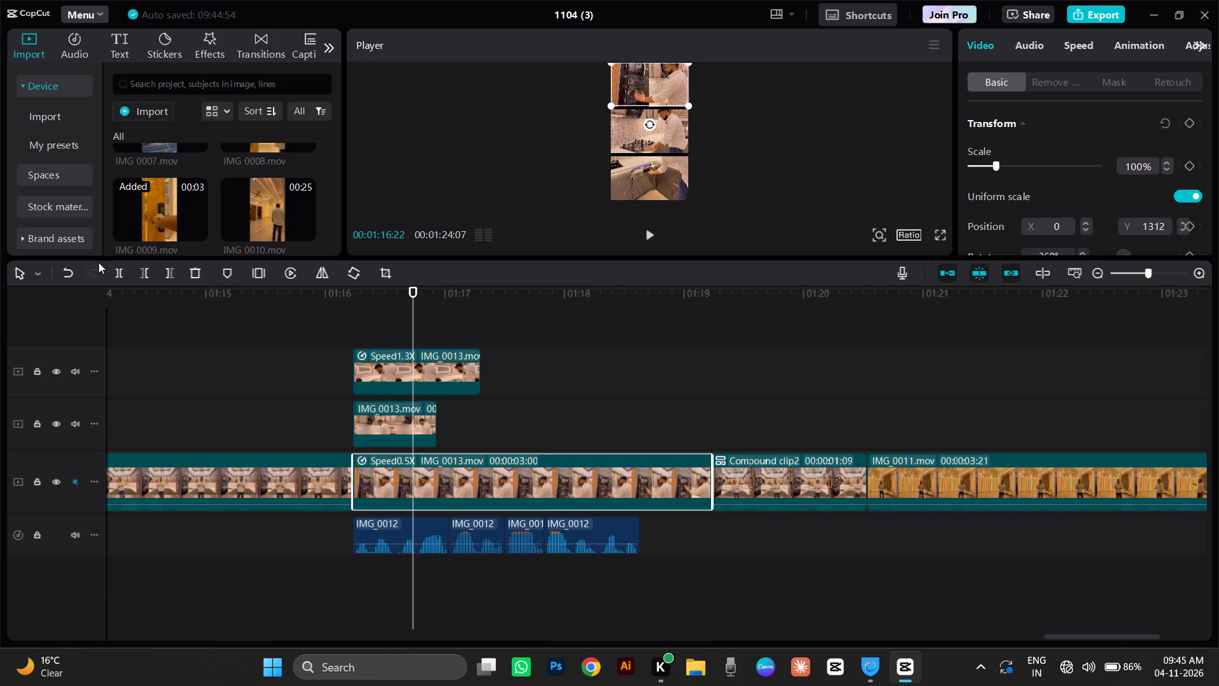
pyautogui.click(137, 273)
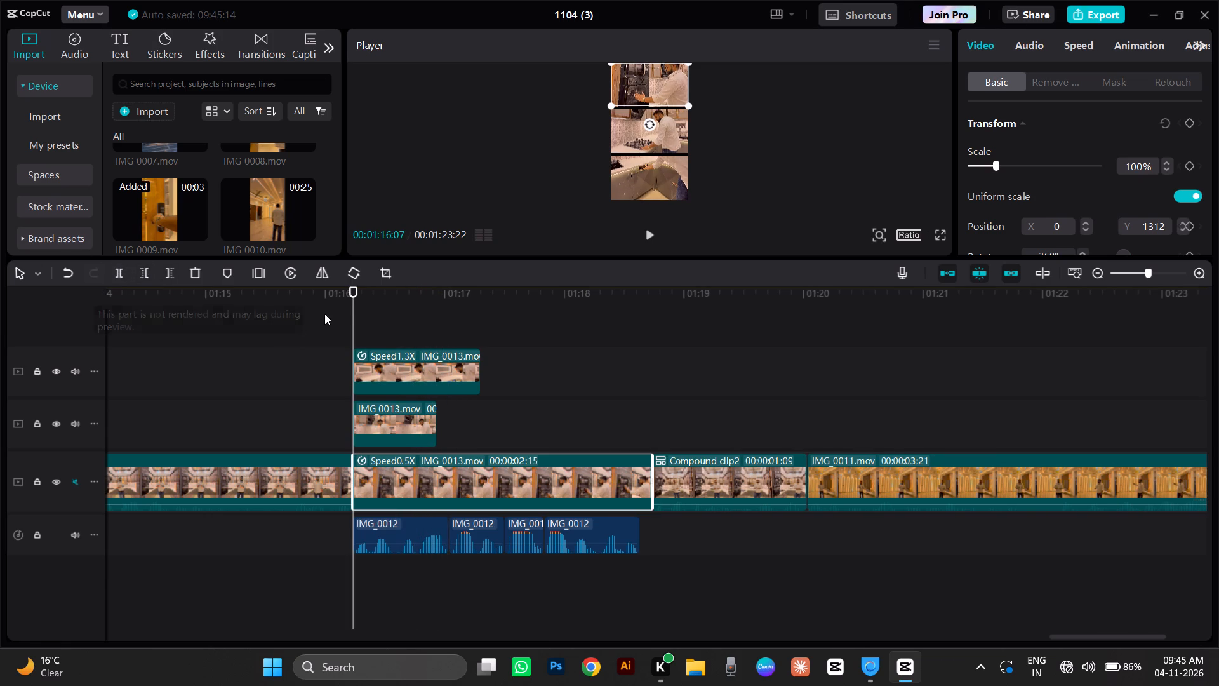
pyautogui.moveTo(350, 309); pyautogui.dragTo(361, 313)
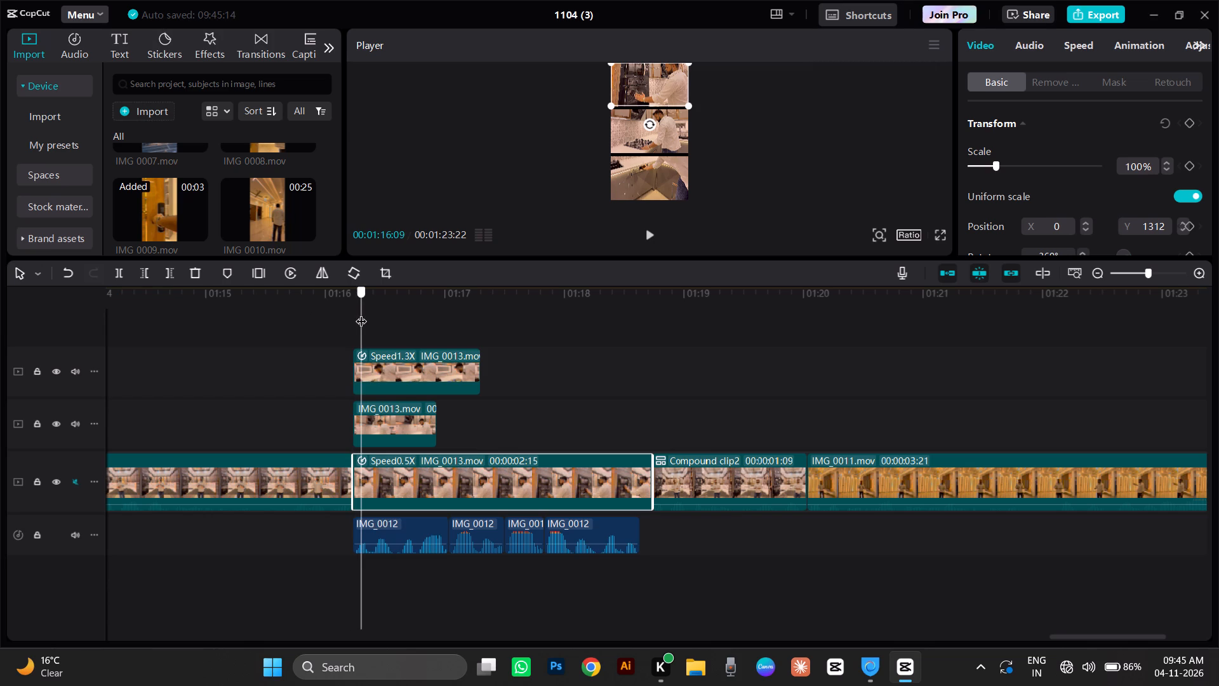
pyautogui.click(138, 273)
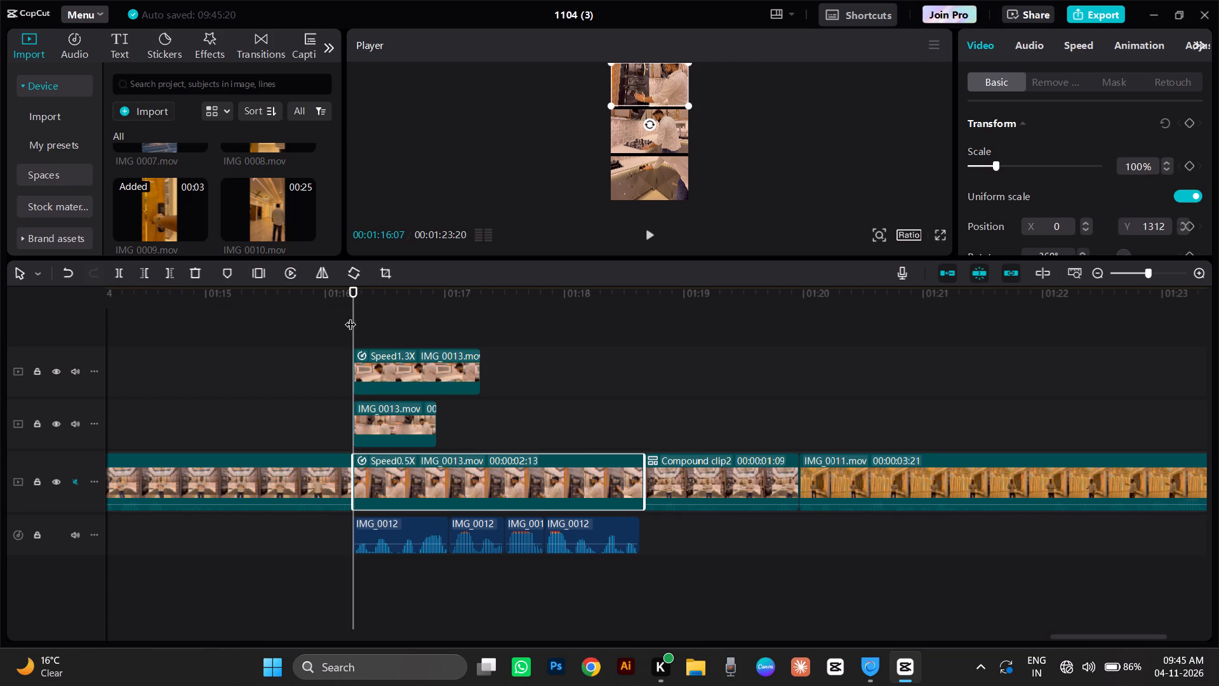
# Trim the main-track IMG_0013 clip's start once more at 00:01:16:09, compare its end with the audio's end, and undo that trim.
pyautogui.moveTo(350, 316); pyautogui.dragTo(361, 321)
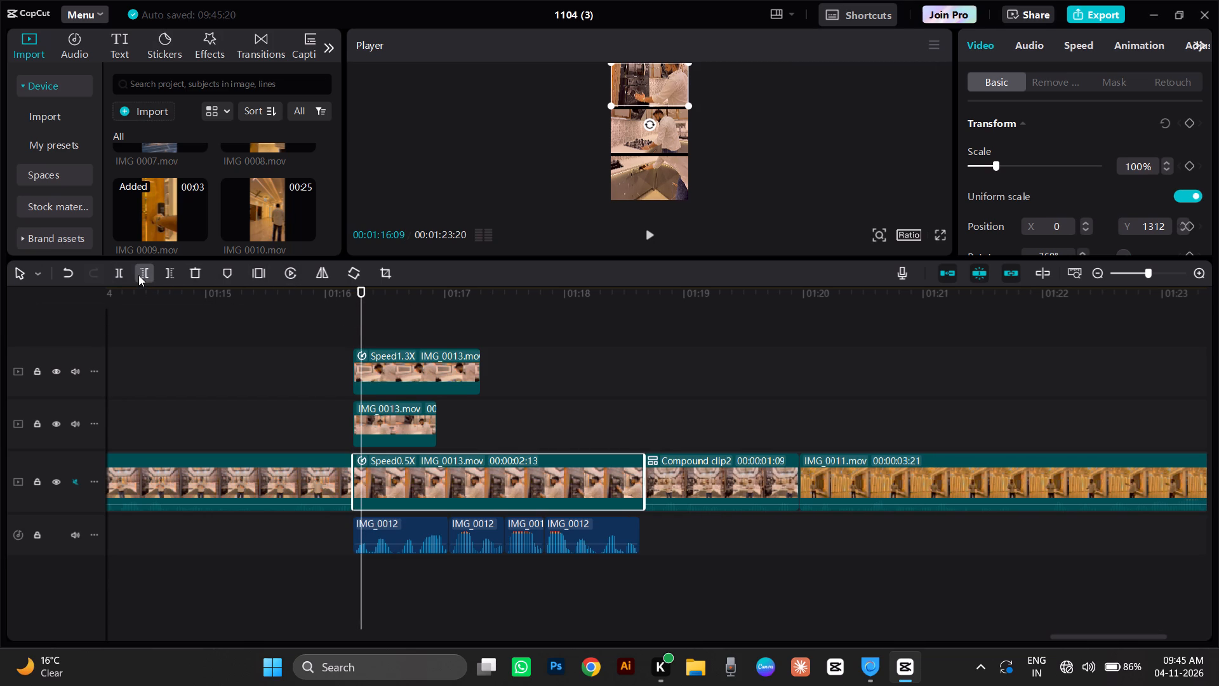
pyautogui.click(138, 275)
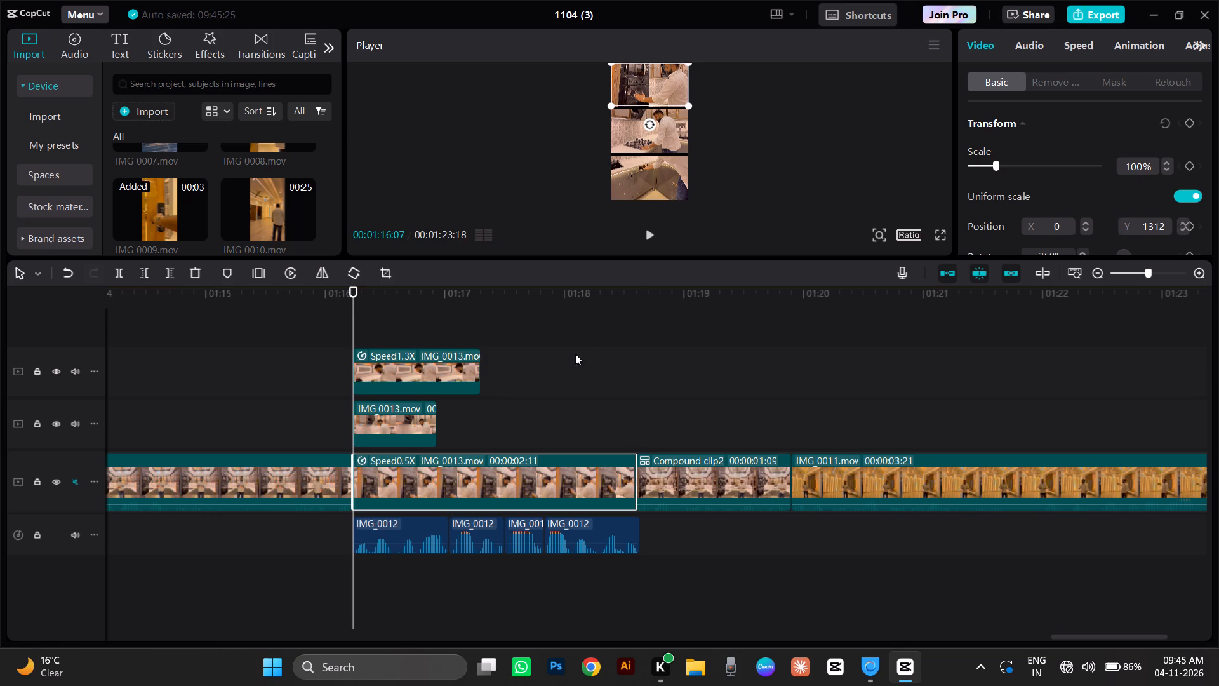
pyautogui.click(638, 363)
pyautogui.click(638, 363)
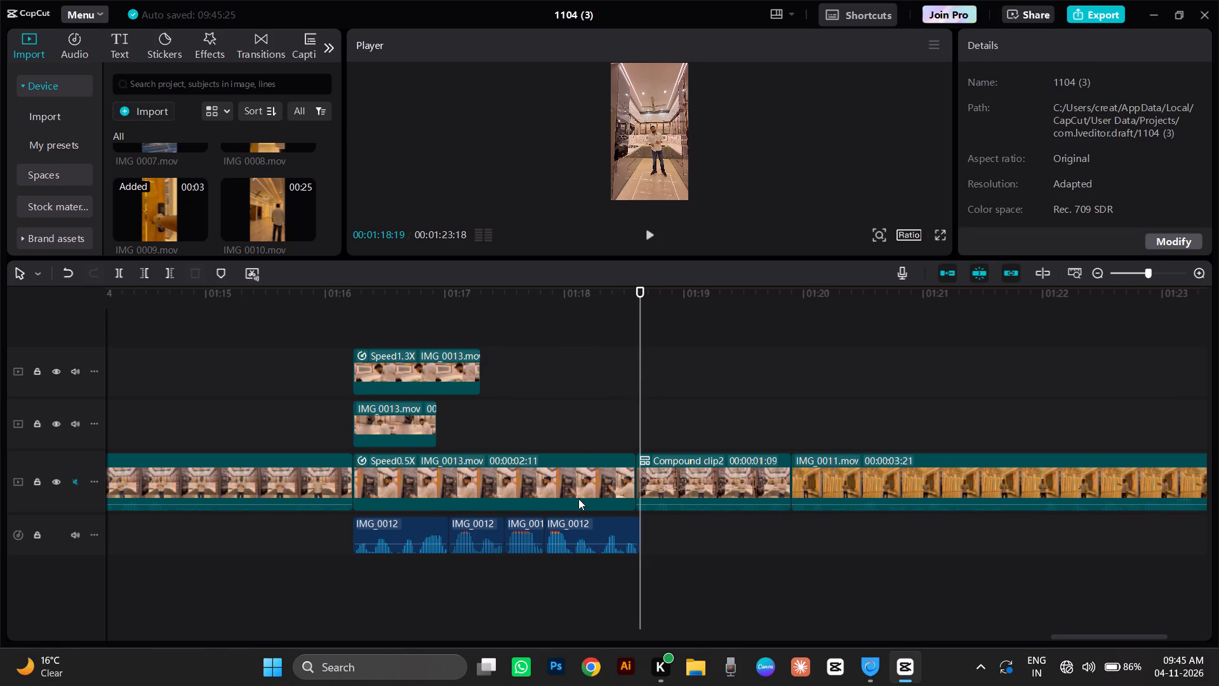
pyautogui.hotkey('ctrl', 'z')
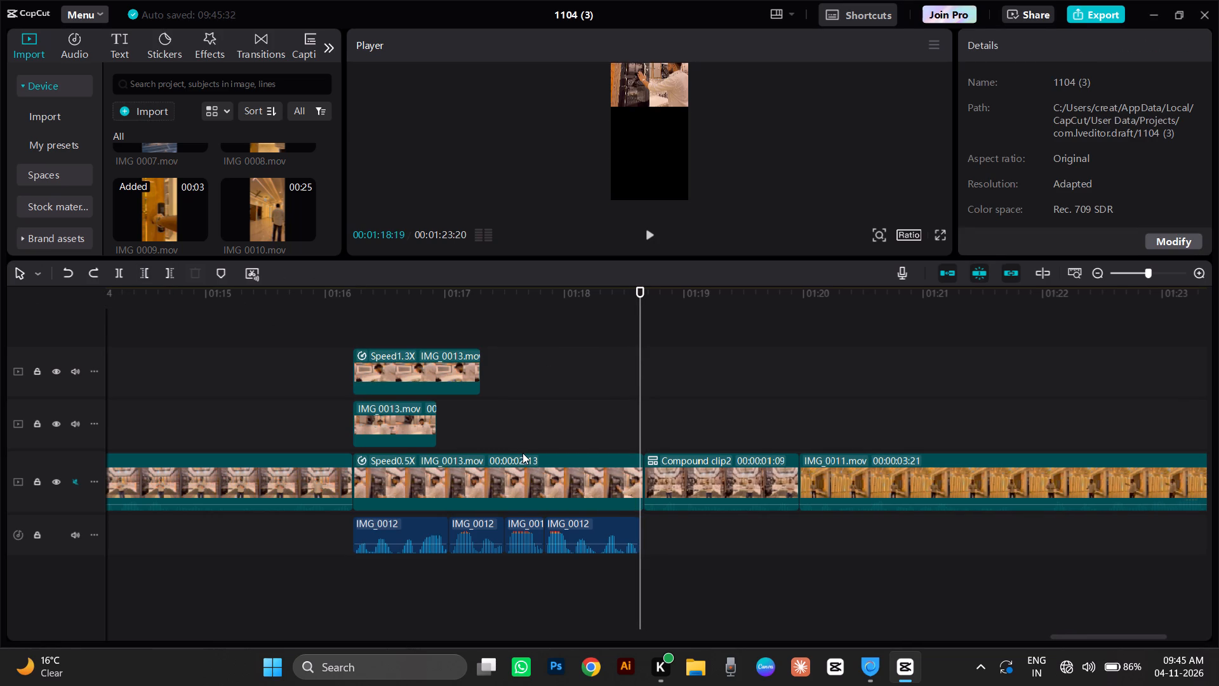
# Trim the end of the main-track IMG_0013 clip to the audio's end at 00:01:18:19 and play the section back.
pyautogui.click(608, 480)
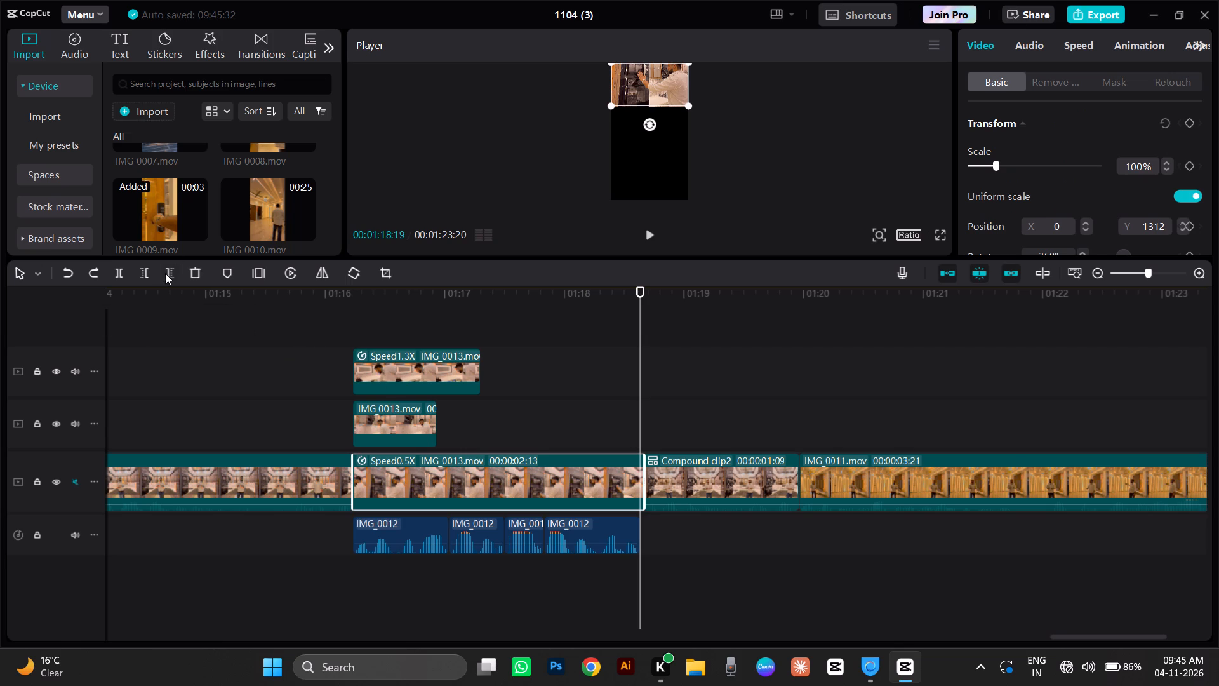
pyautogui.click(165, 274)
pyautogui.click(355, 311)
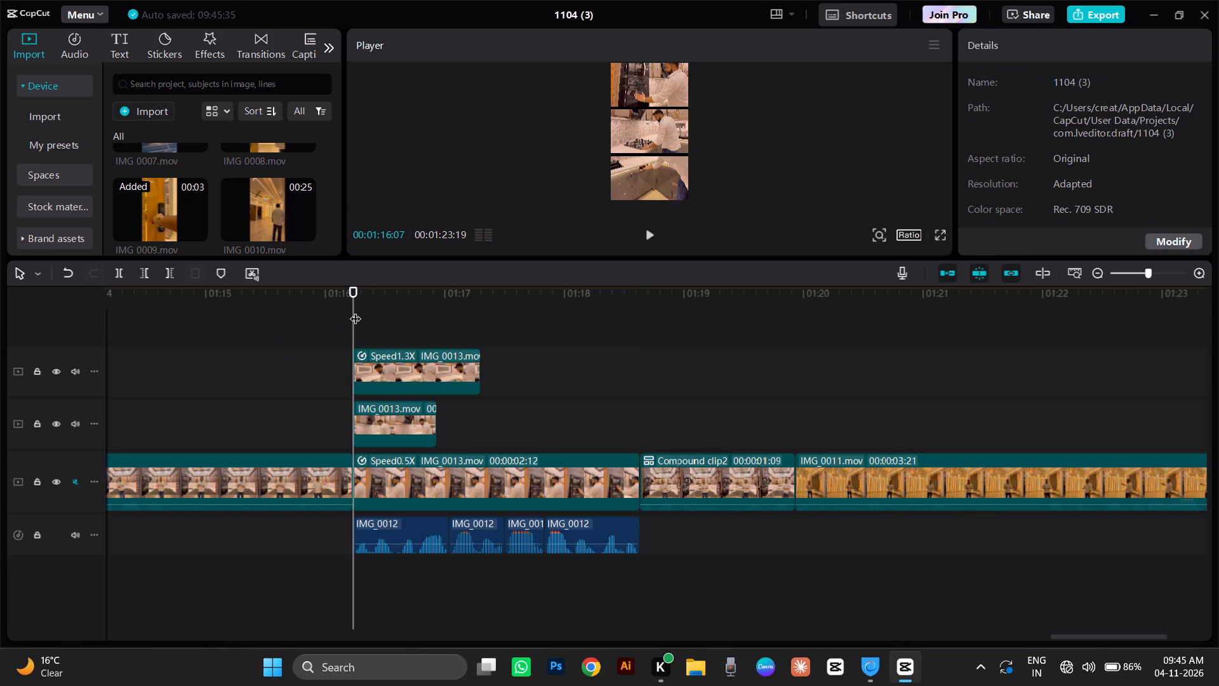
pyautogui.press('space')
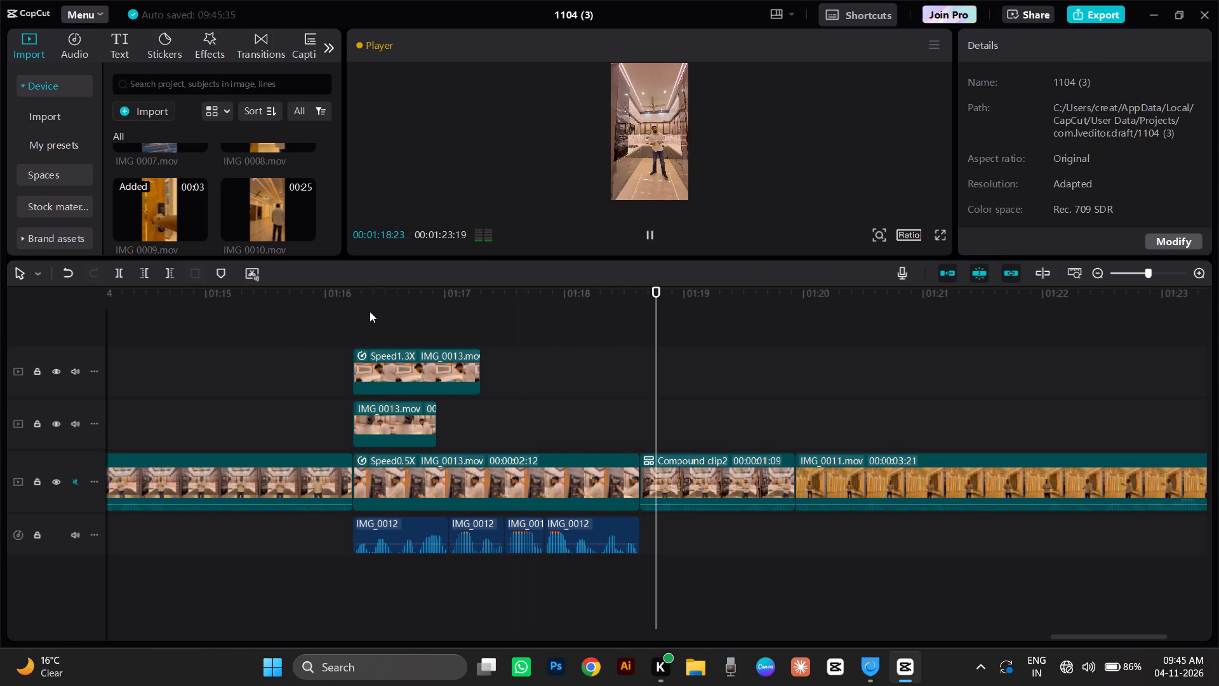
pyautogui.press('space')
# Scrub back and forth through the start of the split-screen section, comparing the three IMG_0013 shots between 00:01:16:07 and 00:01:16:28.
pyautogui.click(425, 324)
pyautogui.moveTo(425, 314); pyautogui.dragTo(341, 367)
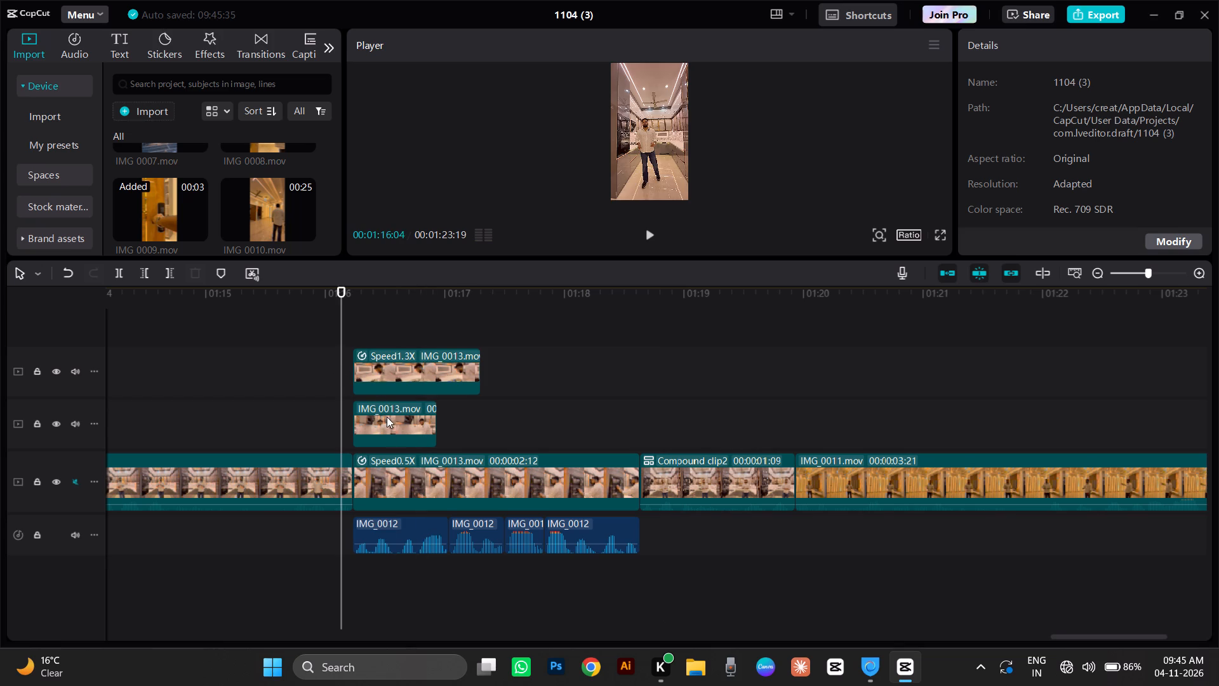
pyautogui.click(392, 428)
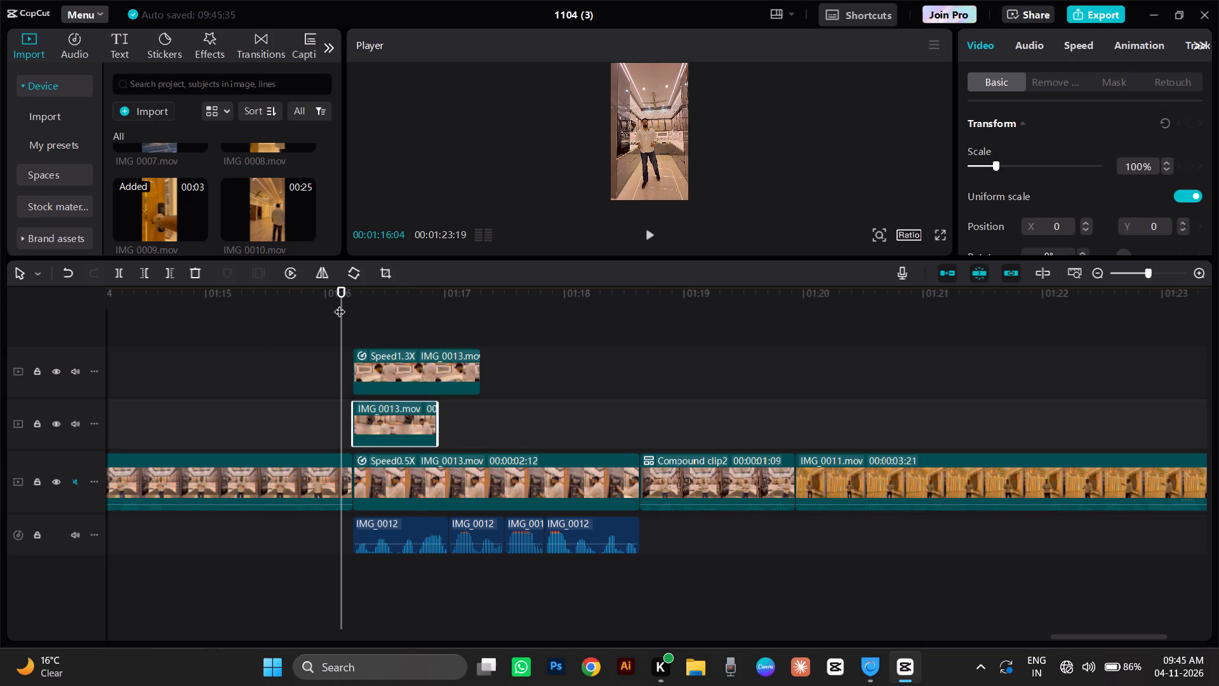
pyautogui.moveTo(342, 304); pyautogui.dragTo(355, 313)
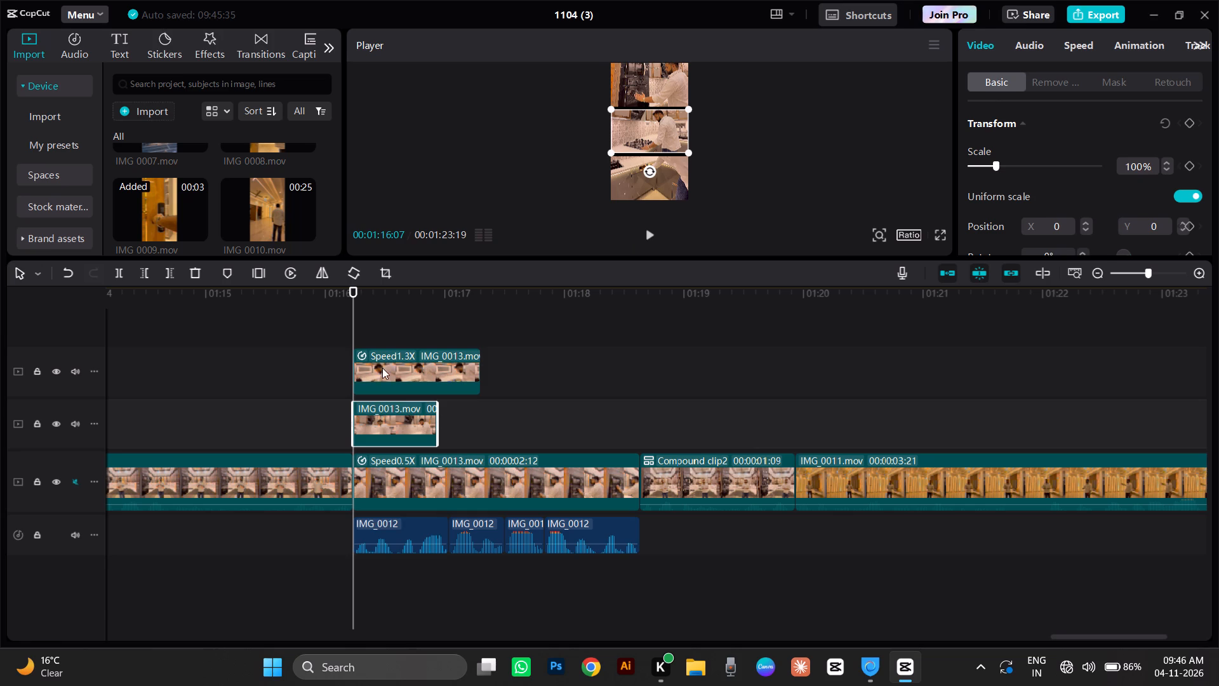
pyautogui.moveTo(352, 319); pyautogui.dragTo(396, 343)
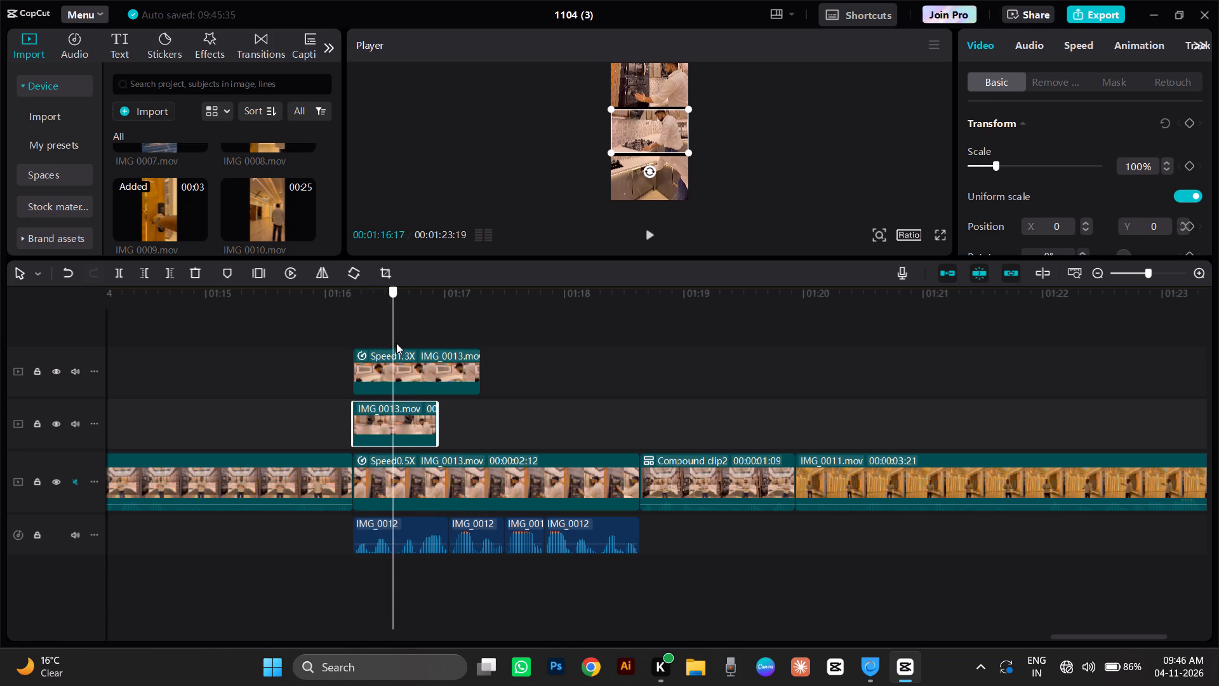
pyautogui.moveTo(396, 343); pyautogui.dragTo(440, 379)
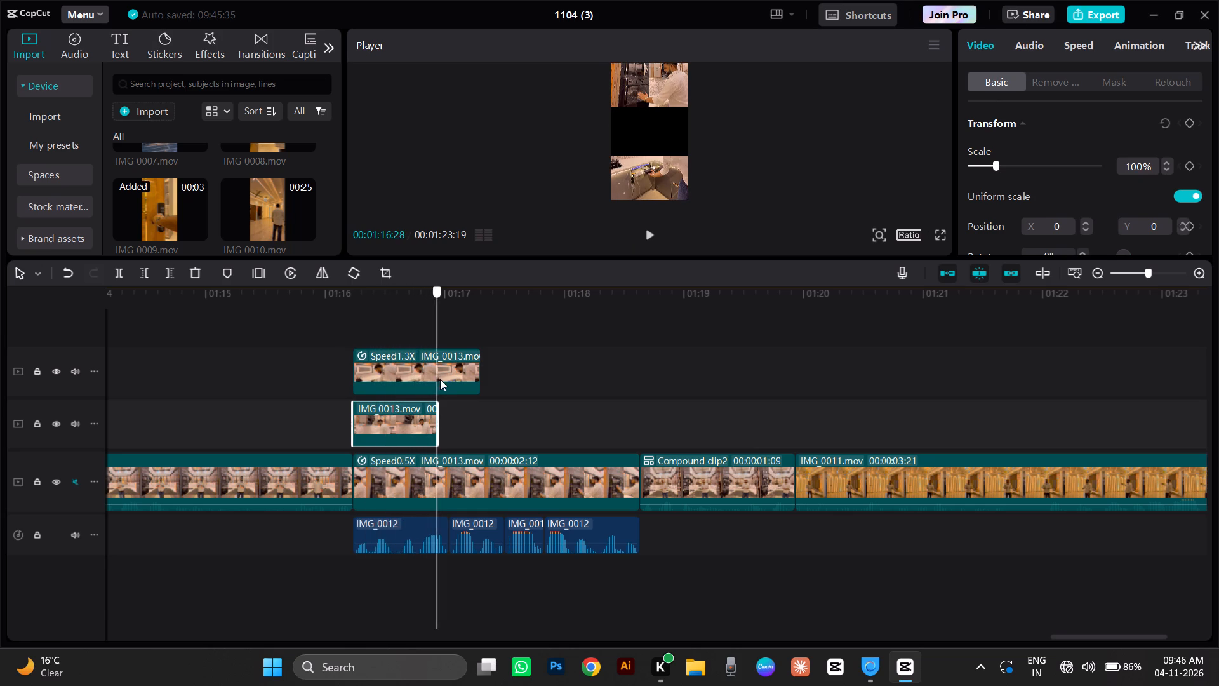
pyautogui.moveTo(440, 379); pyautogui.dragTo(357, 358)
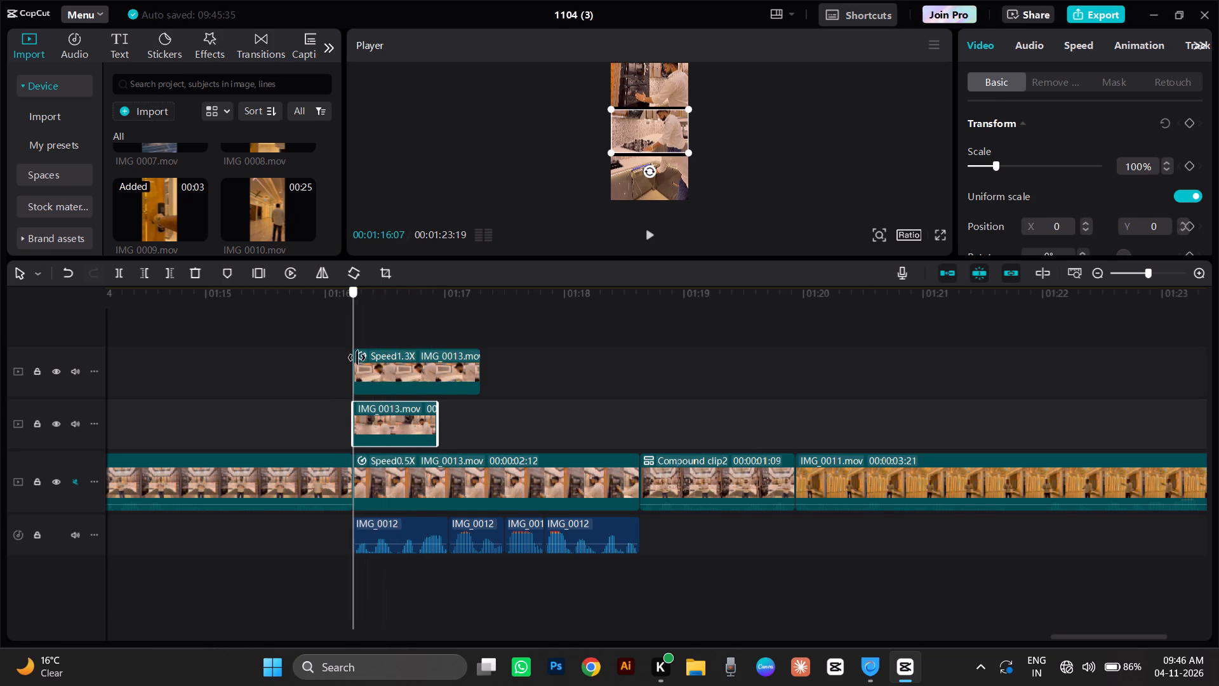
pyautogui.moveTo(357, 358); pyautogui.dragTo(417, 387)
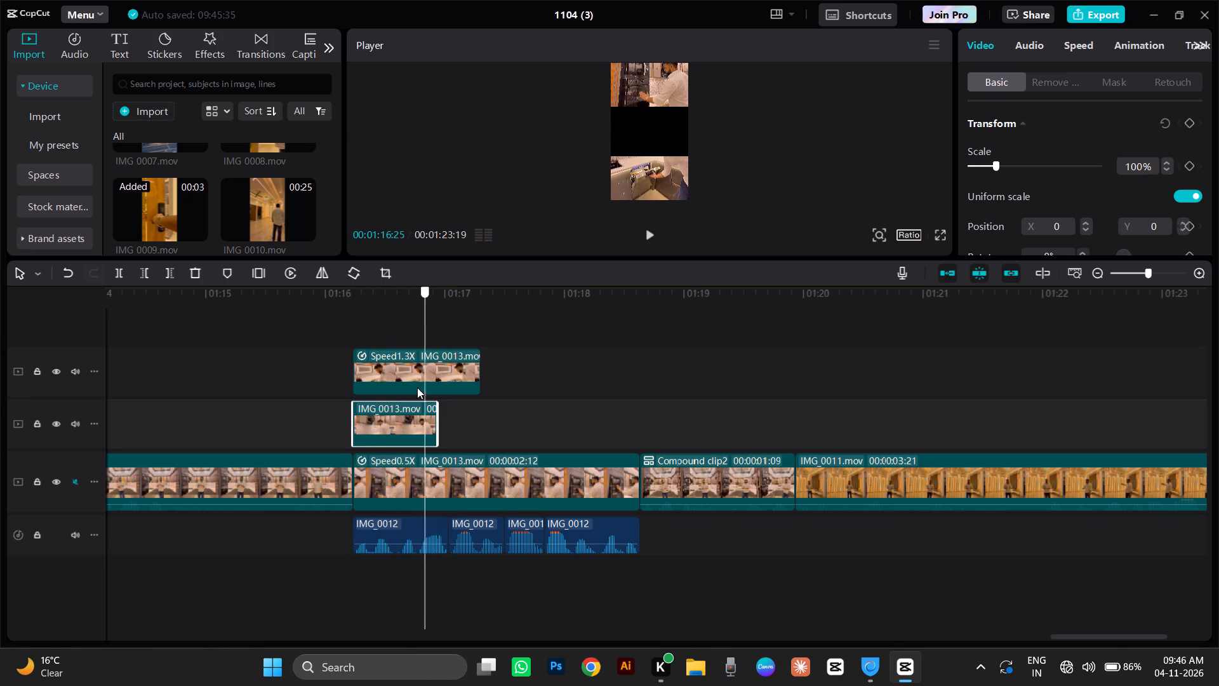
pyautogui.moveTo(417, 387); pyautogui.dragTo(356, 365)
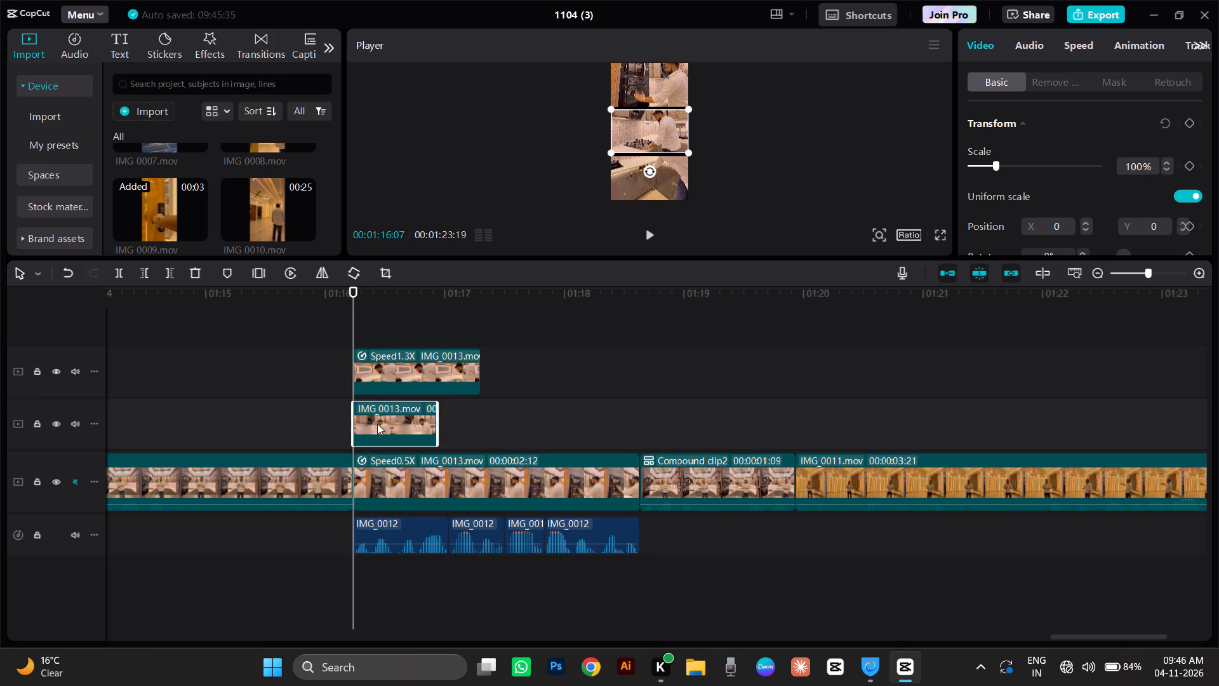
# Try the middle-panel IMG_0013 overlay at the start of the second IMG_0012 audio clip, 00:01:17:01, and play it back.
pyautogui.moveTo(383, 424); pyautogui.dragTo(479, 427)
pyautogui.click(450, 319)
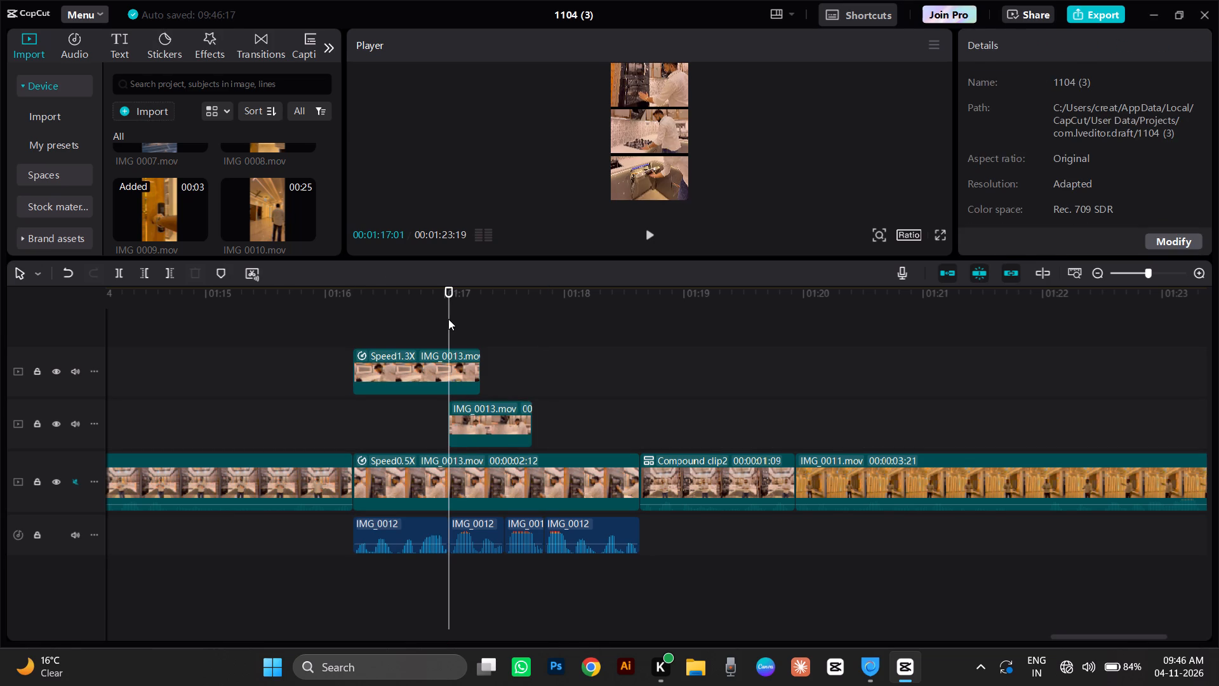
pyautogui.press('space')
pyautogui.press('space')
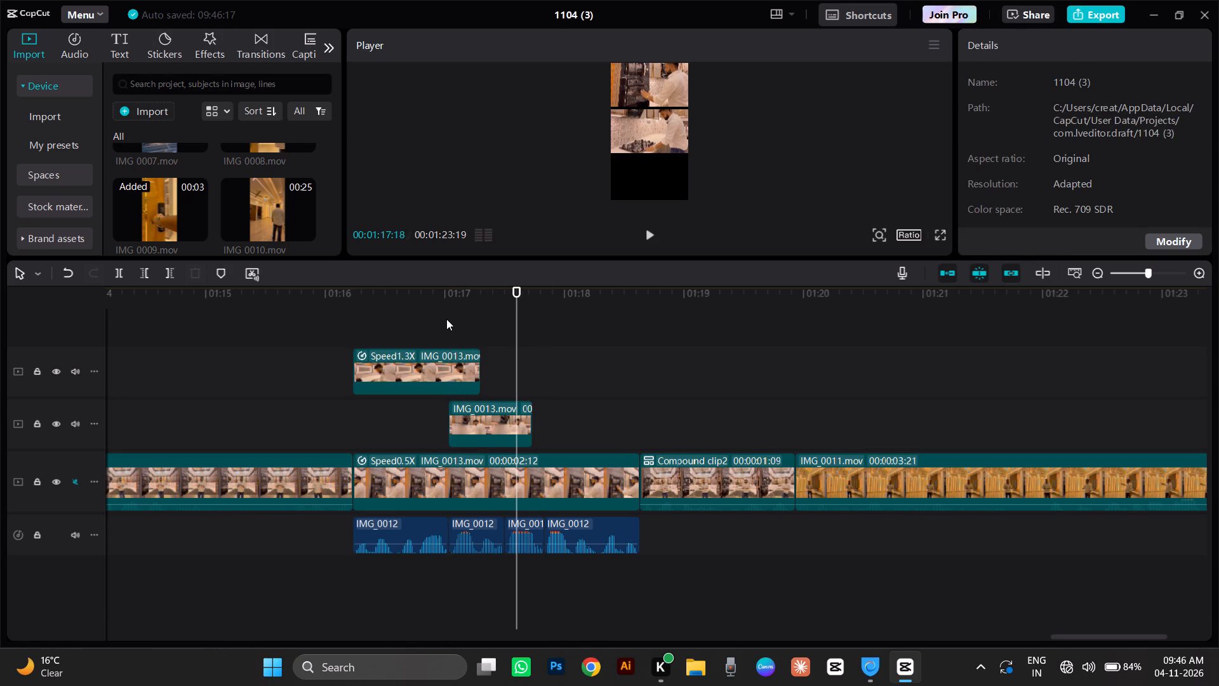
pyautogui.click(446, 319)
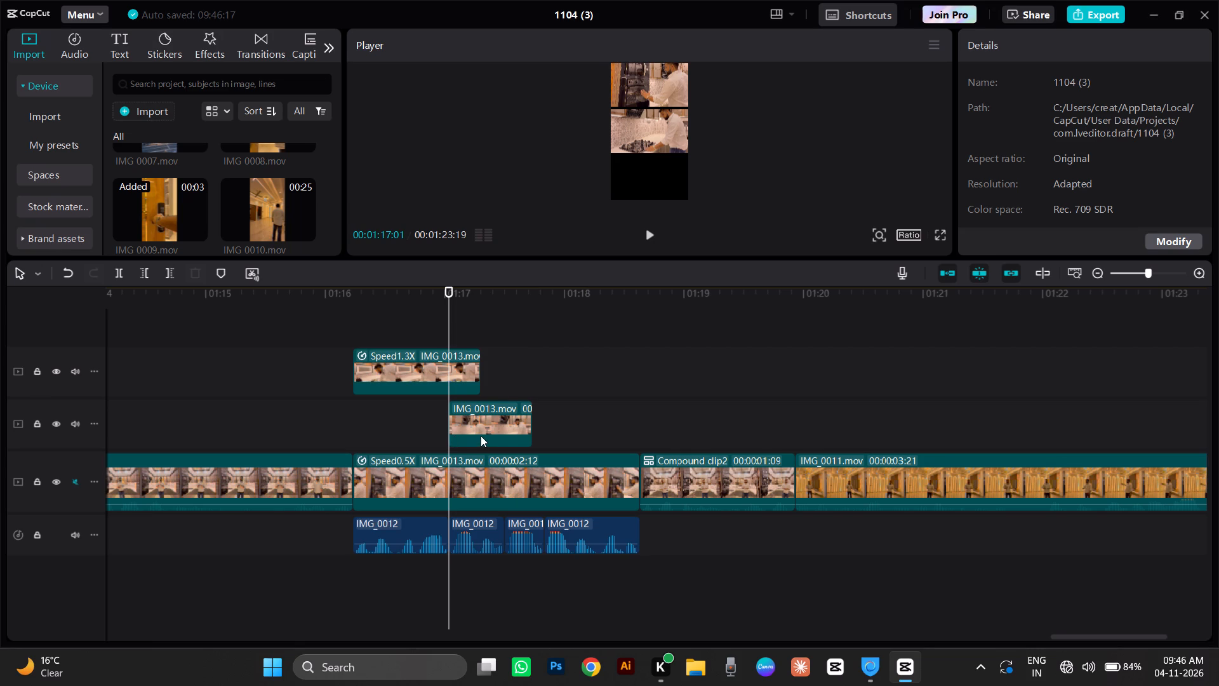
# Move the middle-panel IMG_0013 overlay to the start of the third IMG_0012 audio clip at 00:01:17:15 and play it back.
pyautogui.moveTo(481, 429); pyautogui.dragTo(536, 436)
pyautogui.click(504, 333)
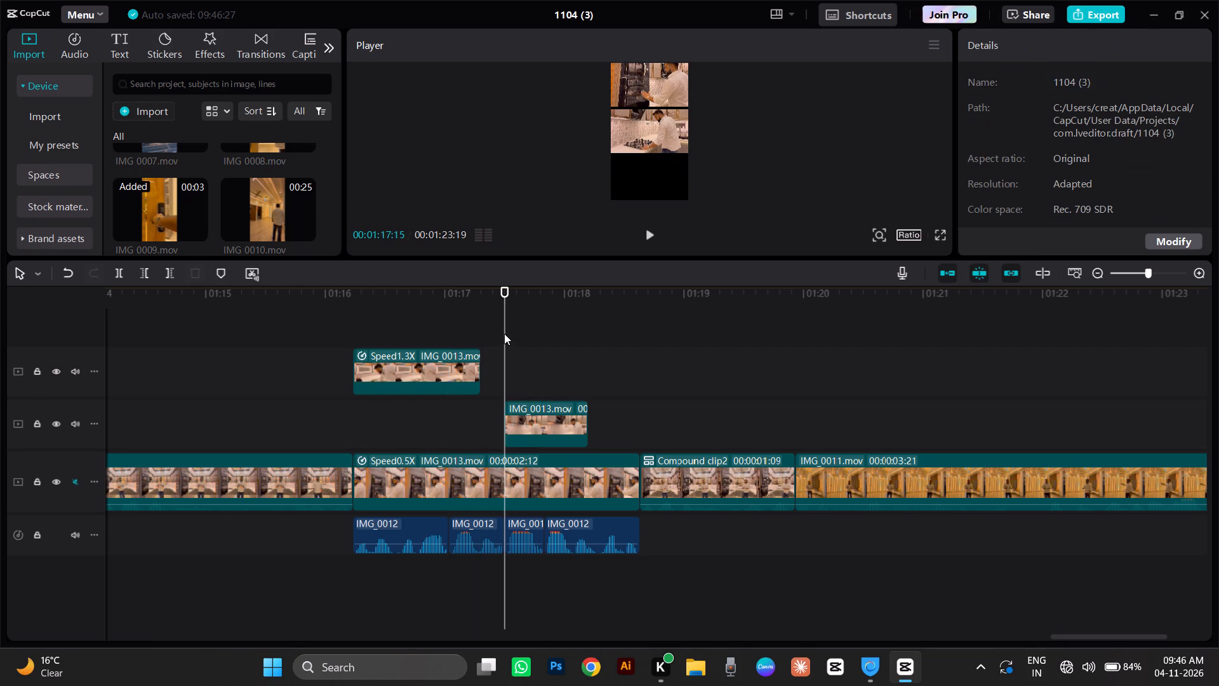
pyautogui.press('space')
pyautogui.press('space')
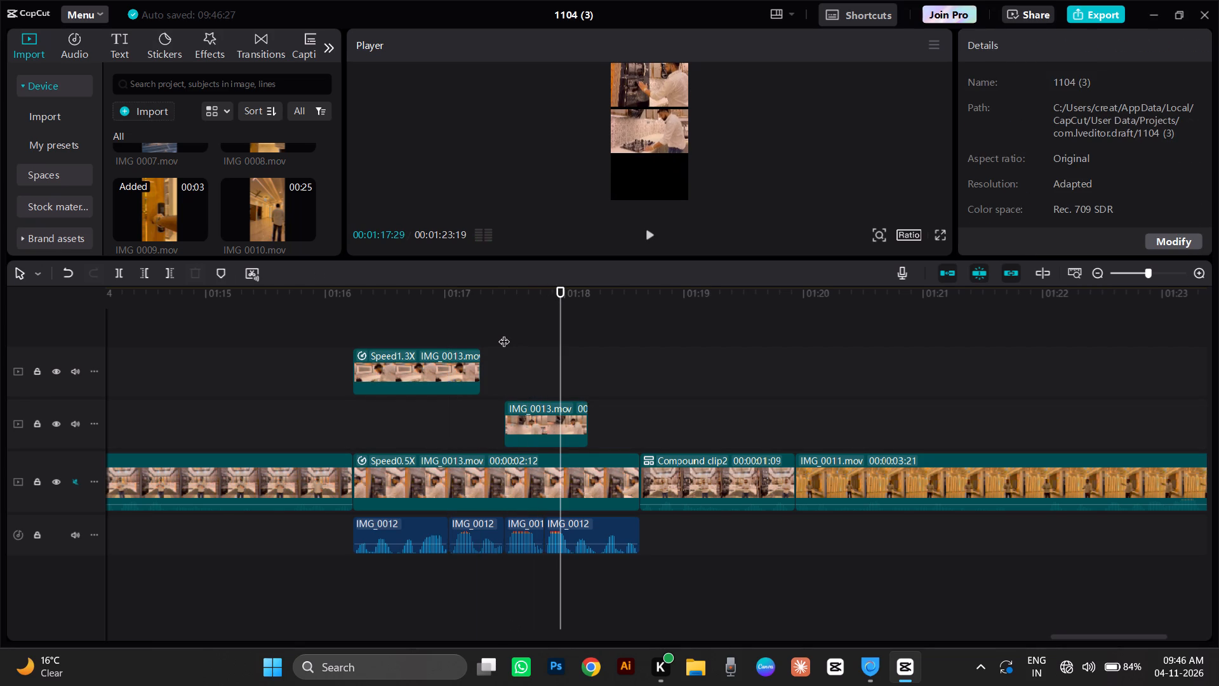
# Move the 1.3x-speed IMG_0013 overlay to the start of the fourth IMG_0012 audio clip at 00:01:17:25.
pyautogui.moveTo(390, 365); pyautogui.dragTo(537, 393)
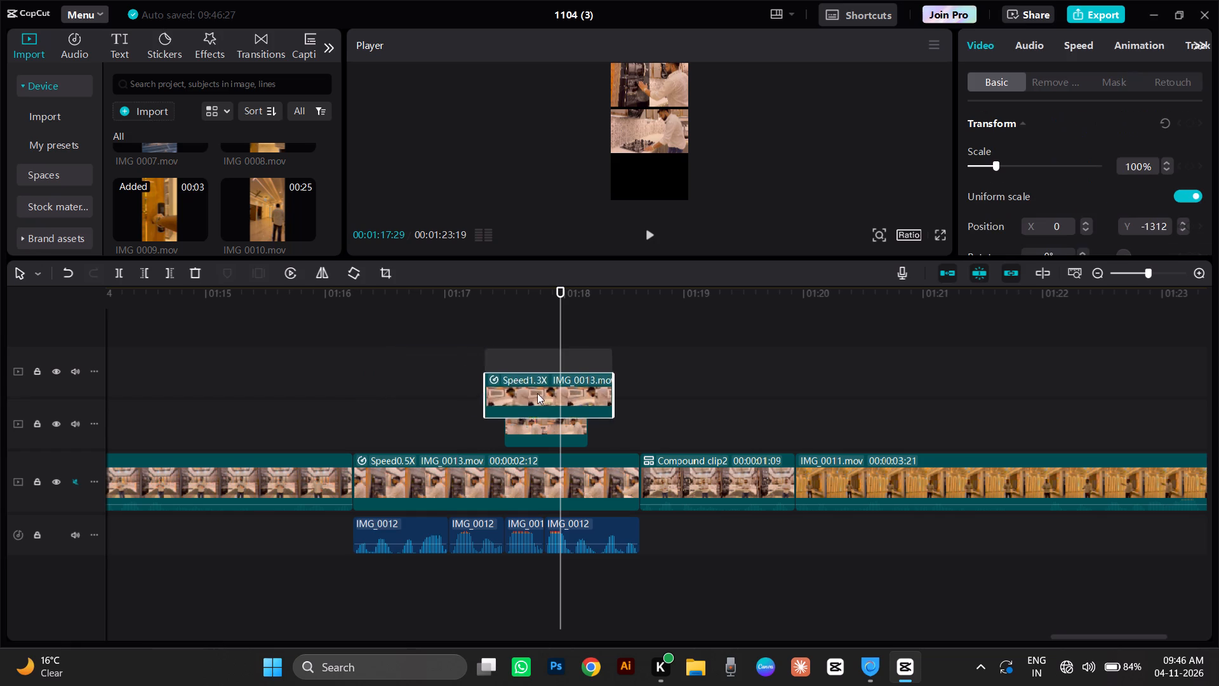
pyautogui.moveTo(537, 393); pyautogui.dragTo(579, 385)
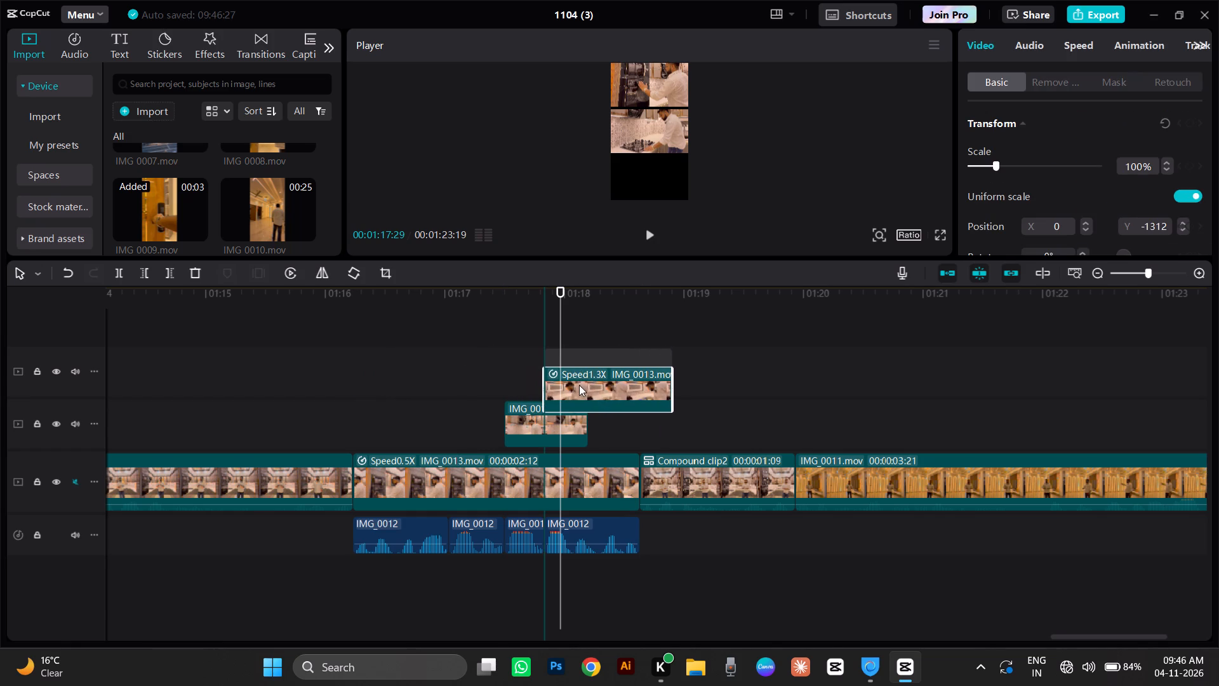
pyautogui.moveTo(579, 385); pyautogui.dragTo(582, 373)
# Trim the start of the 1.3x IMG_0013 overlay at 00:01:18:00 and move the clip back to start at 00:01:17:25.
pyautogui.moveTo(559, 318); pyautogui.dragTo(547, 332)
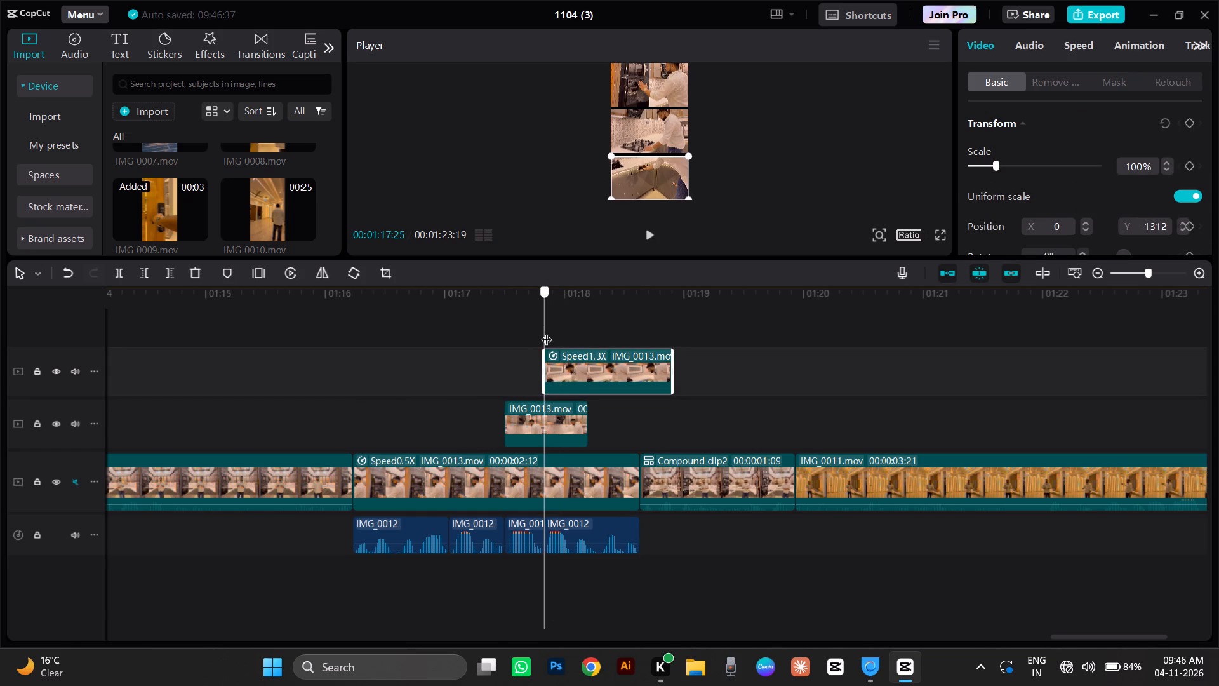
pyautogui.moveTo(547, 332); pyautogui.dragTo(612, 351)
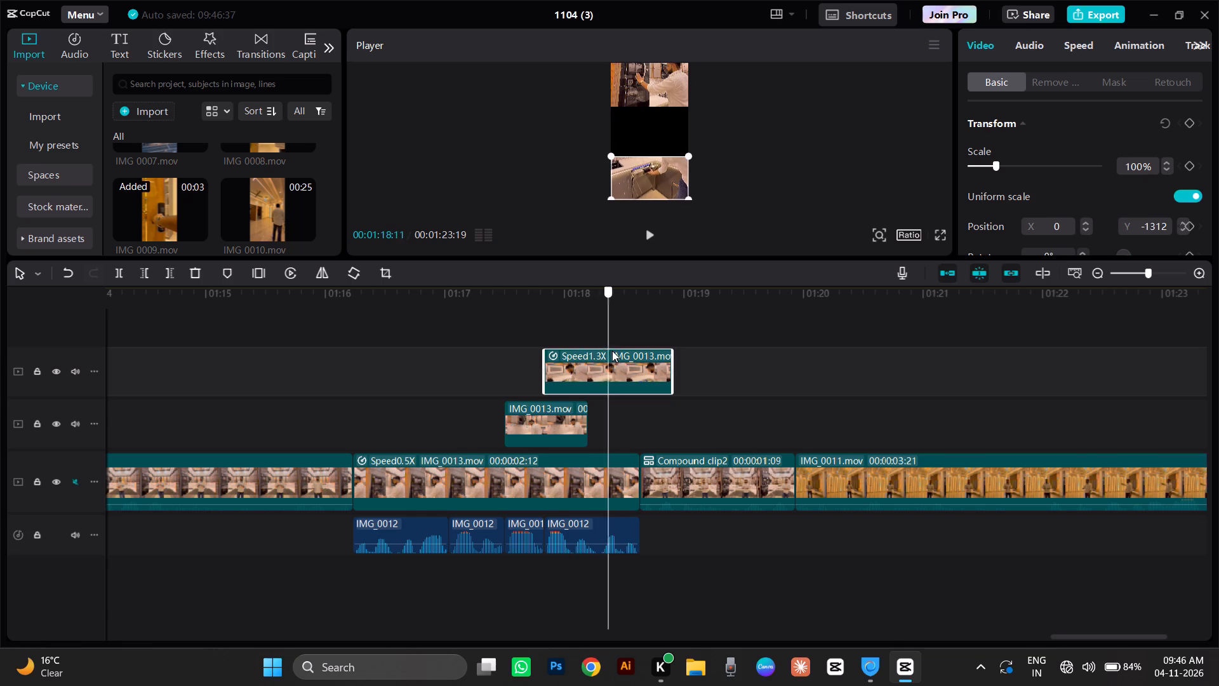
pyautogui.moveTo(612, 351); pyautogui.dragTo(594, 347)
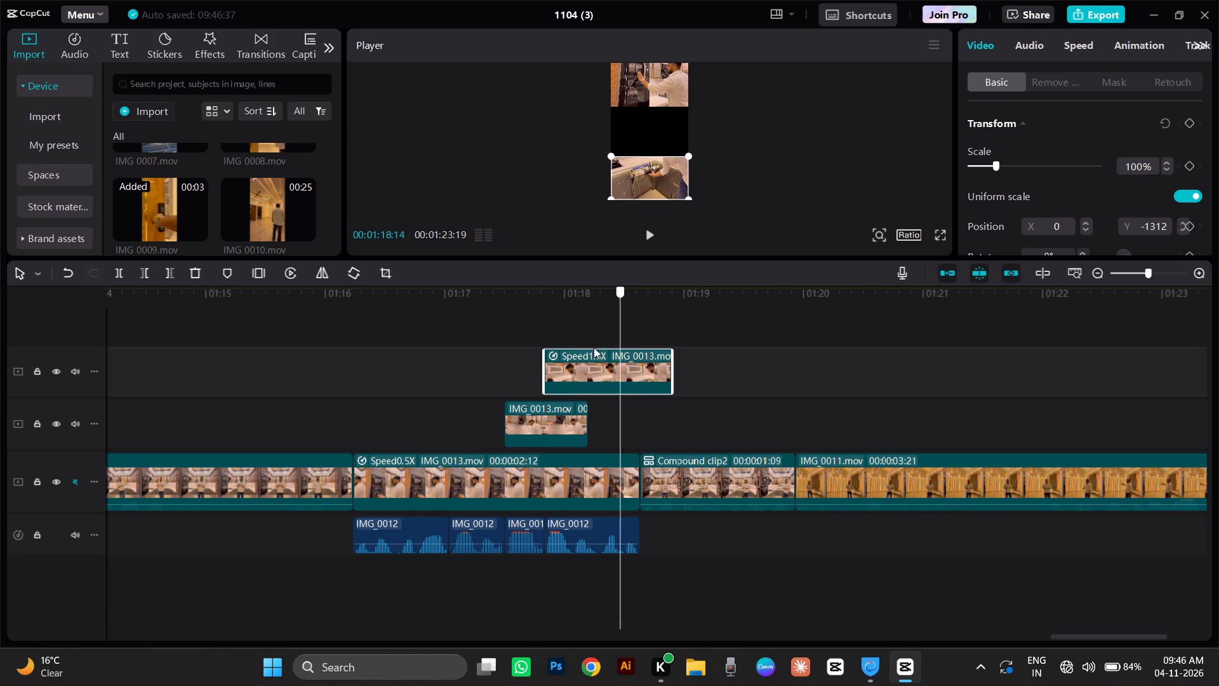
pyautogui.moveTo(594, 347); pyautogui.dragTo(566, 338)
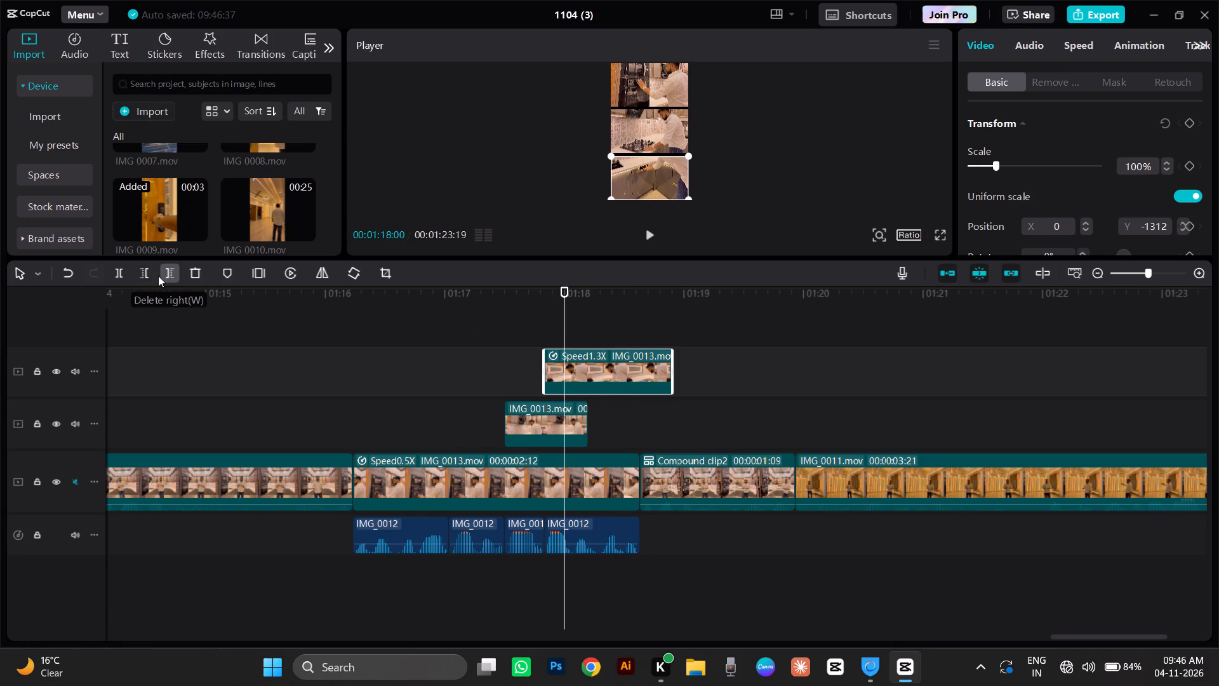
pyautogui.click(150, 274)
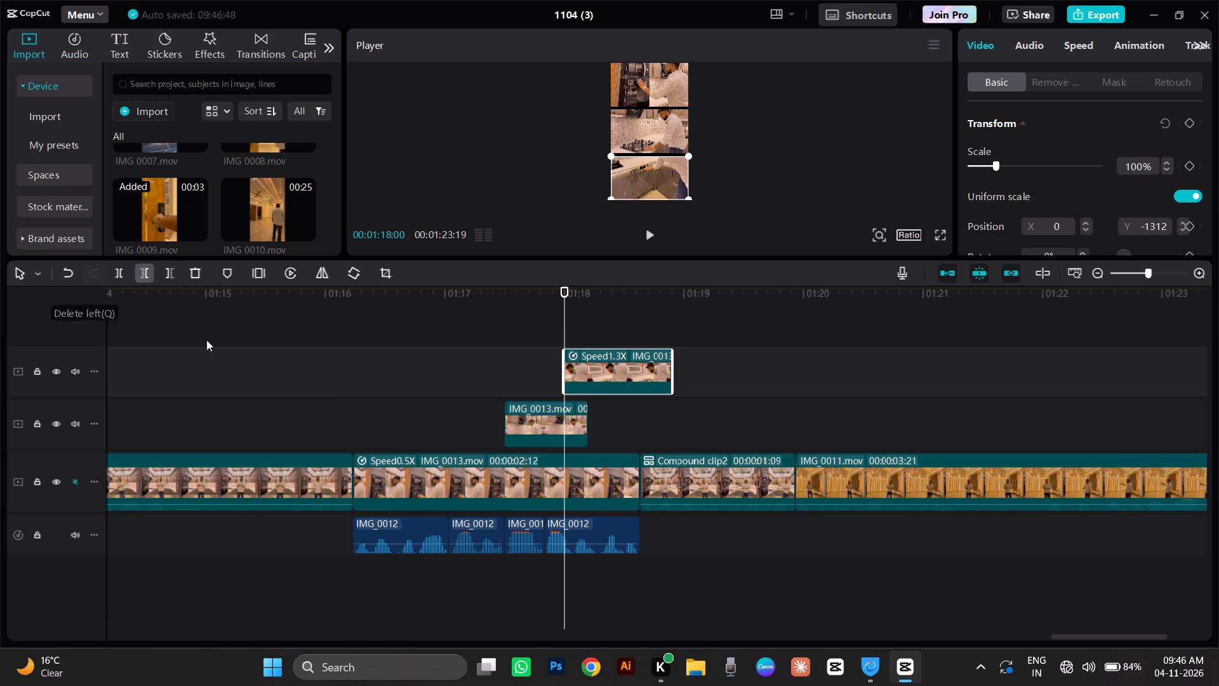
pyautogui.moveTo(601, 375); pyautogui.dragTo(589, 375)
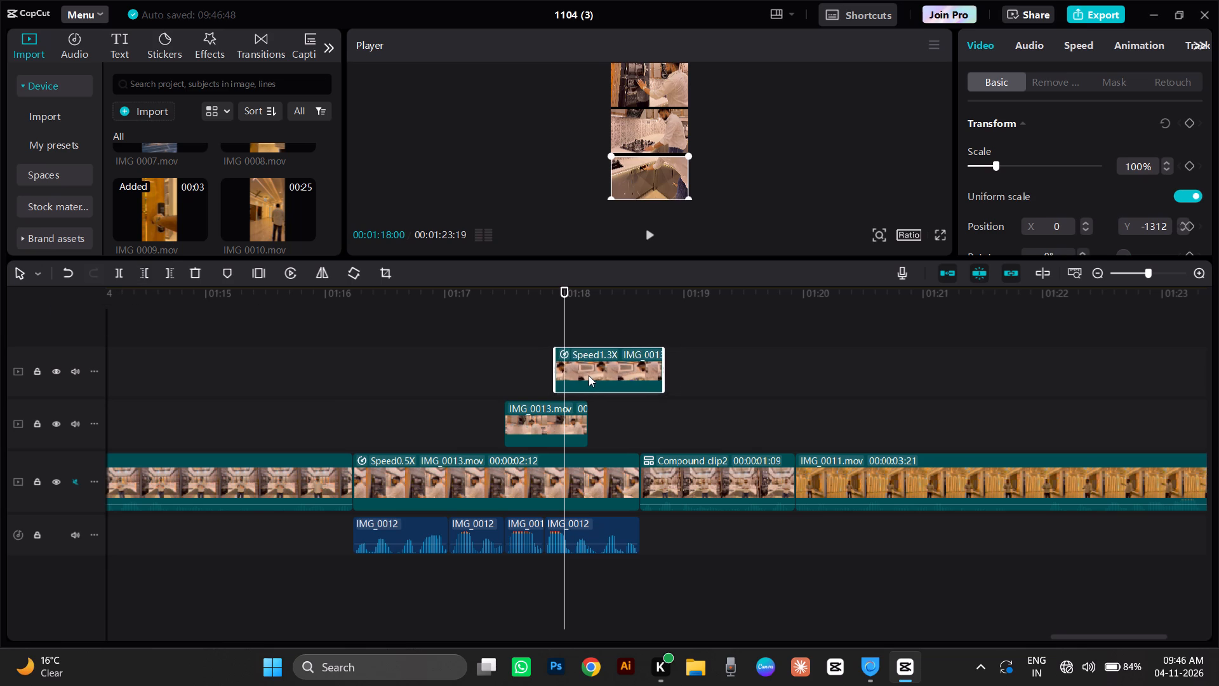
pyautogui.moveTo(589, 375); pyautogui.dragTo(580, 375)
# Trim the end of the 1.3x IMG_0013 overlay to the audio's end at 00:01:18:19.
pyautogui.moveTo(568, 319); pyautogui.dragTo(577, 325)
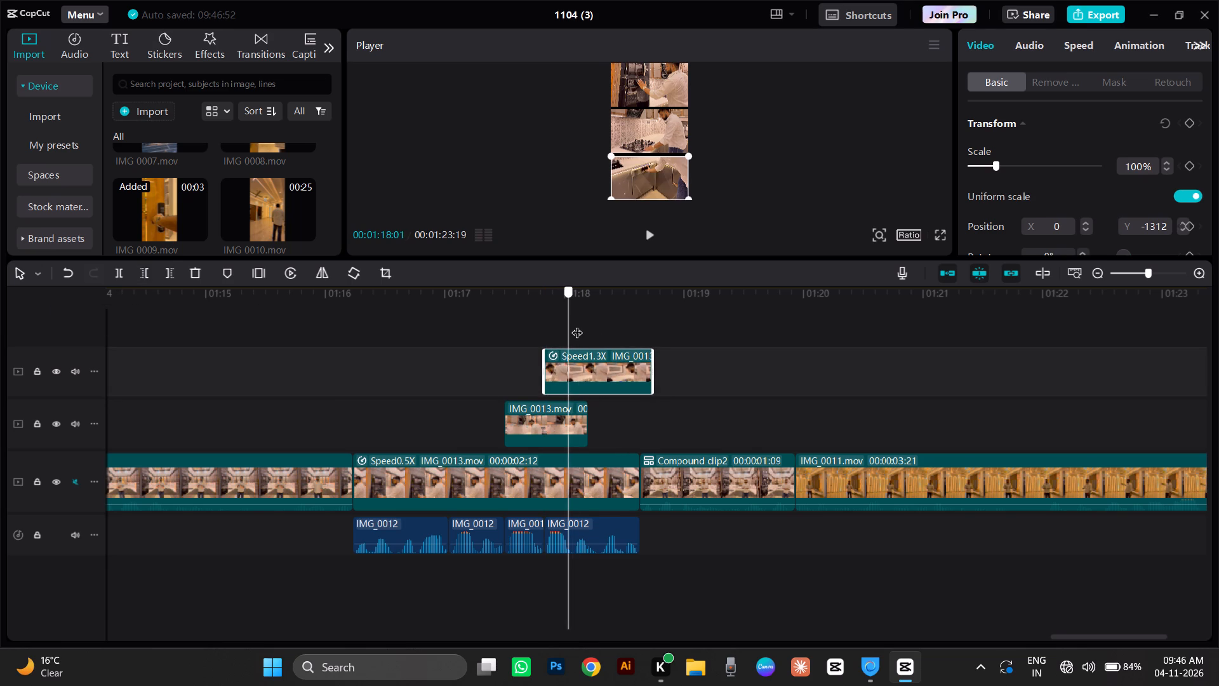
pyautogui.moveTo(577, 325); pyautogui.dragTo(639, 352)
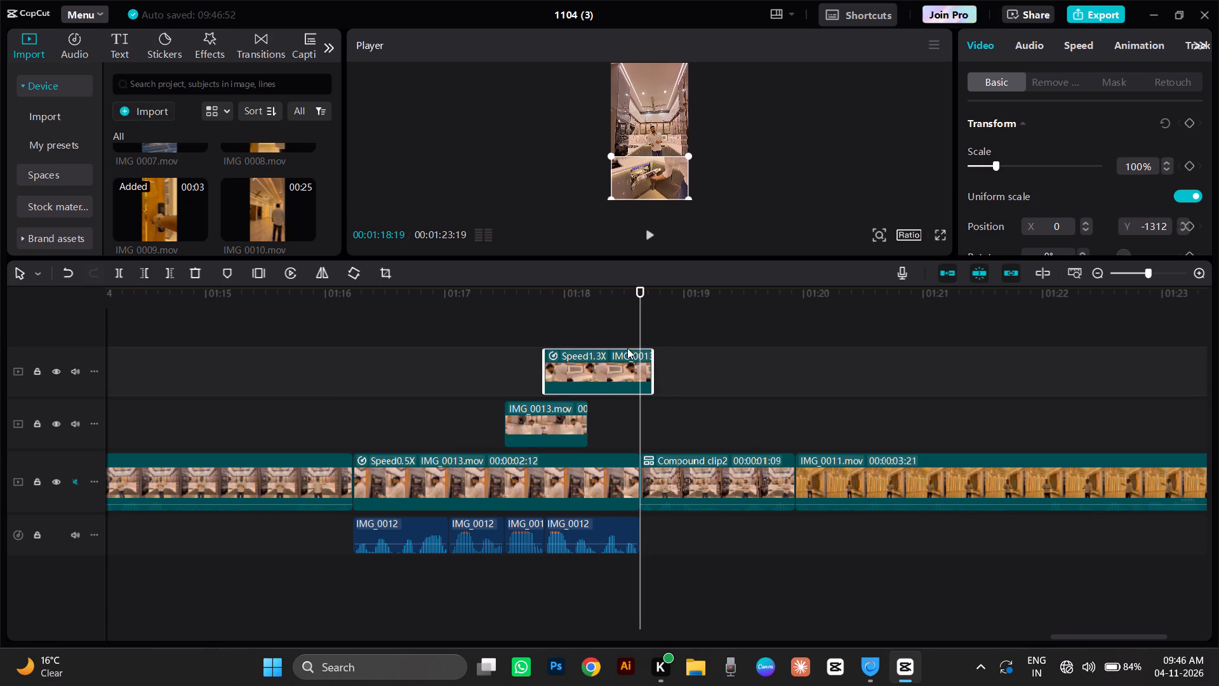
pyautogui.click(171, 277)
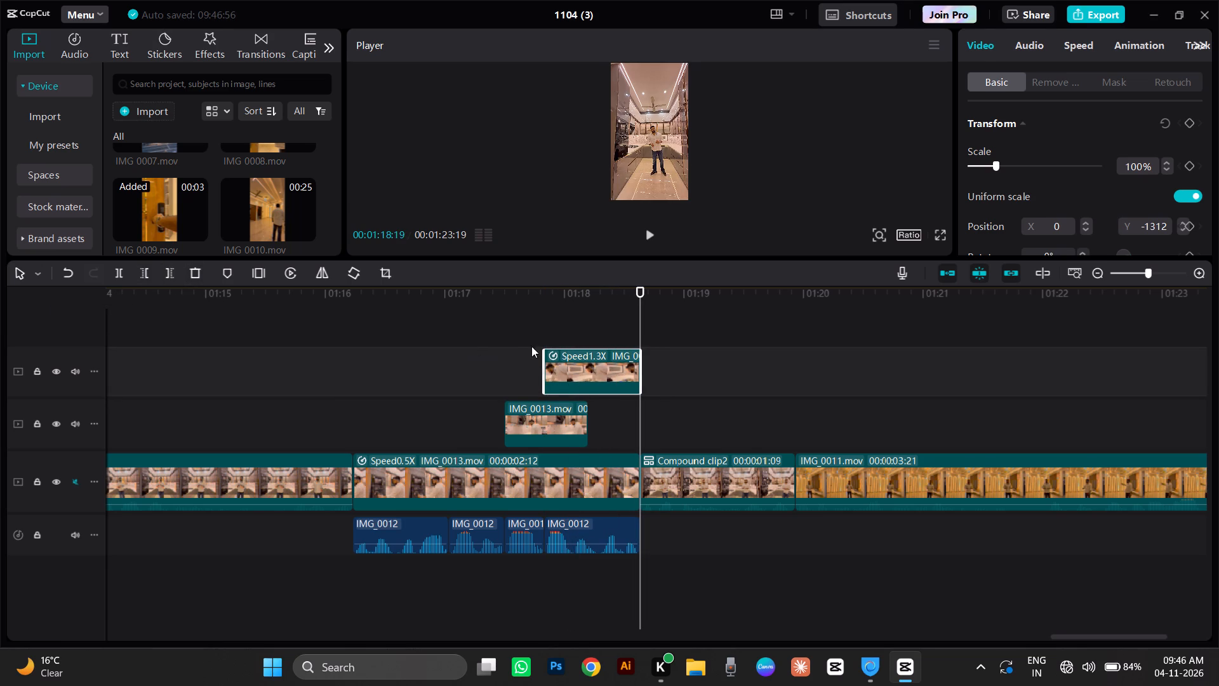
# Slow the middle-panel IMG_0013 overlay to 0.6x speed.
pyautogui.click(560, 326)
pyautogui.moveTo(560, 326); pyautogui.dragTo(545, 336)
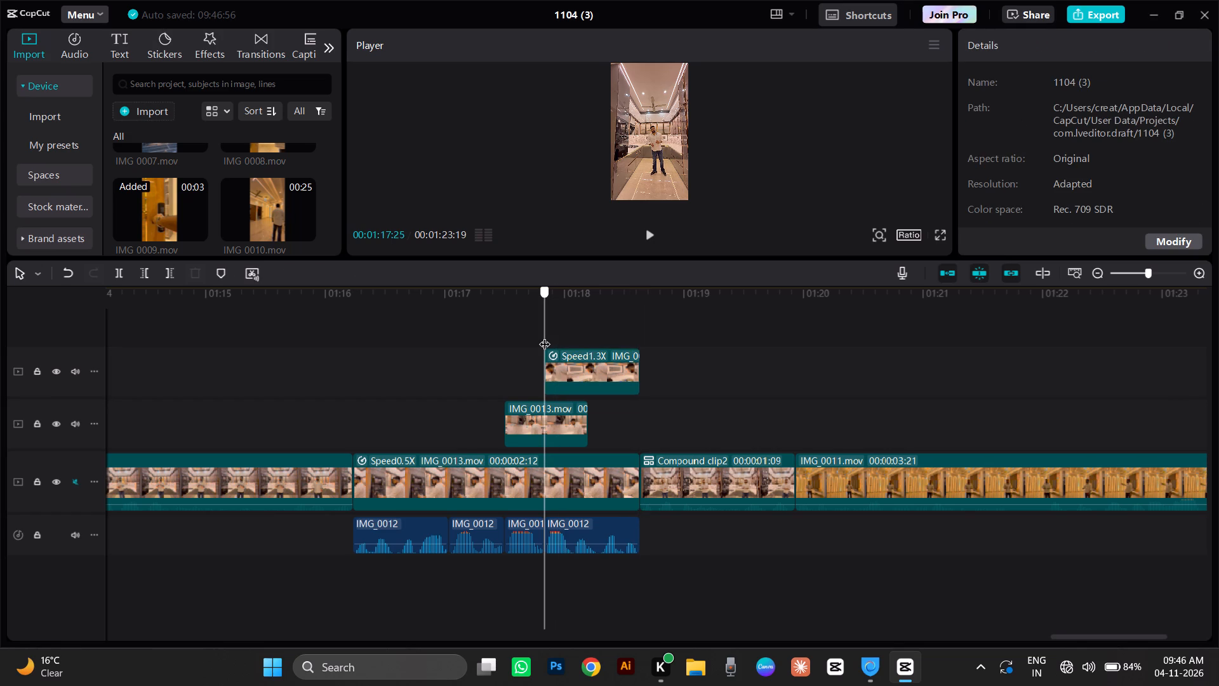
pyautogui.moveTo(545, 336); pyautogui.dragTo(509, 372)
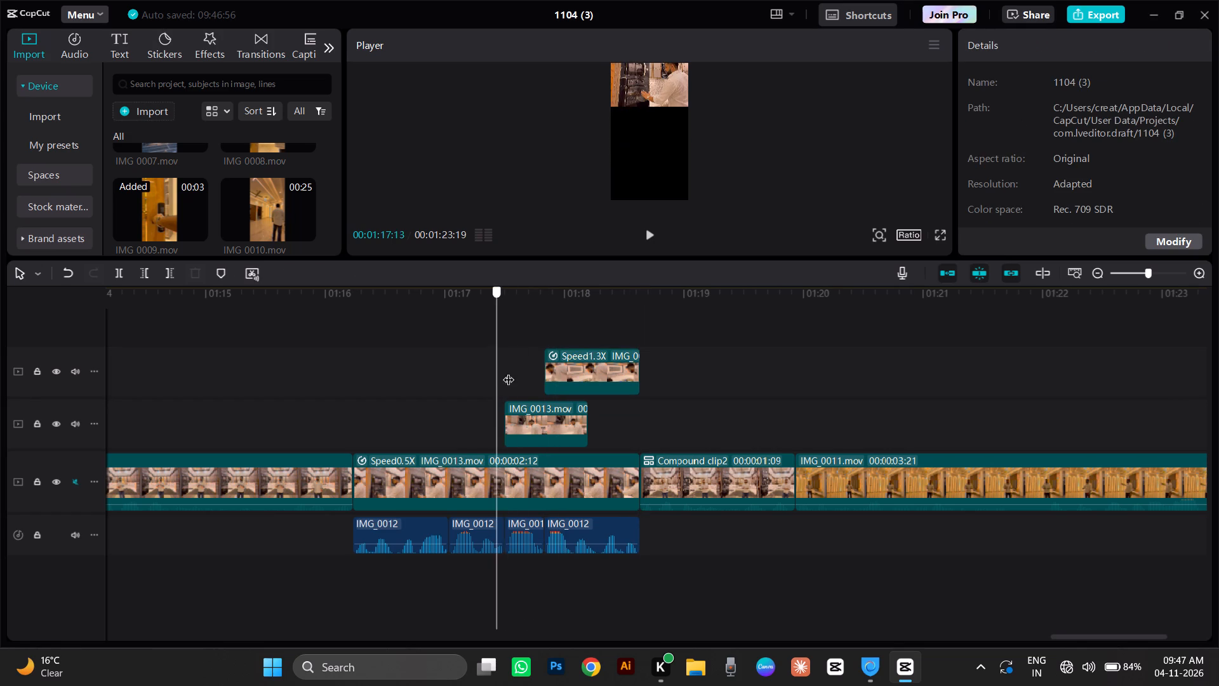
pyautogui.moveTo(509, 372); pyautogui.dragTo(510, 373)
pyautogui.click(546, 436)
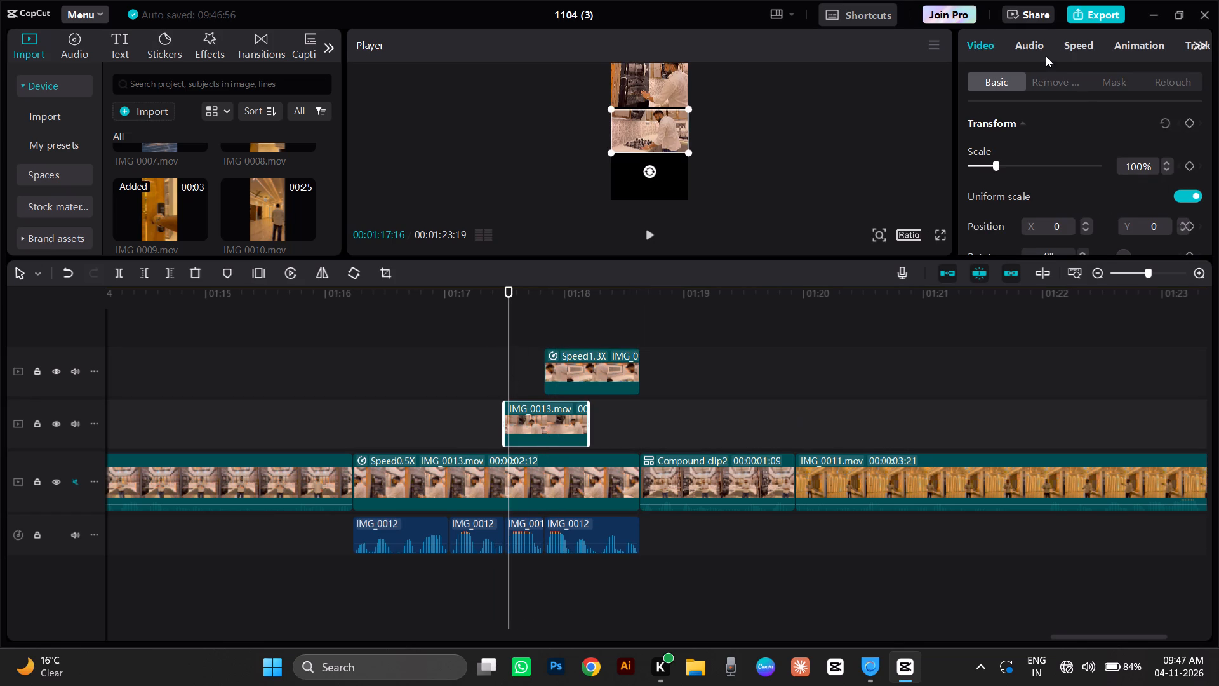
pyautogui.click(1069, 46)
pyautogui.moveTo(1003, 149); pyautogui.dragTo(994, 153)
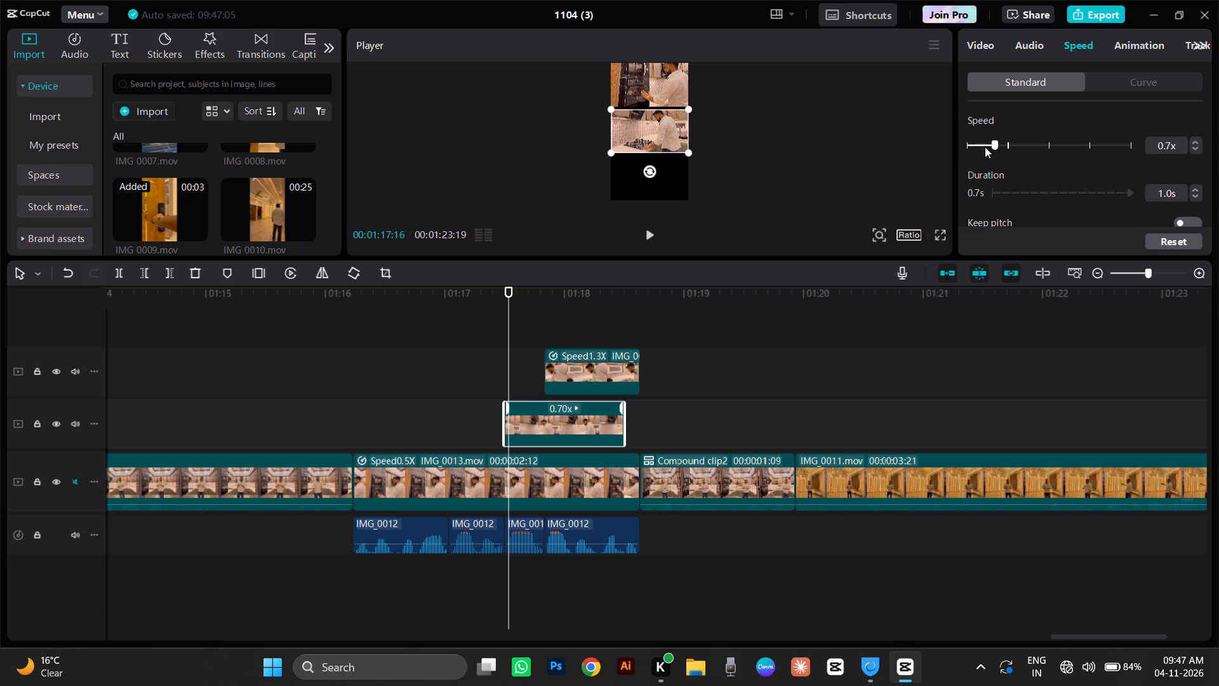
pyautogui.click(989, 144)
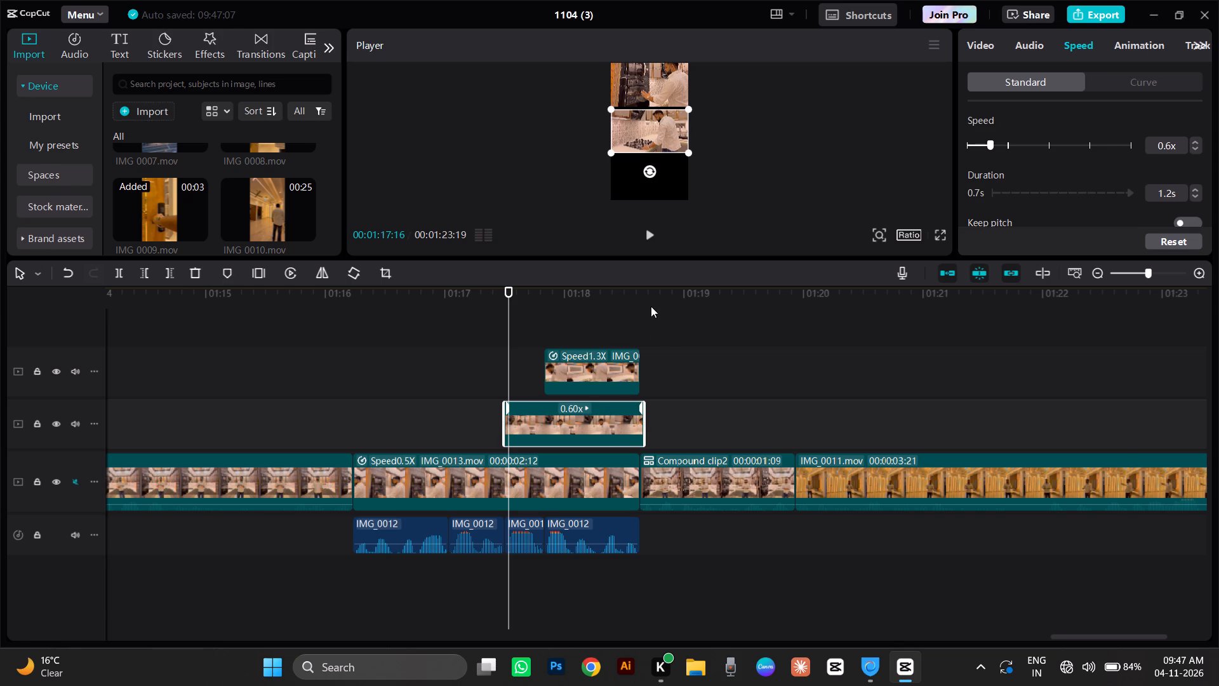
# Trim the end of the 0.6x IMG_0013 overlay at 00:01:18:19 and play the section back from 00:01:16:07.
pyautogui.click(645, 300)
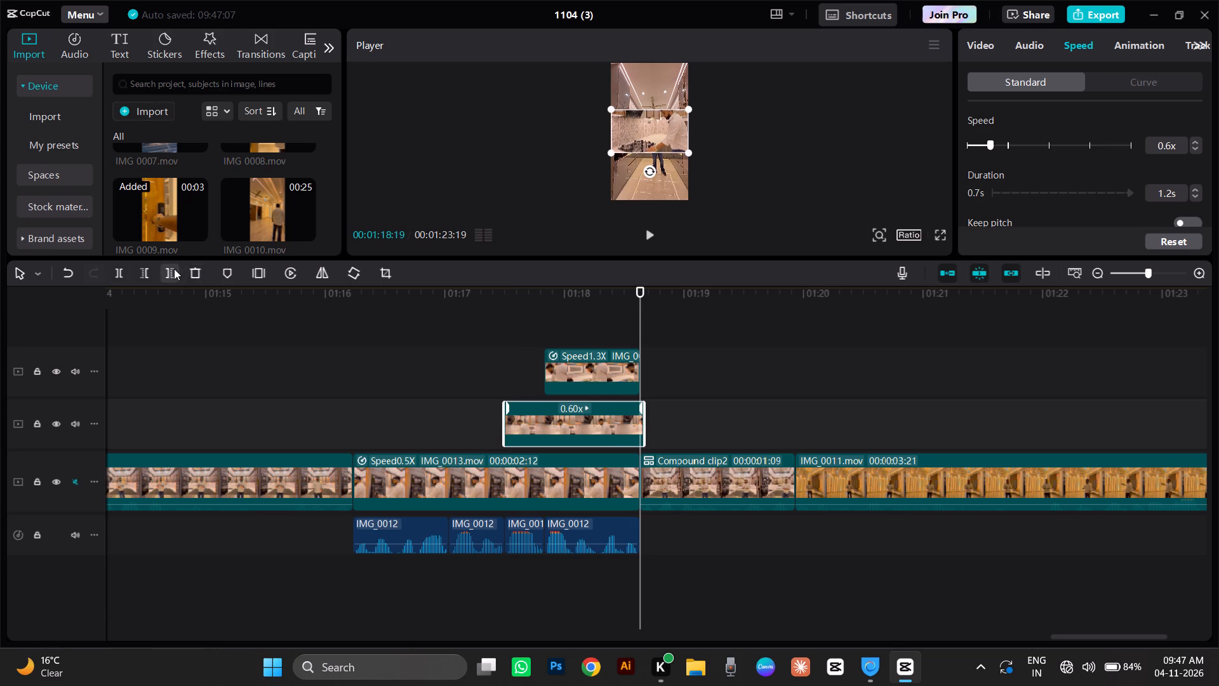
pyautogui.click(174, 269)
pyautogui.click(361, 311)
pyautogui.moveTo(361, 311); pyautogui.dragTo(351, 324)
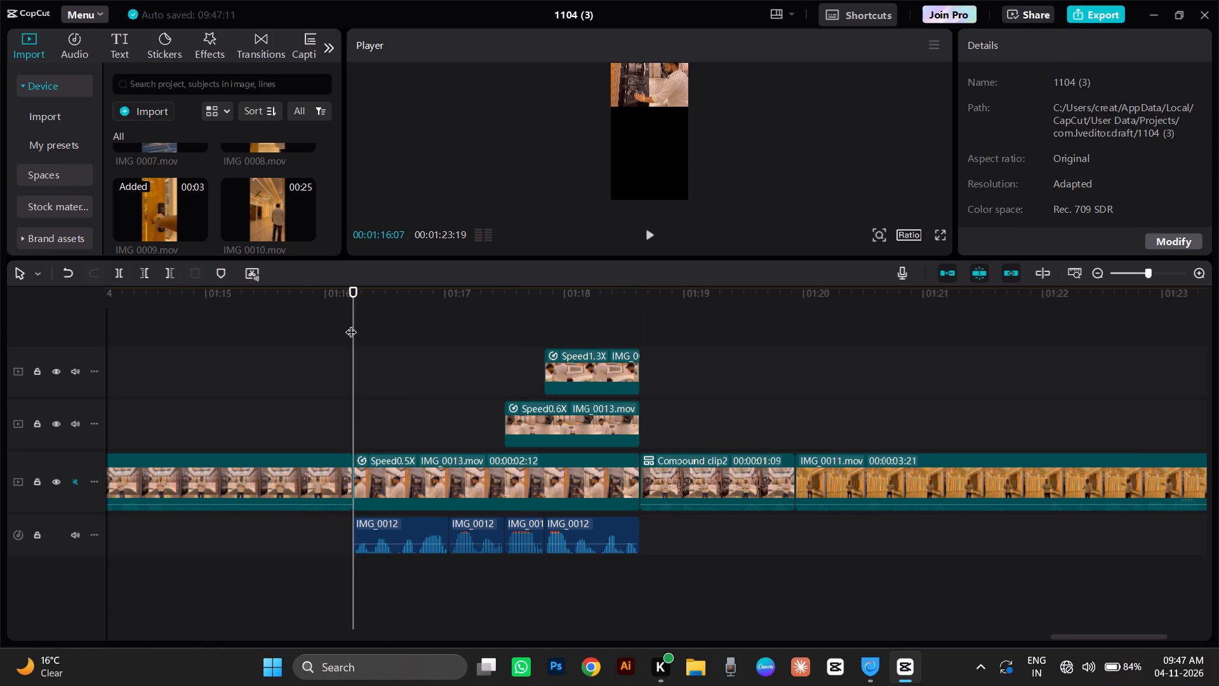
pyautogui.press('space')
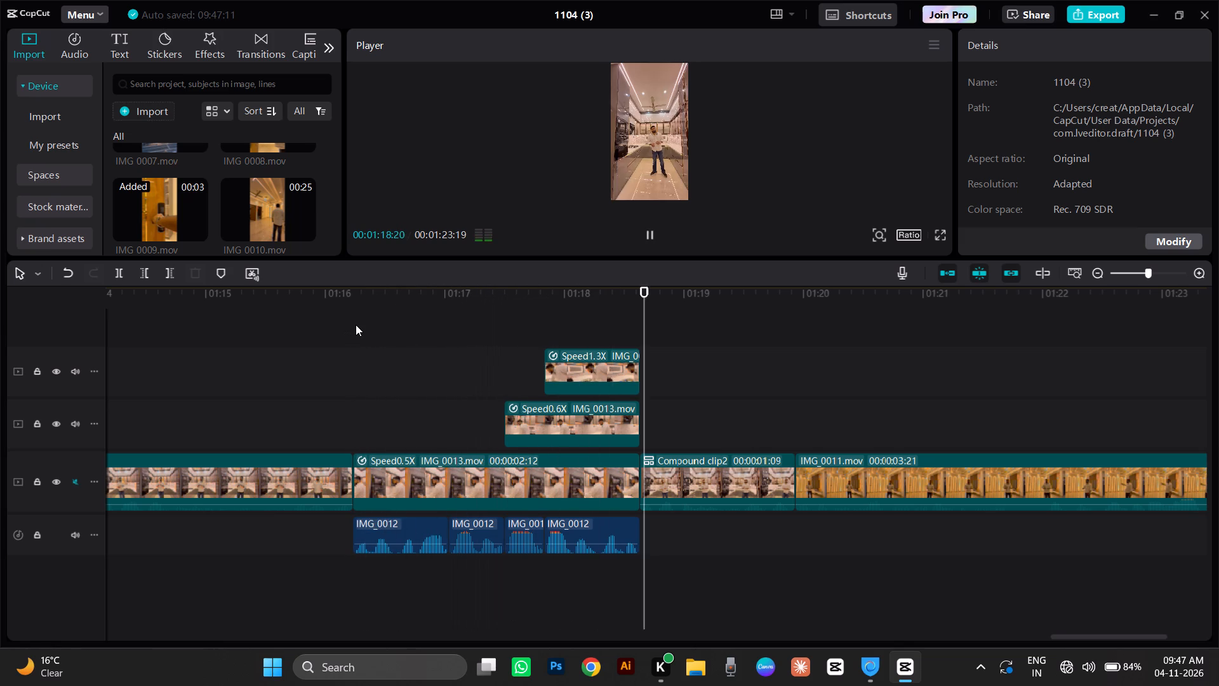
pyautogui.press('space')
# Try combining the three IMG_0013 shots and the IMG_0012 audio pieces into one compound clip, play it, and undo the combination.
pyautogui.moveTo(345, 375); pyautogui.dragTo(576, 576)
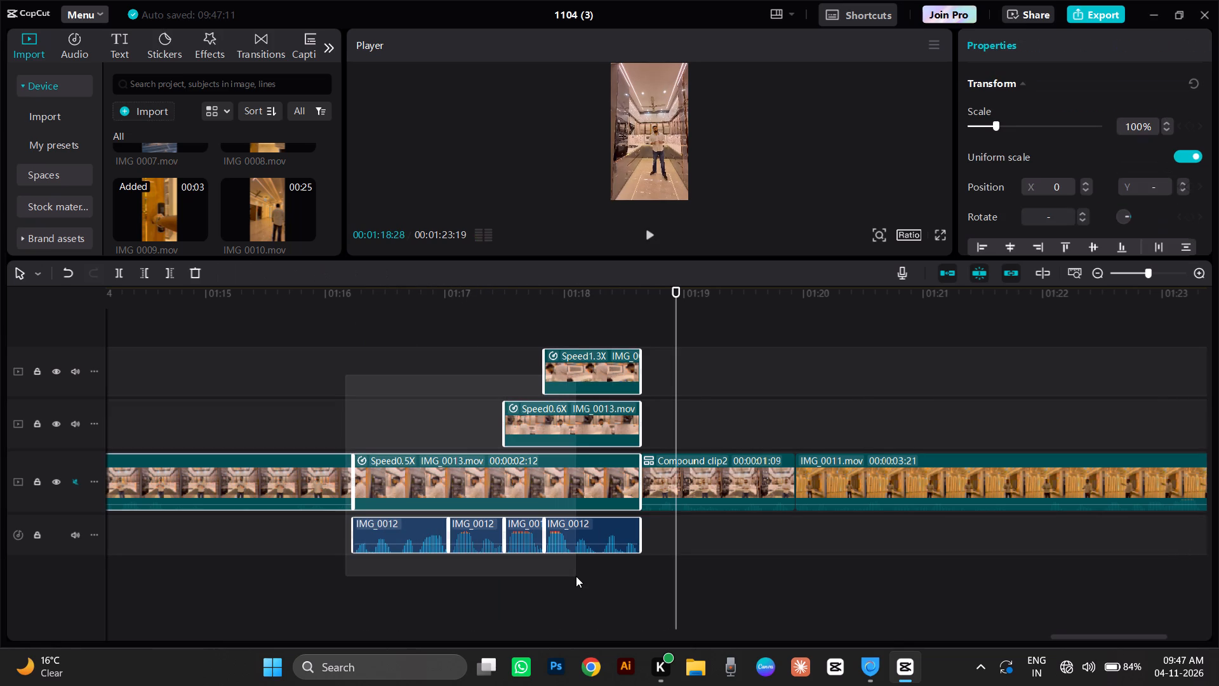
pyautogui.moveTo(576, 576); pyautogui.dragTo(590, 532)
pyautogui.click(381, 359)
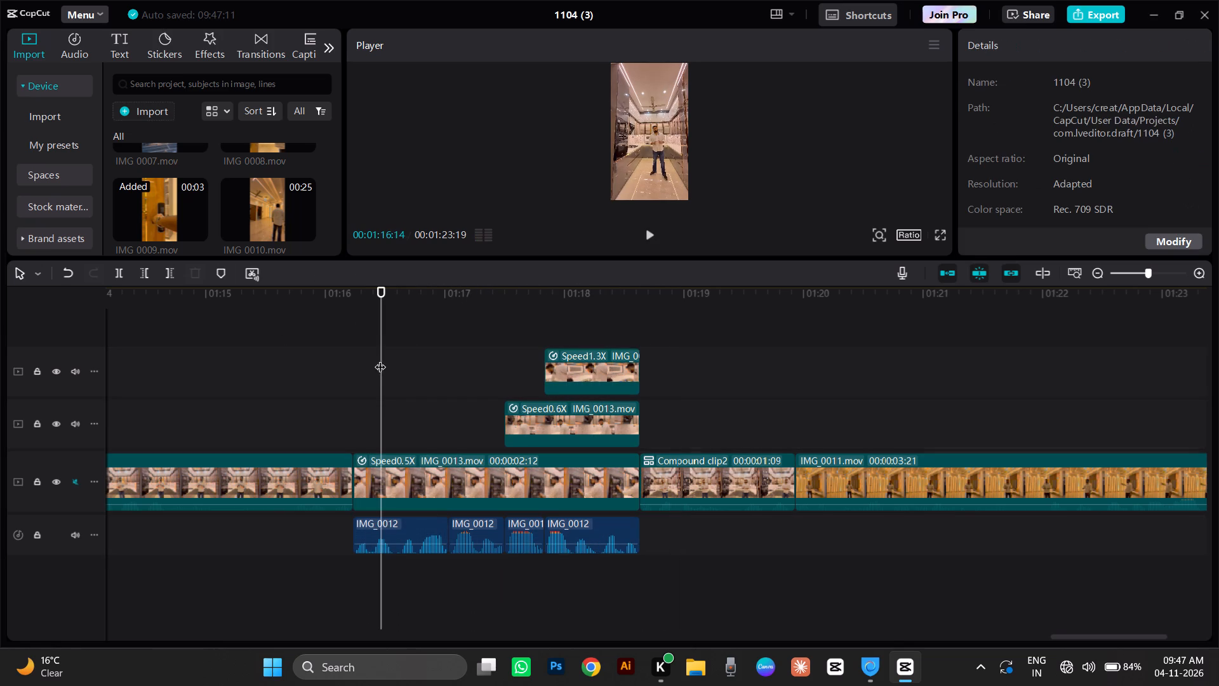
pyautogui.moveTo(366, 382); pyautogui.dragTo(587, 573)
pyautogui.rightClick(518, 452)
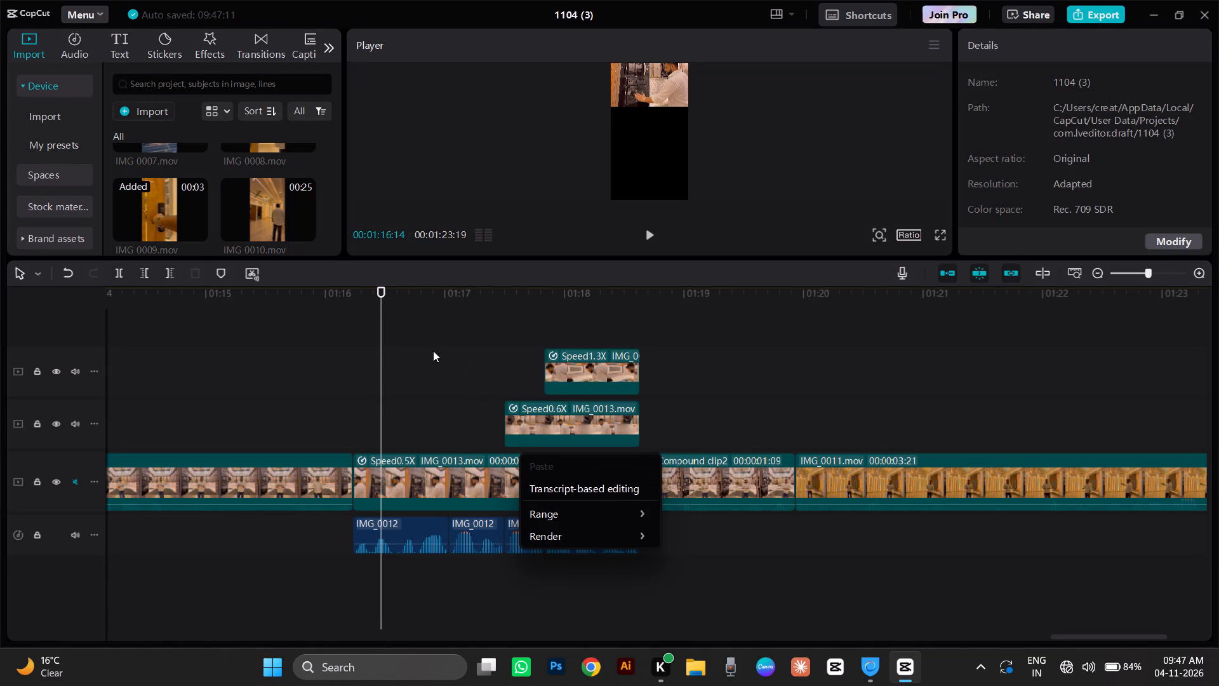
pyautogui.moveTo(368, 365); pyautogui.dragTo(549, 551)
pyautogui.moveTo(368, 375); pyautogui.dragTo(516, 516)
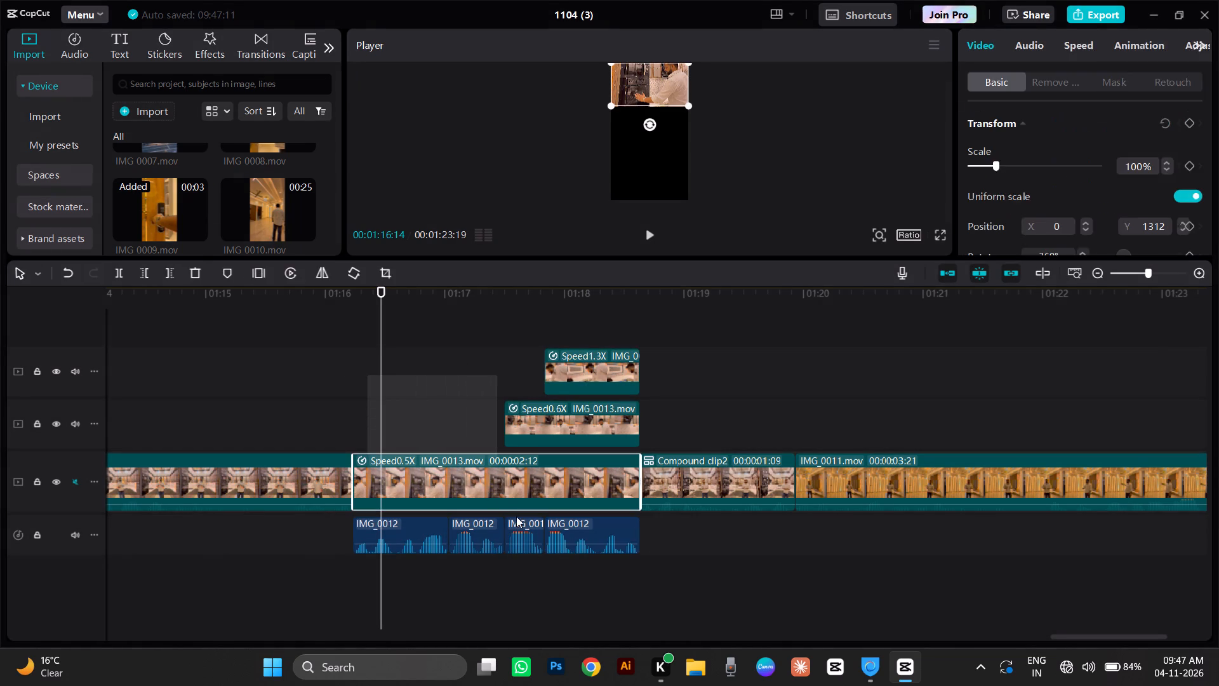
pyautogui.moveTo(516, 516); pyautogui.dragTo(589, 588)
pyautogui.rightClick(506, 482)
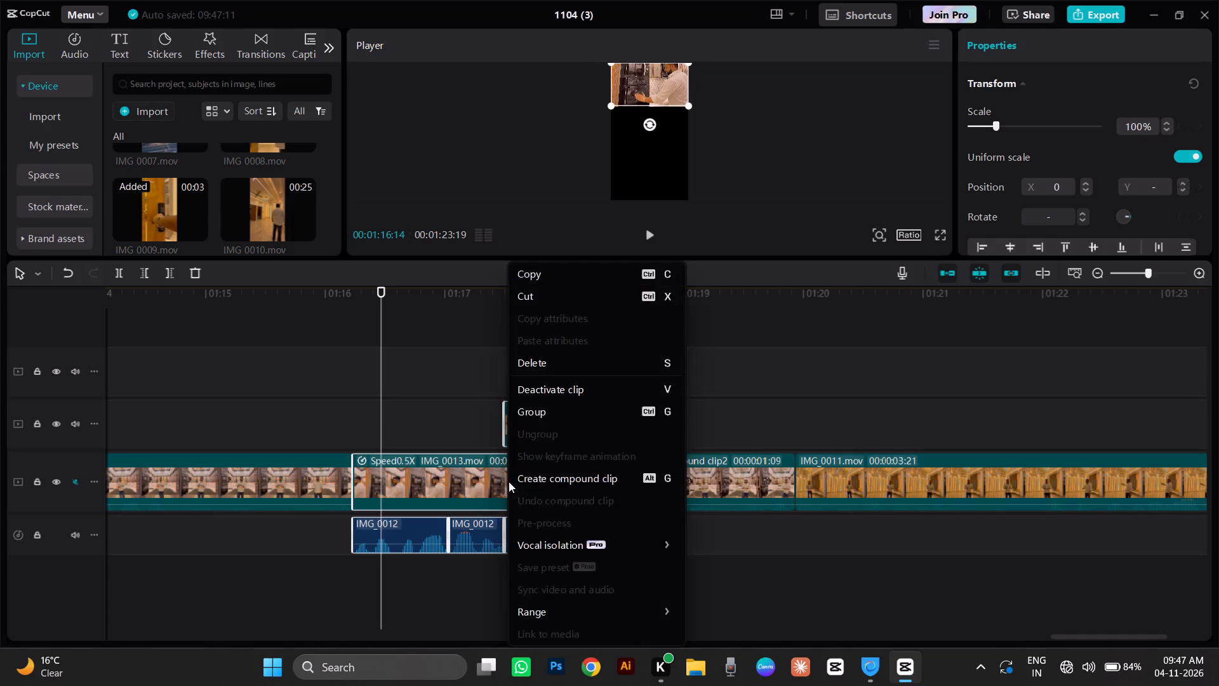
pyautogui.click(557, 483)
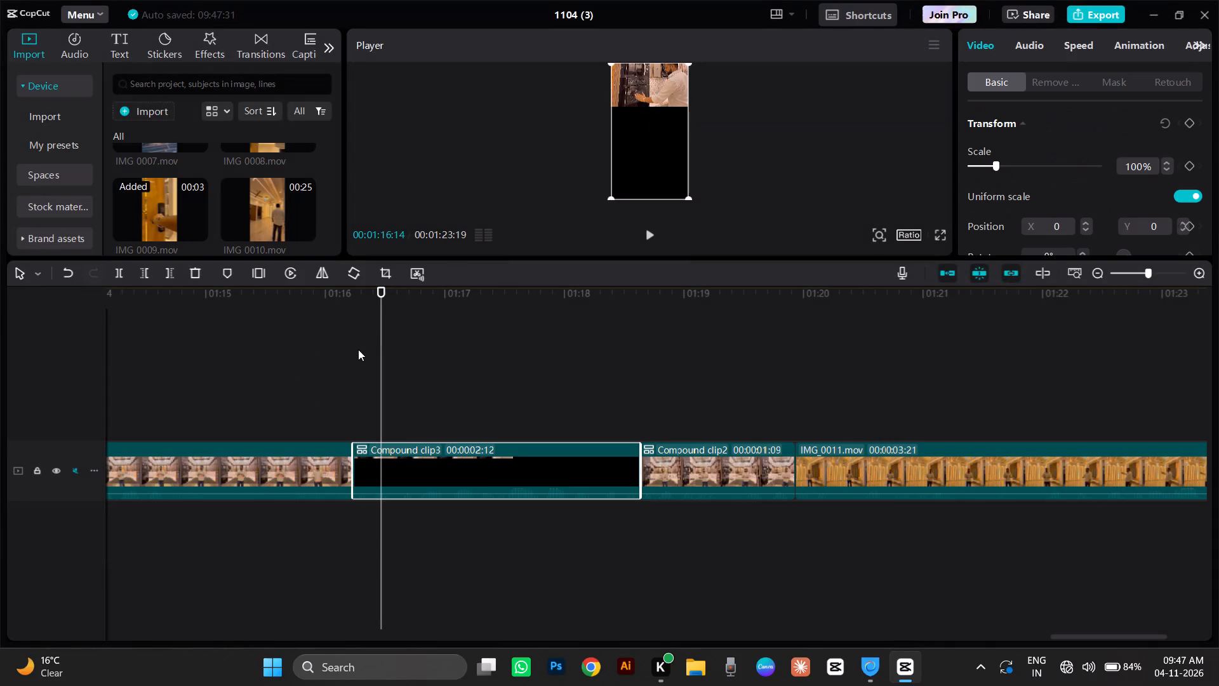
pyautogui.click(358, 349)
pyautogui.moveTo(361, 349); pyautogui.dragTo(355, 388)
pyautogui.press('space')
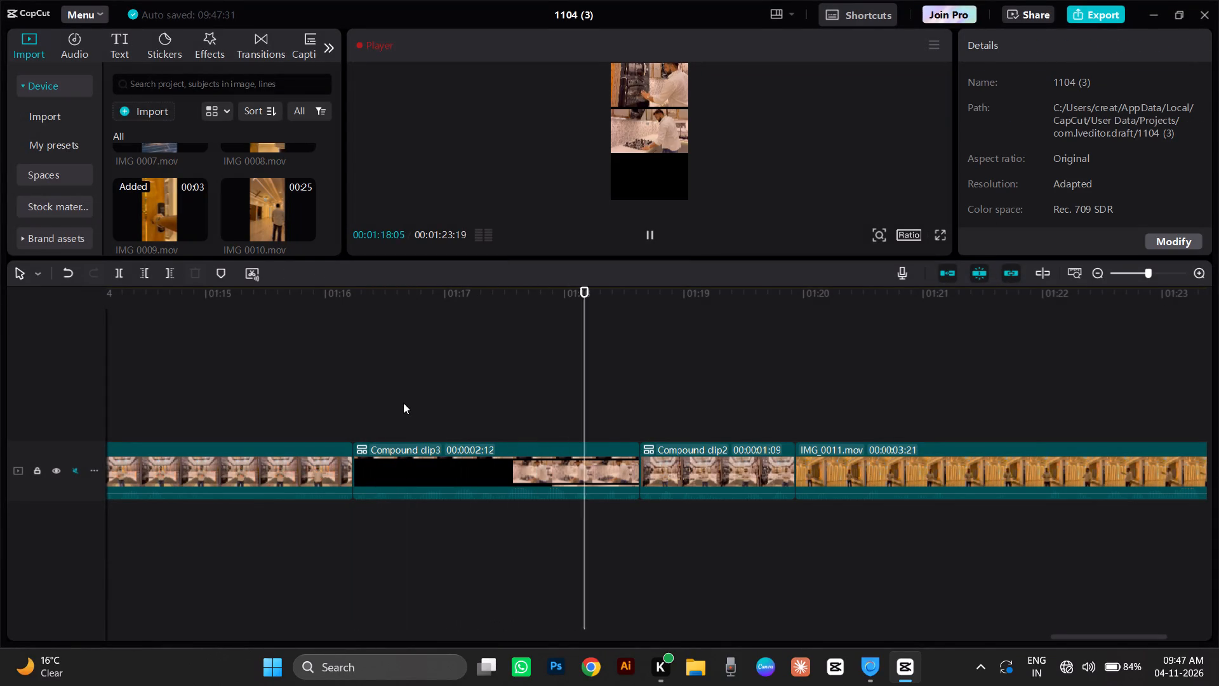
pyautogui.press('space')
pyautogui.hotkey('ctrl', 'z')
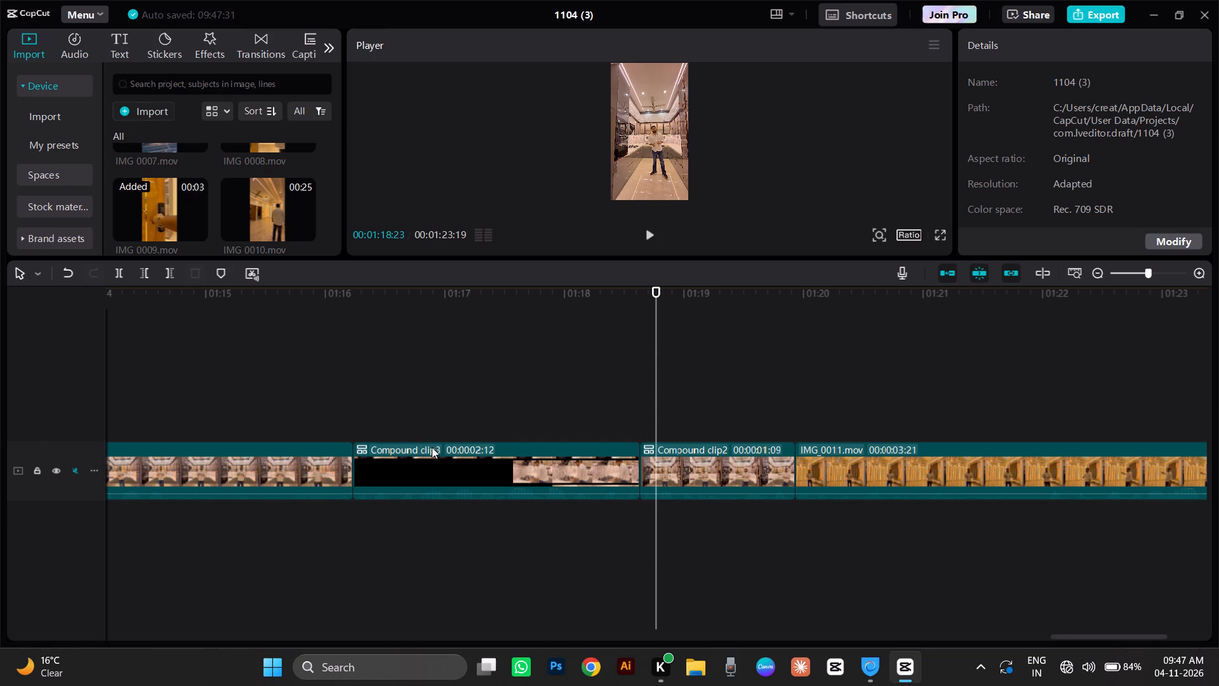
# Combine only the three split-screen IMG_0013 video clips into a compound clip, leaving the IMG_0012 audio separate, and play it from the start.
pyautogui.click(344, 323)
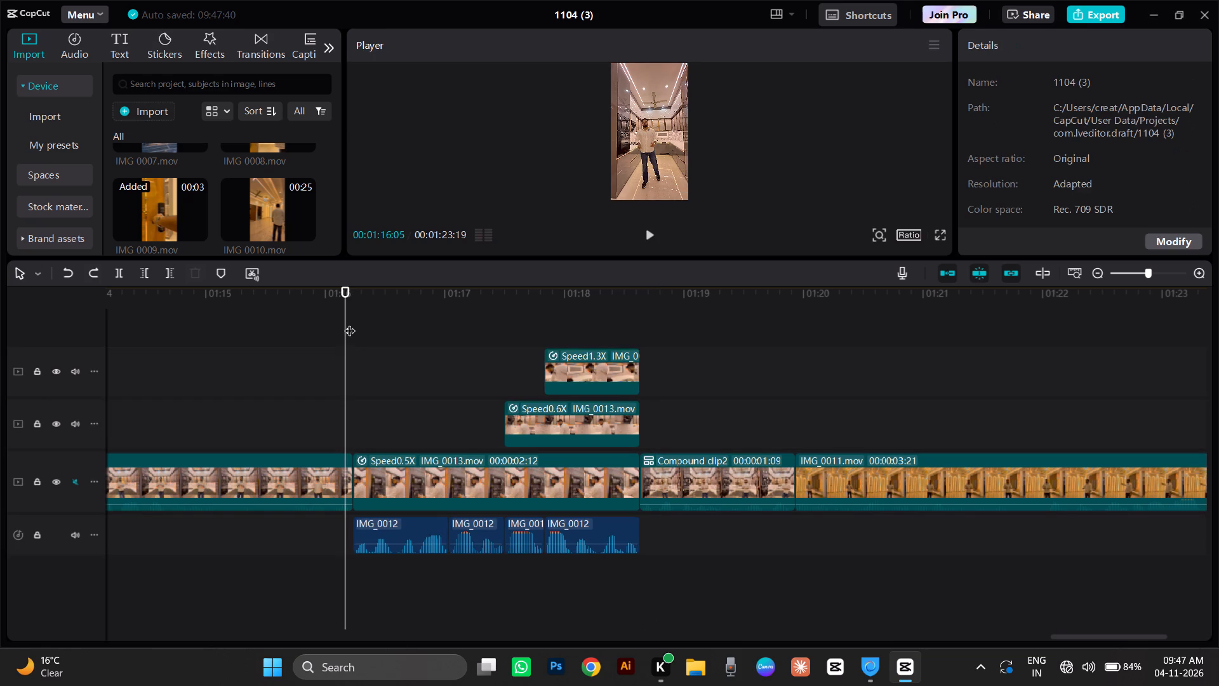
pyautogui.moveTo(364, 326); pyautogui.dragTo(561, 481)
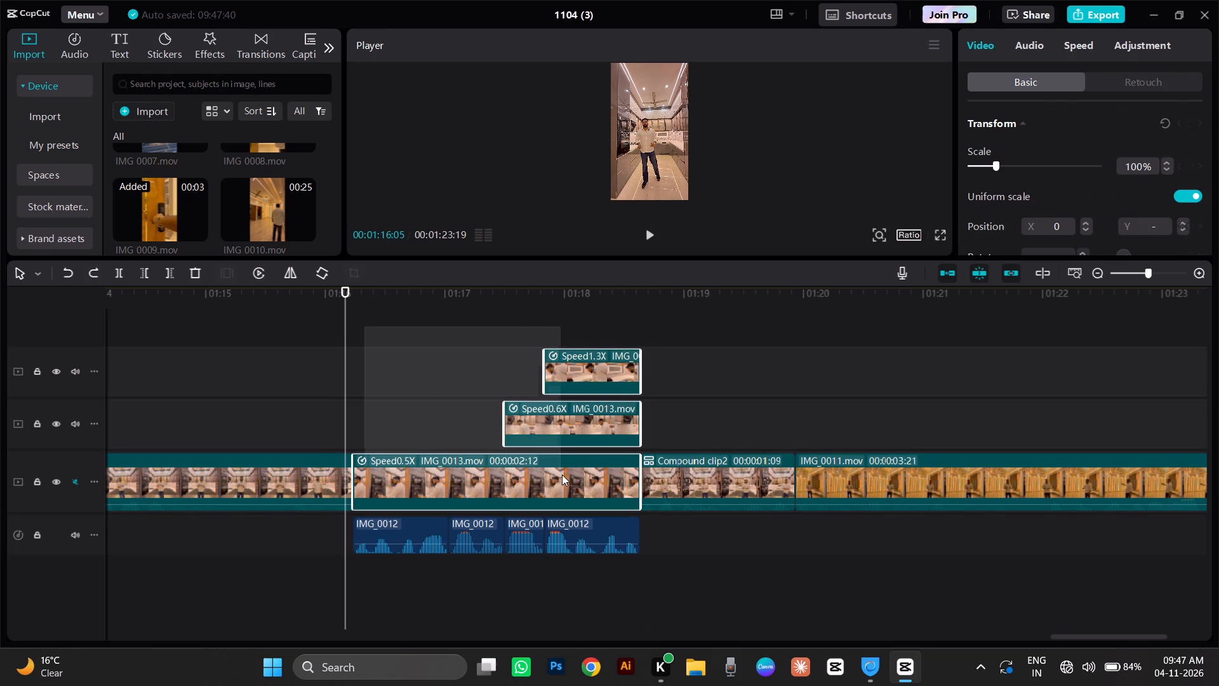
pyautogui.rightClick(559, 456)
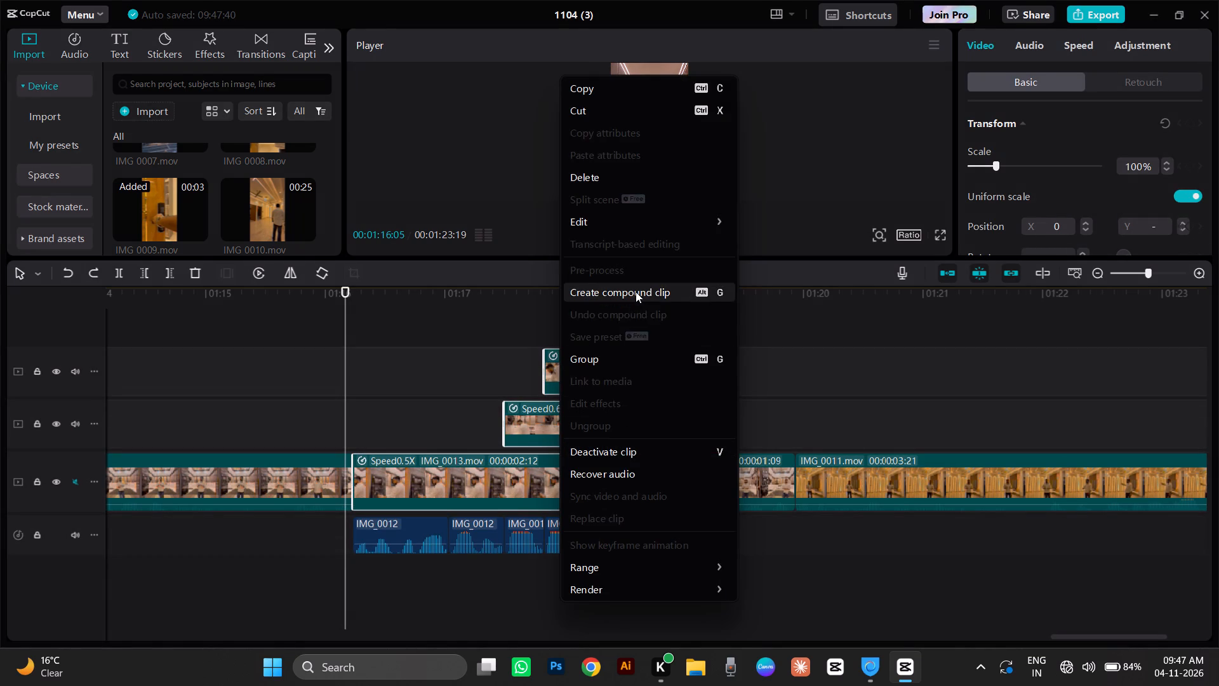
pyautogui.click(636, 292)
pyautogui.moveTo(343, 347); pyautogui.dragTo(354, 353)
pyautogui.click(340, 332)
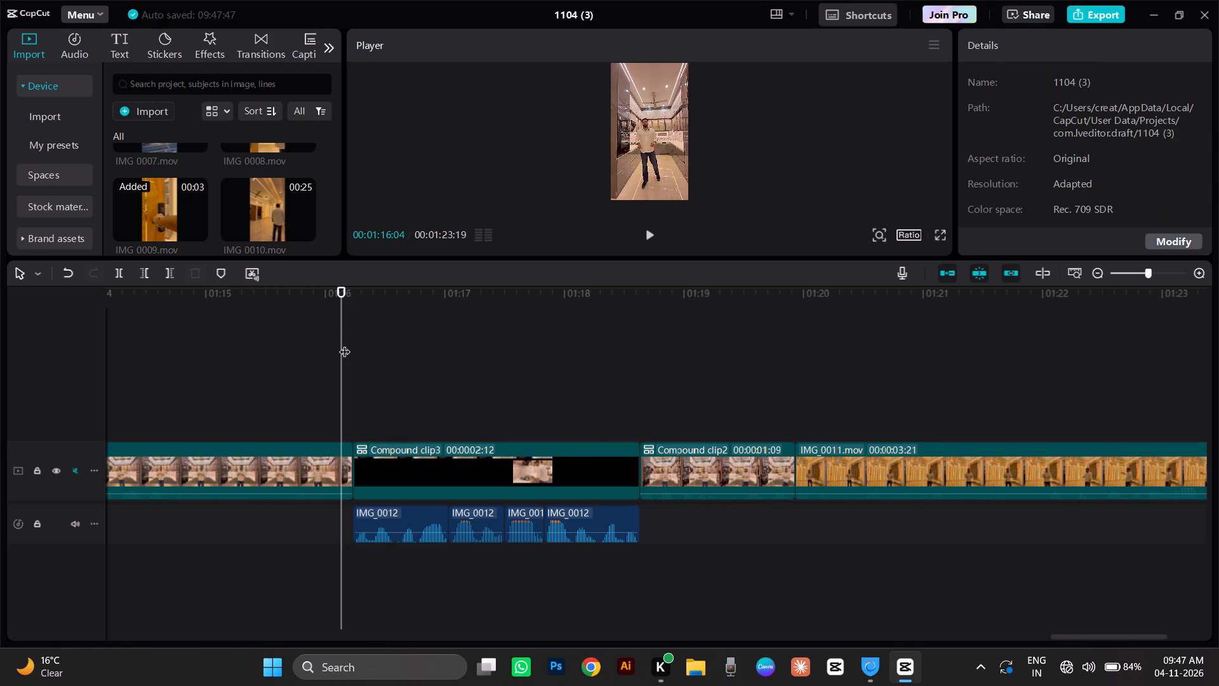
pyautogui.moveTo(336, 333); pyautogui.dragTo(352, 345)
pyautogui.press('space')
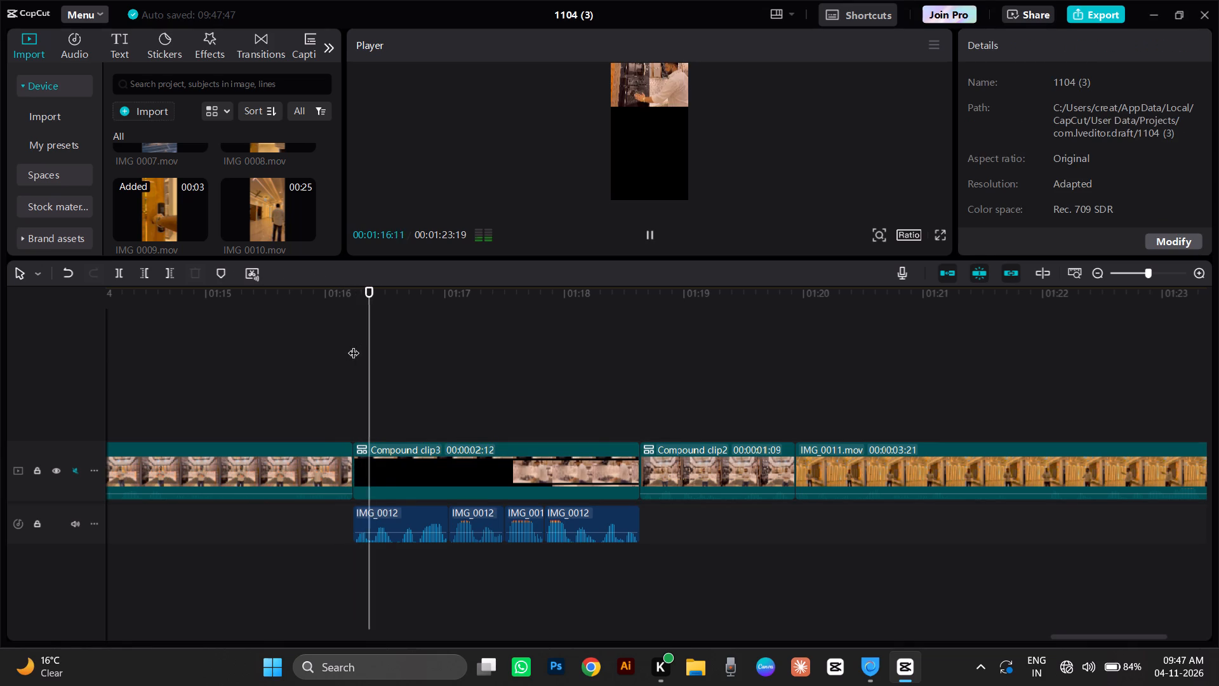
pyautogui.press('space')
# Combine the new split-screen compound clip with the IMG_0012 audio pieces beneath it into one compound clip and play it from 00:01:16:07.
pyautogui.moveTo(401, 409); pyautogui.dragTo(563, 569)
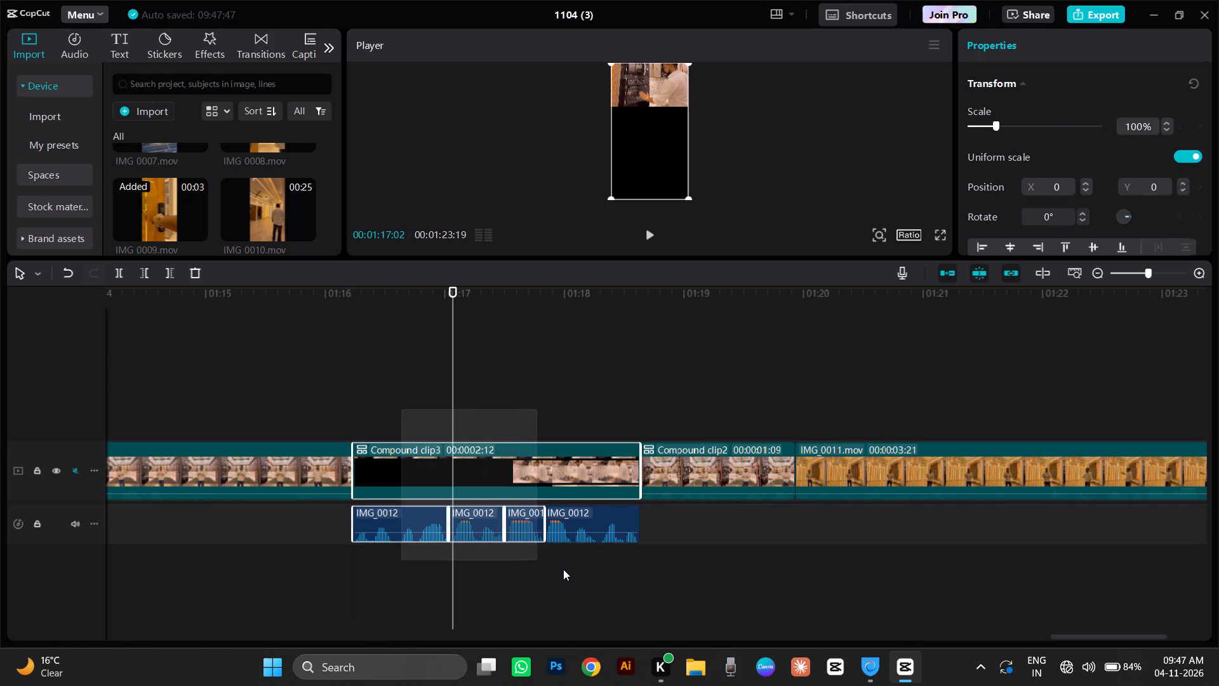
pyautogui.moveTo(563, 569); pyautogui.dragTo(564, 569)
pyautogui.rightClick(444, 474)
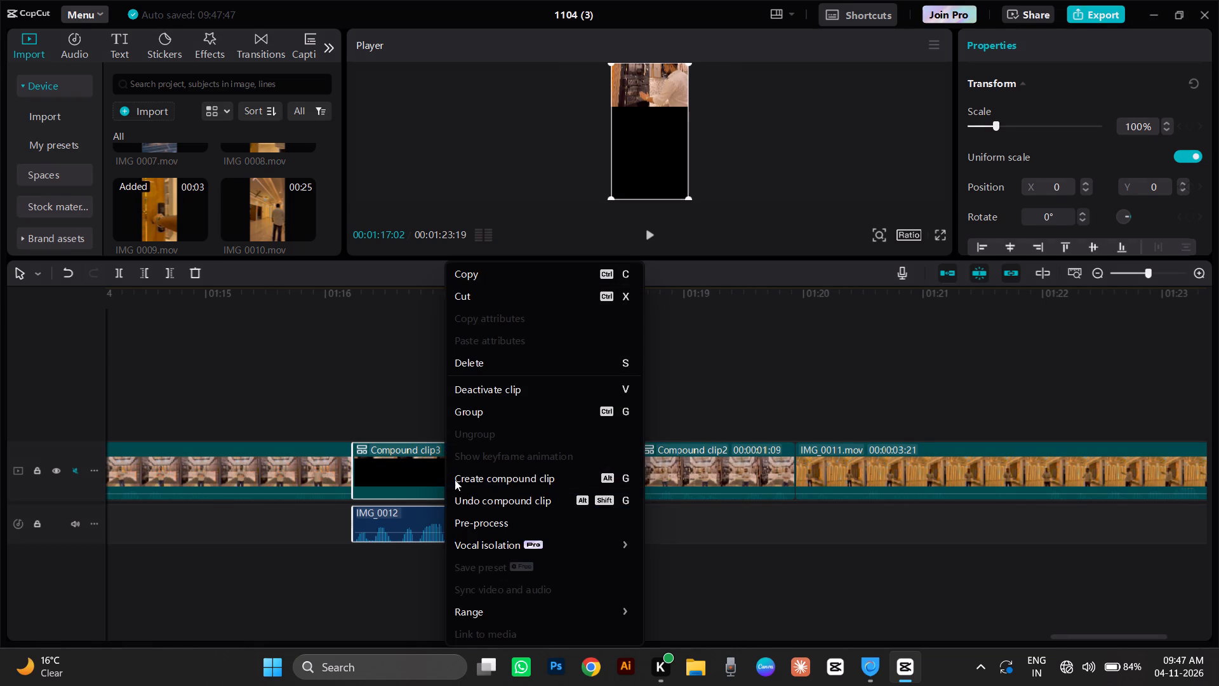
pyautogui.click(510, 484)
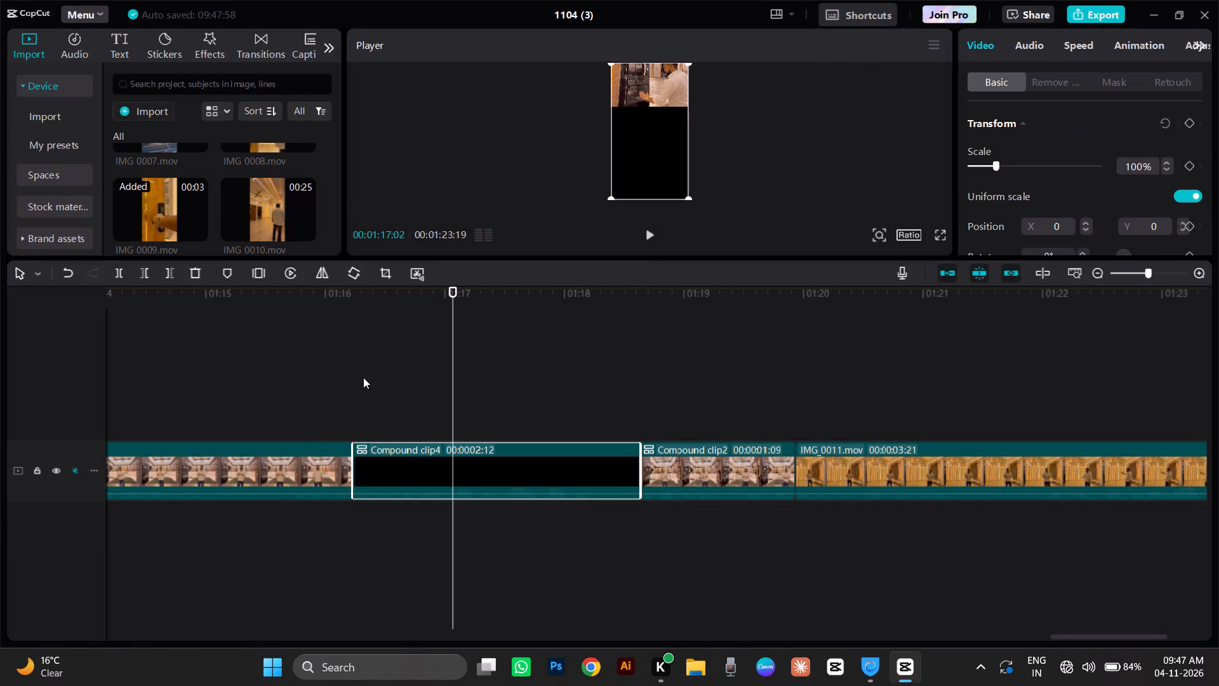
pyautogui.click(363, 377)
pyautogui.moveTo(363, 377); pyautogui.dragTo(355, 419)
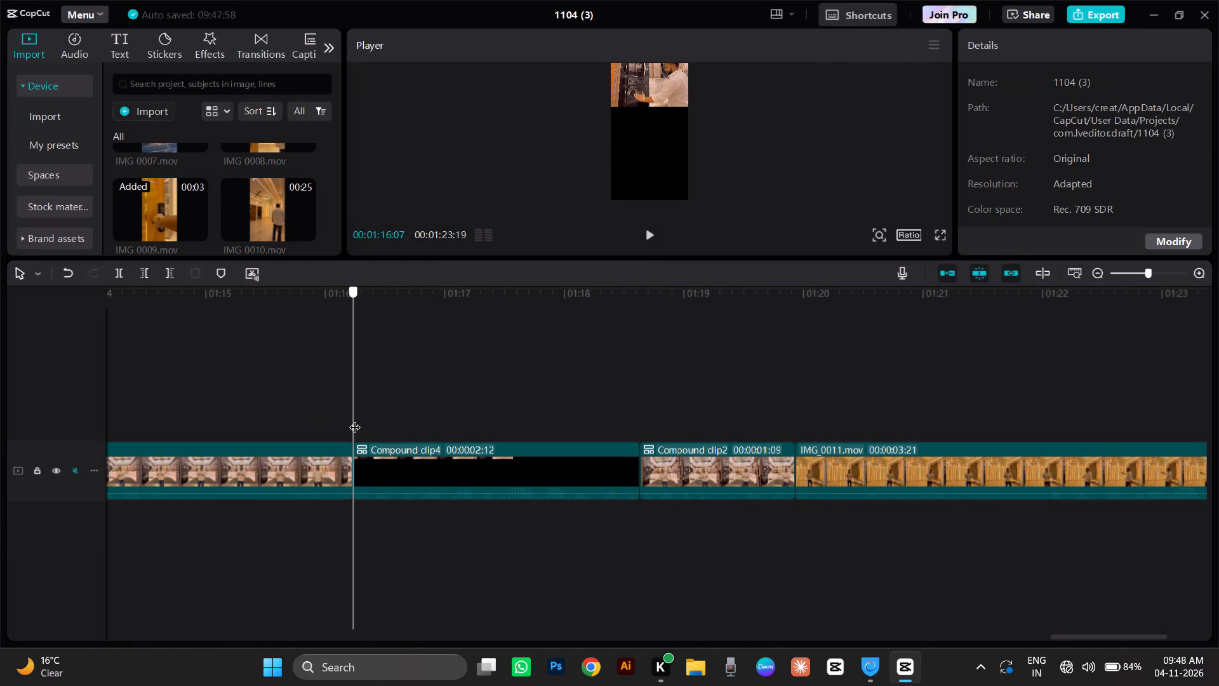
pyautogui.moveTo(355, 419); pyautogui.dragTo(355, 420)
pyautogui.press('space')
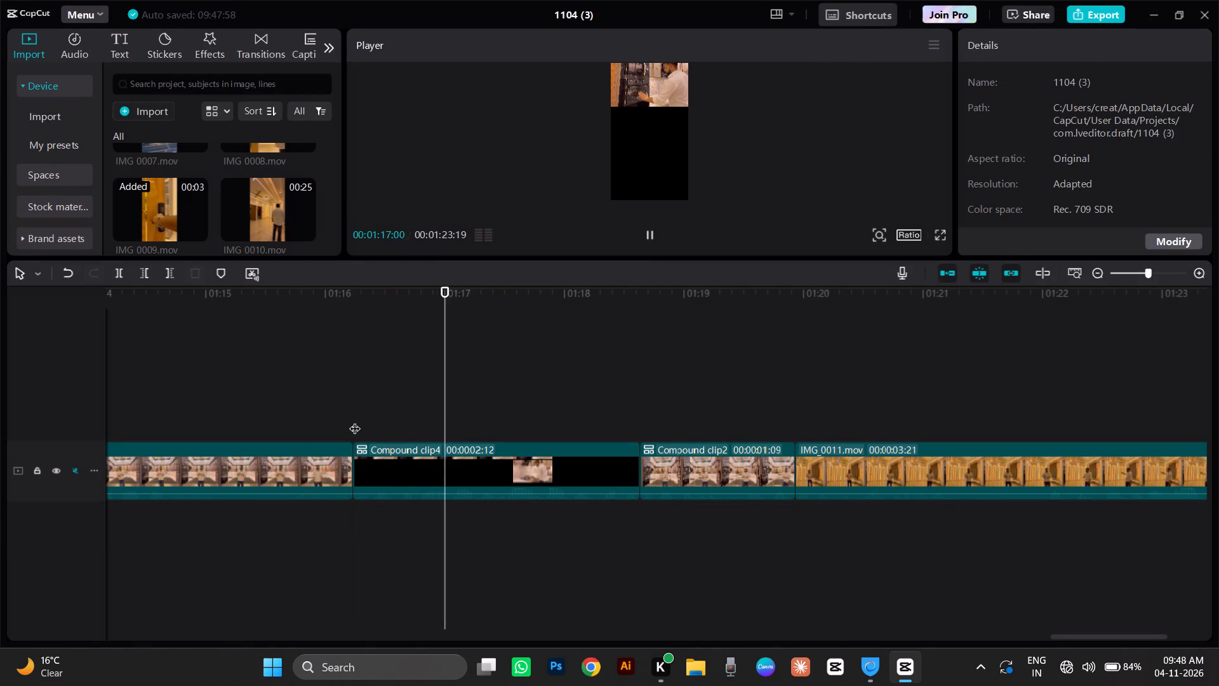
pyautogui.press('space')
# Unmute the main video track and play the edit from 00:01:16:07 through to the end of the timeline.
pyautogui.click(77, 474)
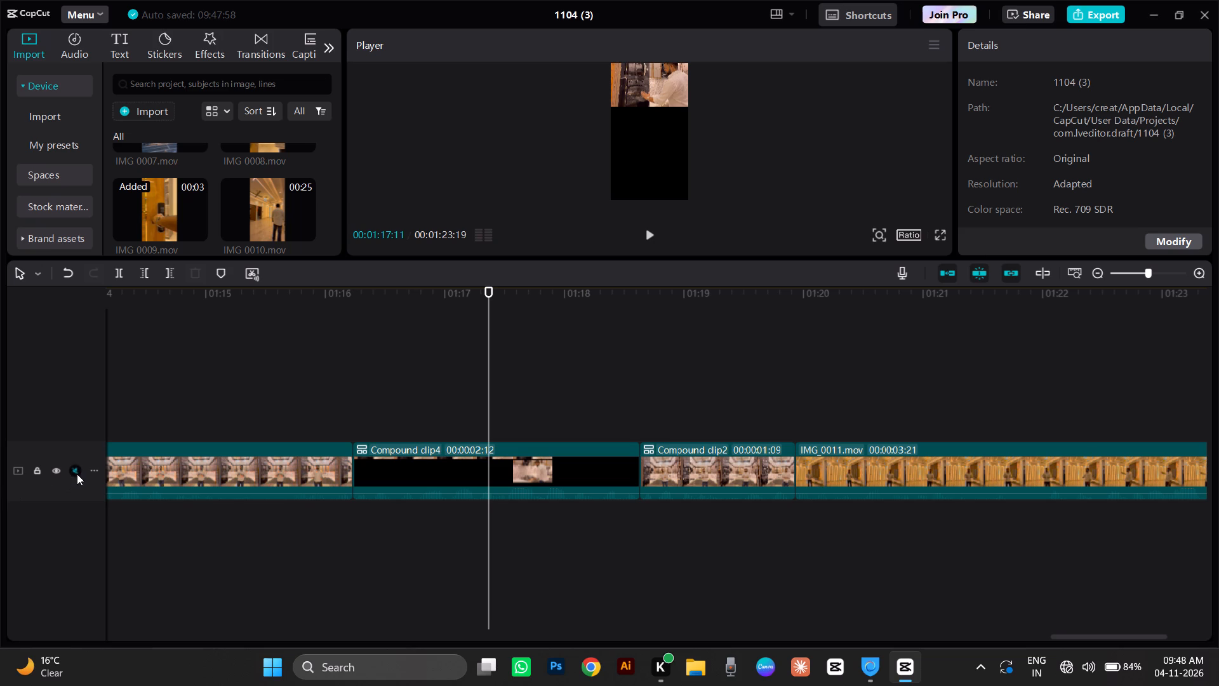
pyautogui.click(364, 394)
pyautogui.moveTo(364, 394); pyautogui.dragTo(357, 407)
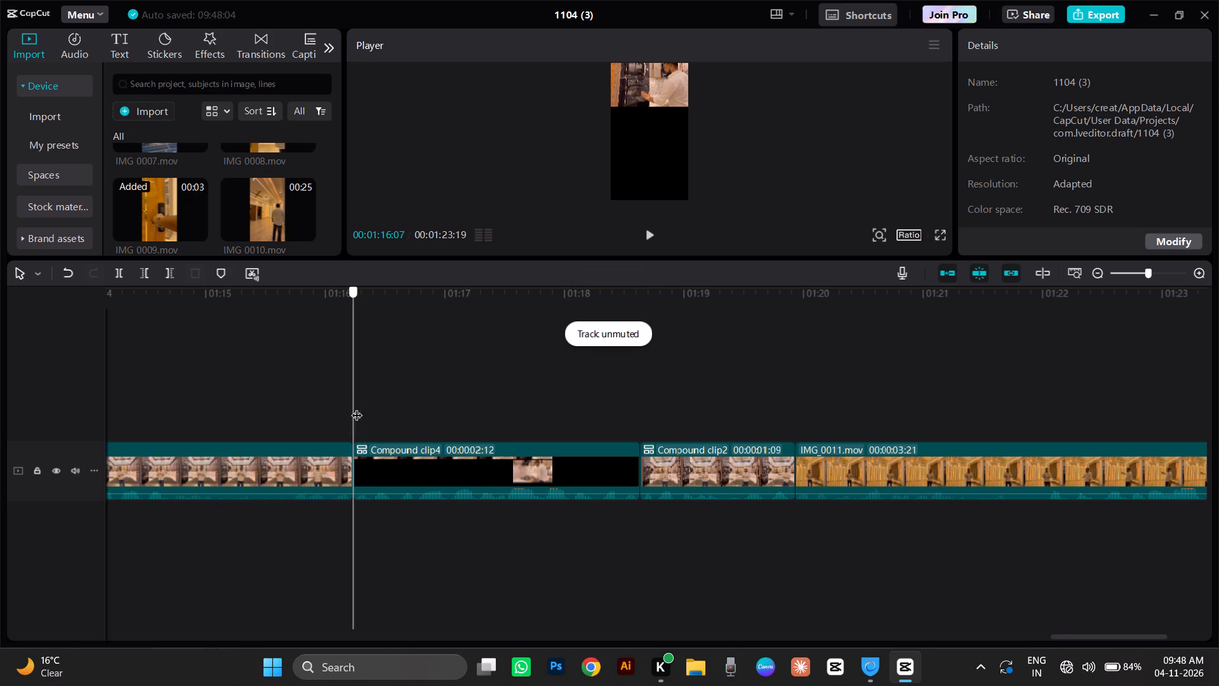
pyautogui.moveTo(357, 407); pyautogui.dragTo(352, 421)
pyautogui.press('space')
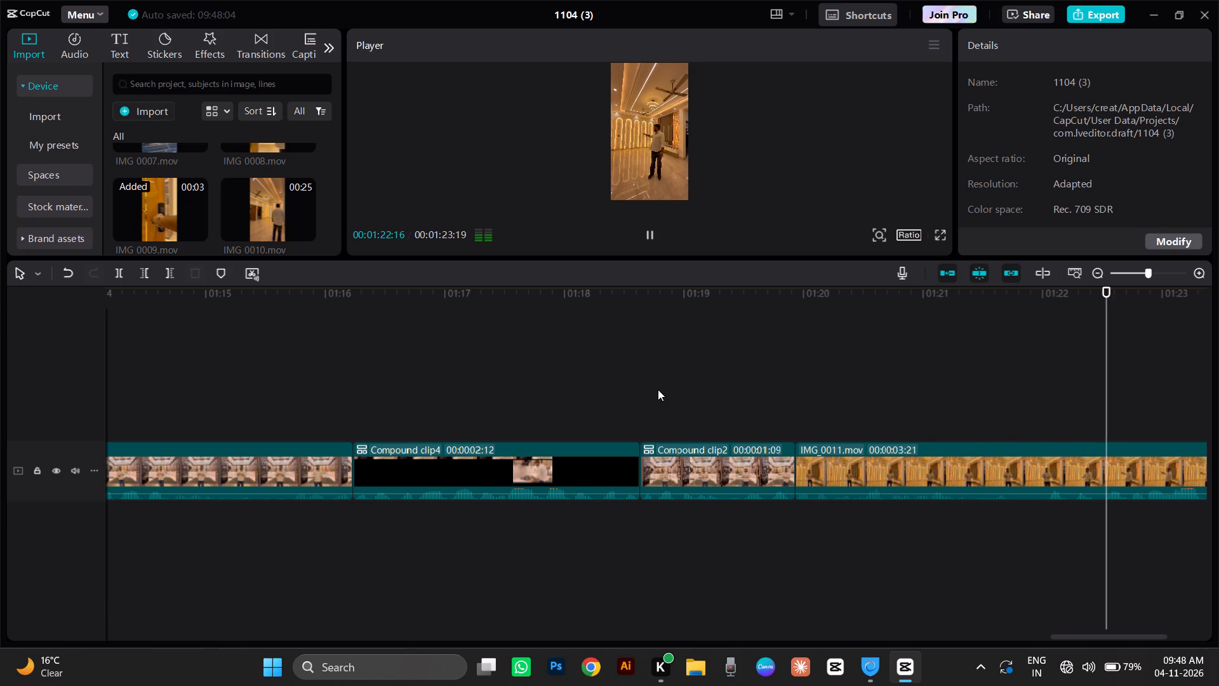
pyautogui.hotkey('ctrl', '-')
pyautogui.hotkey('ctrl', '-')
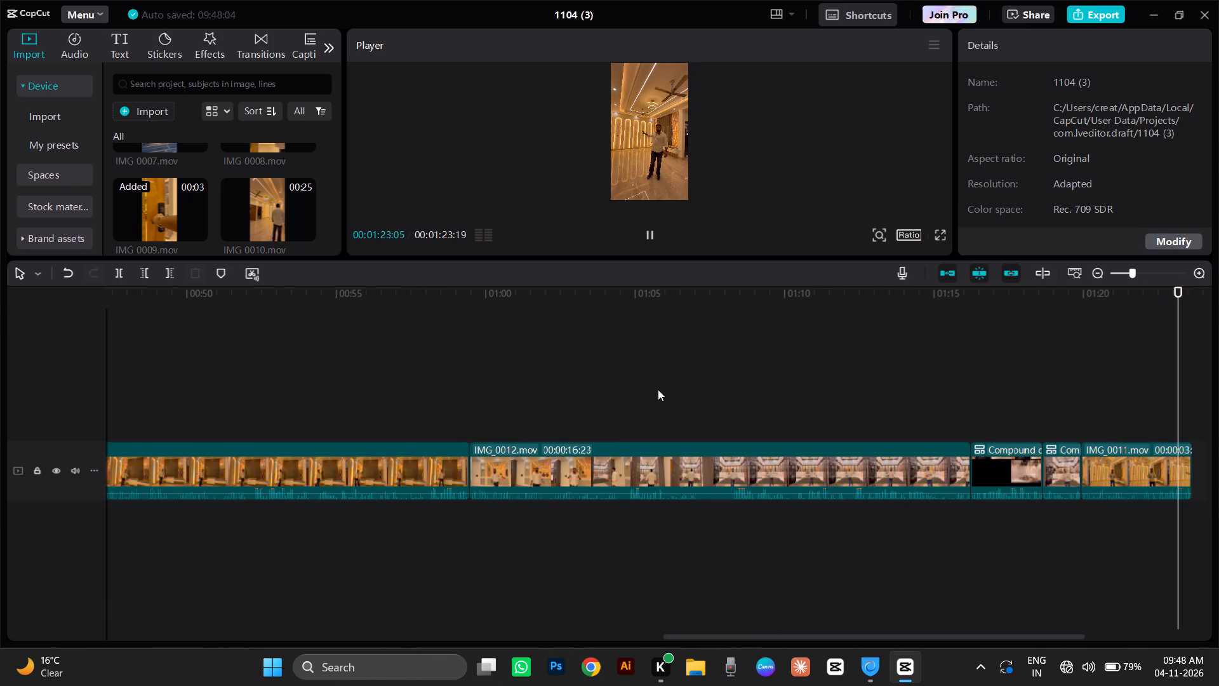
pyautogui.press('space')
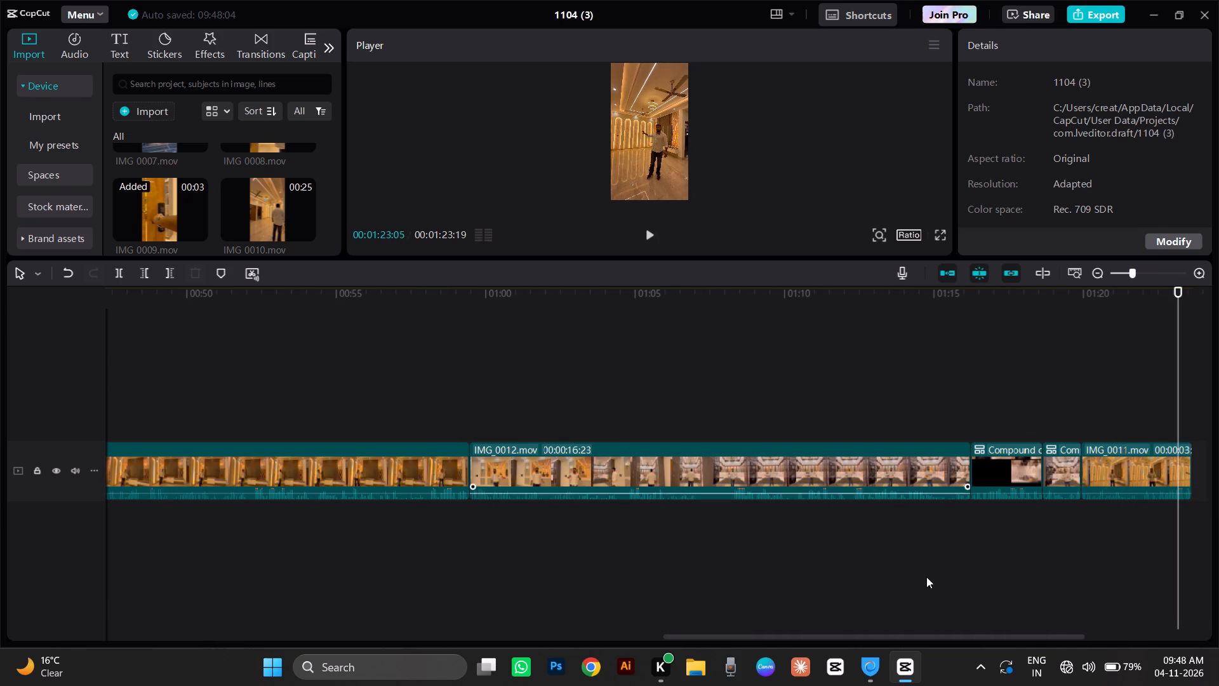
pyautogui.click(1142, 391)
pyautogui.press('space')
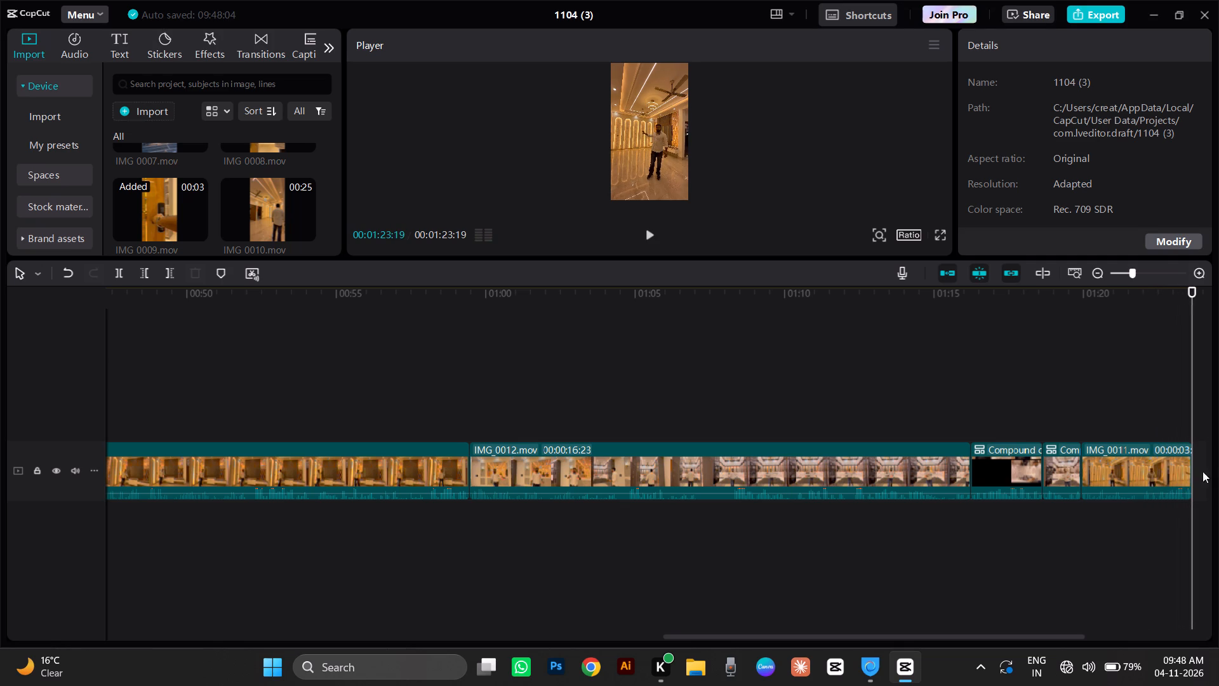
# Extend the end of the last IMG_0011 clip, trim it at 00:01:24:20, and play the ending back.
pyautogui.click(1158, 466)
pyautogui.moveTo(1193, 455); pyautogui.dragTo(1218, 473)
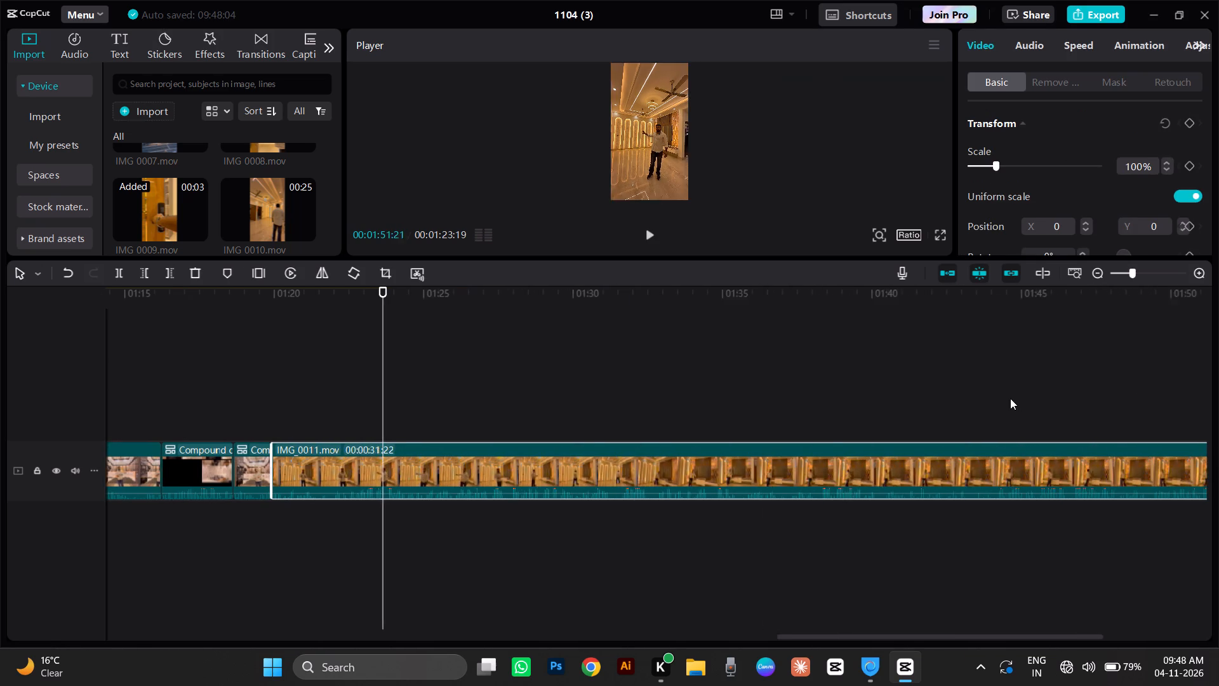
pyautogui.press('space')
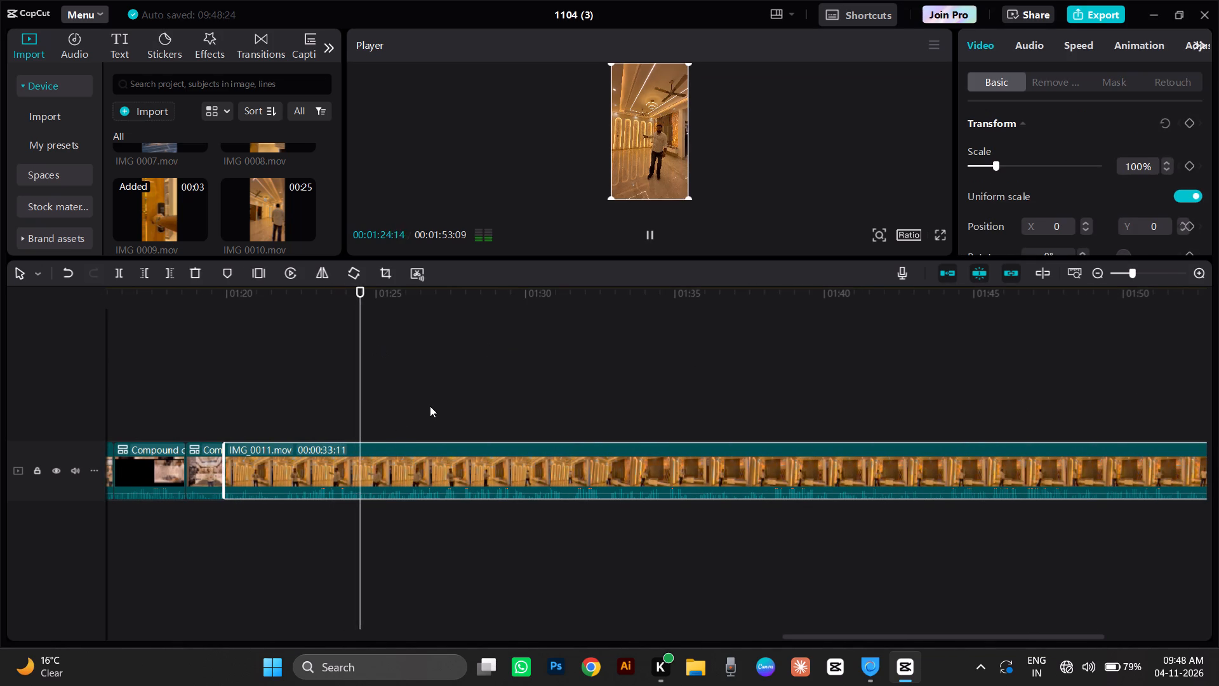
pyautogui.press('space')
pyautogui.click(342, 376)
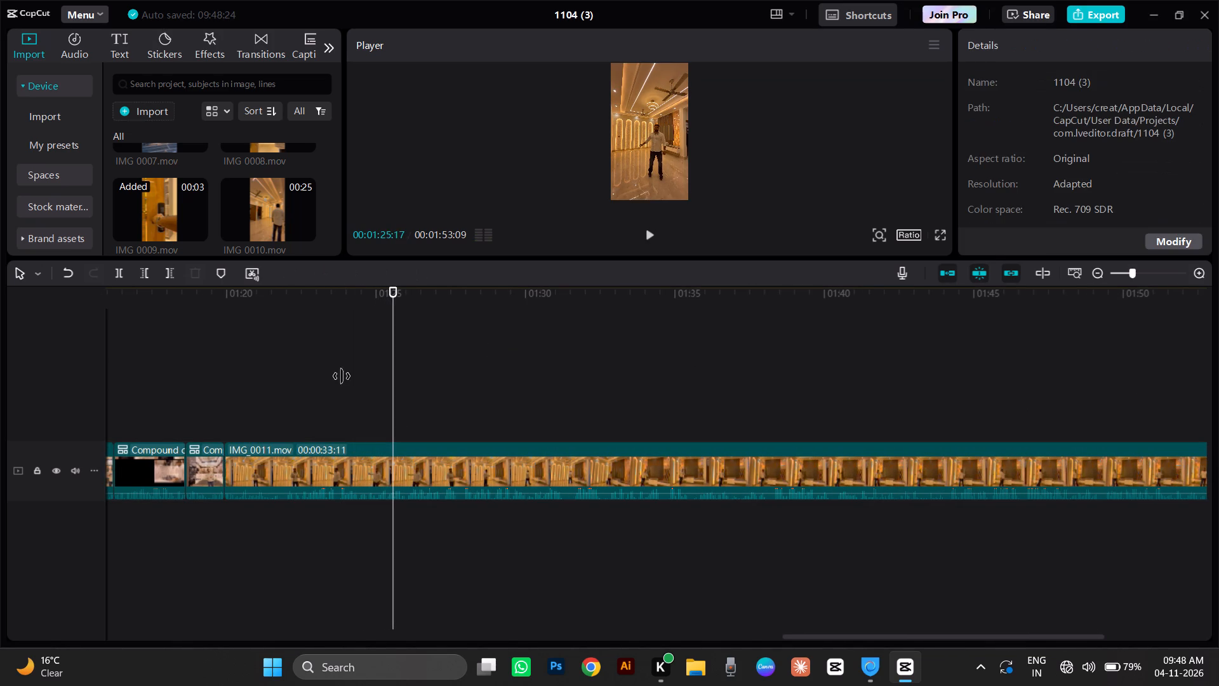
pyautogui.press('space')
pyautogui.press('space')
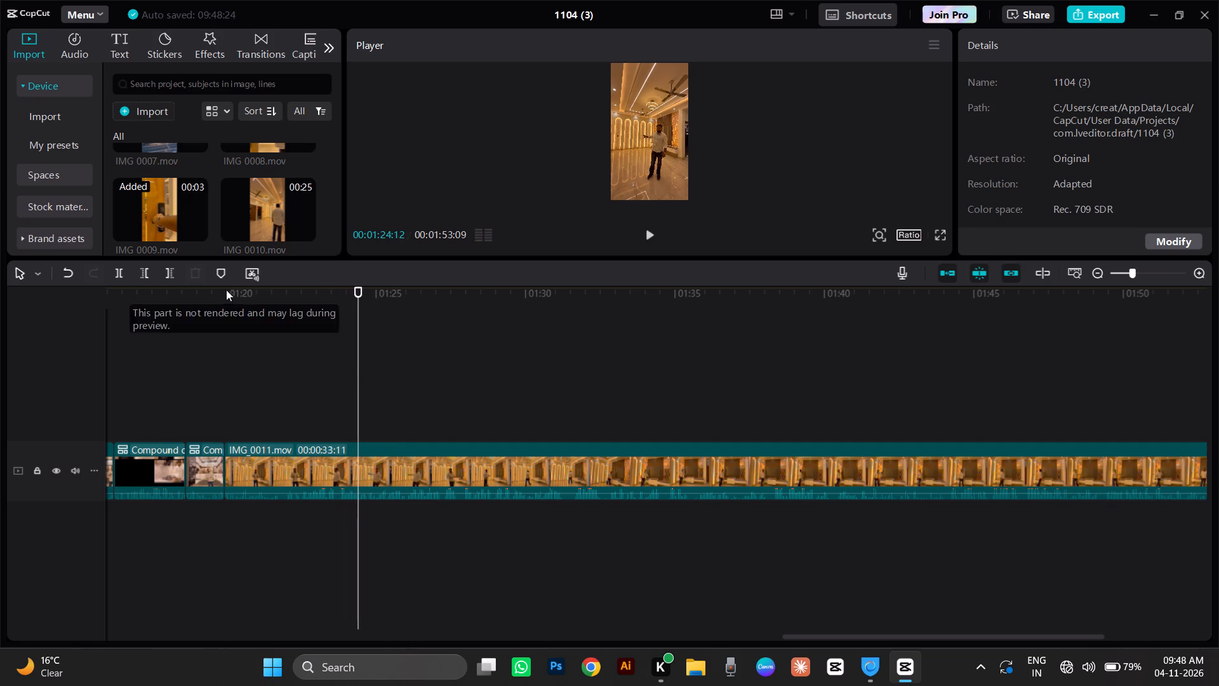
pyautogui.press('space')
pyautogui.press('space')
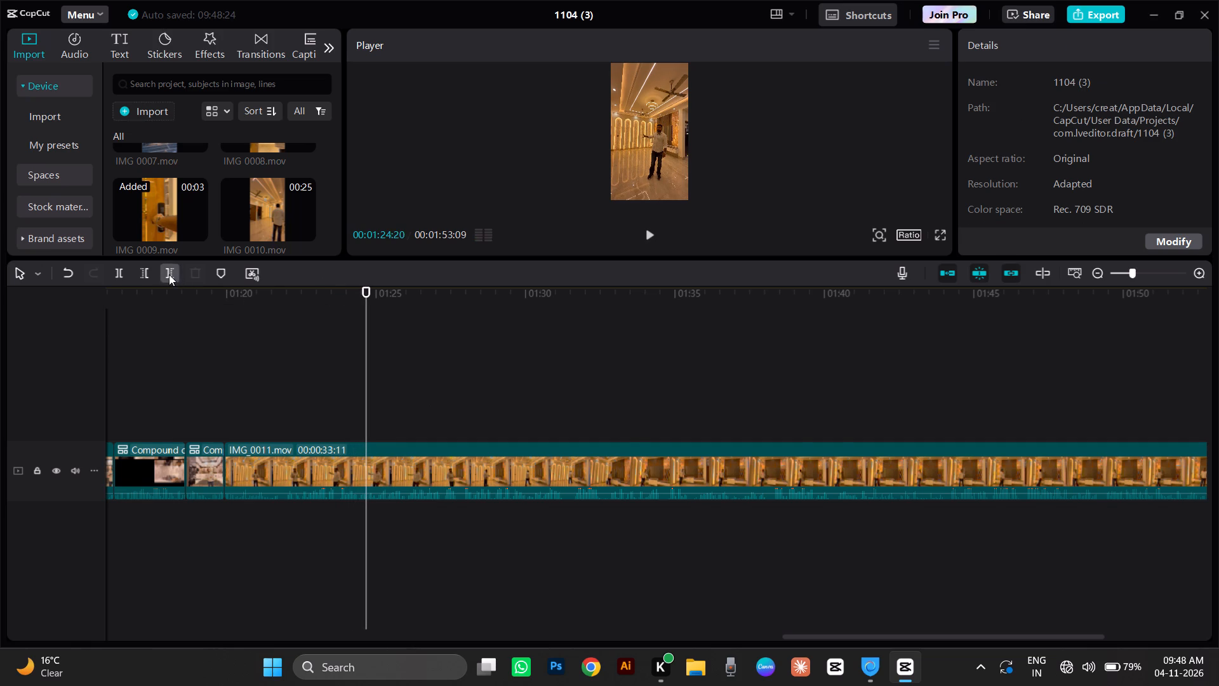
pyautogui.click(169, 274)
pyautogui.click(822, 398)
pyautogui.press('space')
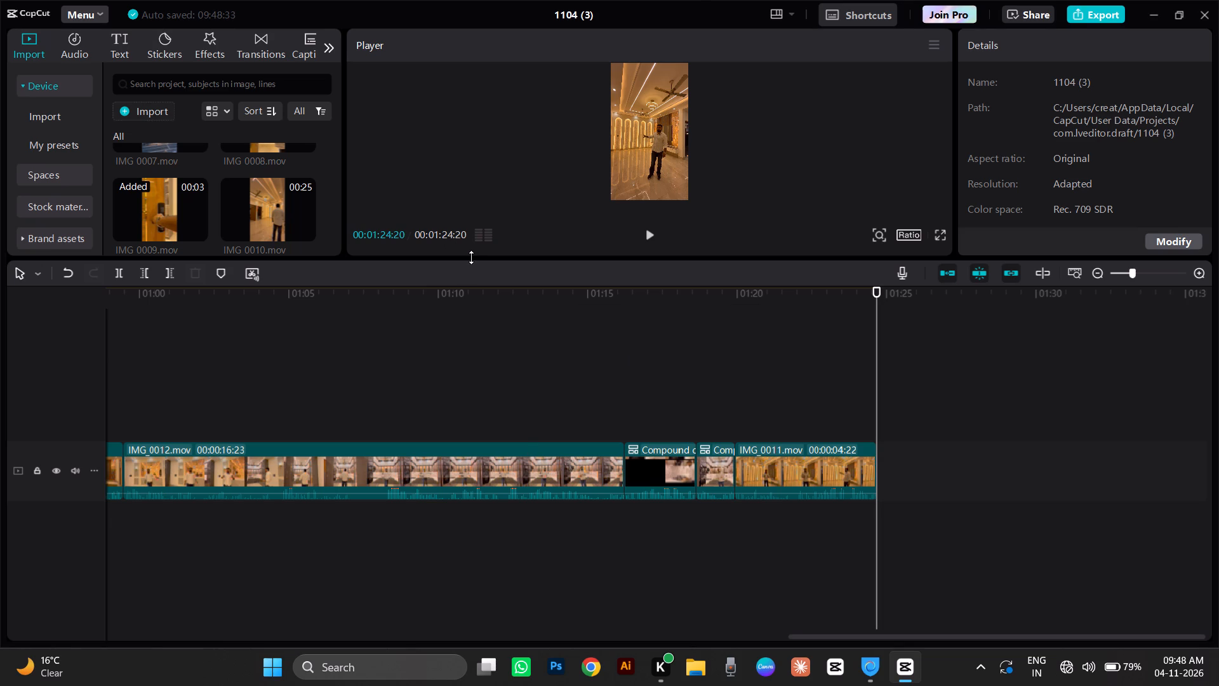
# Preview the source clips between IMG_0014 and IMG_0035 in an enlarged player to find footage to follow the IMG_0011 ending.
pyautogui.moveTo(471, 257); pyautogui.dragTo(444, 489)
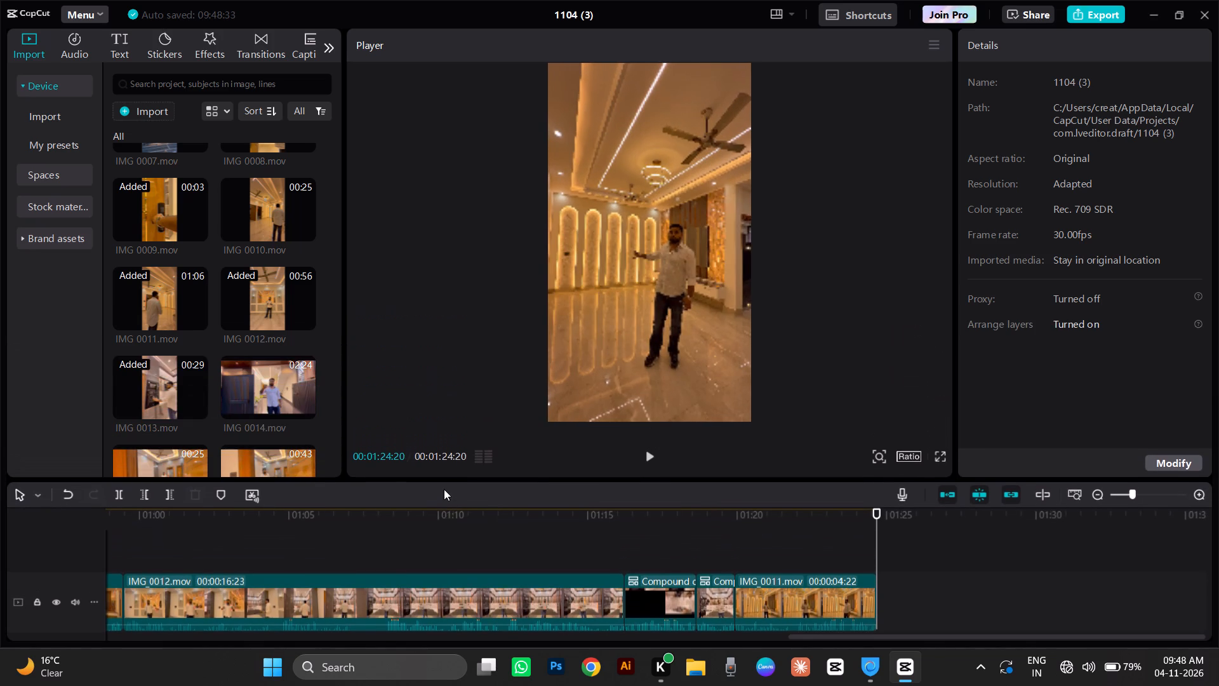
pyautogui.moveTo(444, 489); pyautogui.dragTo(444, 509)
pyautogui.scroll(-2, 177, 252)
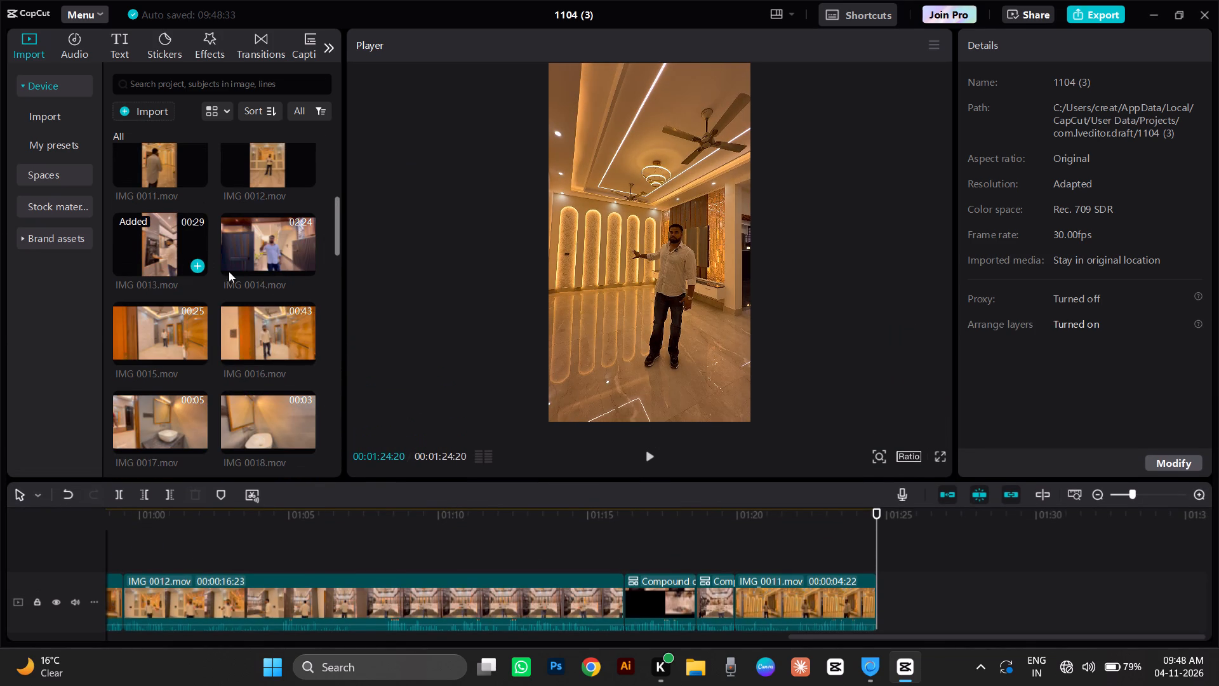
pyautogui.click(279, 252)
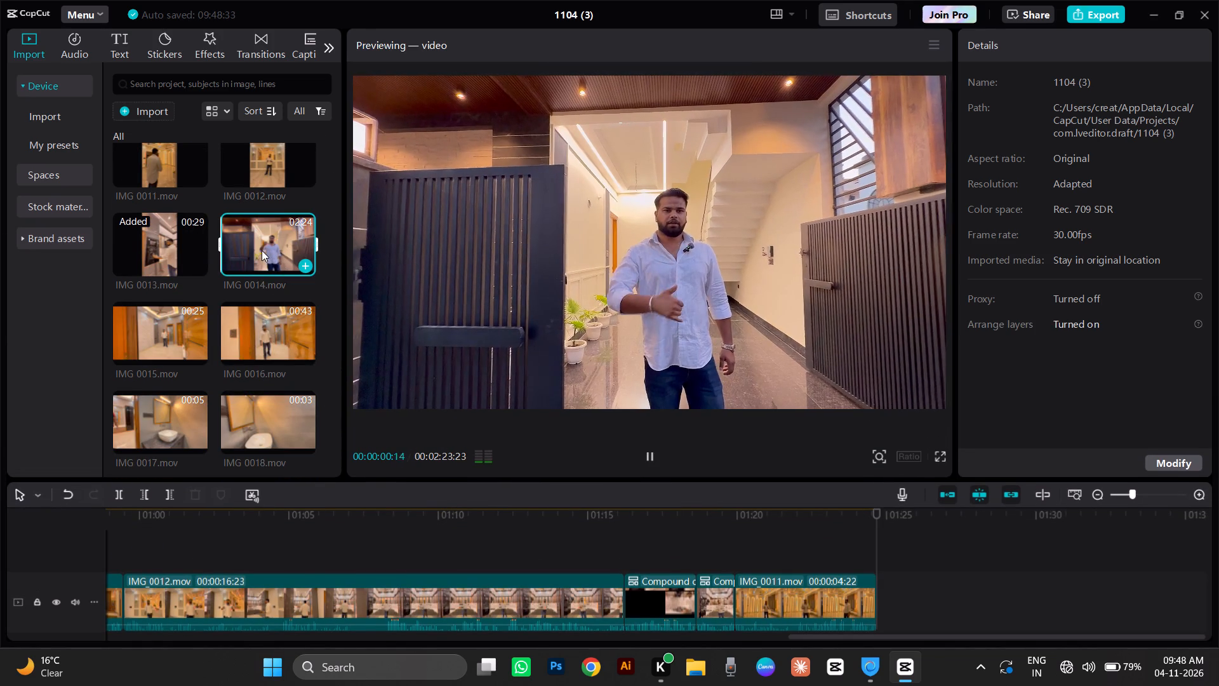
pyautogui.scroll(-4, 262, 250)
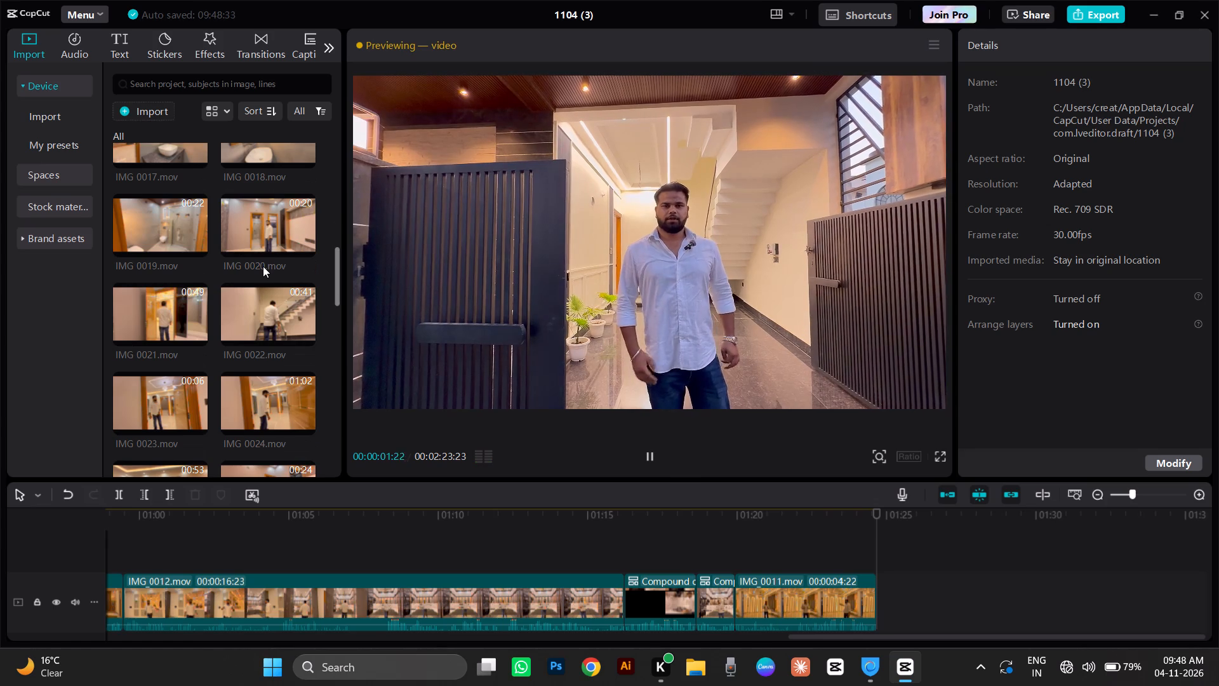
pyautogui.click(141, 210)
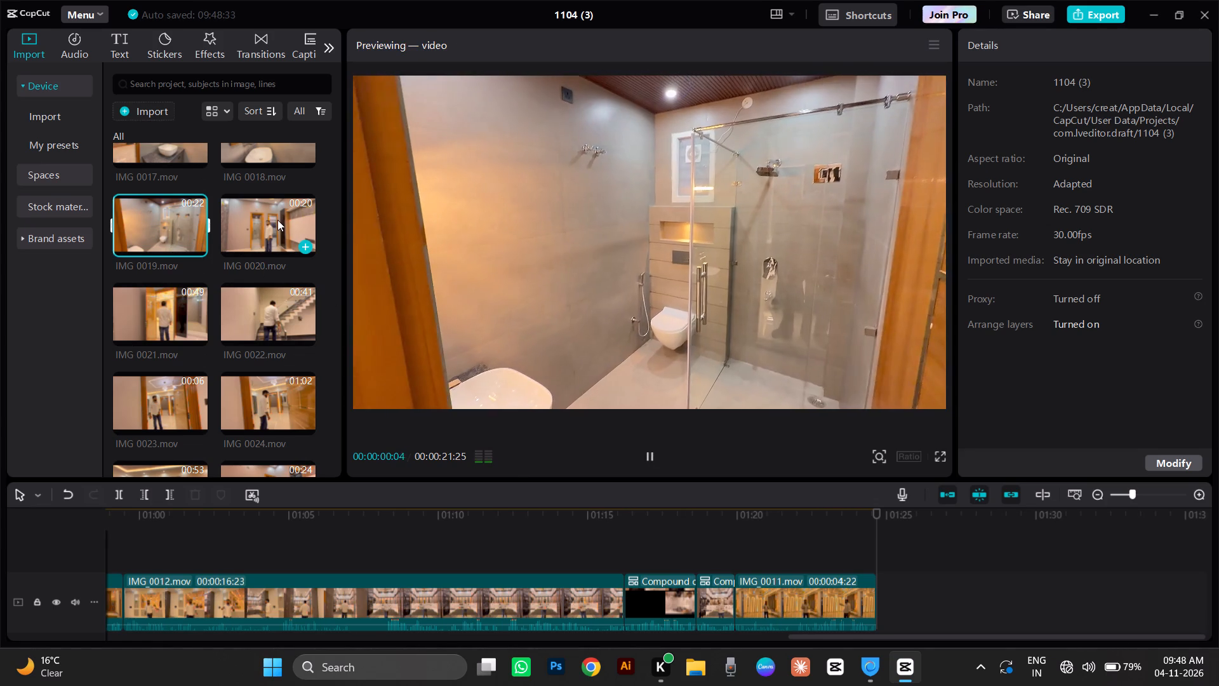
pyautogui.click(276, 220)
pyautogui.scroll(-2, 276, 220)
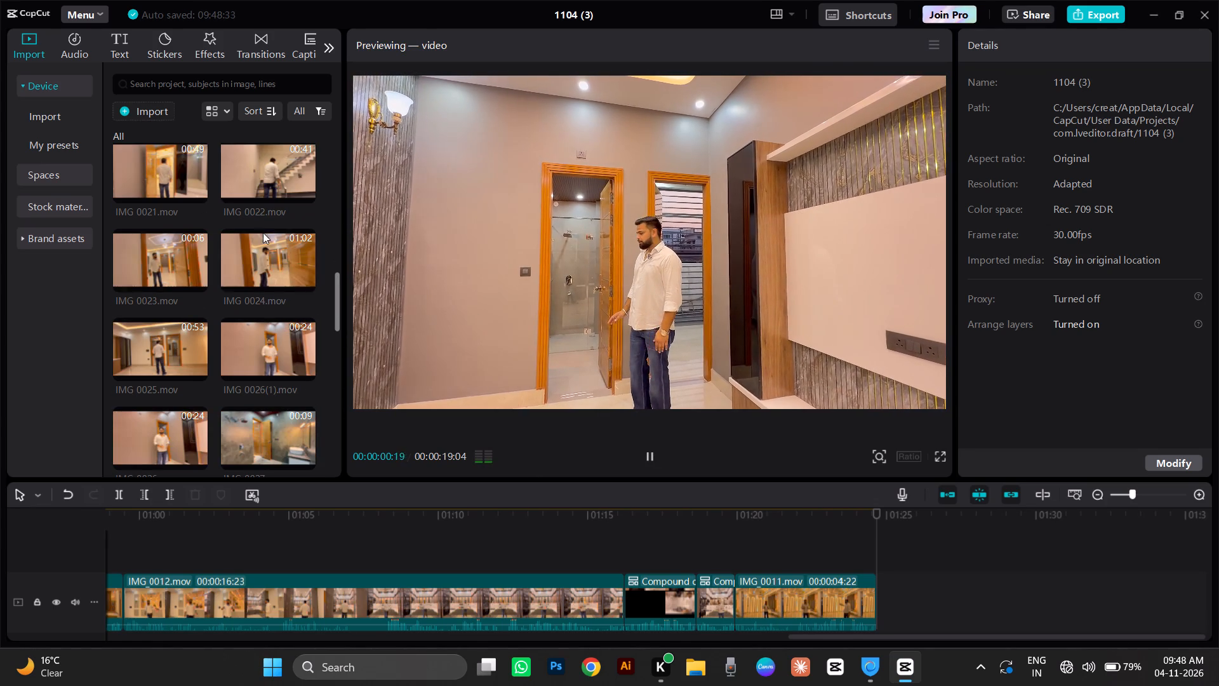
pyautogui.click(166, 333)
pyautogui.click(272, 338)
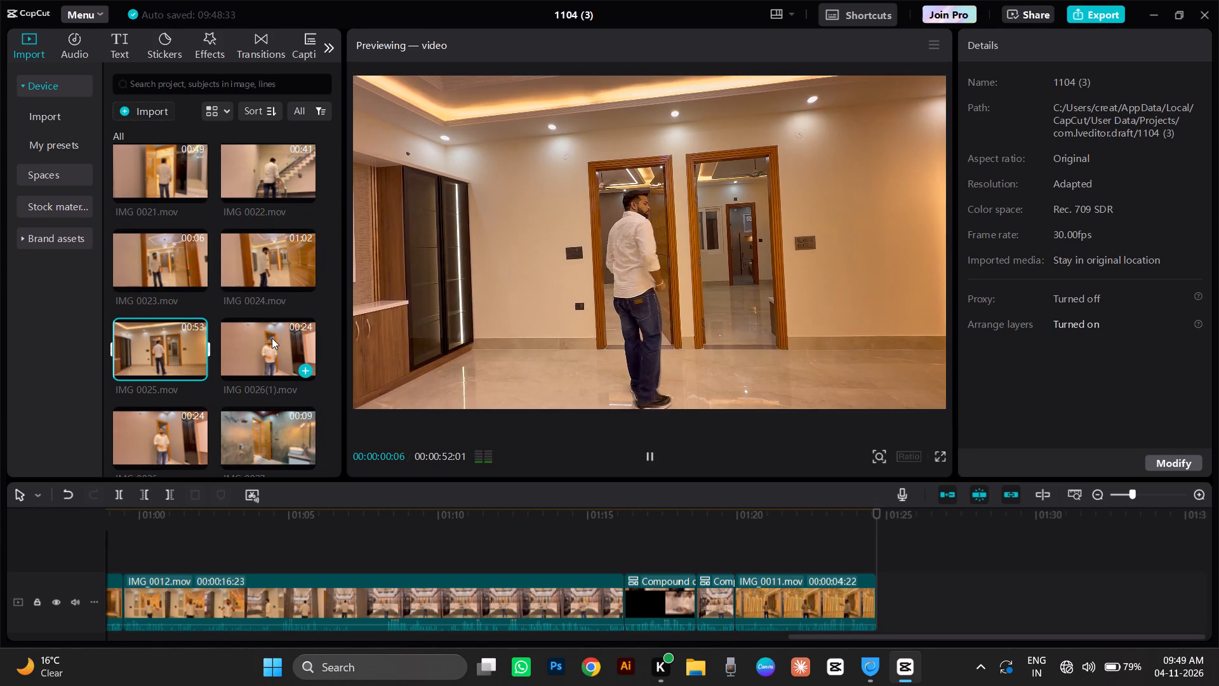
pyautogui.scroll(-2, 266, 319)
pyautogui.click(250, 304)
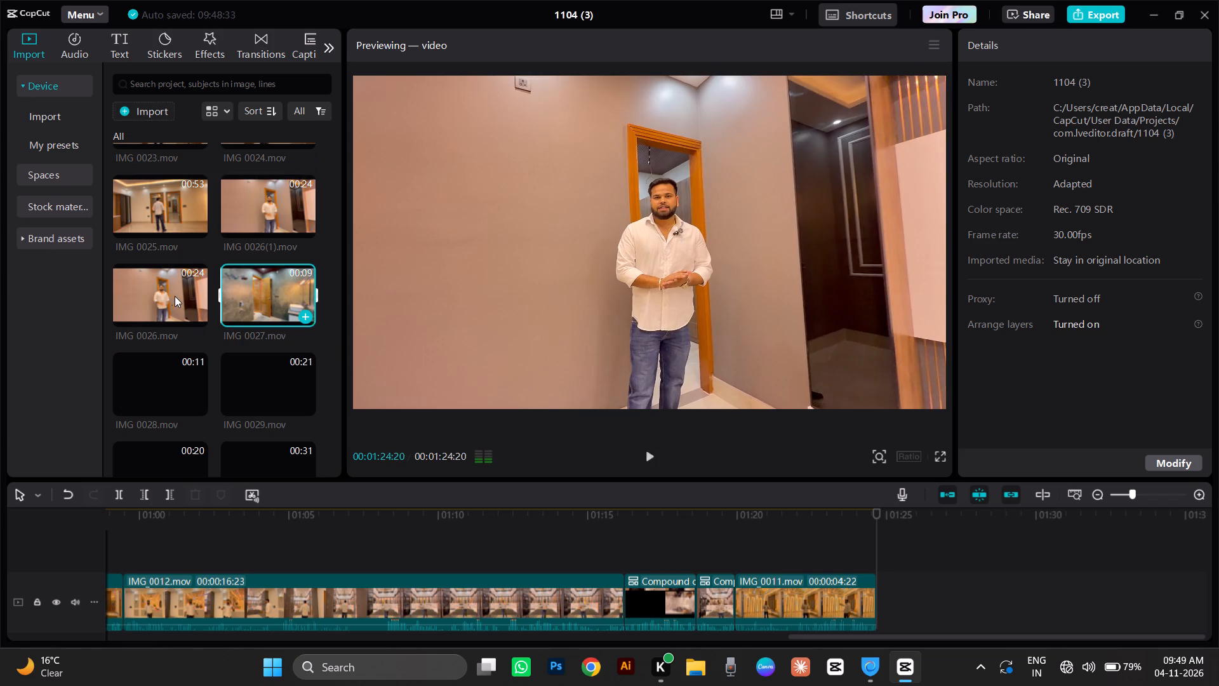
pyautogui.click(171, 295)
pyautogui.scroll(-3, 208, 307)
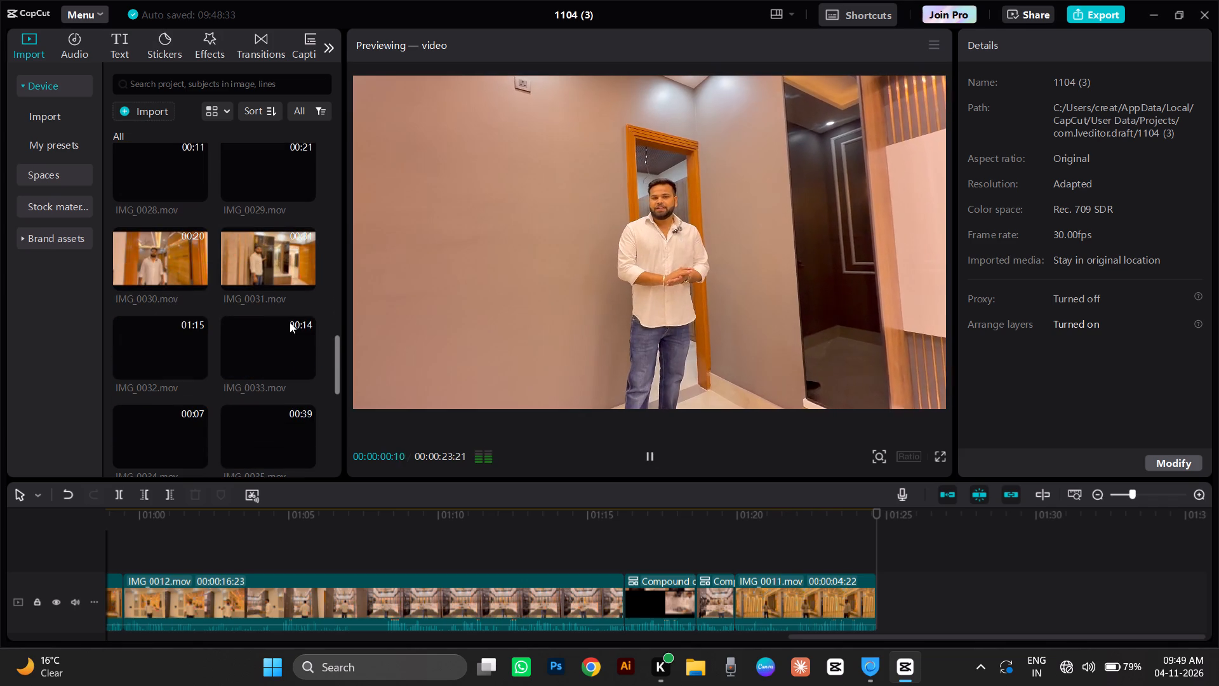
pyautogui.click(270, 259)
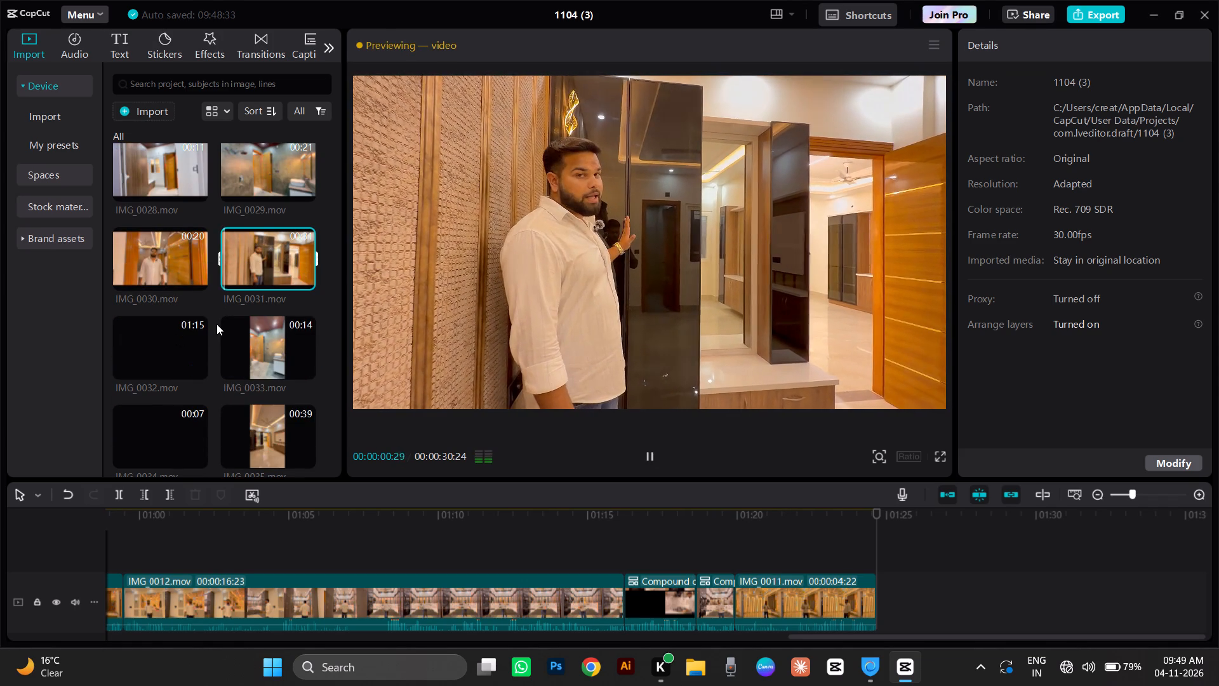
pyautogui.scroll(-2, 213, 323)
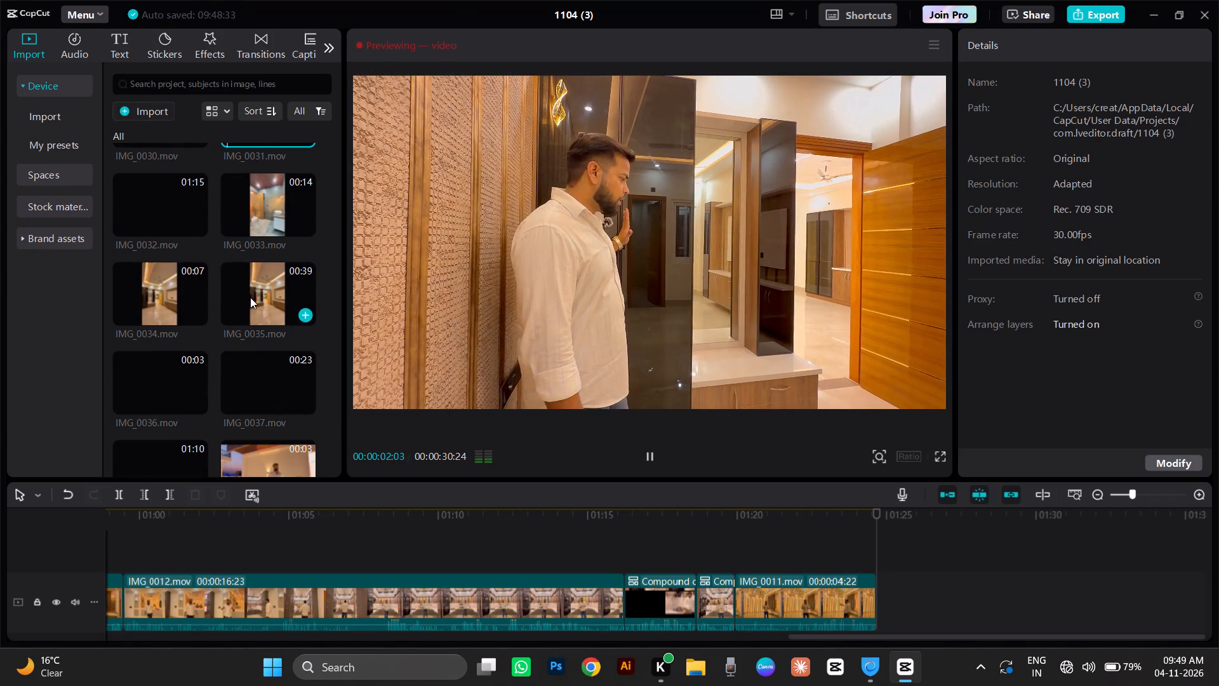
pyautogui.click(256, 294)
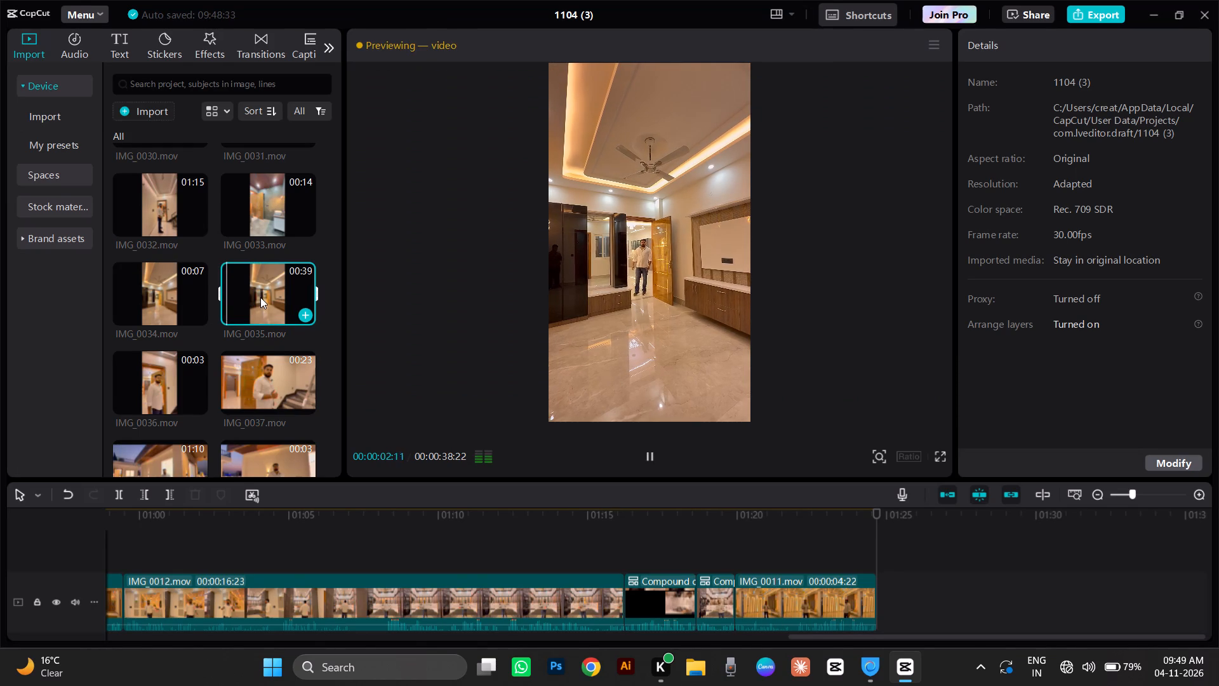
# Review earlier source clips again, previewing IMG_0032, IMG_0030, IMG_0028, IMG_0025 and IMG_0021.
pyautogui.scroll(2, 260, 297)
pyautogui.click(164, 346)
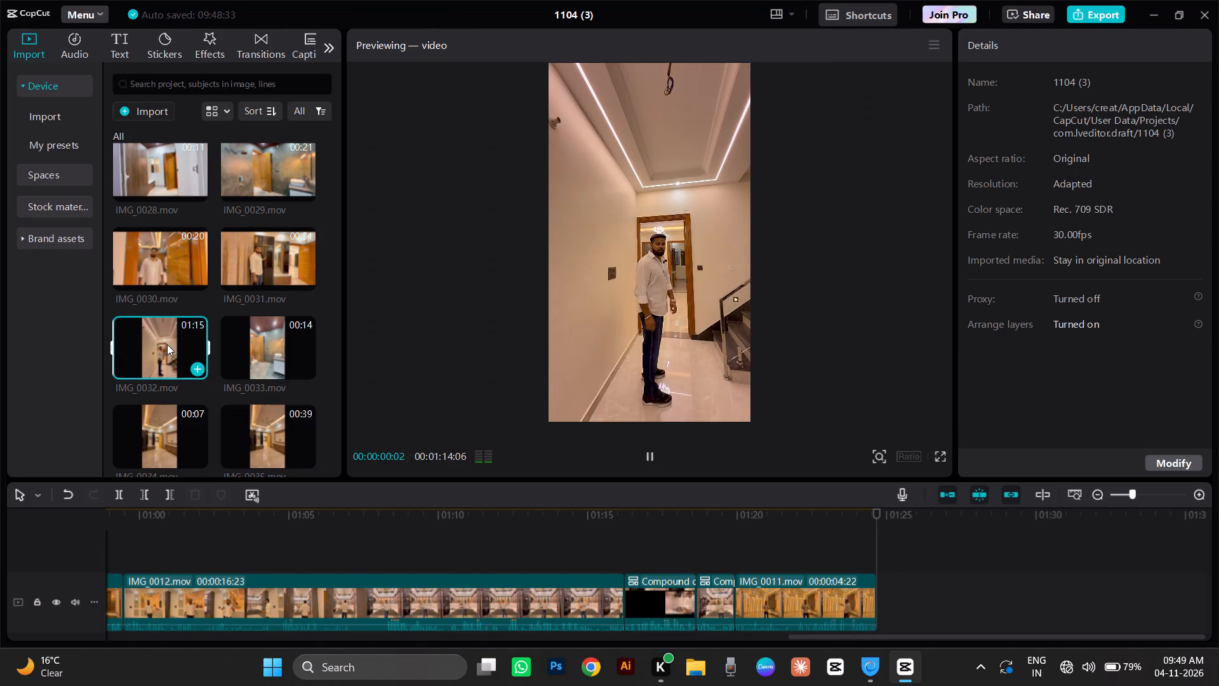
pyautogui.click(173, 267)
pyautogui.scroll(2, 174, 267)
pyautogui.click(164, 307)
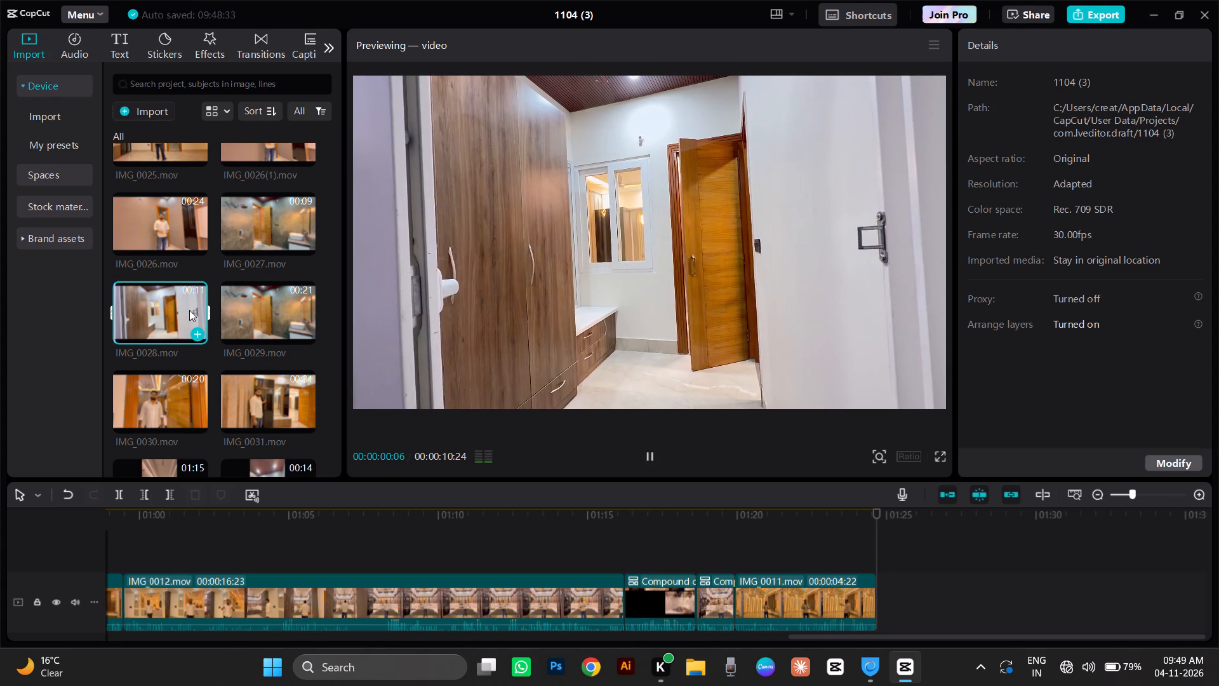
pyautogui.scroll(2, 197, 310)
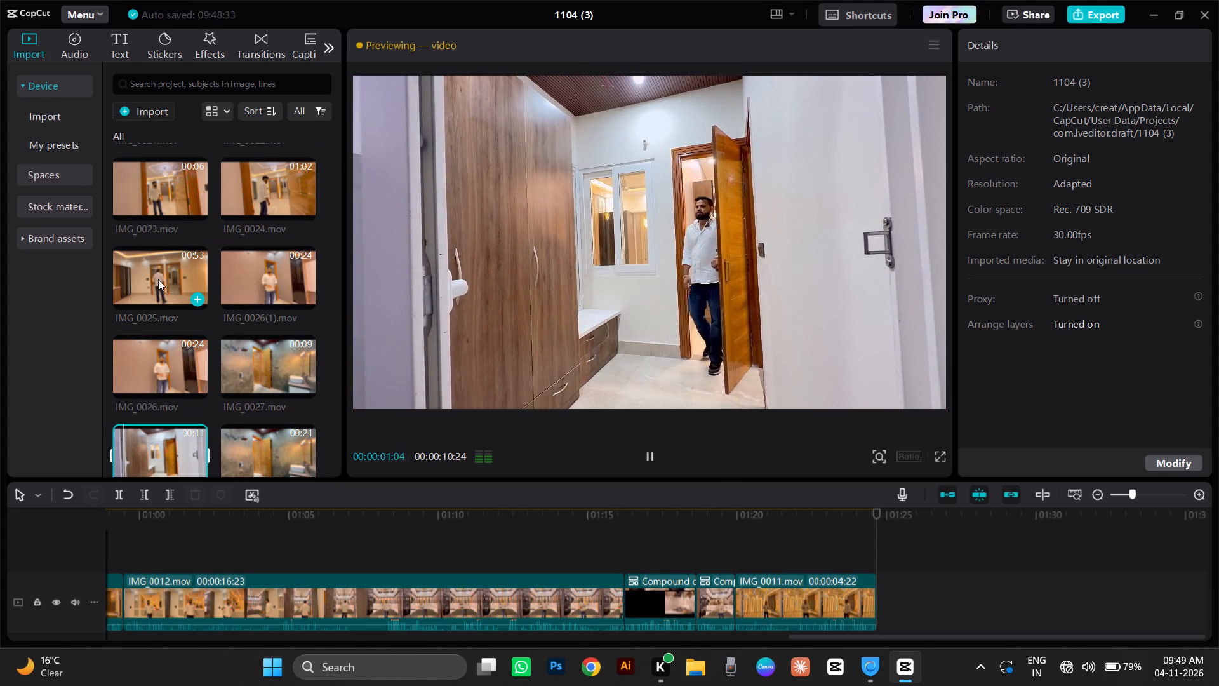
pyautogui.click(158, 279)
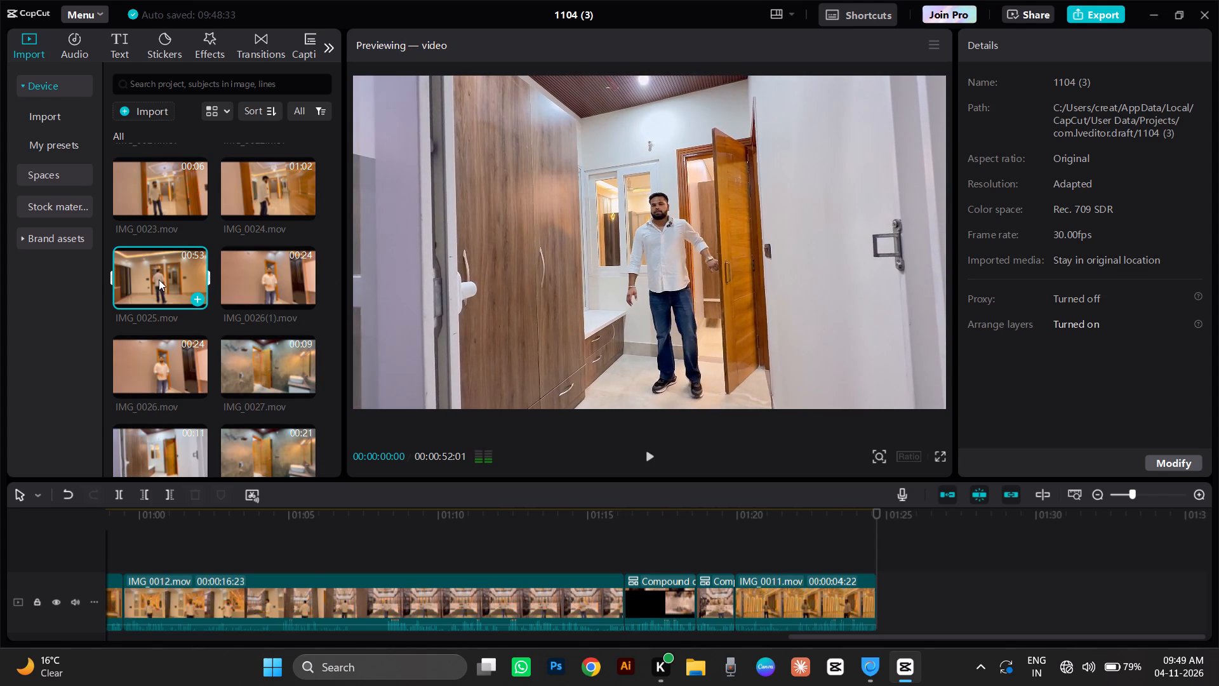
pyautogui.scroll(2, 181, 287)
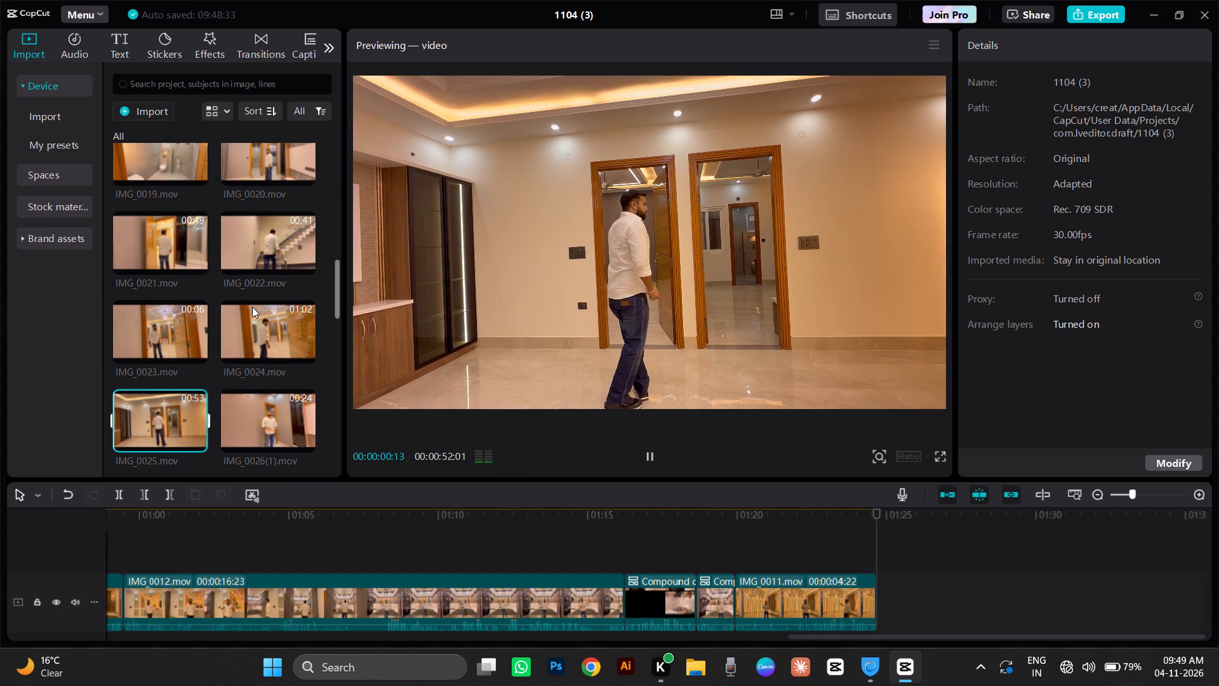
pyautogui.click(203, 249)
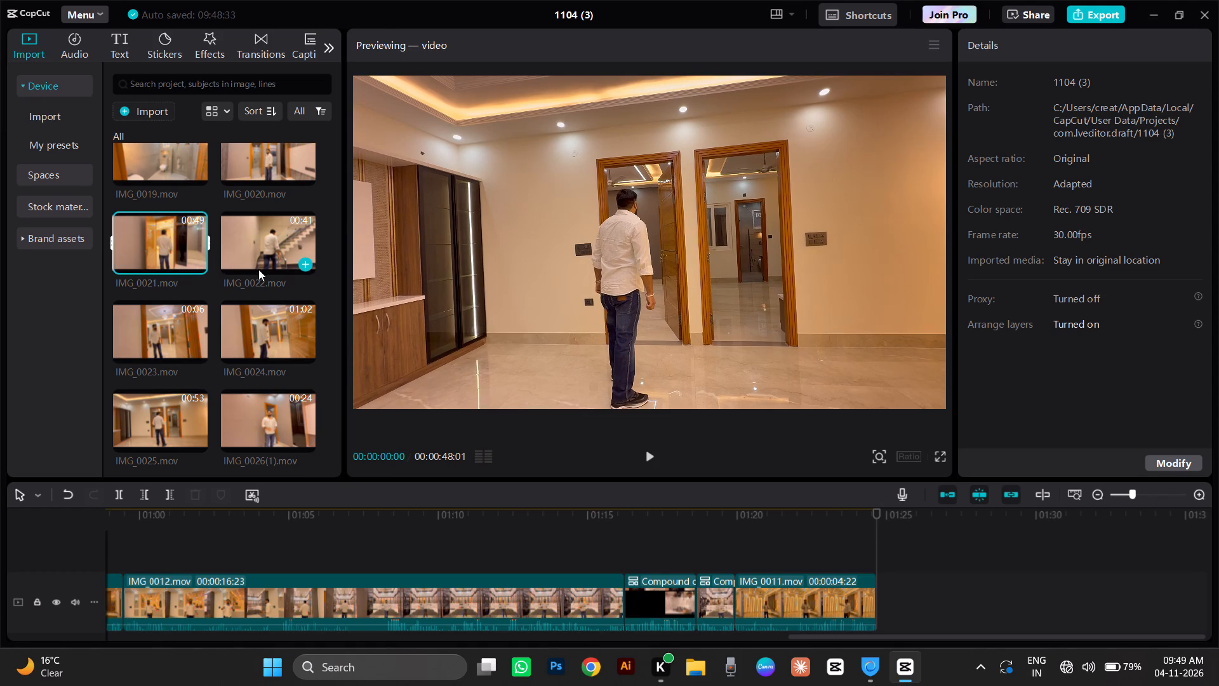
pyautogui.scroll(2, 270, 290)
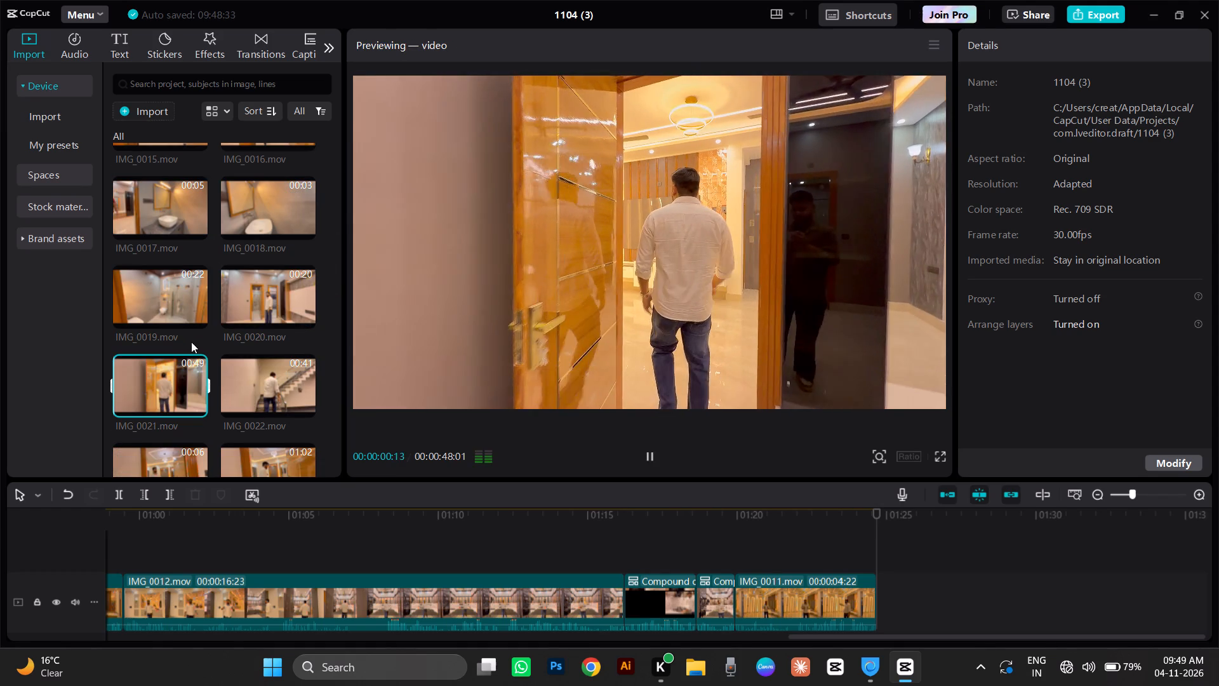
pyautogui.scroll(2, 194, 342)
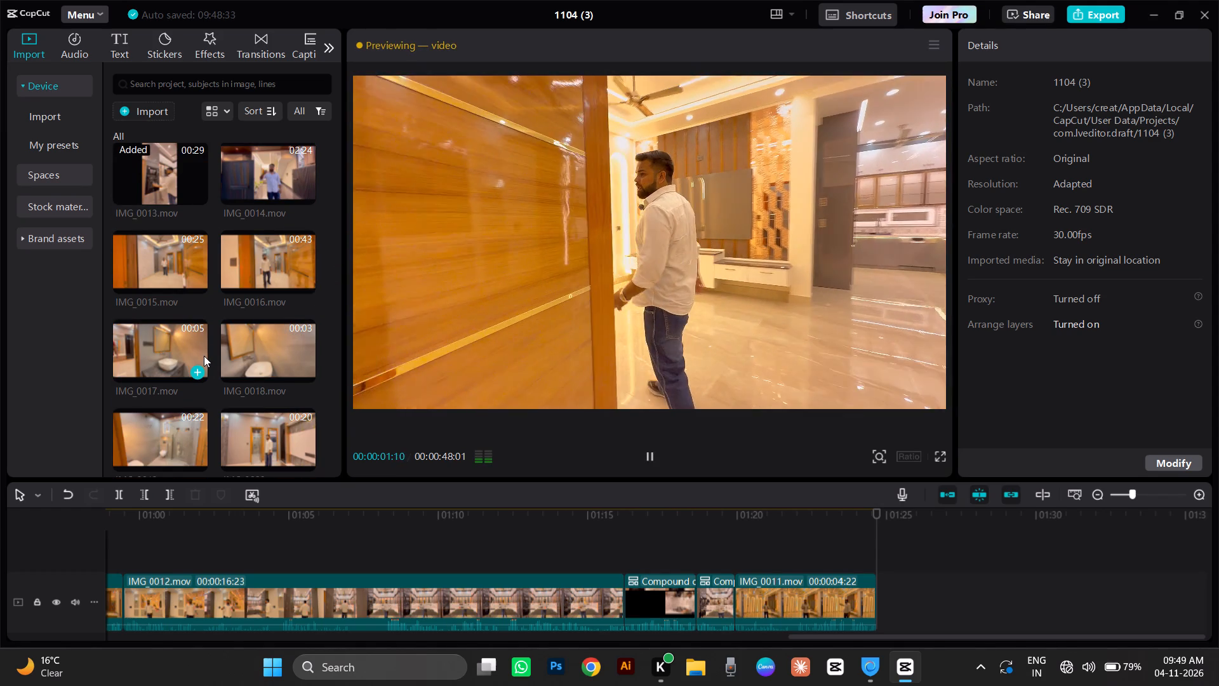
pyautogui.scroll(2, 204, 356)
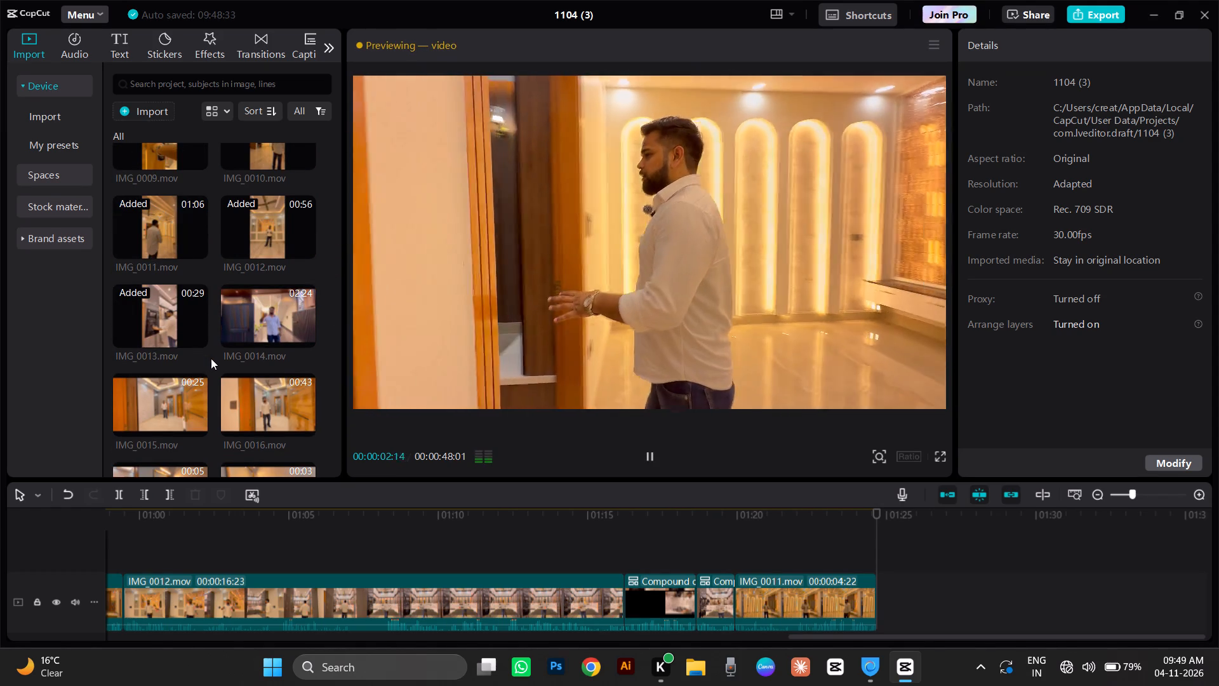
pyautogui.scroll(2, 215, 361)
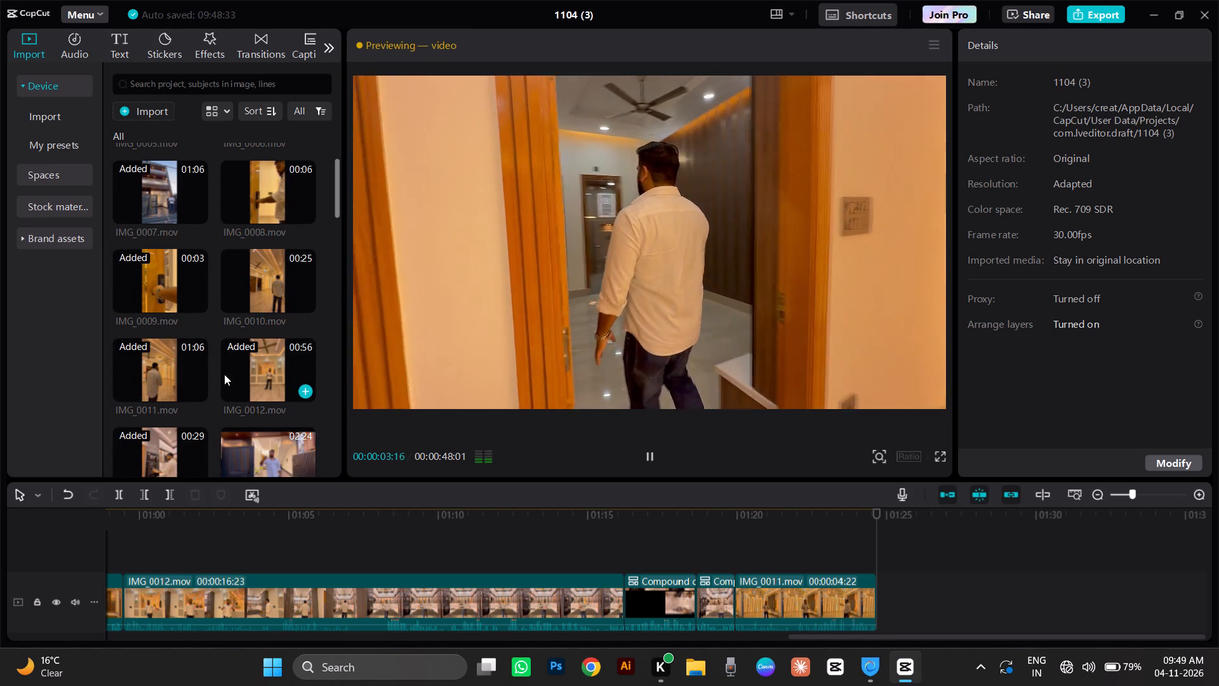
pyautogui.scroll(-1, 299, 353)
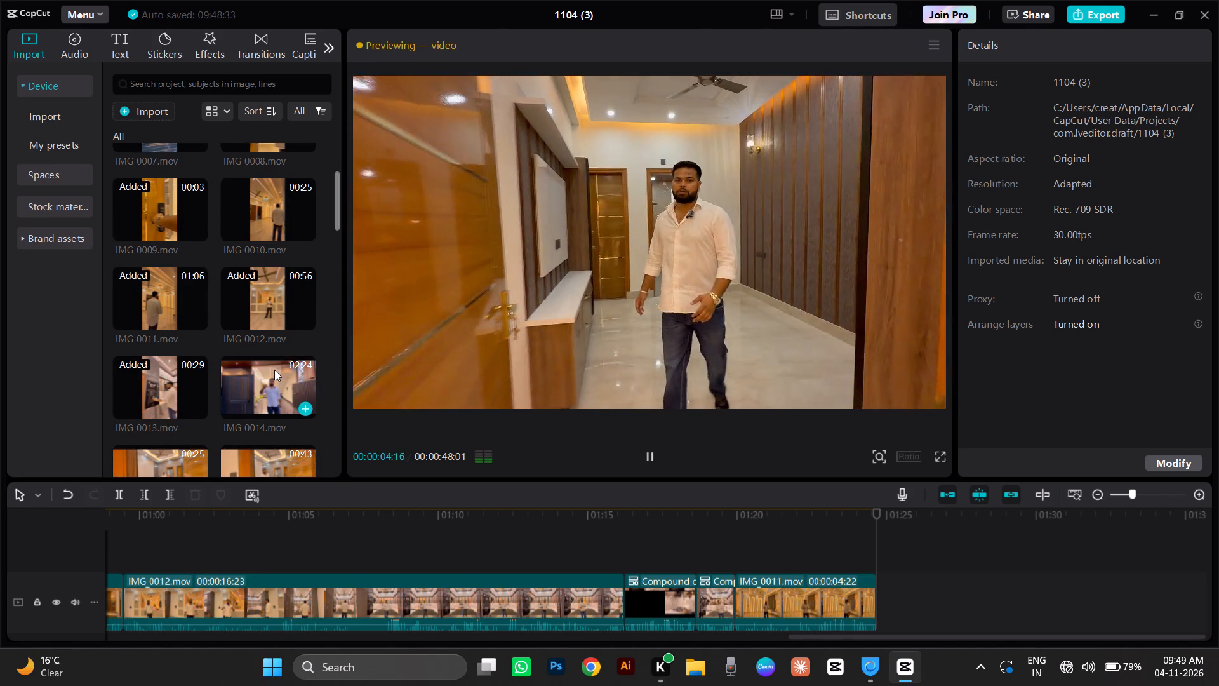
# Preview IMG_0014 and IMG_0015, and add IMG_0015 to the timeline after the last IMG_0011 clip at 00:01:24:20.
pyautogui.click(274, 370)
pyautogui.scroll(-1, 274, 370)
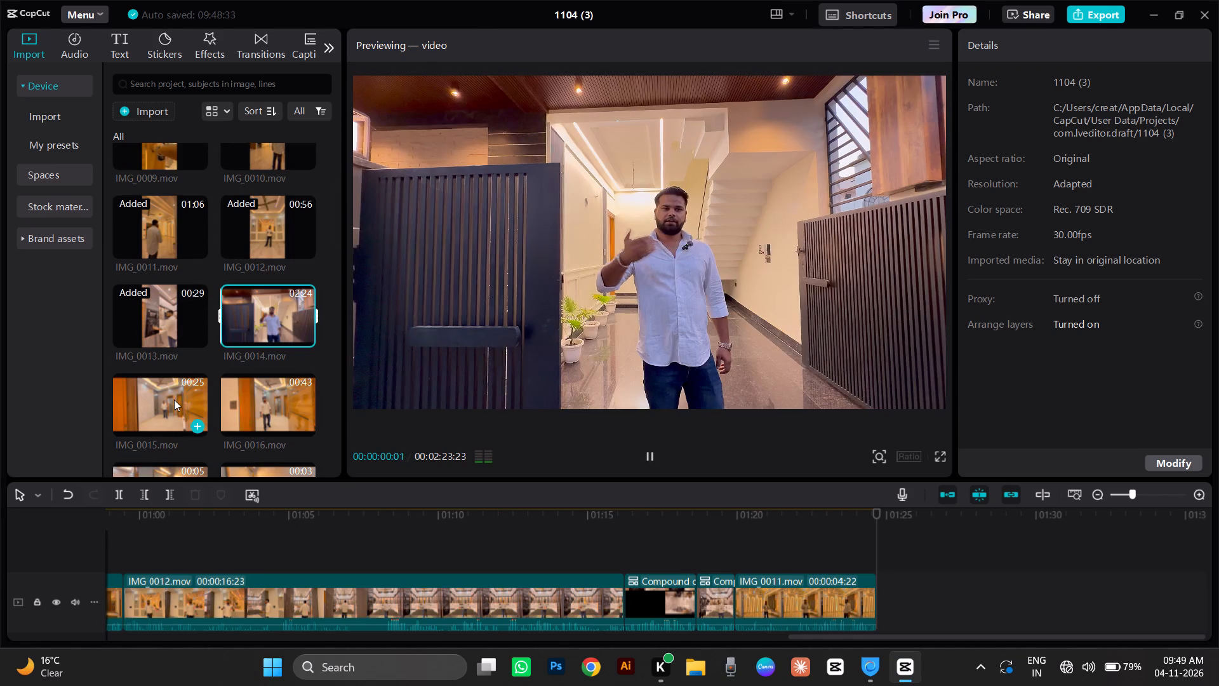
pyautogui.click(174, 400)
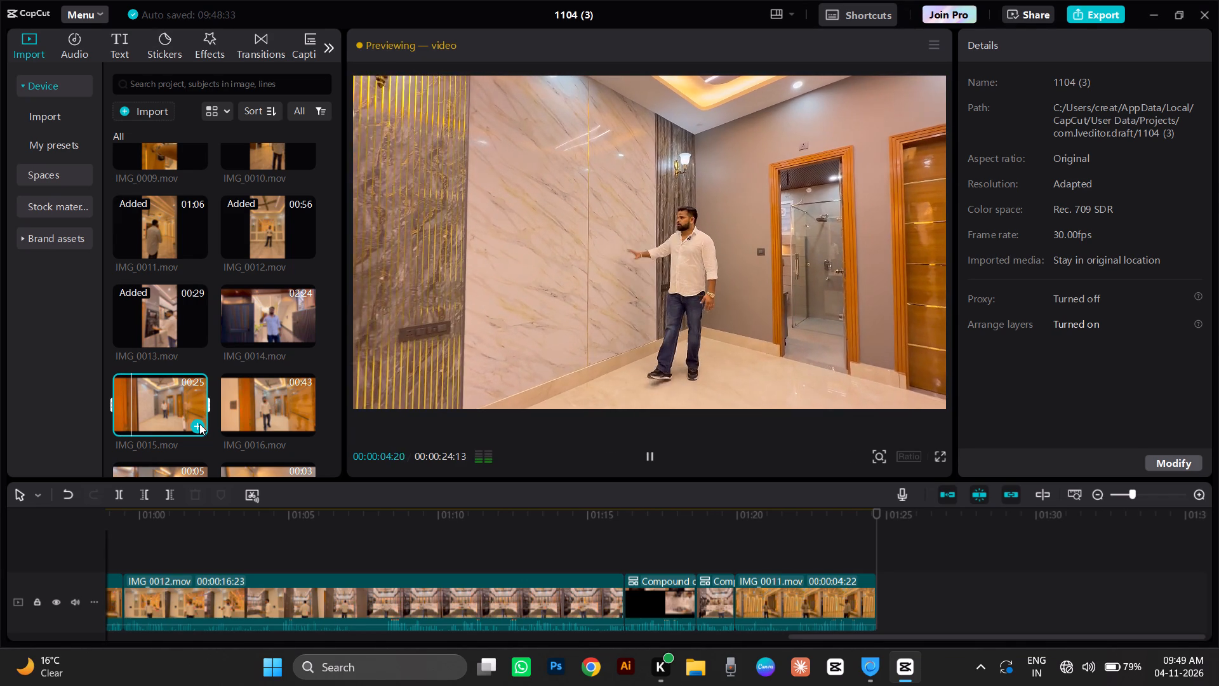
pyautogui.click(199, 424)
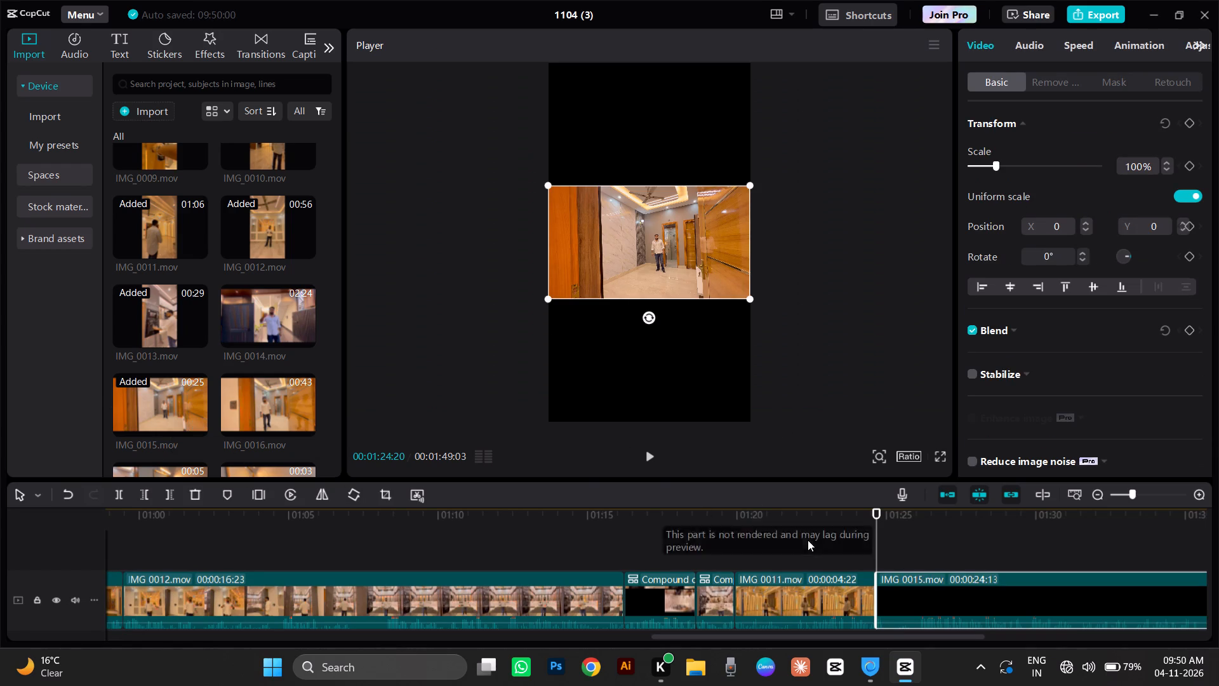
# Crop the IMG_0015 clip to 9:16 with the presenter in frame, play it back, and return to its start at 00:01:24:20.
pyautogui.click(806, 530)
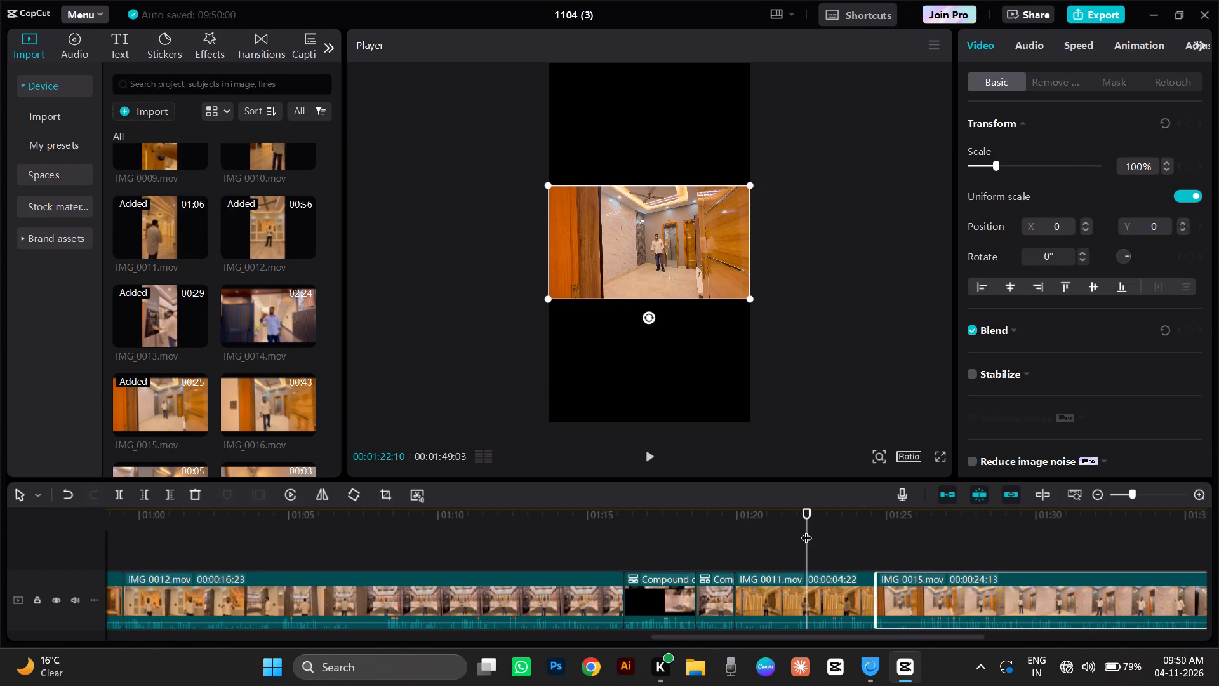
pyautogui.moveTo(806, 530); pyautogui.dragTo(835, 539)
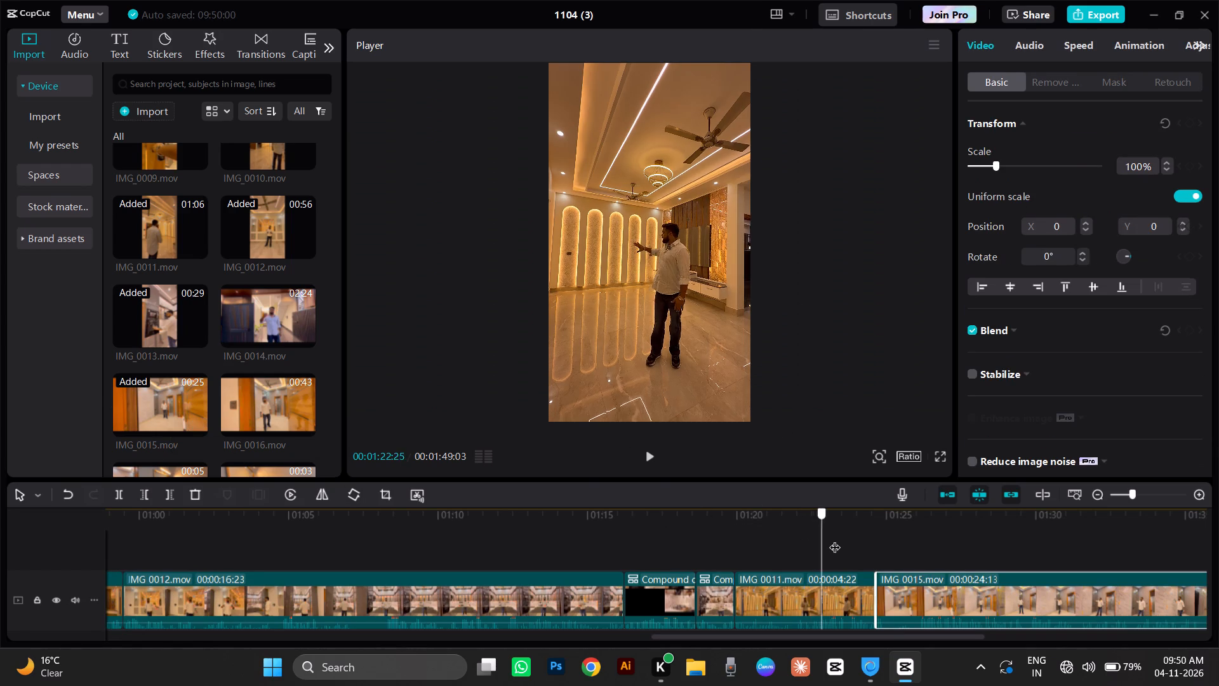
pyautogui.moveTo(835, 539); pyautogui.dragTo(874, 555)
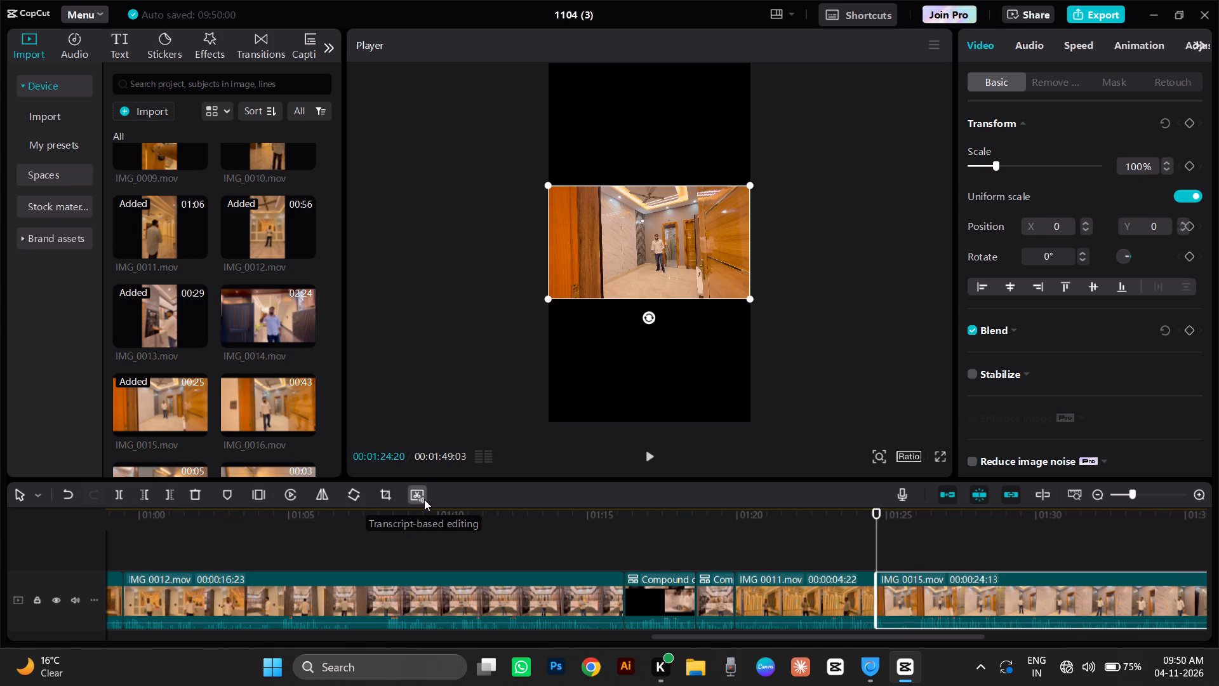
pyautogui.click(392, 498)
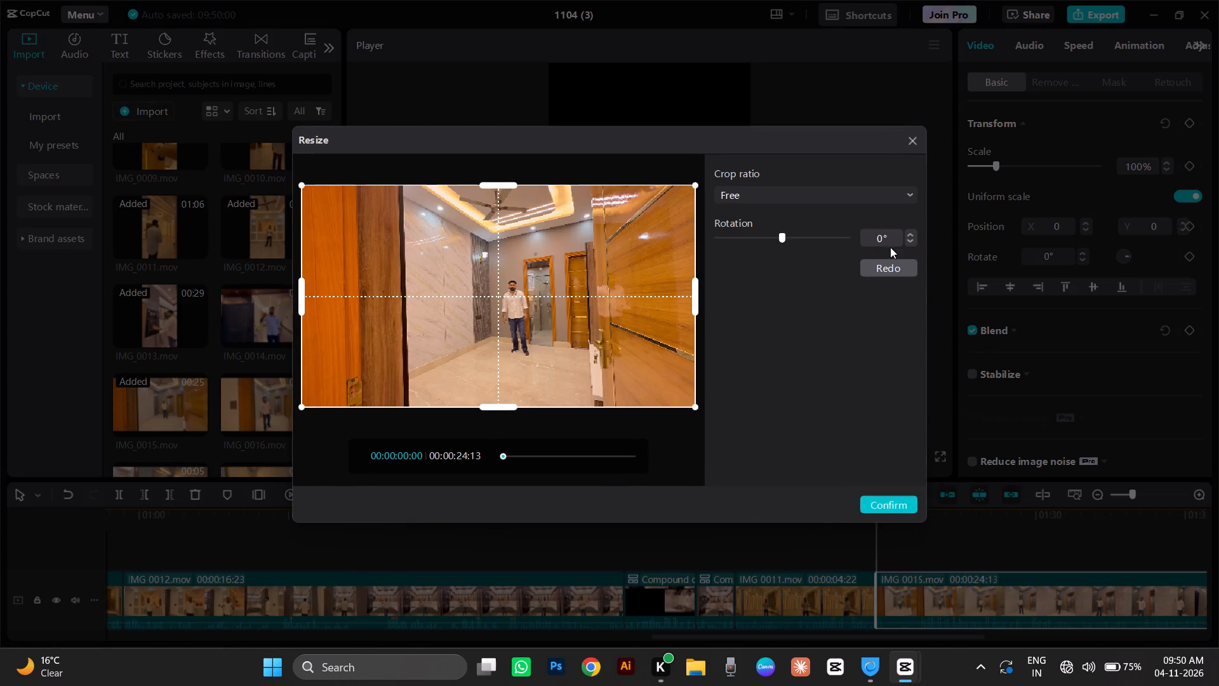
pyautogui.click(896, 200)
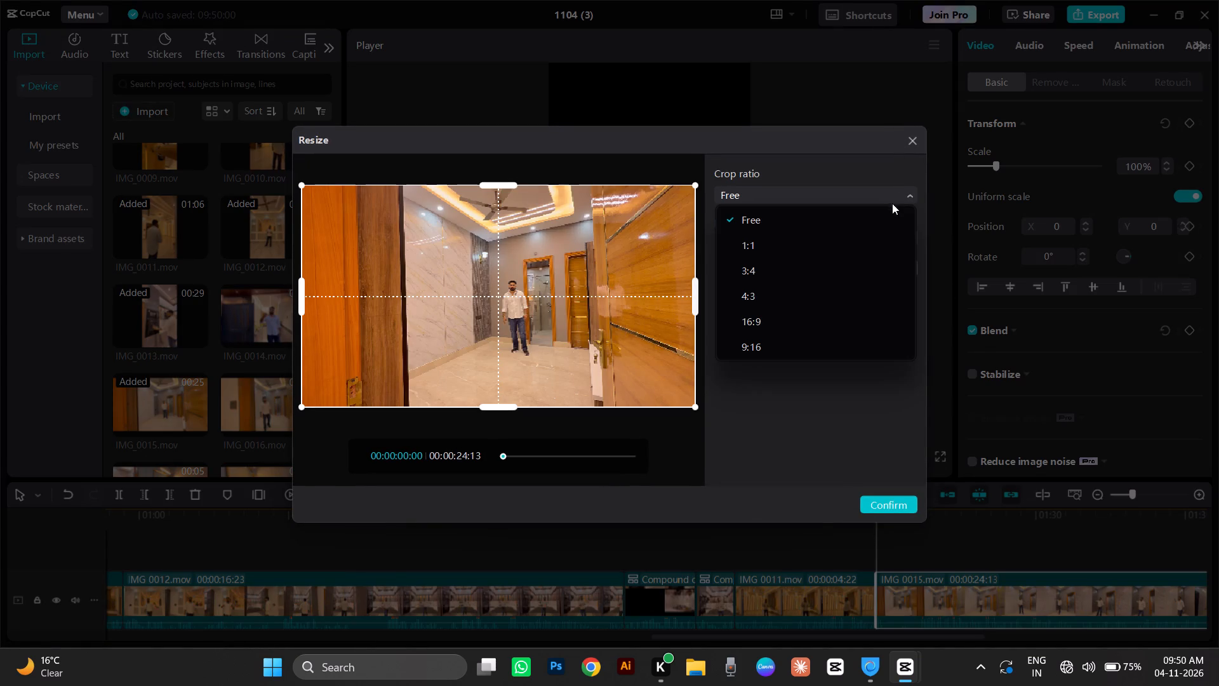
pyautogui.click(752, 340)
pyautogui.moveTo(519, 363); pyautogui.dragTo(500, 346)
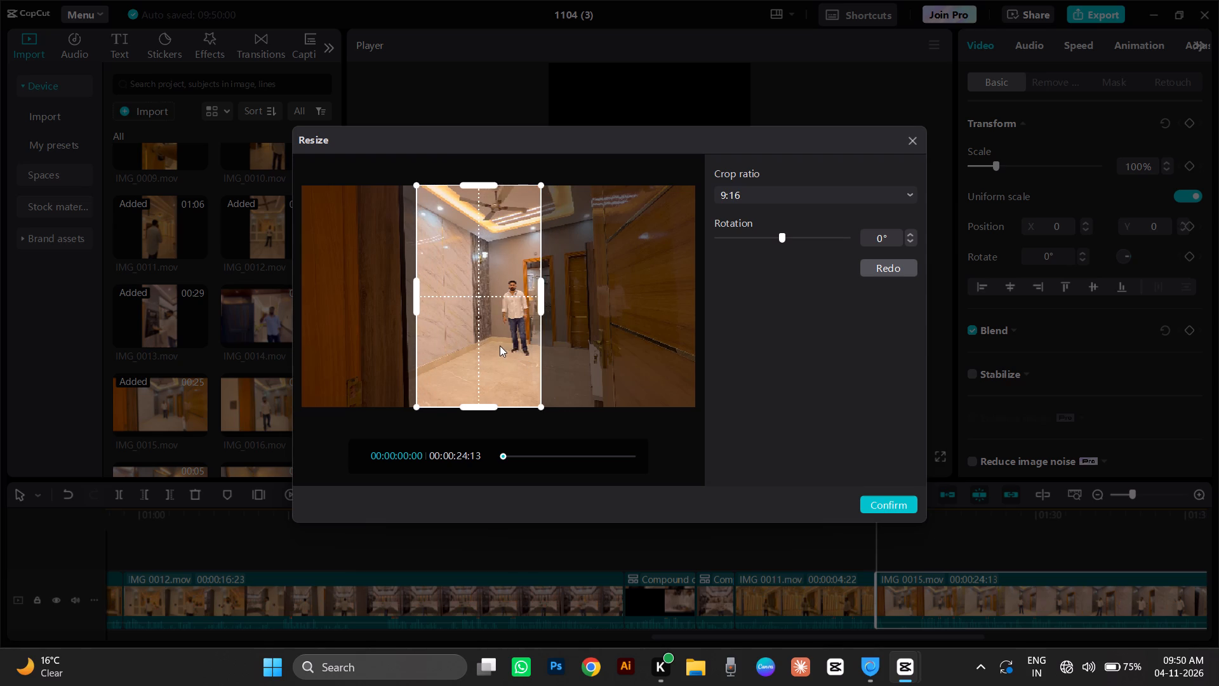
pyautogui.moveTo(500, 346); pyautogui.dragTo(507, 347)
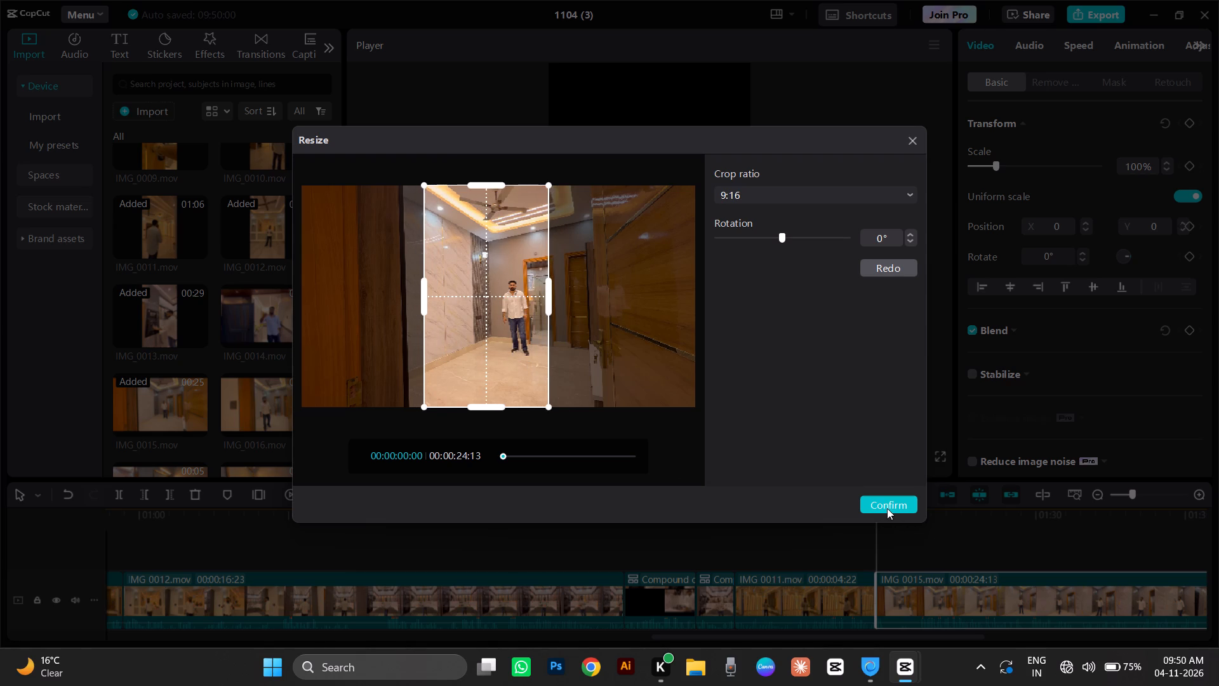
pyautogui.click(887, 508)
pyautogui.press('space')
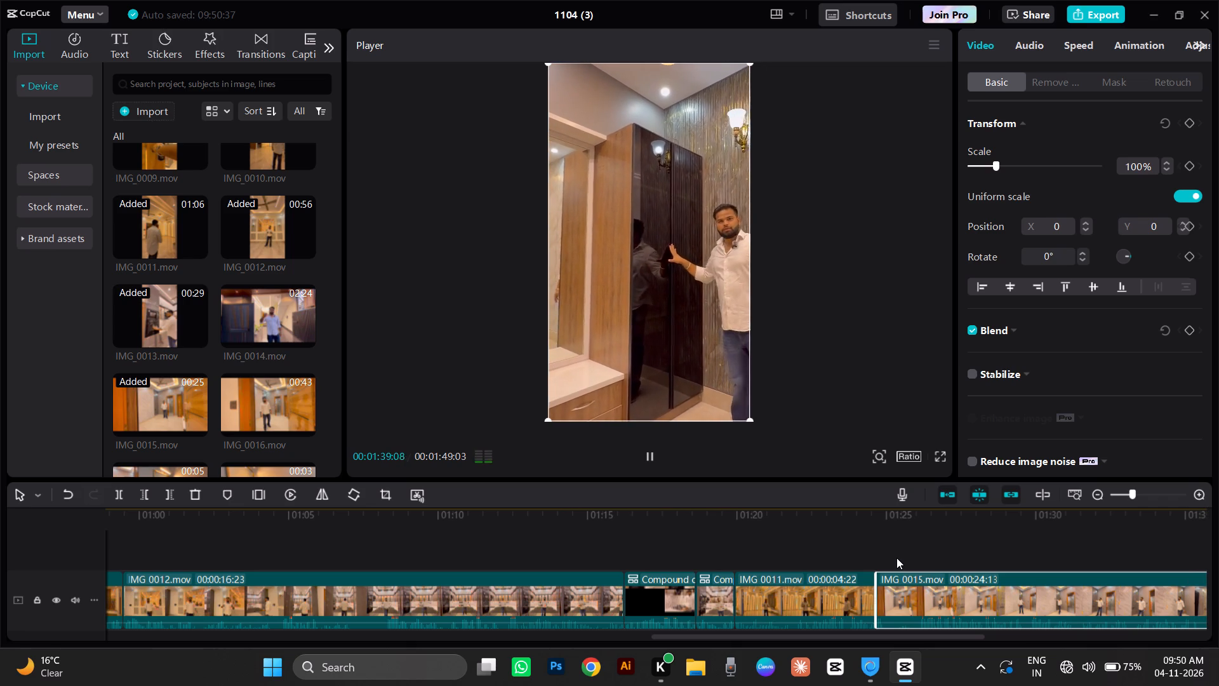
pyautogui.click(879, 537)
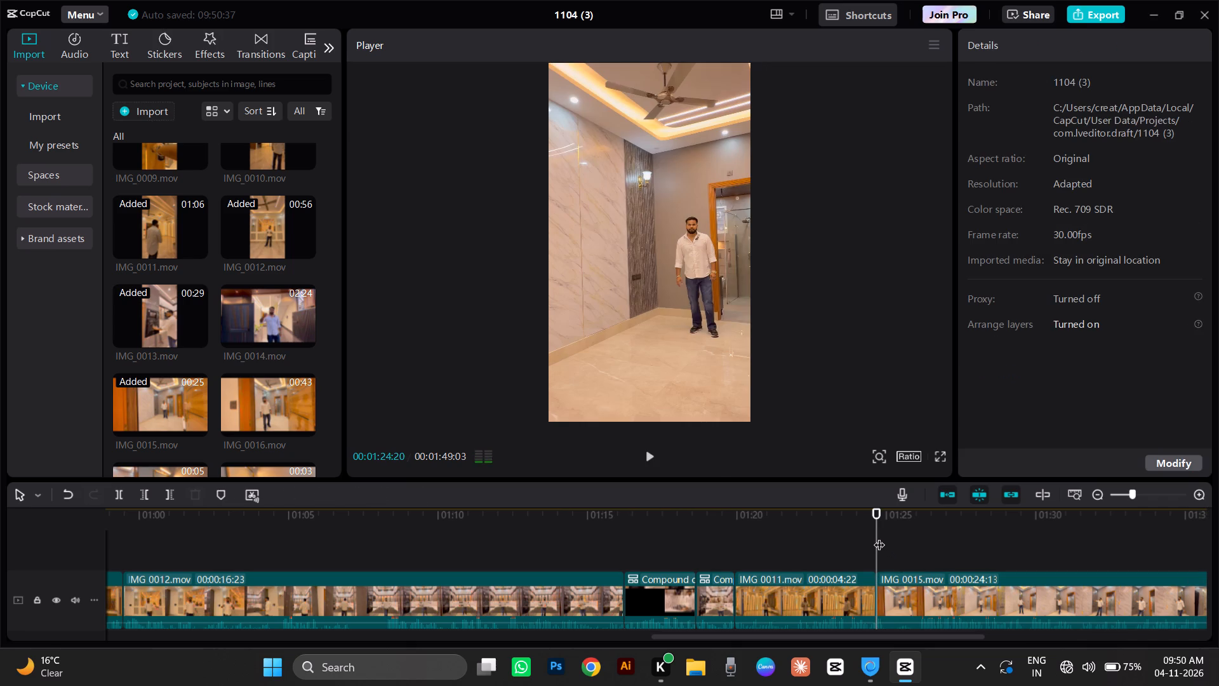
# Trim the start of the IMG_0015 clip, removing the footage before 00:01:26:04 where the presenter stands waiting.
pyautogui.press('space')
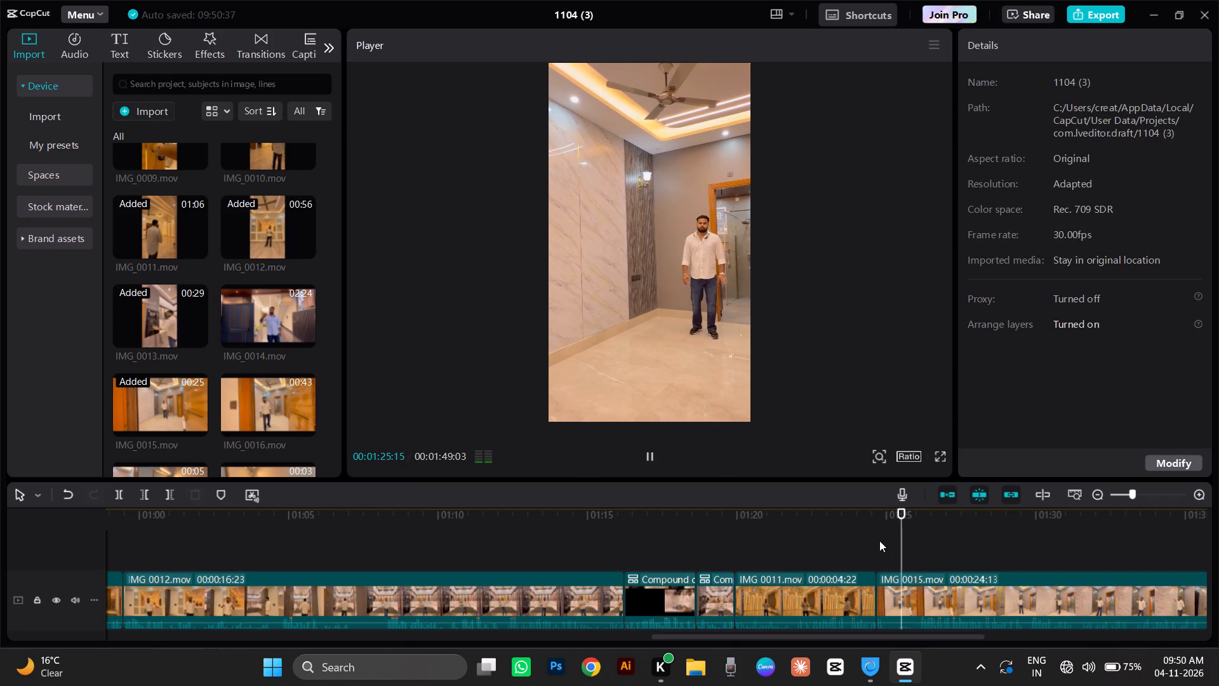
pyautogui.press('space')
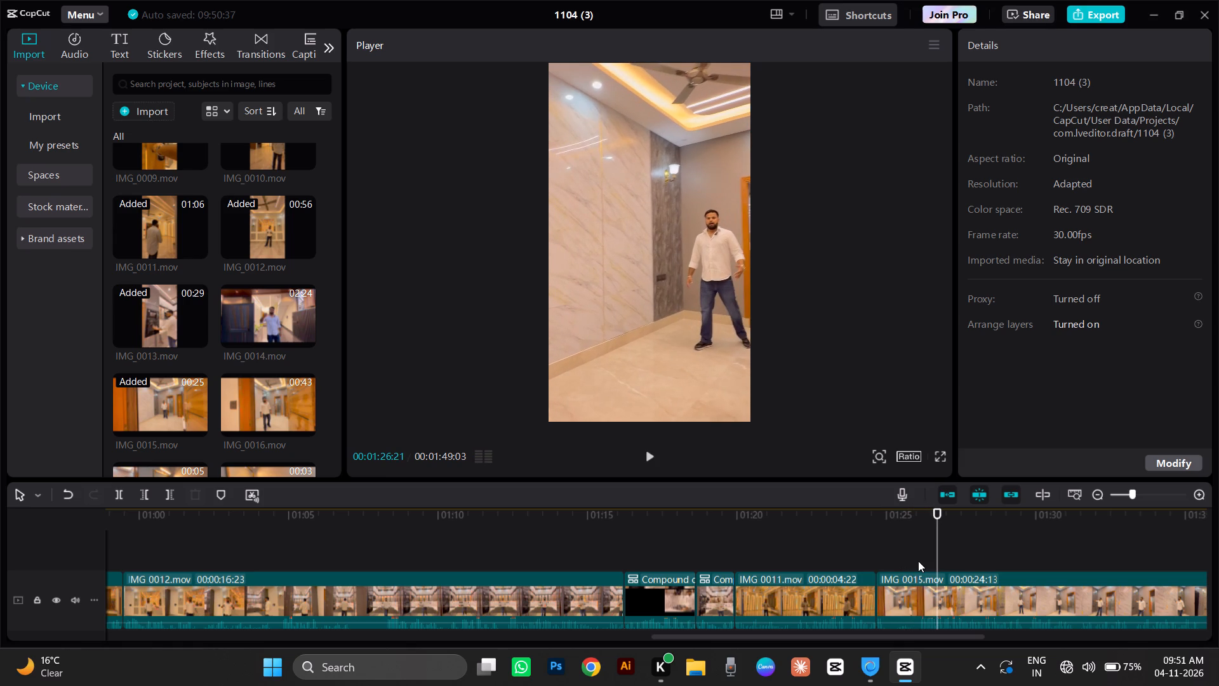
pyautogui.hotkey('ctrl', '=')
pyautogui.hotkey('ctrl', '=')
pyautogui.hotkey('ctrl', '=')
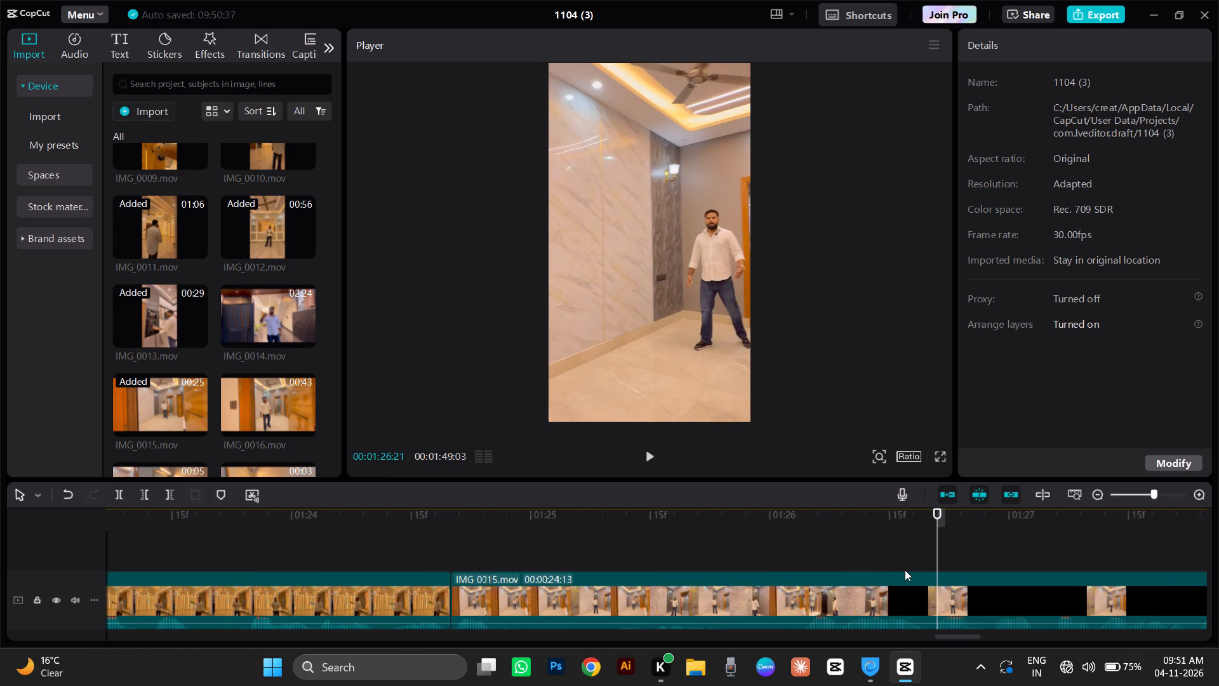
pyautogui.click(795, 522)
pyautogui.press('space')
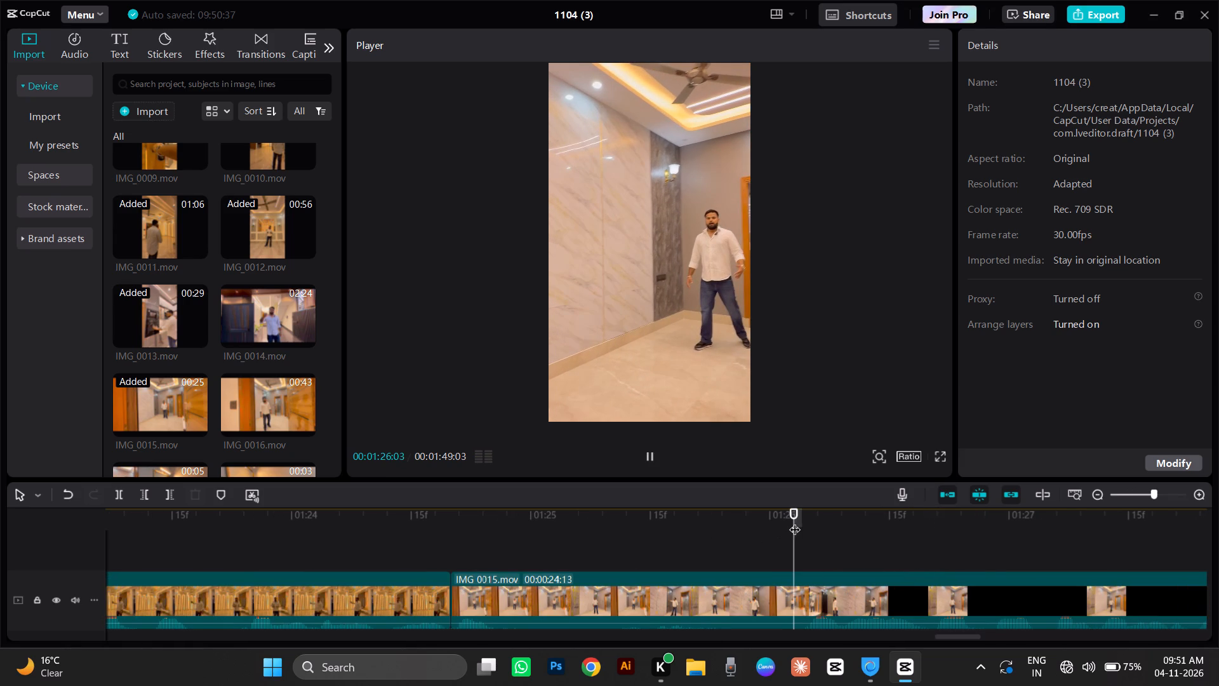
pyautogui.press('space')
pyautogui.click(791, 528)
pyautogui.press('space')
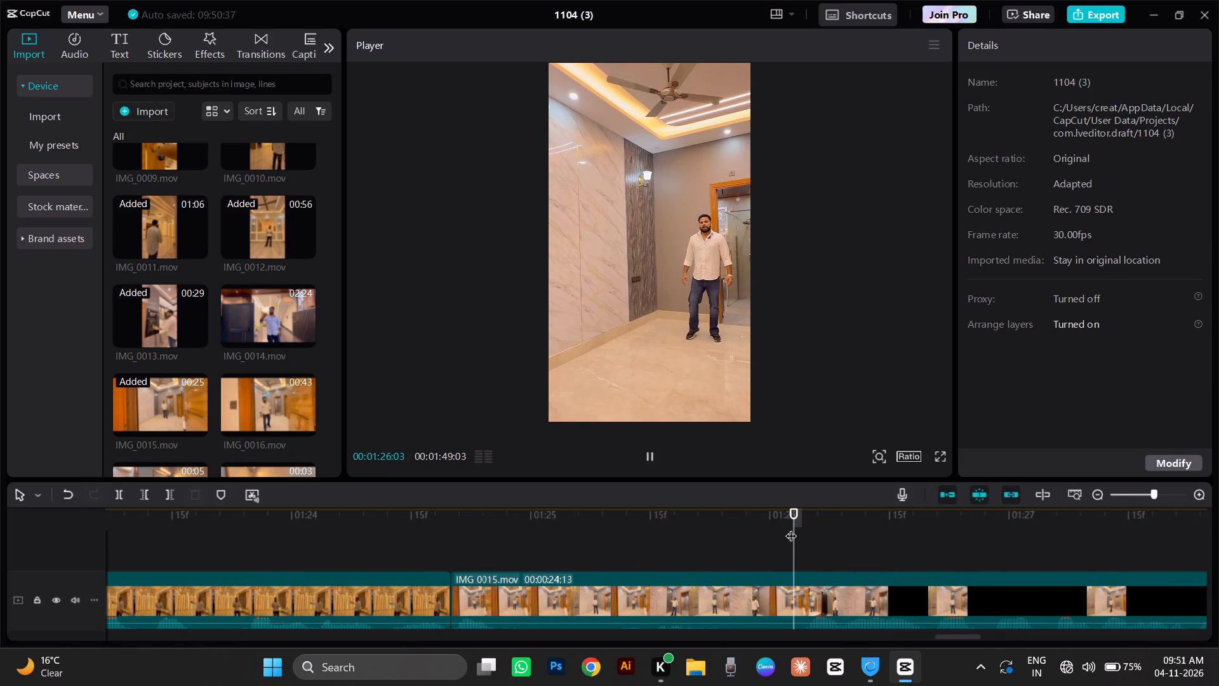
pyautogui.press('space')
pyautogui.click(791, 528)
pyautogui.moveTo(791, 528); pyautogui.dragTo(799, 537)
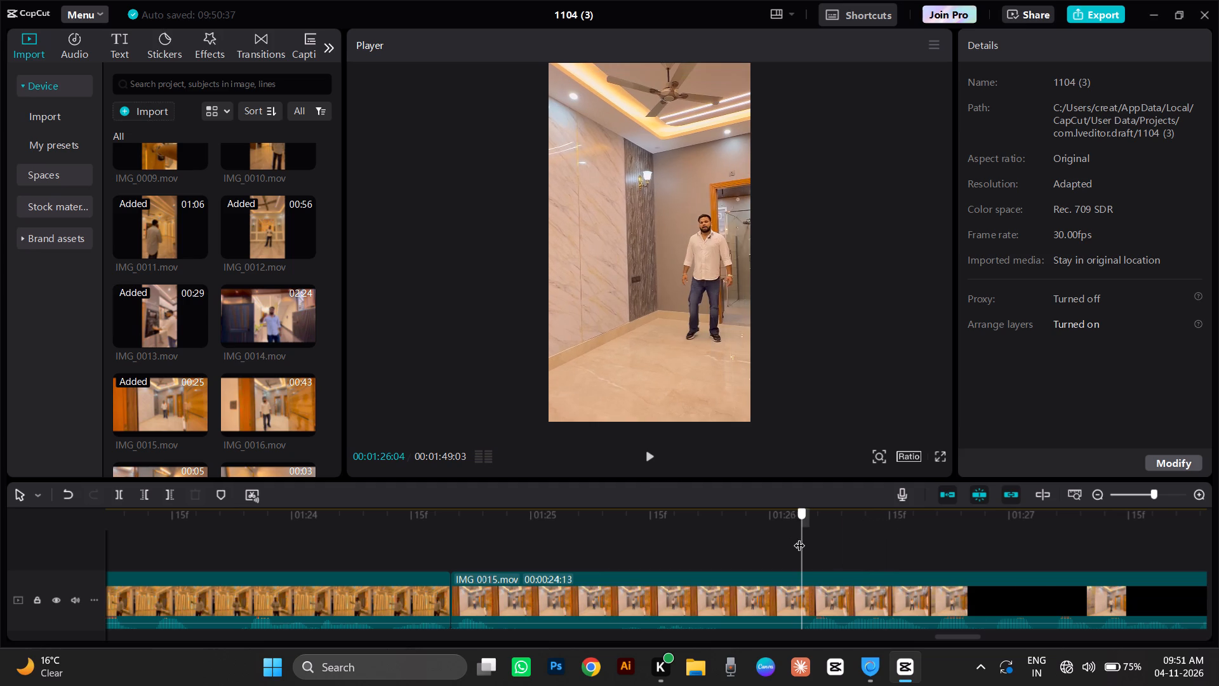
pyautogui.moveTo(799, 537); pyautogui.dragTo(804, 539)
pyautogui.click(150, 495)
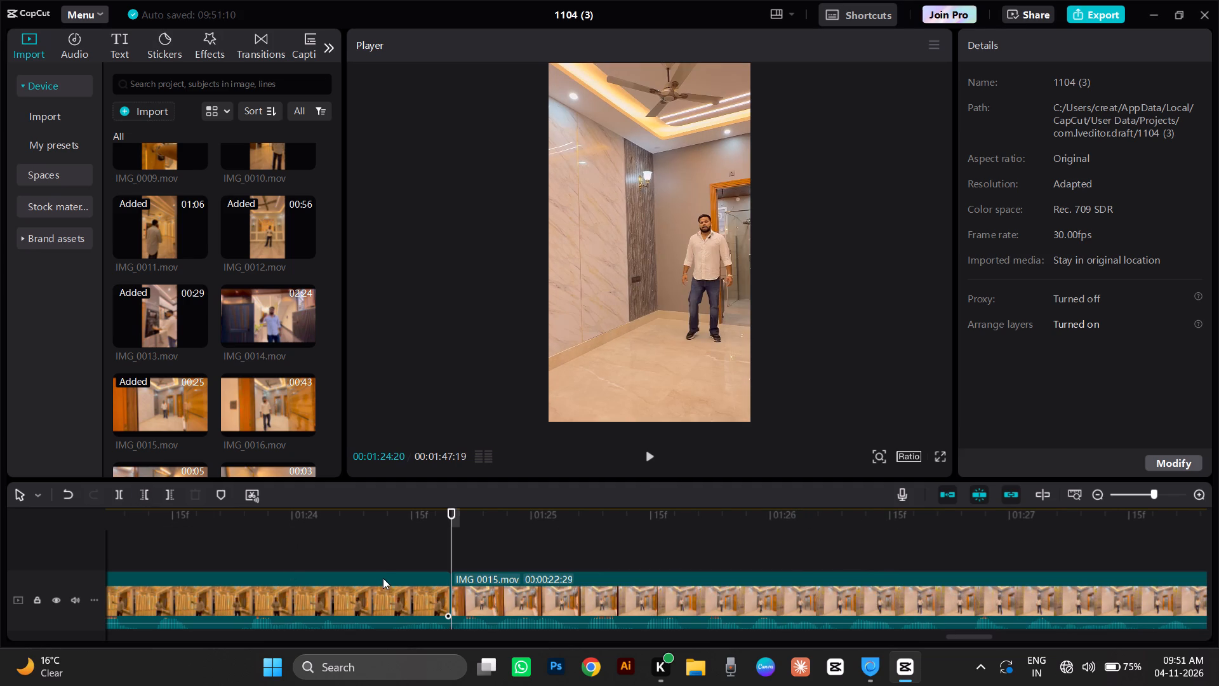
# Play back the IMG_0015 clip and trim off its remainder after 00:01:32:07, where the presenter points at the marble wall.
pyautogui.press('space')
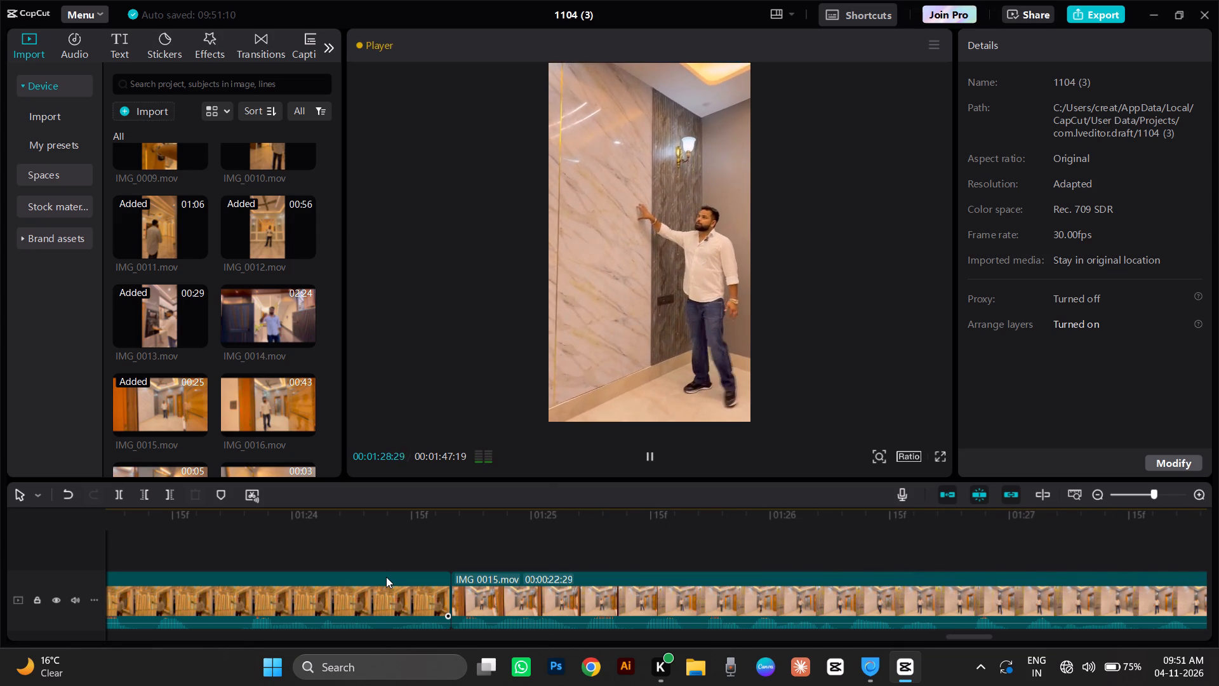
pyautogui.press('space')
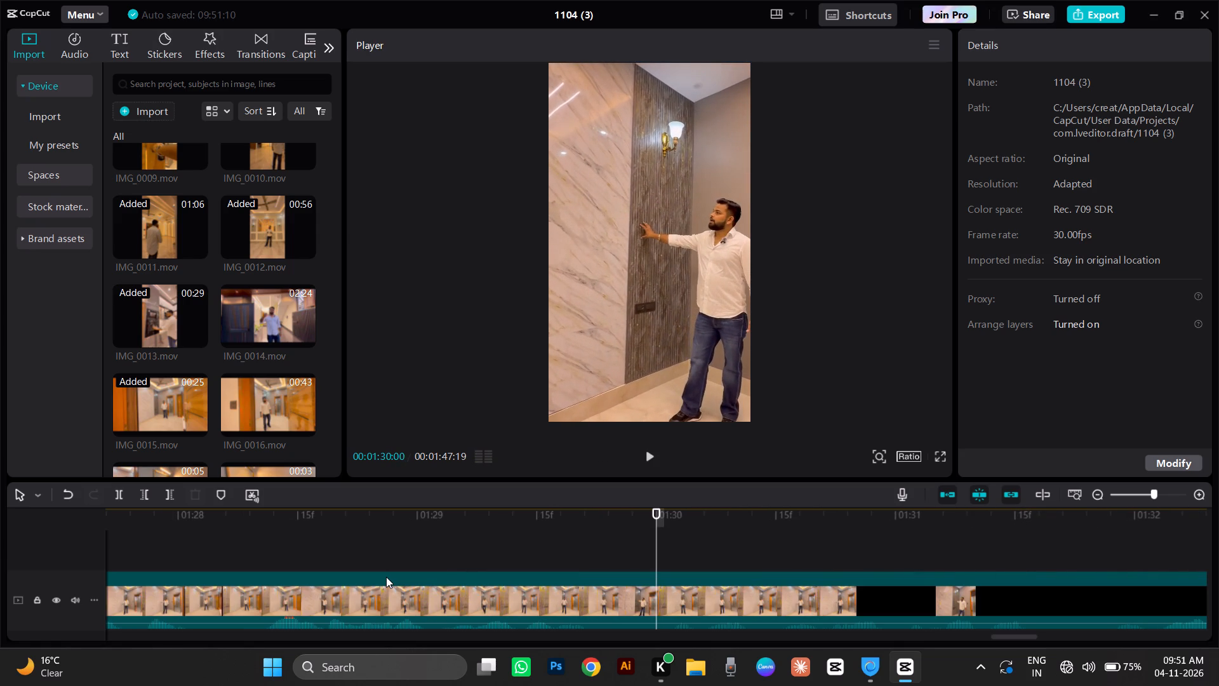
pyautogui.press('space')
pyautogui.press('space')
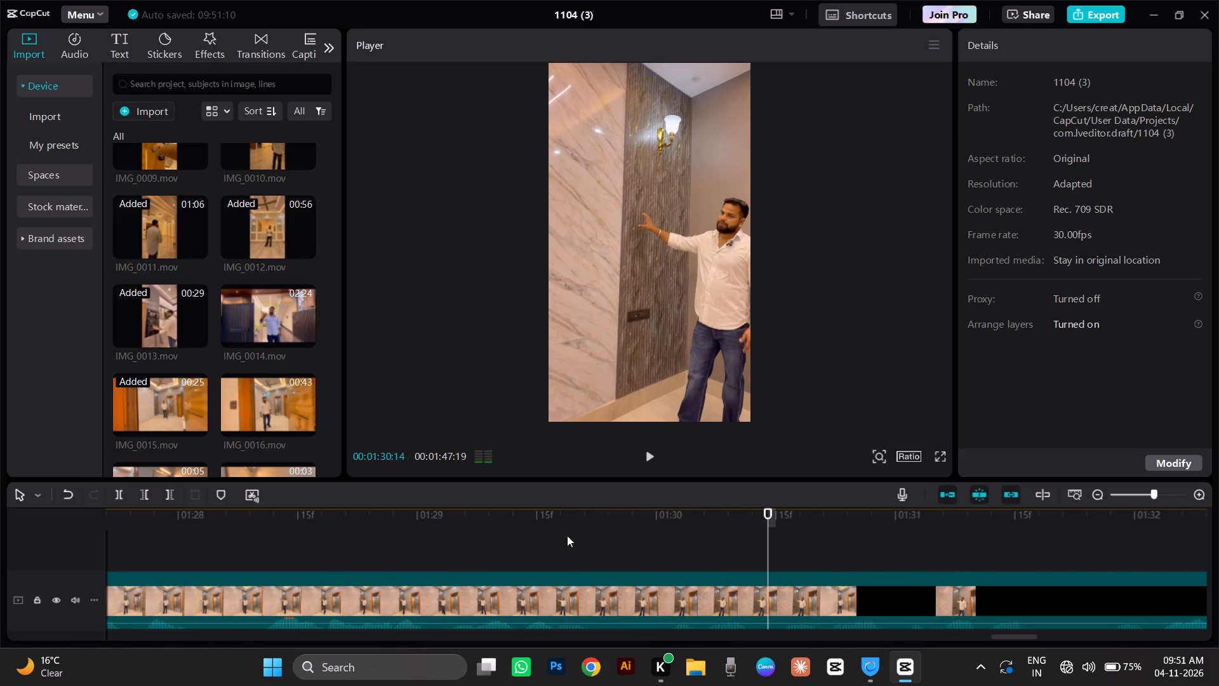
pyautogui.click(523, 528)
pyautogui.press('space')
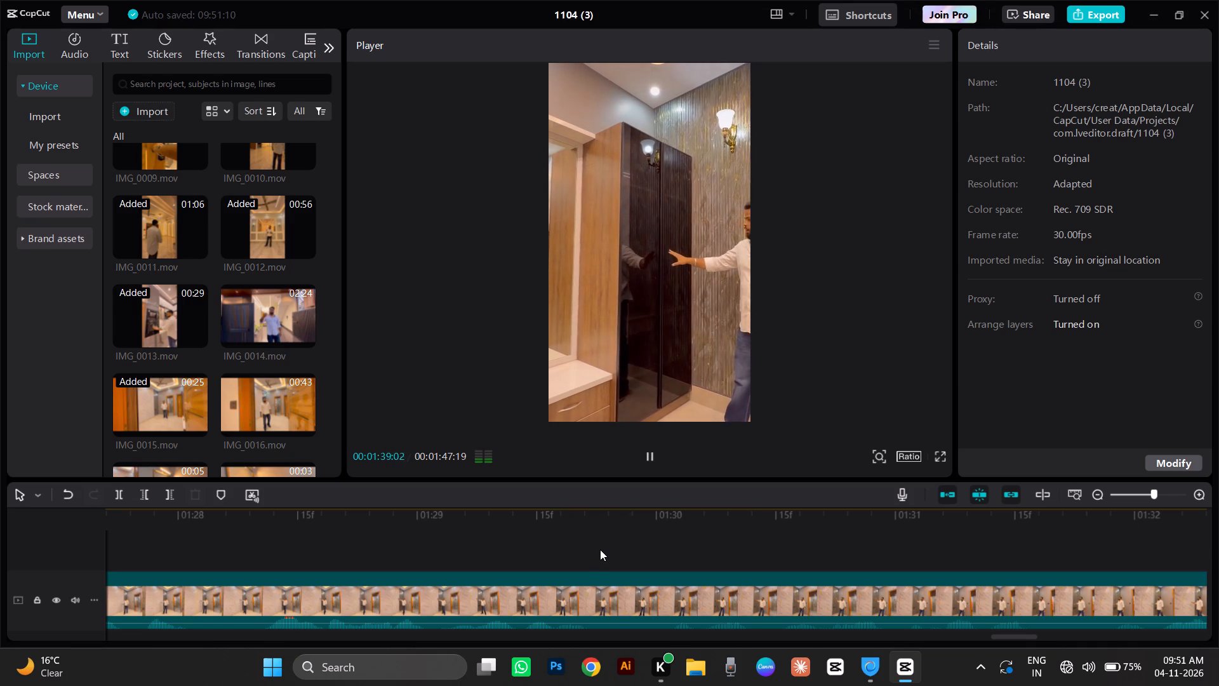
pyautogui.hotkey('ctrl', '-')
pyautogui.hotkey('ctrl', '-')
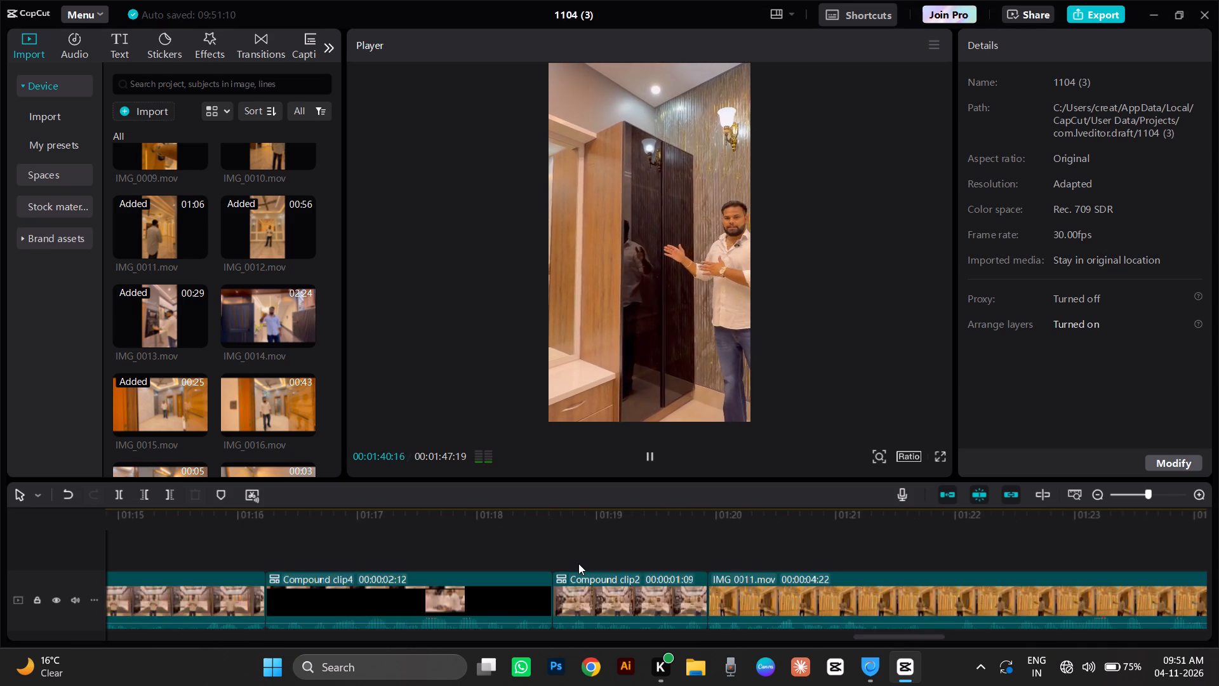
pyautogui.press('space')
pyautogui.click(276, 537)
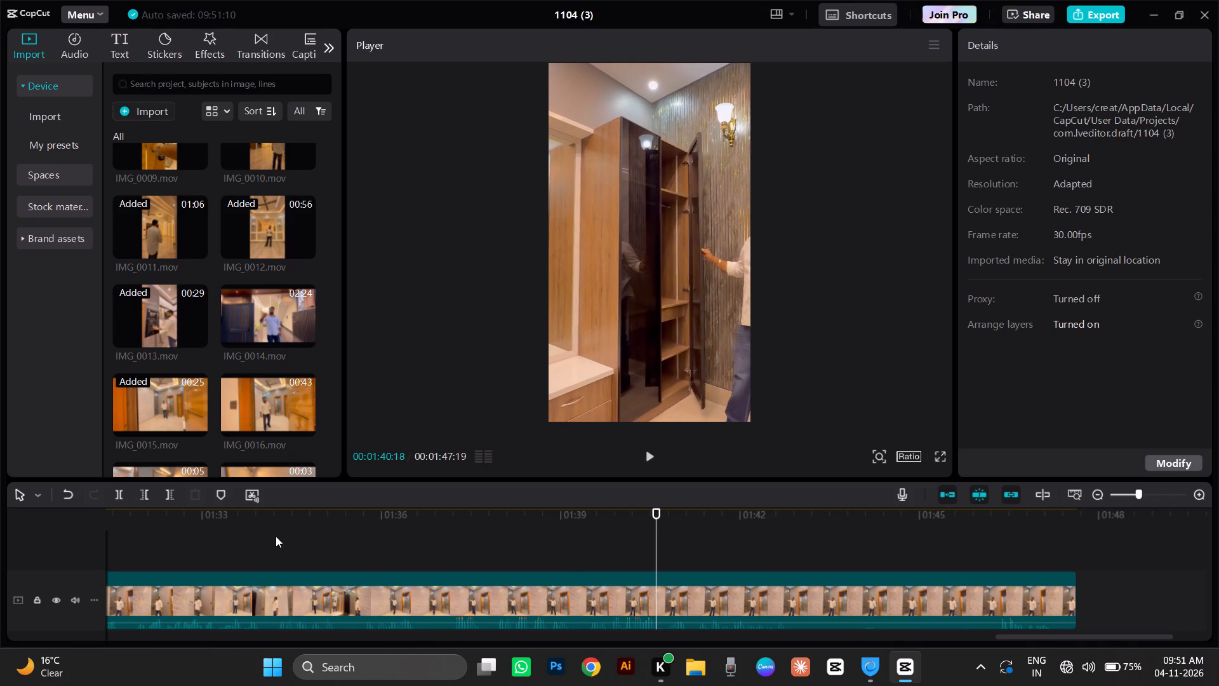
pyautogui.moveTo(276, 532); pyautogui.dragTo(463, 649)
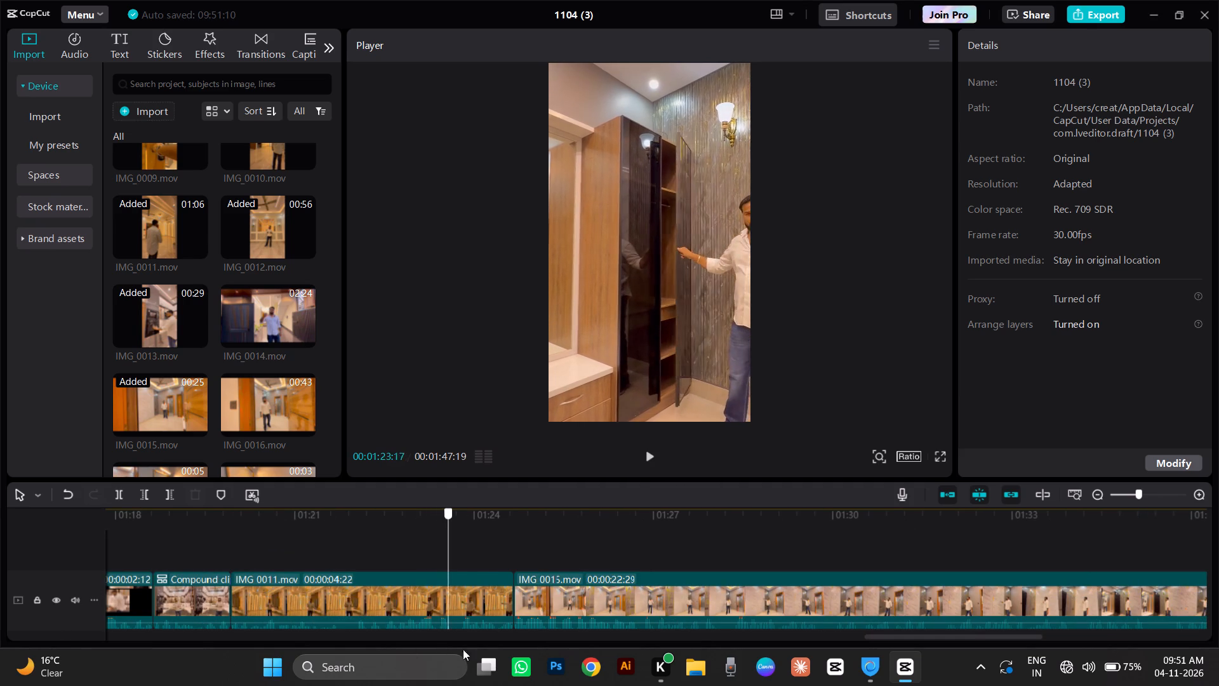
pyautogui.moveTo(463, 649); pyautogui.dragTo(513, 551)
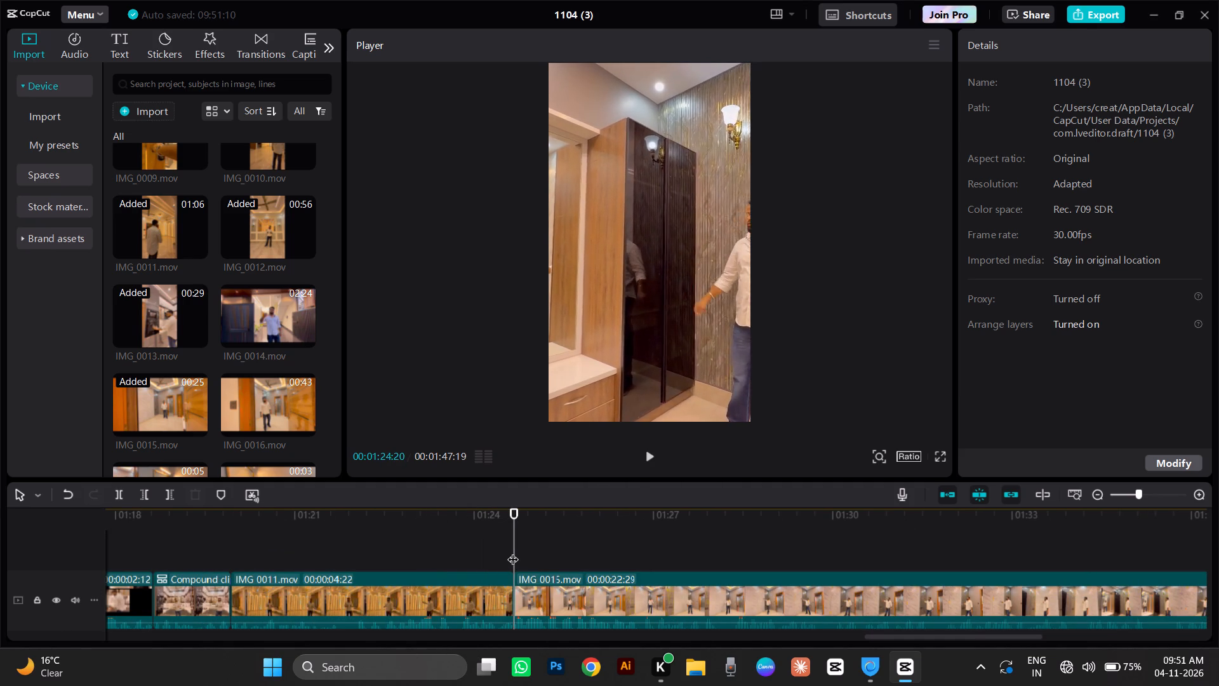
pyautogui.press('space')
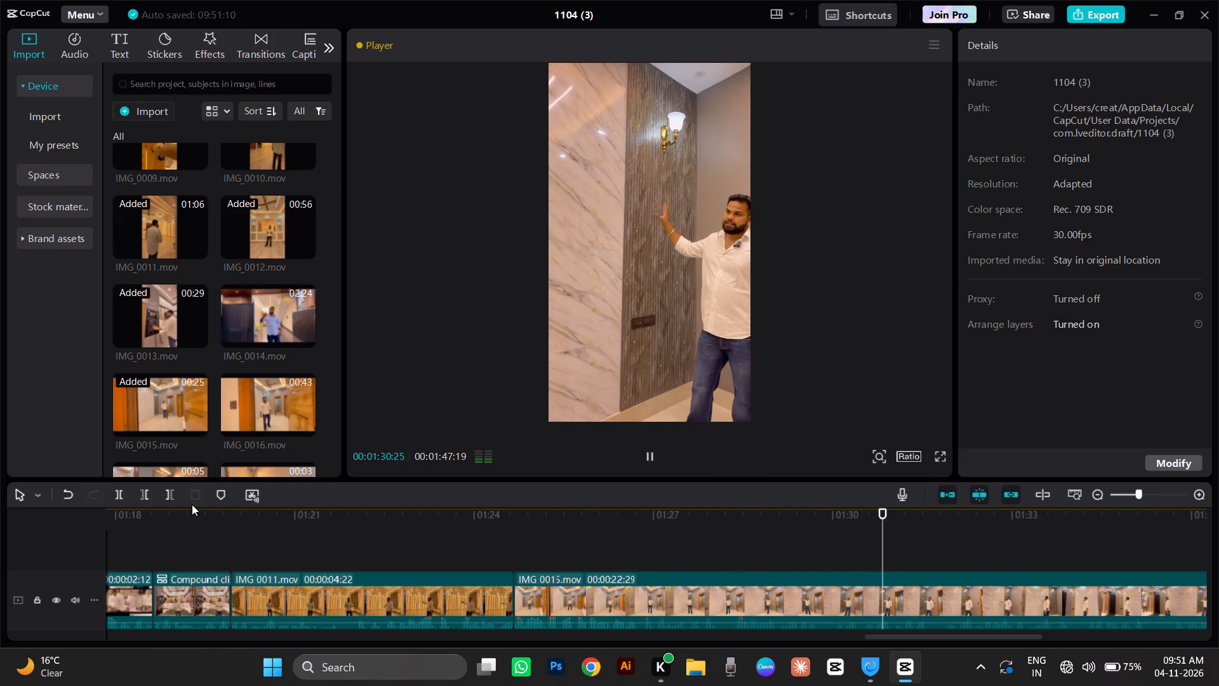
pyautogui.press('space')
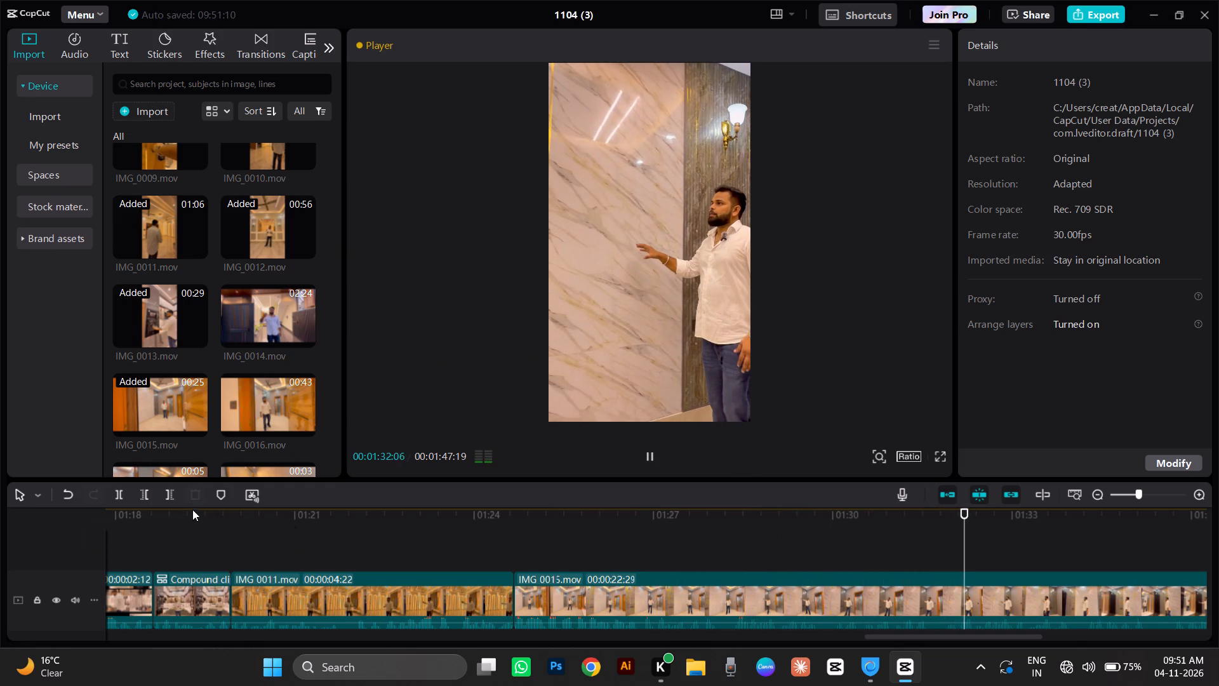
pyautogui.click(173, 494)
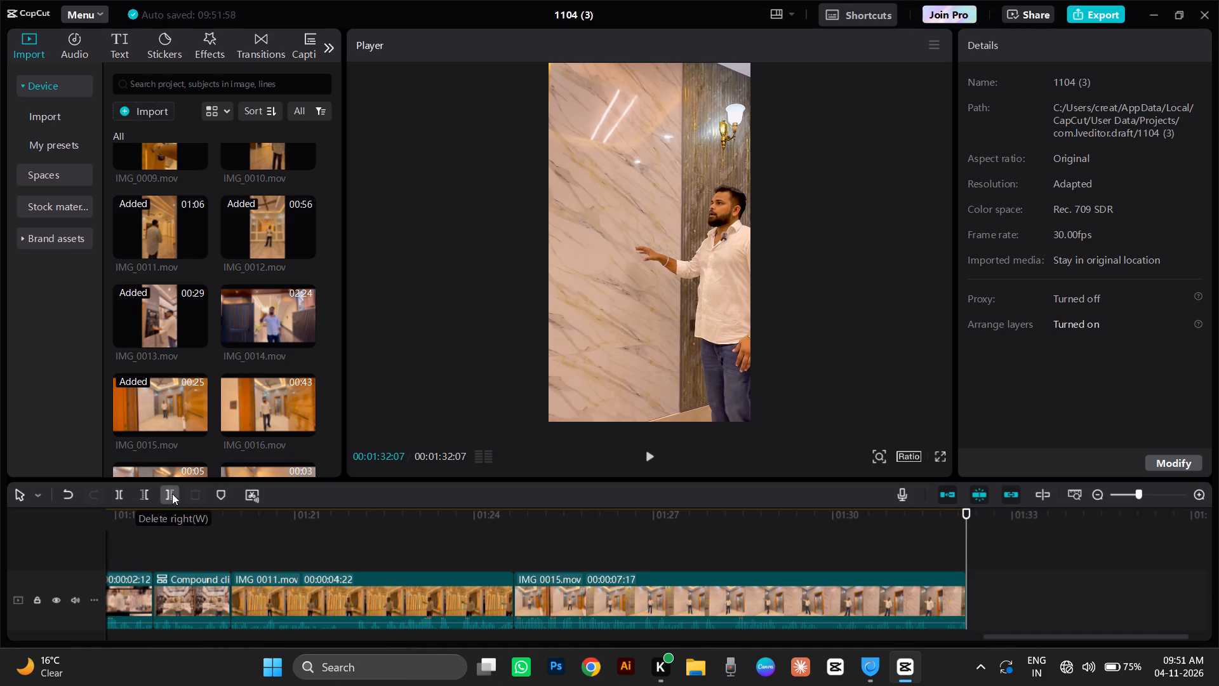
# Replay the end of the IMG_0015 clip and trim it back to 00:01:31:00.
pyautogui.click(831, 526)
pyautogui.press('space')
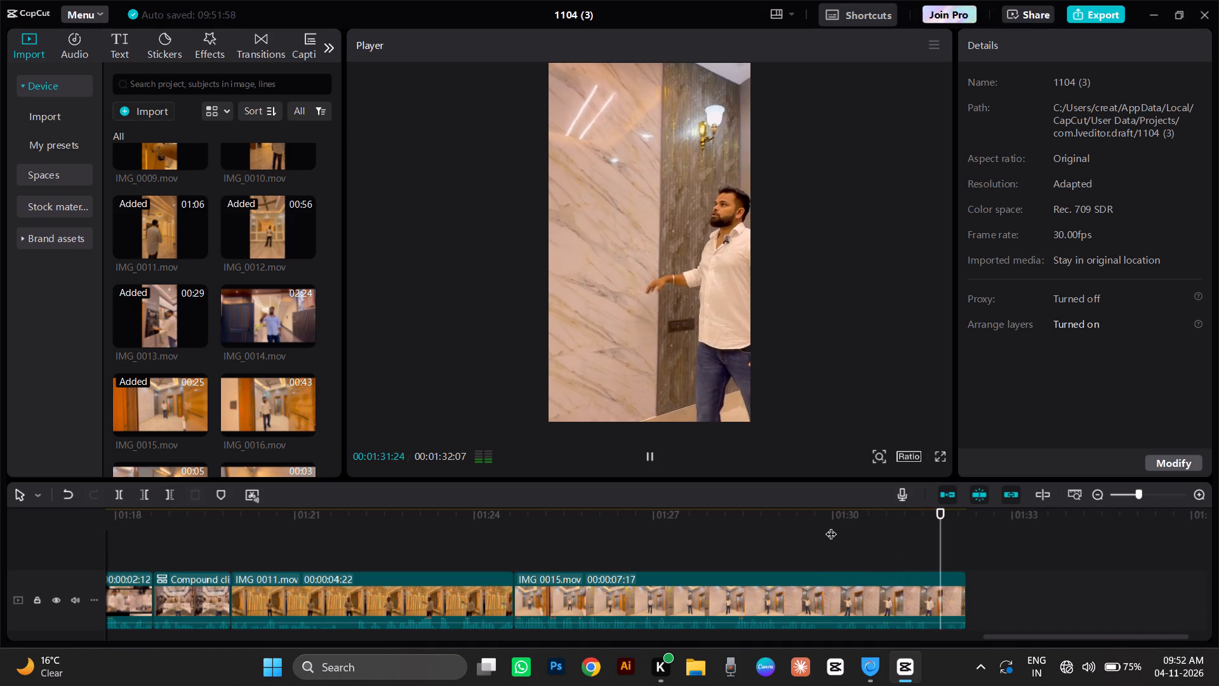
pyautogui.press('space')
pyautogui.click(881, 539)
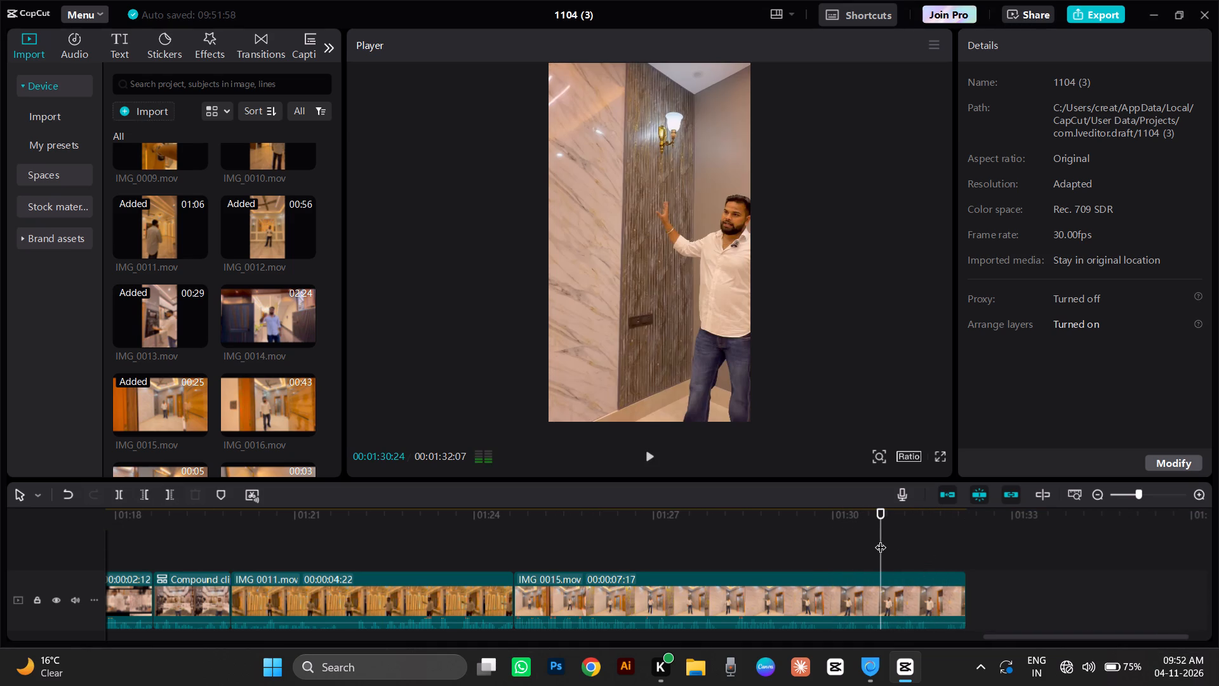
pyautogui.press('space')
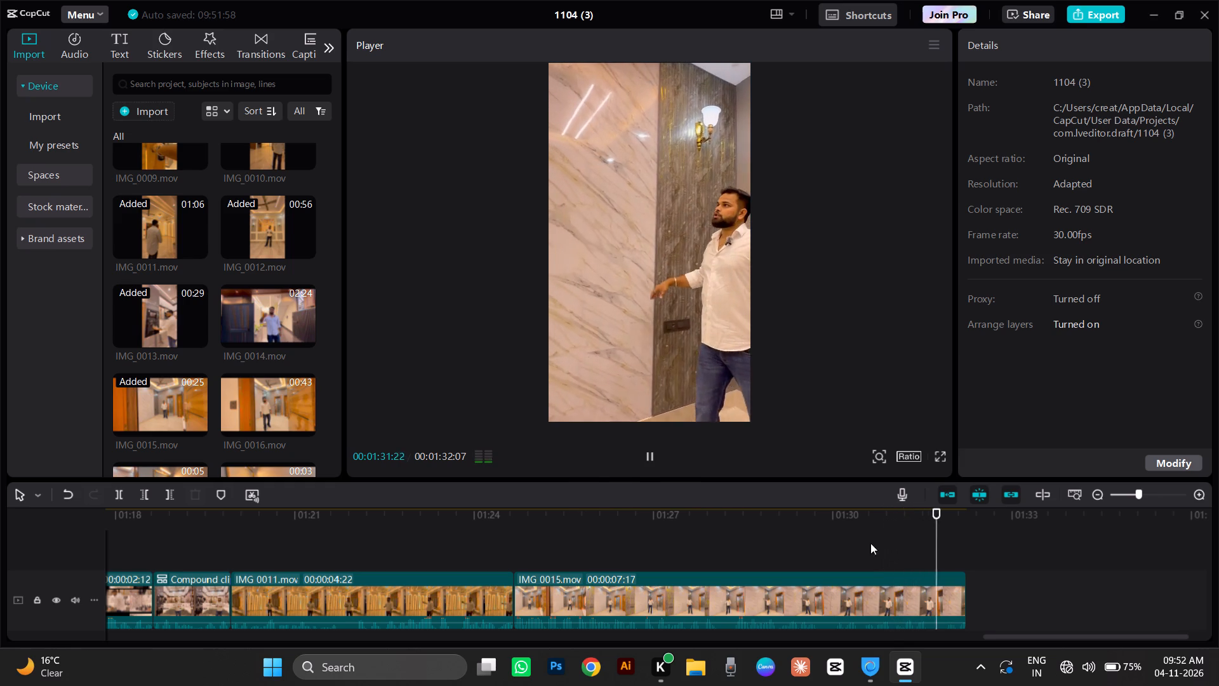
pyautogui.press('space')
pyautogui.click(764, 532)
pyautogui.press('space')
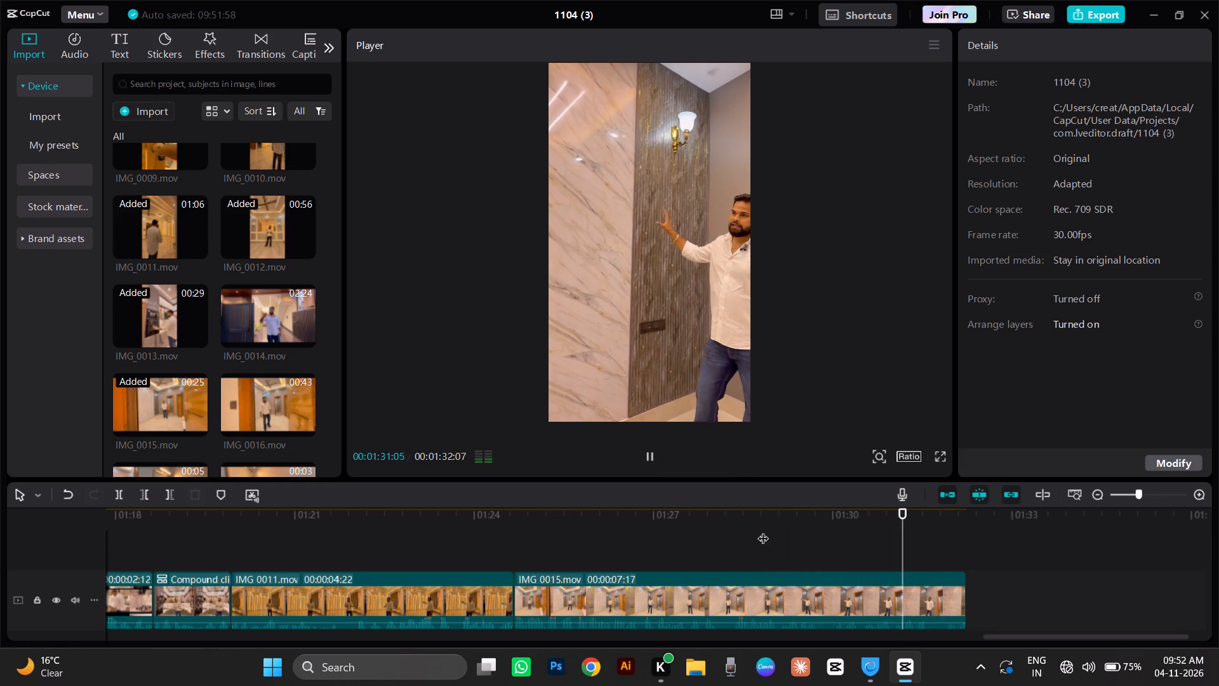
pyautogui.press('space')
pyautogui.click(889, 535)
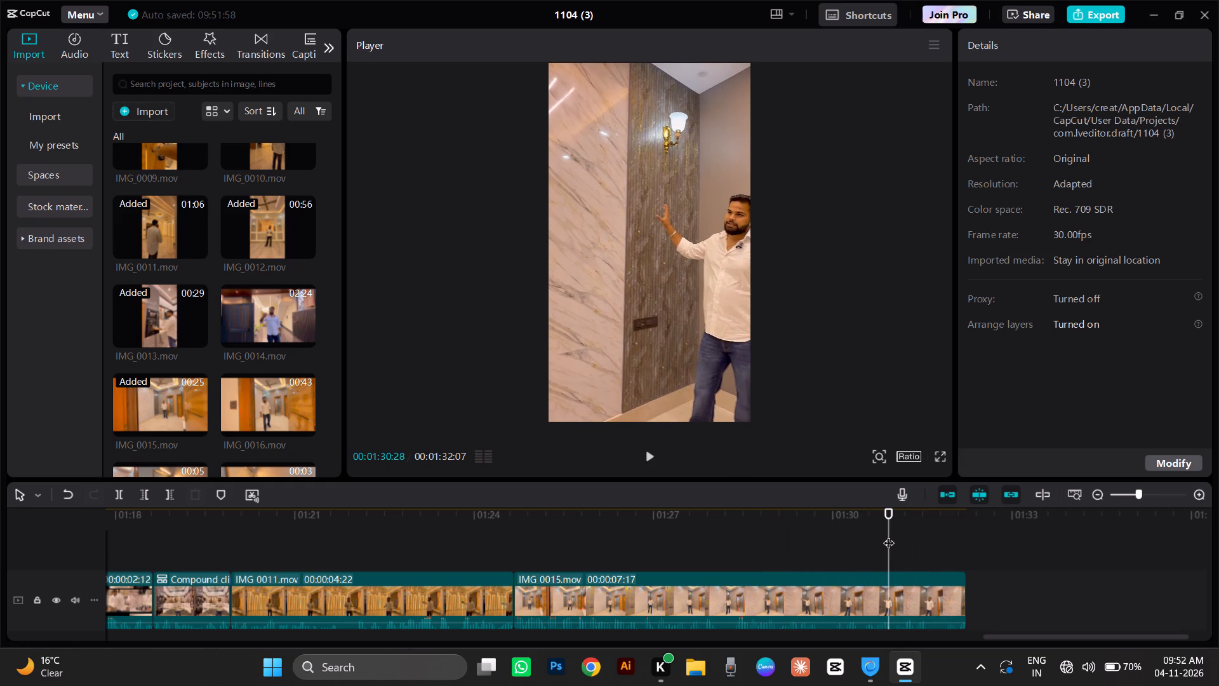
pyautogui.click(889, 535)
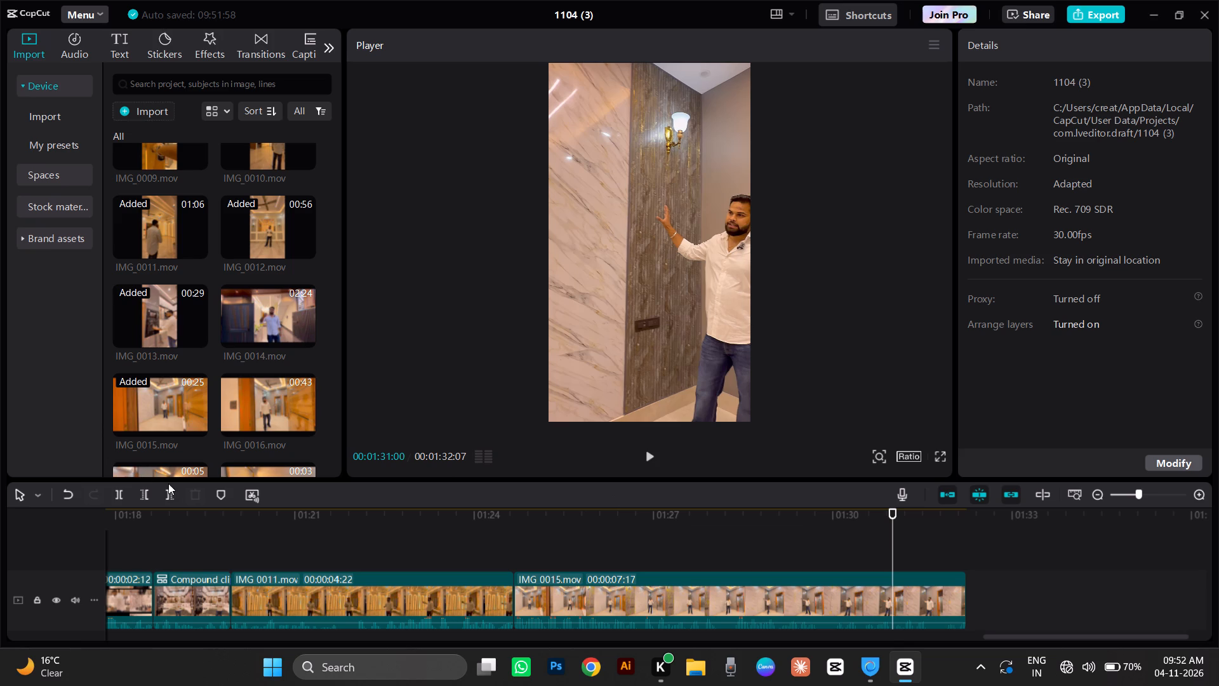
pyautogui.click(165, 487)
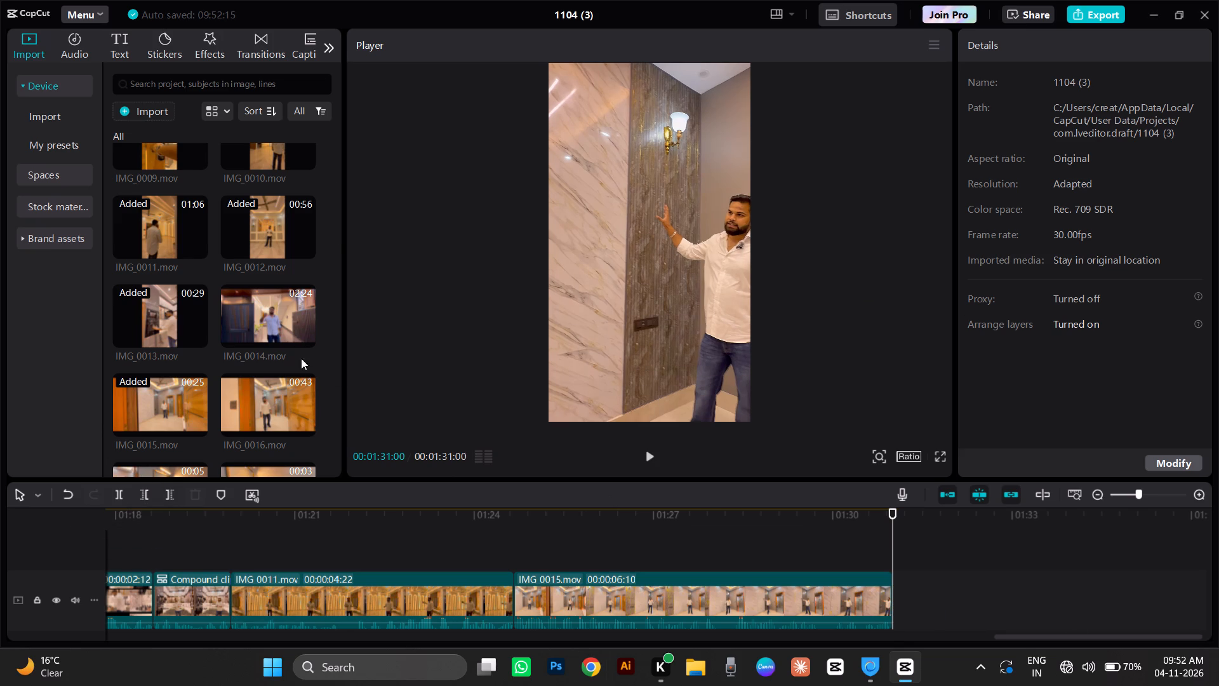
# Preview IMG_0016 and replace the IMG_0015 clip at 00:01:24:20 on the timeline with it.
pyautogui.scroll(-1, 239, 292)
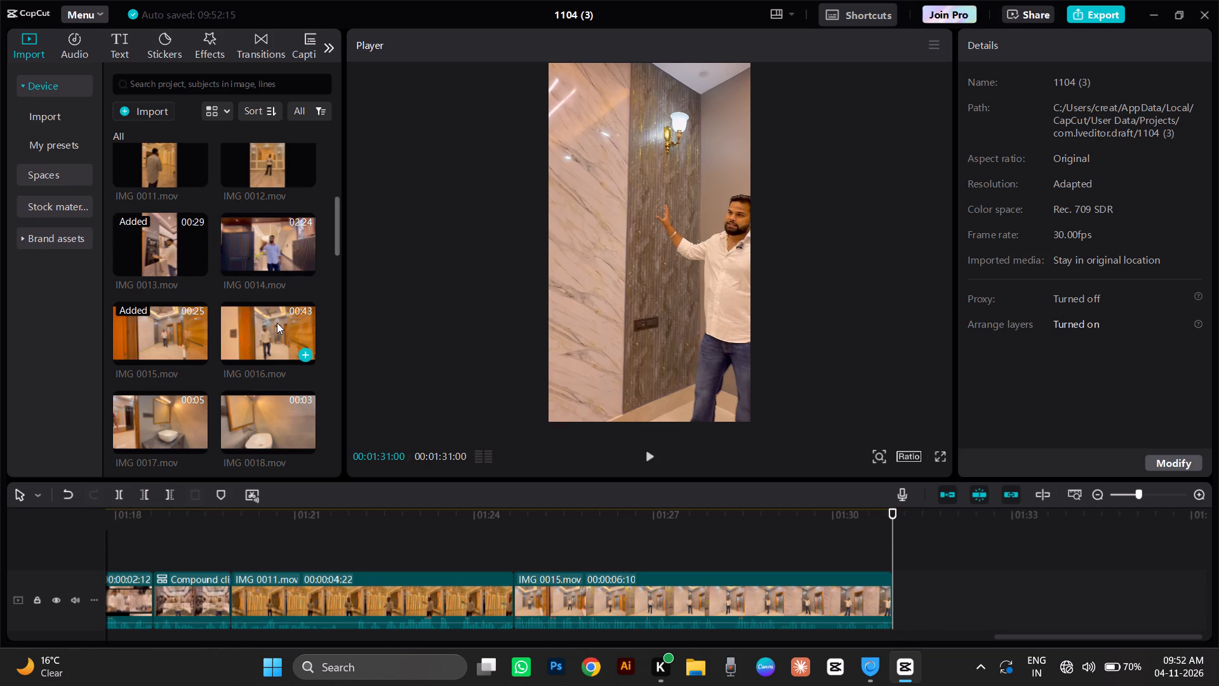
pyautogui.click(277, 323)
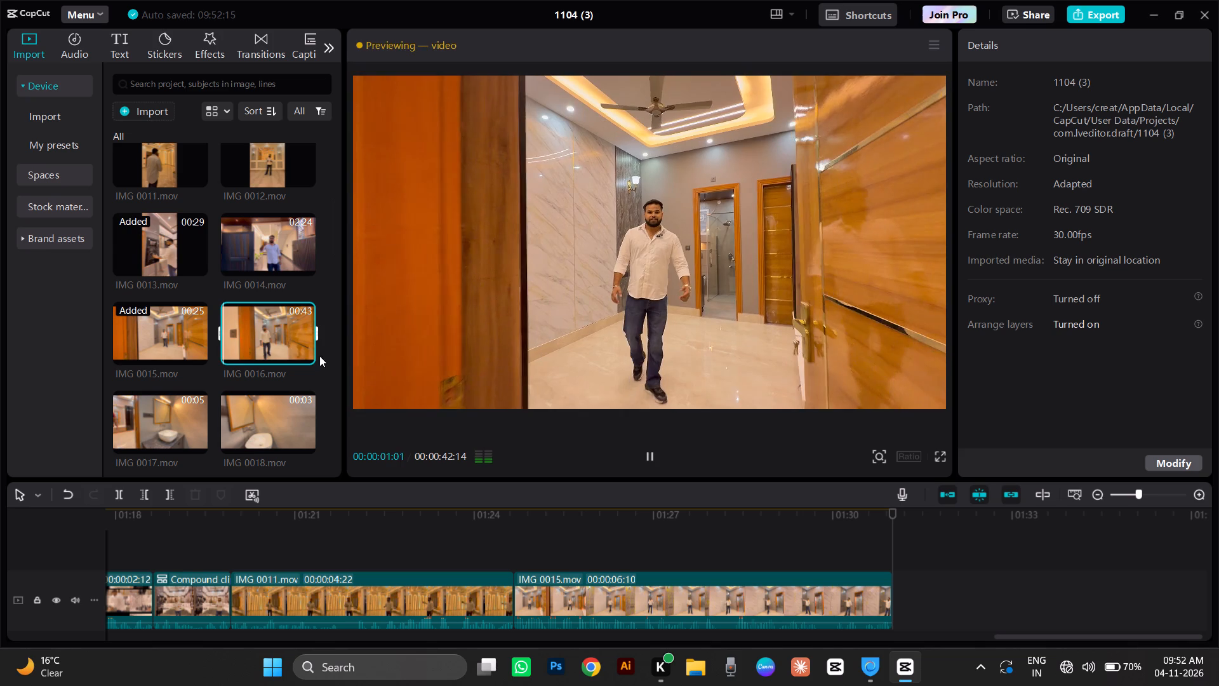
pyautogui.press('v')
pyautogui.click(677, 604)
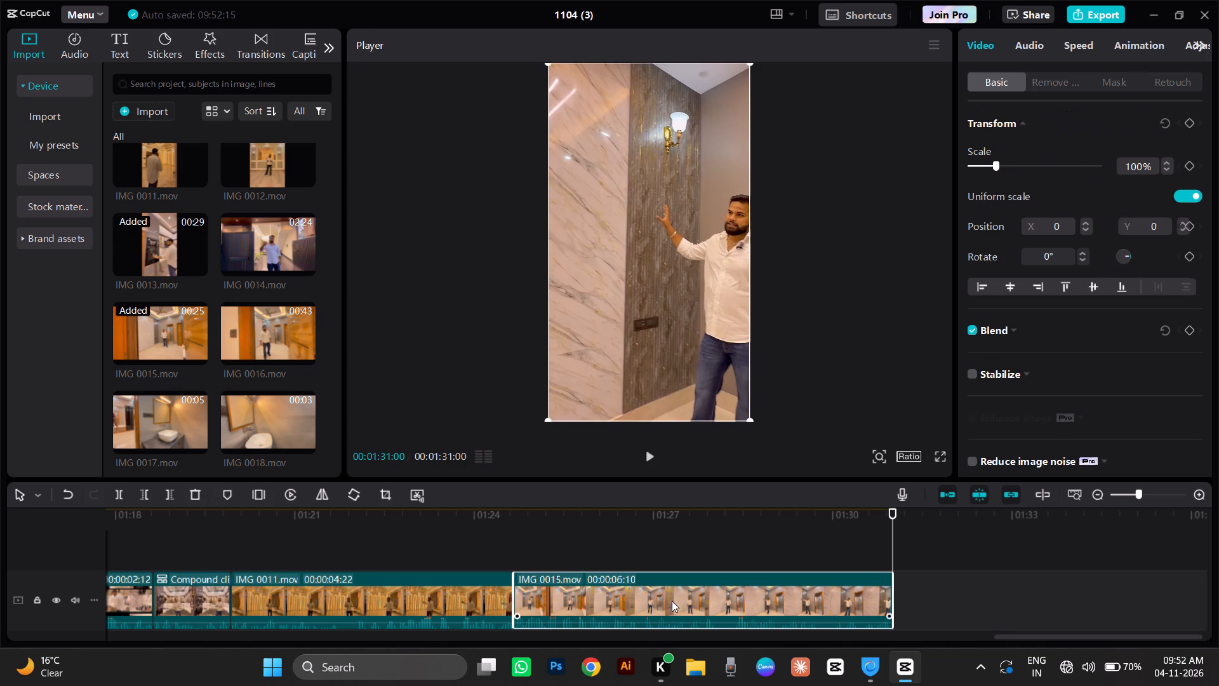
pyautogui.click(191, 497)
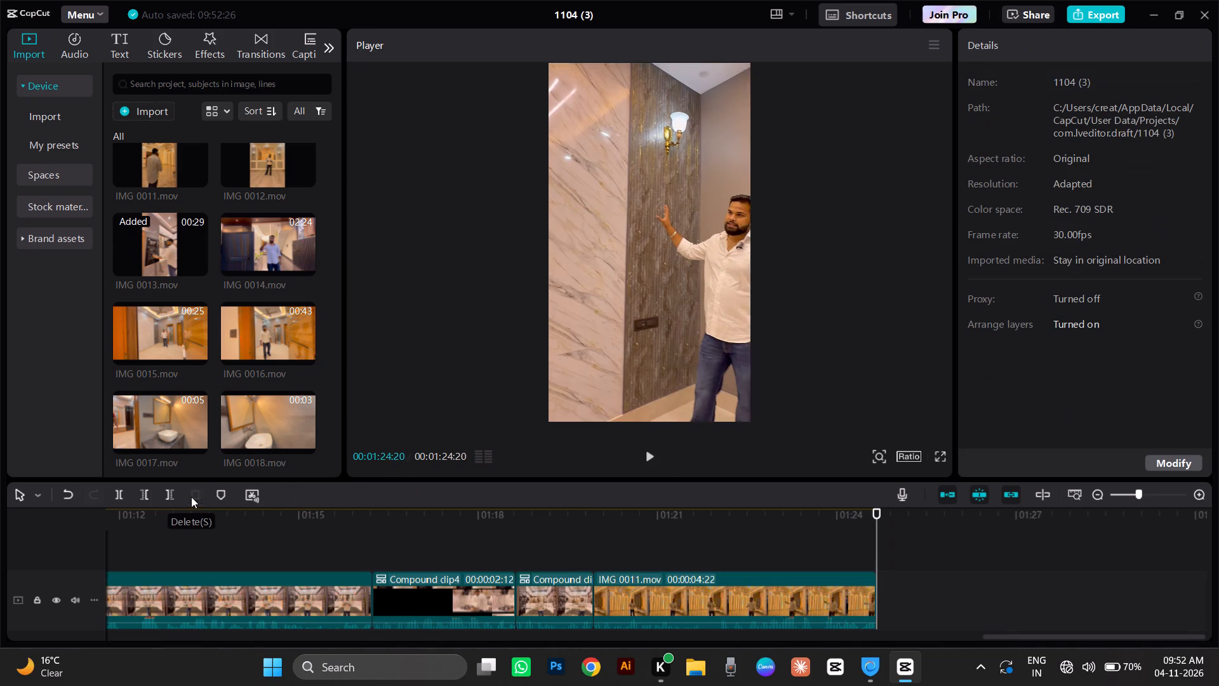
pyautogui.click(307, 356)
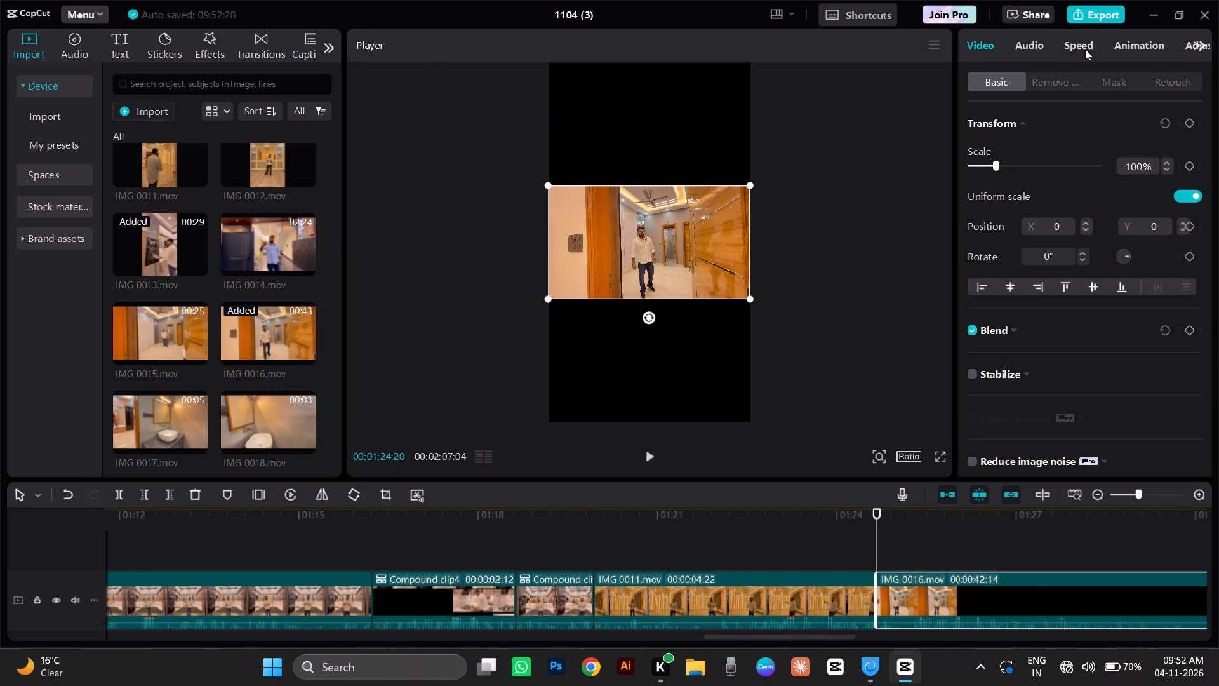
# Crop the IMG_0016 clip to 9:16, framing the presenter in the doorway, and start playing it back.
pyautogui.click(382, 494)
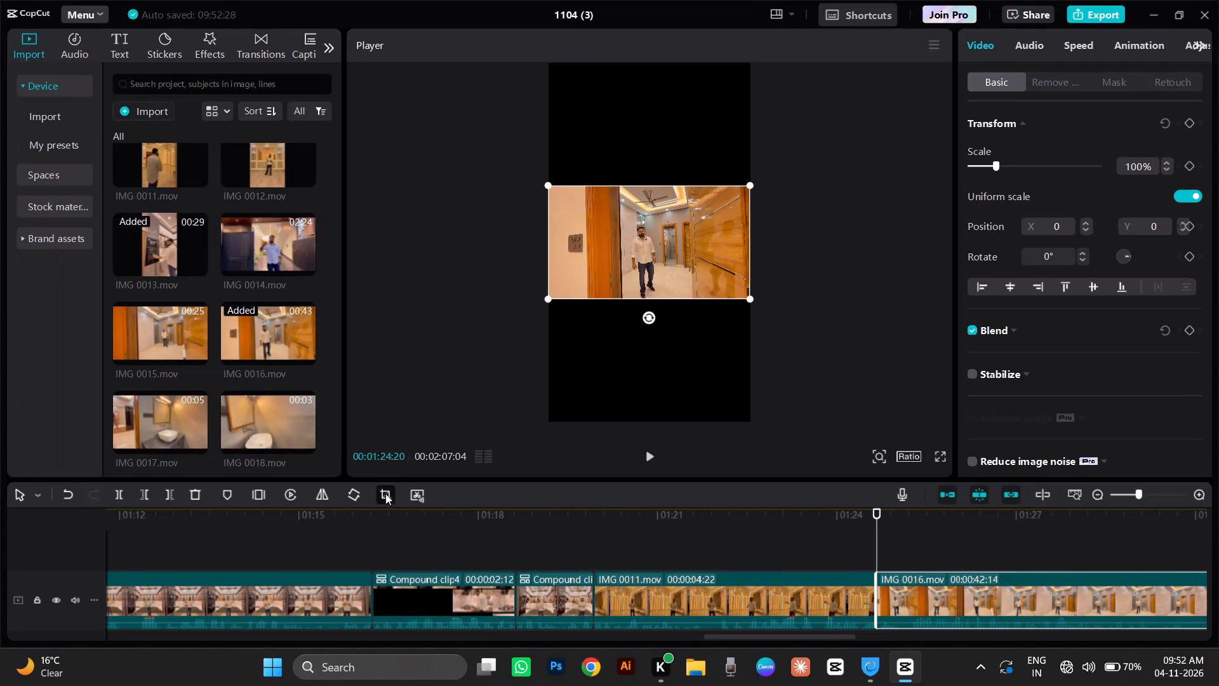
pyautogui.click(900, 195)
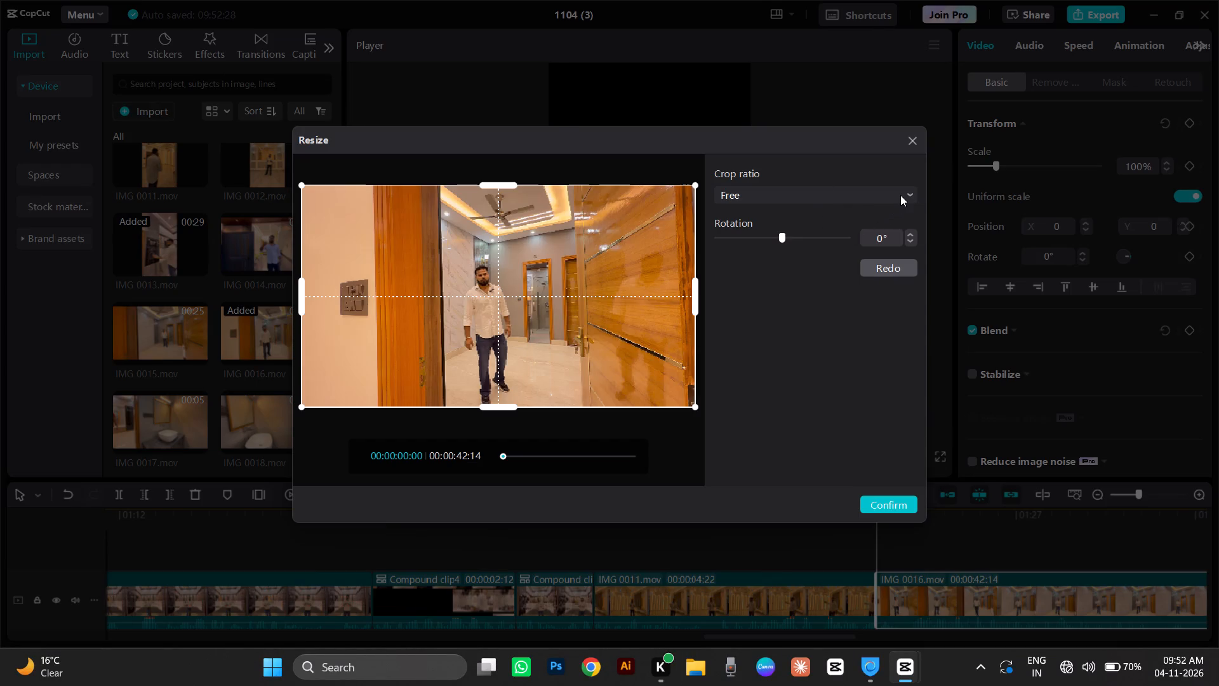
pyautogui.click(754, 344)
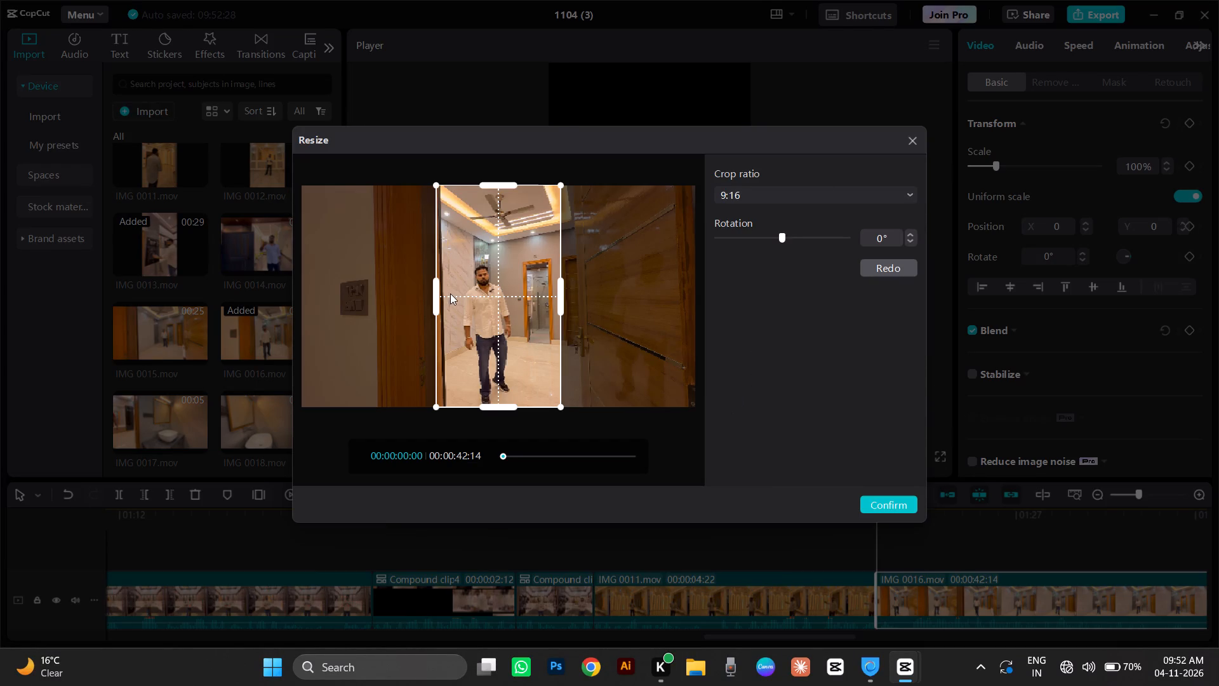
pyautogui.moveTo(479, 300); pyautogui.dragTo(465, 328)
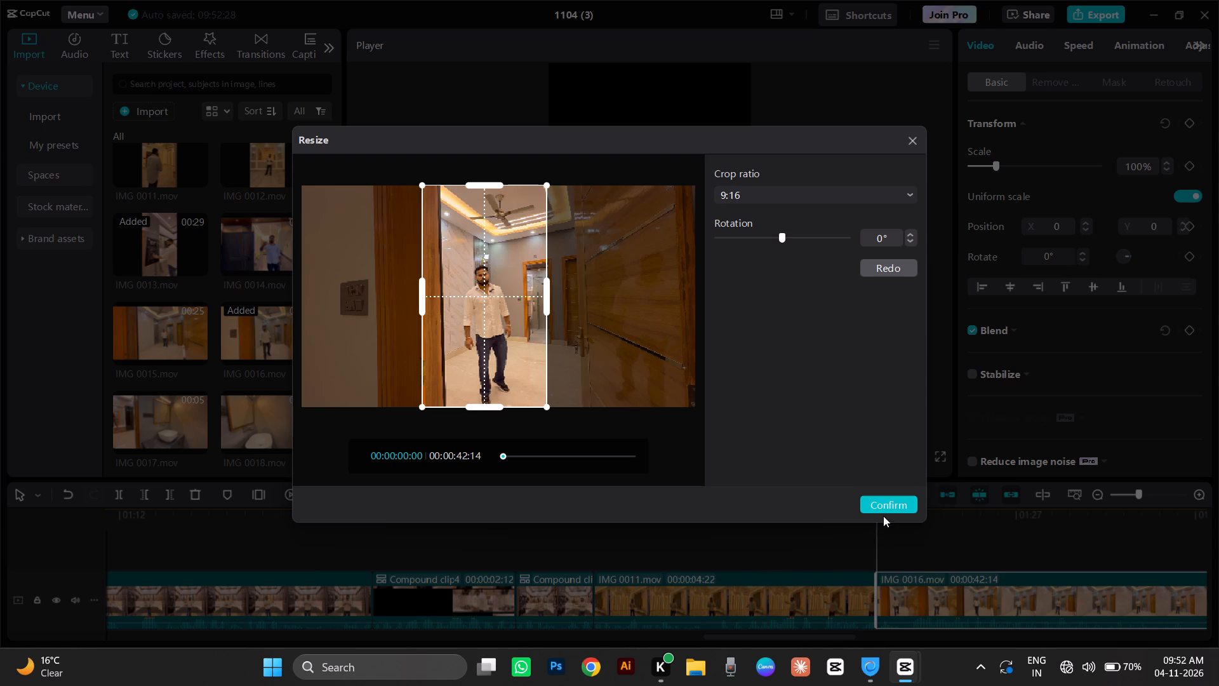
pyautogui.click(890, 502)
pyautogui.press('space')
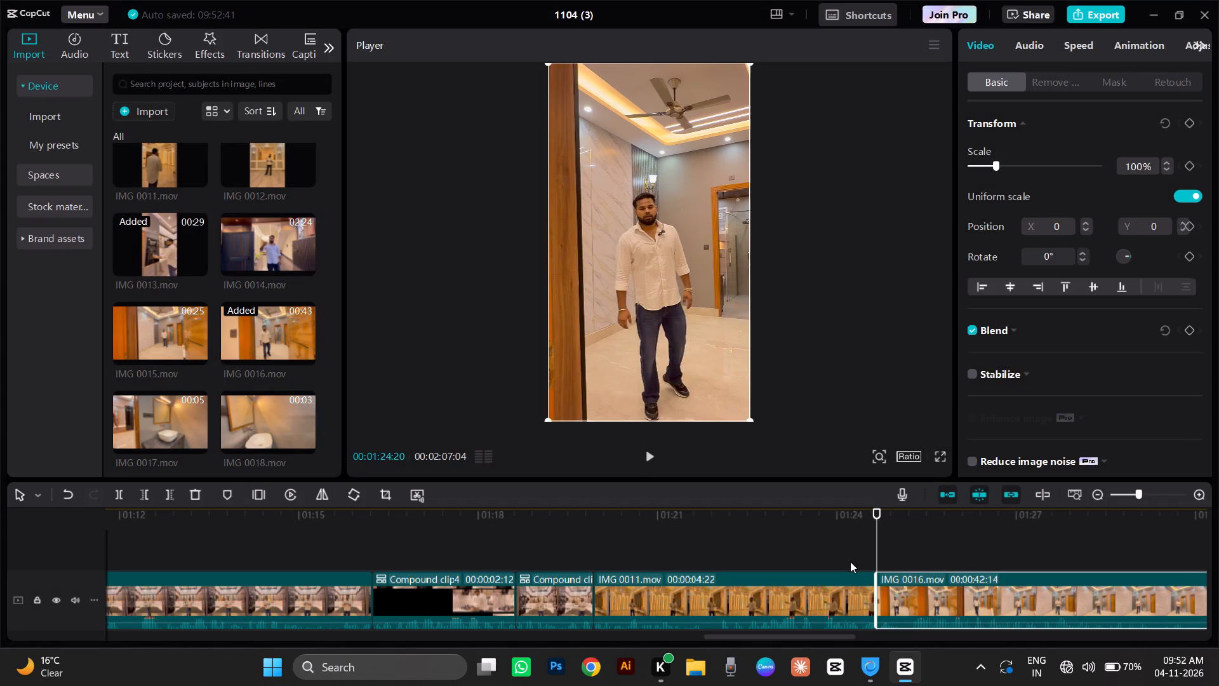
# Play the edit back from the very beginning to review the exterior intro through the cut between the two IMG_0007 clips.
pyautogui.press('space')
pyautogui.click(883, 521)
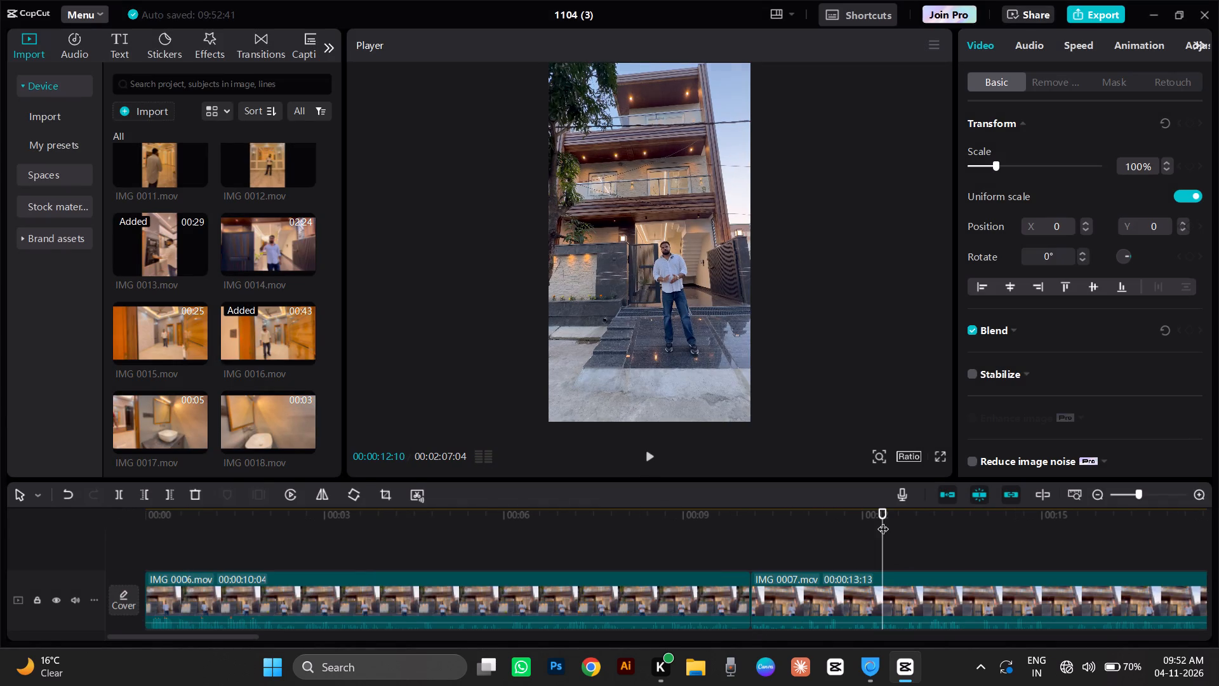
pyautogui.click(194, 532)
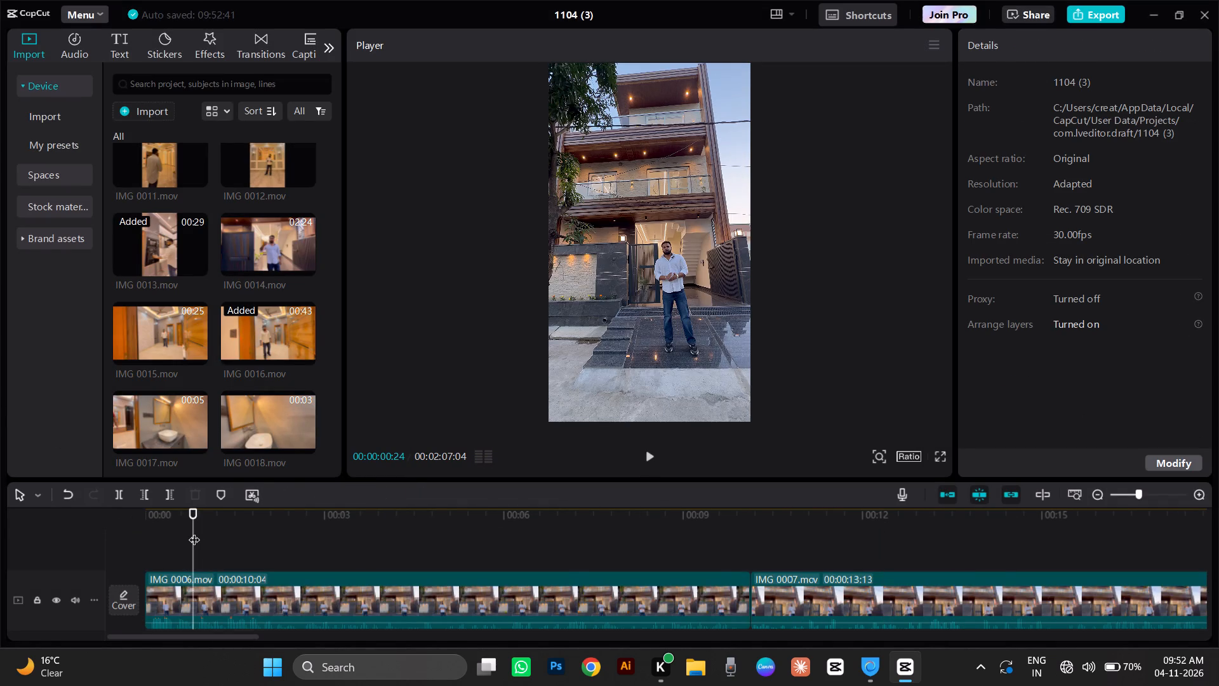
pyautogui.hotkey('ctrl', '-')
pyautogui.hotkey('ctrl', '-')
pyautogui.hotkey('ctrl', '-')
pyautogui.hotkey('ctrl', '-')
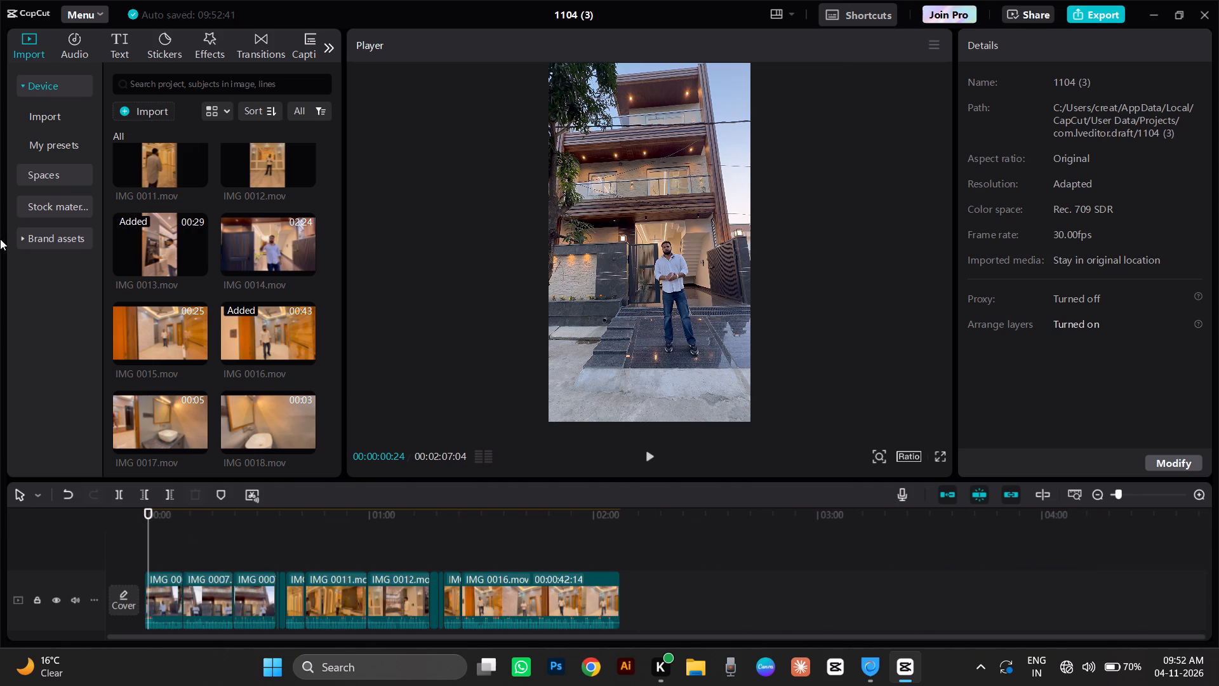
pyautogui.moveTo(149, 534); pyautogui.dragTo(51, 549)
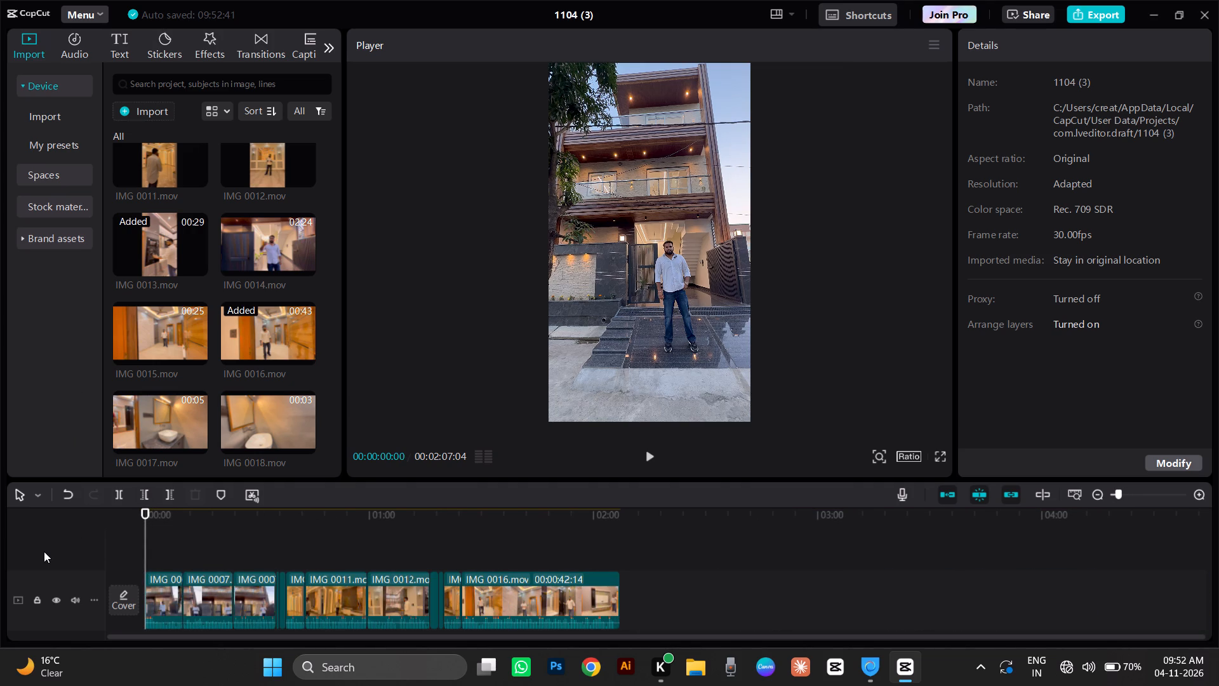
pyautogui.press('space')
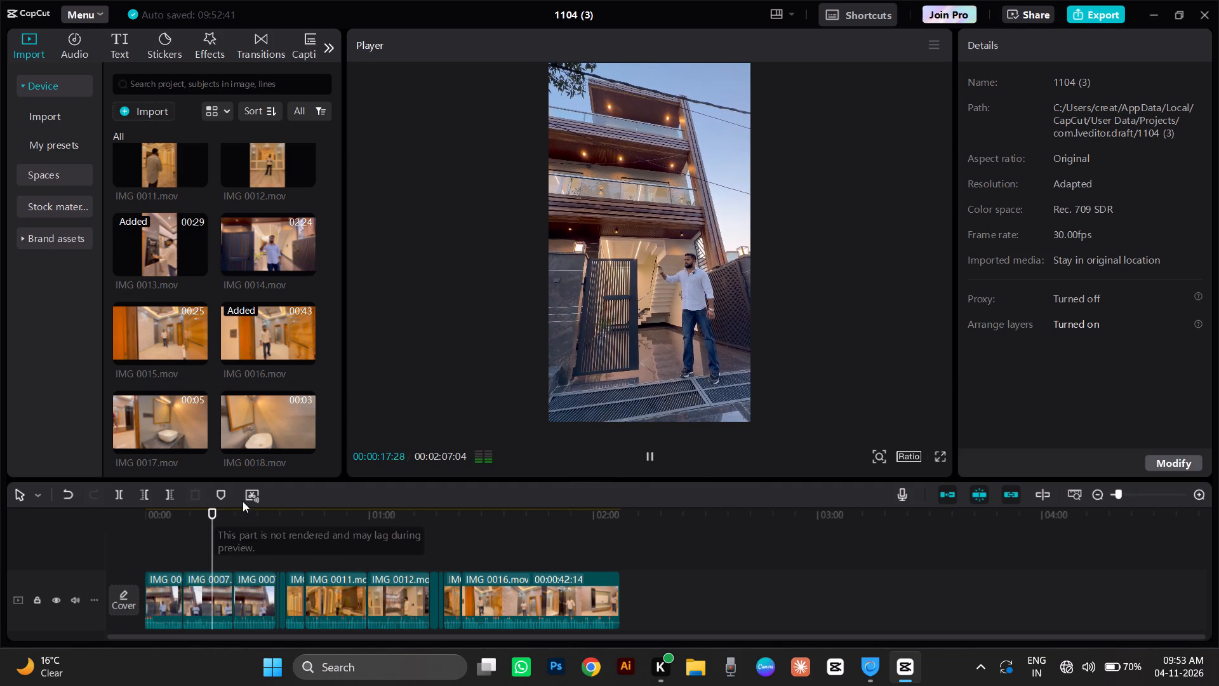
pyautogui.click(192, 521)
pyautogui.moveTo(192, 521); pyautogui.dragTo(83, 581)
pyautogui.press('space')
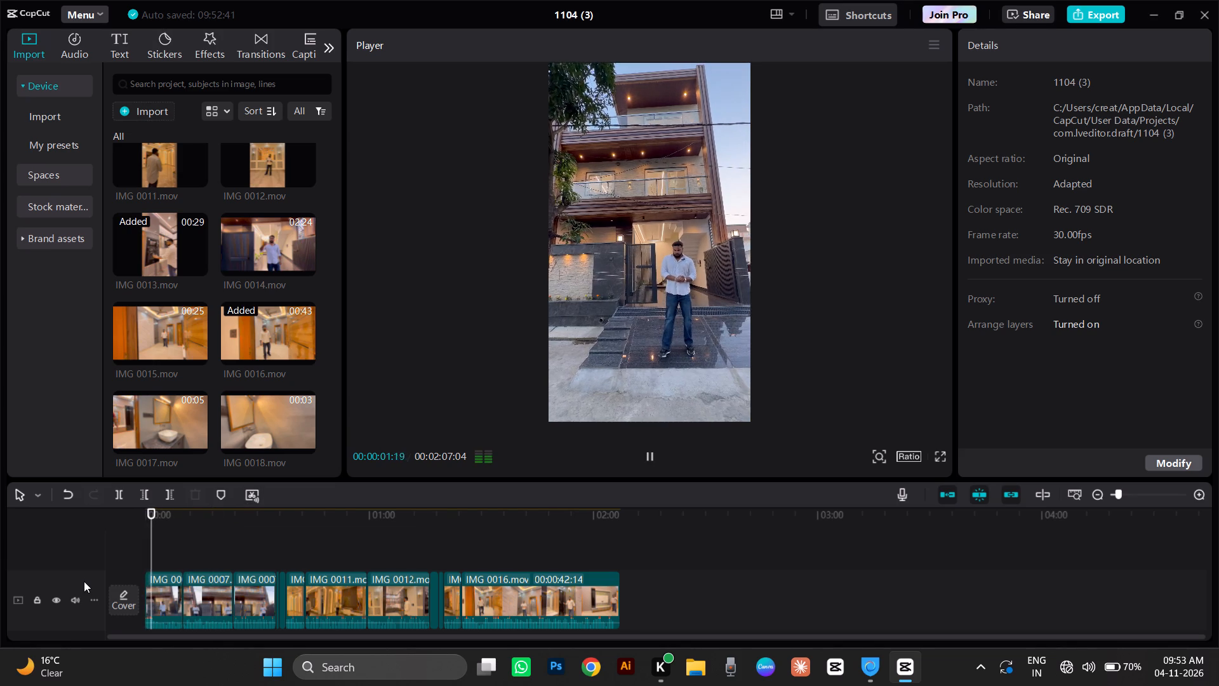
pyautogui.hotkey('ctrl', '=')
pyautogui.hotkey('ctrl', '=')
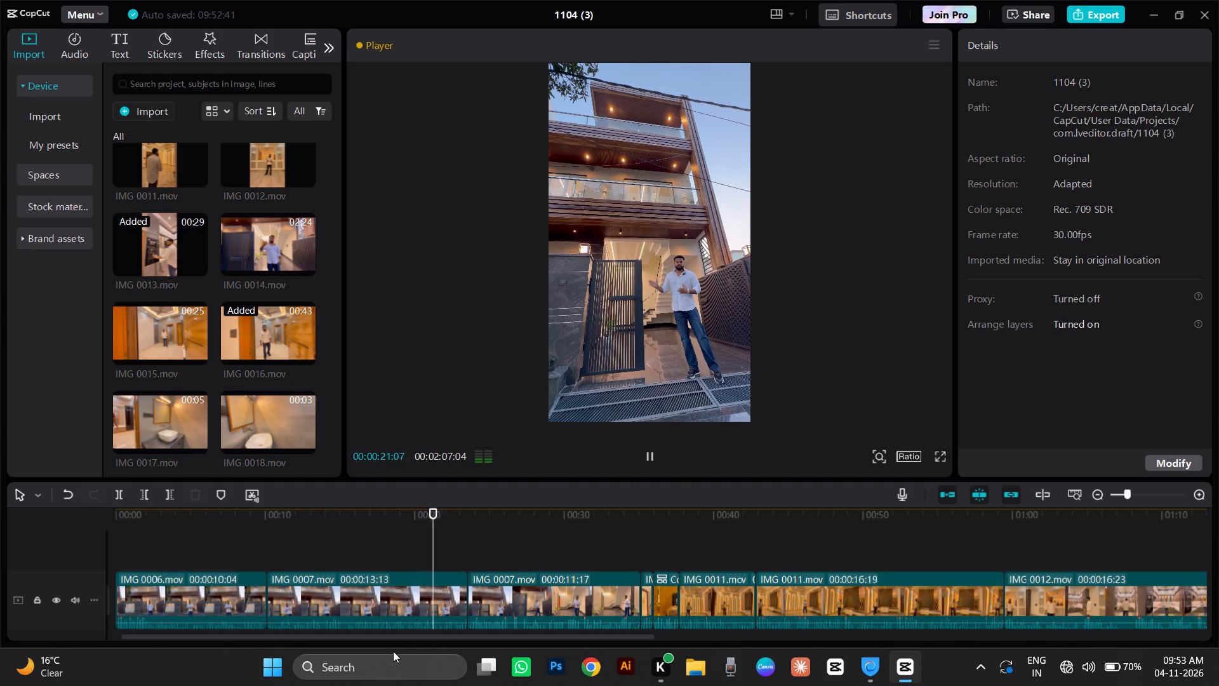
pyautogui.press('space')
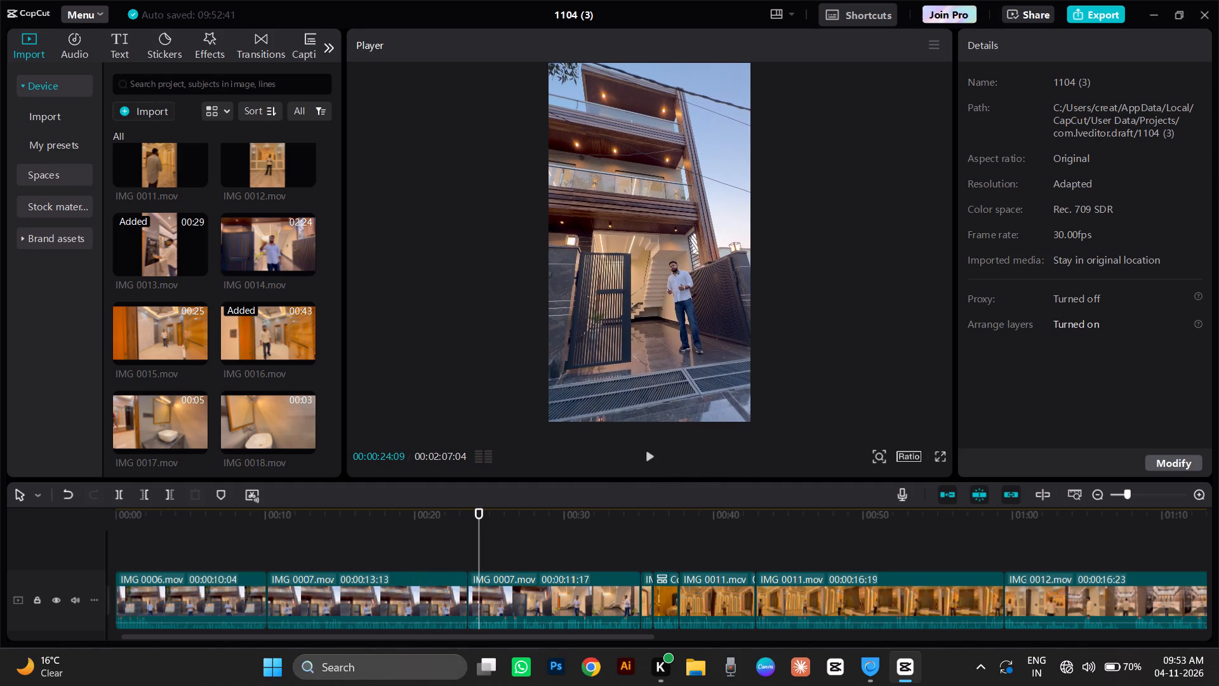
# Replay the cut between the two IMG_0007 clips and extend the first clip's end to a duration of 00:00:15:03.
pyautogui.click(451, 529)
pyautogui.press('space')
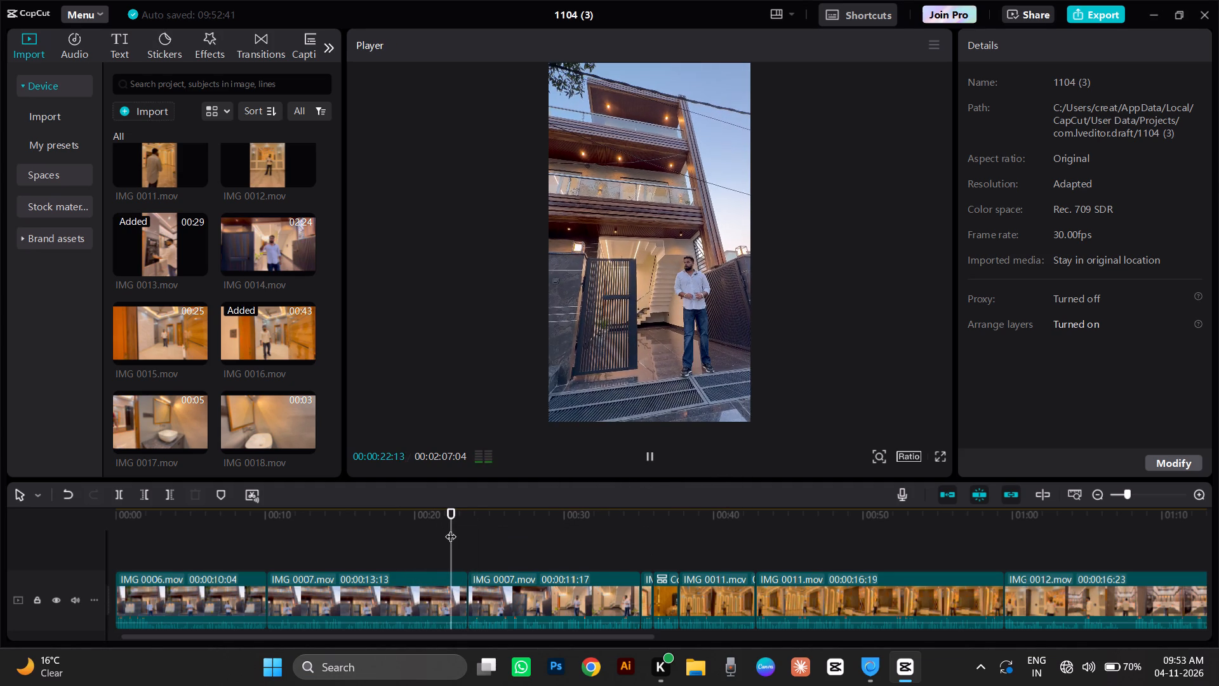
pyautogui.press('space')
pyautogui.click(456, 580)
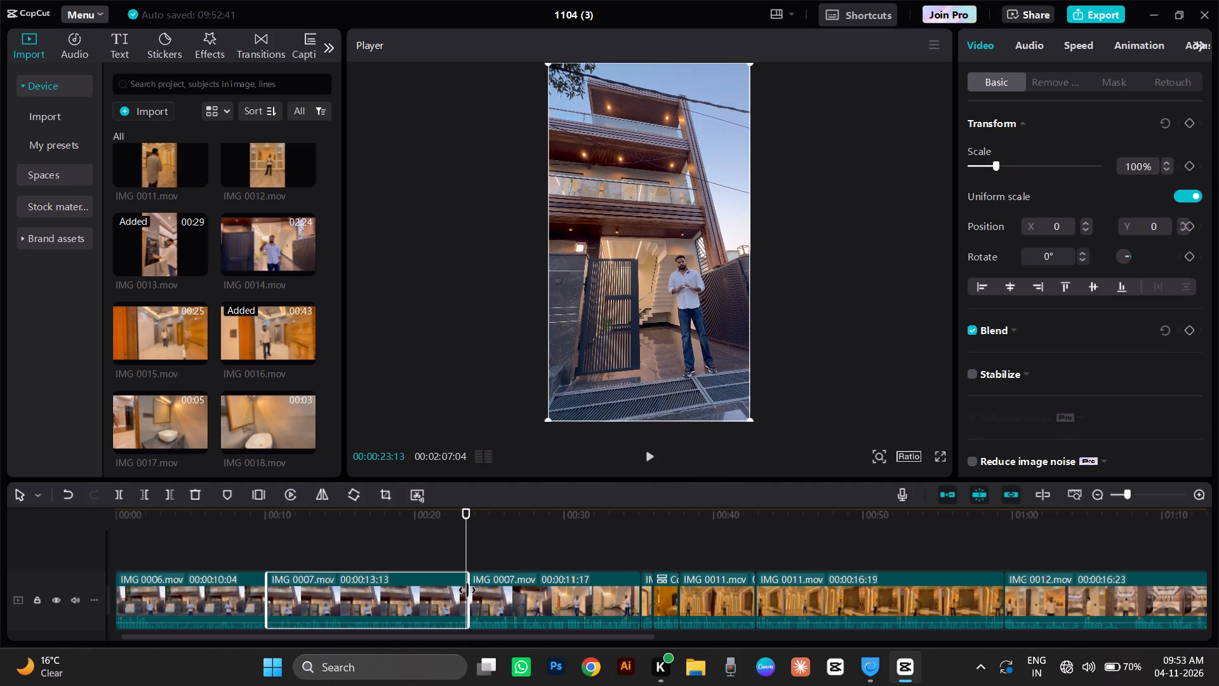
pyautogui.moveTo(467, 590); pyautogui.dragTo(488, 595)
# Replay the join between the two IMG_0007 clips around 00:00:25 to check the transition in the presenter's exterior speech.
pyautogui.click(434, 537)
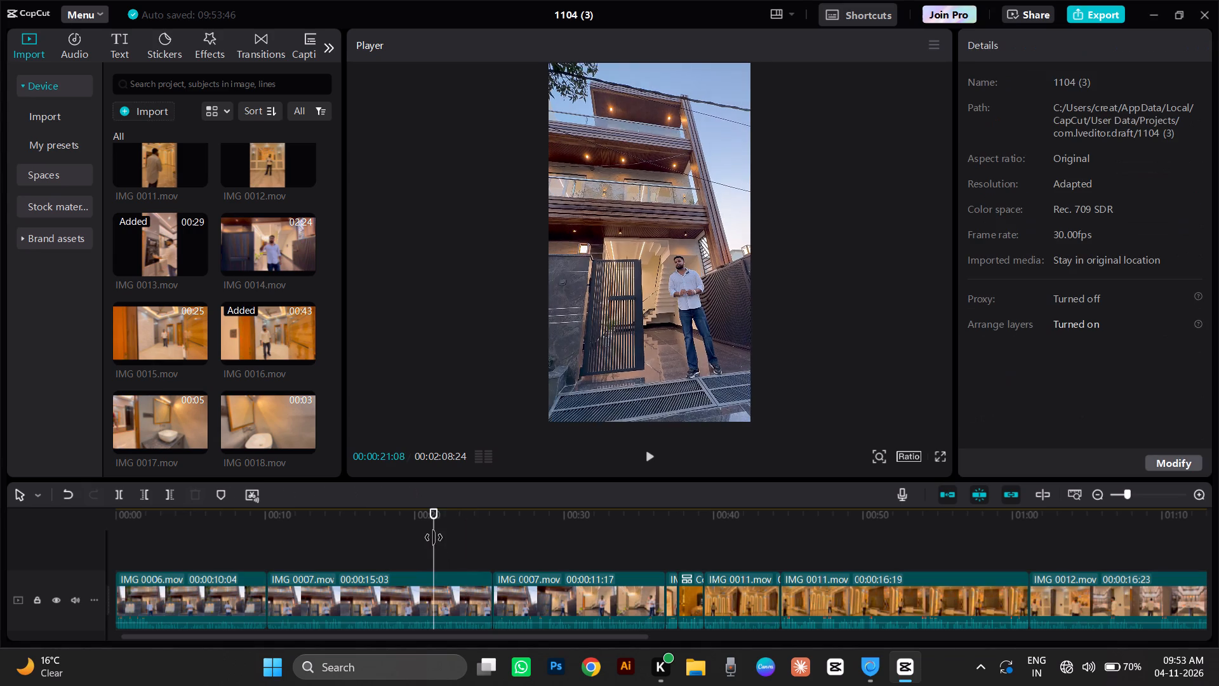
pyautogui.press('space')
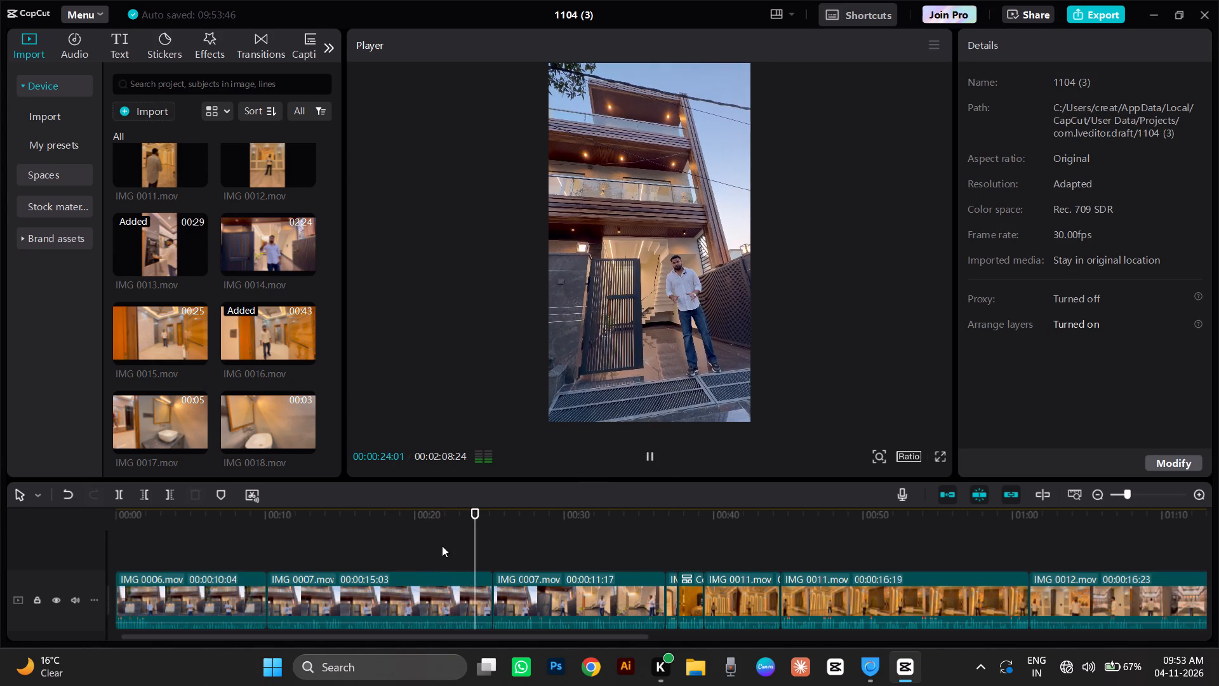
pyautogui.press('space')
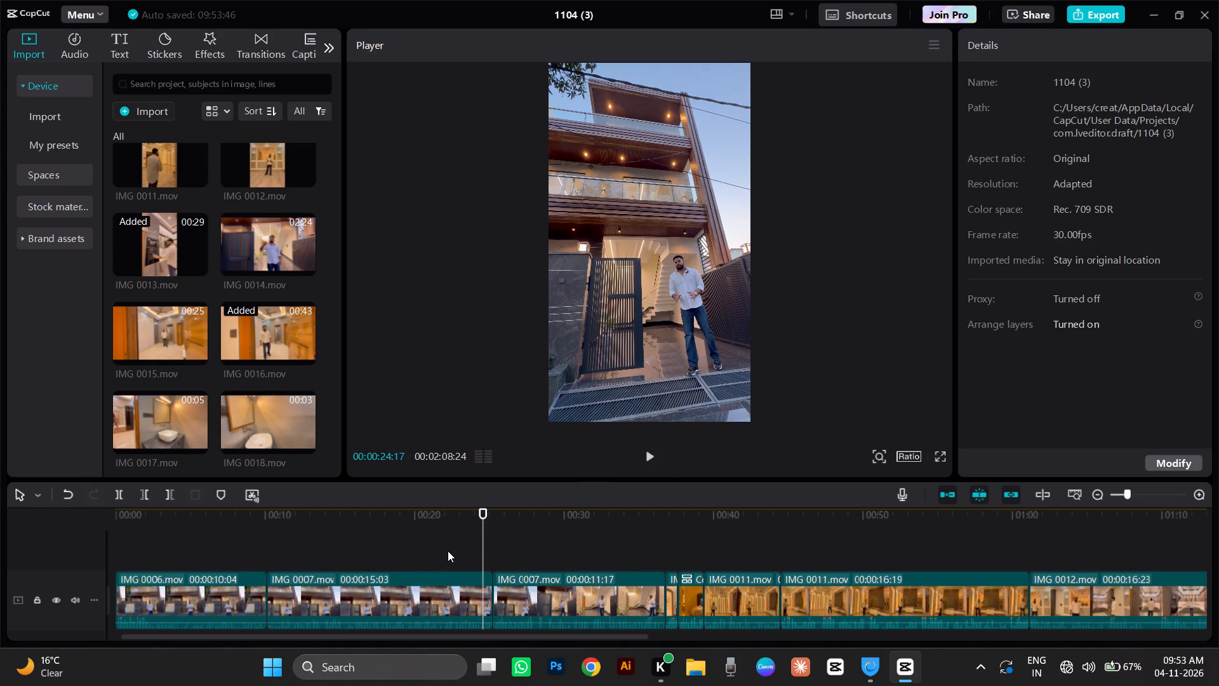
pyautogui.click(457, 546)
pyautogui.press('space')
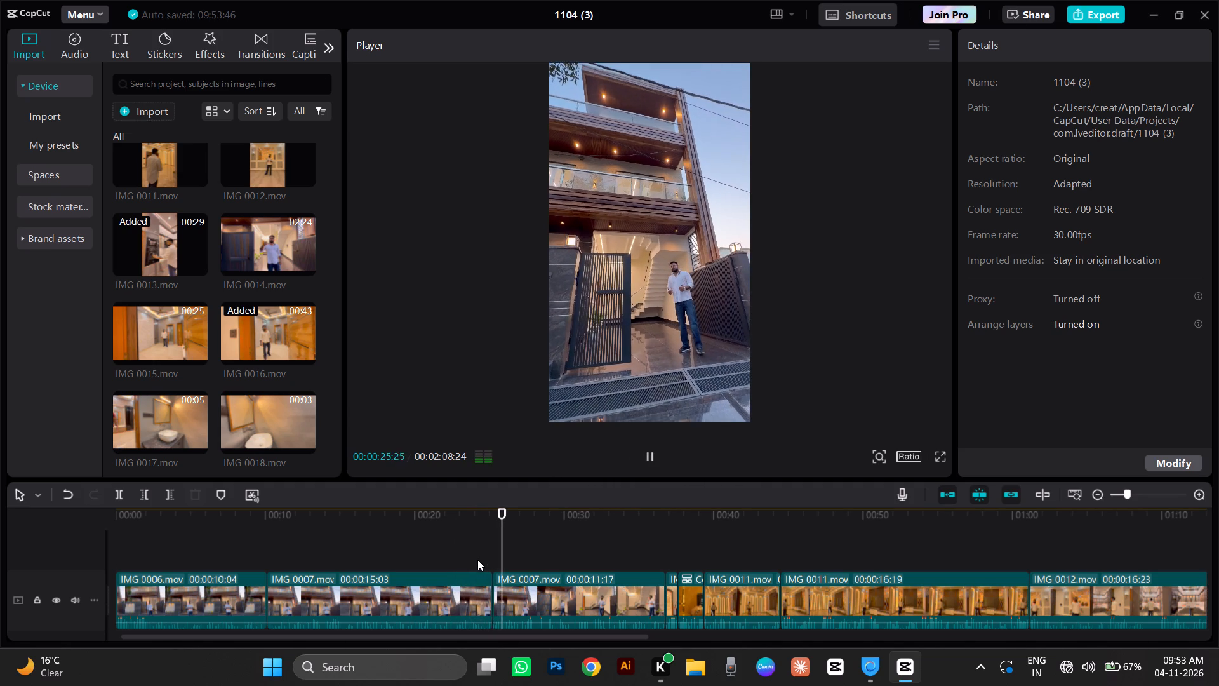
pyautogui.click(492, 533)
pyautogui.press('space')
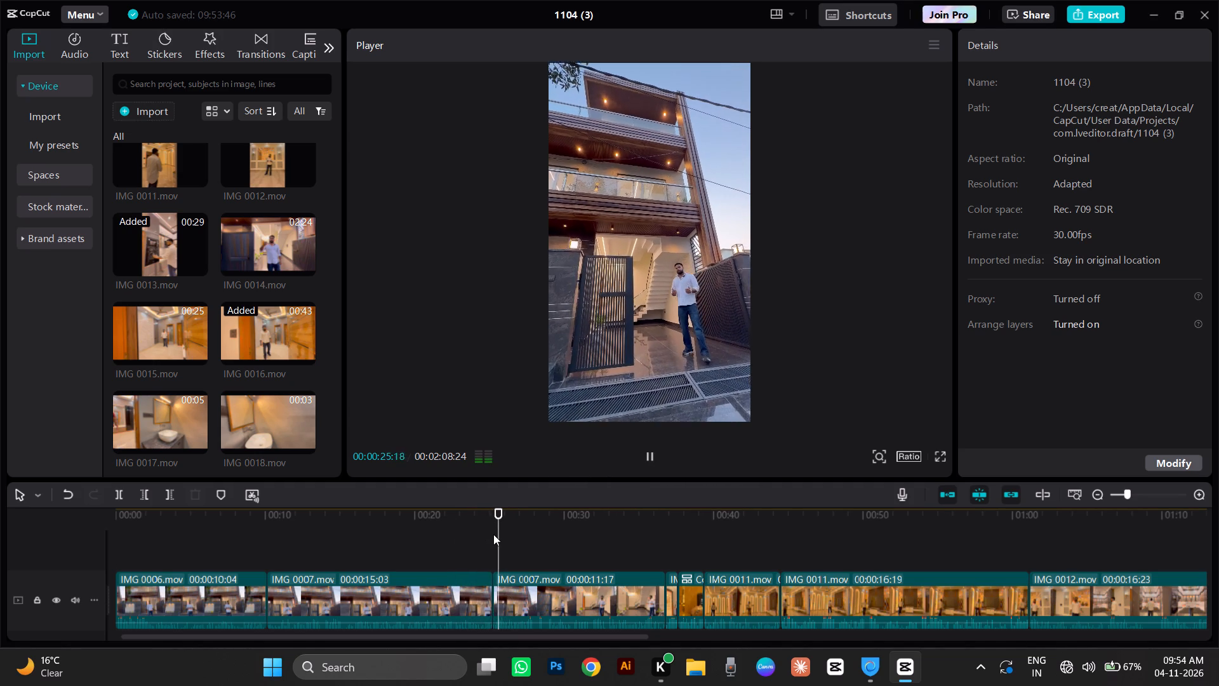
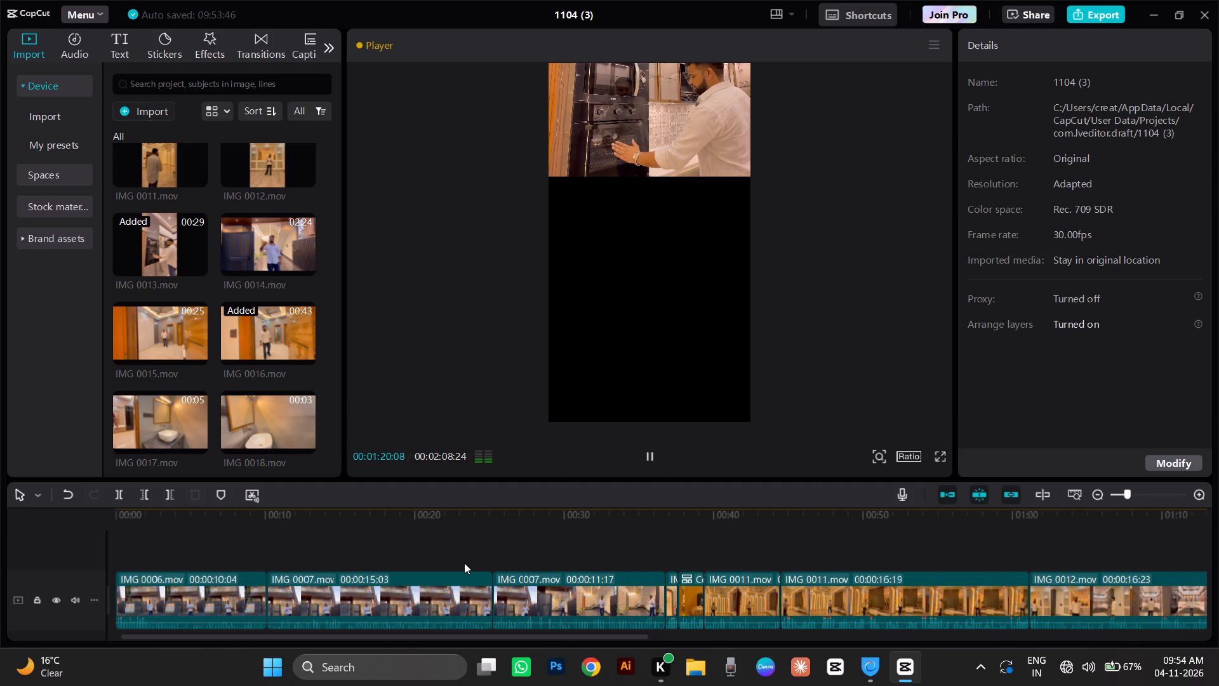
# Play back the compound clip section after IMG 0012.mov repeatedly from about 00:01:17:27 to check its timing.
pyautogui.press('space')
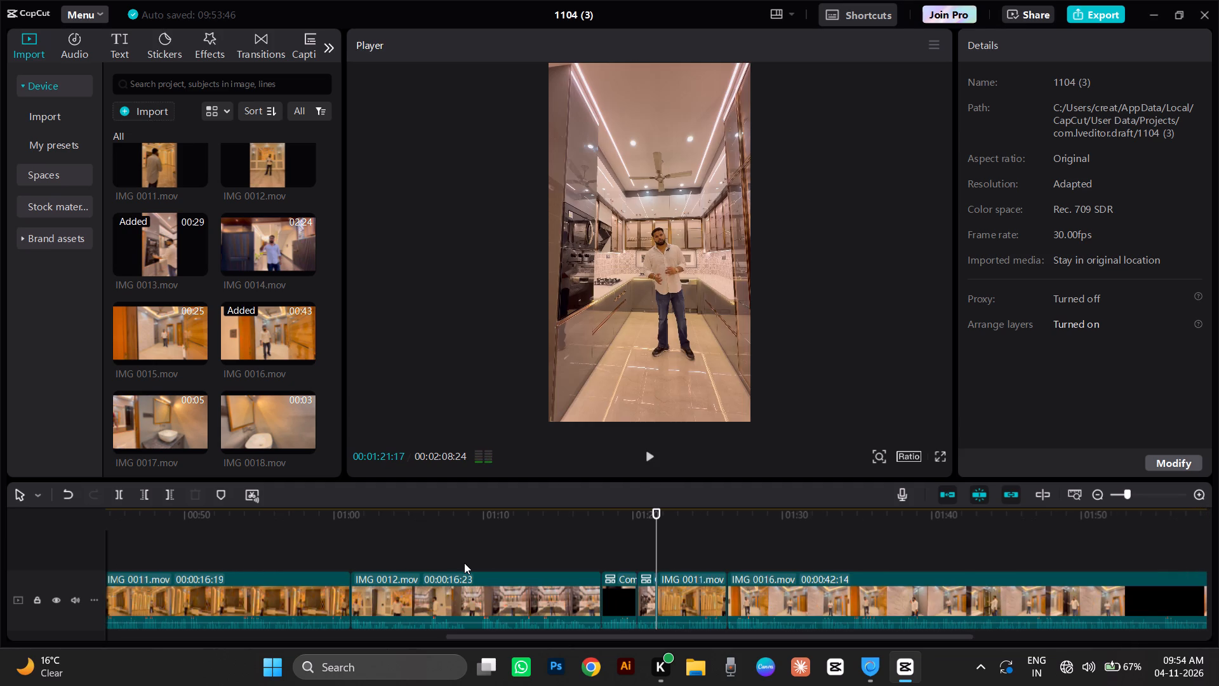
pyautogui.click(603, 520)
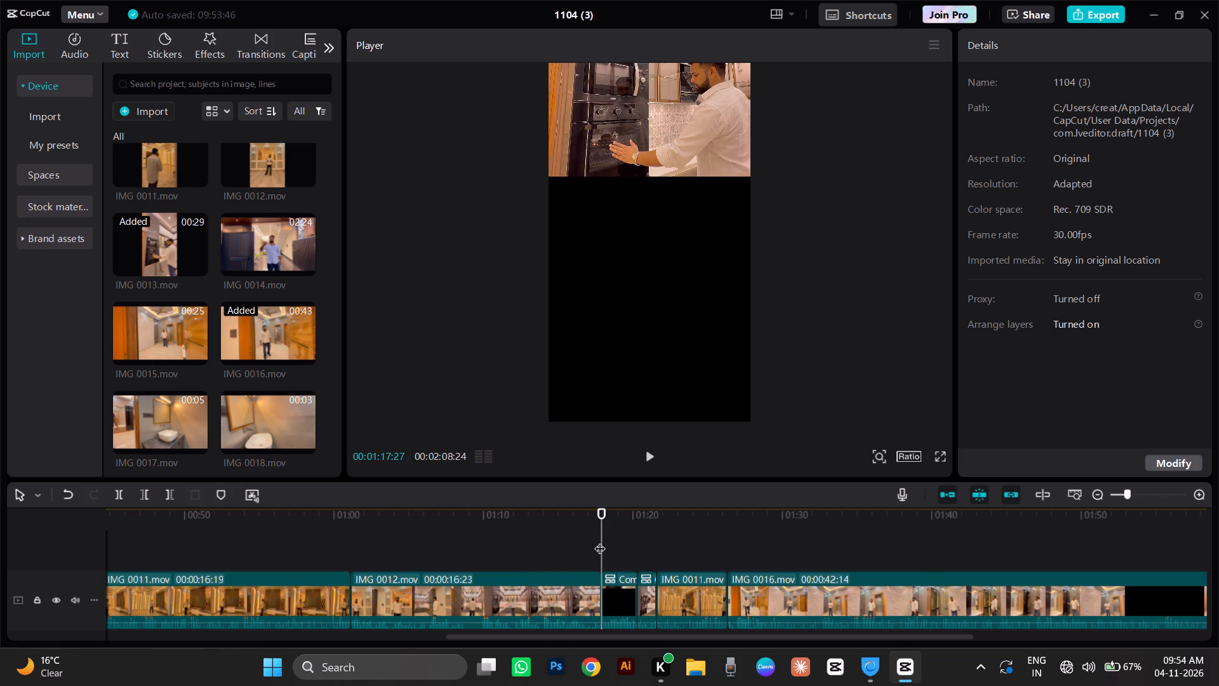
pyautogui.press('space')
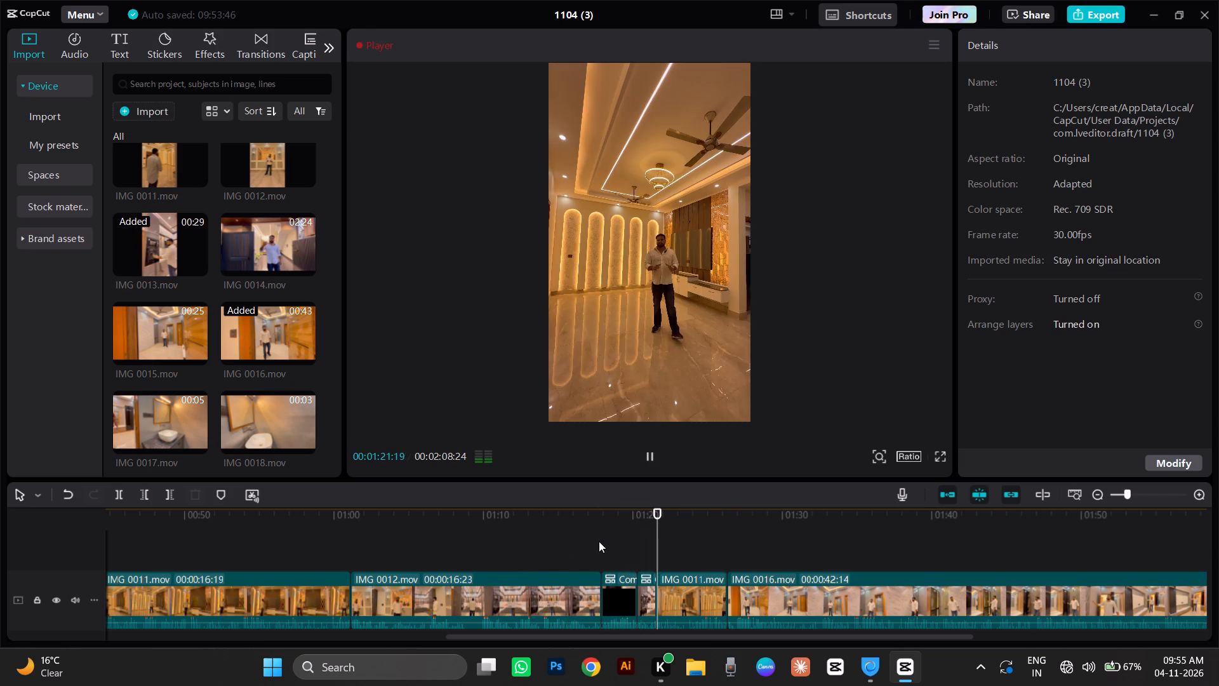
pyautogui.click(594, 543)
pyautogui.moveTo(594, 544); pyautogui.dragTo(609, 558)
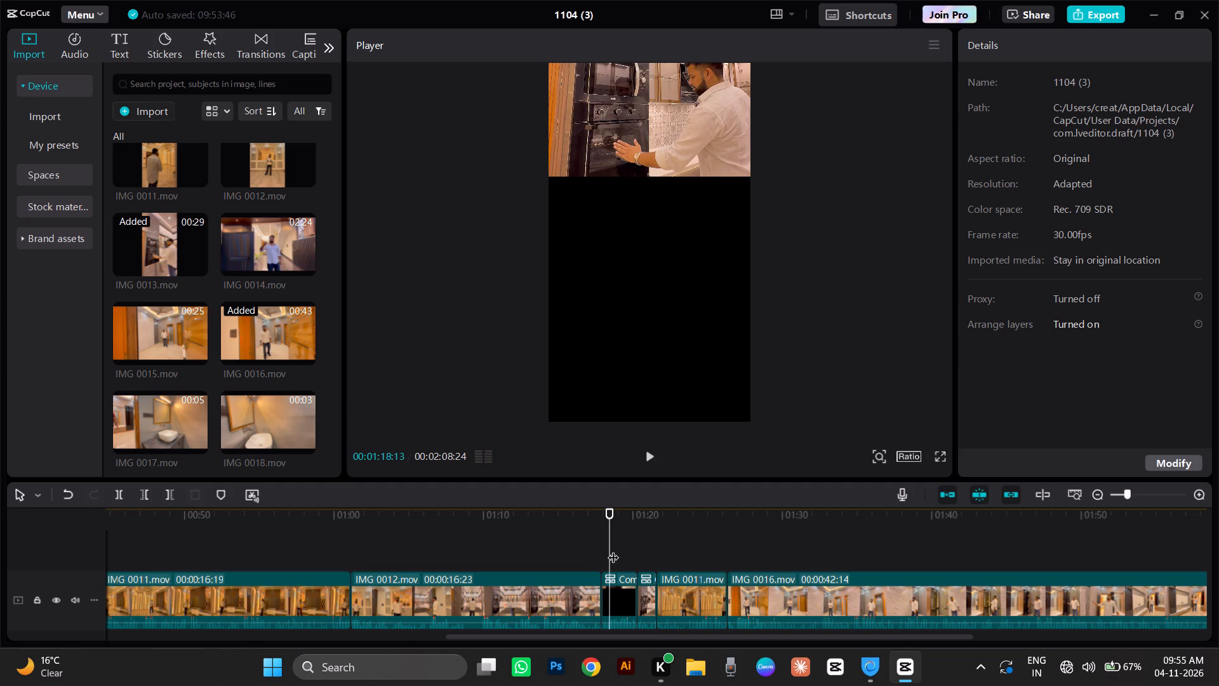
pyautogui.click(606, 521)
pyautogui.click(606, 521)
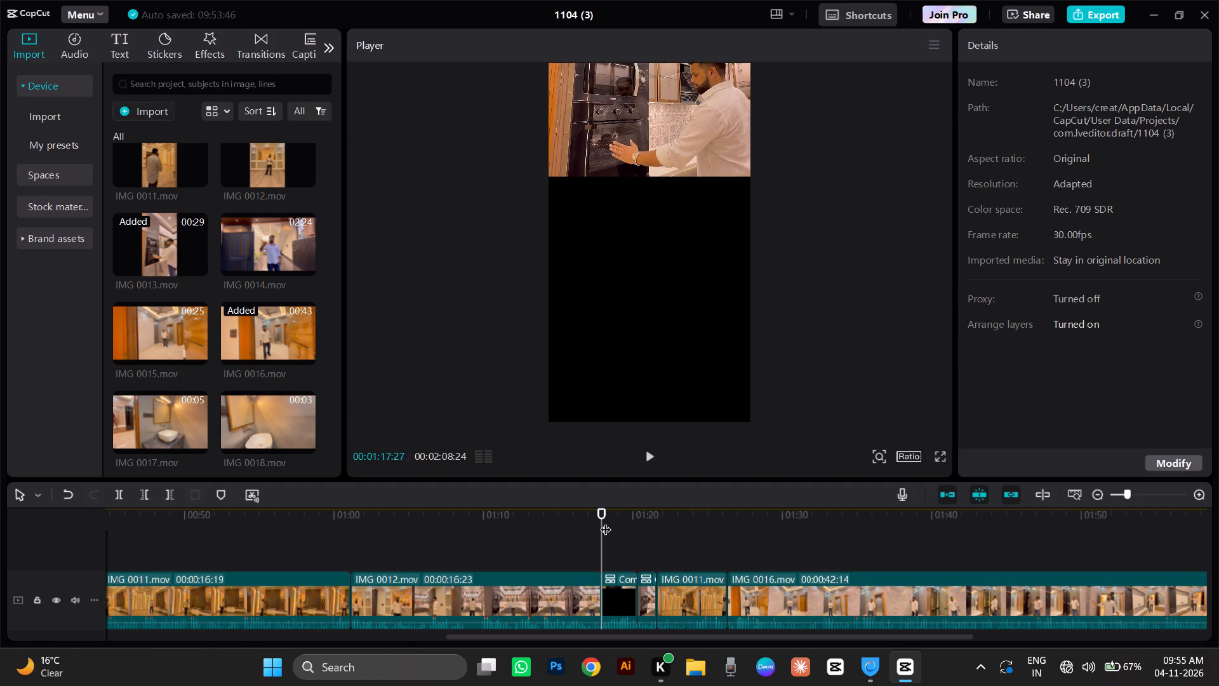
pyautogui.press('space')
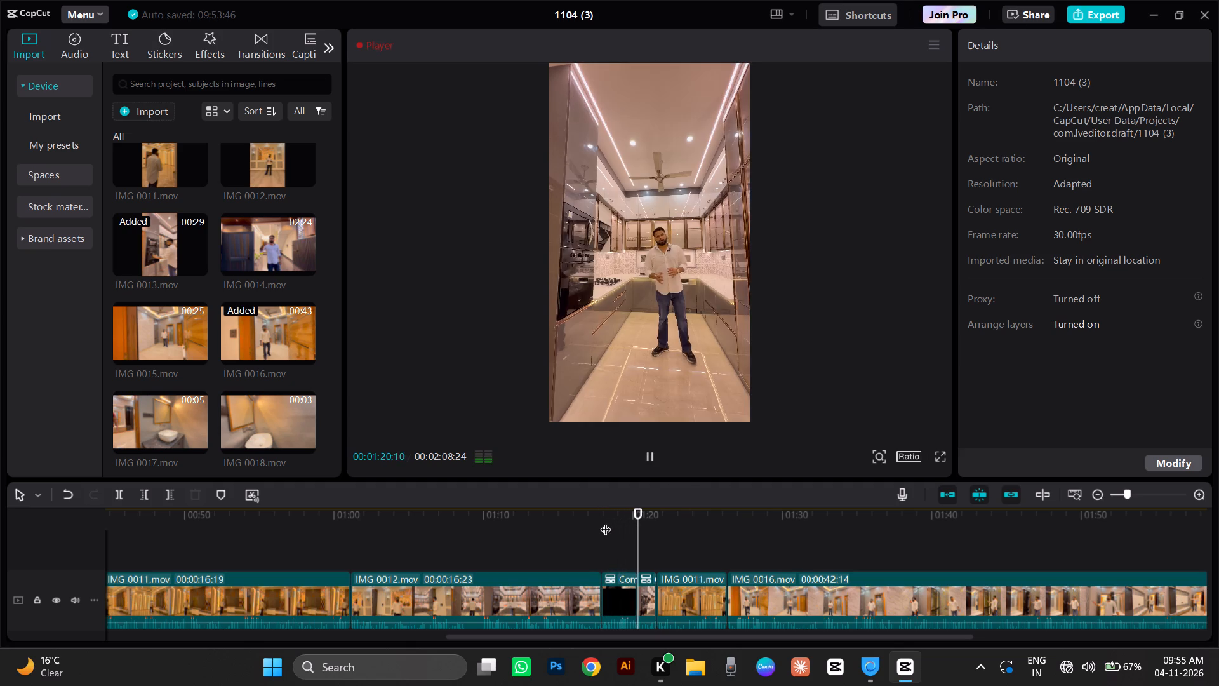
pyautogui.click(606, 521)
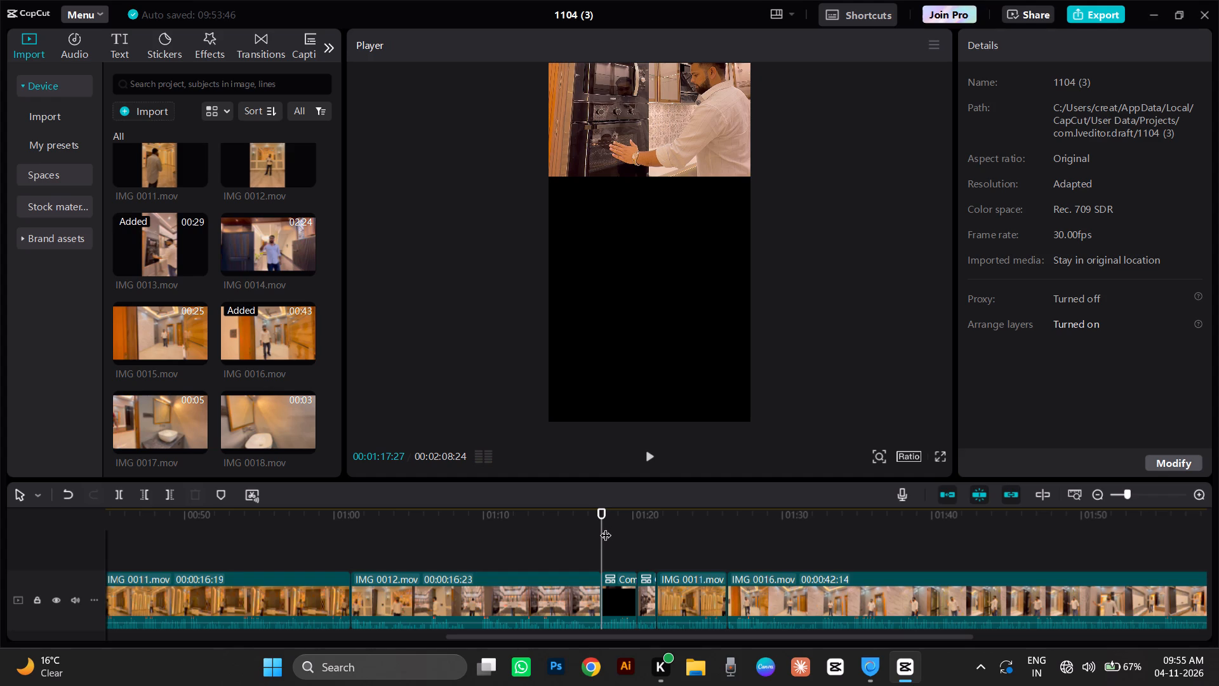
pyautogui.click(603, 532)
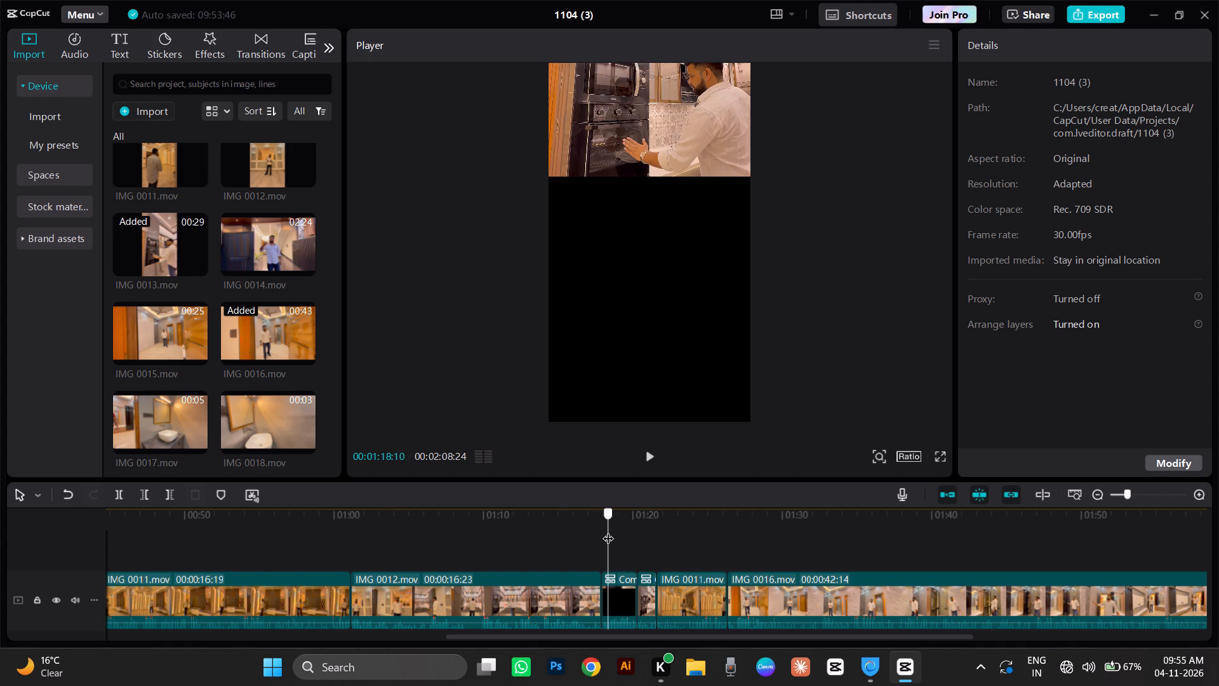
# Examine Compound clip4 closely on the timeline, scrubbing through the appearance of its three stacked kitchen shots into the following clip.
pyautogui.hotkey('ctrl', '=')
pyautogui.hotkey('ctrl', '=')
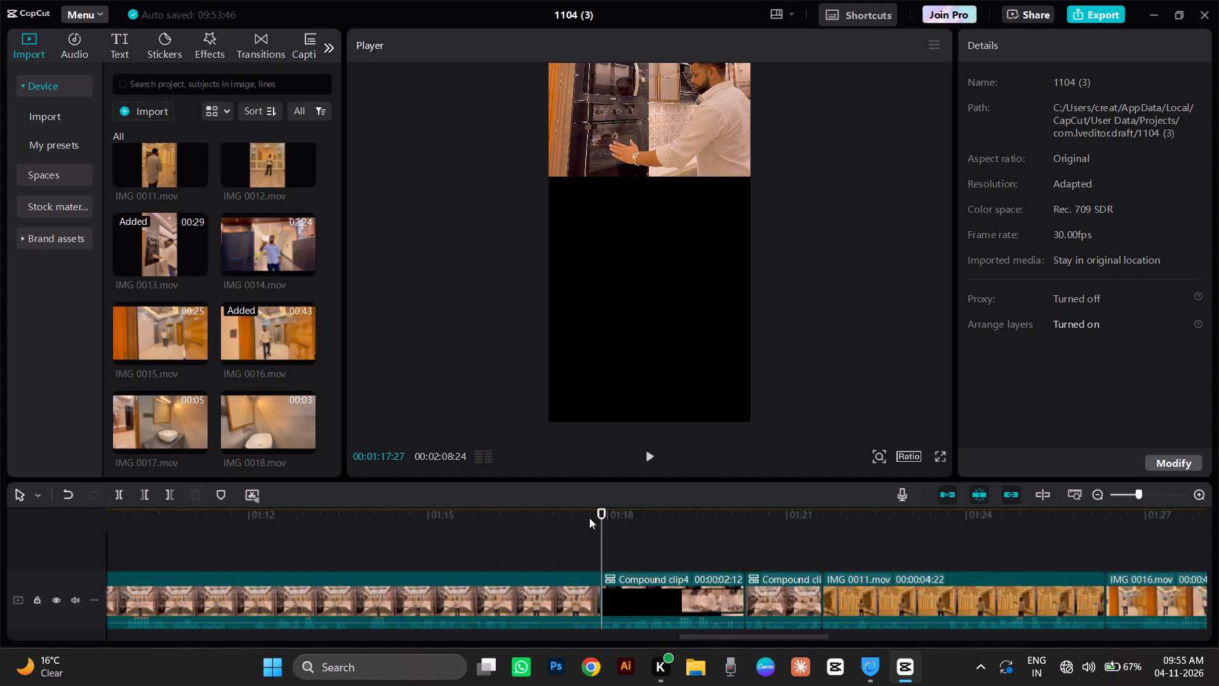
pyautogui.hotkey('ctrl', '=')
pyautogui.hotkey('ctrl', '=')
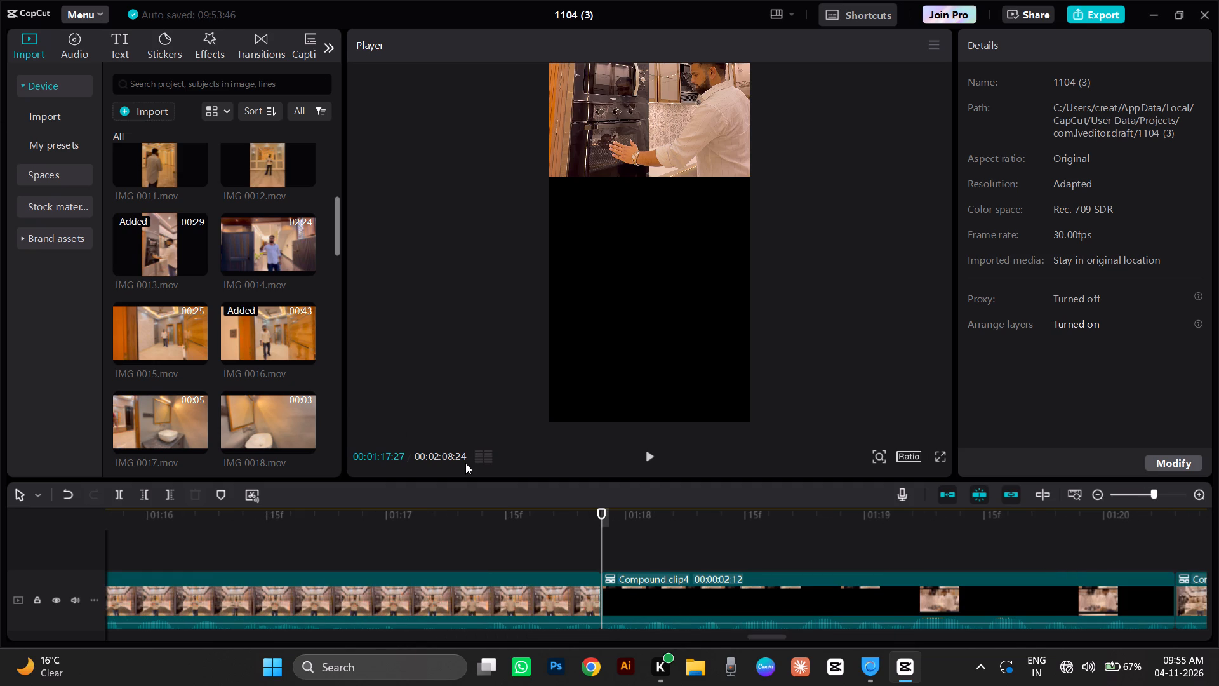
pyautogui.moveTo(603, 528); pyautogui.dragTo(768, 593)
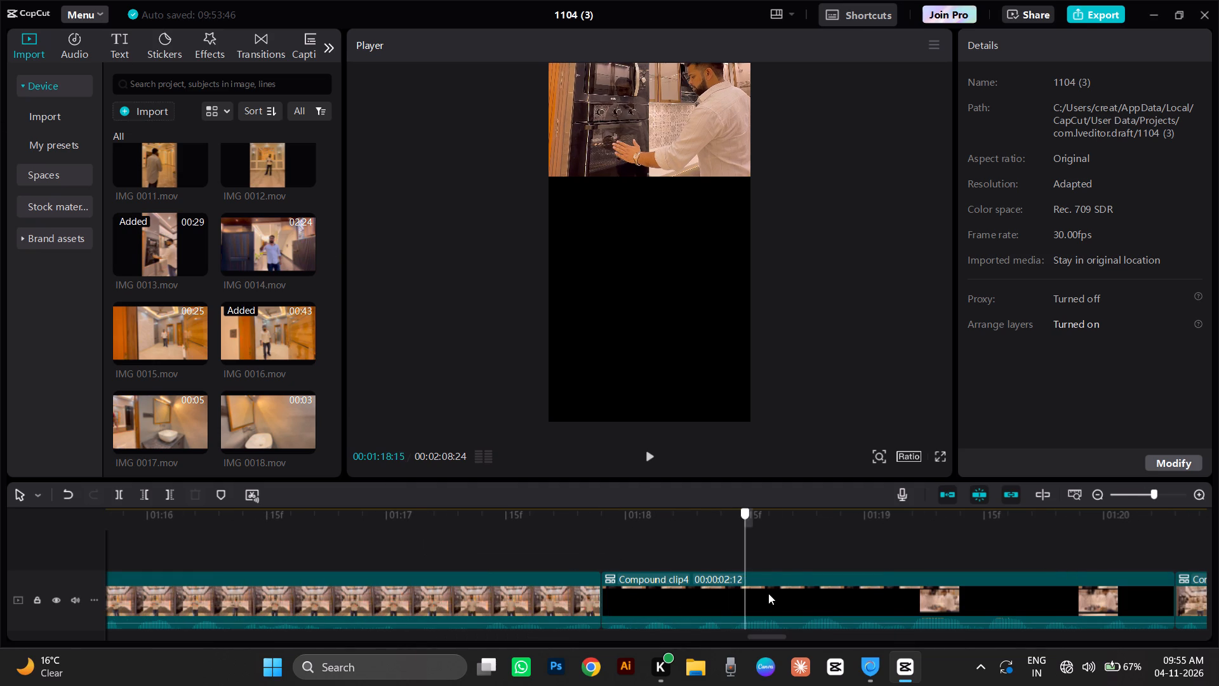
pyautogui.moveTo(768, 593); pyautogui.dragTo(1067, 624)
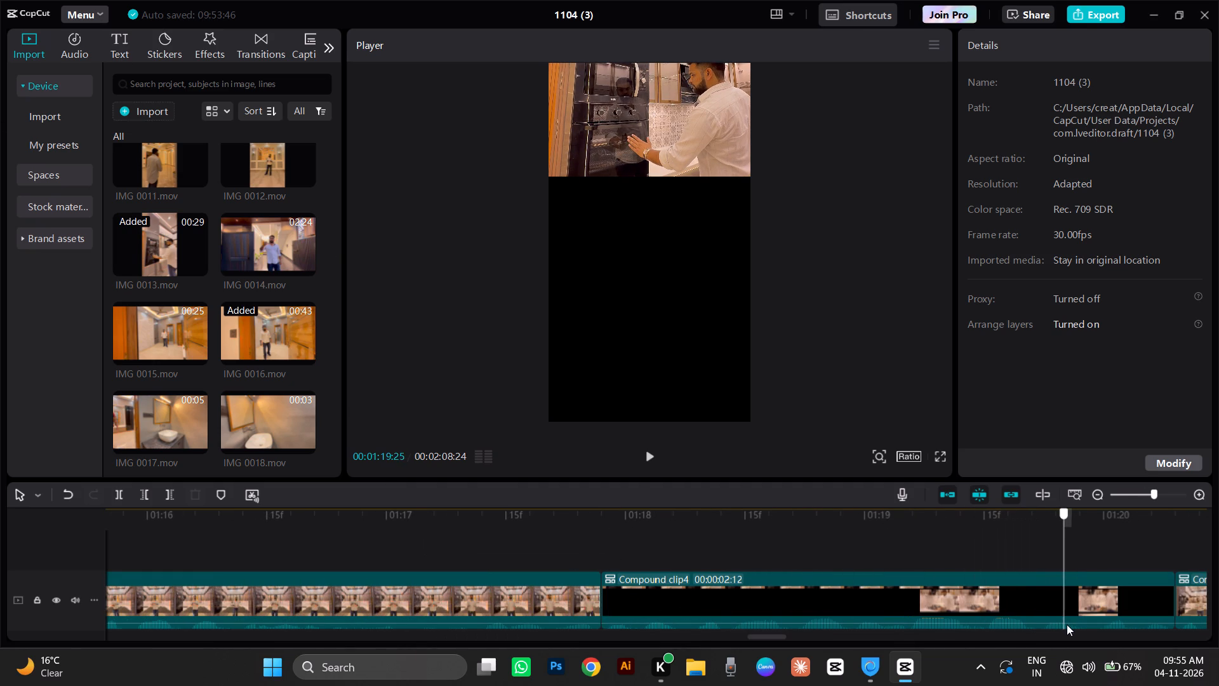
pyautogui.moveTo(1067, 624); pyautogui.dragTo(1102, 631)
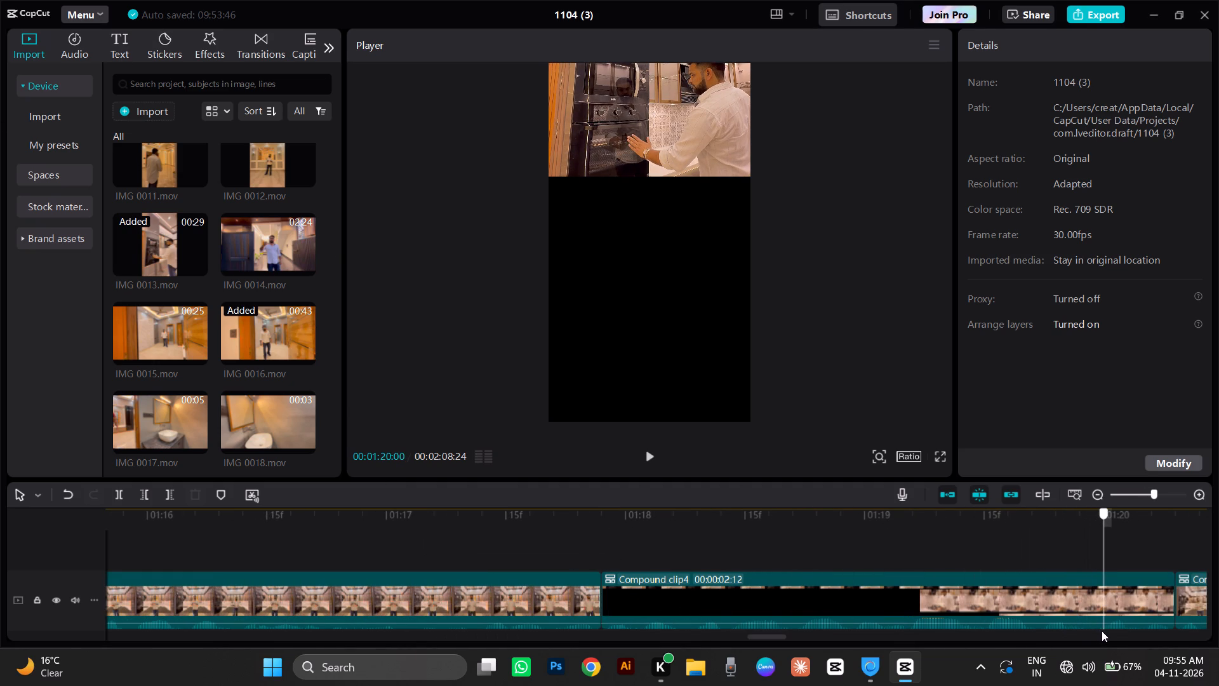
pyautogui.moveTo(1102, 631); pyautogui.dragTo(874, 622)
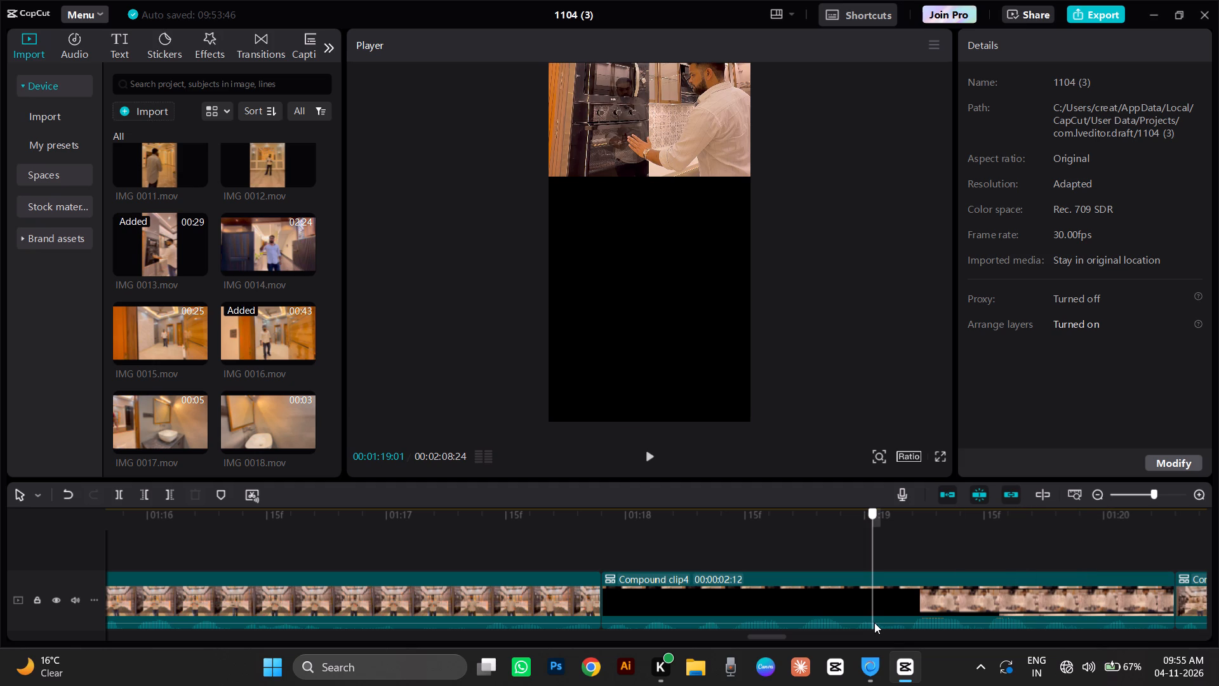
pyautogui.moveTo(874, 622); pyautogui.dragTo(947, 635)
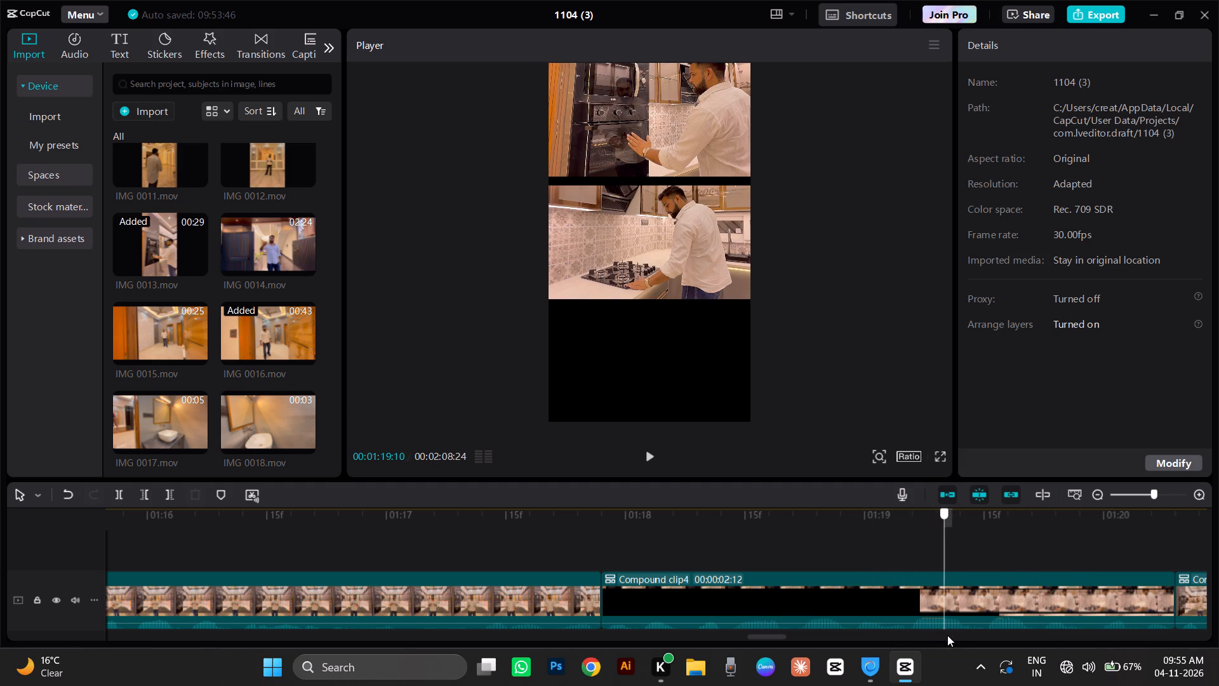
pyautogui.moveTo(947, 635); pyautogui.dragTo(1089, 655)
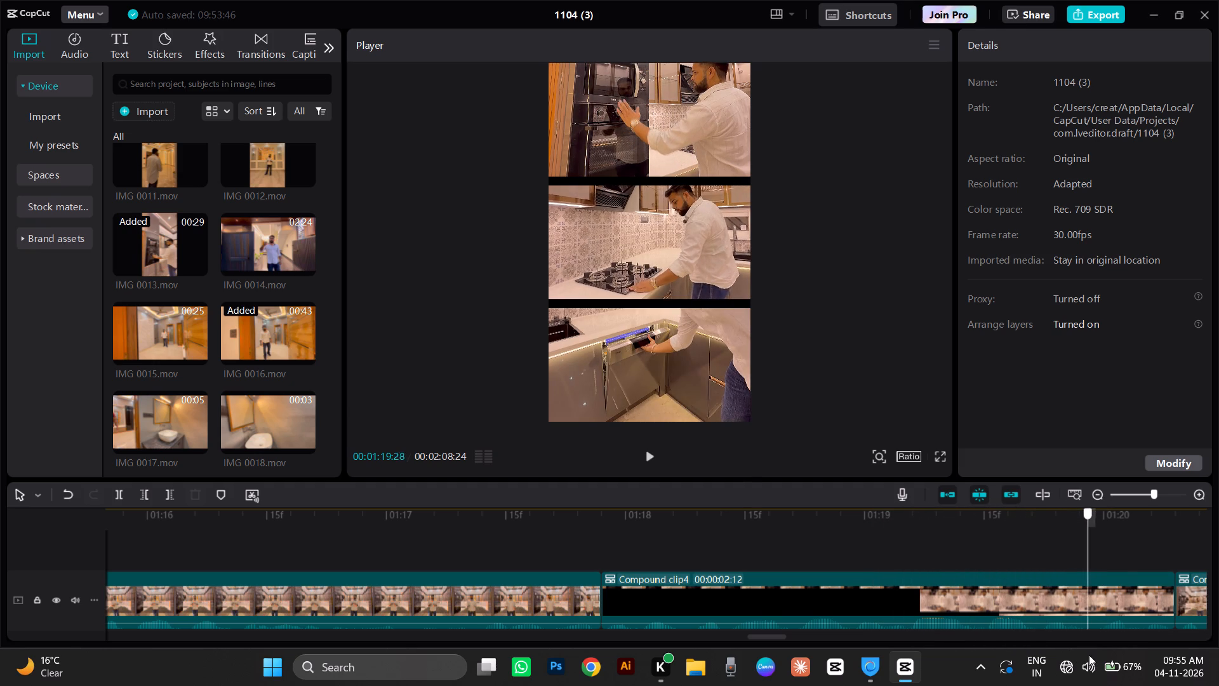
pyautogui.moveTo(1089, 655); pyautogui.dragTo(1199, 685)
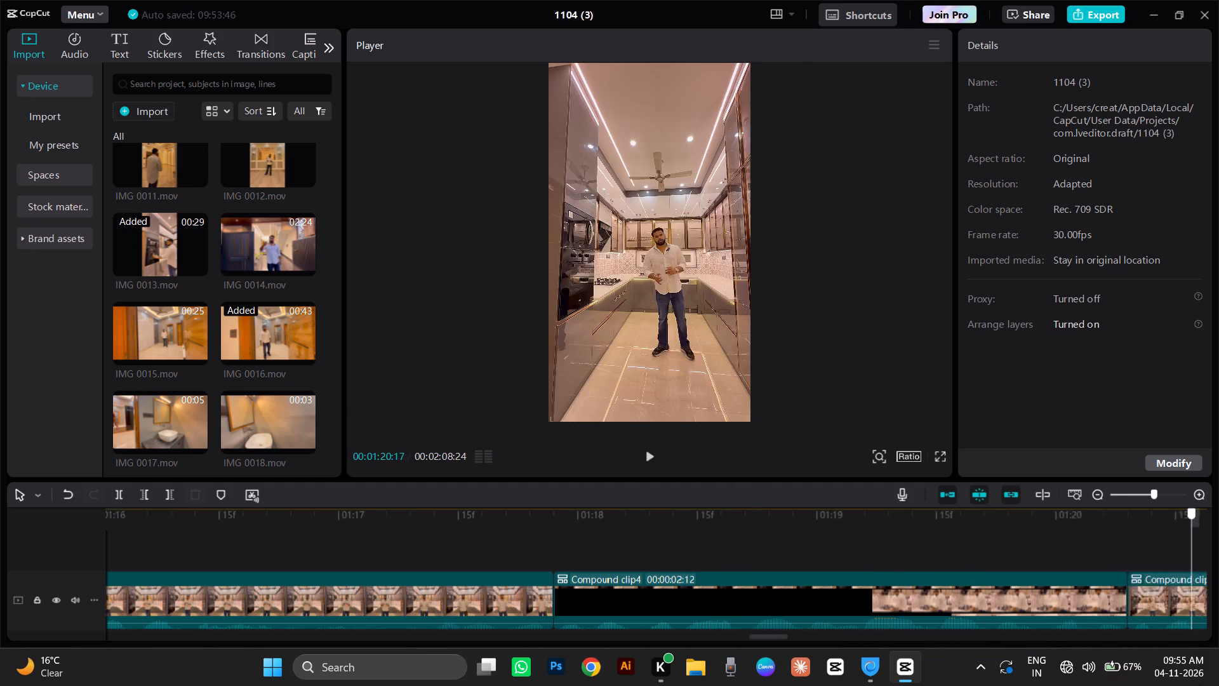
pyautogui.moveTo(1199, 685); pyautogui.dragTo(903, 648)
# Play back the last IMG 0011.mov clip and its transition into IMG 0016.mov to check the cut.
pyautogui.hotkey('ctrl', '-')
pyautogui.hotkey('ctrl', '-')
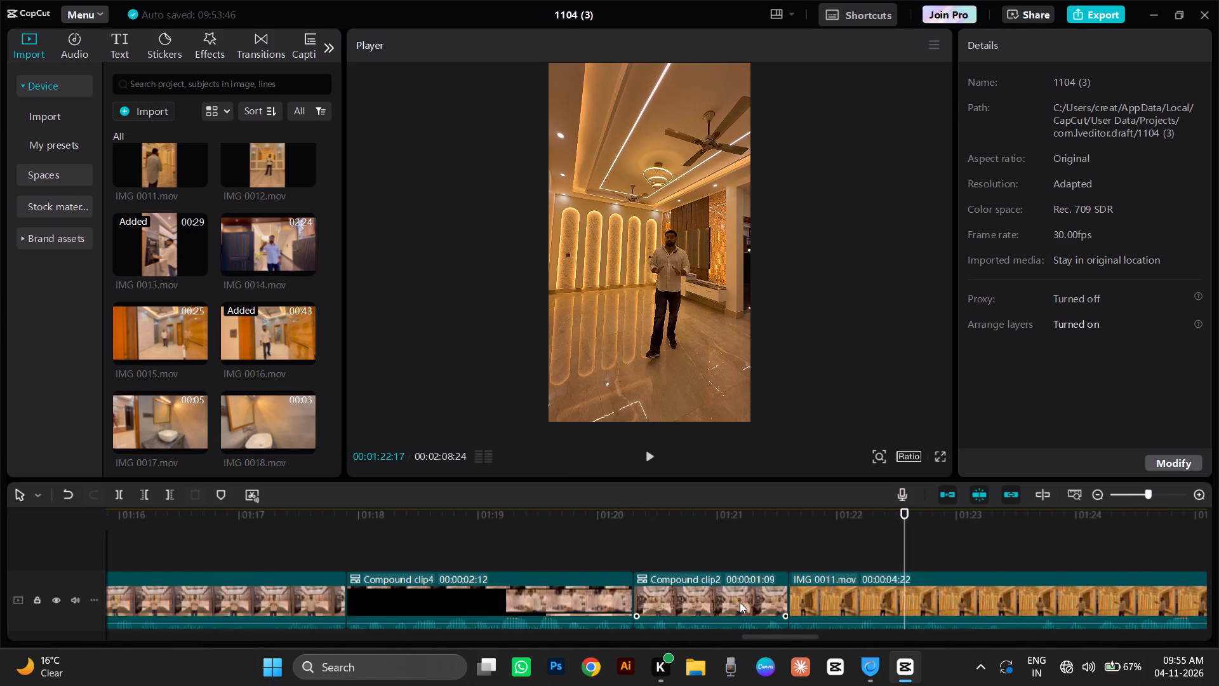
pyautogui.hotkey('ctrl', '-')
pyautogui.hotkey('ctrl', '-')
pyautogui.hotkey('ctrl', '-')
pyautogui.press('space')
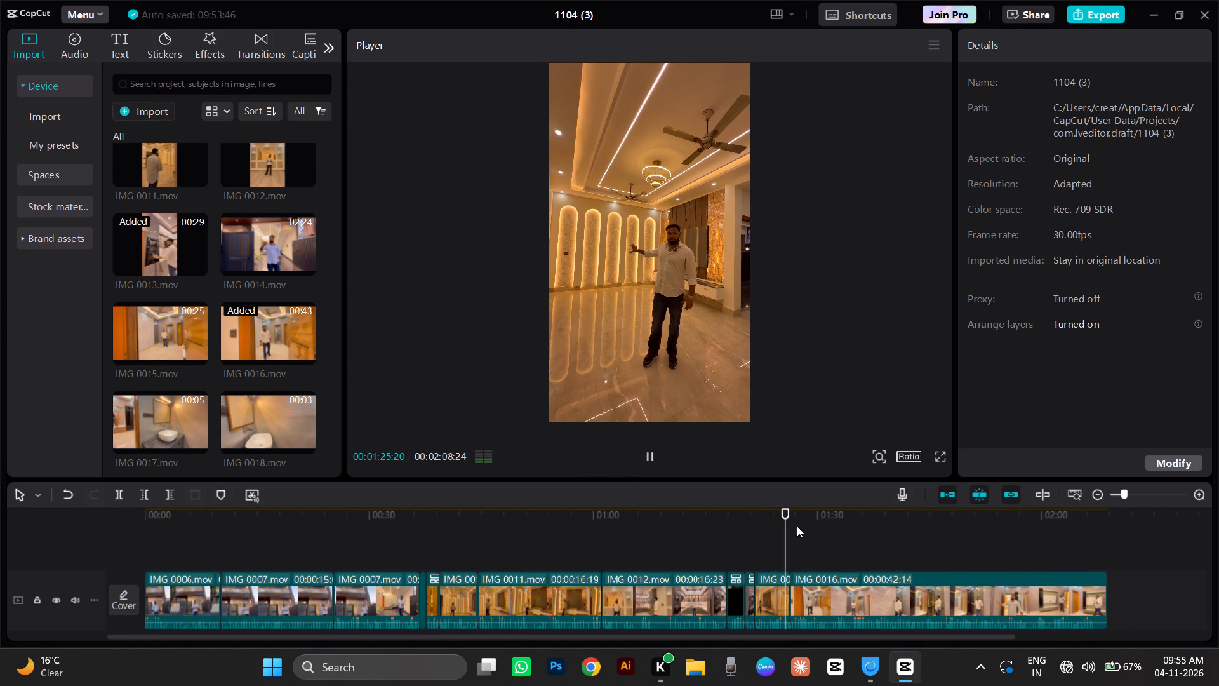
pyautogui.click(776, 508)
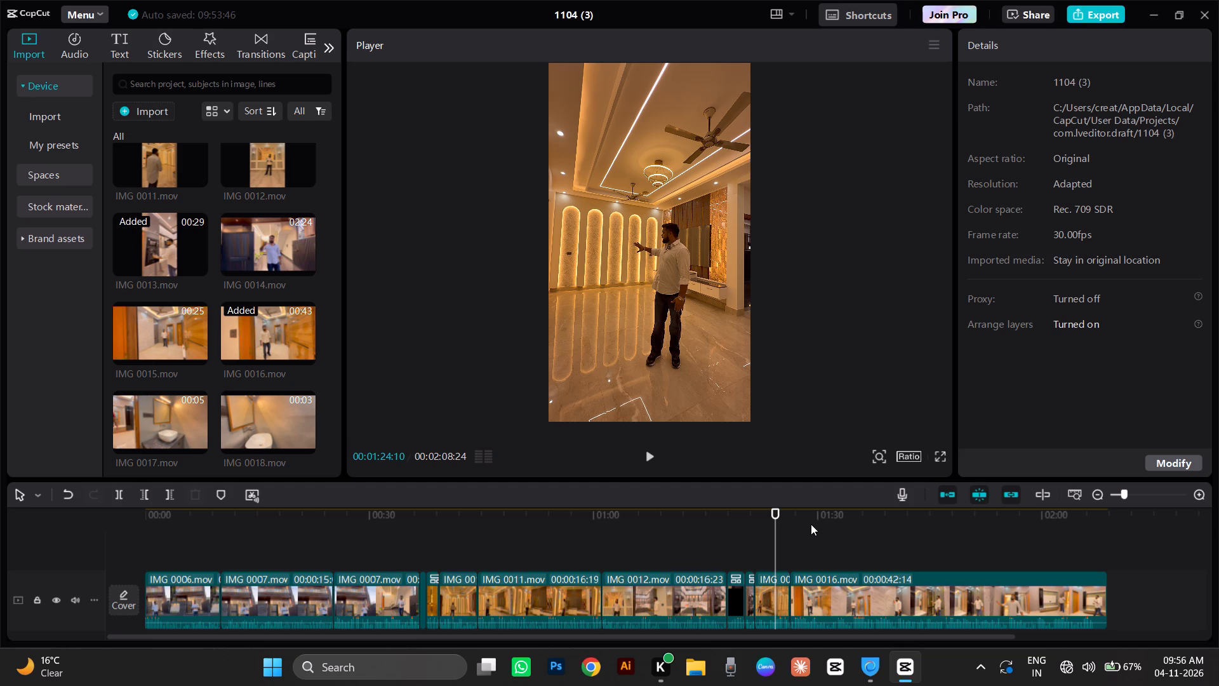
pyautogui.press('space')
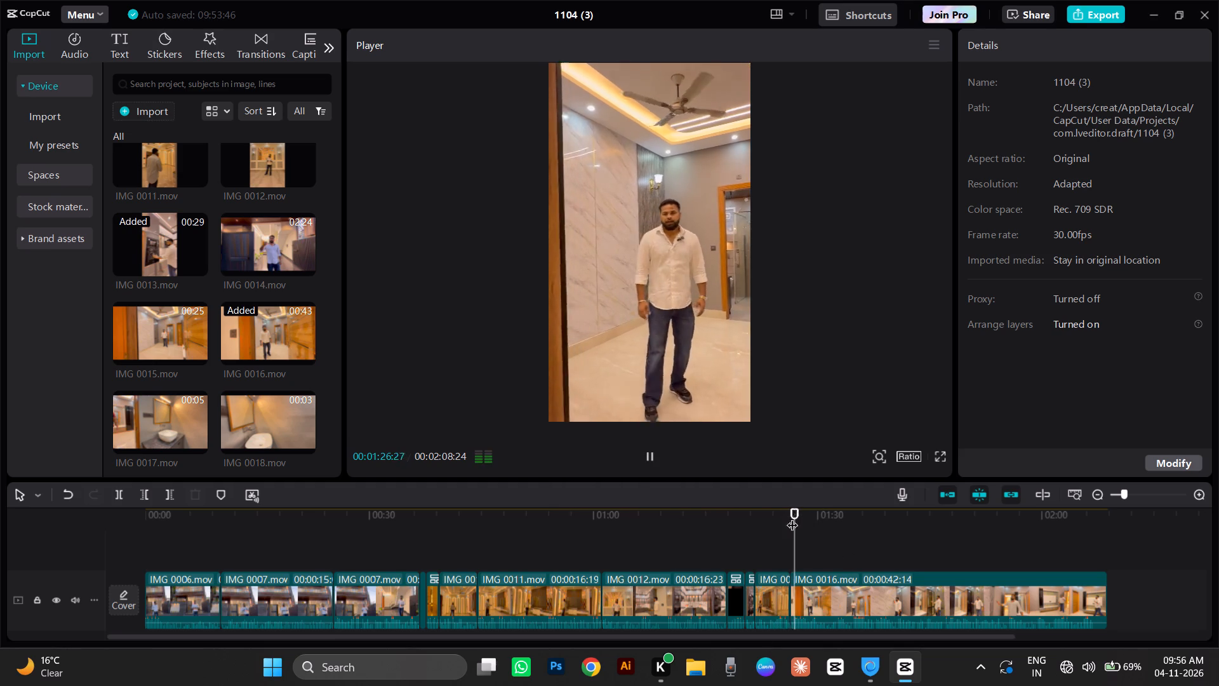
# Trim off the beginning of the IMG 0016.mov clip up to 00:01:26:28, closing the gap with the preceding clip.
pyautogui.press('space')
pyautogui.hotkey('ctrl', '=')
pyautogui.hotkey('ctrl', '=')
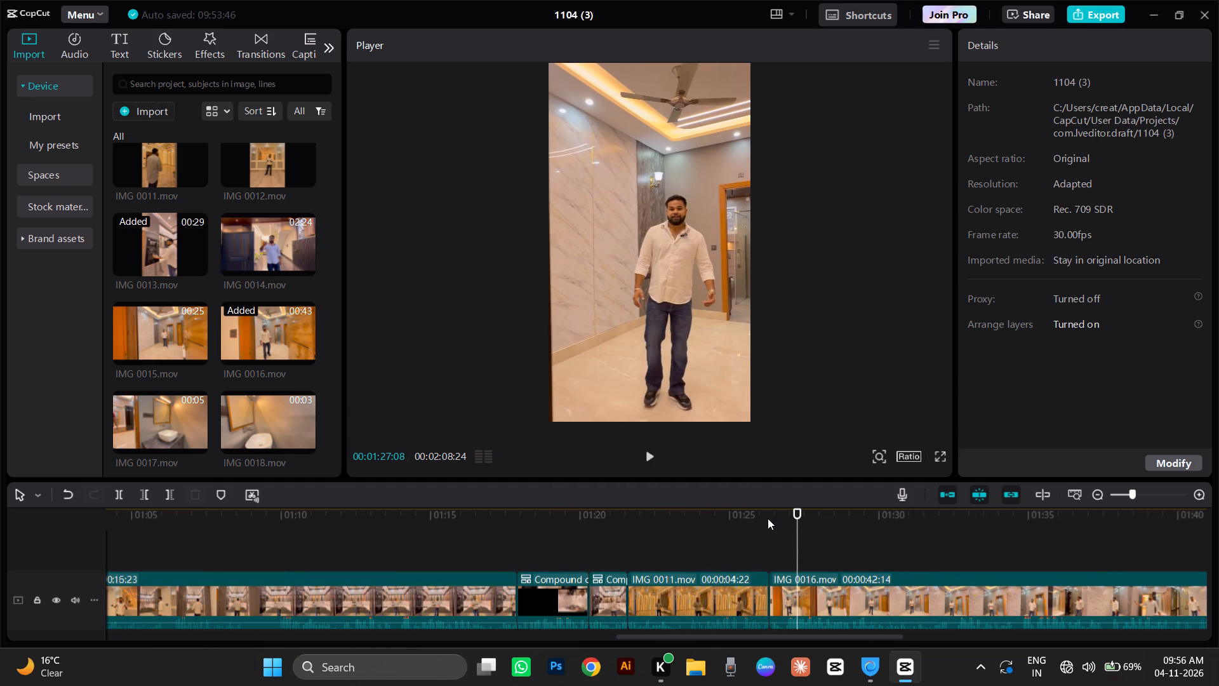
pyautogui.hotkey('ctrl', '=')
pyautogui.hotkey('ctrl', '=')
pyautogui.hotkey('ctrl', '=')
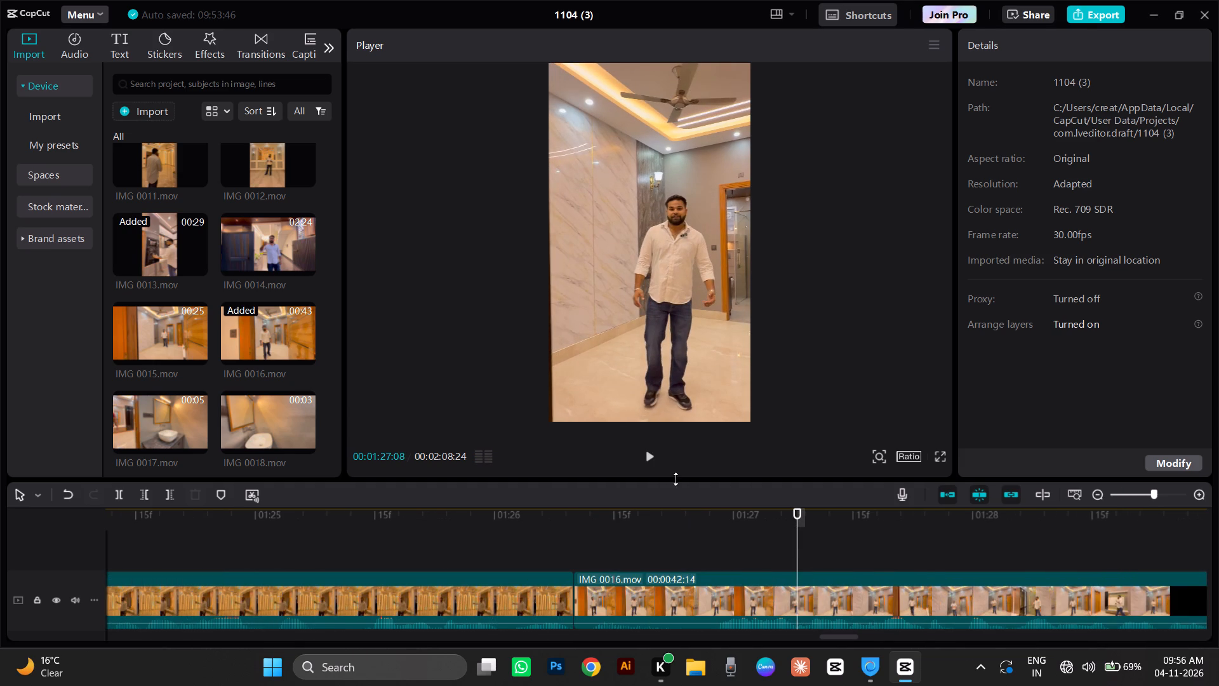
pyautogui.click(741, 562)
pyautogui.moveTo(740, 562); pyautogui.dragTo(721, 597)
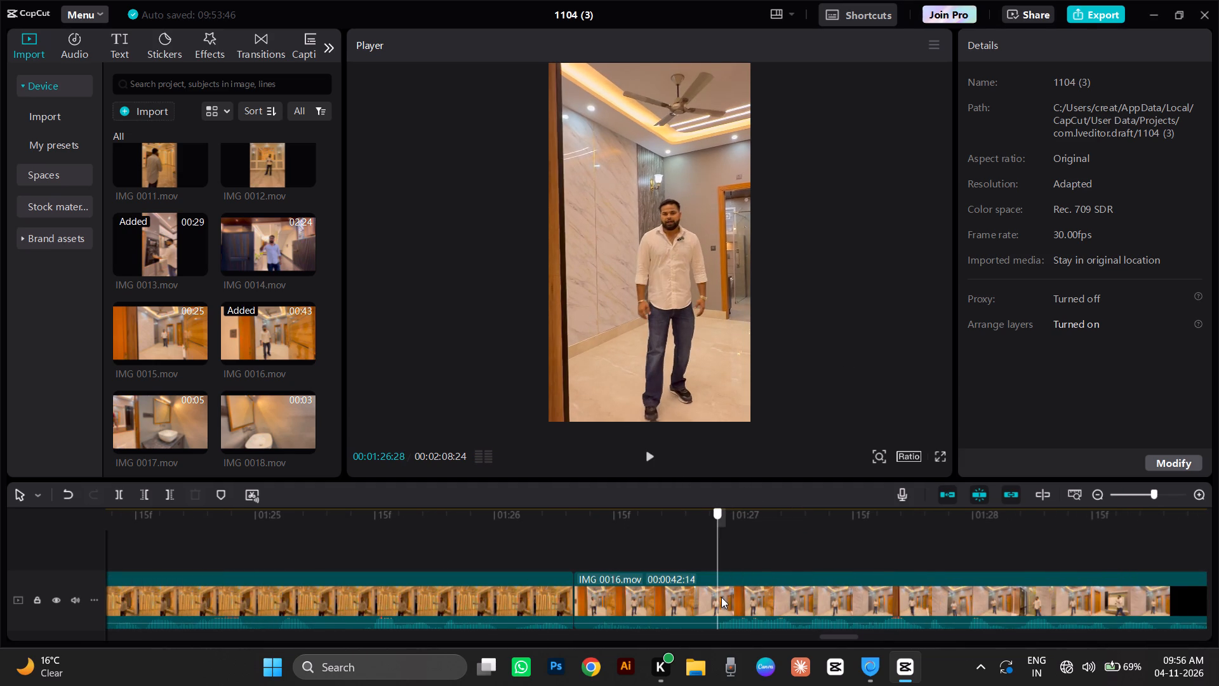
pyautogui.moveTo(721, 597); pyautogui.dragTo(721, 601)
pyautogui.click(138, 496)
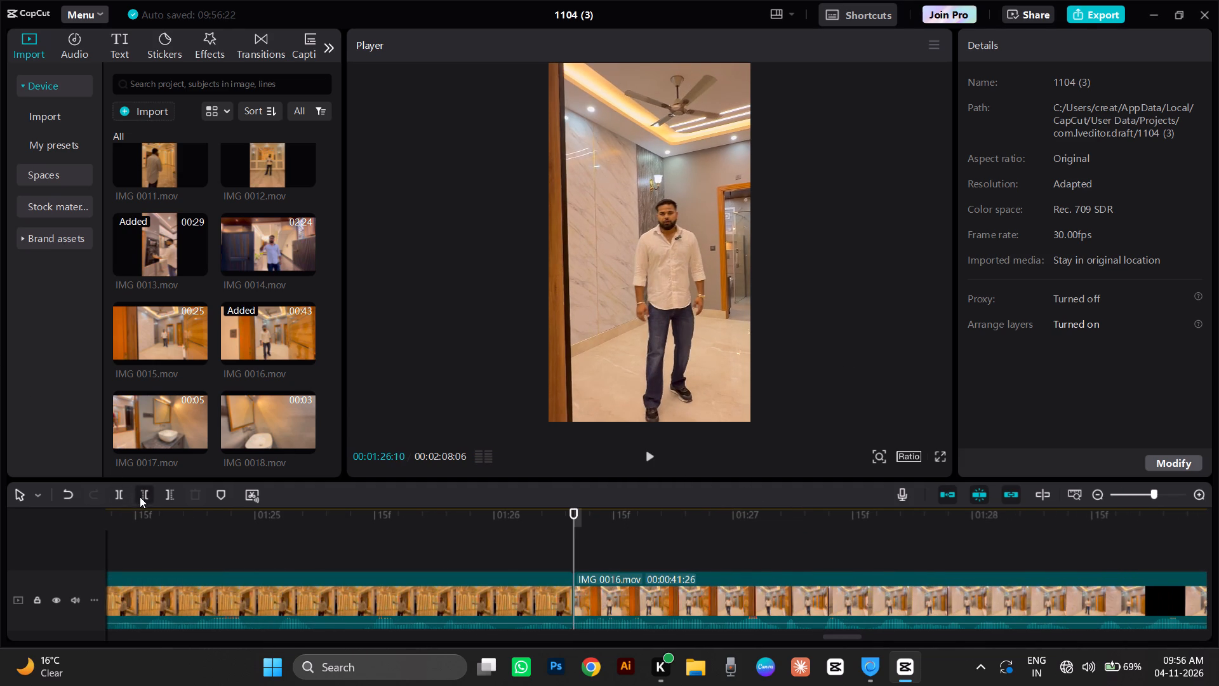
# Replay the trimmed start of IMG 0016.mov from its cut with IMG 0011.mov.
pyautogui.press('space')
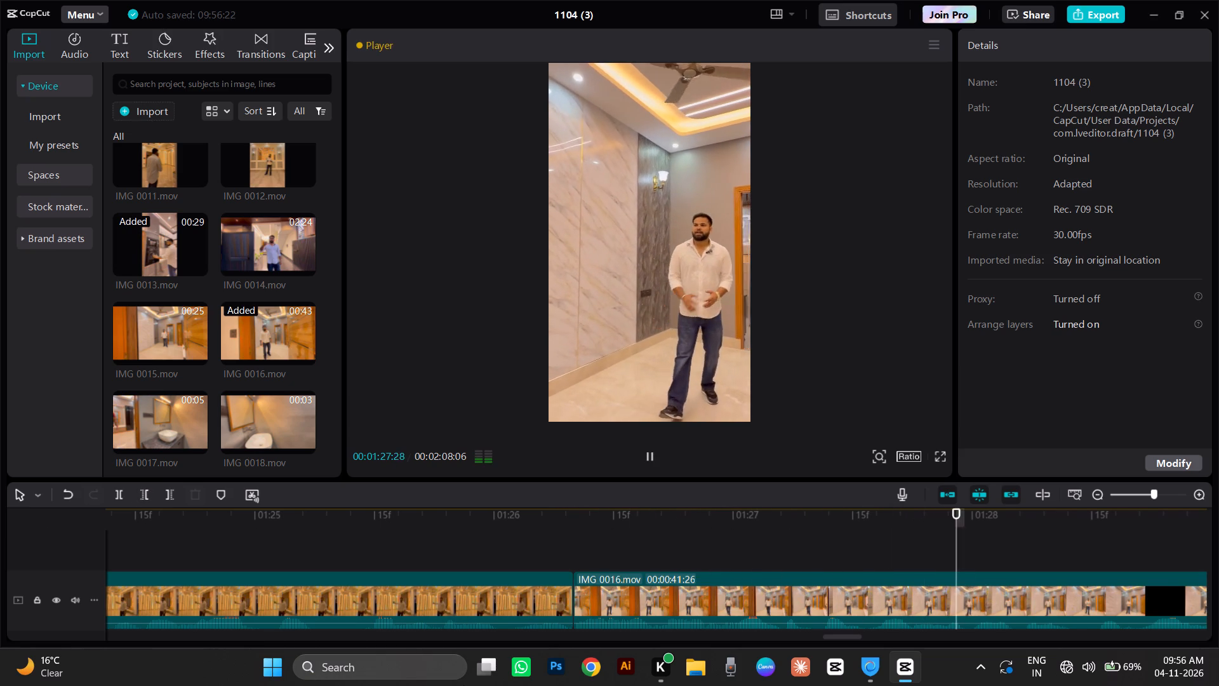
pyautogui.click(648, 526)
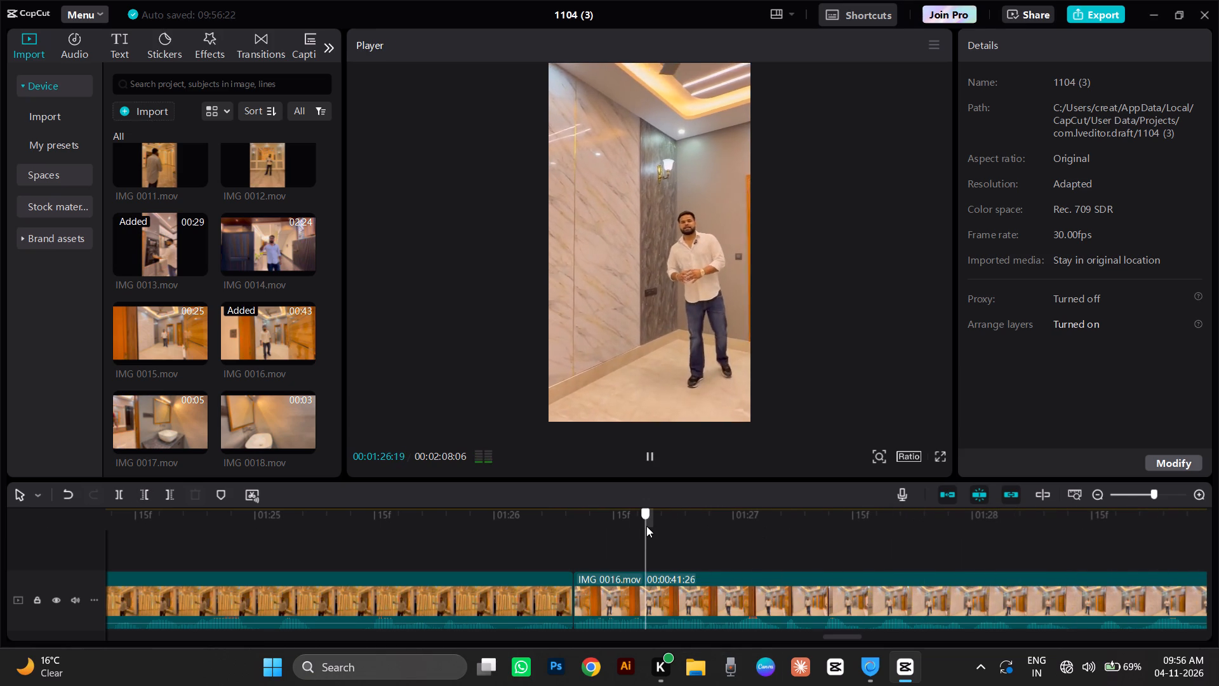
pyautogui.moveTo(641, 538); pyautogui.dragTo(564, 630)
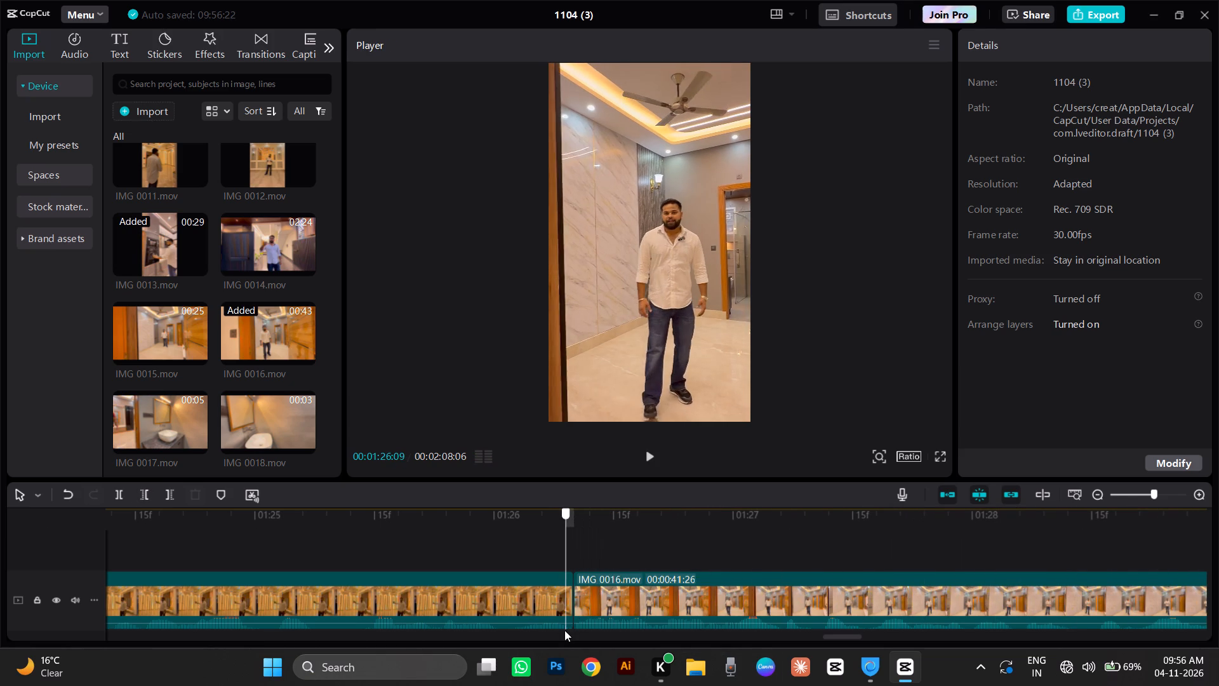
pyautogui.moveTo(564, 630); pyautogui.dragTo(573, 621)
pyautogui.press('space')
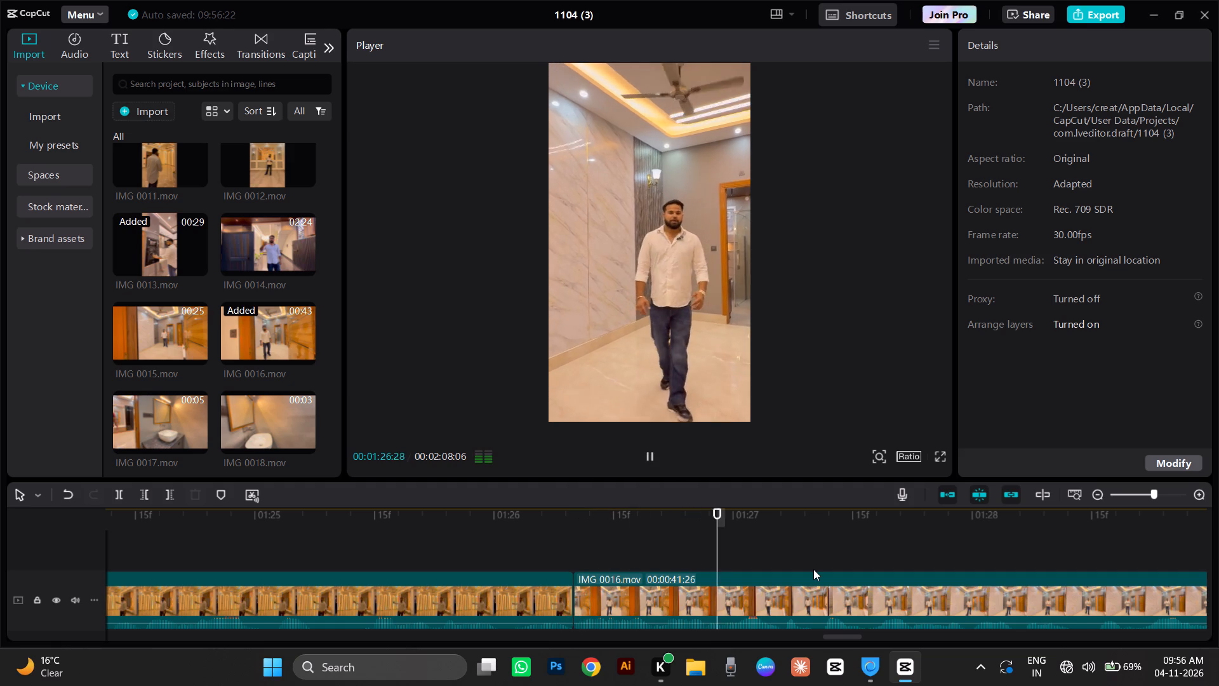
pyautogui.press('space')
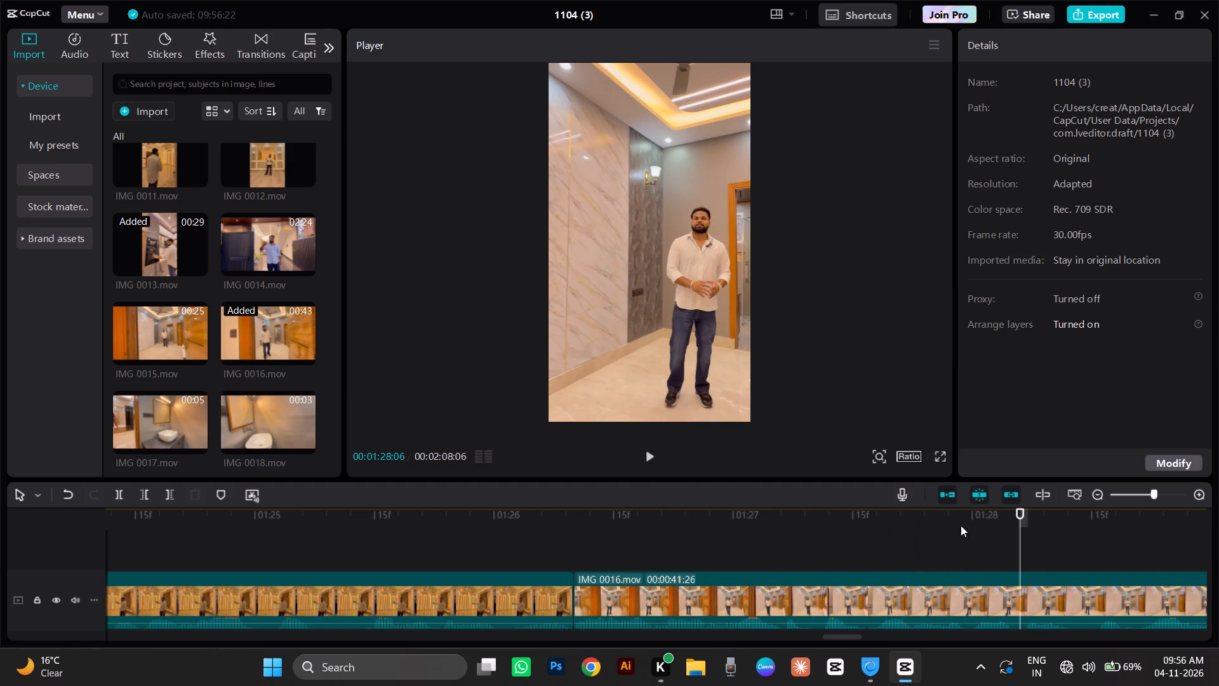
# Review the long IMG 0016.mov clip from 00:01:28 through the wardrobe and TV wall shots, replaying the stretch after 00:01:45.
pyautogui.press('space')
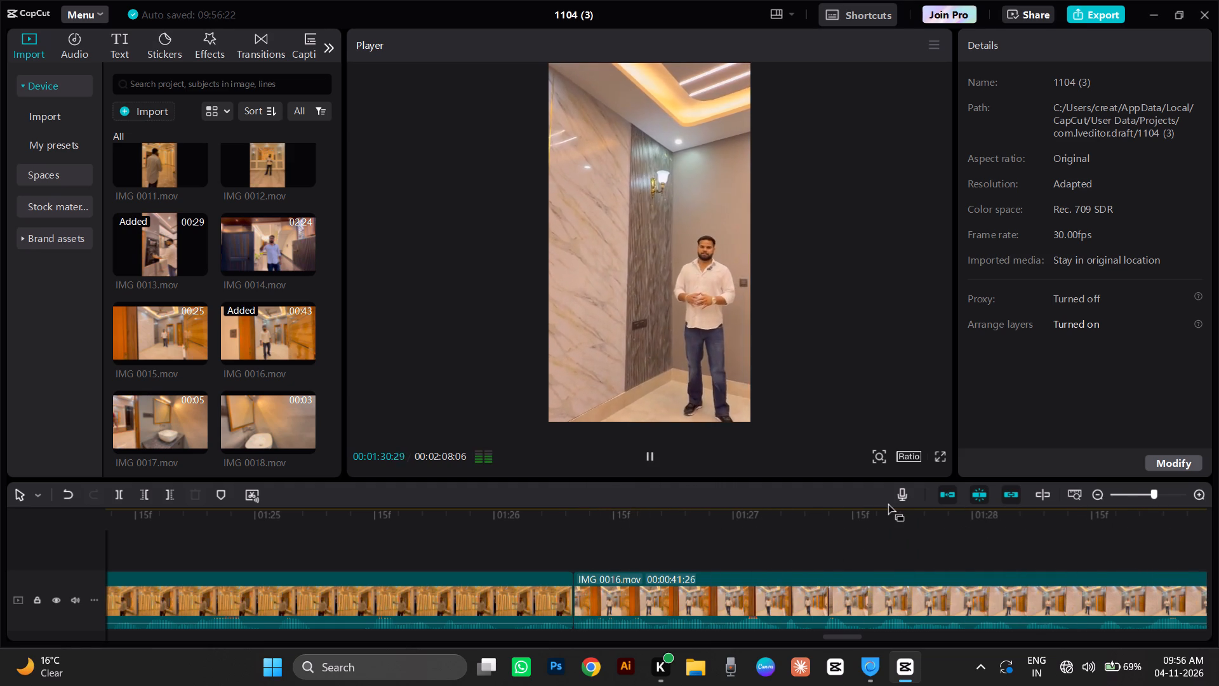
pyautogui.hotkey('ctrl', '-')
pyautogui.hotkey('ctrl', '-')
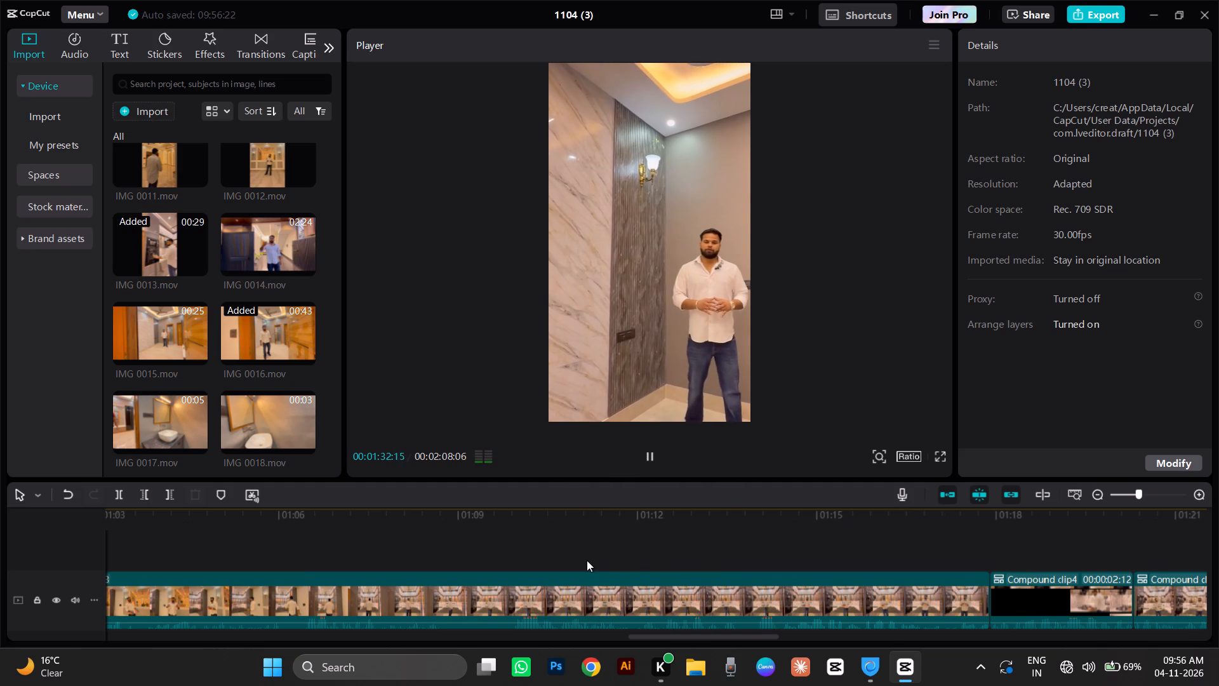
pyautogui.press('space')
pyautogui.press('space')
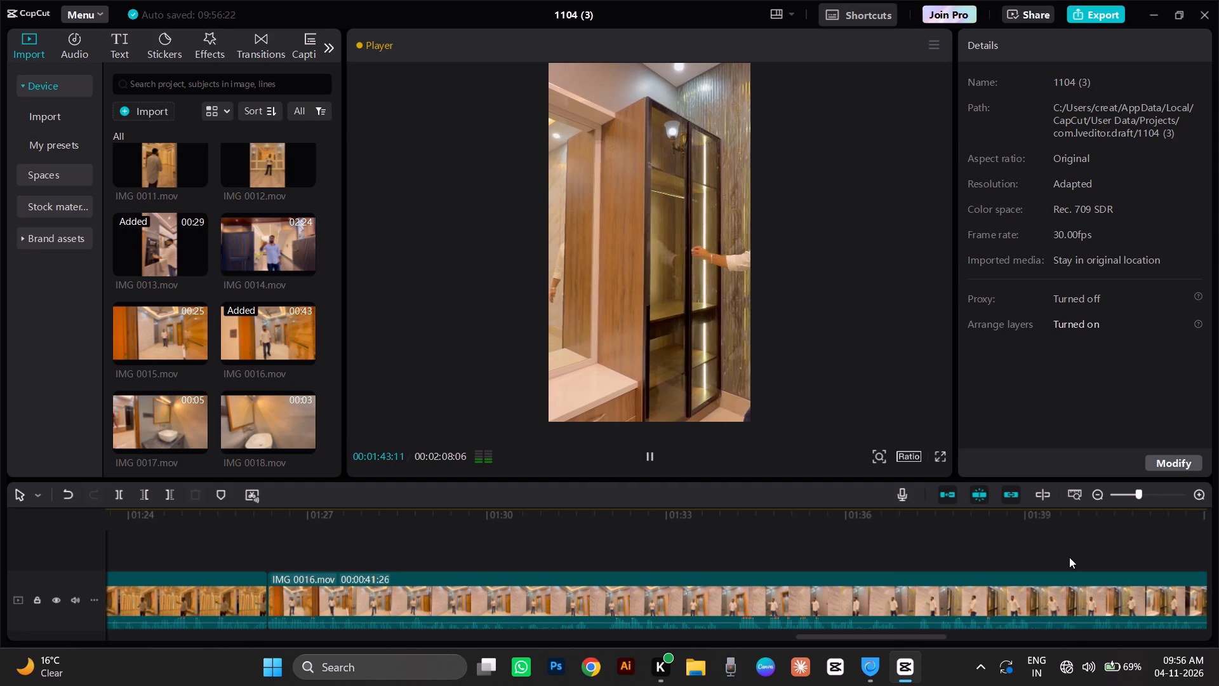
pyautogui.press('space')
pyautogui.press('space')
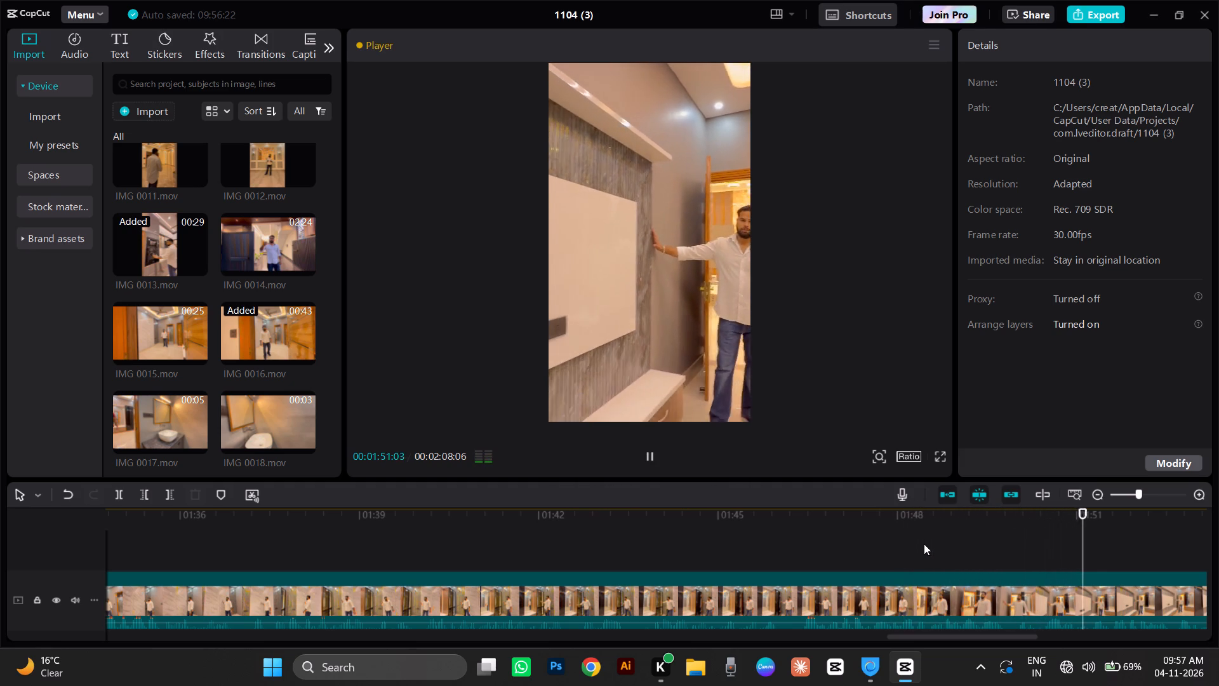
pyautogui.moveTo(924, 544); pyautogui.dragTo(929, 544)
pyautogui.click(744, 546)
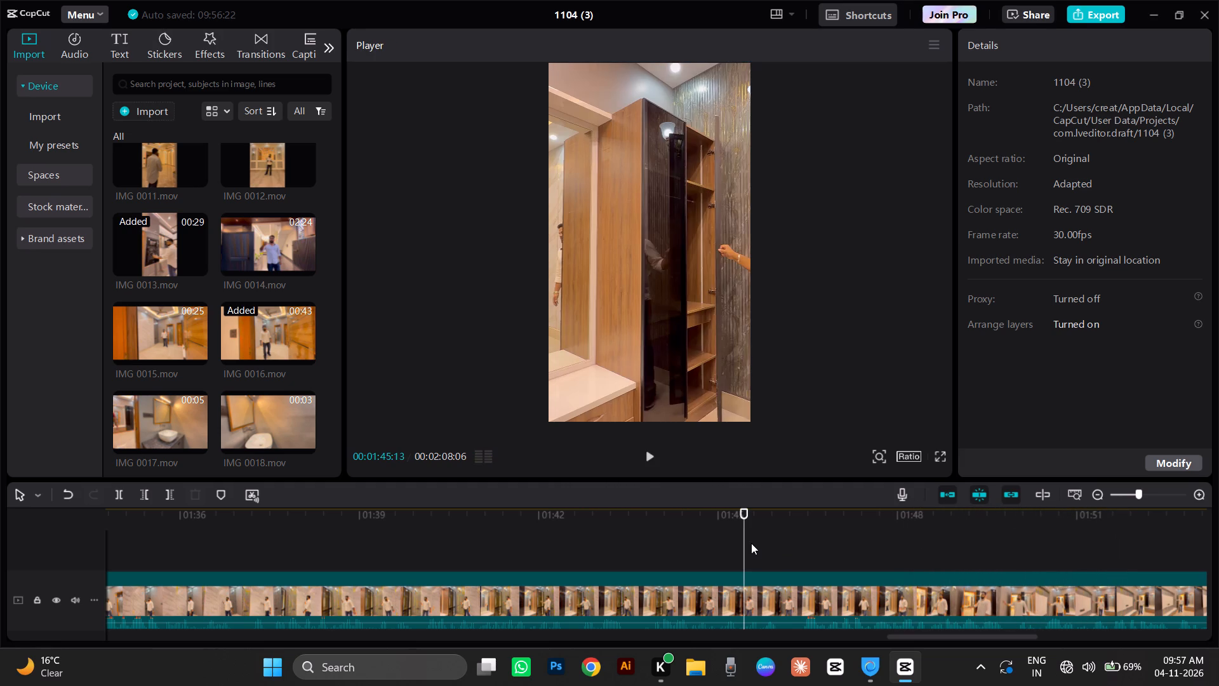
pyautogui.press('space')
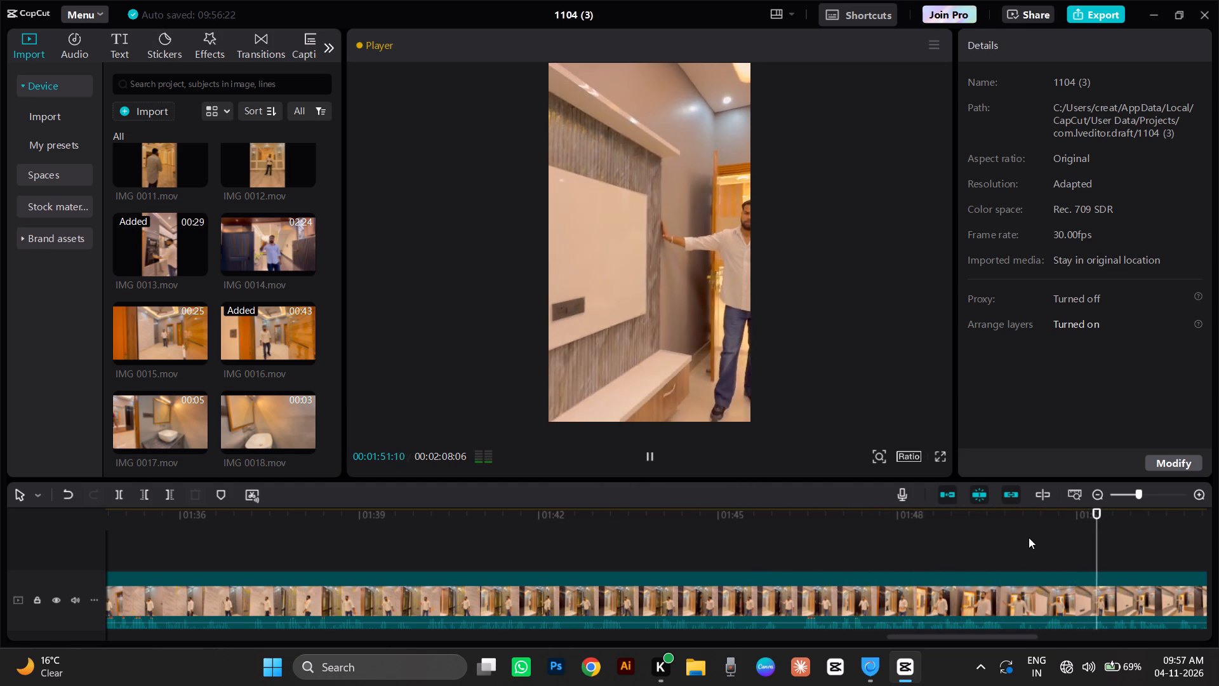
pyautogui.press('space')
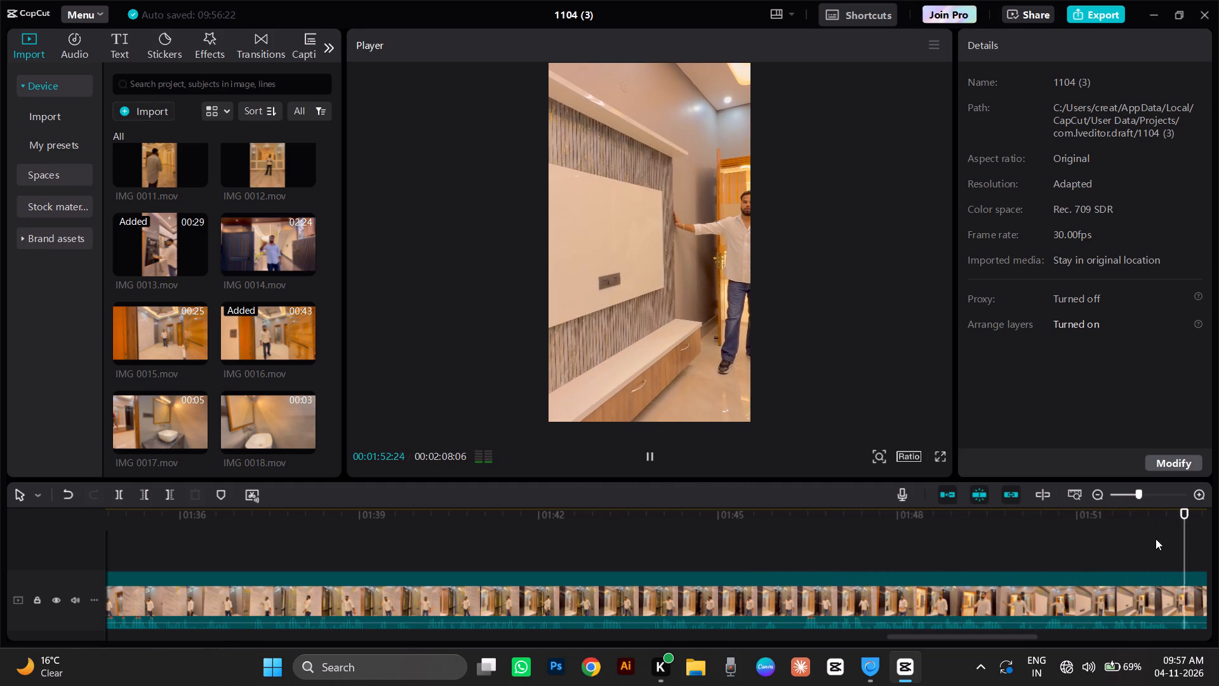
pyautogui.click(1163, 542)
pyautogui.press('space')
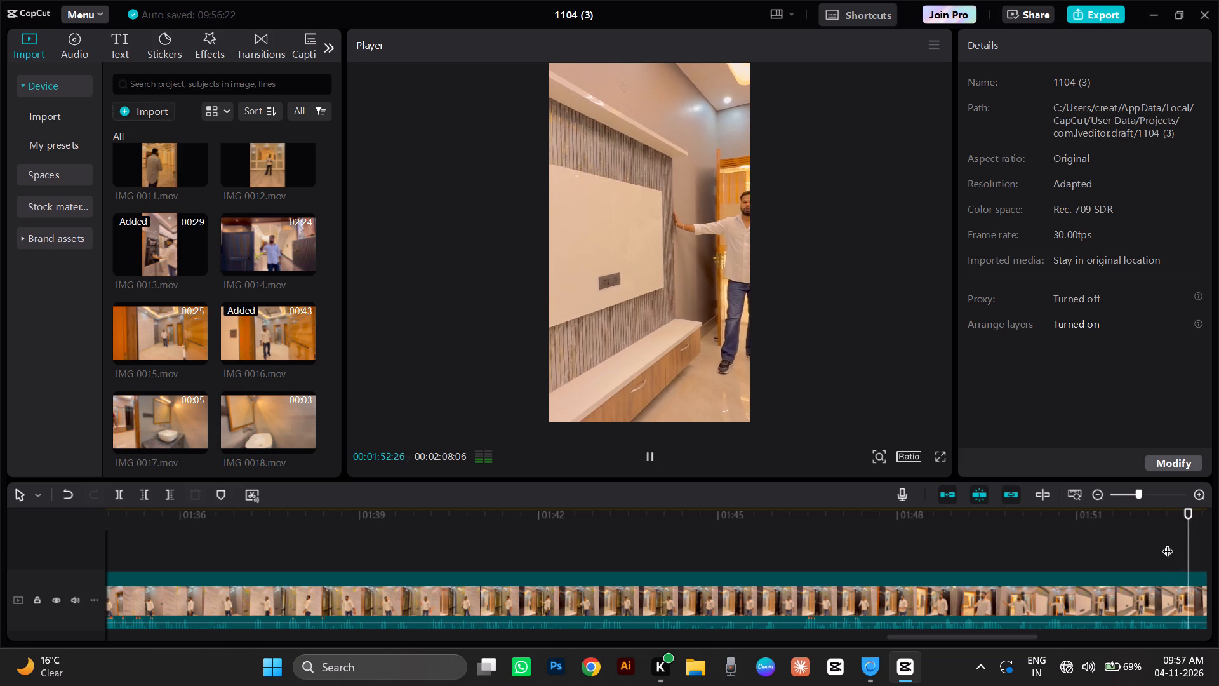
# Split the IMG 0016.mov clip at 00:01:54:28, during the shot of the TV wall.
pyautogui.moveTo(916, 635); pyautogui.dragTo(961, 671)
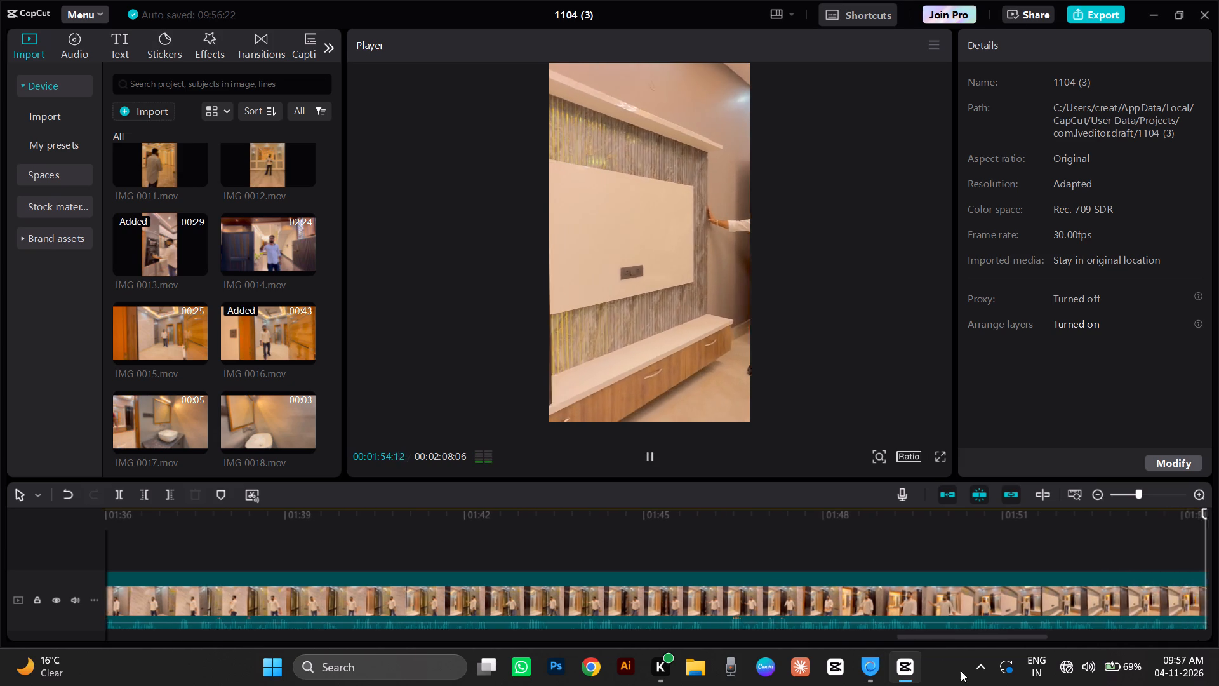
pyautogui.moveTo(961, 671); pyautogui.dragTo(995, 685)
pyautogui.press('space')
pyautogui.click(721, 537)
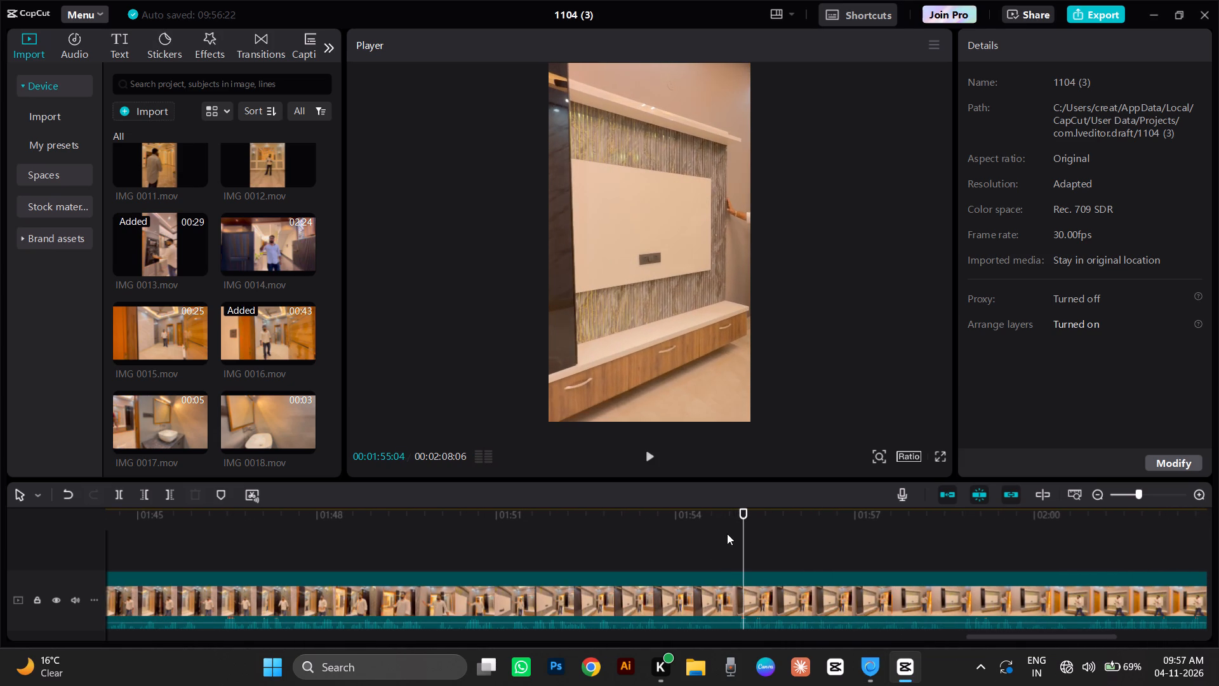
pyautogui.click(731, 513)
pyautogui.press('space')
pyautogui.click(732, 523)
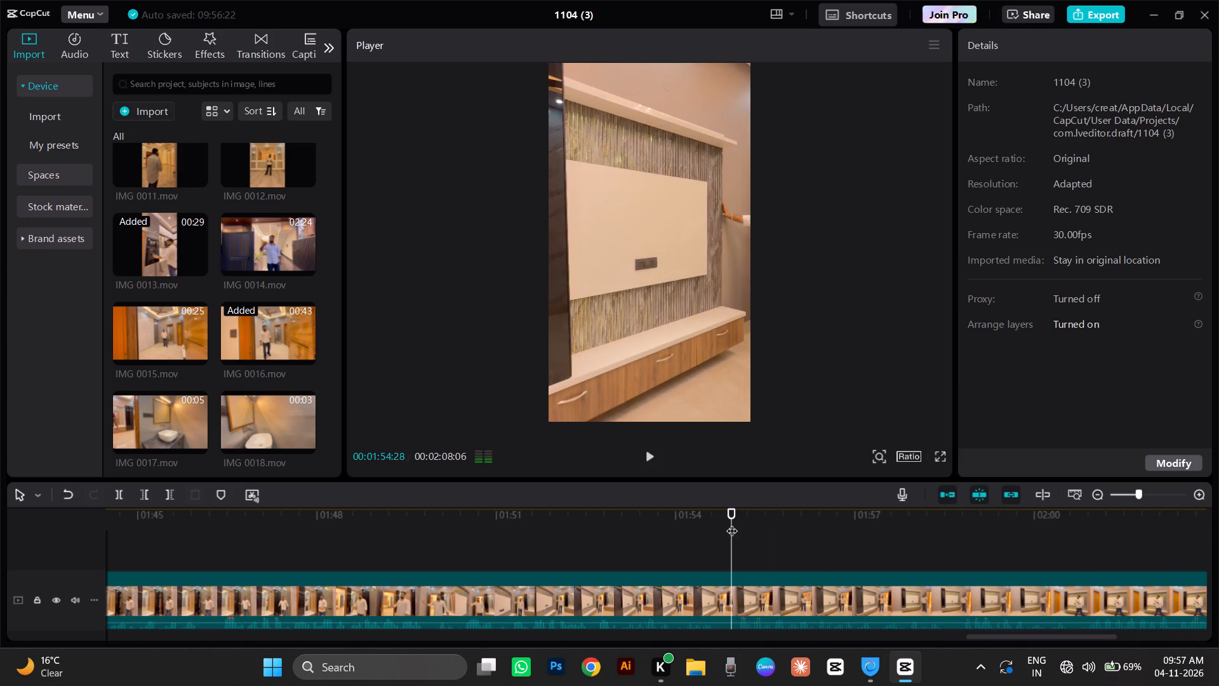
pyautogui.press('space')
pyautogui.click(731, 532)
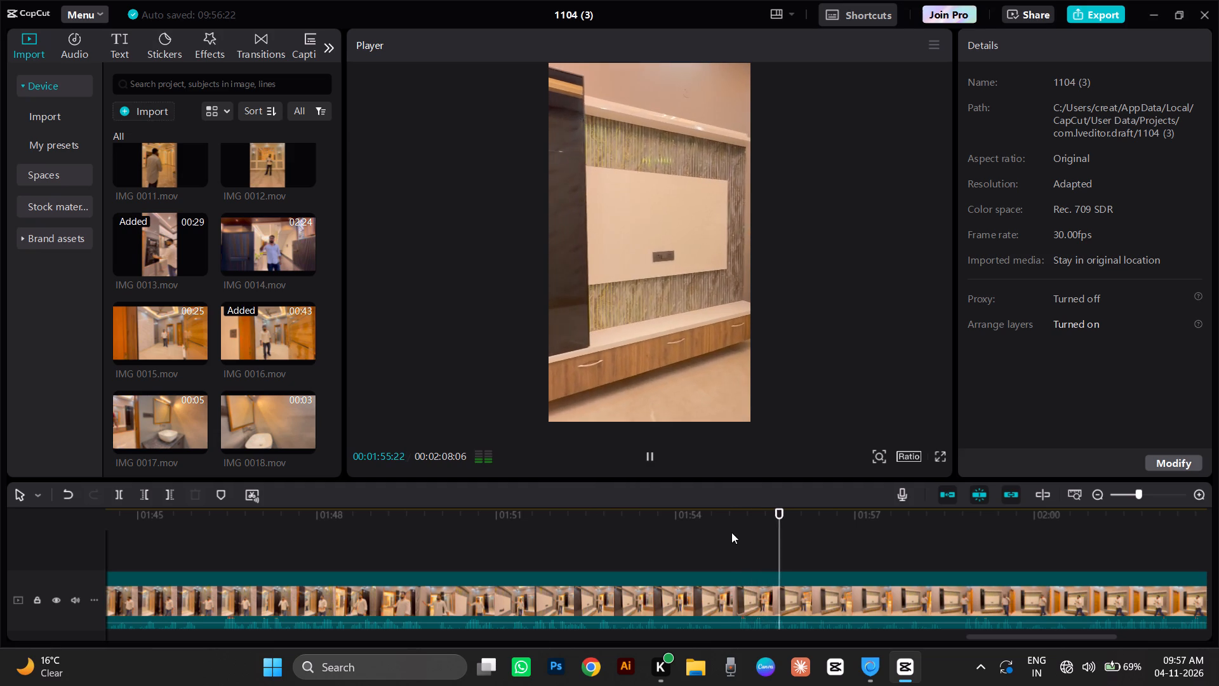
pyautogui.click(121, 496)
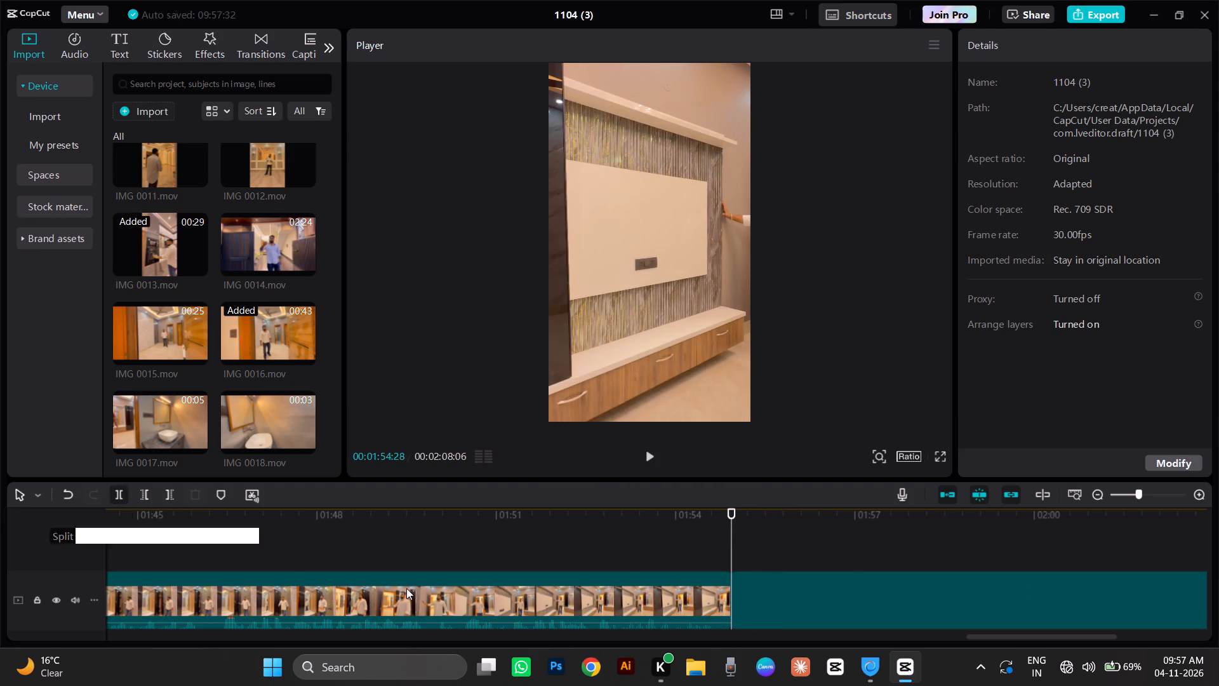
# Trim the beginning of the last IMG 0016.mov piece up to 00:02:00:23, closing the gap, and replay the new cut.
pyautogui.press('space')
pyautogui.click(755, 545)
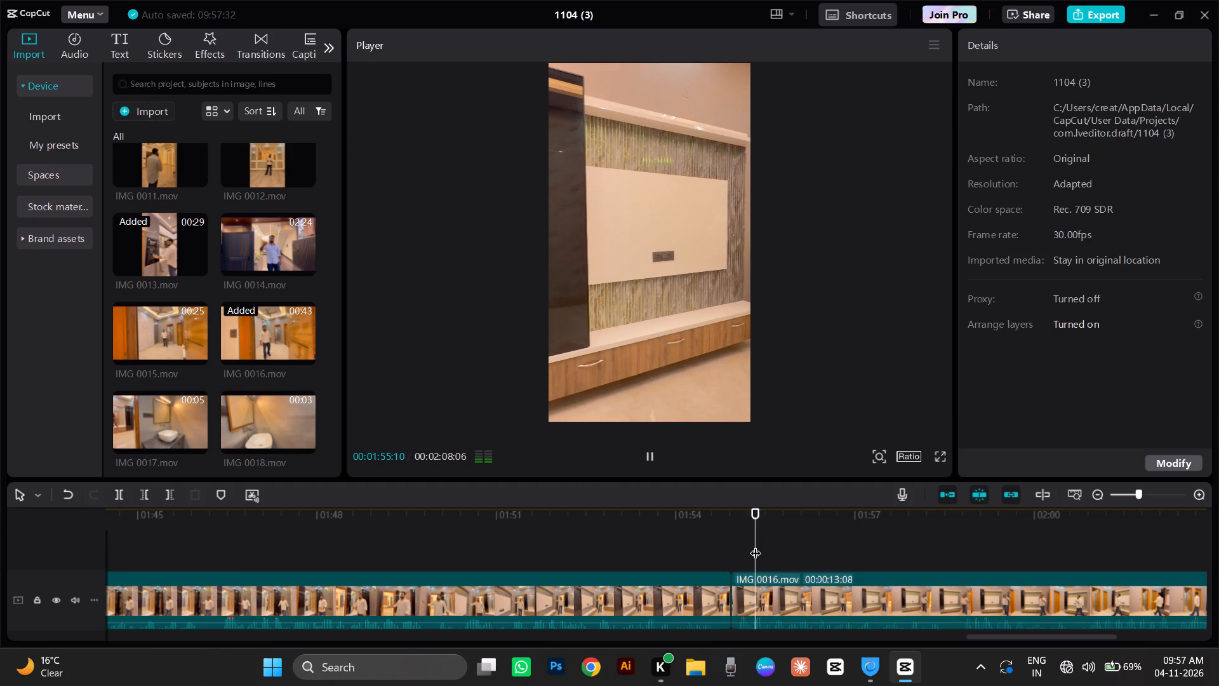
pyautogui.moveTo(756, 545); pyautogui.dragTo(567, 621)
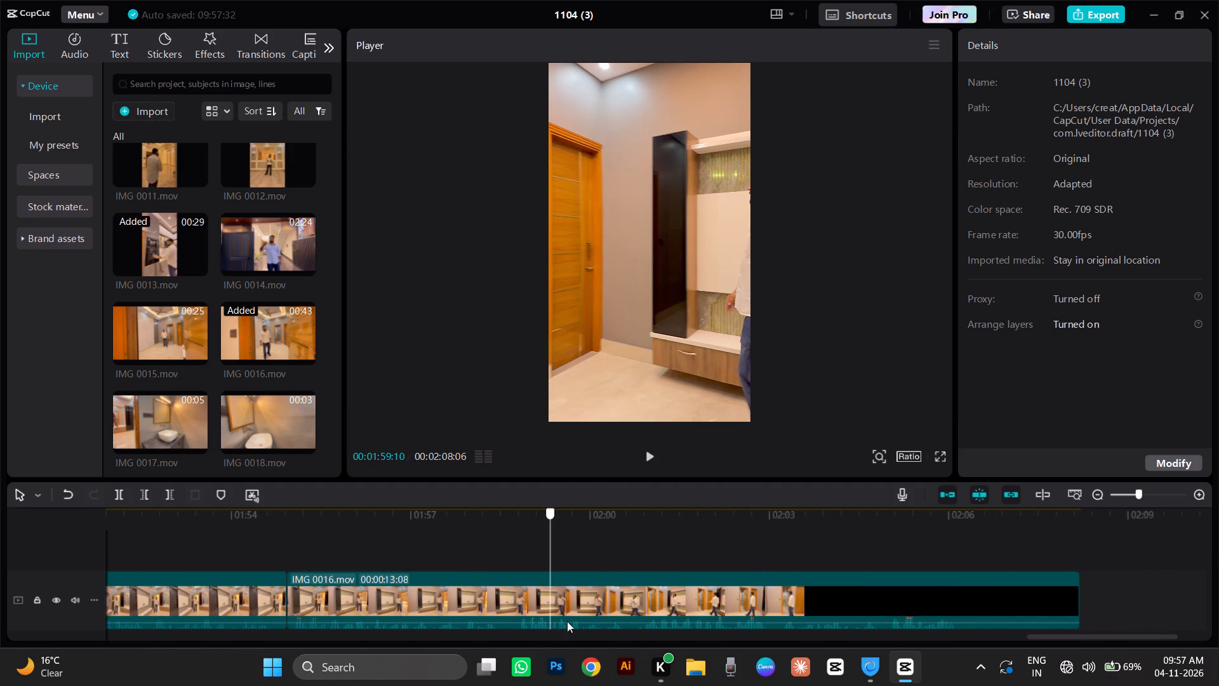
pyautogui.moveTo(567, 621); pyautogui.dragTo(877, 637)
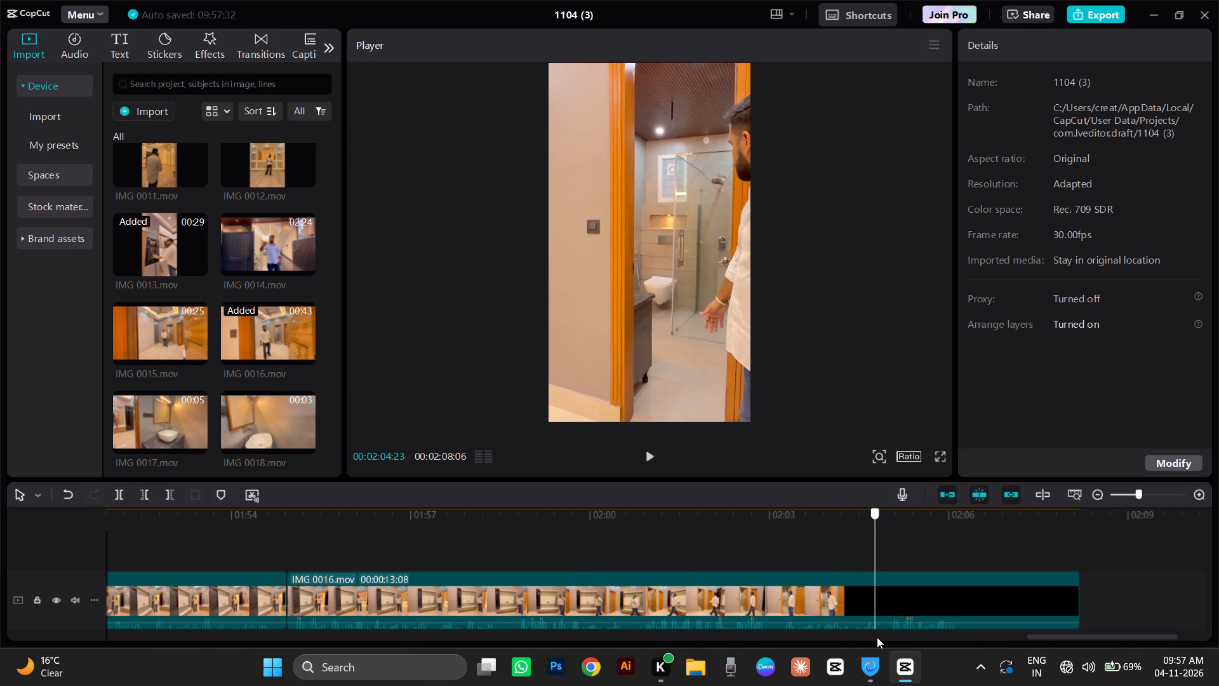
pyautogui.moveTo(877, 637); pyautogui.dragTo(704, 627)
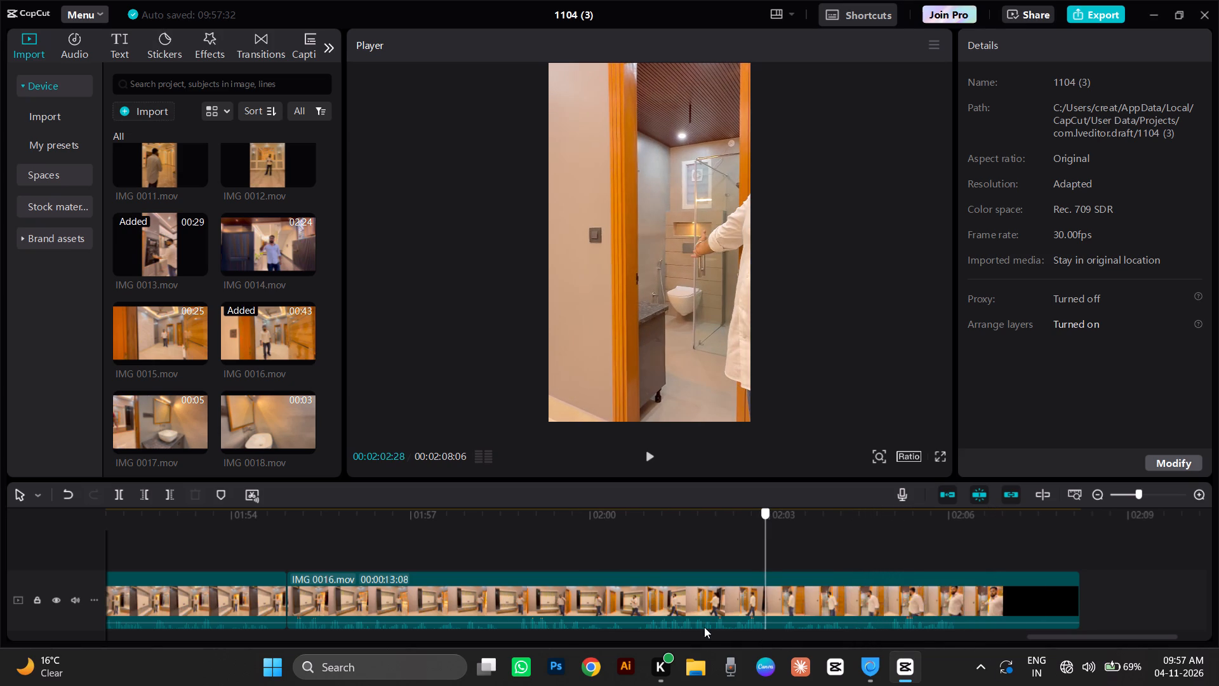
pyautogui.moveTo(704, 627); pyautogui.dragTo(636, 615)
pyautogui.press('space')
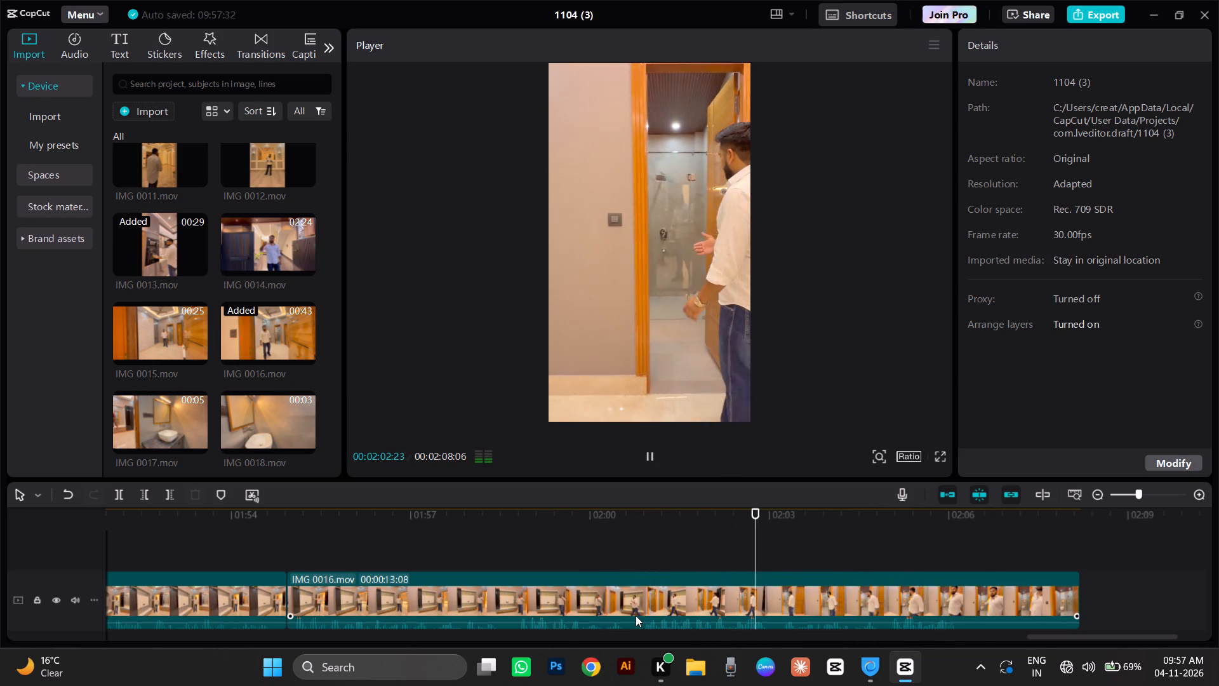
pyautogui.press('space')
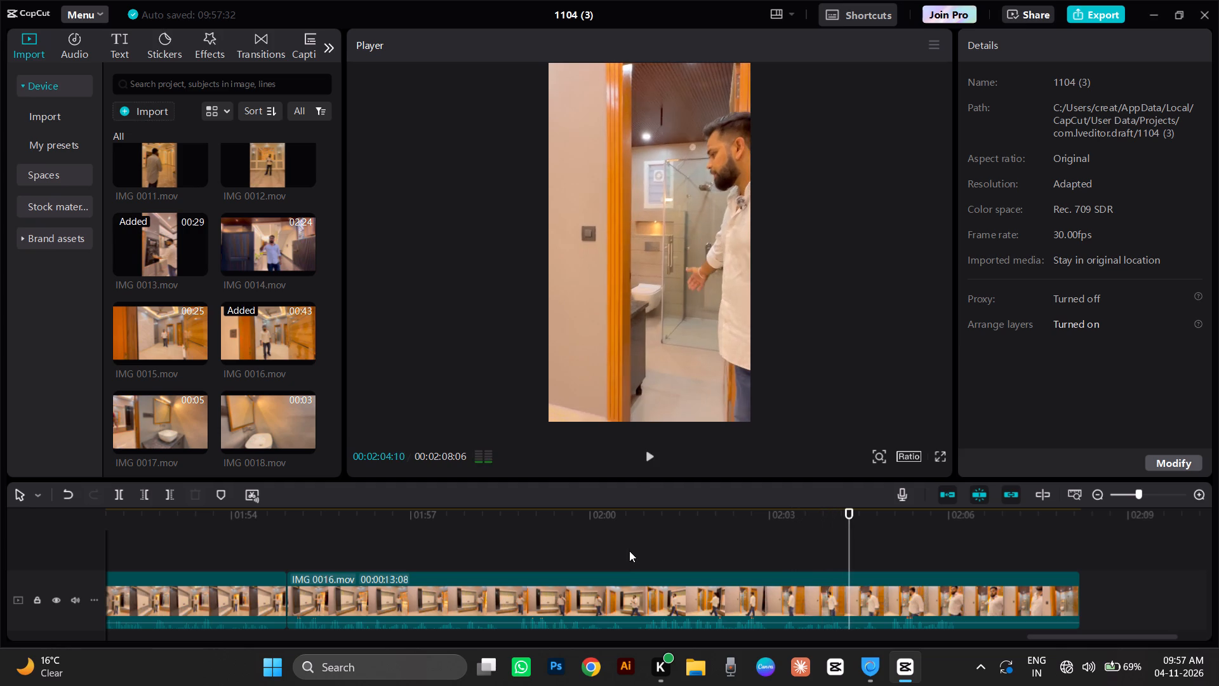
pyautogui.click(629, 547)
pyautogui.press('space')
pyautogui.press('space')
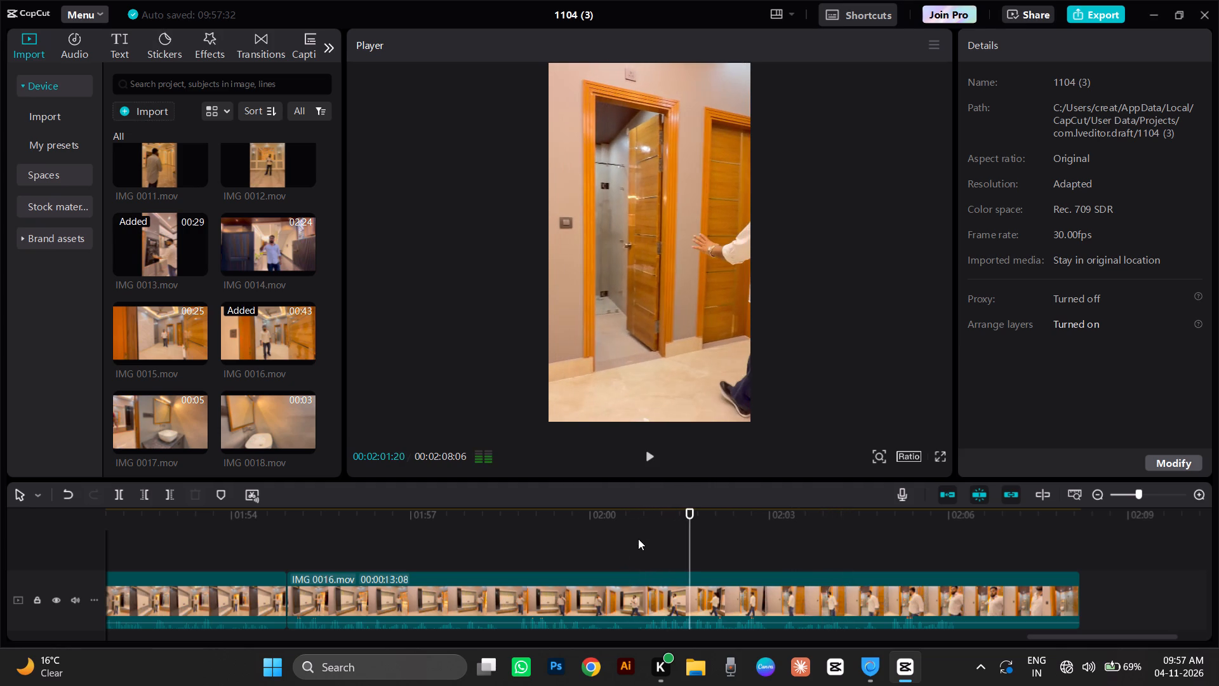
pyautogui.click(638, 538)
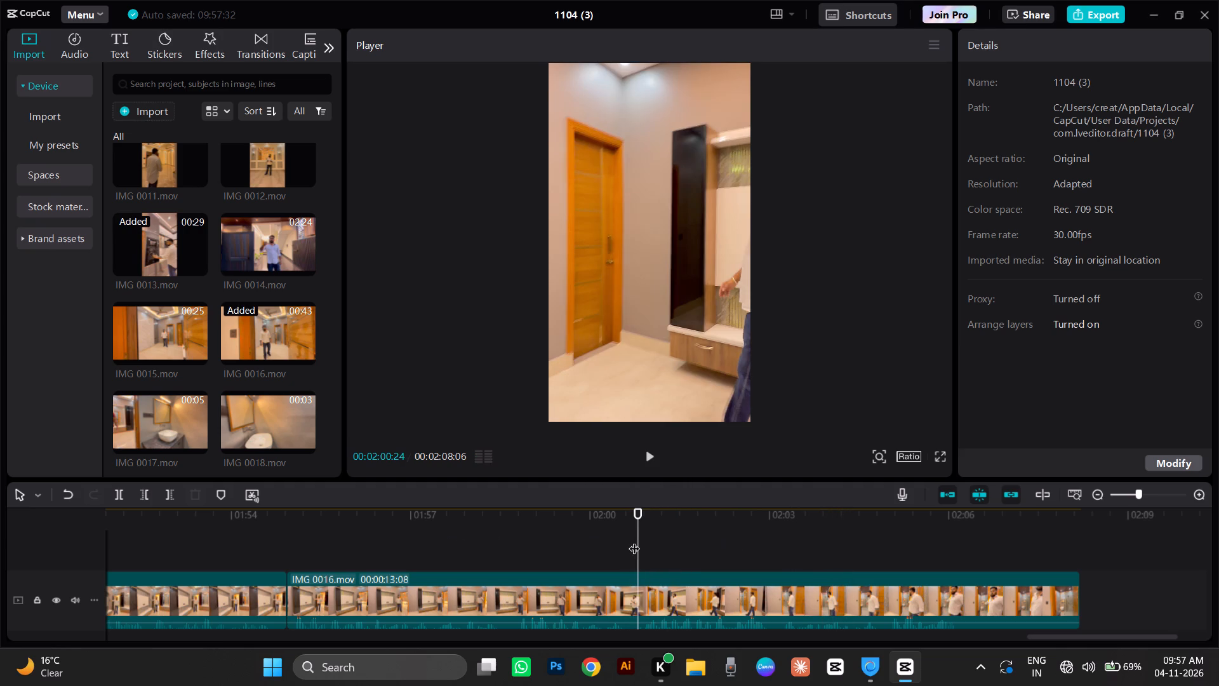
pyautogui.moveTo(636, 541); pyautogui.dragTo(636, 551)
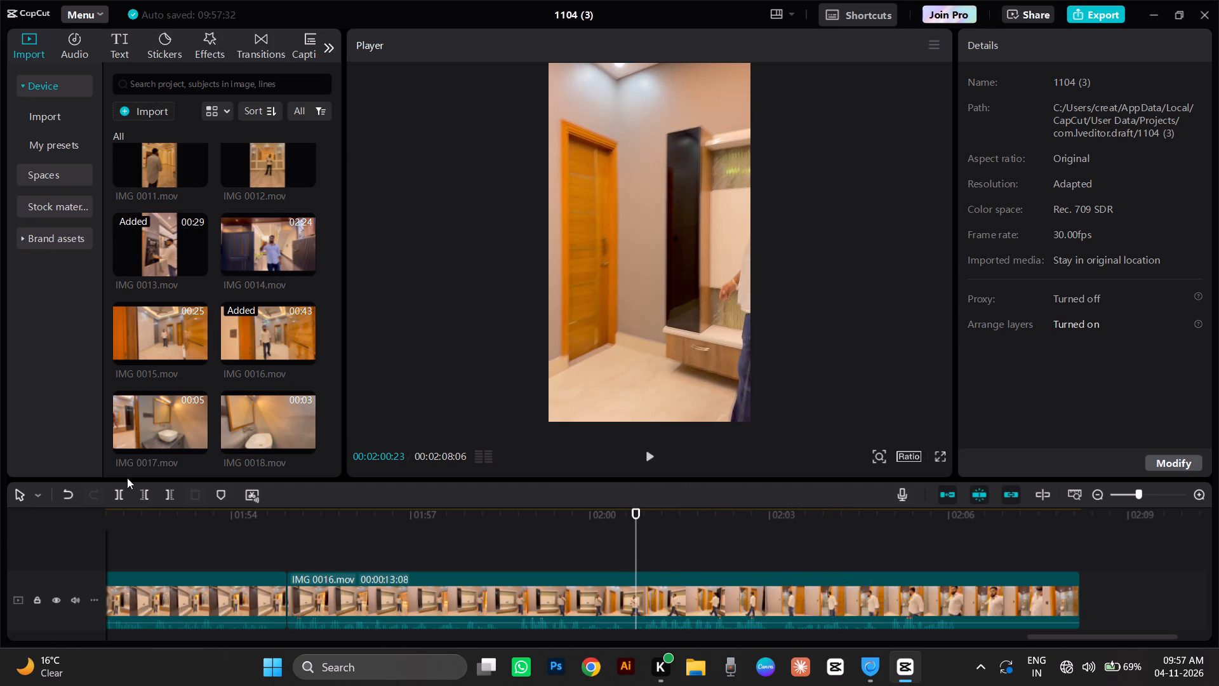
pyautogui.click(141, 501)
pyautogui.press('space')
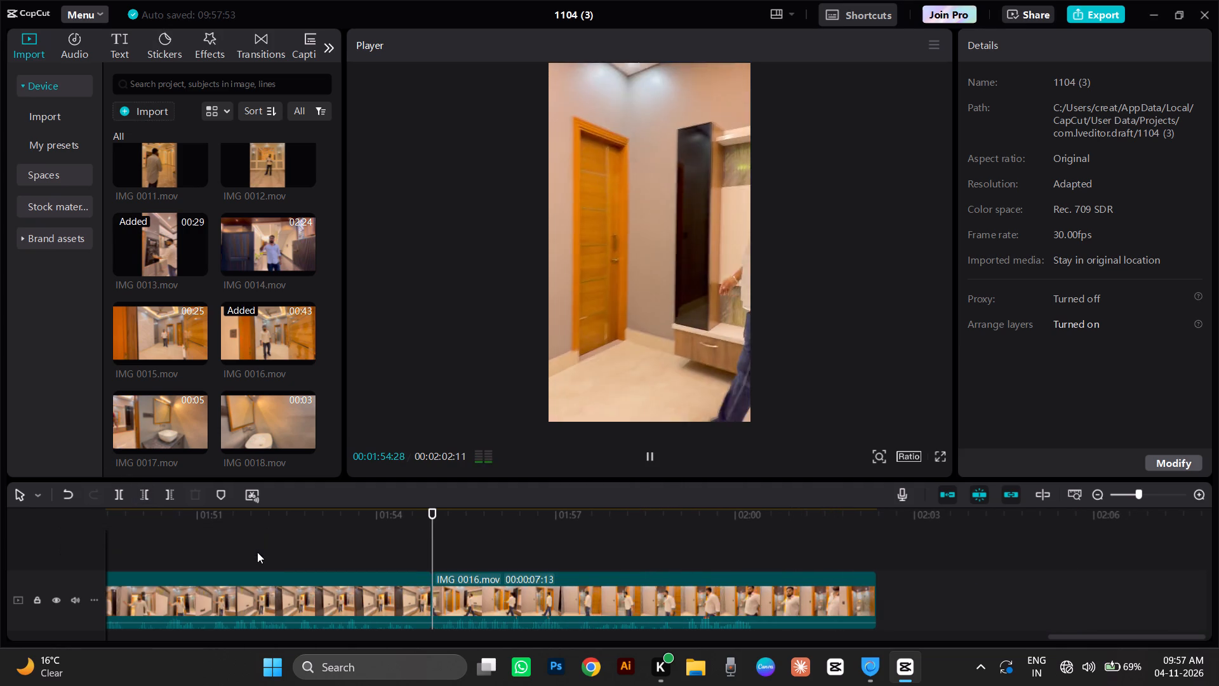
pyautogui.press('space')
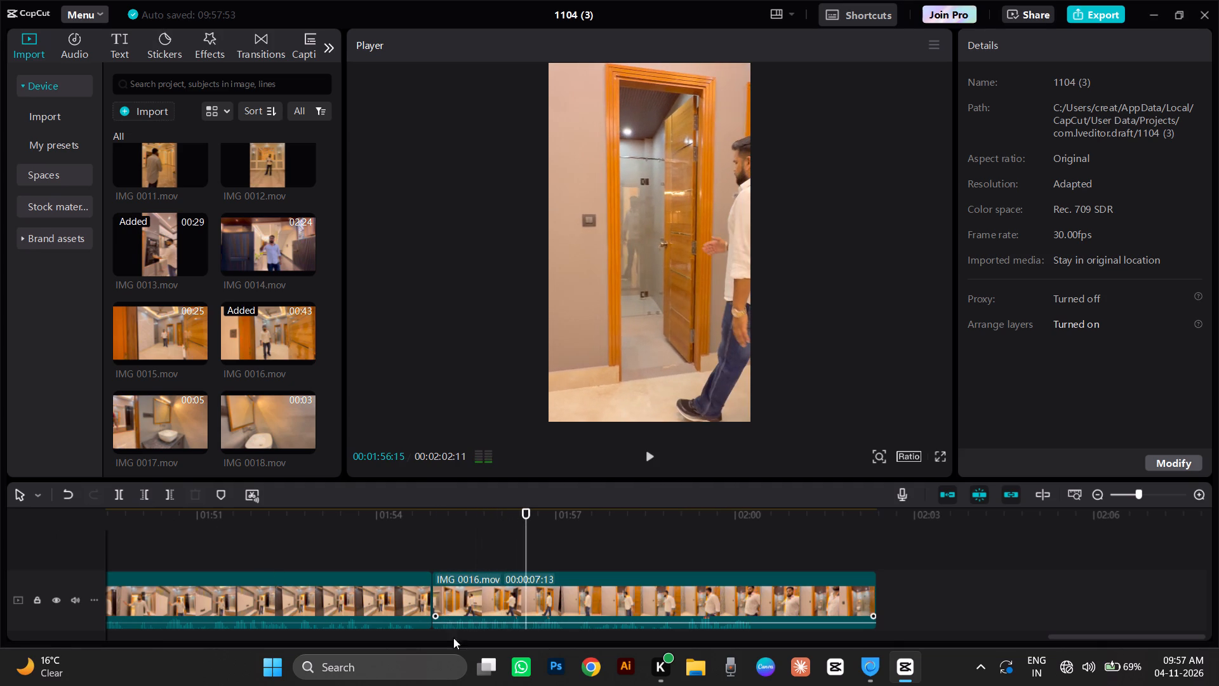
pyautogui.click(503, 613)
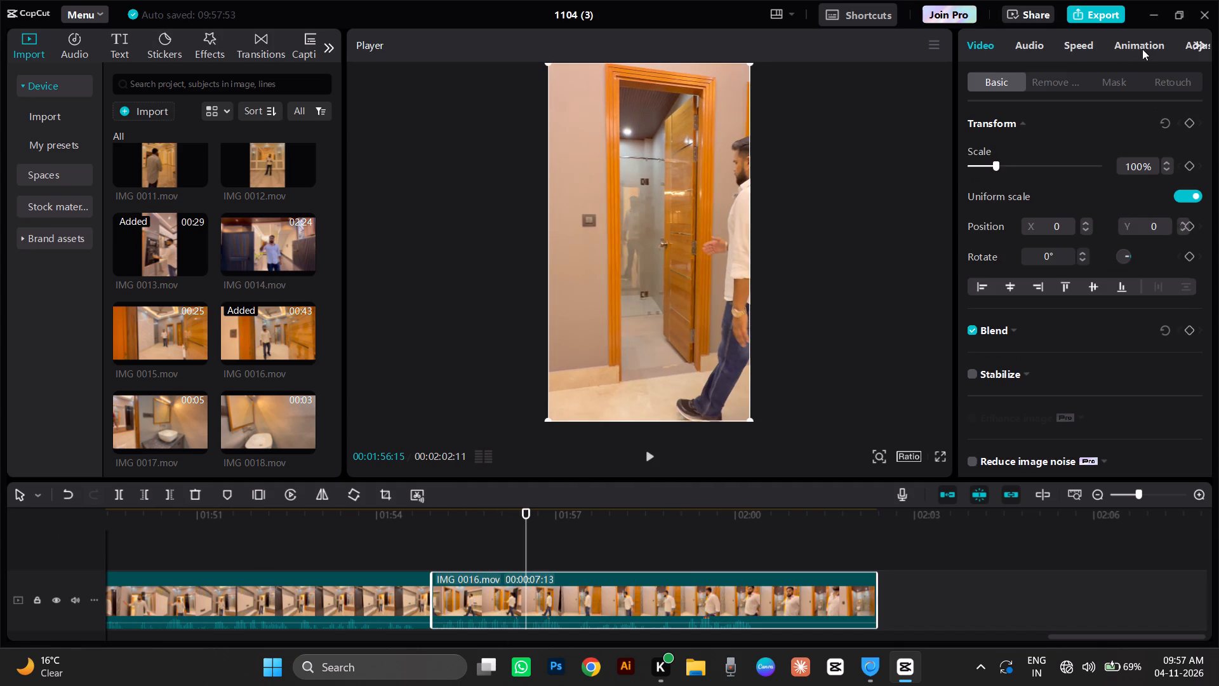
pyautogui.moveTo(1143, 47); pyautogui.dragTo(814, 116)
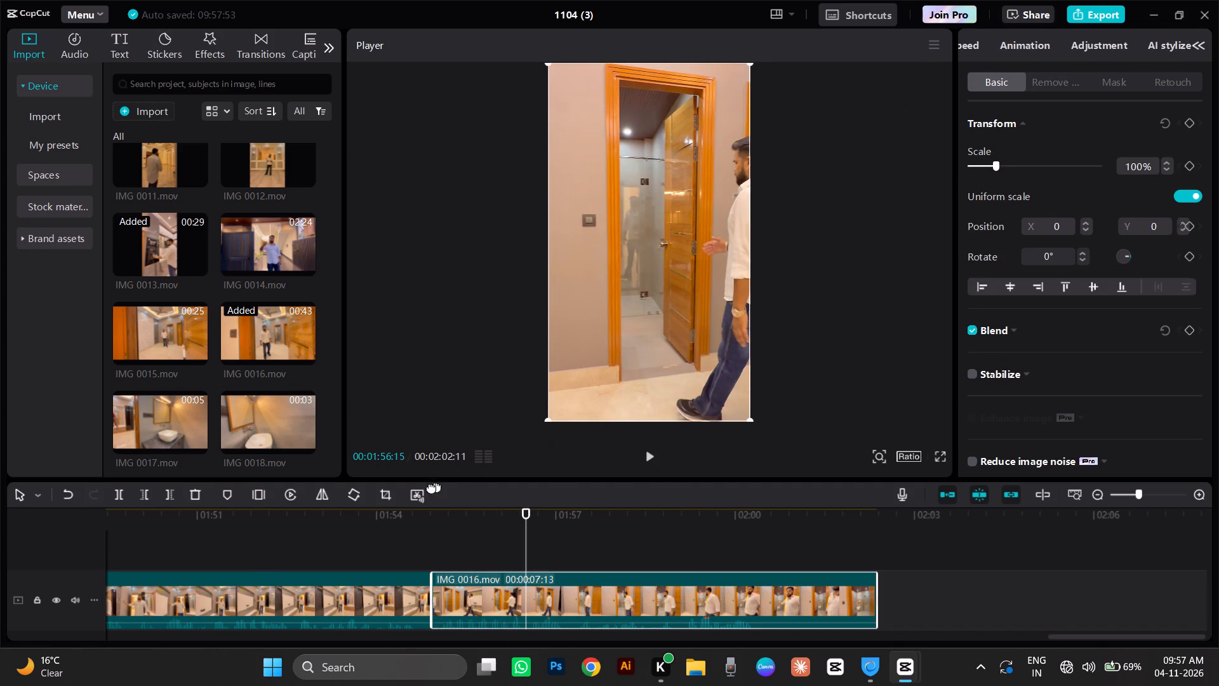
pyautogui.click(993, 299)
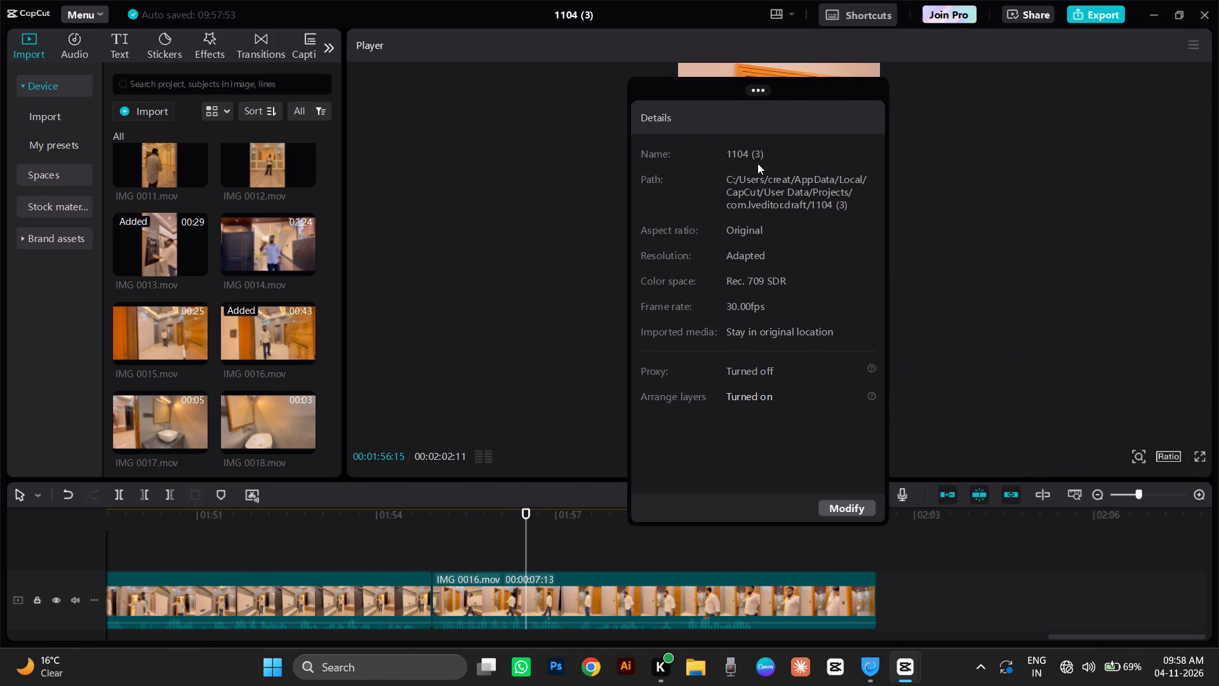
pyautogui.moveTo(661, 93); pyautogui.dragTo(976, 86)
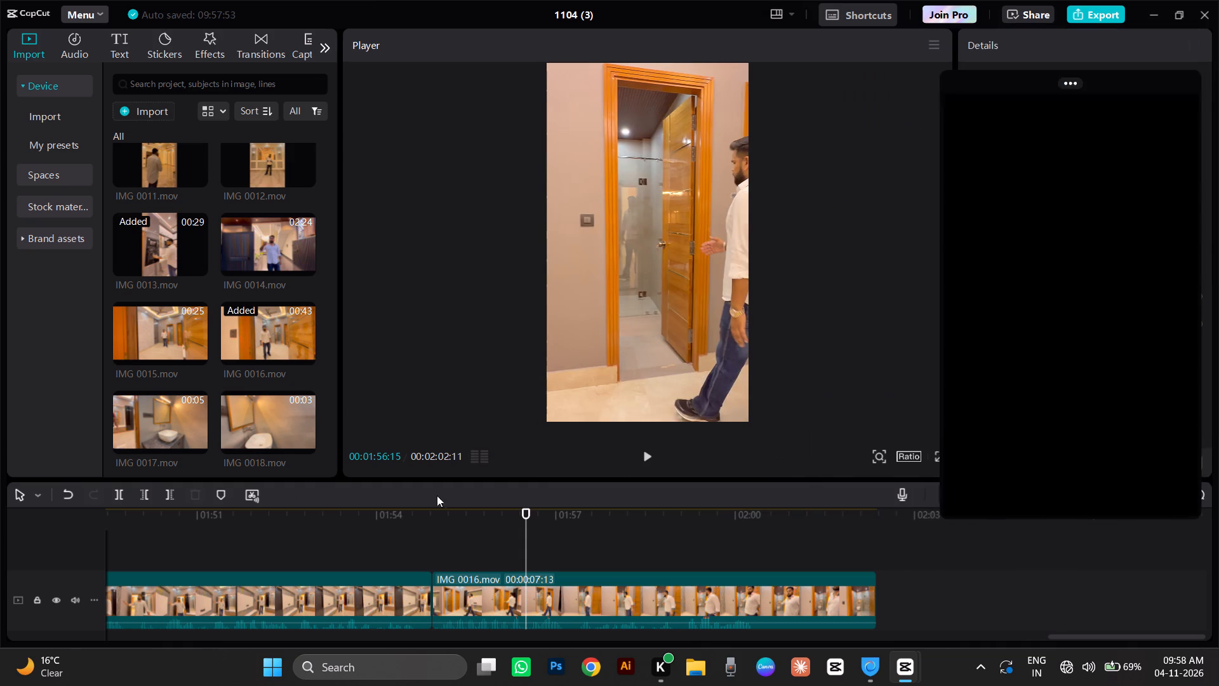
# Reposition the 9:16 crop of the last IMG 0016.mov piece further right to frame both the presenter and the bathroom door.
pyautogui.click(503, 583)
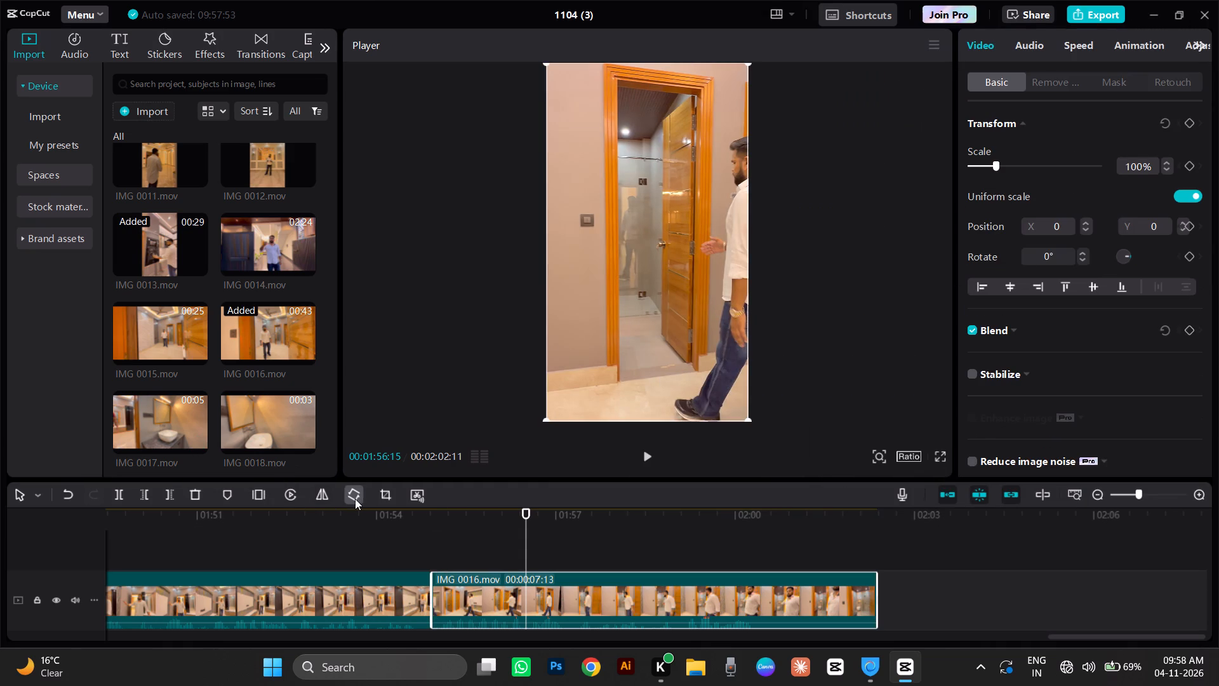
pyautogui.click(380, 495)
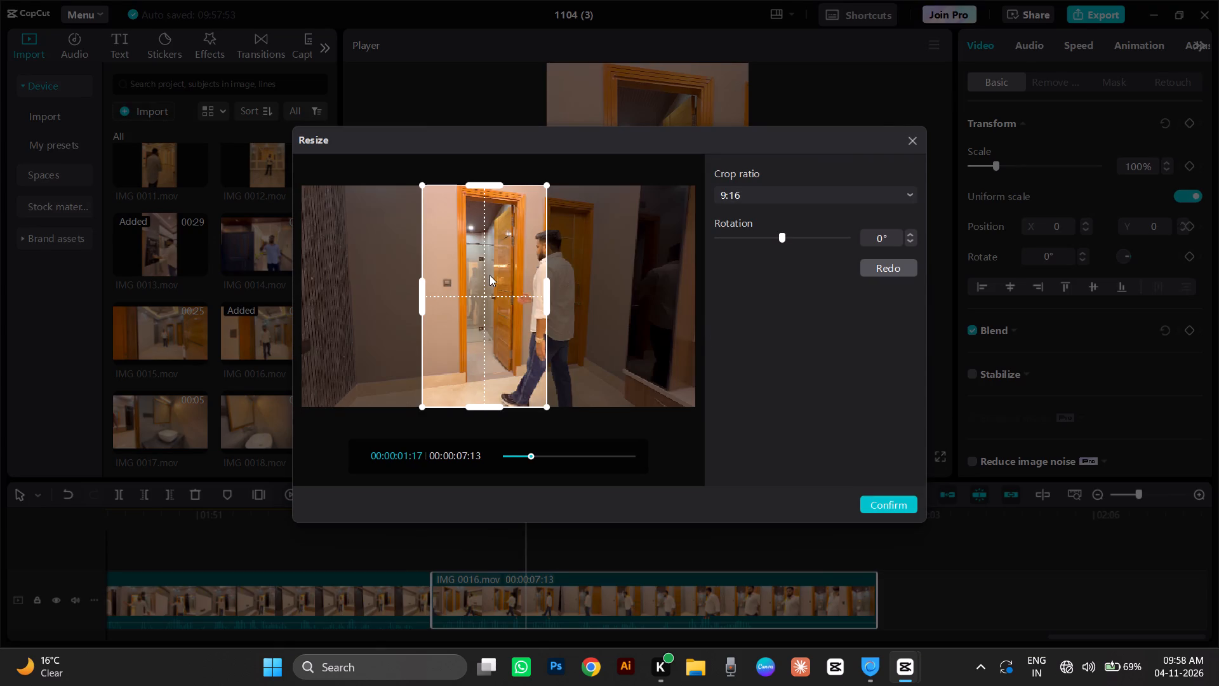
pyautogui.moveTo(490, 275); pyautogui.dragTo(526, 287)
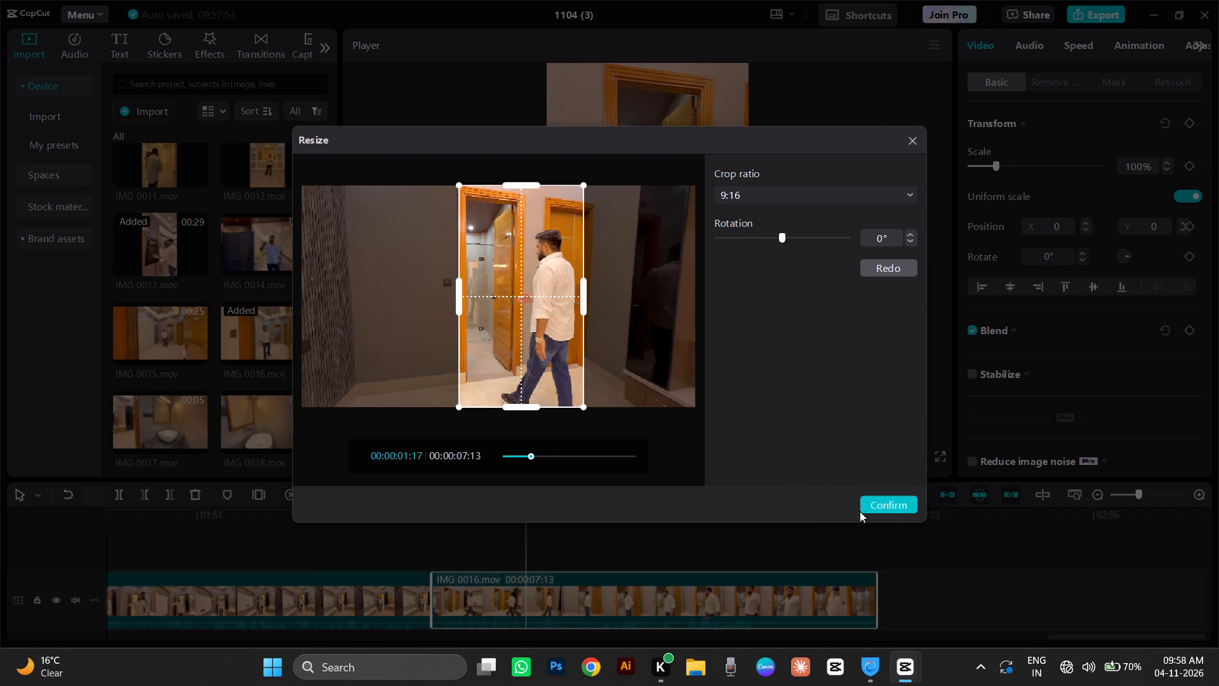
pyautogui.click(900, 506)
# Replay the recropped IMG 0016.mov piece from just before its cut and scrub to its end to check the framing.
pyautogui.click(419, 541)
pyautogui.click(433, 539)
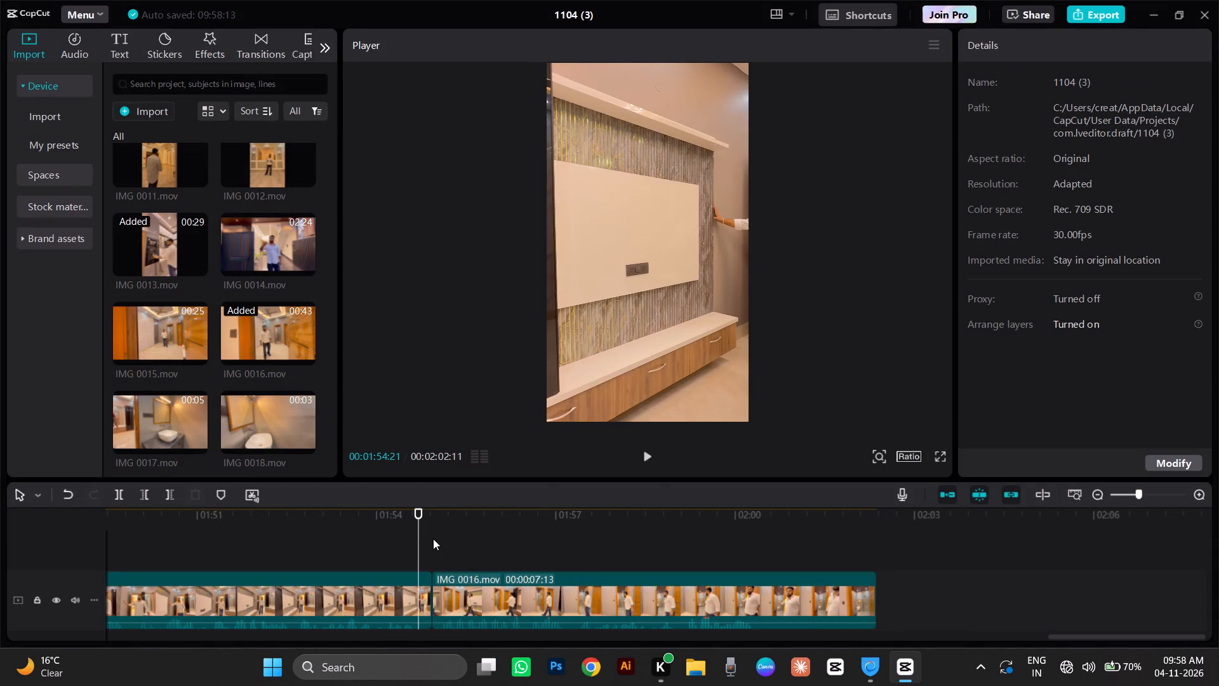
pyautogui.press('space')
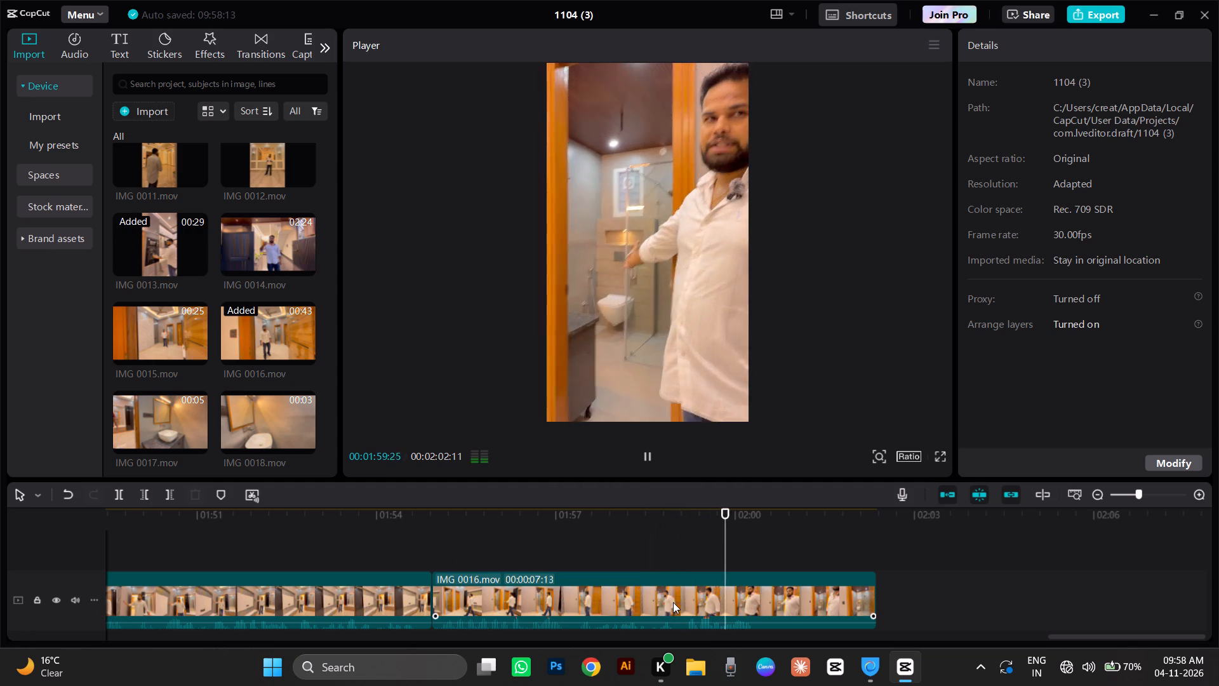
pyautogui.press('space')
pyautogui.click(750, 535)
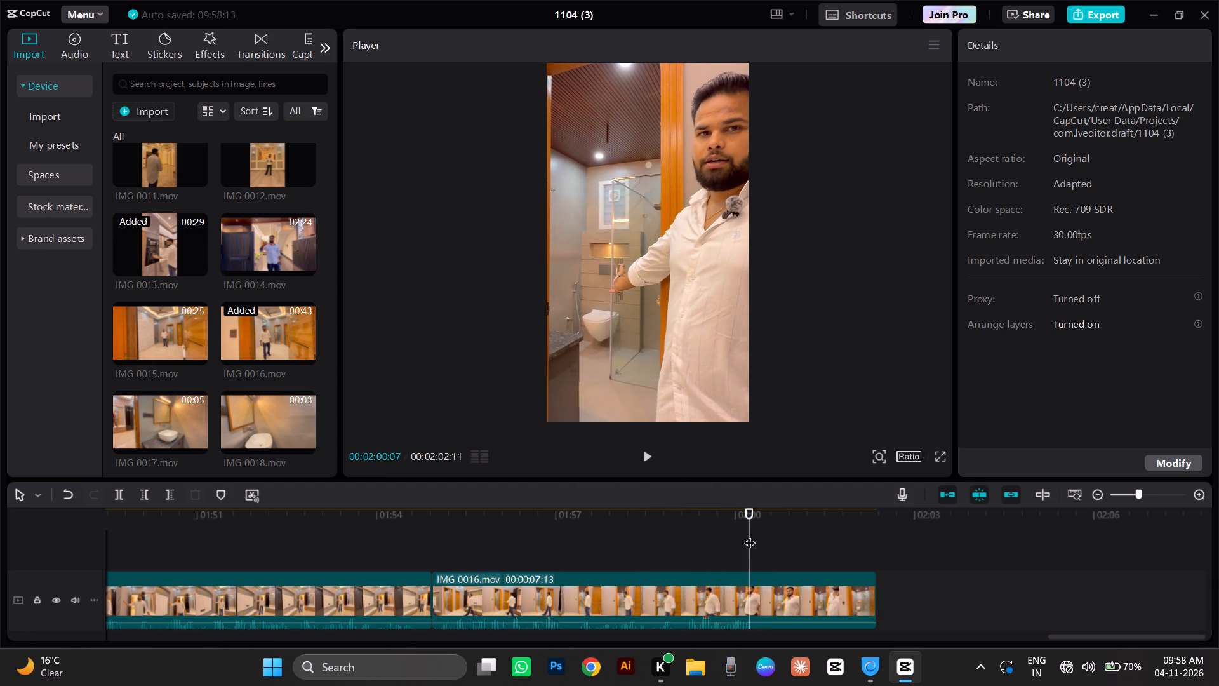
pyautogui.moveTo(750, 535); pyautogui.dragTo(876, 582)
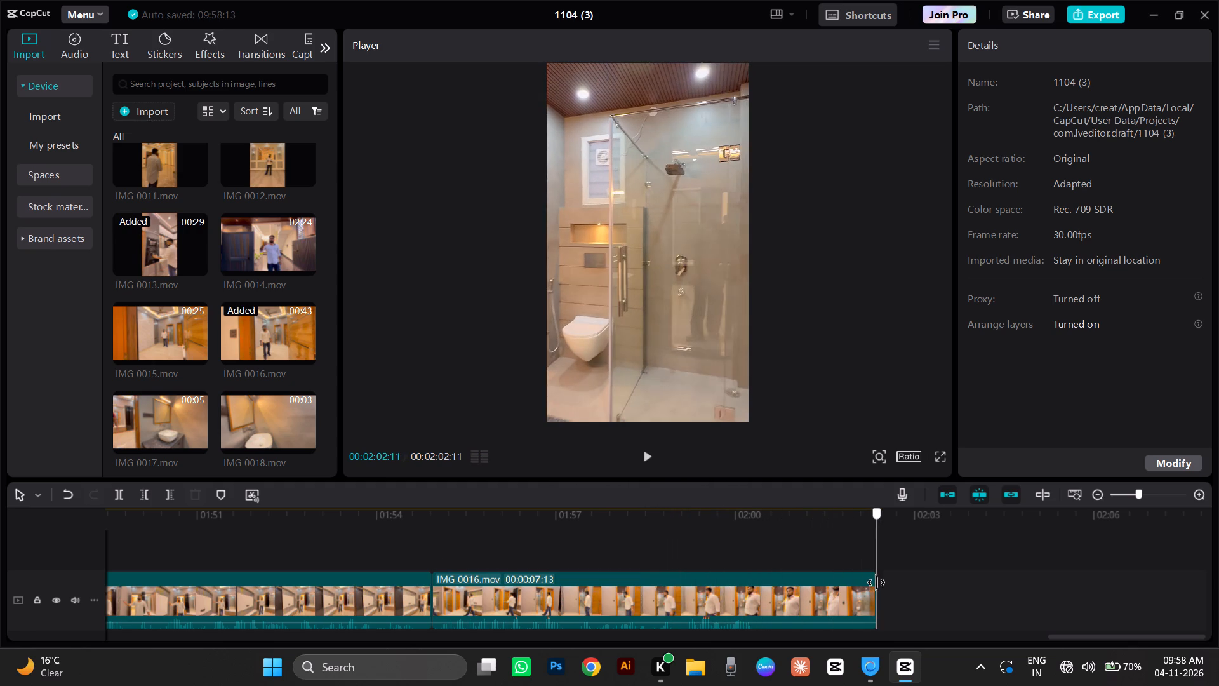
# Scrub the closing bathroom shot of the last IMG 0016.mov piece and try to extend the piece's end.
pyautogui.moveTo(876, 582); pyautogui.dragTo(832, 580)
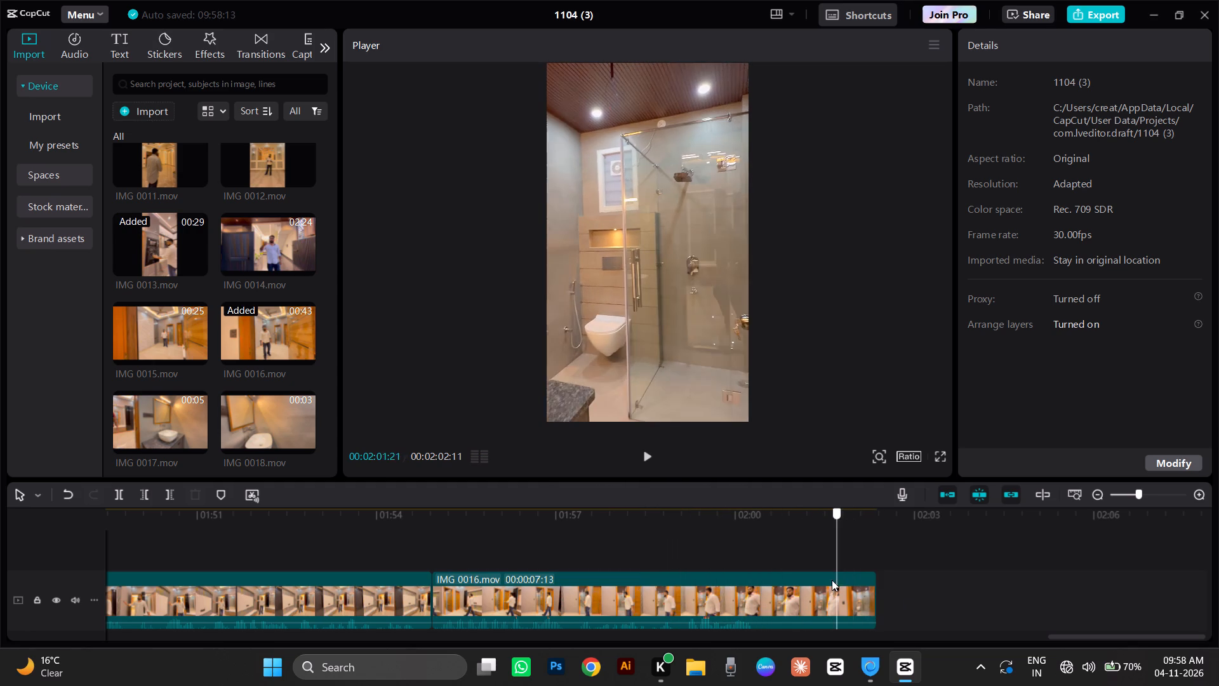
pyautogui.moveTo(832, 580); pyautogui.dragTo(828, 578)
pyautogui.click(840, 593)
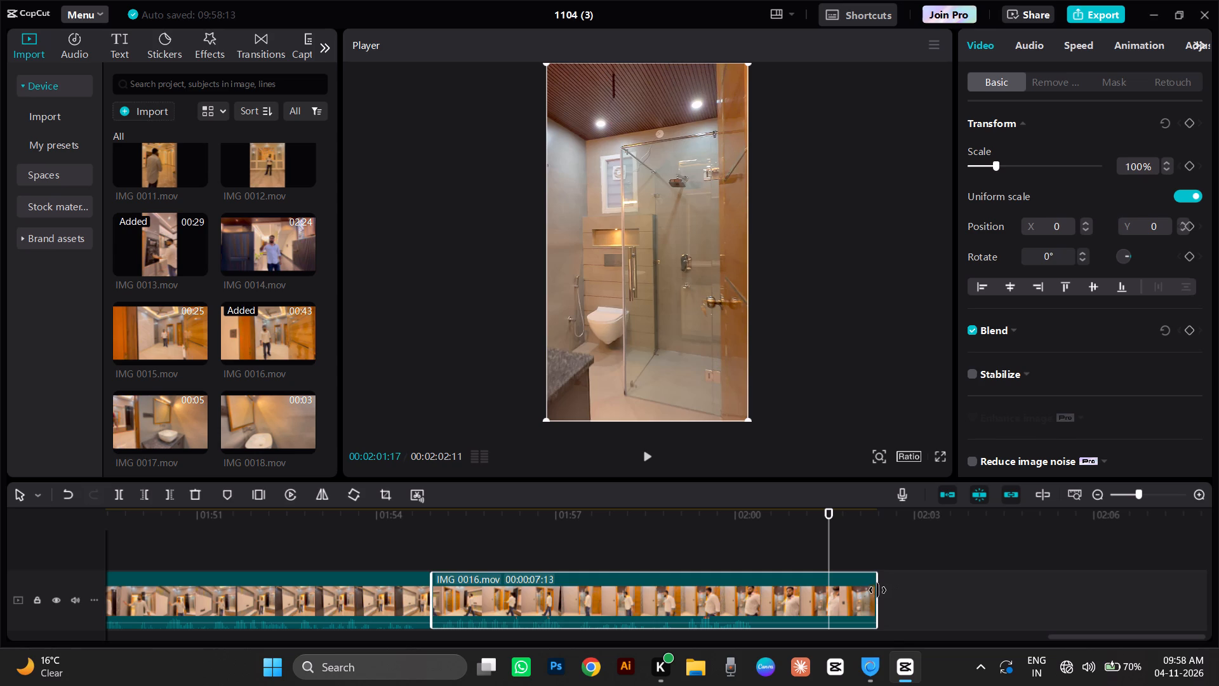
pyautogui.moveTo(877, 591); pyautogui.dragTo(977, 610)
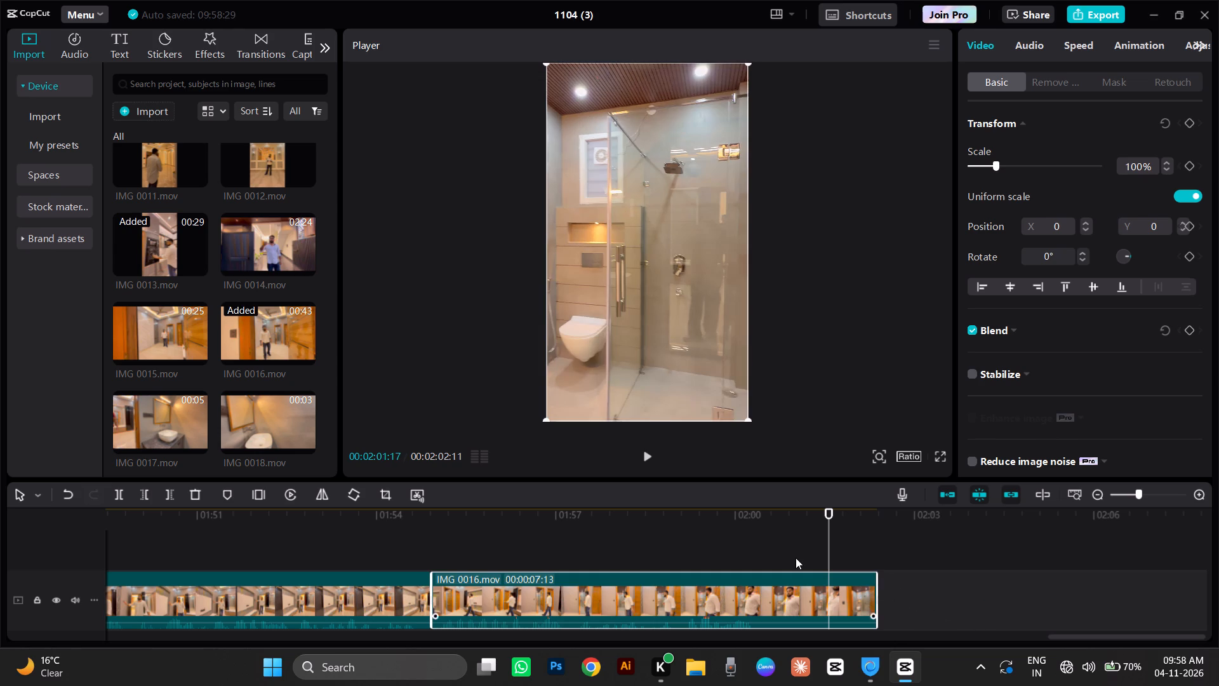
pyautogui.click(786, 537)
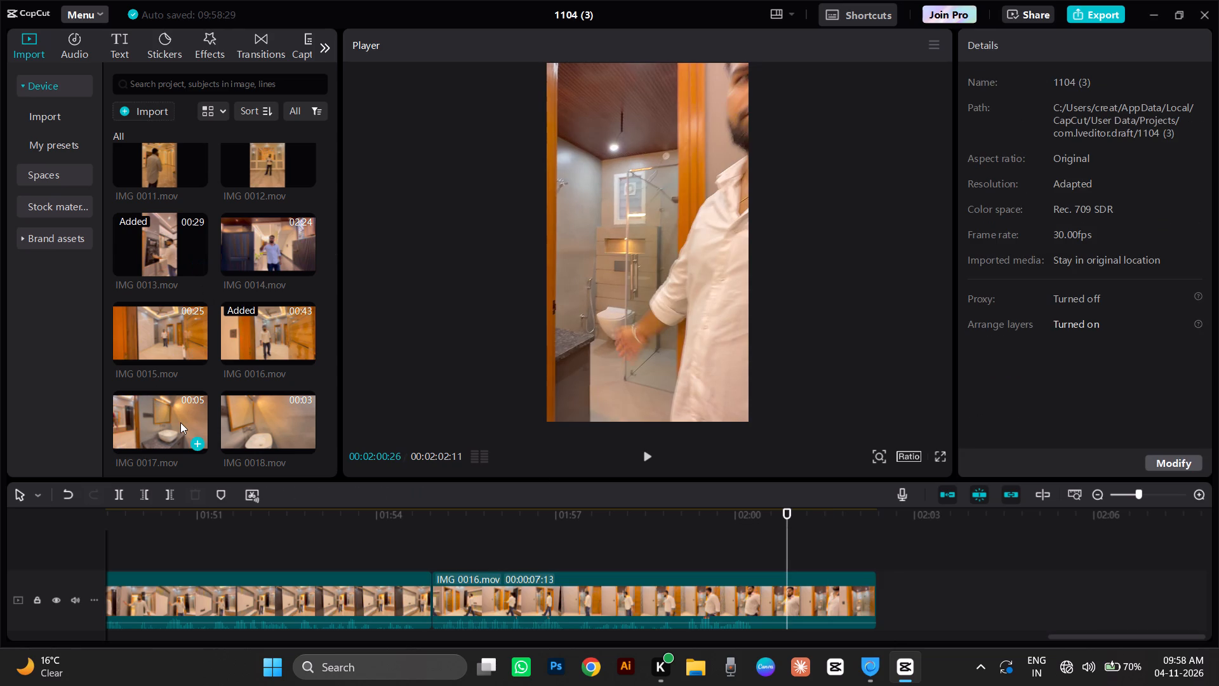
# Preview the IMG 0017.mov bathroom footage from the imported media.
pyautogui.click(180, 422)
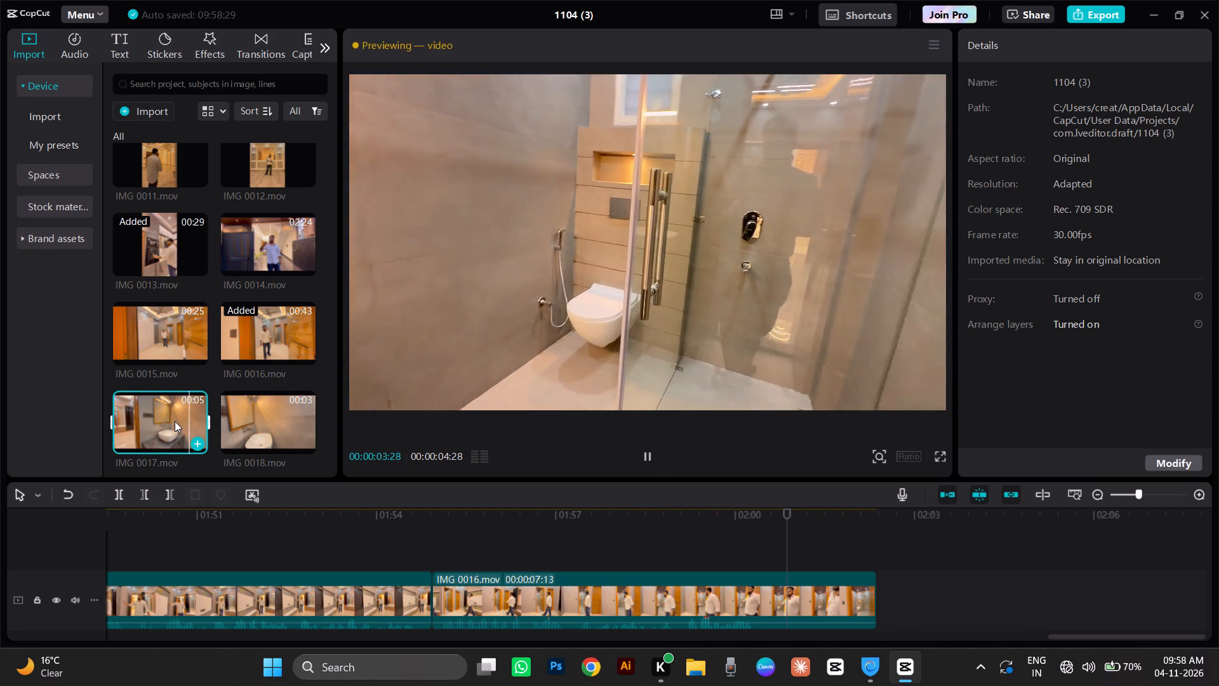
pyautogui.press('space')
# Replay the last IMG 0016.mov piece from its start and split it at 00:01:57:04, where the presenter gestures into the bathroom.
pyautogui.click(446, 520)
pyautogui.moveTo(444, 525); pyautogui.dragTo(442, 541)
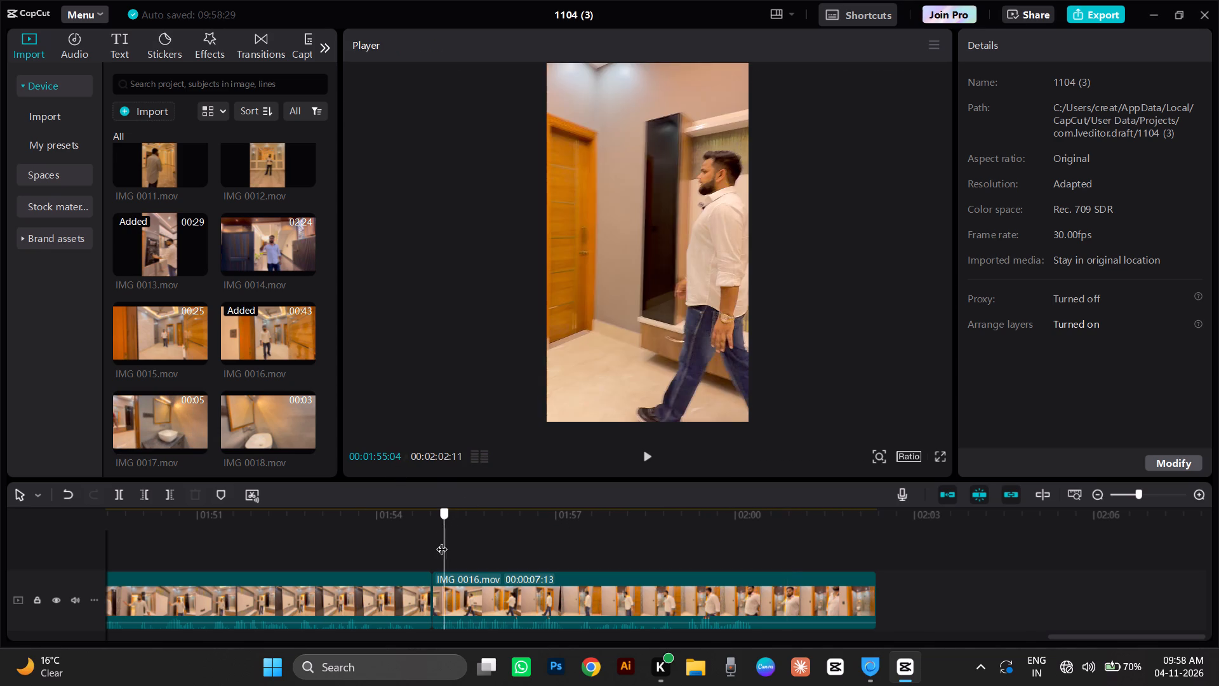
pyautogui.moveTo(442, 541); pyautogui.dragTo(436, 560)
pyautogui.press('space')
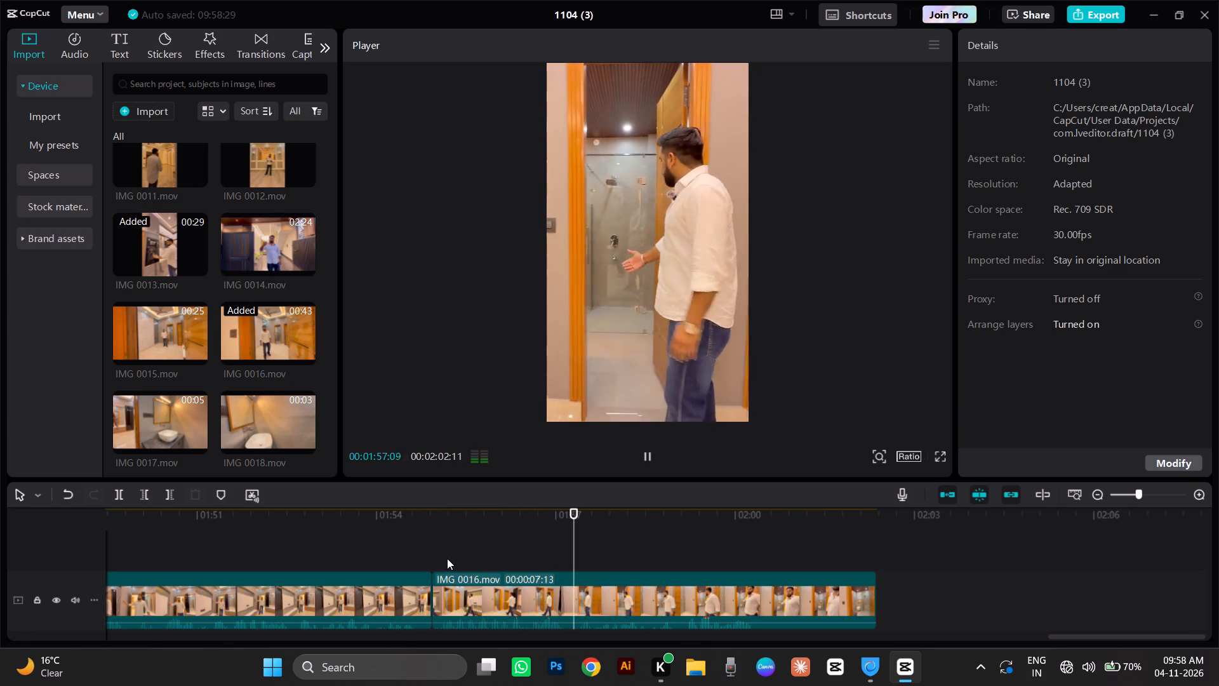
pyautogui.press('space')
pyautogui.click(585, 532)
pyautogui.moveTo(587, 532); pyautogui.dragTo(578, 553)
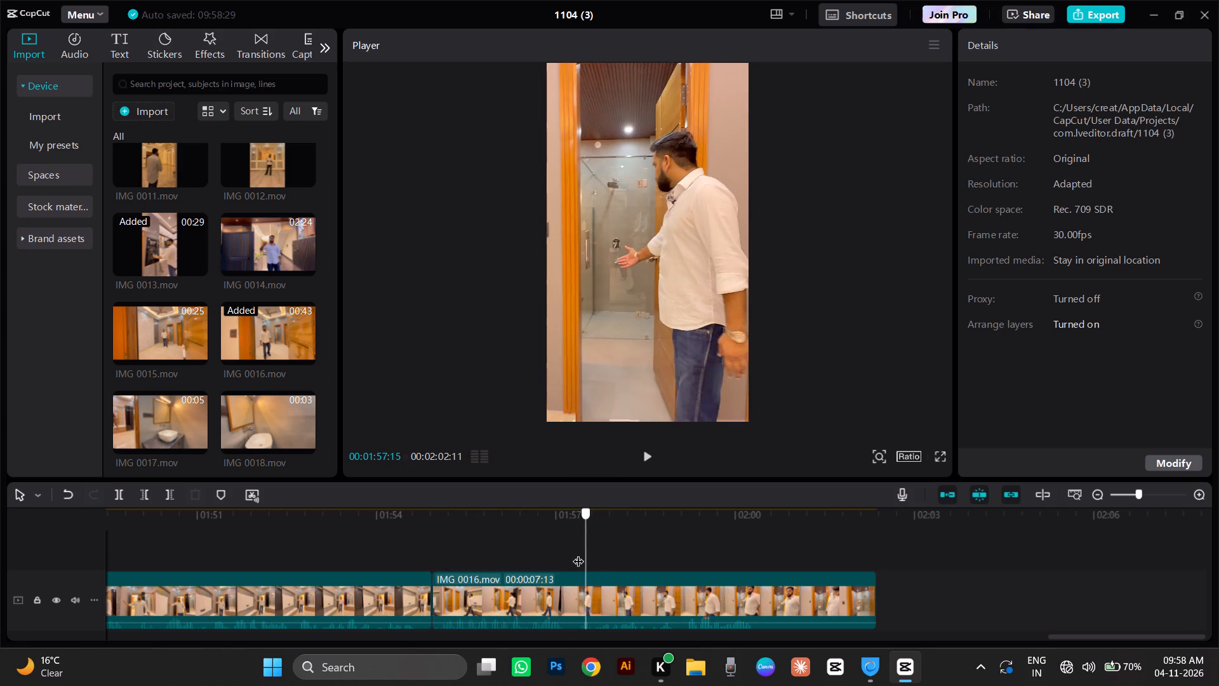
pyautogui.moveTo(578, 553); pyautogui.dragTo(564, 581)
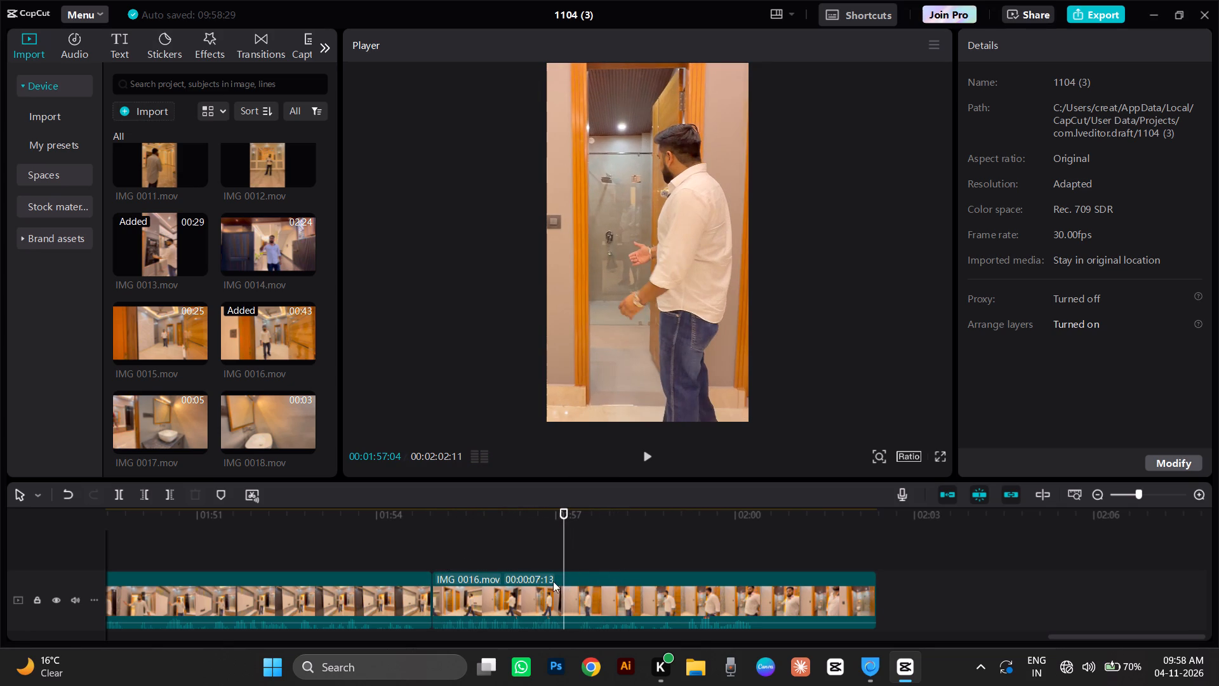
pyautogui.click(124, 499)
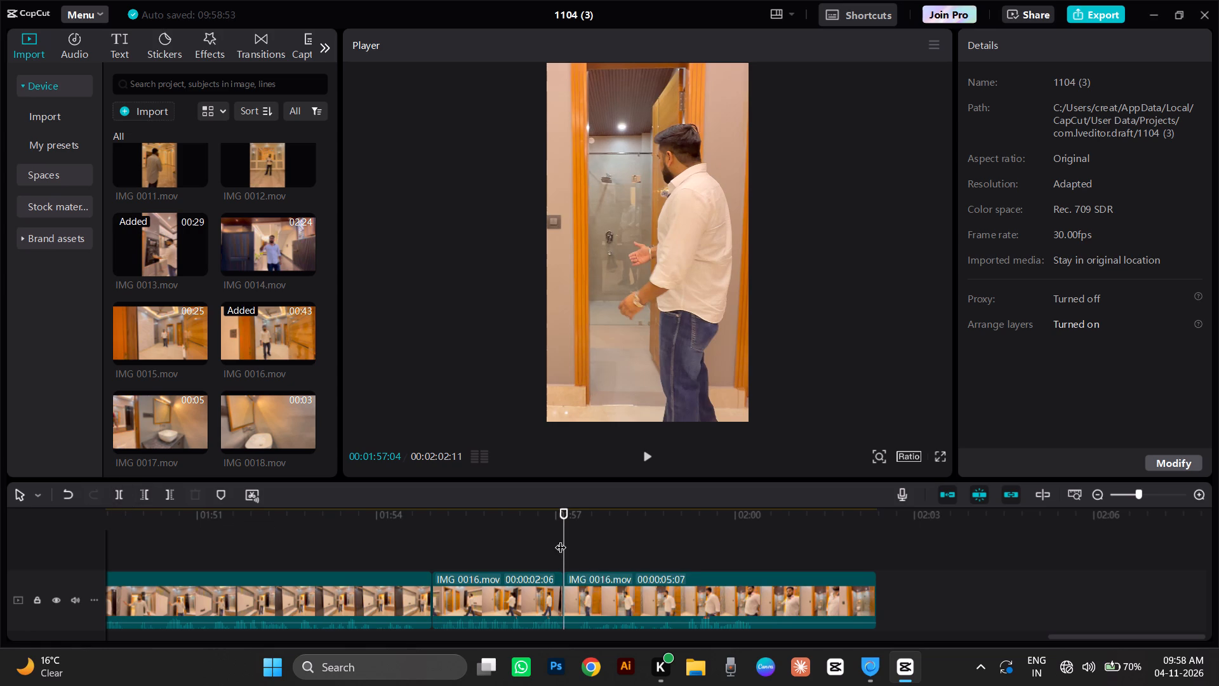
# Extract the audio from the last IMG 0016.mov piece onto its own track.
pyautogui.rightClick(637, 596)
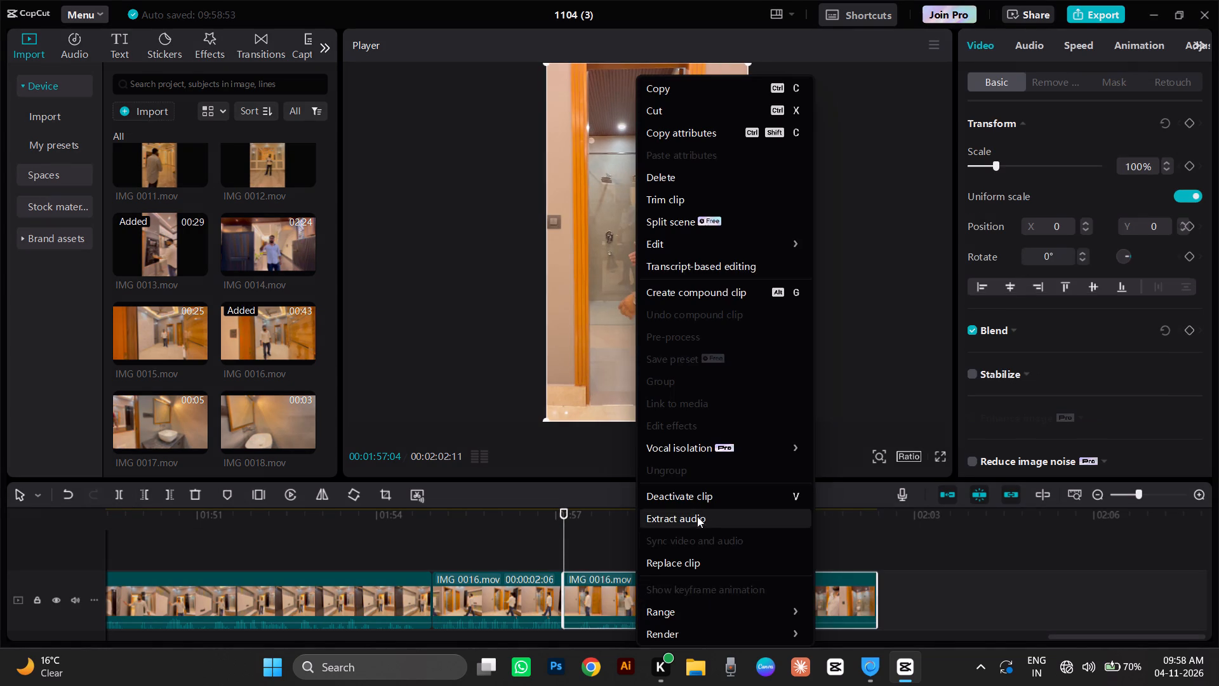
pyautogui.click(697, 516)
# Enlarge the timeline area and trim the beginning of the extracted IMG_0016 audio up to 00:01:57:13, where the speech starts.
pyautogui.scroll(2, 693, 640)
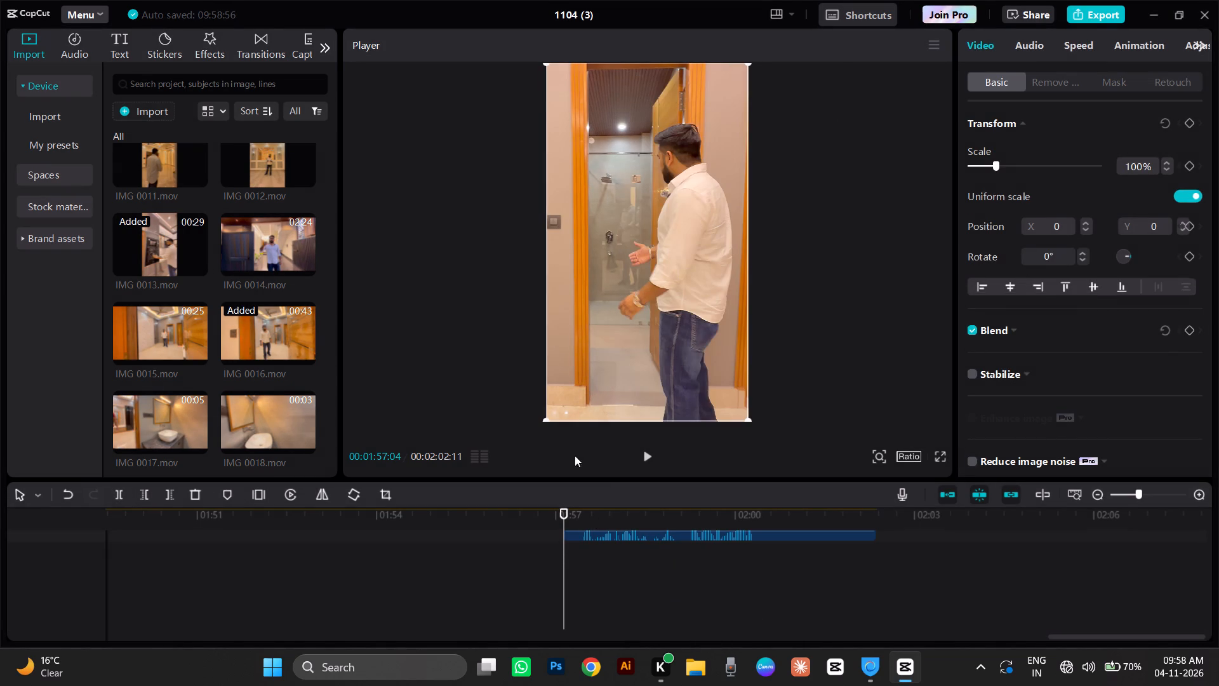
pyautogui.scroll(4, 606, 599)
pyautogui.click(762, 579)
pyautogui.scroll(3, 628, 603)
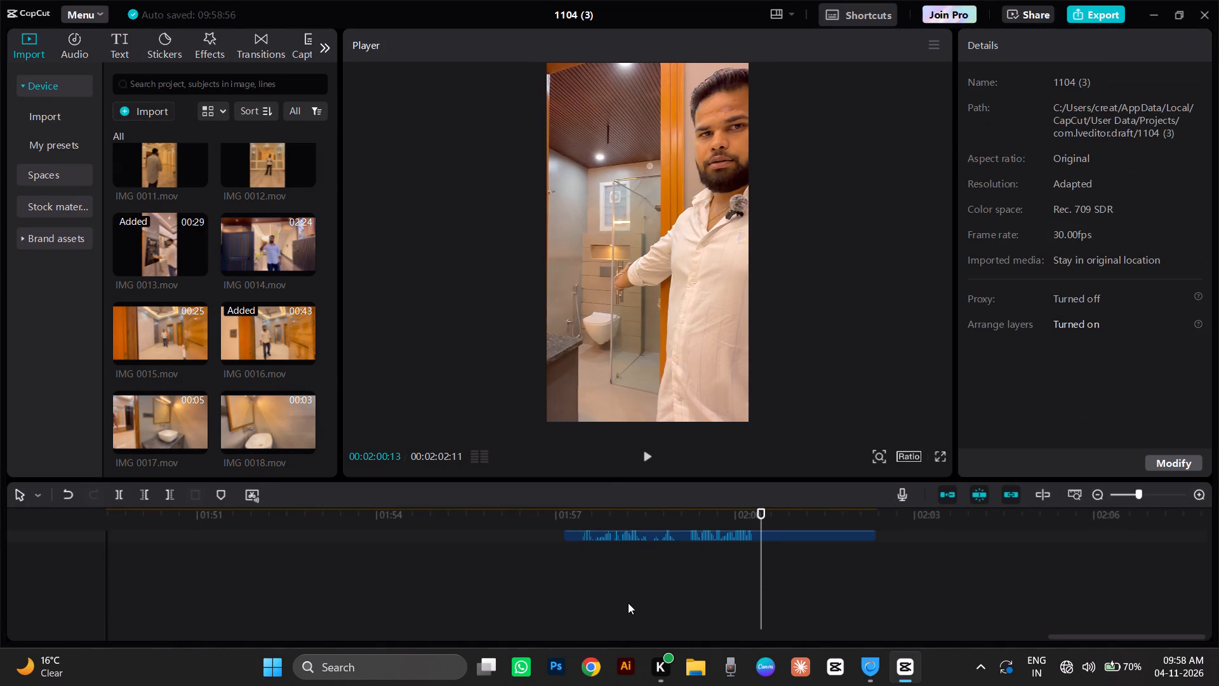
pyautogui.moveTo(620, 479); pyautogui.dragTo(712, 259)
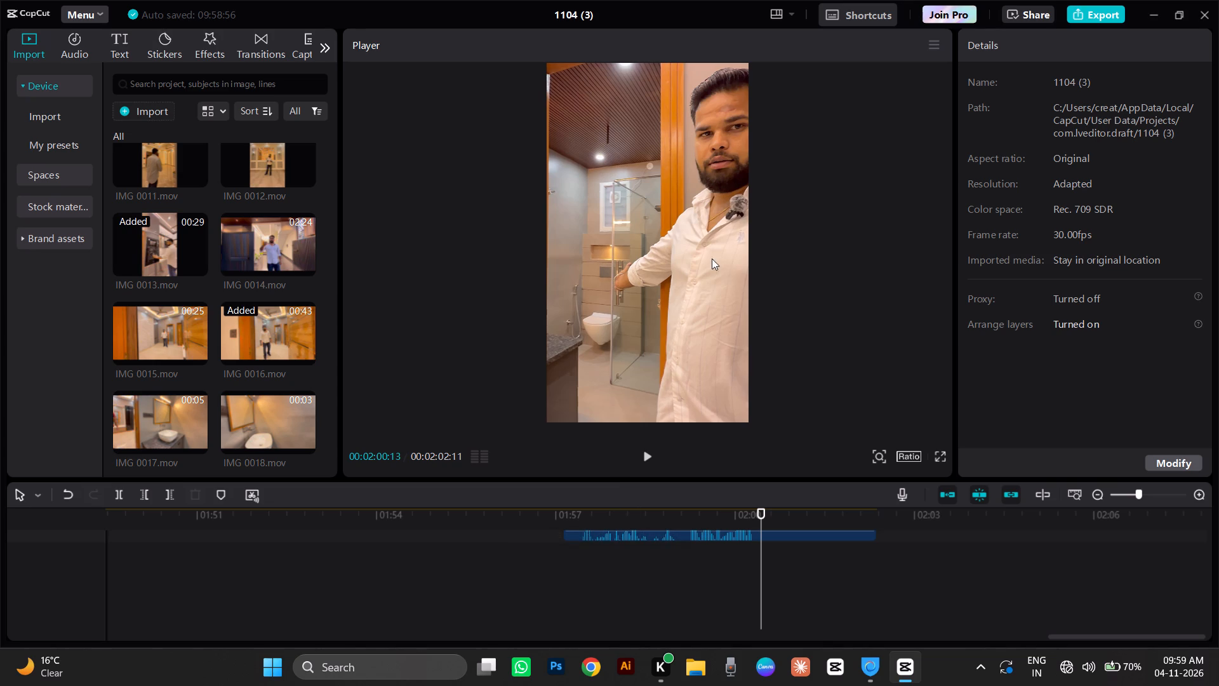
pyautogui.moveTo(712, 259); pyautogui.dragTo(740, 118)
pyautogui.click(609, 374)
pyautogui.moveTo(608, 379); pyautogui.dragTo(591, 448)
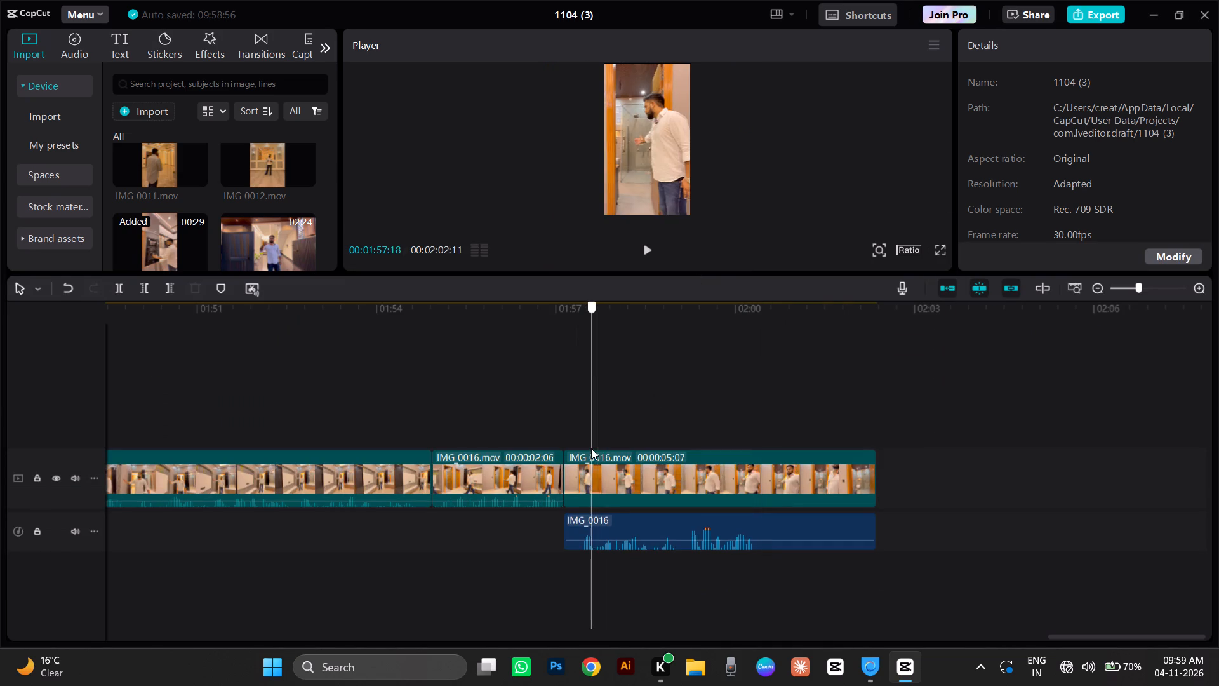
pyautogui.moveTo(591, 448); pyautogui.dragTo(582, 491)
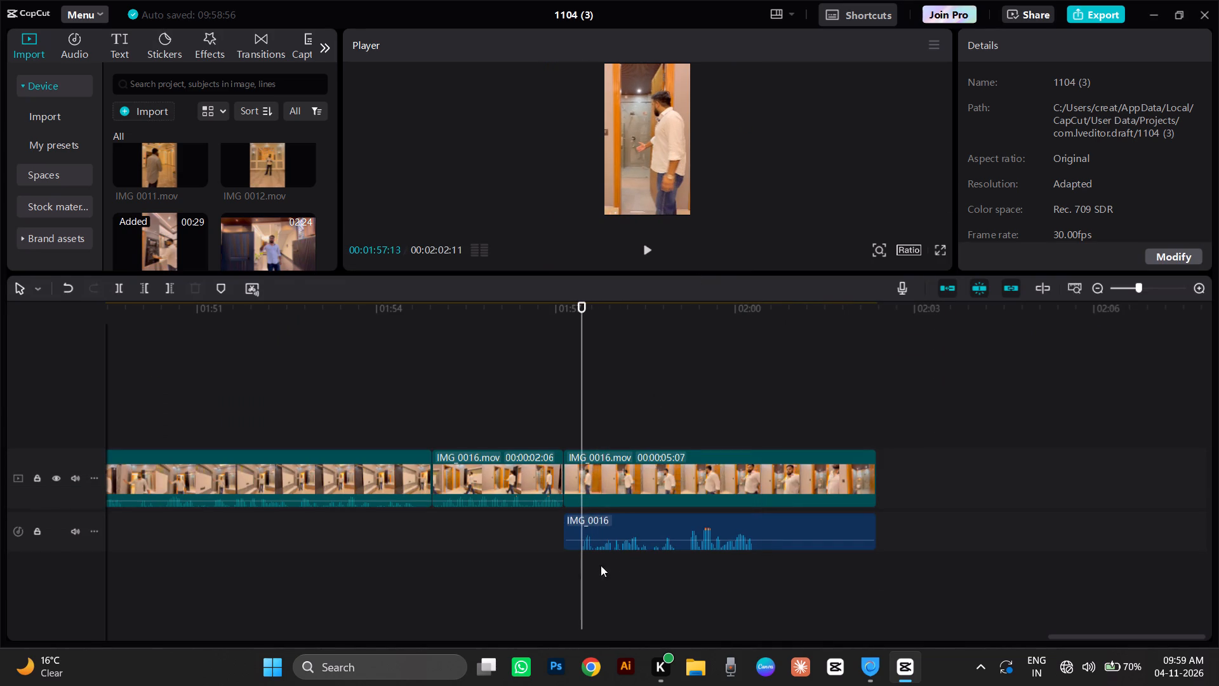
pyautogui.click(637, 529)
pyautogui.click(147, 292)
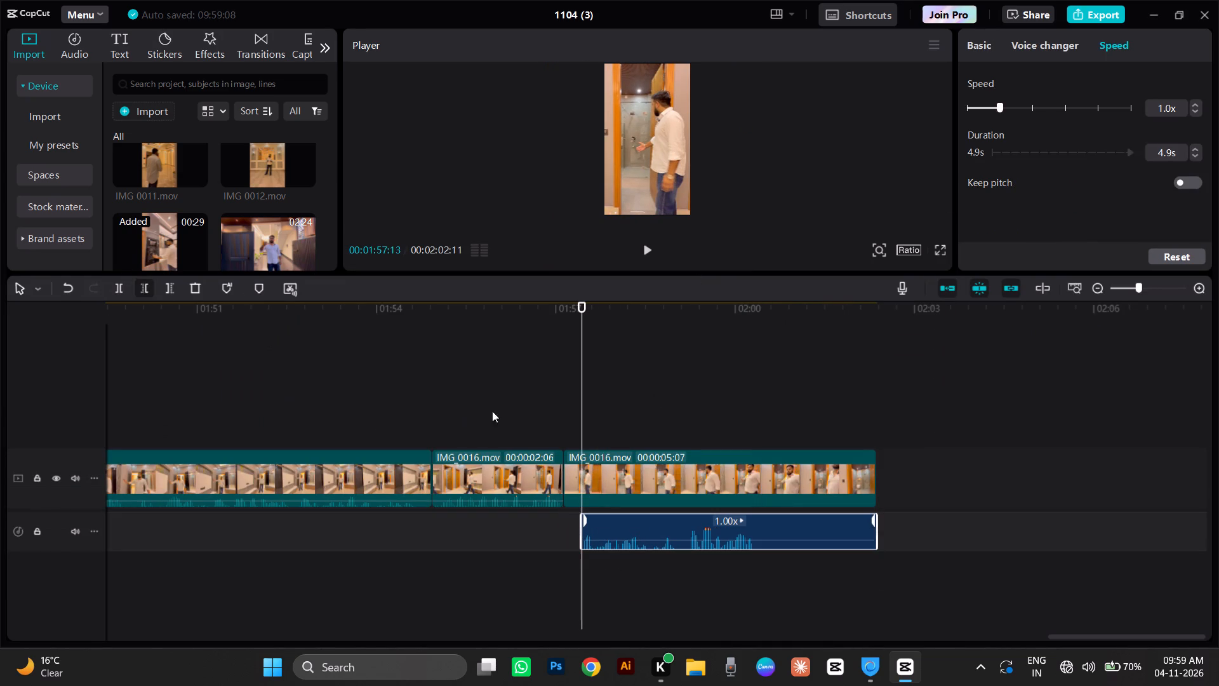
# Trim the end of the extracted IMG_0016 audio back to 00:02:00:09, where the speech stops.
pyautogui.moveTo(580, 368); pyautogui.dragTo(753, 458)
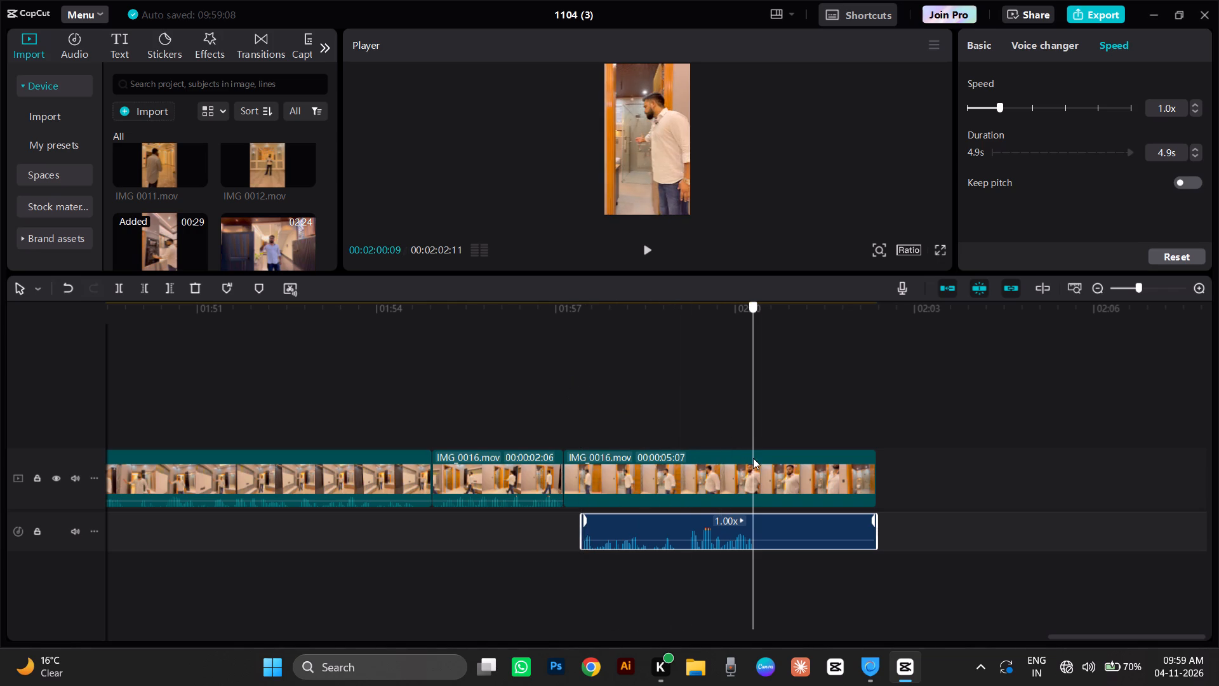
pyautogui.moveTo(753, 458); pyautogui.dragTo(755, 479)
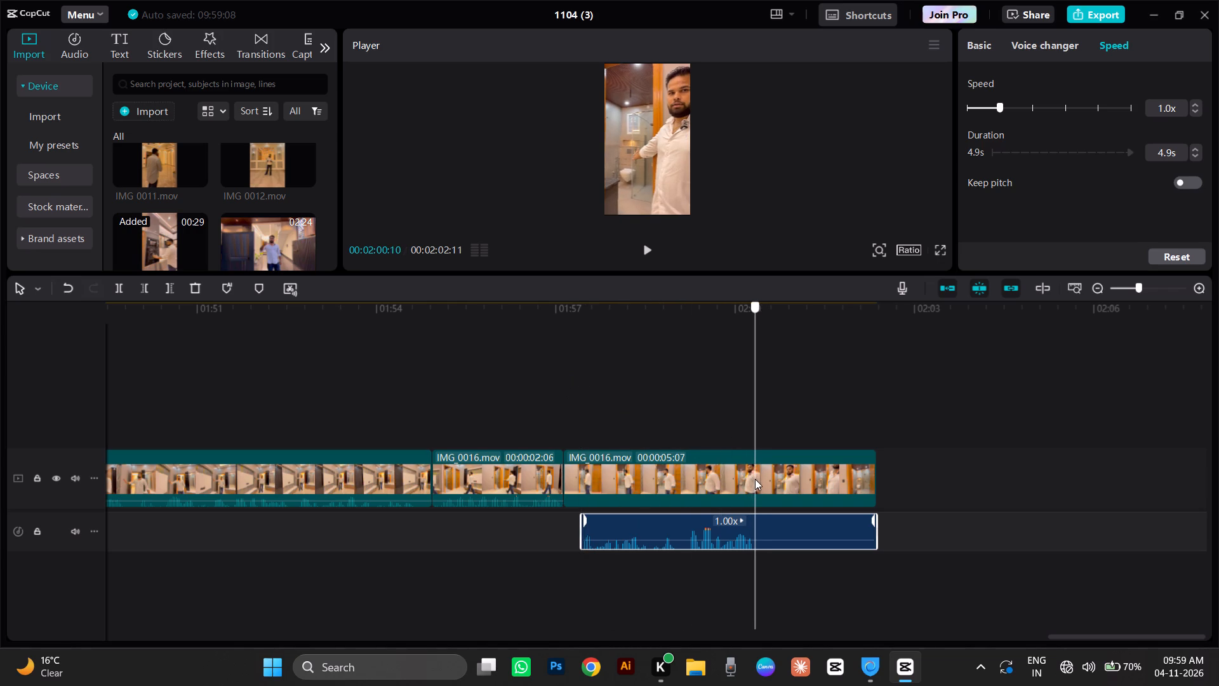
pyautogui.moveTo(755, 479); pyautogui.dragTo(753, 490)
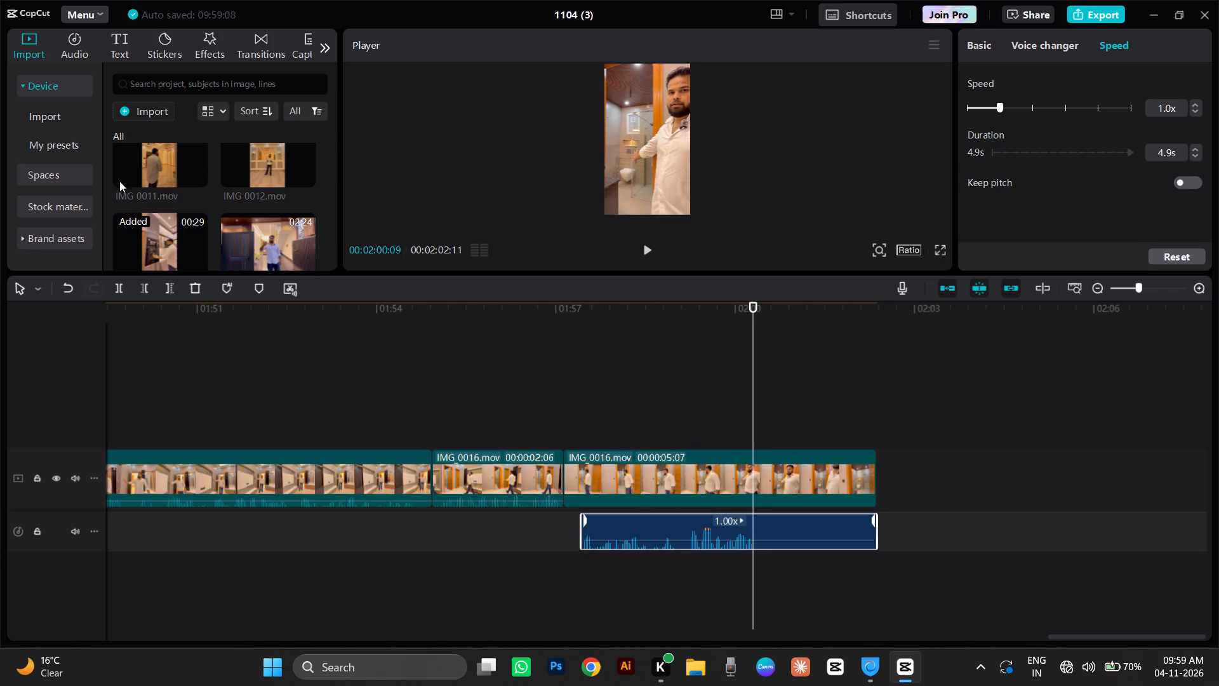
pyautogui.click(174, 286)
# Move the trimmed IMG_0016 audio earlier so it starts at the video cut at 00:01:57:04.
pyautogui.click(559, 369)
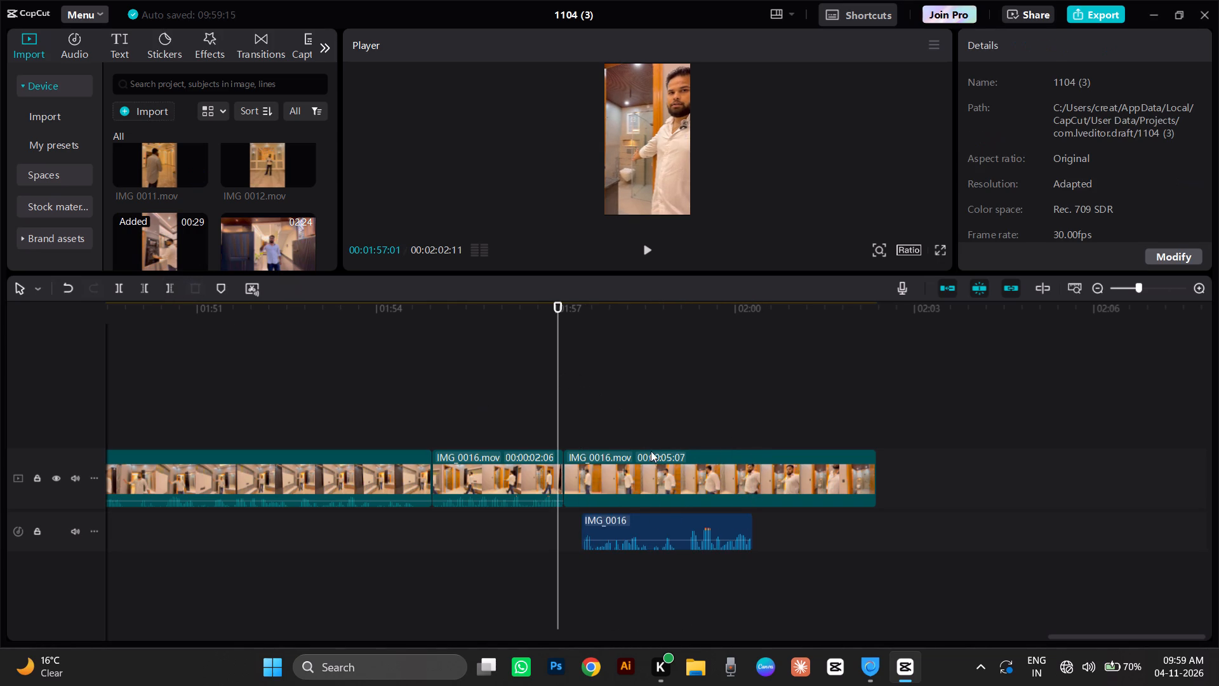
pyautogui.click(652, 527)
pyautogui.moveTo(648, 527); pyautogui.dragTo(632, 527)
# Delete the last IMG 0016.mov video piece above the extracted audio, keeping the audio.
pyautogui.click(623, 485)
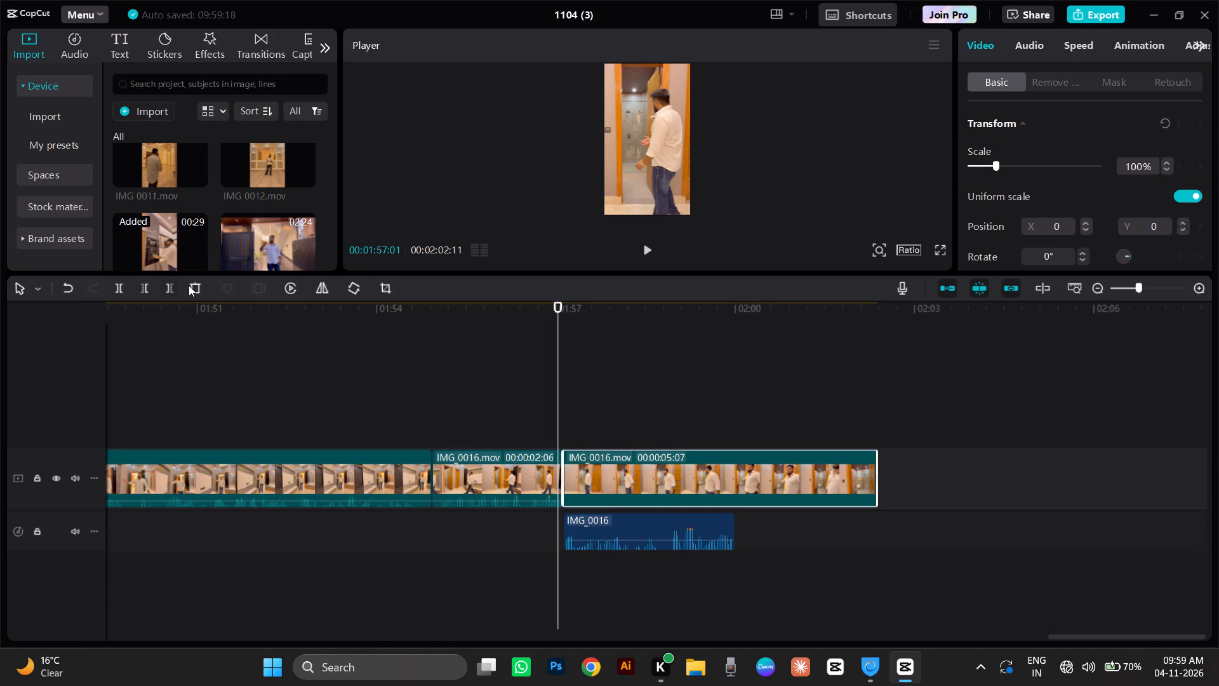
pyautogui.click(197, 289)
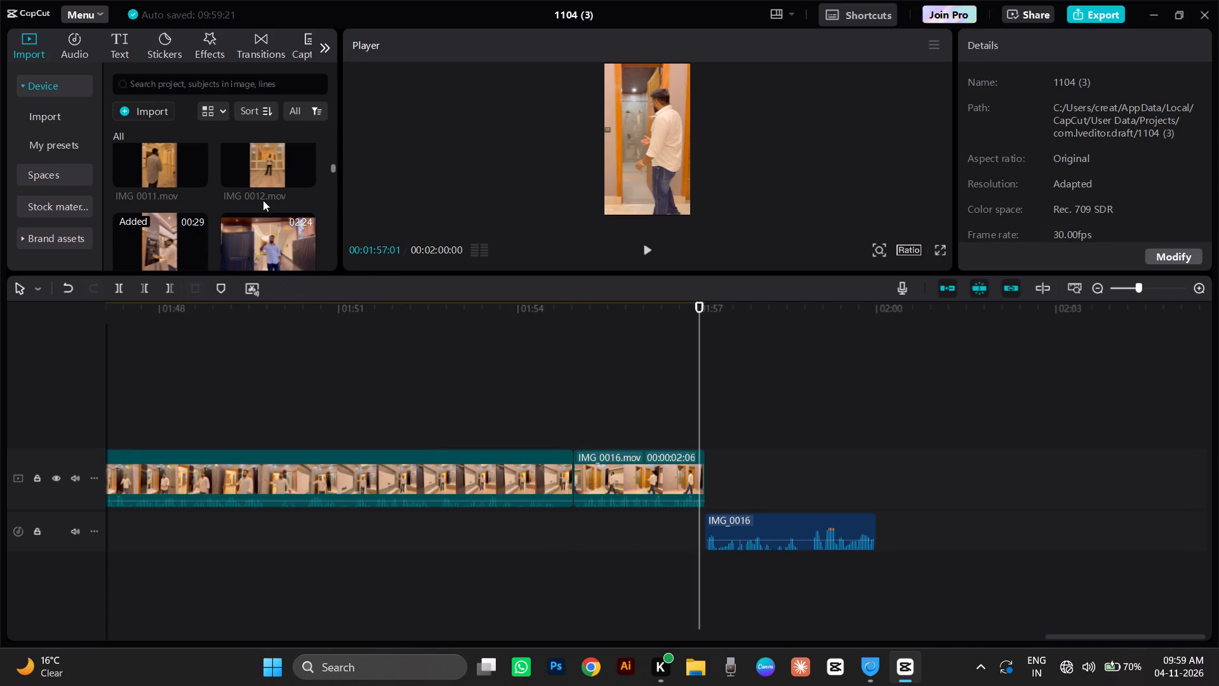
# Preview the imported clips IMG_0017.mov to IMG_0020.mov to find bathroom footage to cover the extracted voice audio.
pyautogui.scroll(-3, 263, 201)
pyautogui.moveTo(279, 275); pyautogui.dragTo(279, 355)
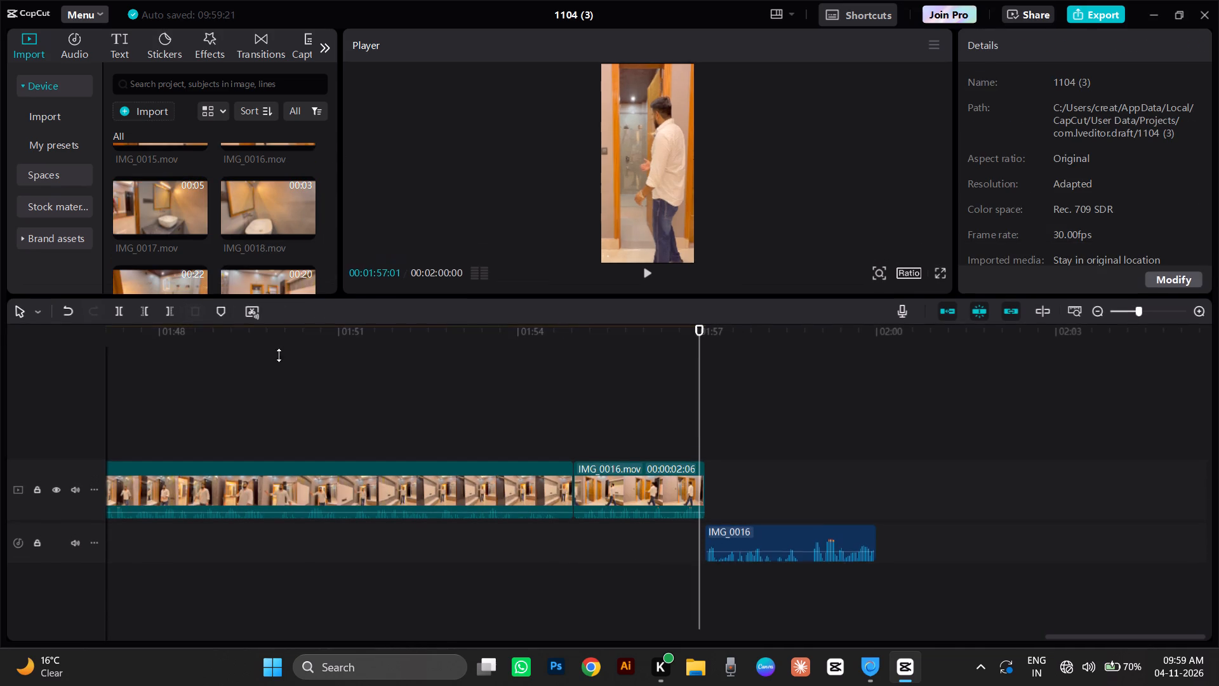
pyautogui.moveTo(279, 355); pyautogui.dragTo(277, 390)
pyautogui.scroll(1, 238, 234)
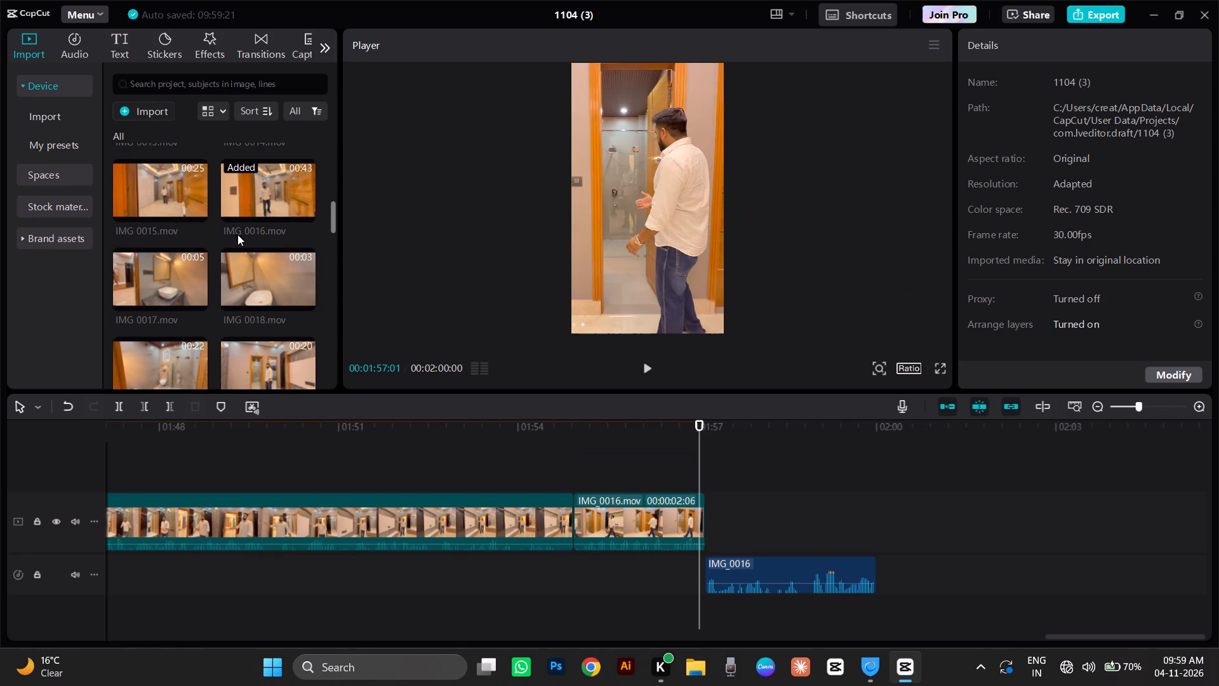
pyautogui.click(156, 248)
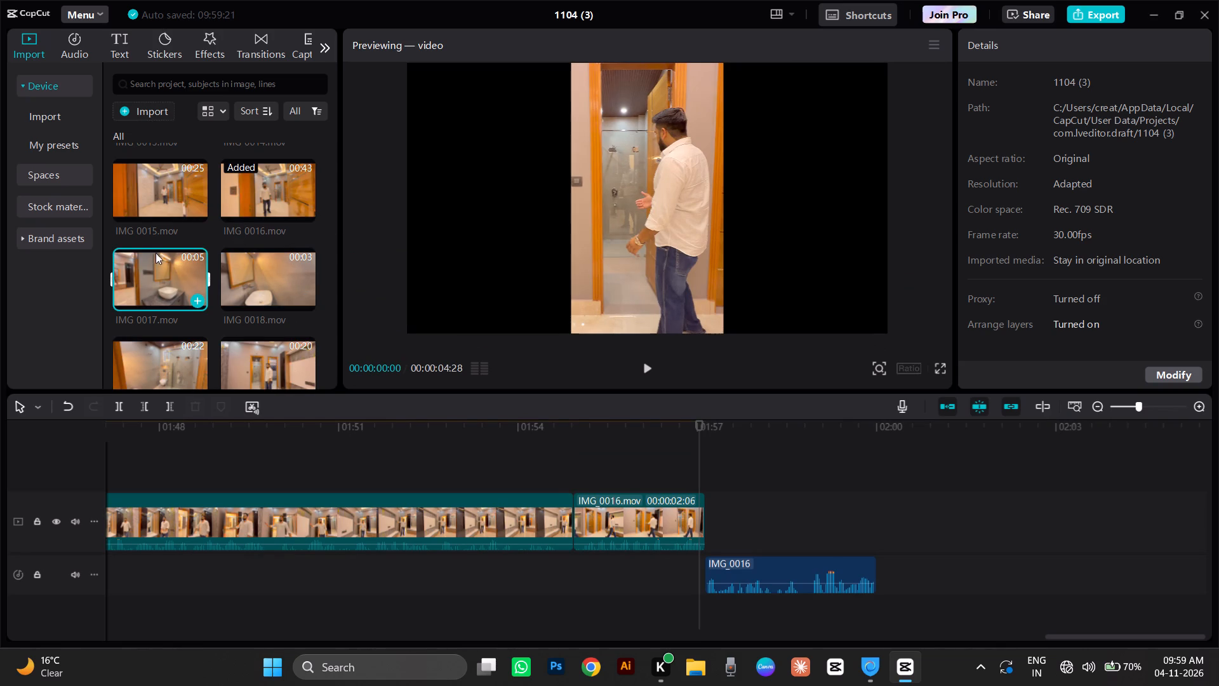
pyautogui.click(276, 269)
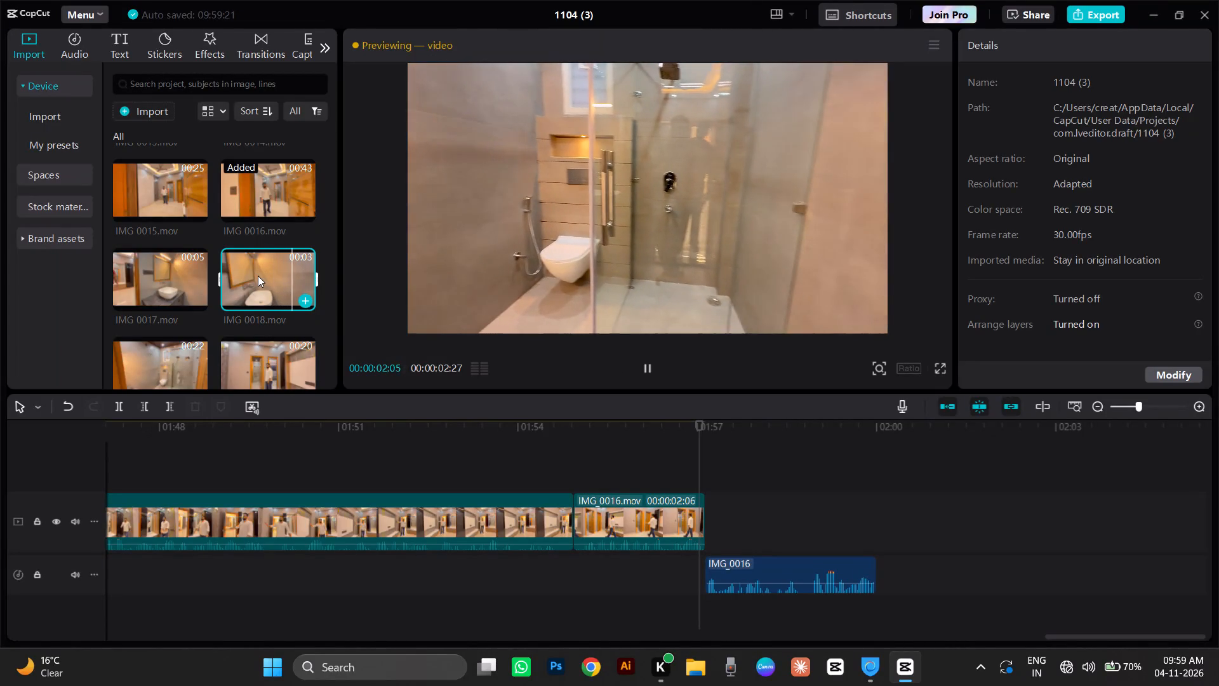
pyautogui.scroll(-1, 271, 269)
pyautogui.click(130, 279)
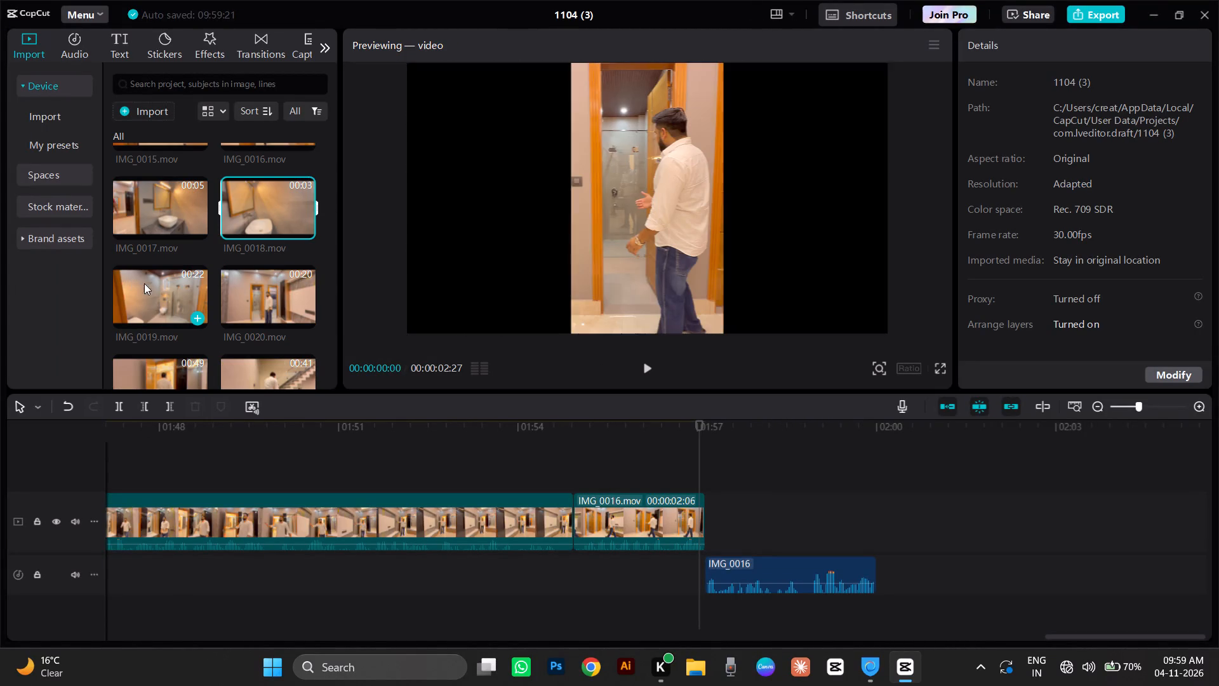
pyautogui.click(173, 295)
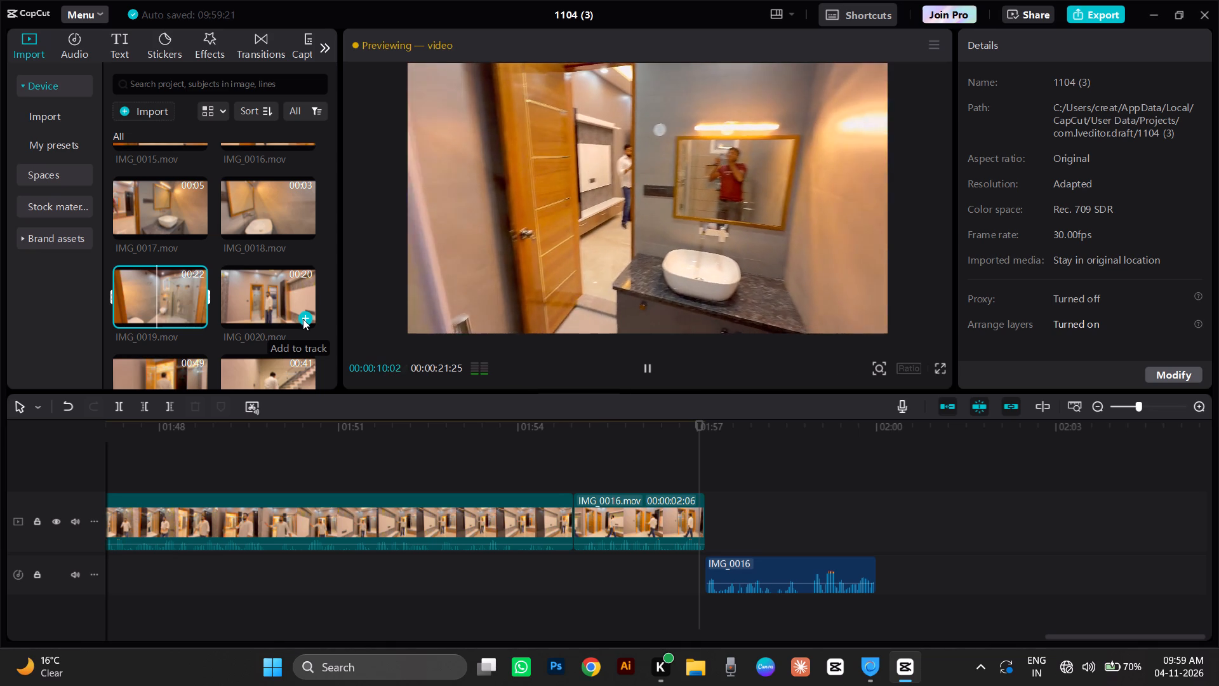
pyautogui.click(257, 306)
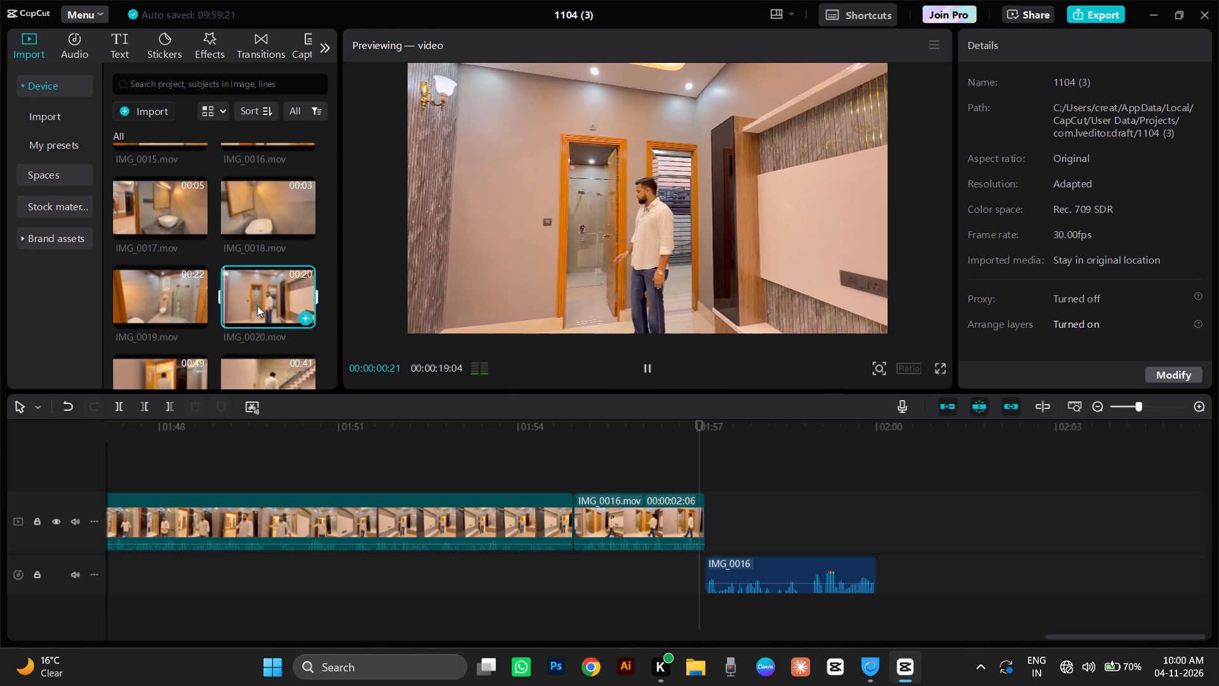
pyautogui.click(169, 205)
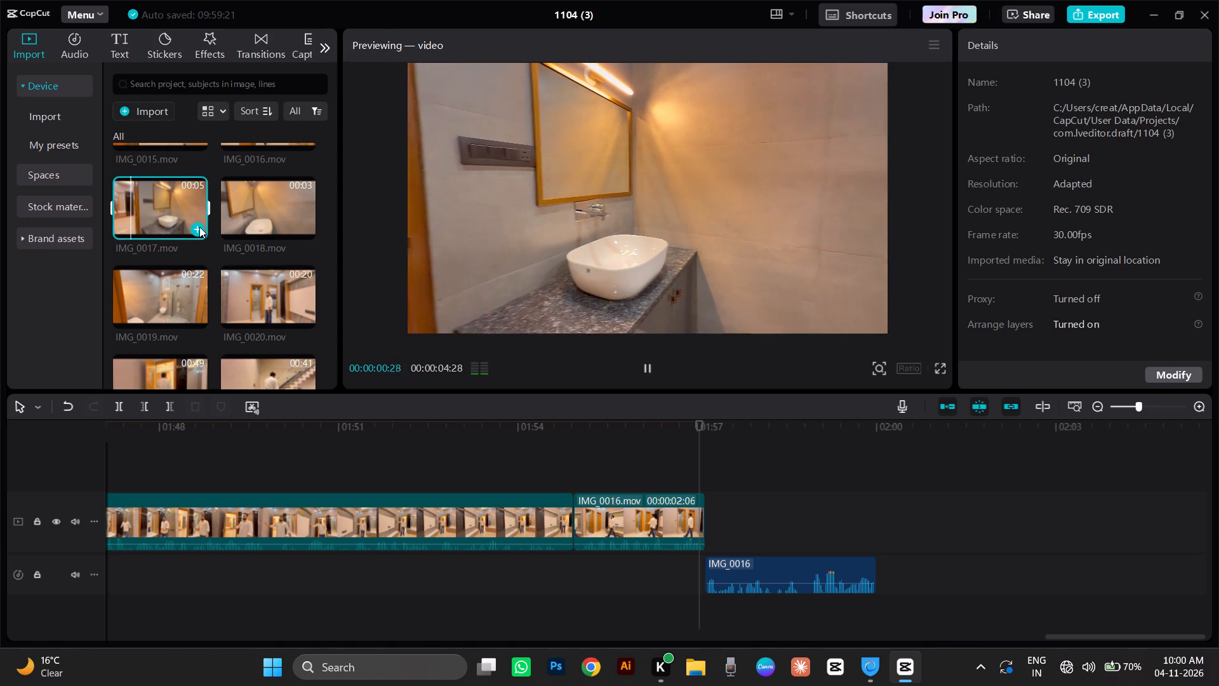
# Add IMG_0017.mov to the main track directly after the last IMG 0016.mov piece.
pyautogui.click(199, 227)
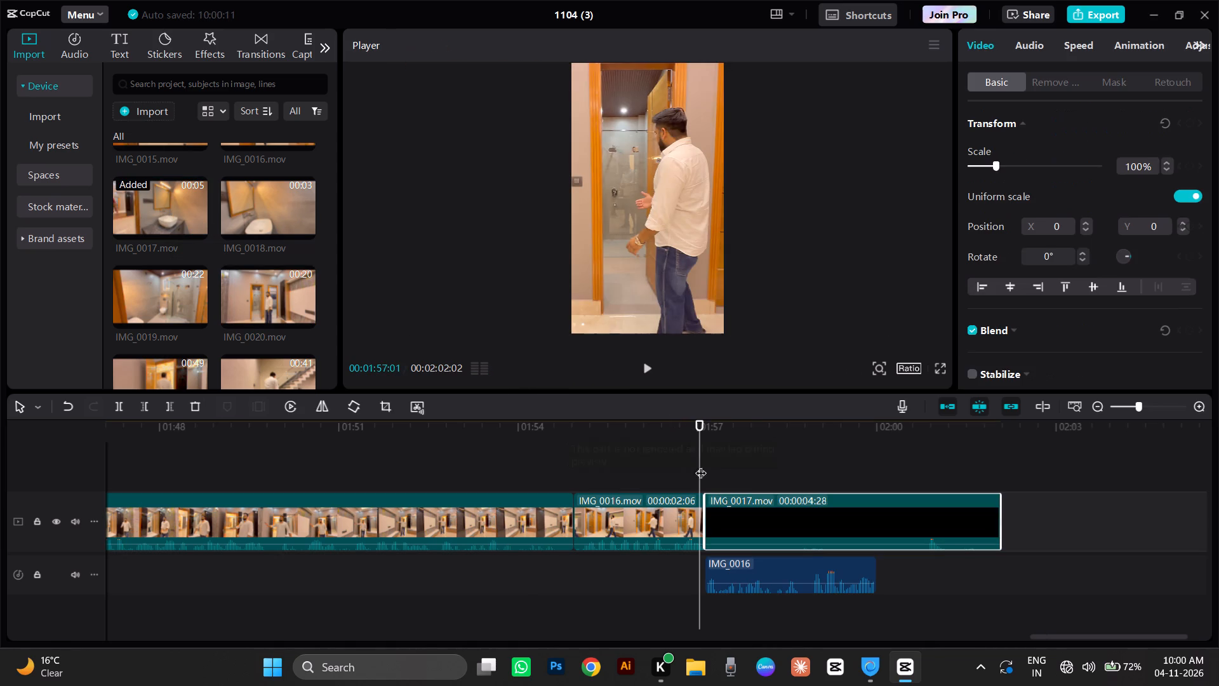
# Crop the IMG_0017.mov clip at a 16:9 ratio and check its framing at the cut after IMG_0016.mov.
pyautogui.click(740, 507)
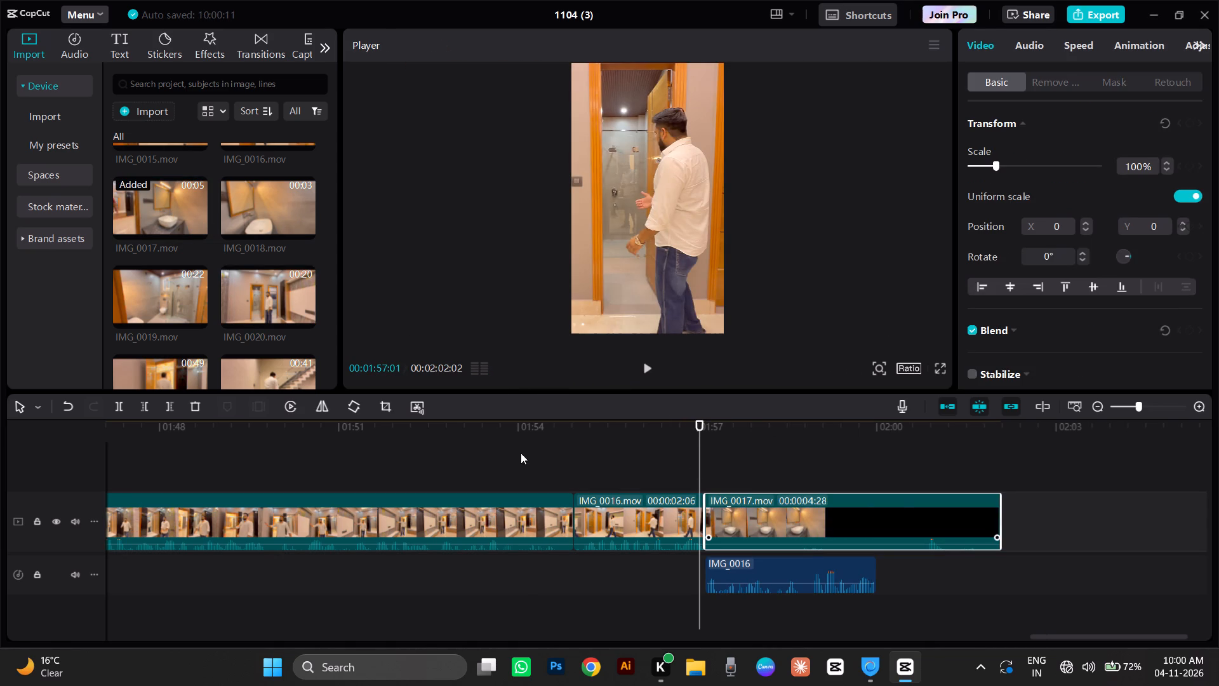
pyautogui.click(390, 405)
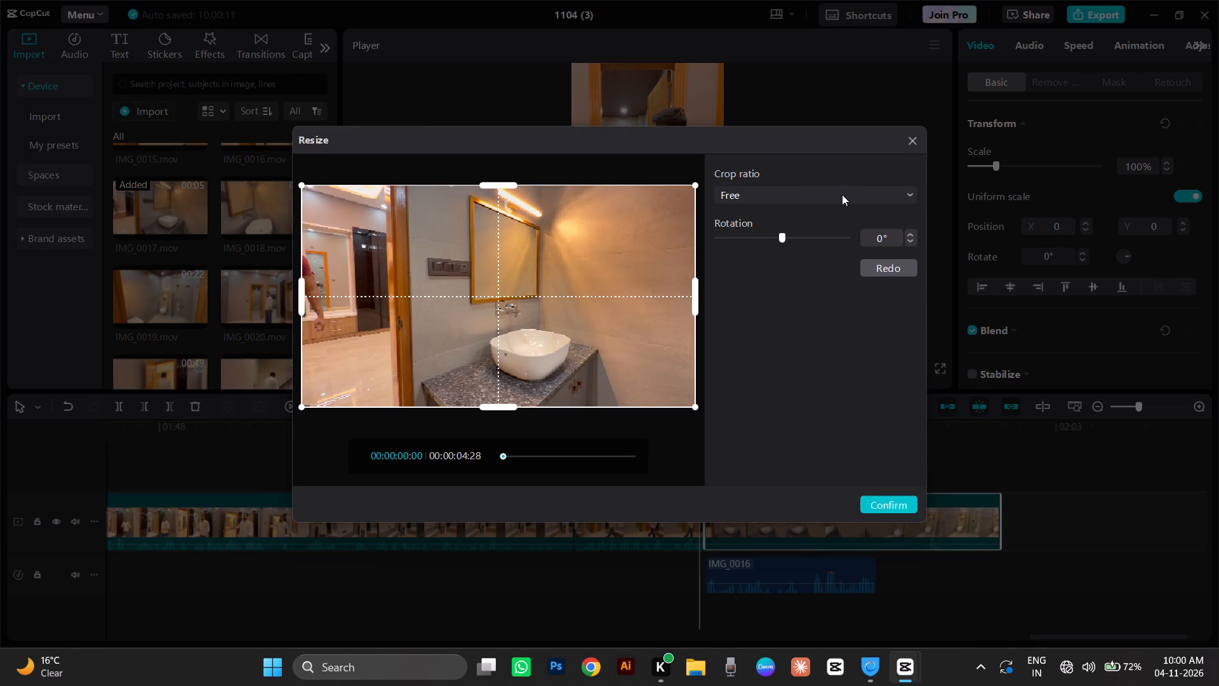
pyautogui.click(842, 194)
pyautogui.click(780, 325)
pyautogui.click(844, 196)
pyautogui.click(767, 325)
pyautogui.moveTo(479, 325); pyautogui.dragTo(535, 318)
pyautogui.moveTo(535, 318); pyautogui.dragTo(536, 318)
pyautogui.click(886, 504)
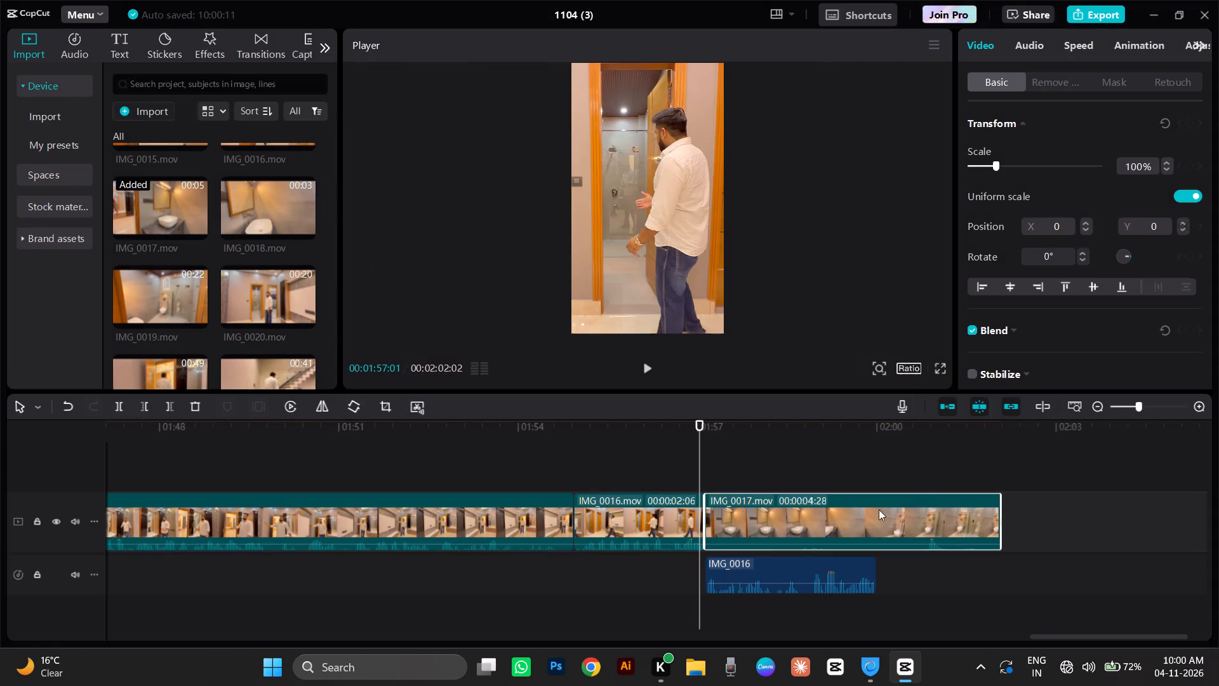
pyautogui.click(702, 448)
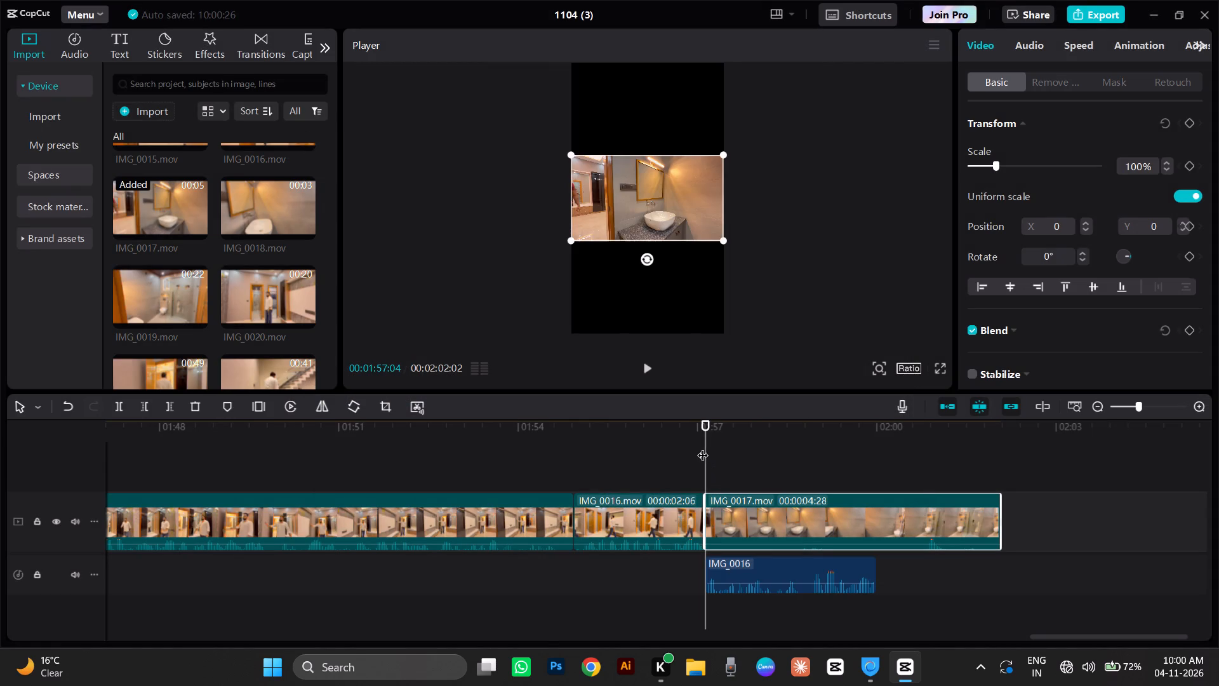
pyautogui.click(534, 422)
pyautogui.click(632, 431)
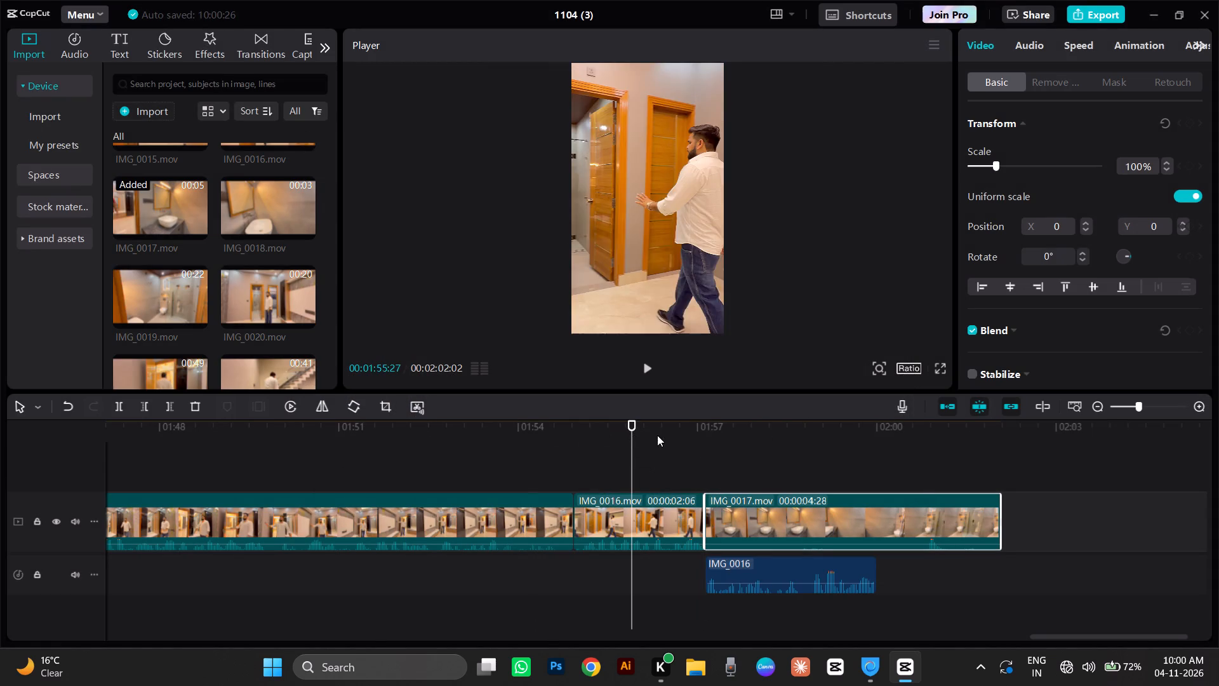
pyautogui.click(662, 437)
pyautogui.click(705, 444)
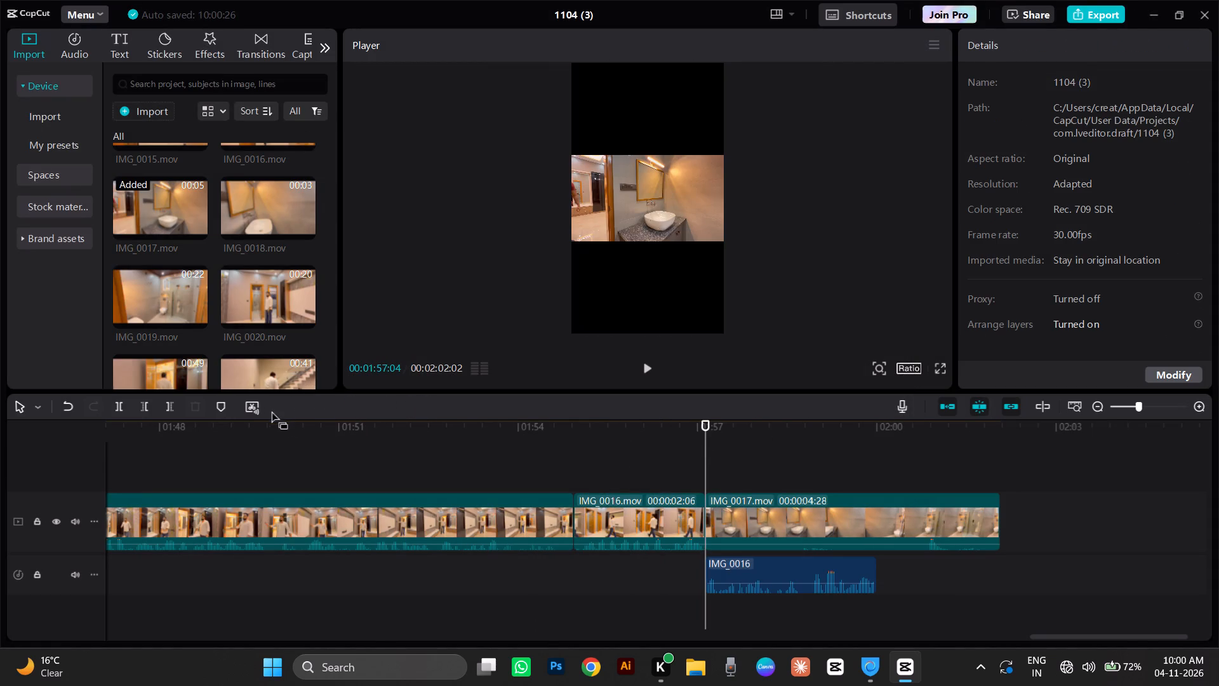
# Crop IMG_0017.mov to a 9:16 ratio, positioning the crop frame over the mirror and washbasin.
pyautogui.click(260, 407)
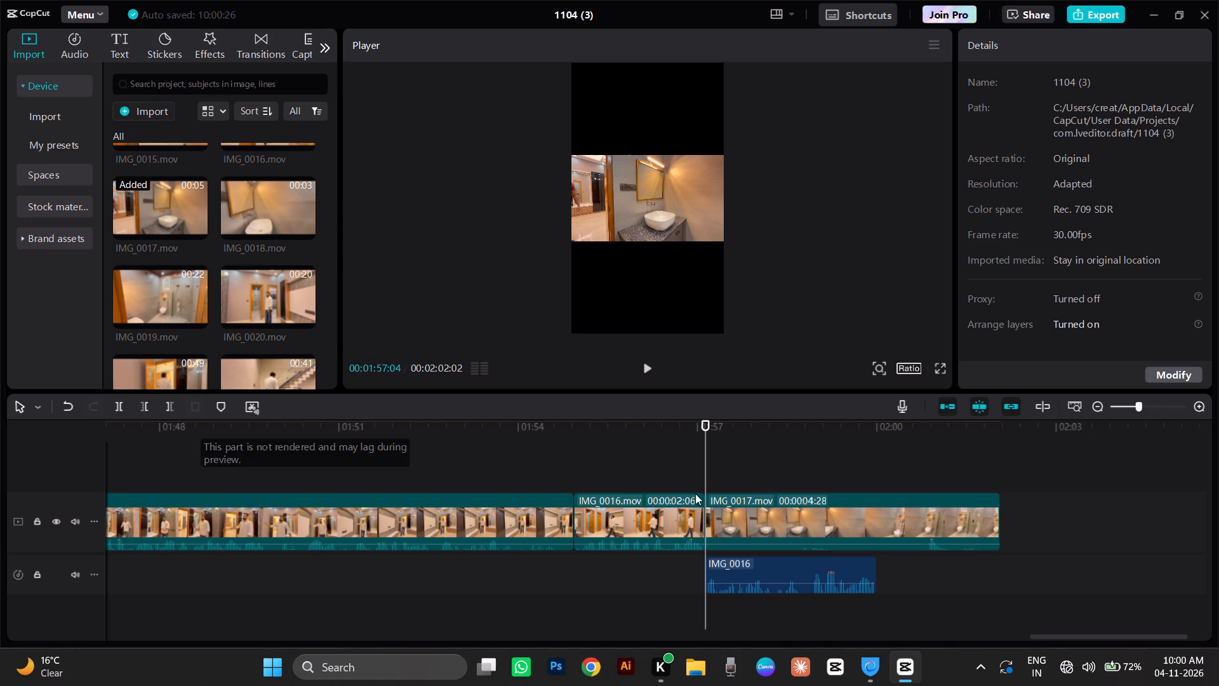
pyautogui.click(776, 508)
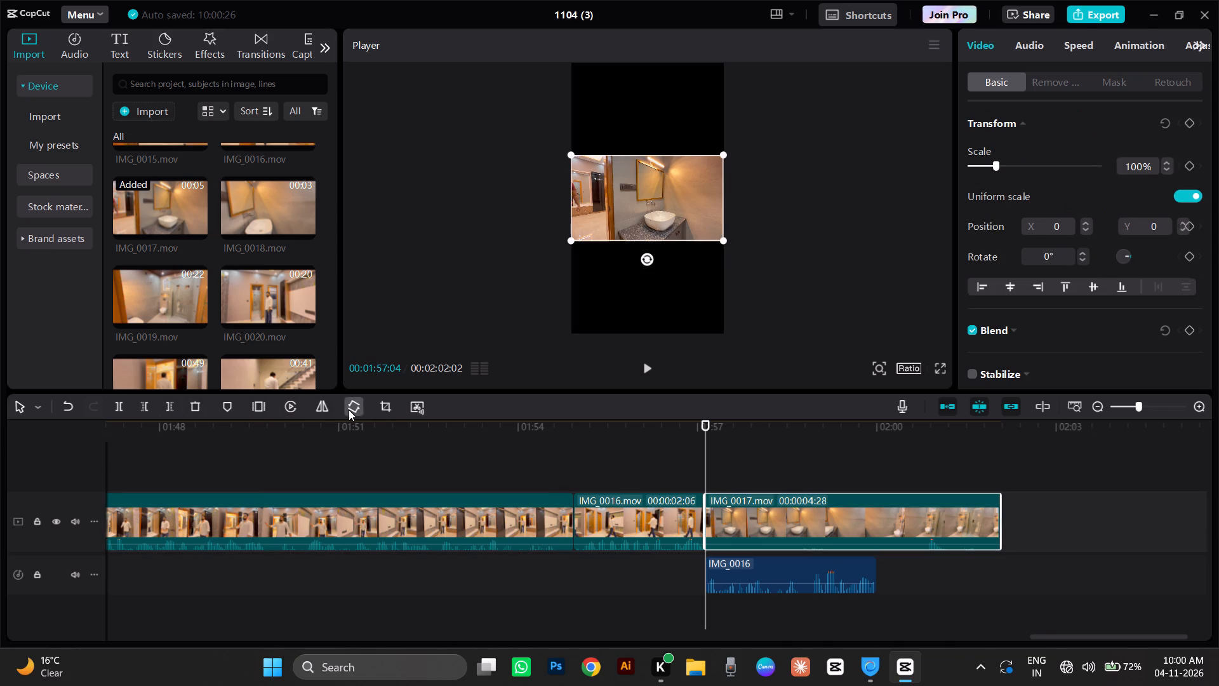
pyautogui.click(380, 408)
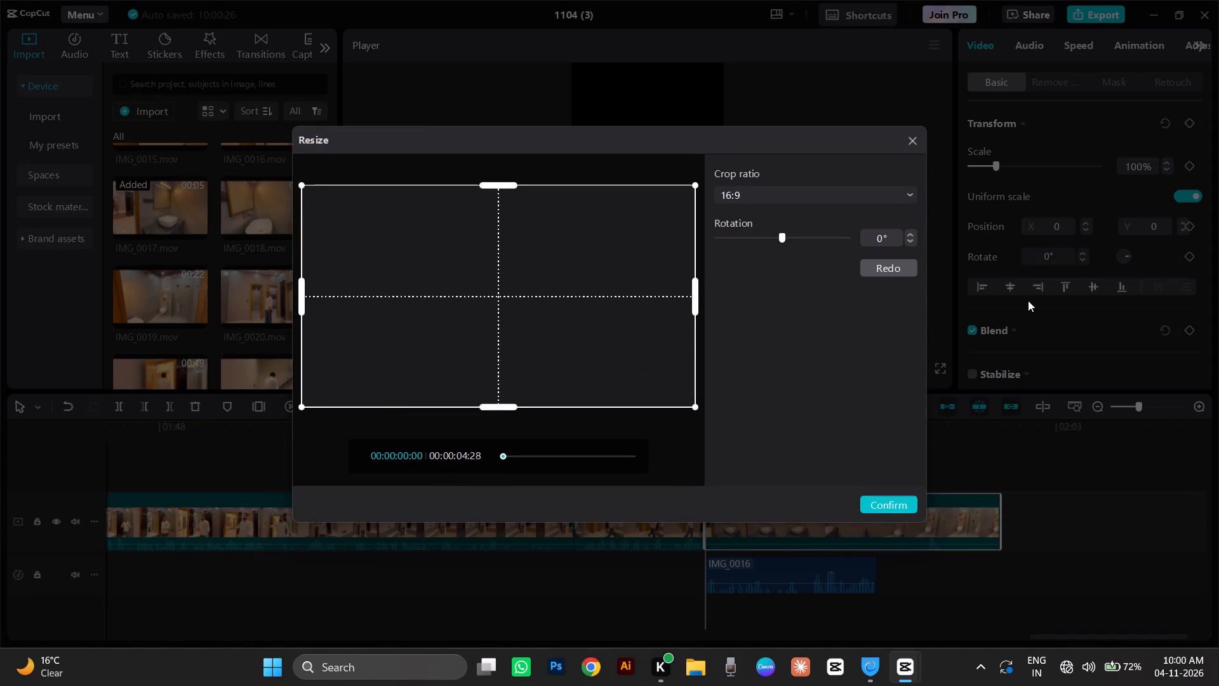
pyautogui.click(903, 195)
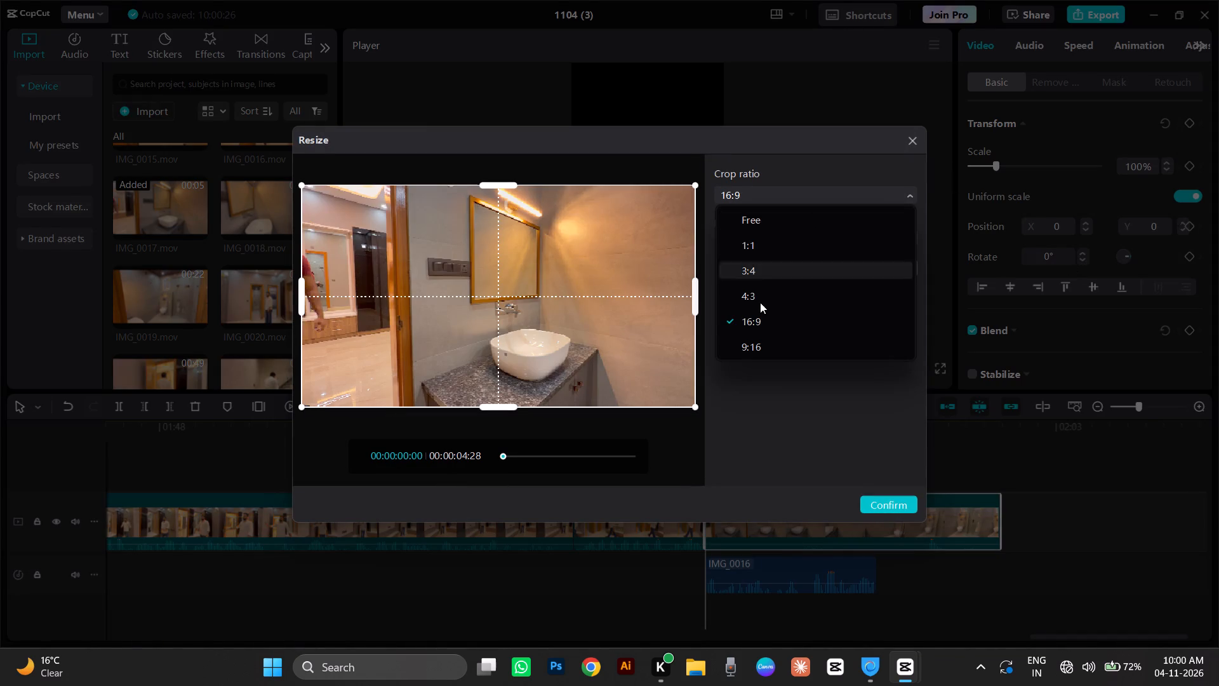
pyautogui.click(760, 330)
pyautogui.click(791, 189)
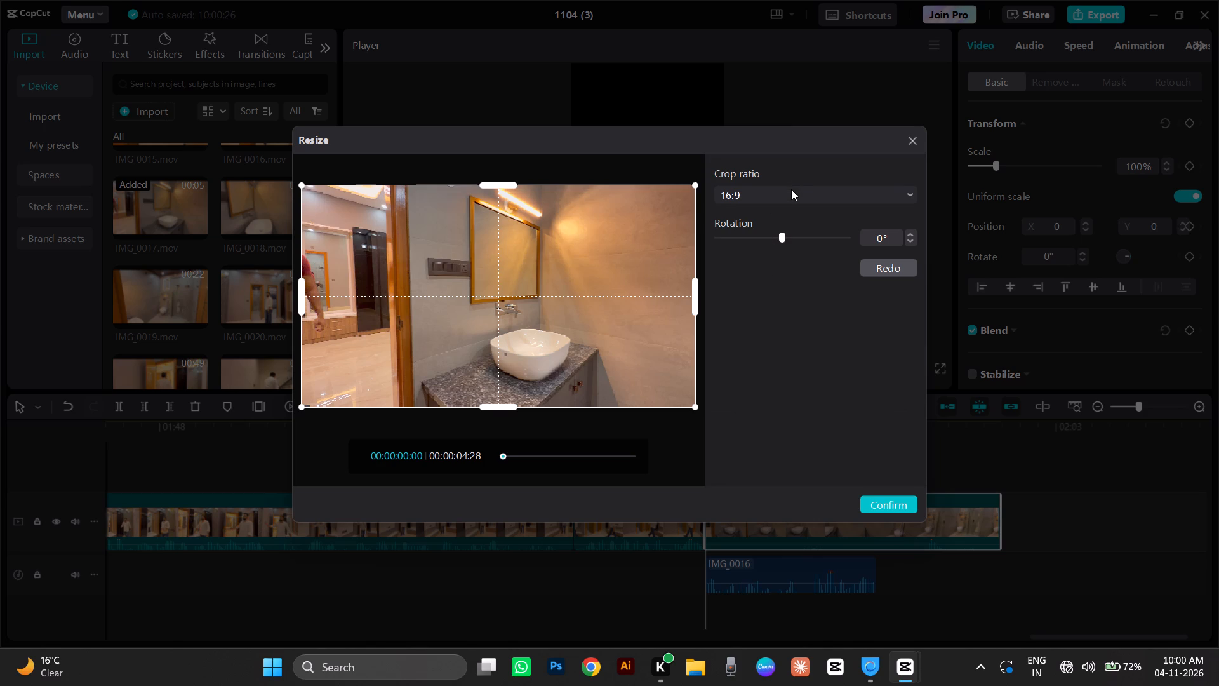
pyautogui.click(764, 219)
pyautogui.click(816, 187)
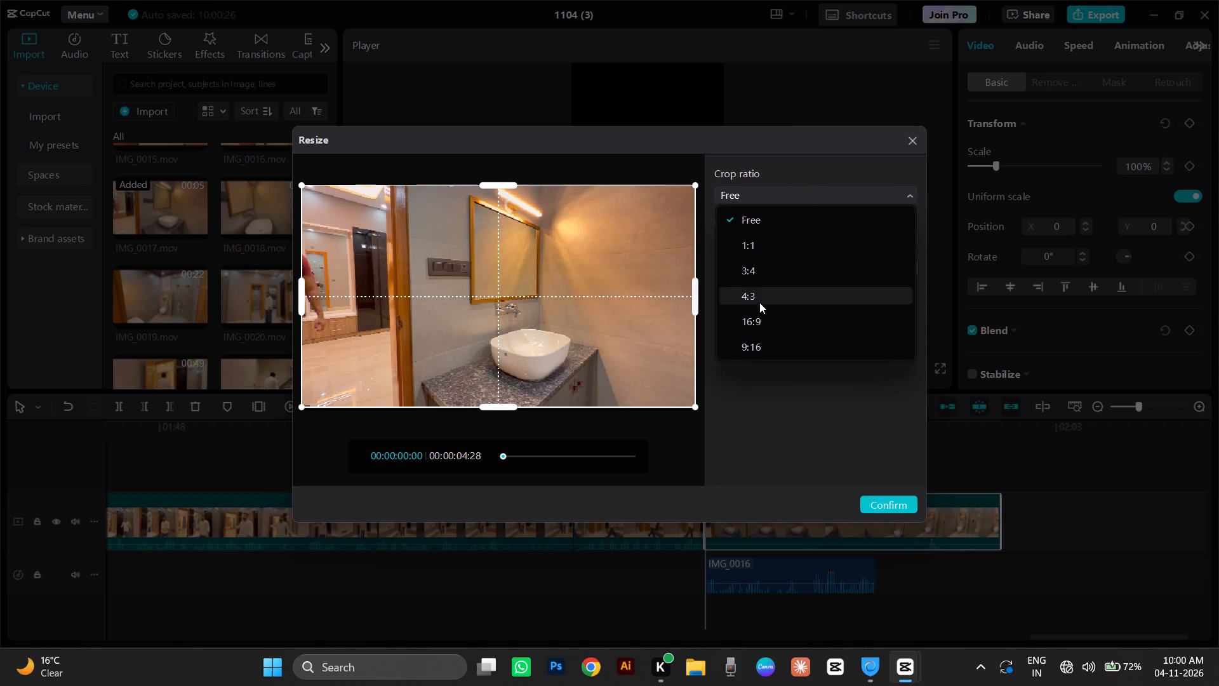
pyautogui.click(768, 323)
pyautogui.moveTo(694, 300); pyautogui.dragTo(587, 358)
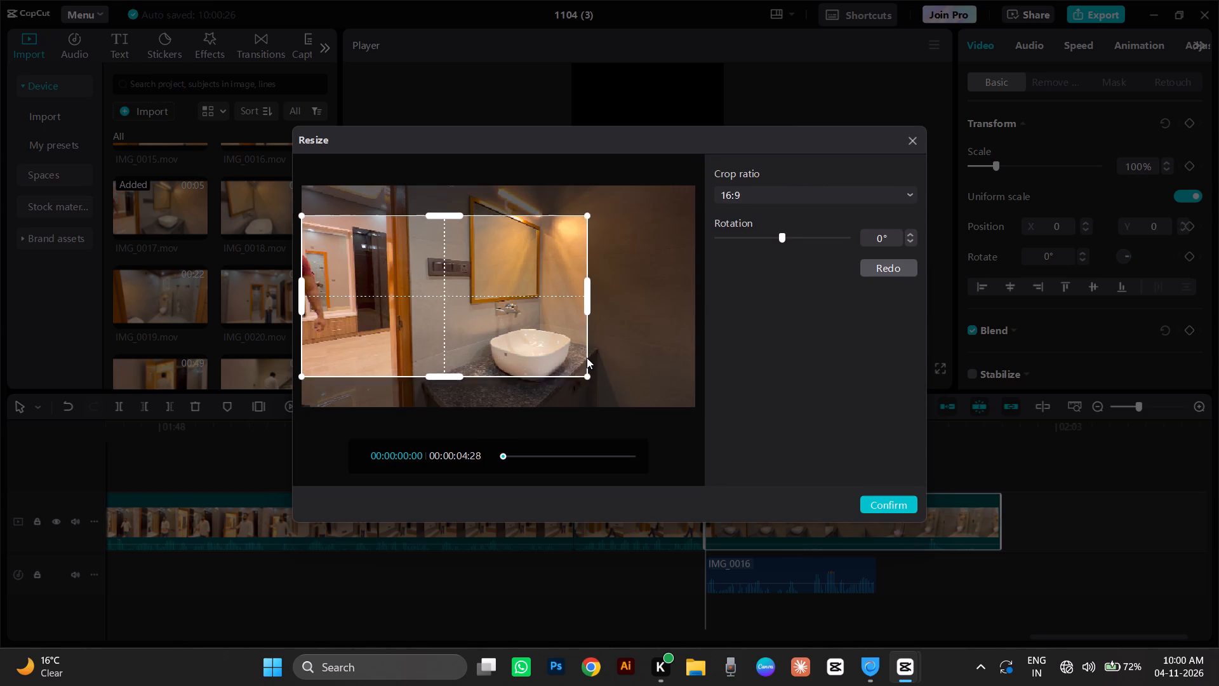
pyautogui.moveTo(587, 358); pyautogui.dragTo(704, 379)
pyautogui.click(841, 198)
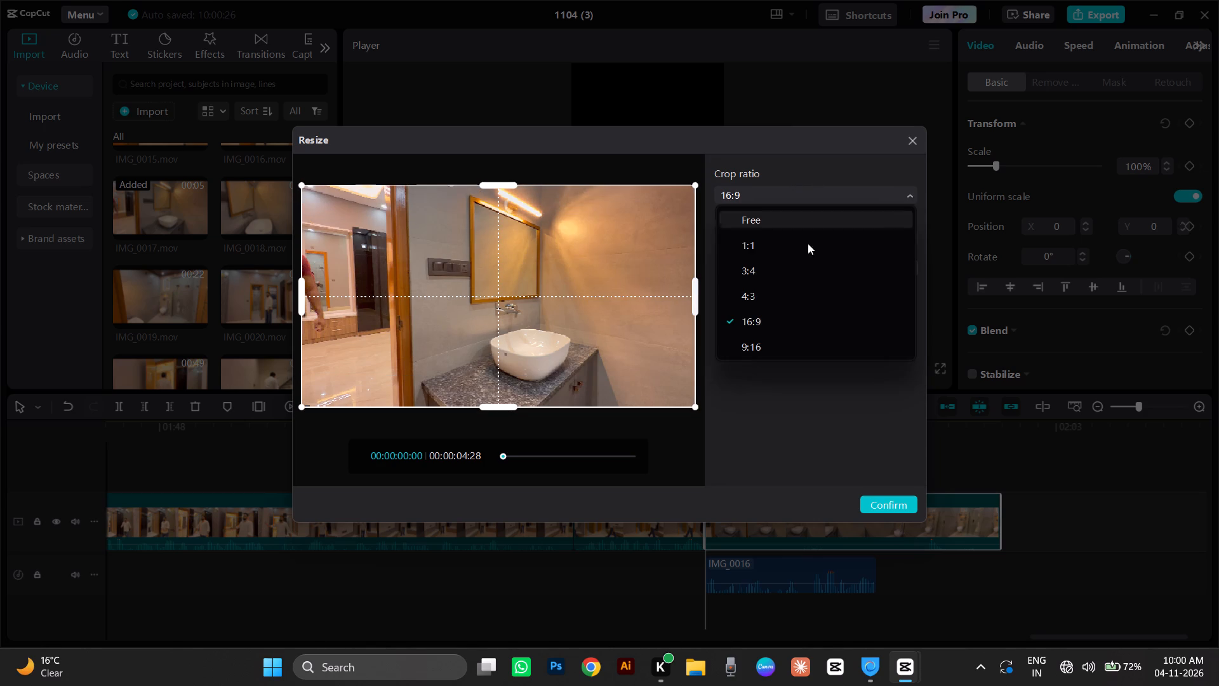
pyautogui.click(769, 347)
pyautogui.moveTo(495, 320); pyautogui.dragTo(512, 332)
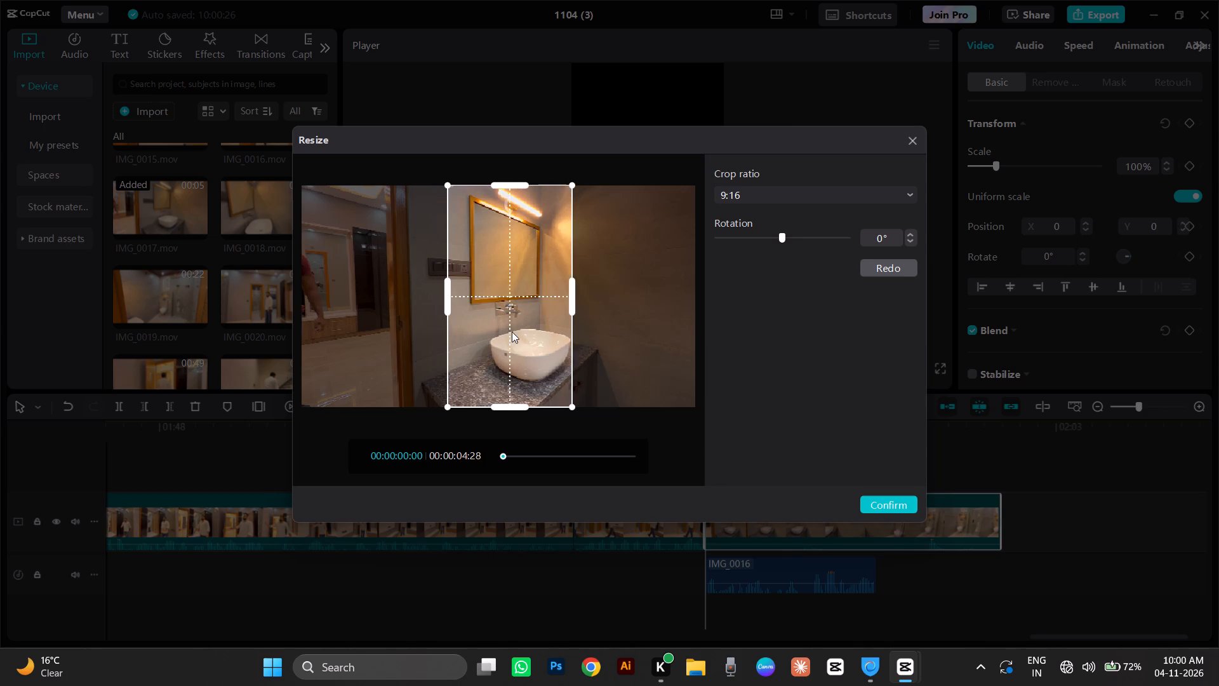
pyautogui.moveTo(512, 332); pyautogui.dragTo(519, 339)
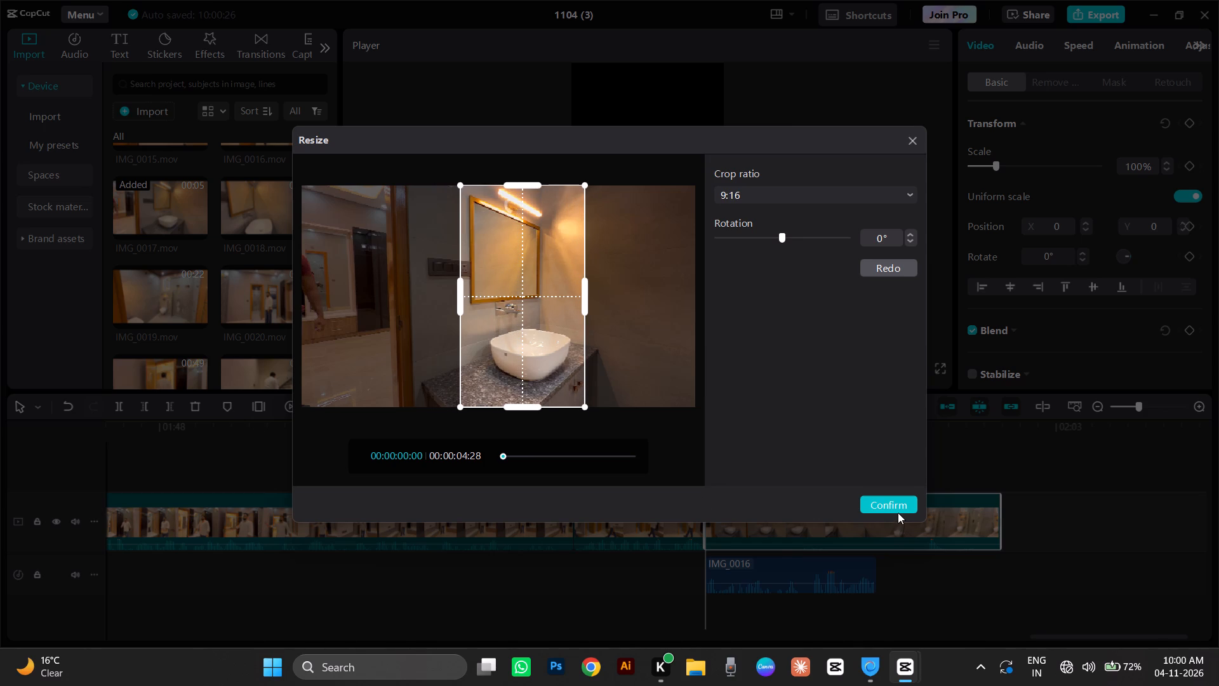
pyautogui.click(896, 504)
# Play through the cropped IMG_0017.mov clip, extract its audio, and delete that extracted audio, keeping the IMG_0016 voice.
pyautogui.press('space')
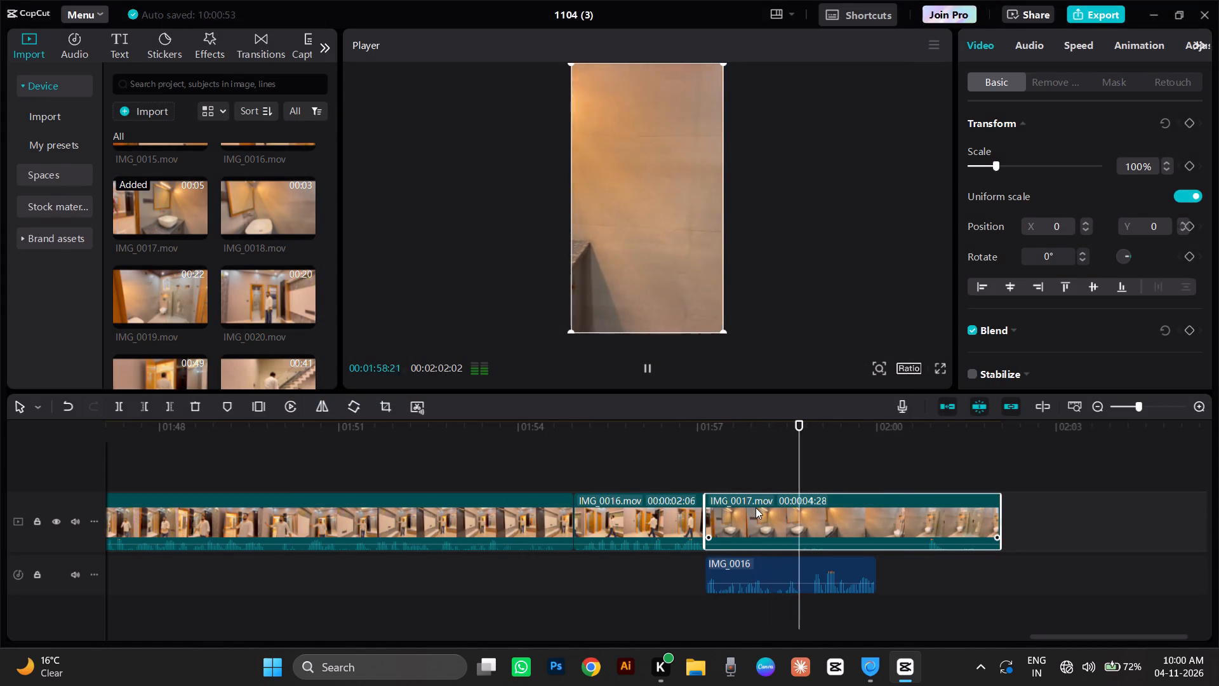
pyautogui.press('space')
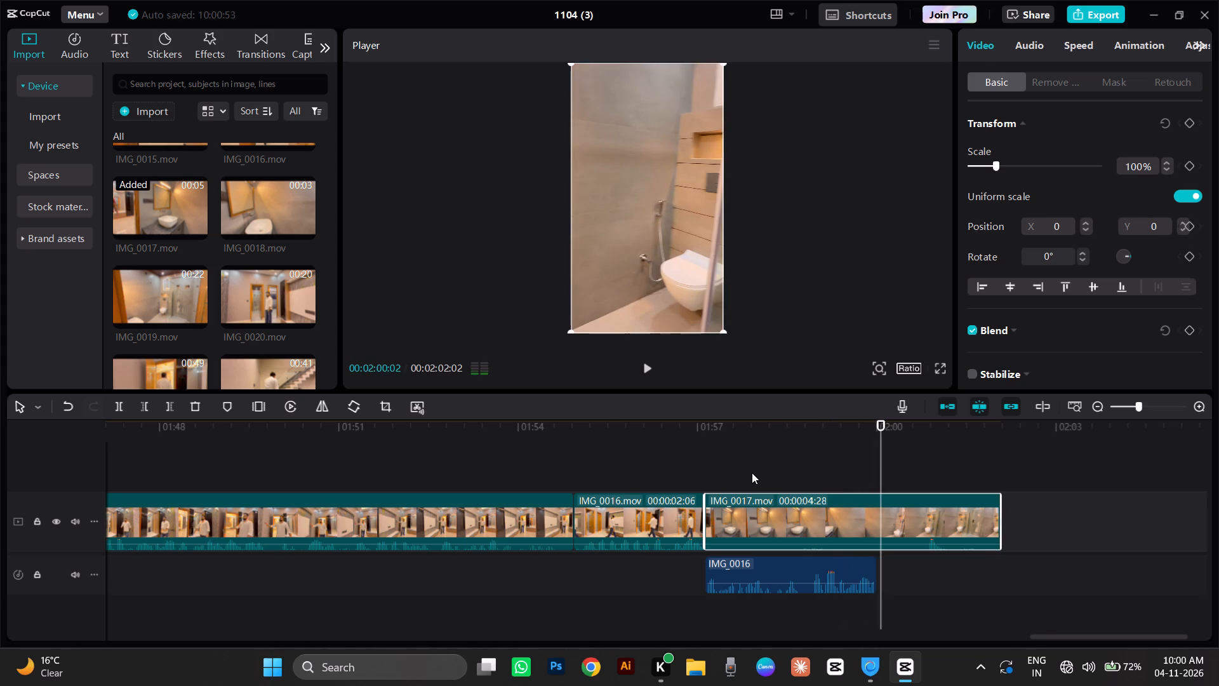
pyautogui.click(752, 473)
pyautogui.click(813, 524)
pyautogui.rightClick(799, 520)
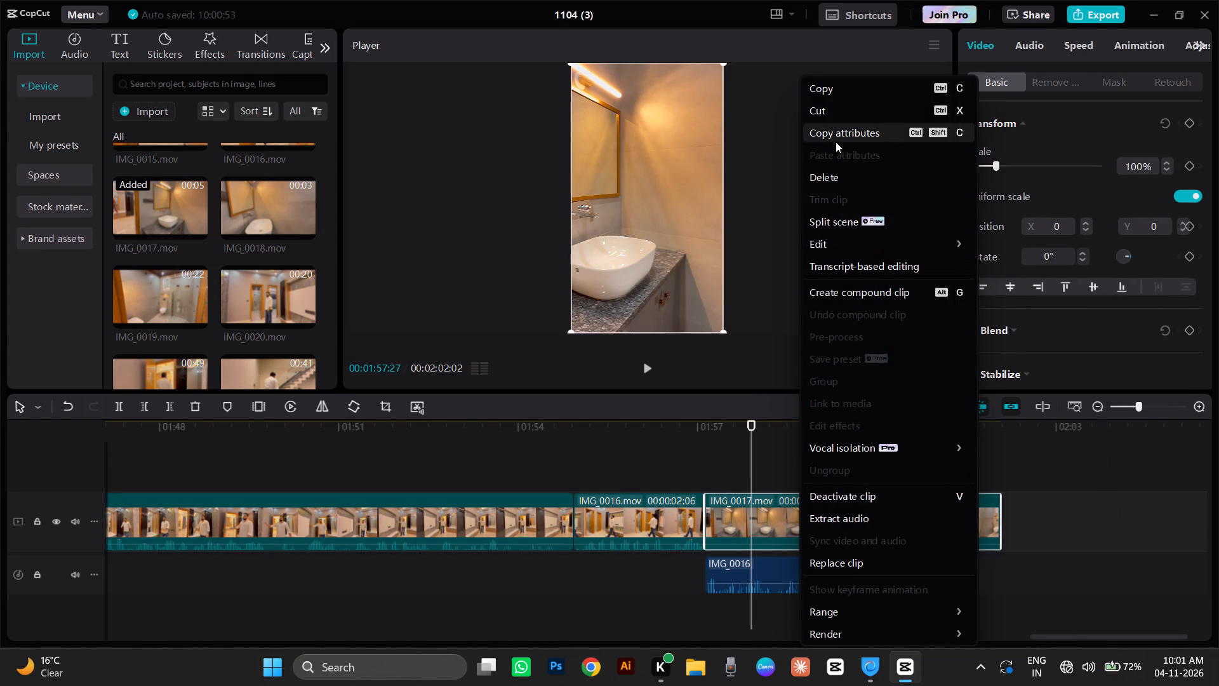
pyautogui.click(849, 508)
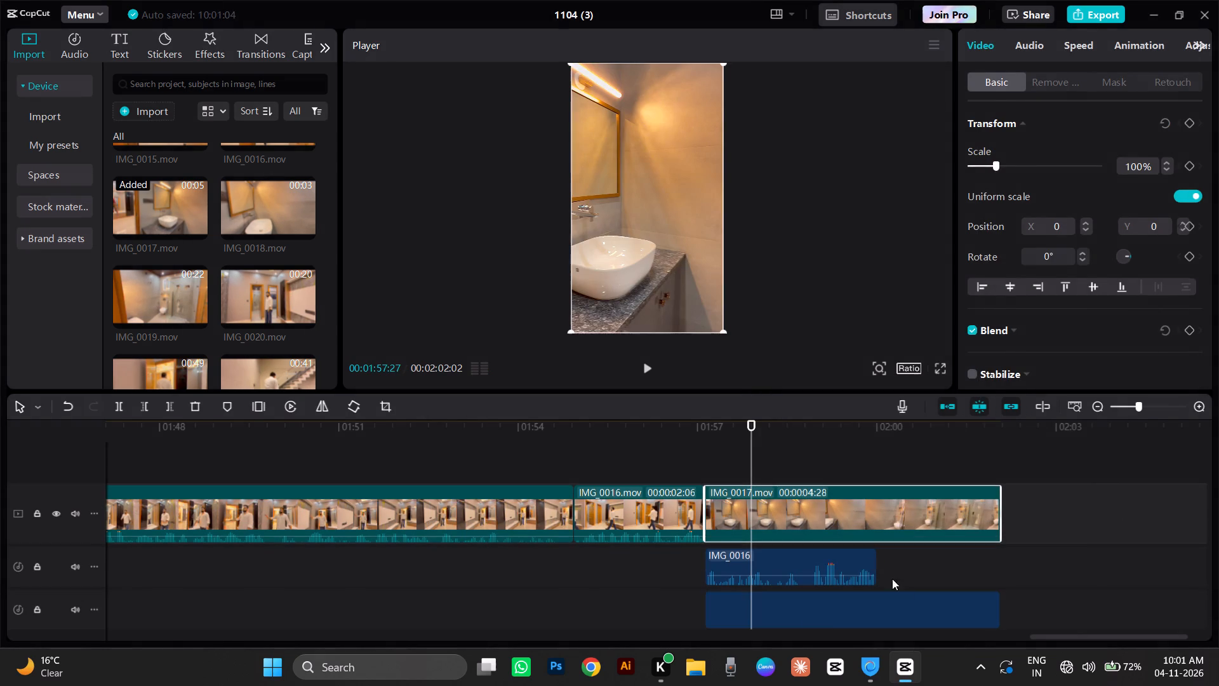
pyautogui.click(886, 607)
pyautogui.press('Delete')
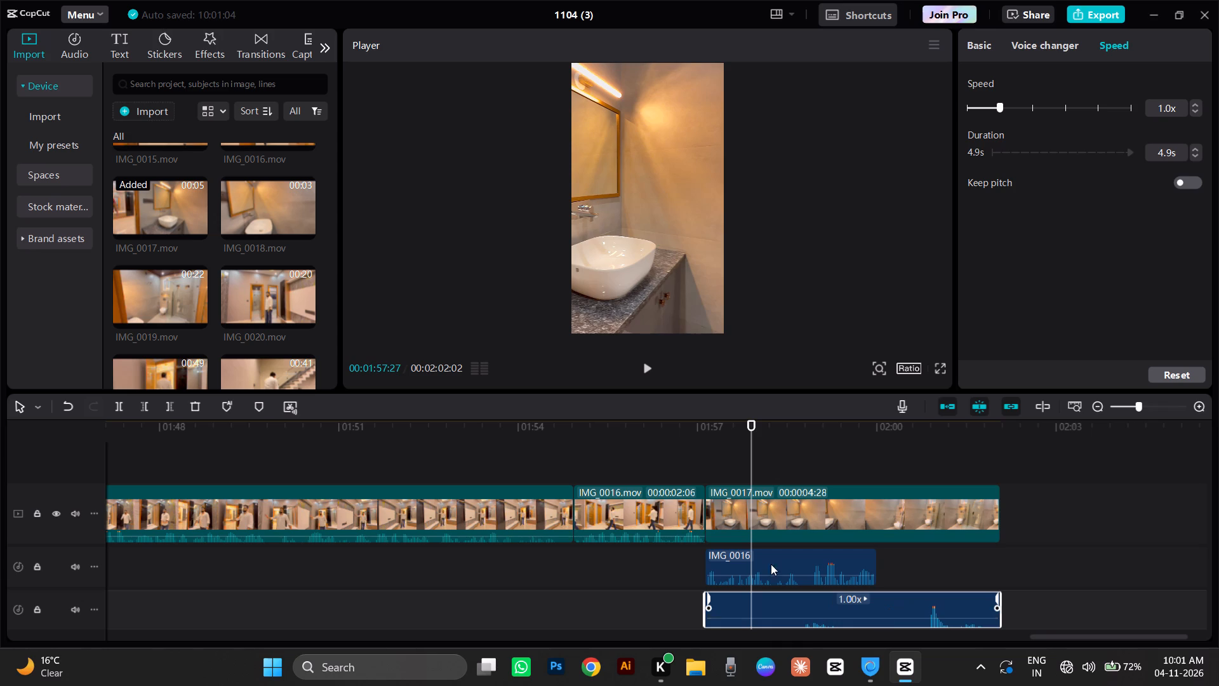
pyautogui.click(196, 412)
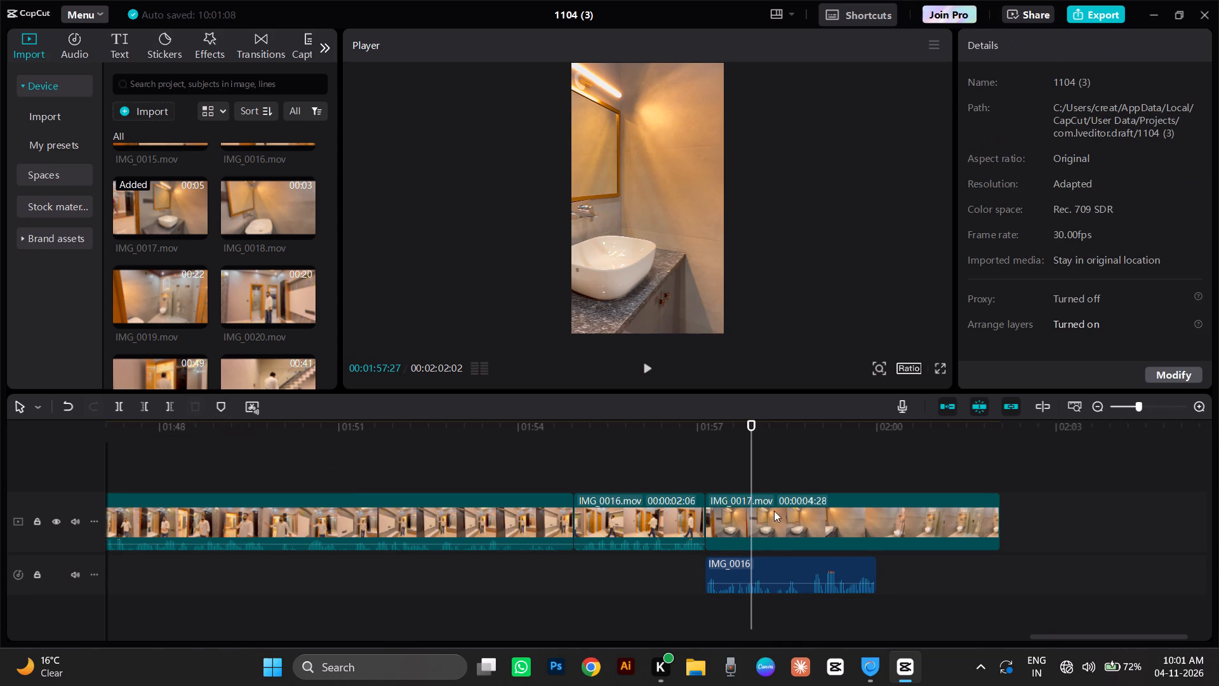
# Set the playback speed of IMG_0017.mov to 1.6x.
pyautogui.moveTo(754, 462); pyautogui.dragTo(712, 560)
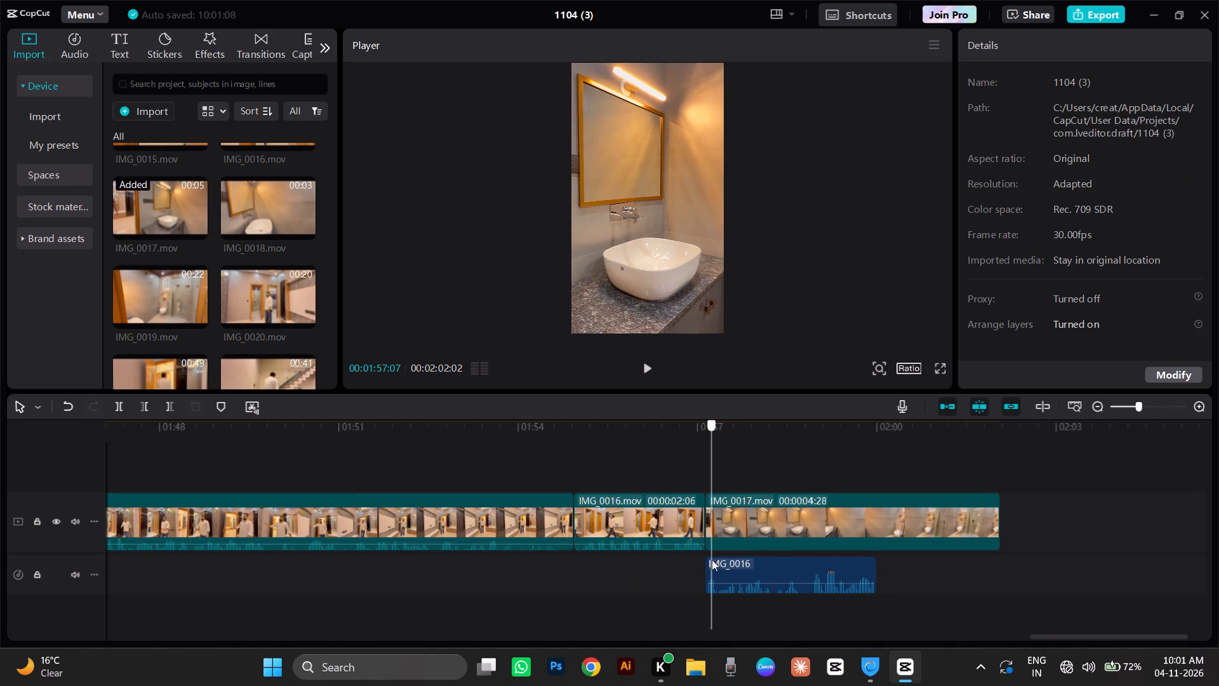
pyautogui.moveTo(712, 560); pyautogui.dragTo(712, 567)
pyautogui.click(783, 520)
pyautogui.click(1086, 40)
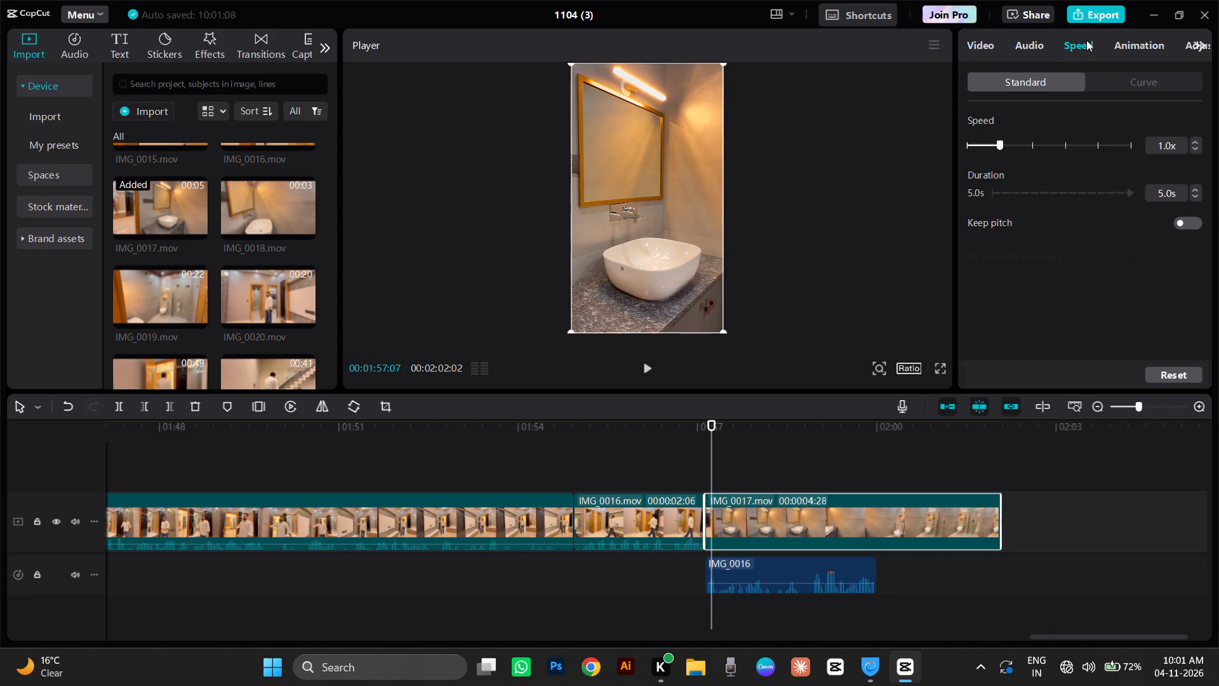
pyautogui.moveTo(1000, 150); pyautogui.dragTo(1020, 165)
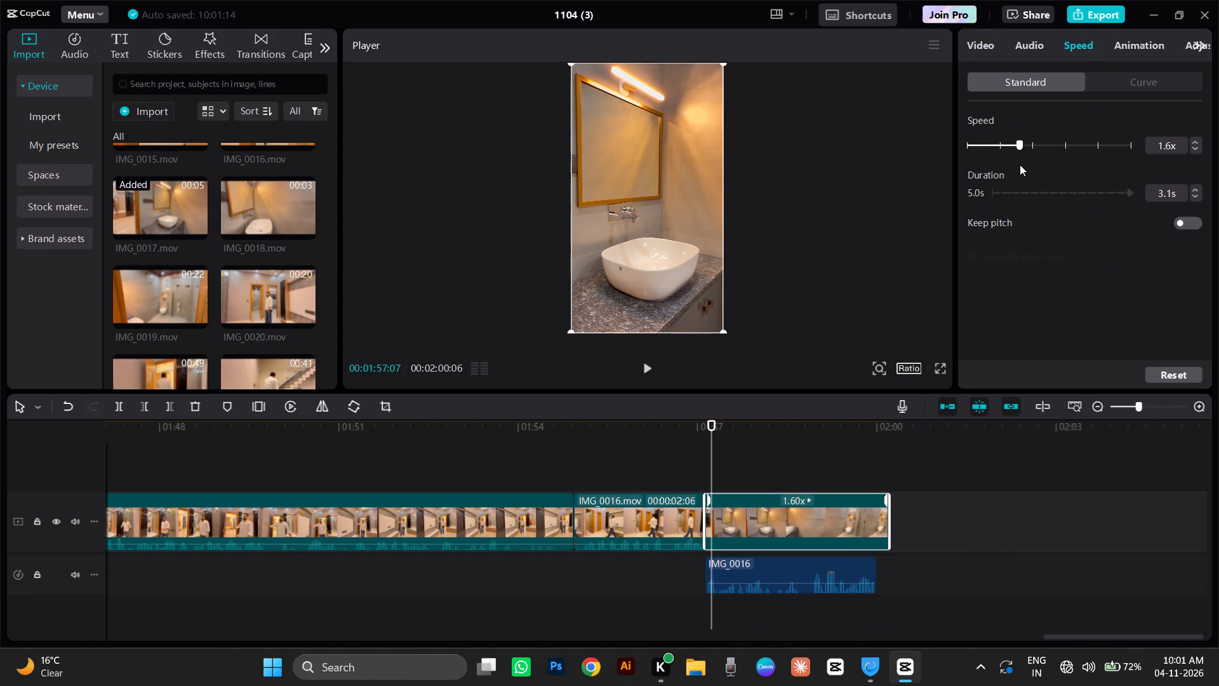
# Trim the end of IMG_0017.mov at 00:02:00:00, where the IMG_0016 voice audio ends.
pyautogui.moveTo(707, 453); pyautogui.dragTo(772, 461)
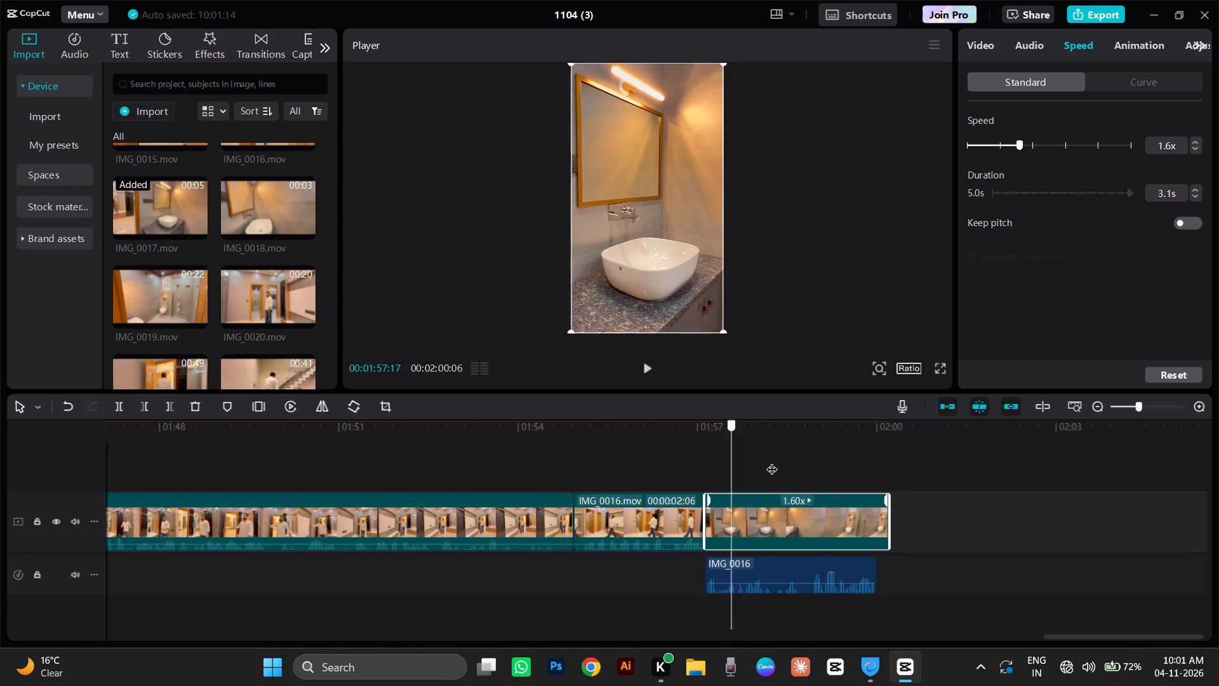
pyautogui.moveTo(772, 461); pyautogui.dragTo(869, 500)
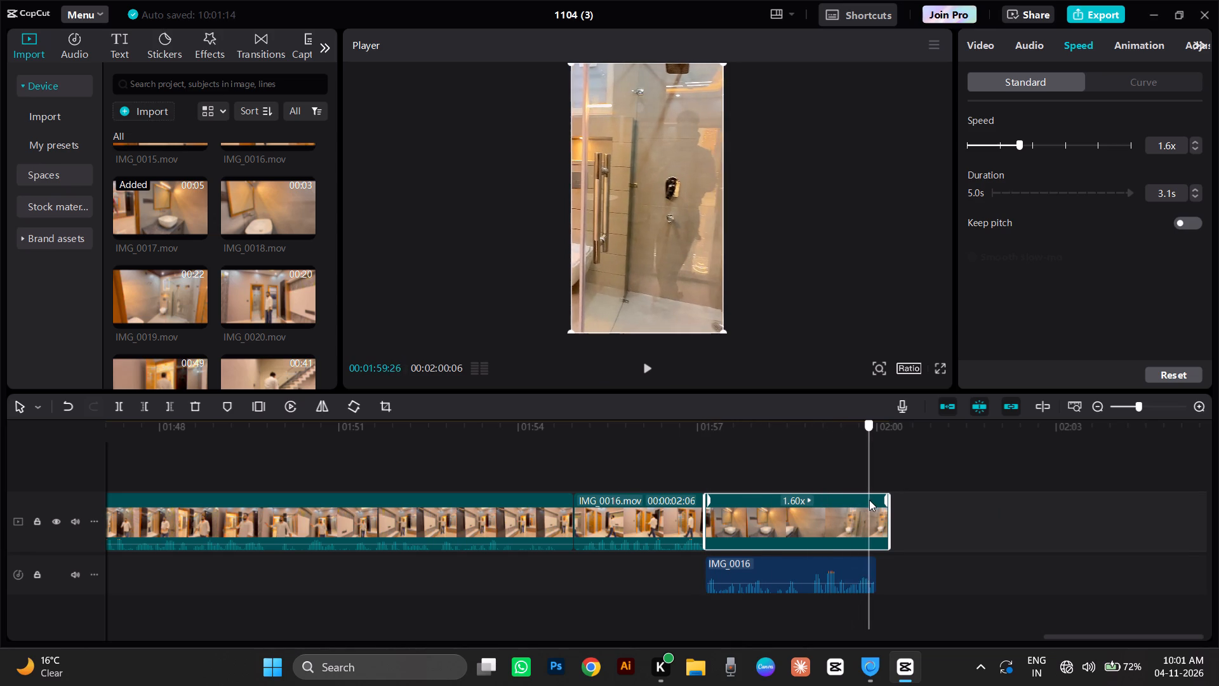
pyautogui.moveTo(869, 500); pyautogui.dragTo(874, 505)
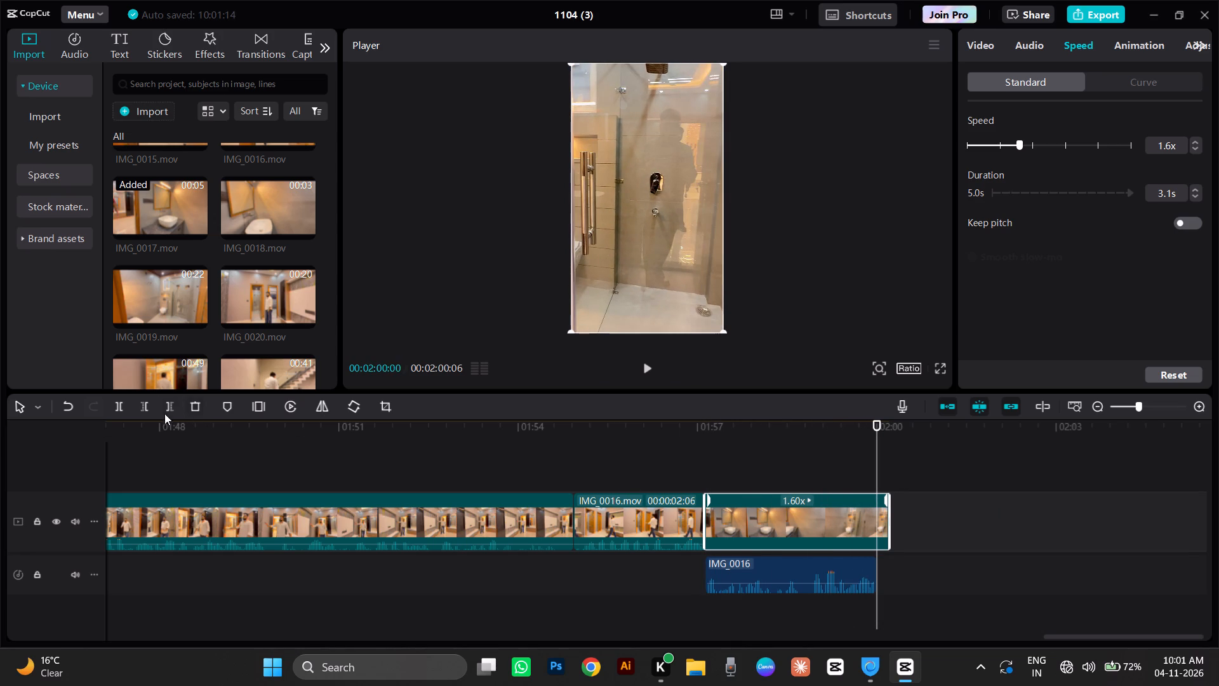
pyautogui.click(166, 405)
# Play back the ending from the IMG_0016.mov cut to check the bathroom footage against the voice audio.
pyautogui.click(701, 450)
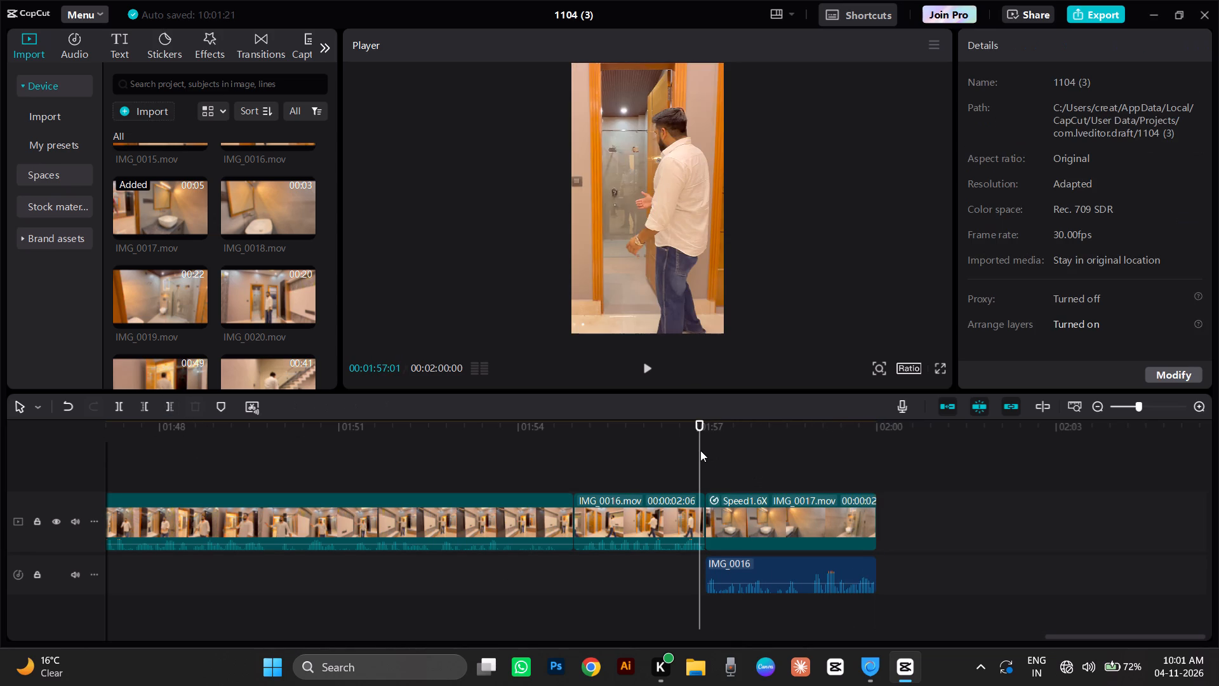
pyautogui.press('space')
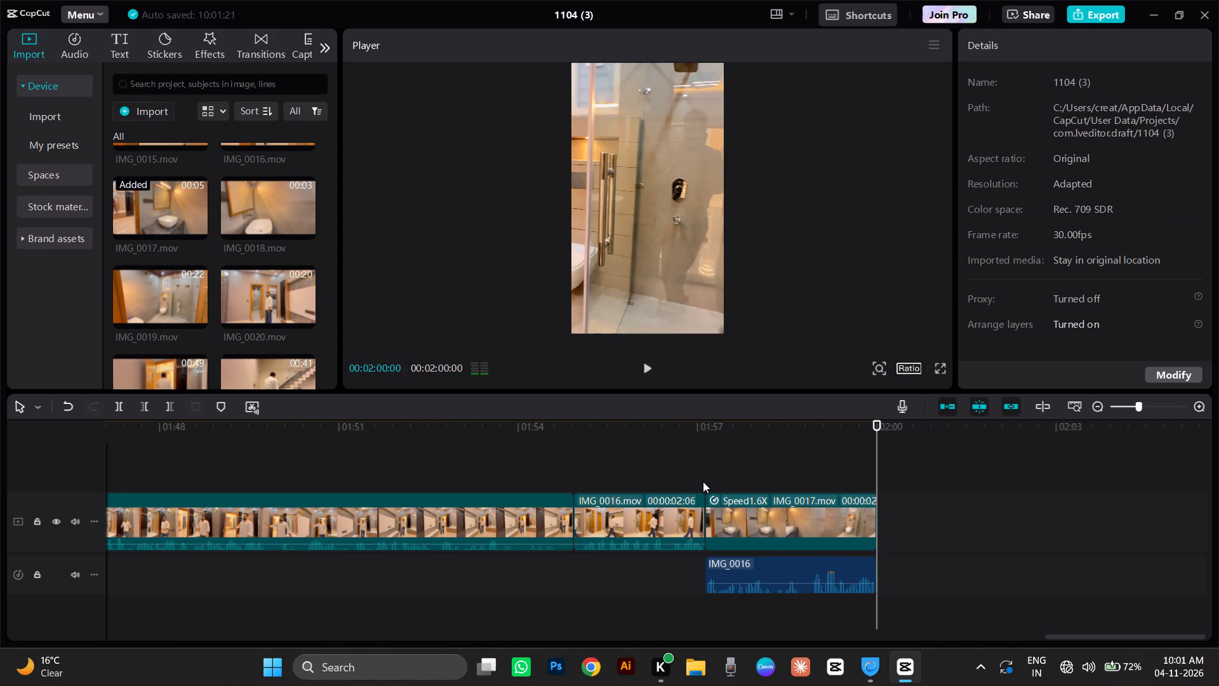
pyautogui.press('space')
pyautogui.click(711, 445)
pyautogui.moveTo(711, 445); pyautogui.dragTo(705, 473)
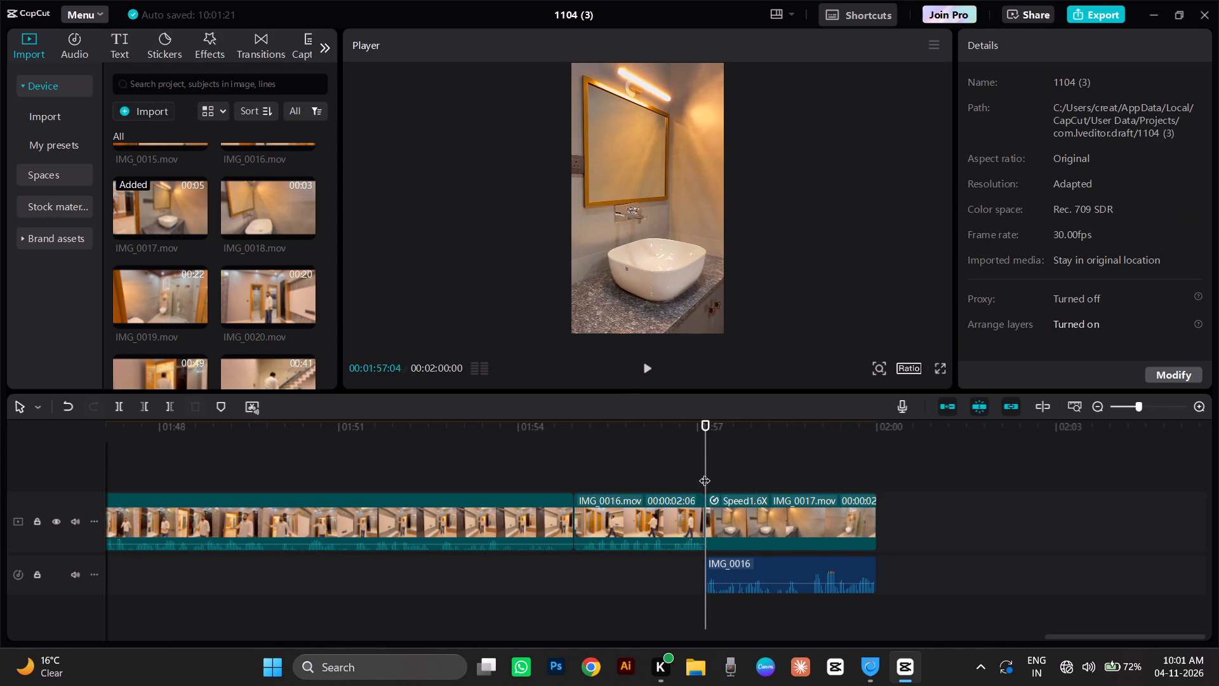
pyautogui.press('space')
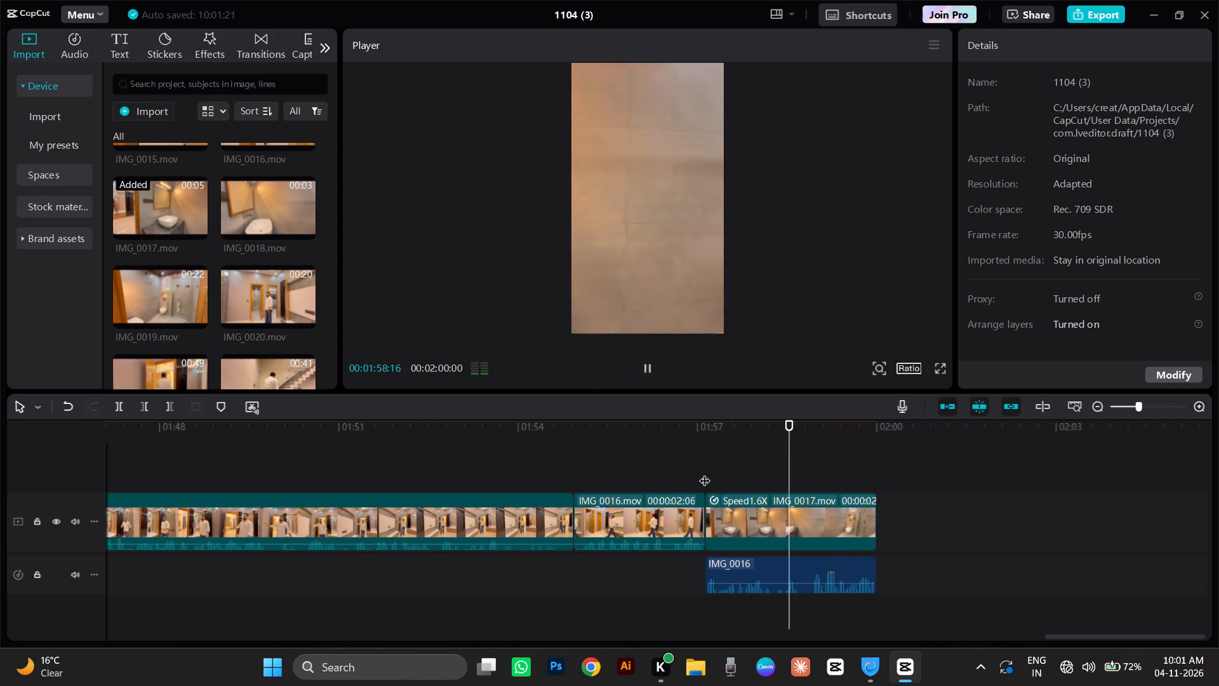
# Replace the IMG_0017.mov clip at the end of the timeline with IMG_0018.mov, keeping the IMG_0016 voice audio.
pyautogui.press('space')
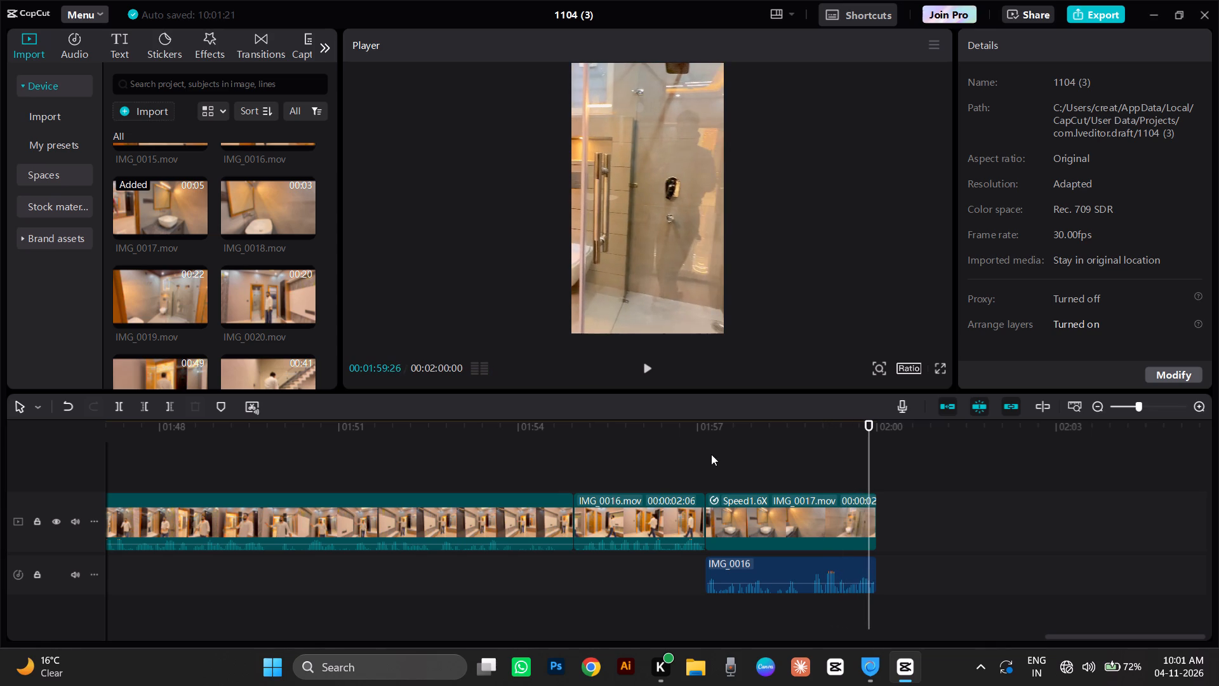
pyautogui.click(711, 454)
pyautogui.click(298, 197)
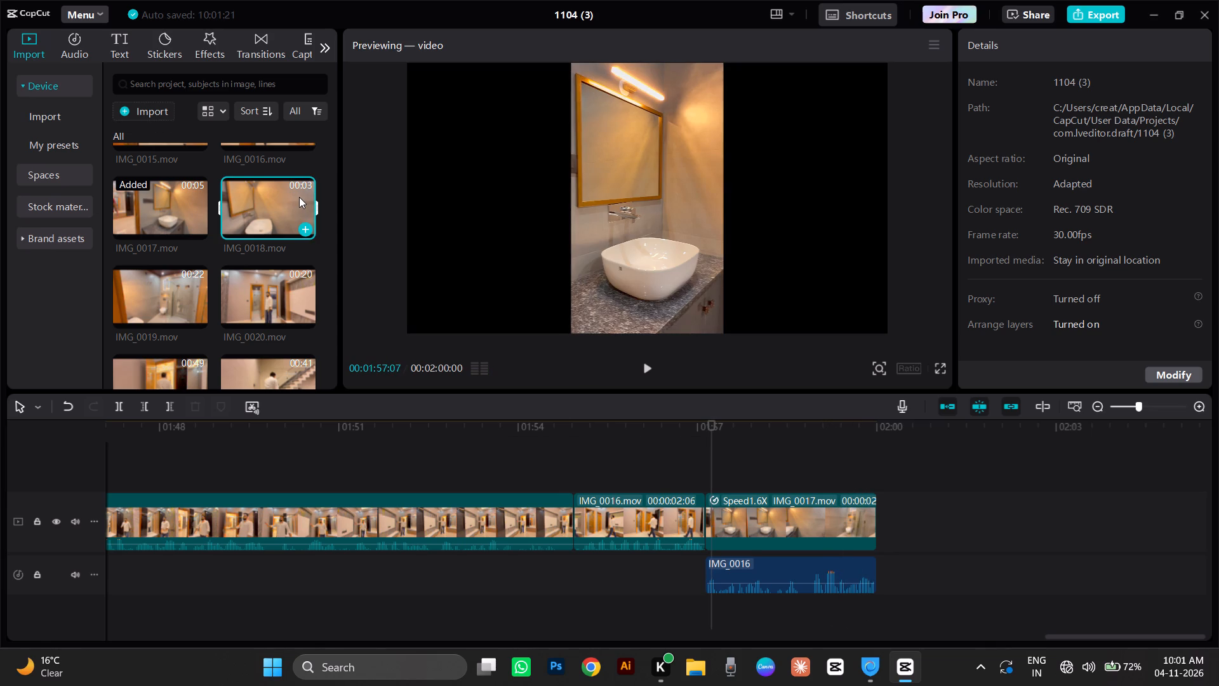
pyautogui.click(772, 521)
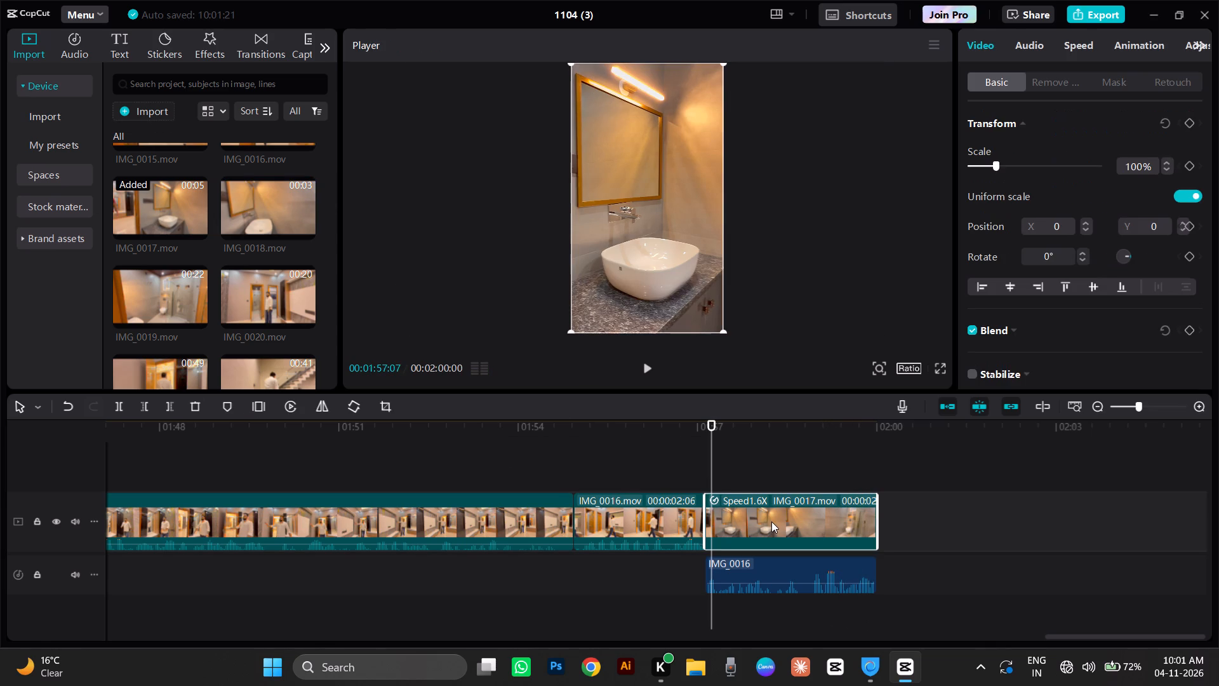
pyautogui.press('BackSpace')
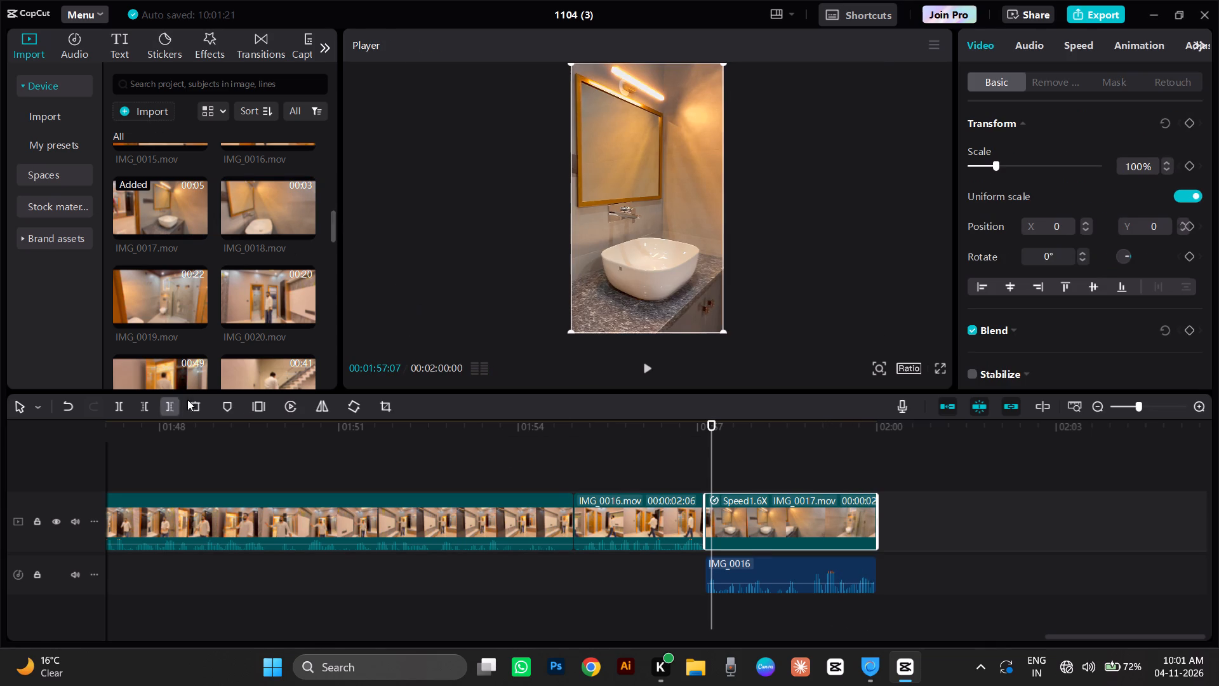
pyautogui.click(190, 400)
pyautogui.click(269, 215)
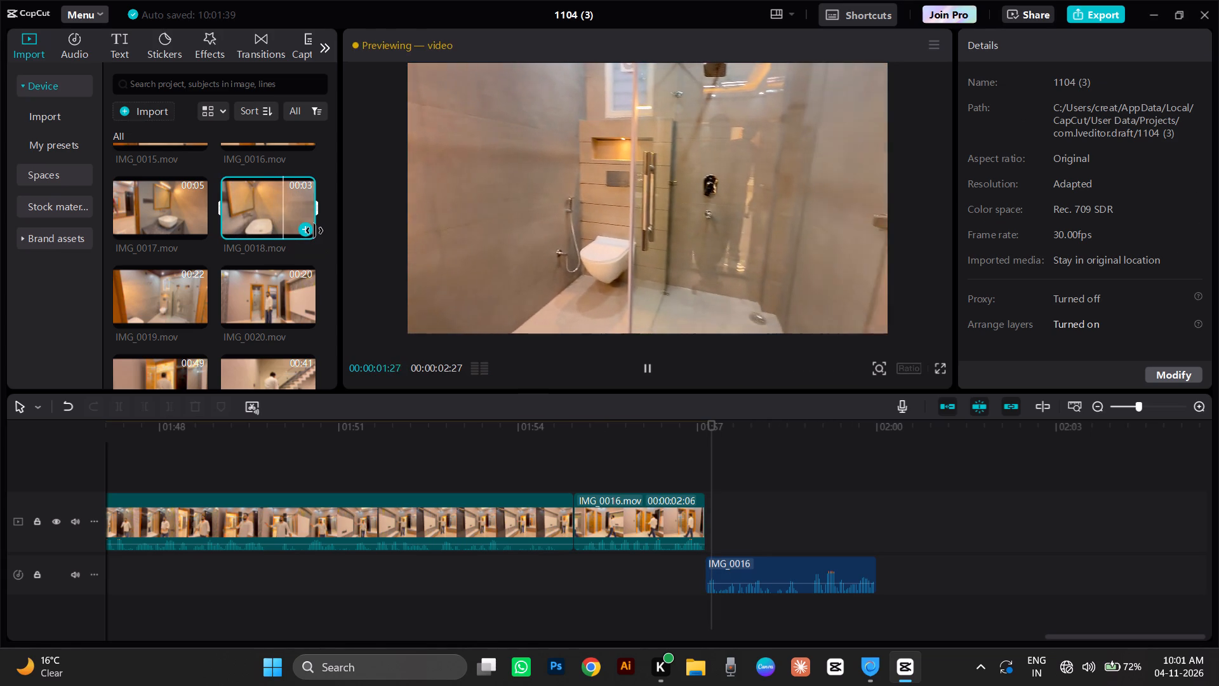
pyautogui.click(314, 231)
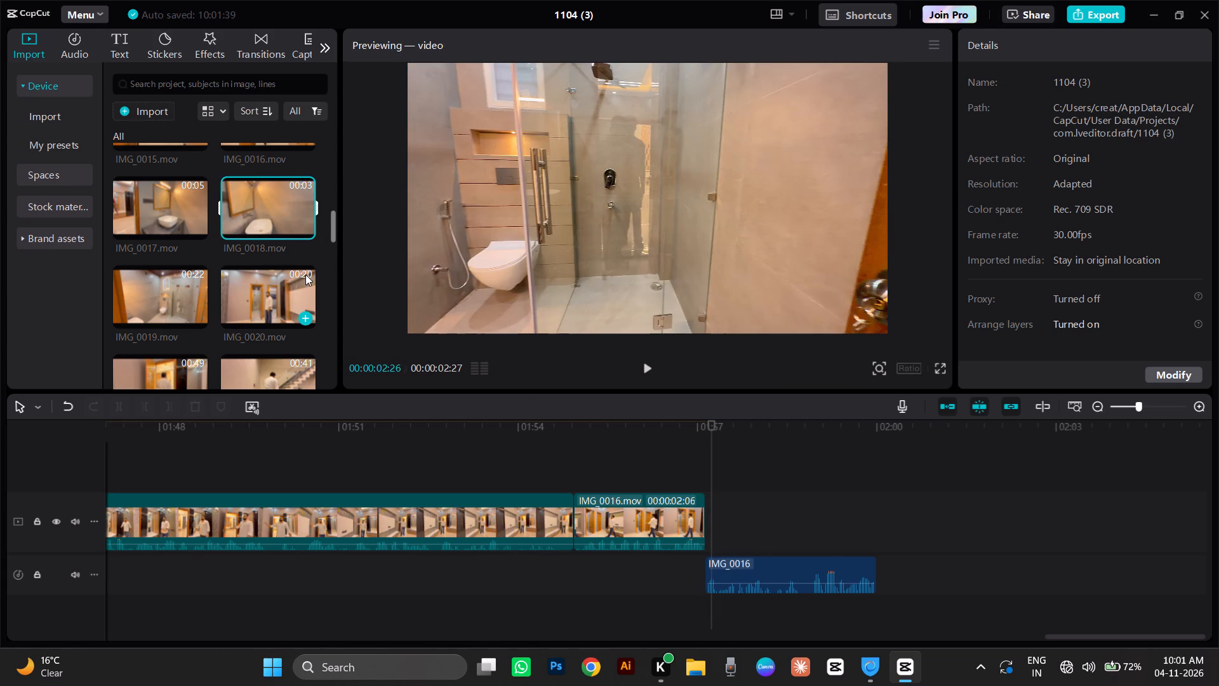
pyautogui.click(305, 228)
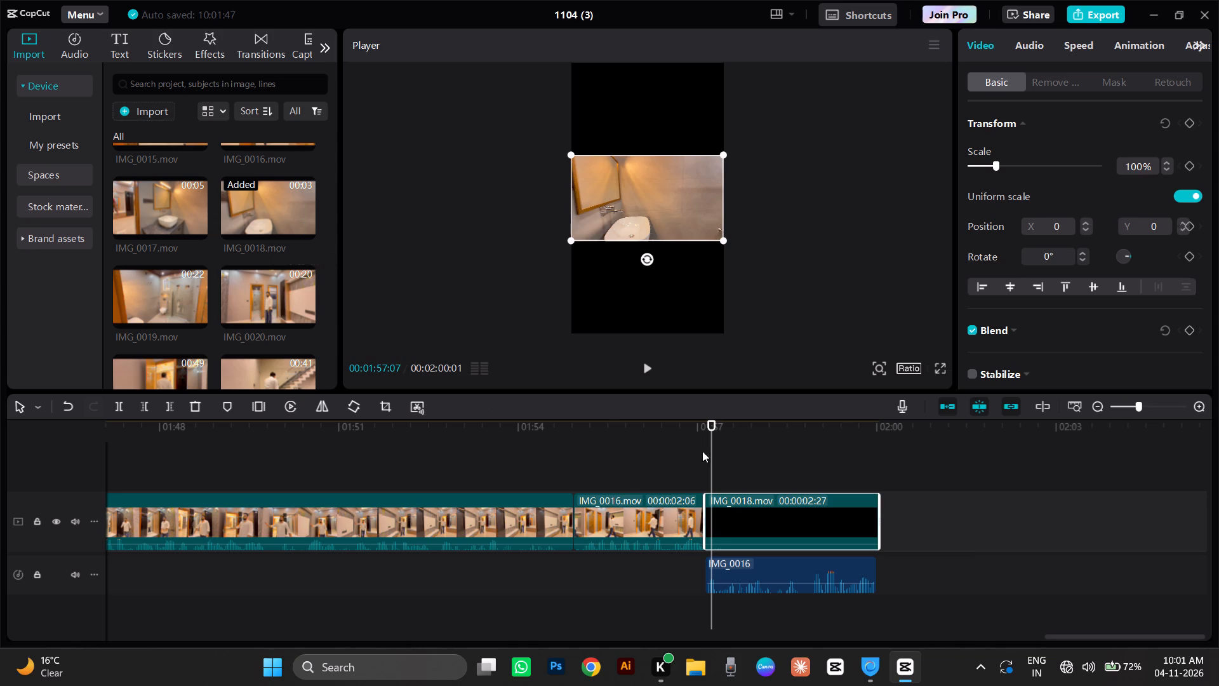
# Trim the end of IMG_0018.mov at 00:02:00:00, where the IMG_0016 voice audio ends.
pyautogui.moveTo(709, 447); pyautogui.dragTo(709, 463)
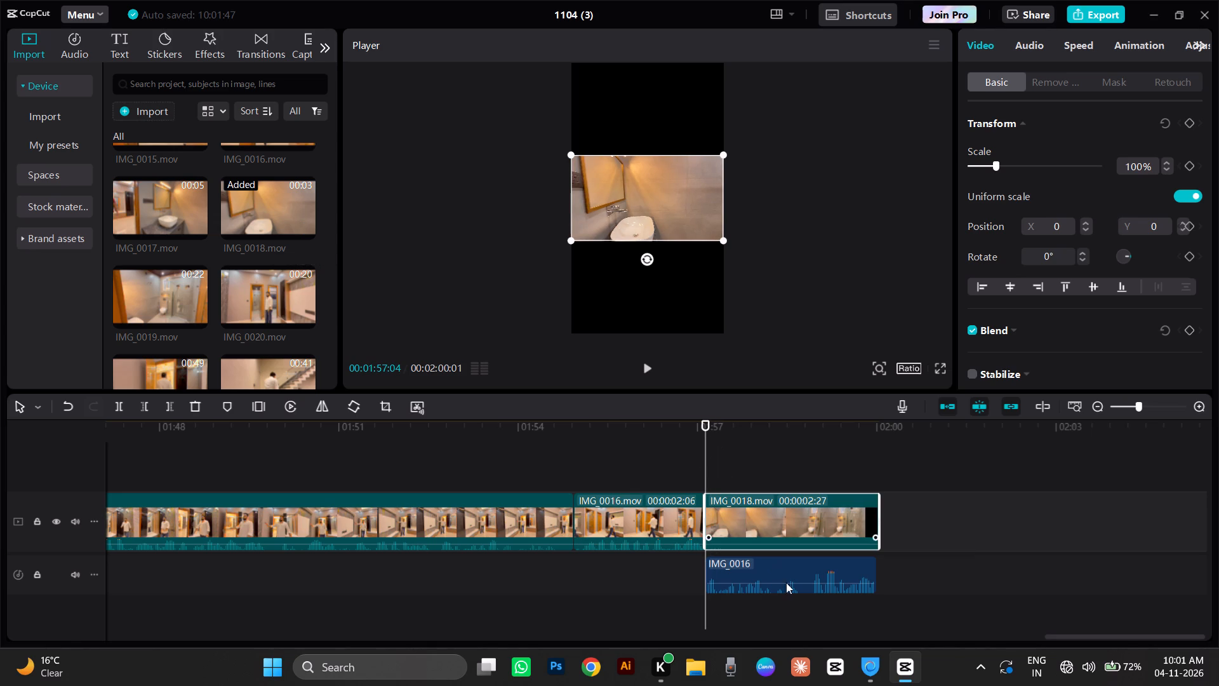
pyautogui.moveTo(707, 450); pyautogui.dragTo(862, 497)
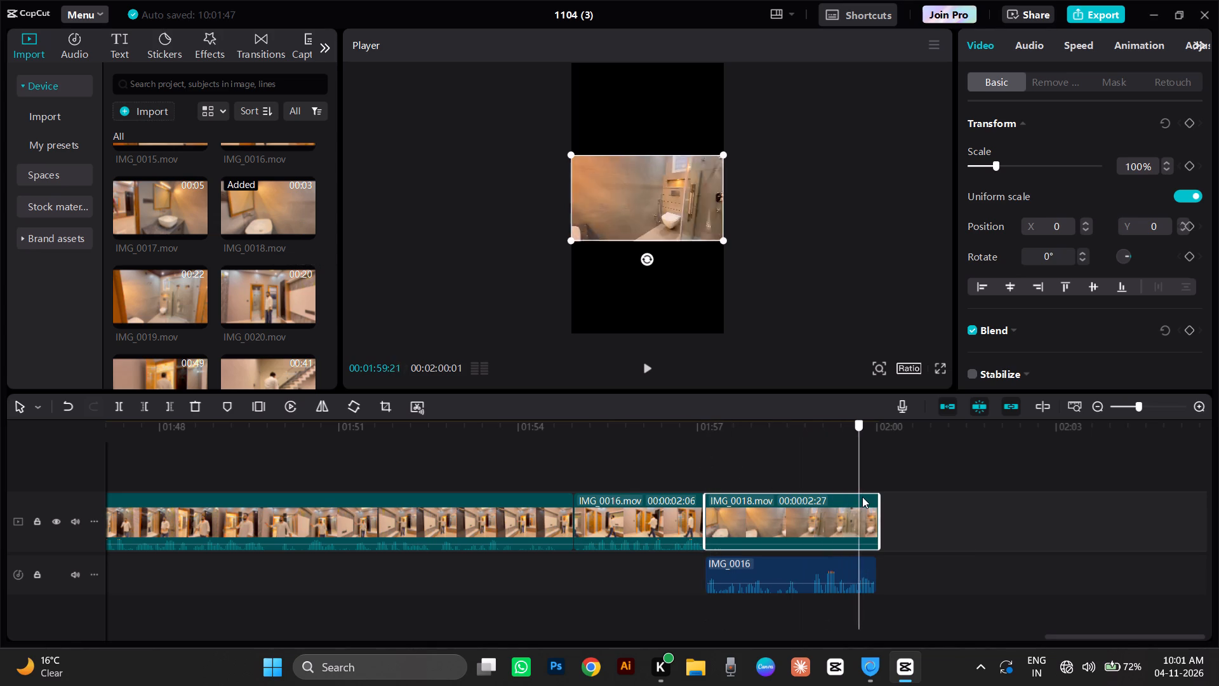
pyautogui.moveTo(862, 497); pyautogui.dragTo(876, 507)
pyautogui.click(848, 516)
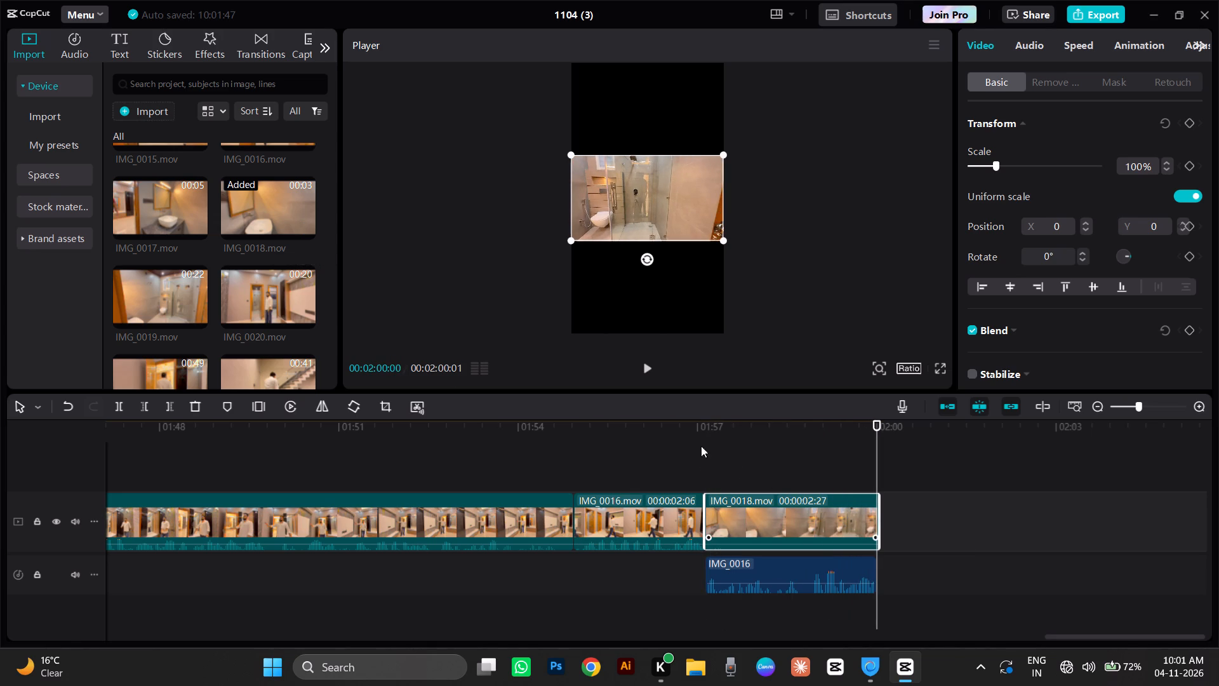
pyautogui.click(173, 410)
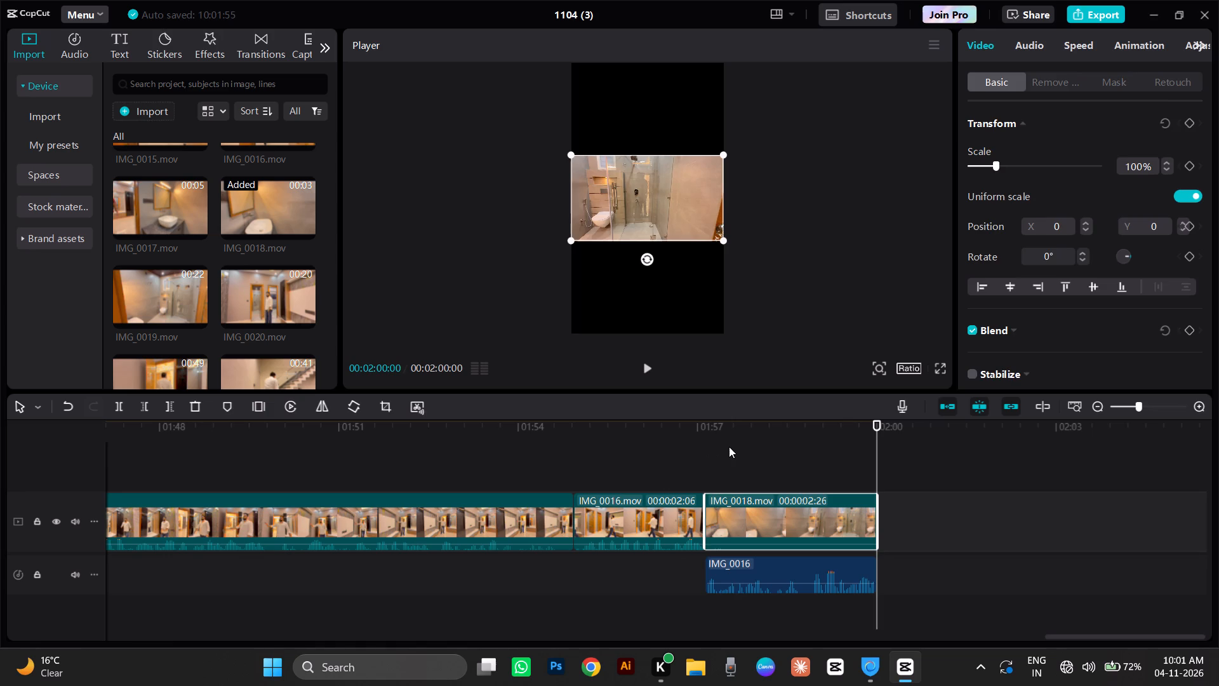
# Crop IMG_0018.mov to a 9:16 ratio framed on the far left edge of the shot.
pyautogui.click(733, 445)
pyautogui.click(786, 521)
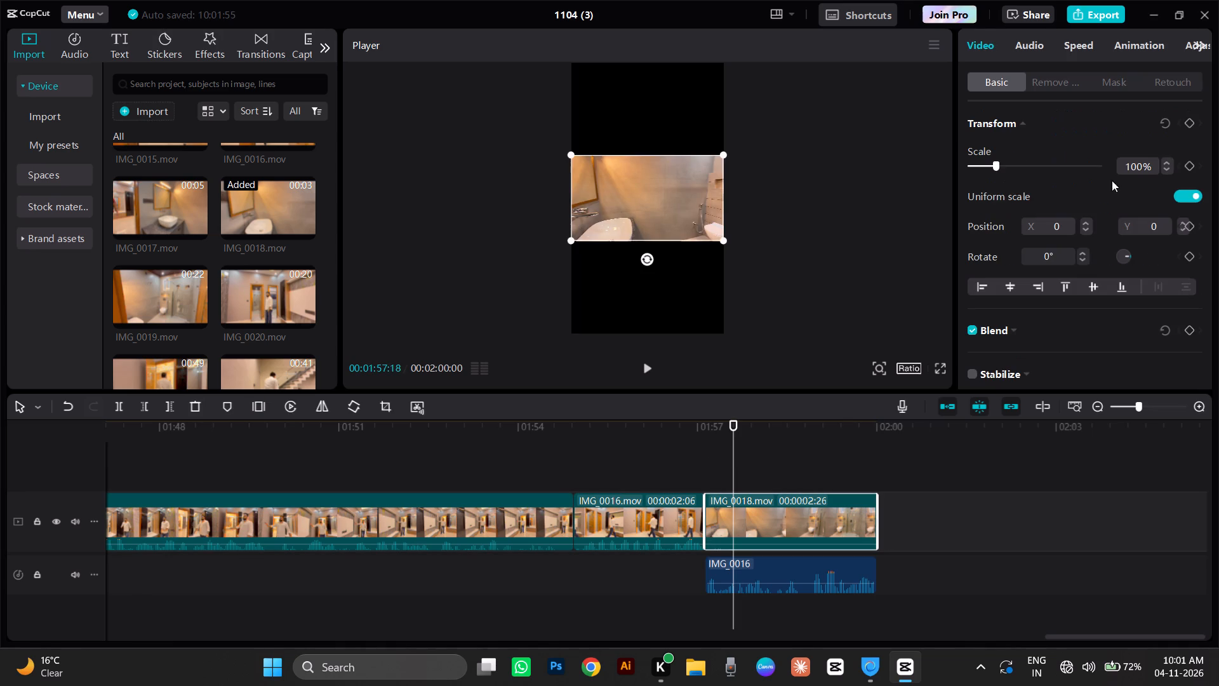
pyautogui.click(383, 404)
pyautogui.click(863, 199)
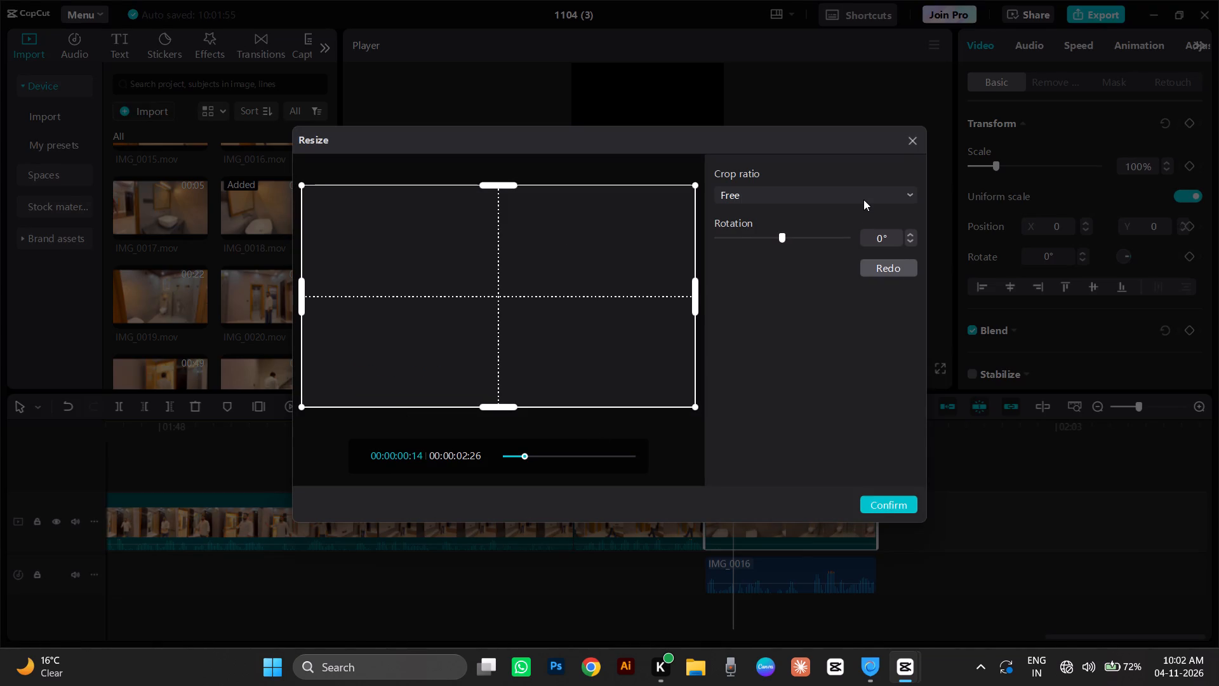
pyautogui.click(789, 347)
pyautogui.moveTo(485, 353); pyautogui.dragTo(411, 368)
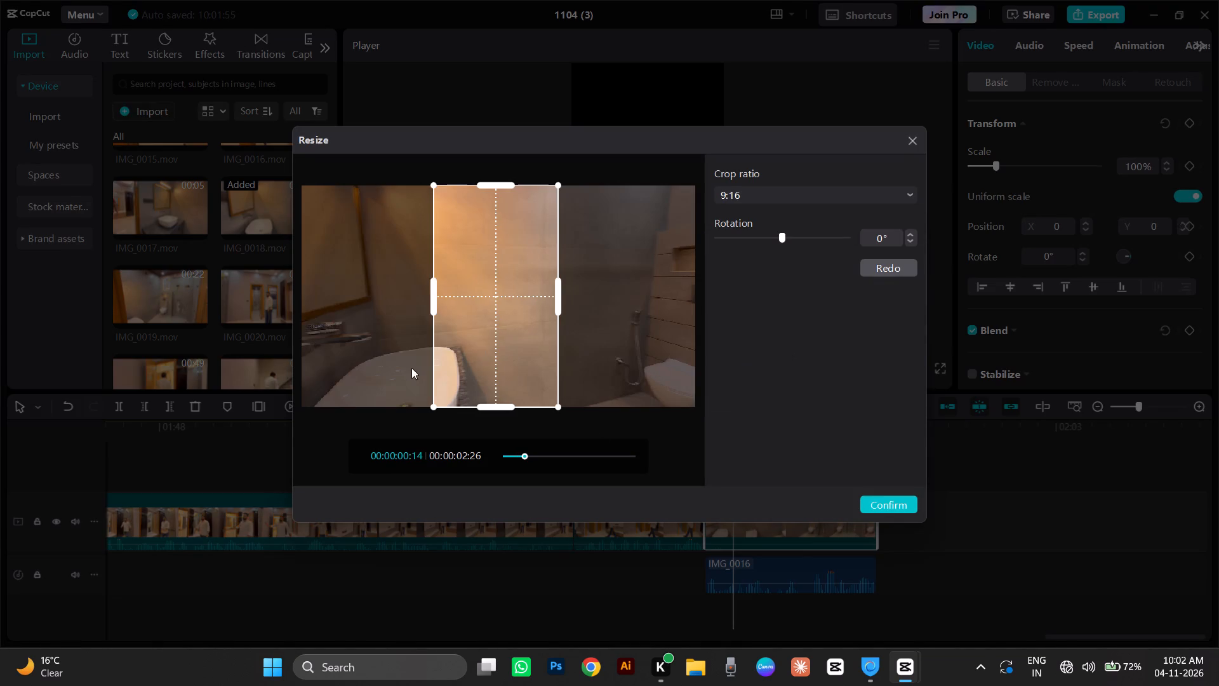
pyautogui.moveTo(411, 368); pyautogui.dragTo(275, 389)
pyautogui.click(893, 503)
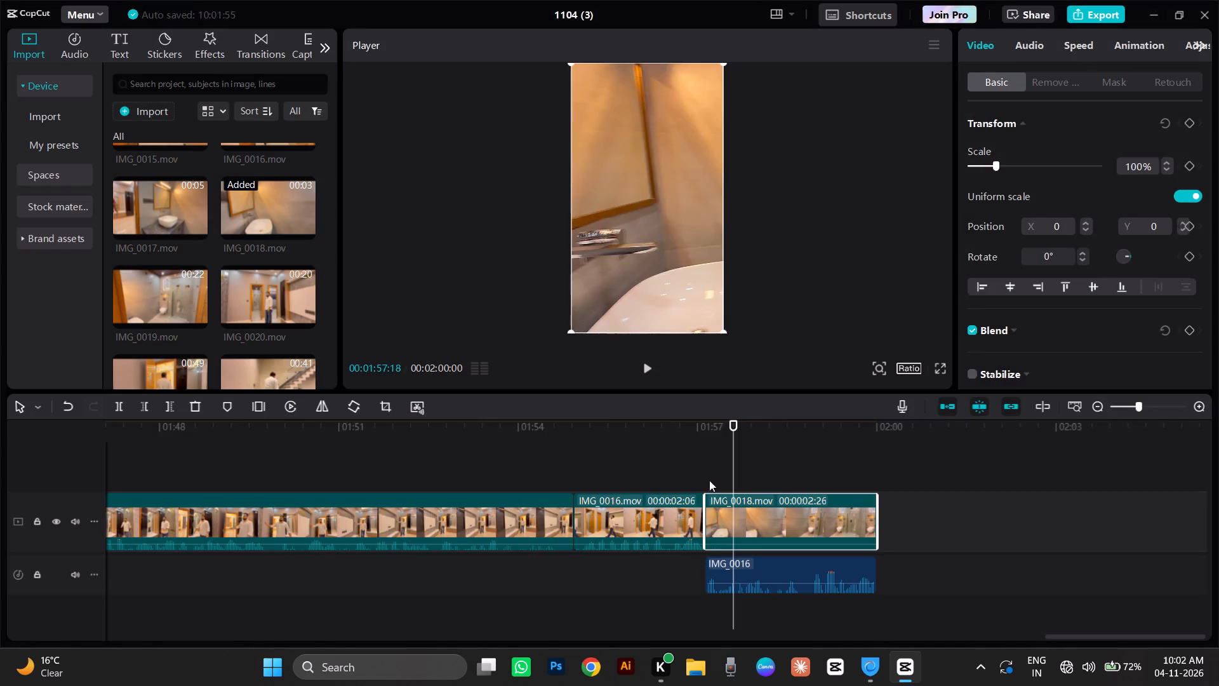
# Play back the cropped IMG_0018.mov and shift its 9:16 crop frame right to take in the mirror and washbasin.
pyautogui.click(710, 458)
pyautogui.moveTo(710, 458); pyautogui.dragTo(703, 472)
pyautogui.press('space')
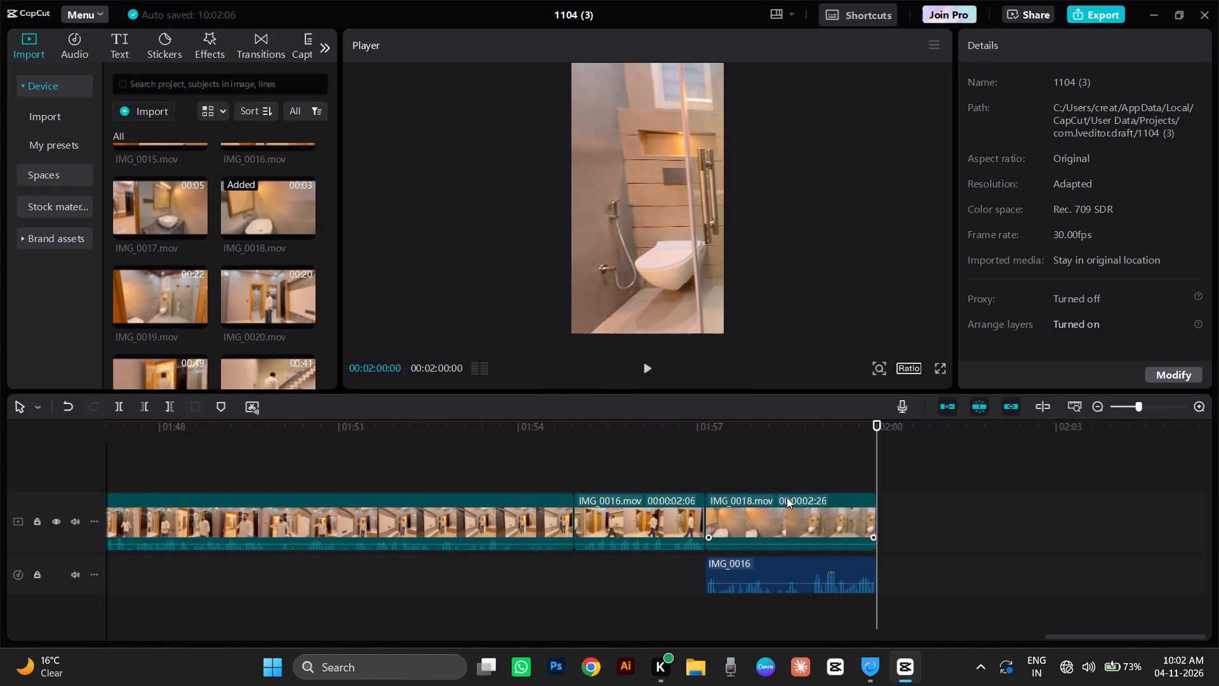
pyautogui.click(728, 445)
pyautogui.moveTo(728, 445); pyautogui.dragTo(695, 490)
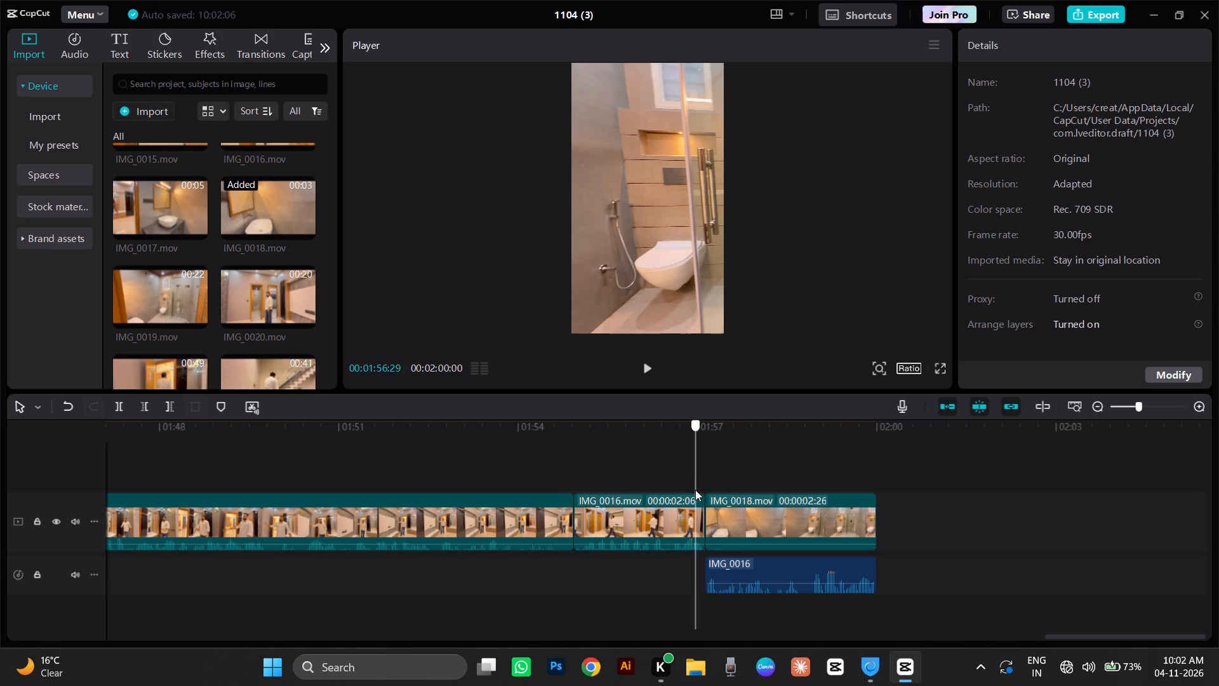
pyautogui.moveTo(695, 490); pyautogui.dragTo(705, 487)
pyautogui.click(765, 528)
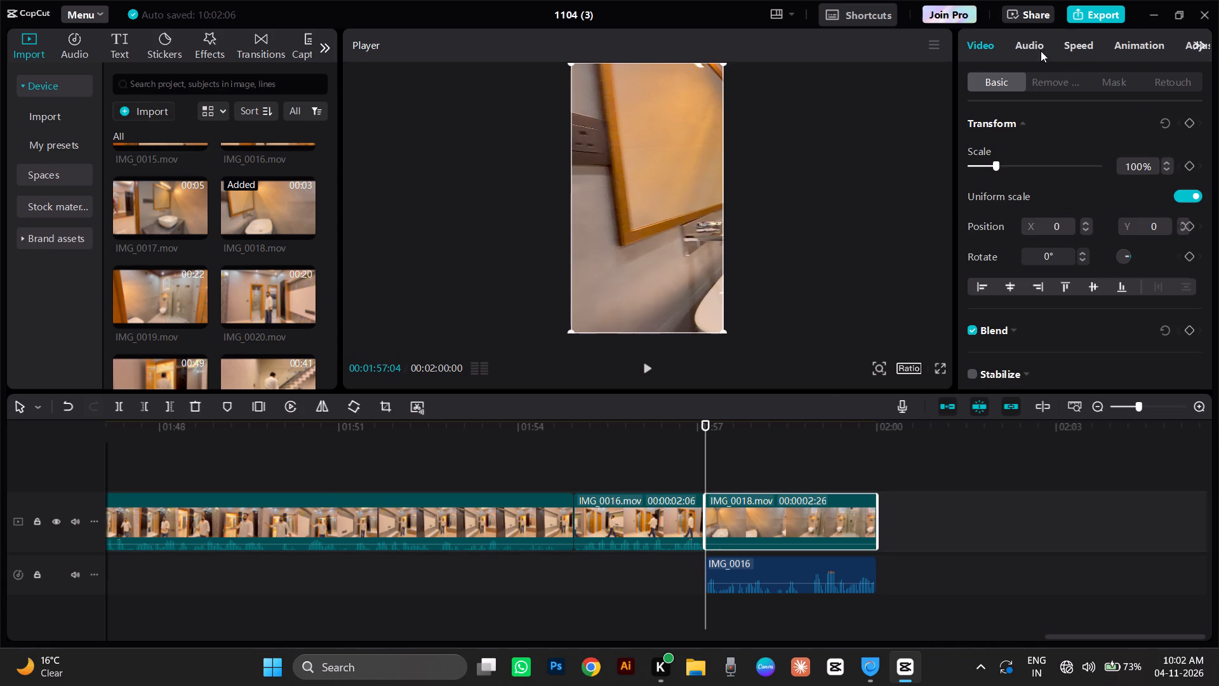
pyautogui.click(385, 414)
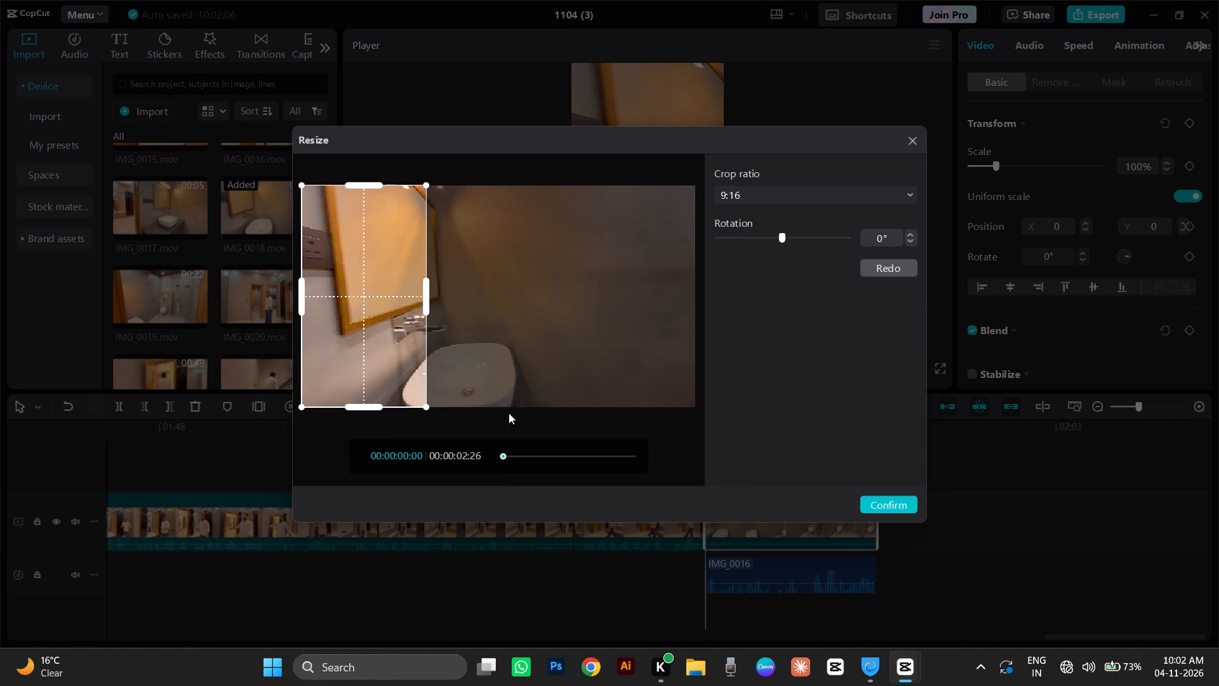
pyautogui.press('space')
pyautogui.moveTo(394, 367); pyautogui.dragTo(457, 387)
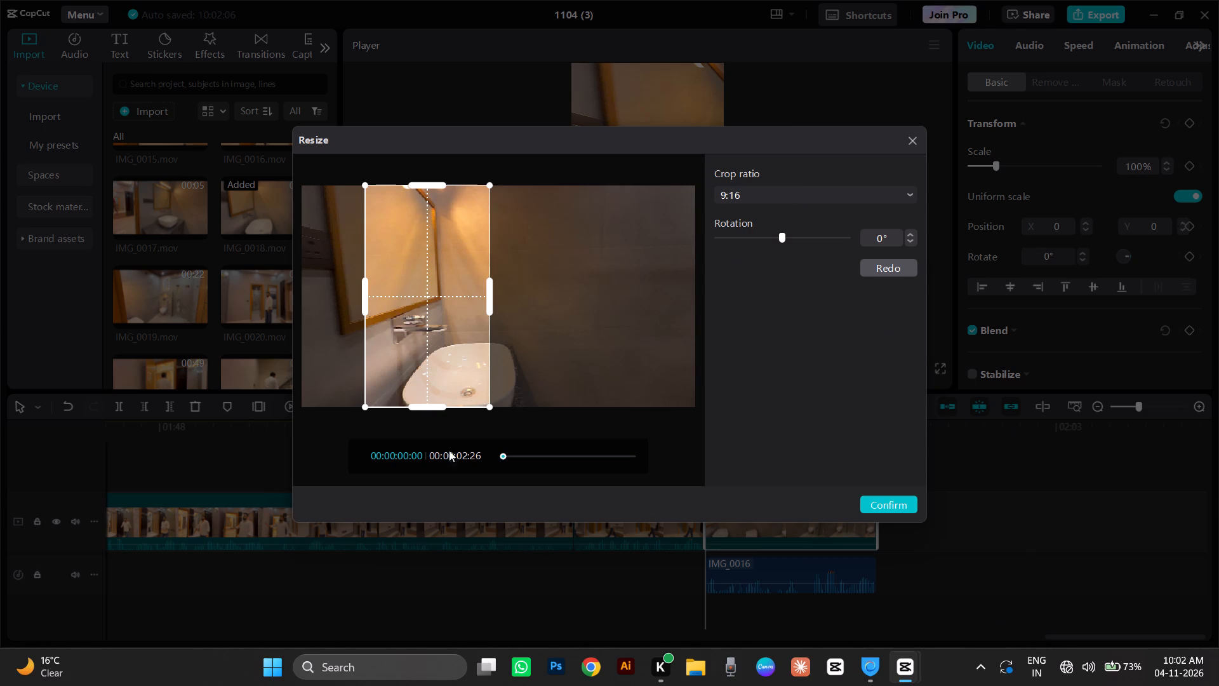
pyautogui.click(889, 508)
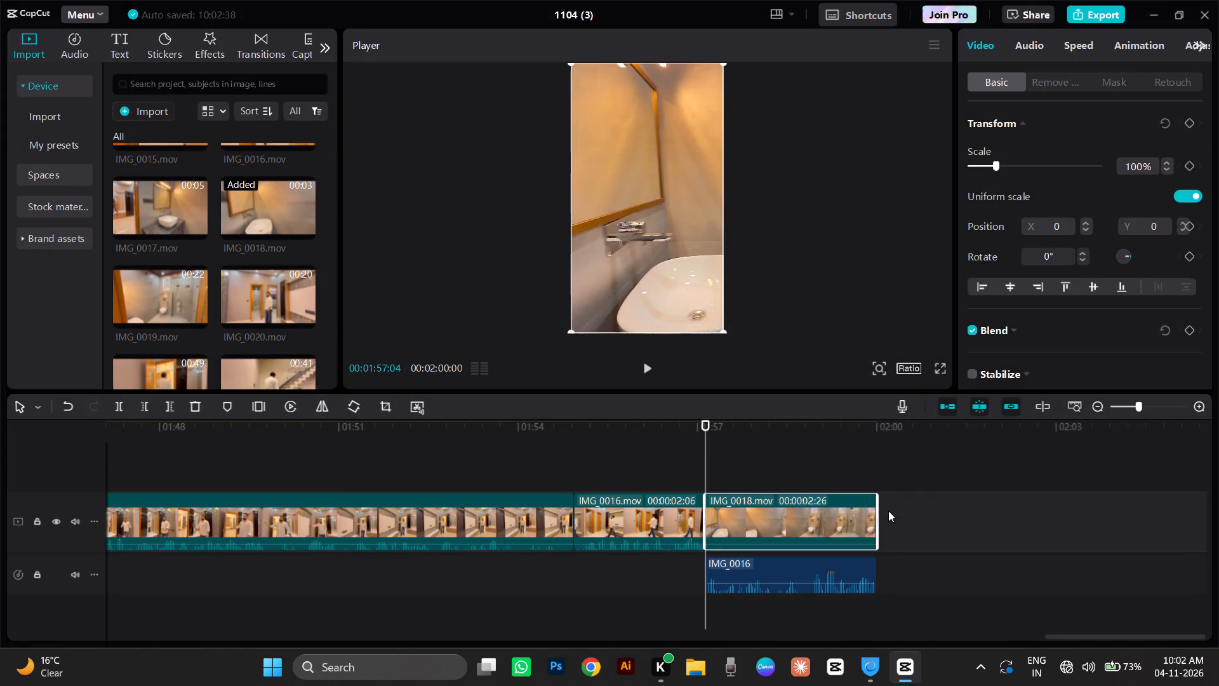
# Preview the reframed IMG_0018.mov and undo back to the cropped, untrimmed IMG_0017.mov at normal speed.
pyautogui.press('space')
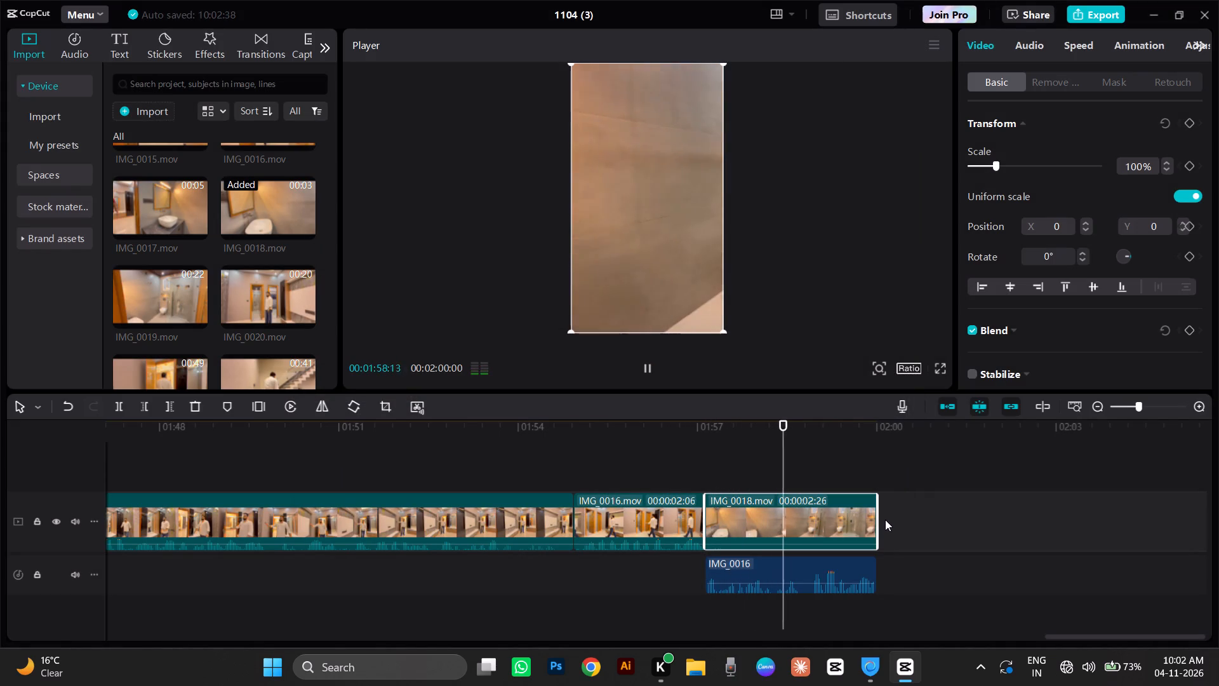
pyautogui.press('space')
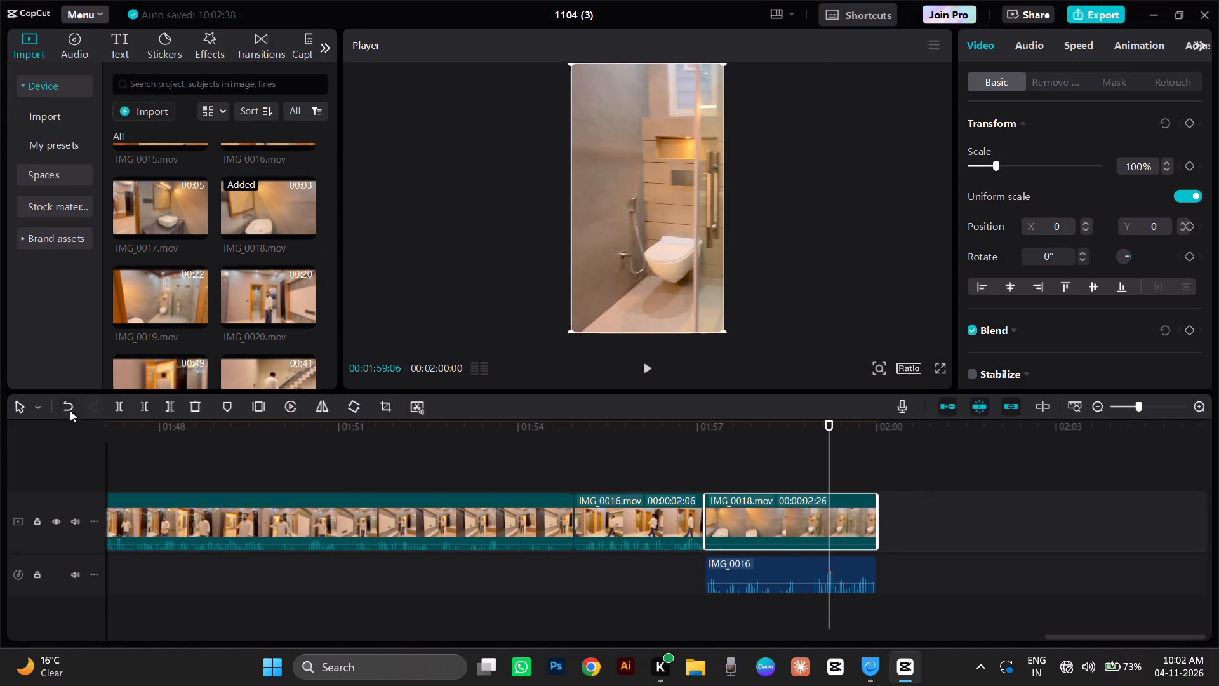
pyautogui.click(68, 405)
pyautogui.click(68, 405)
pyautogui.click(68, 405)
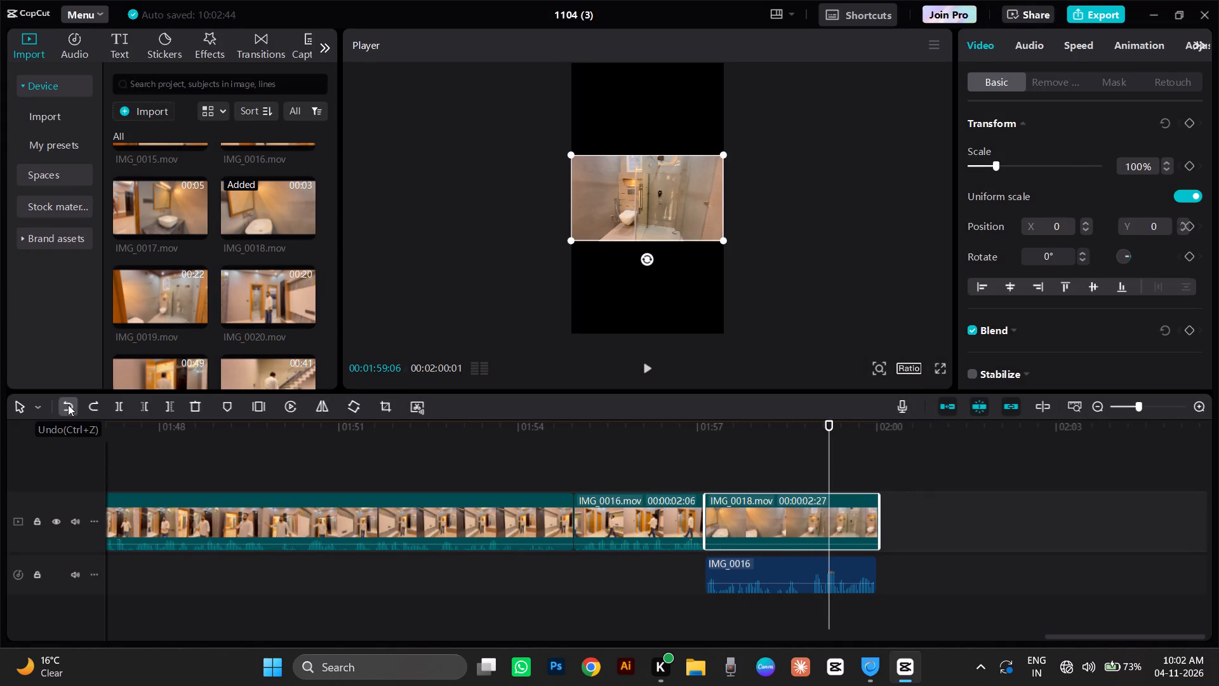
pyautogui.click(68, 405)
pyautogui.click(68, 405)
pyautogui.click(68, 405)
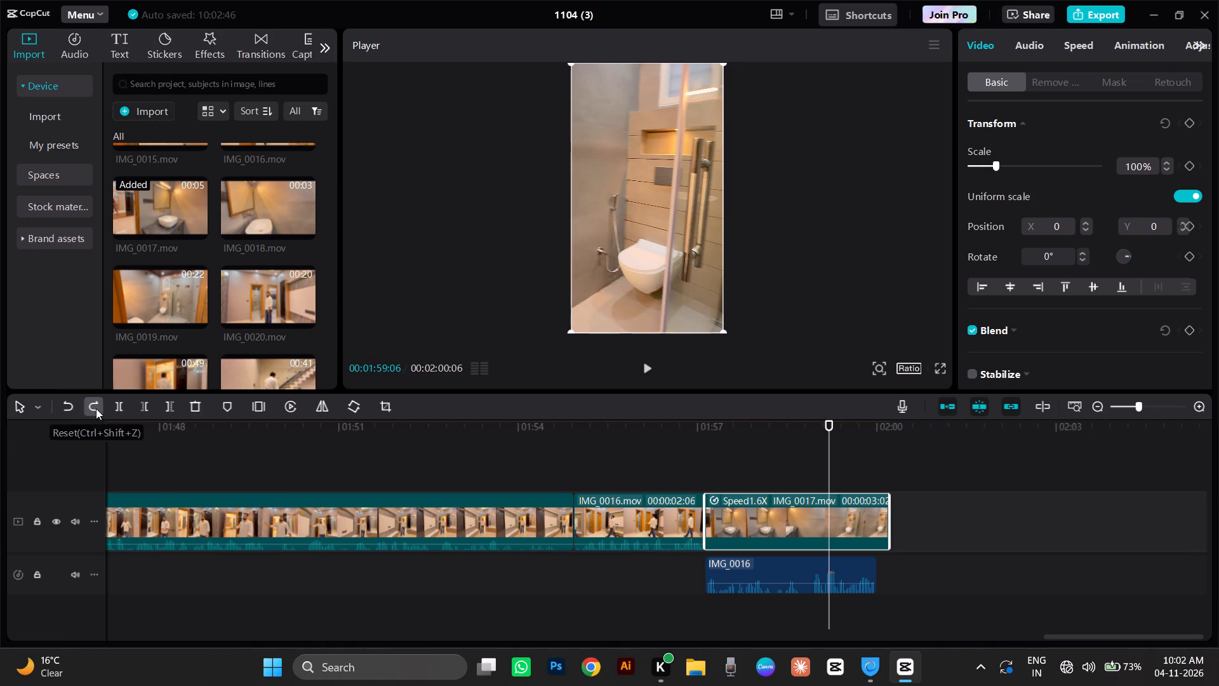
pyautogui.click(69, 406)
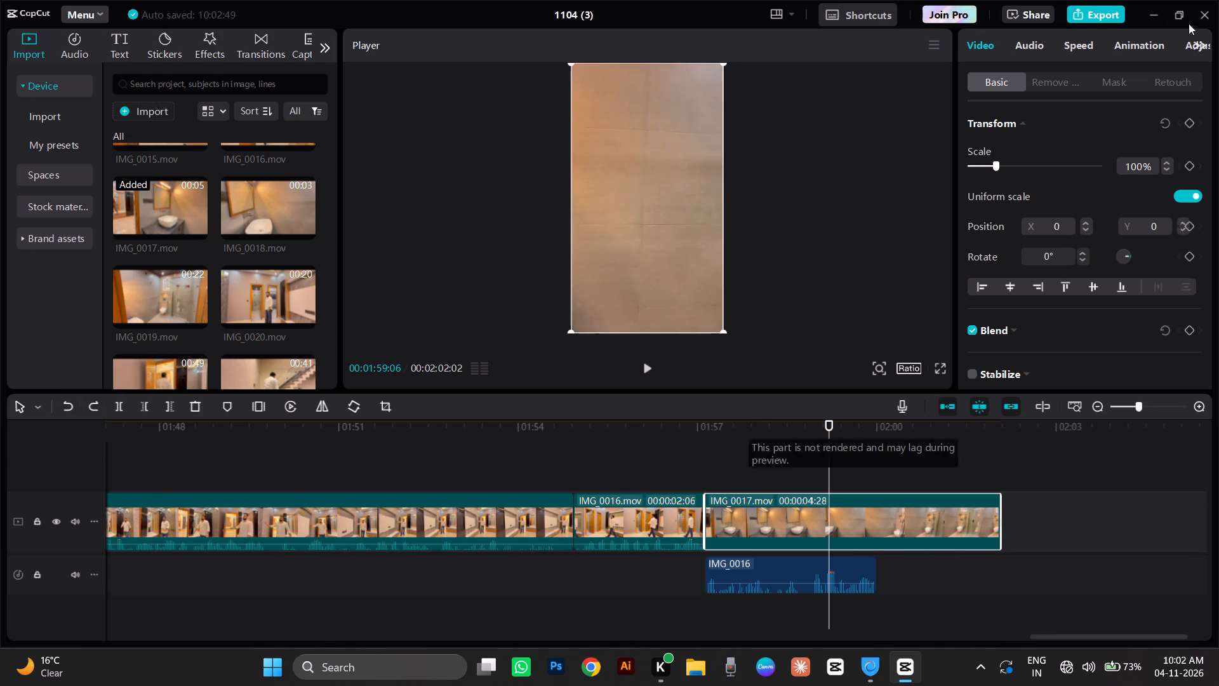
# Set the playback speed of IMG_0017.mov to 1.5x.
pyautogui.click(1087, 49)
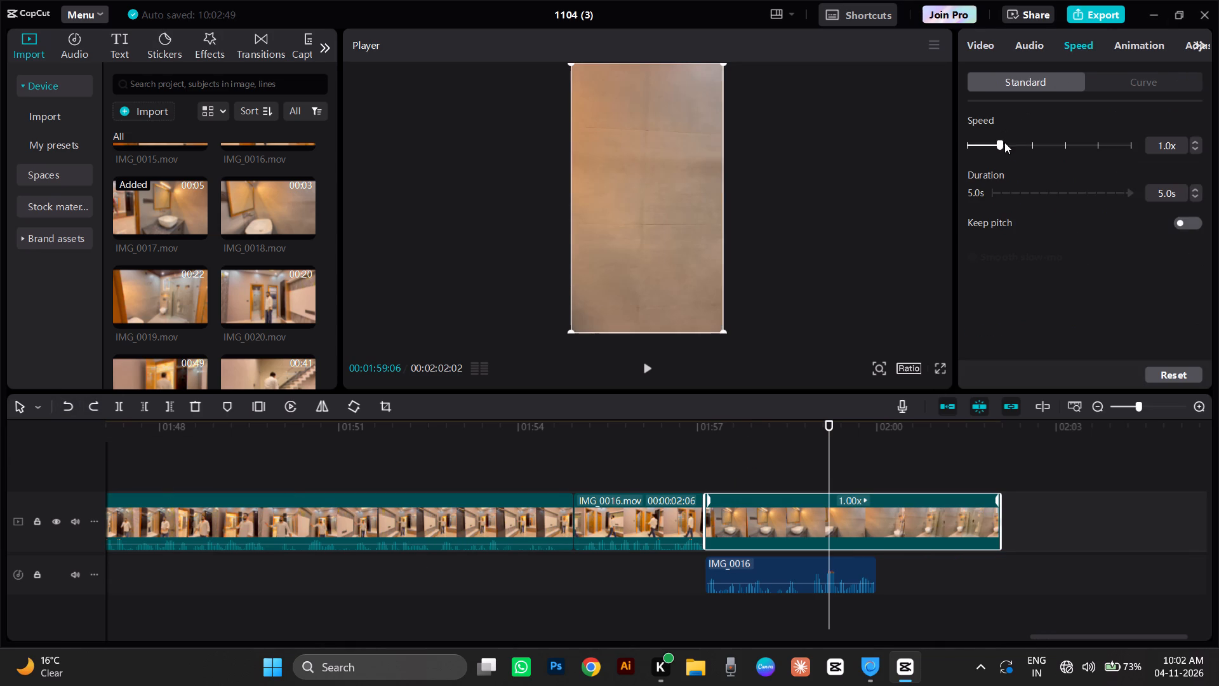
pyautogui.moveTo(1001, 148); pyautogui.dragTo(1013, 158)
pyautogui.moveTo(1013, 158); pyautogui.dragTo(1016, 158)
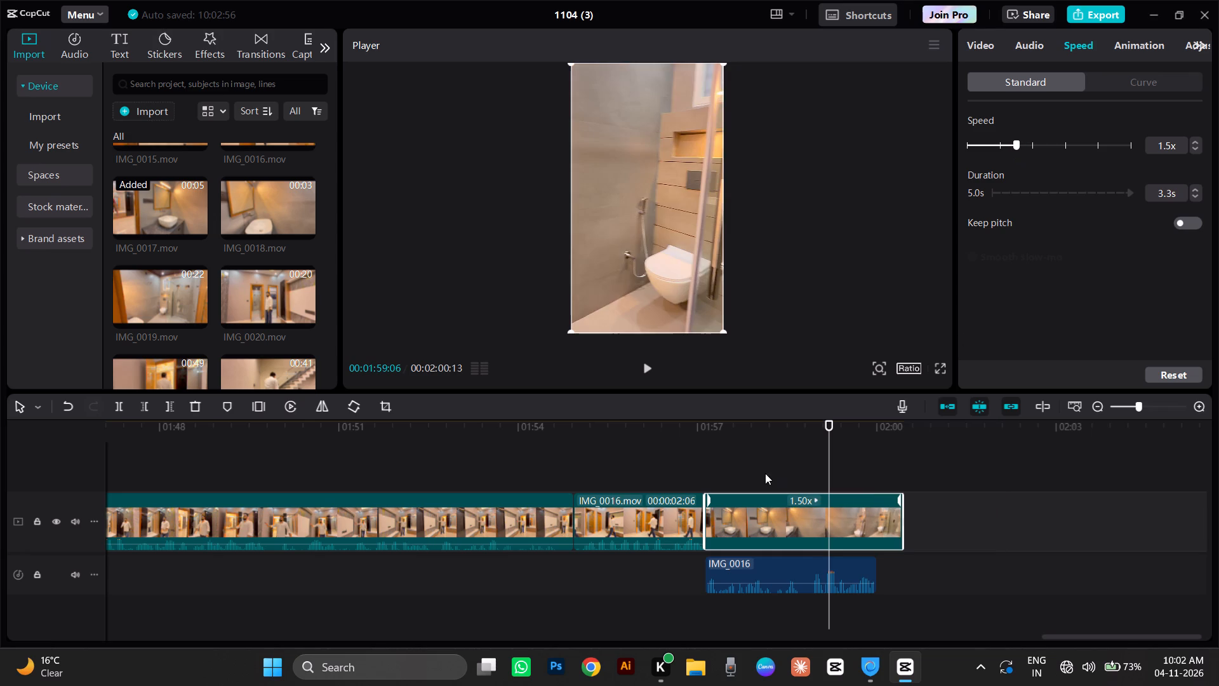
# Play back IMG_0017.mov from its start and scrub past the end of the IMG_0016 voice audio to check the timing.
pyautogui.click(724, 458)
pyautogui.moveTo(723, 458); pyautogui.dragTo(708, 491)
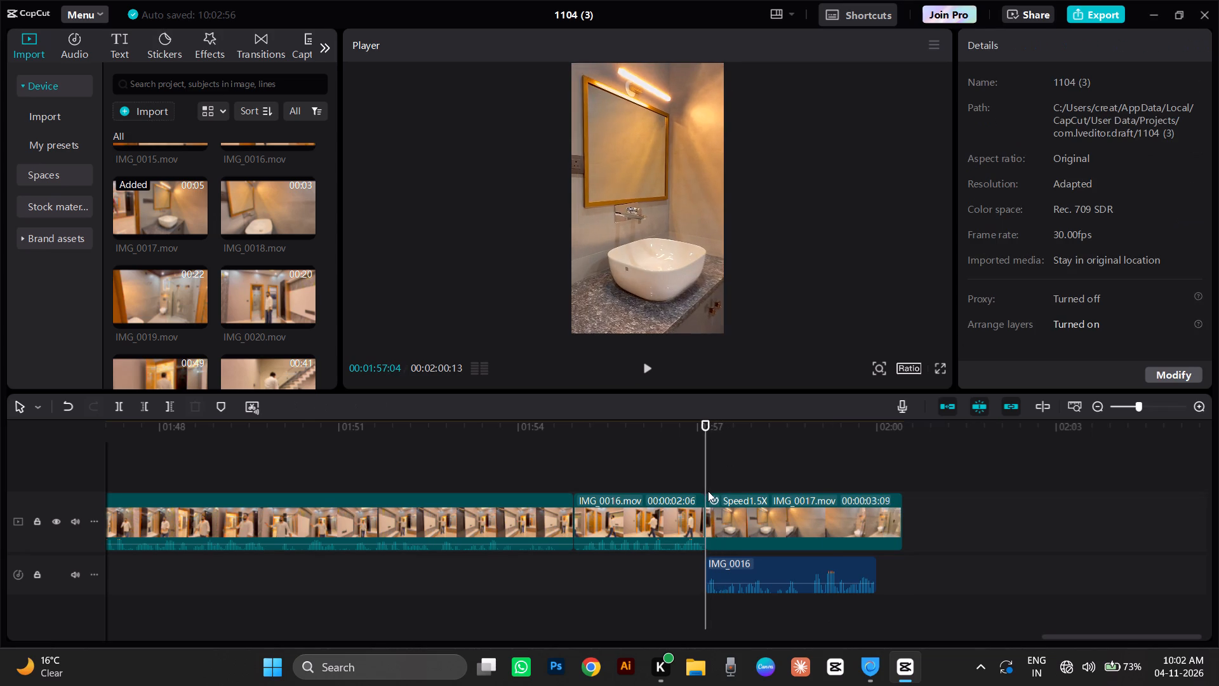
pyautogui.press('space')
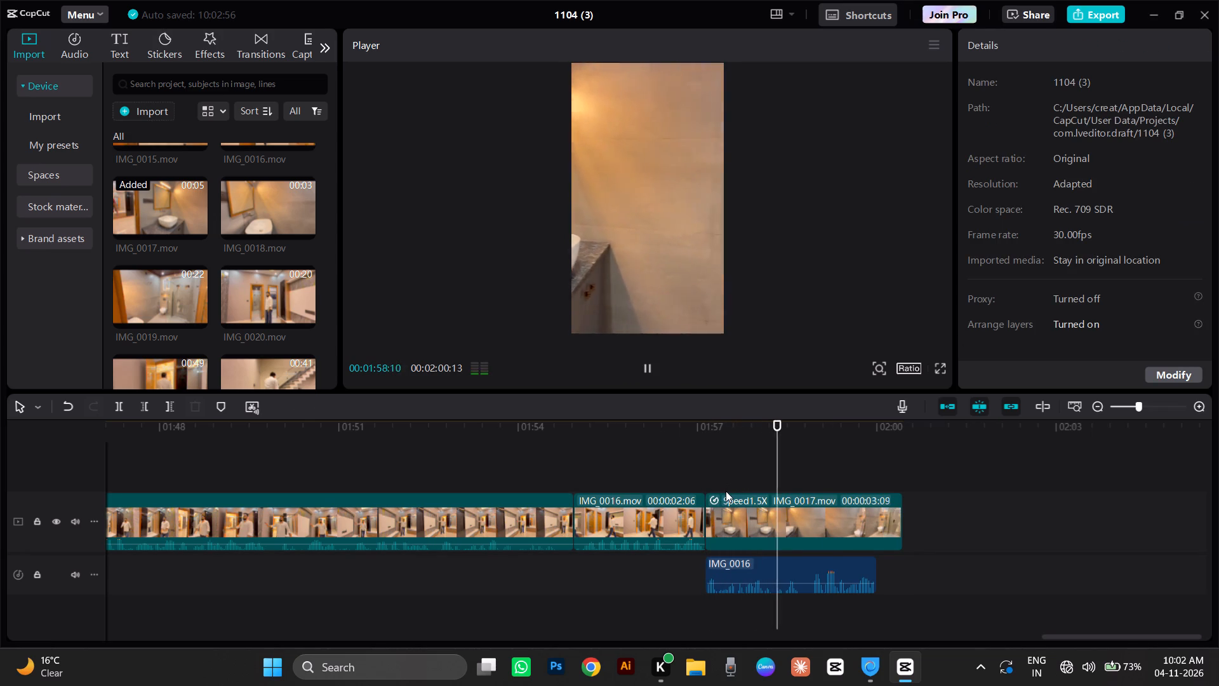
pyautogui.press('space')
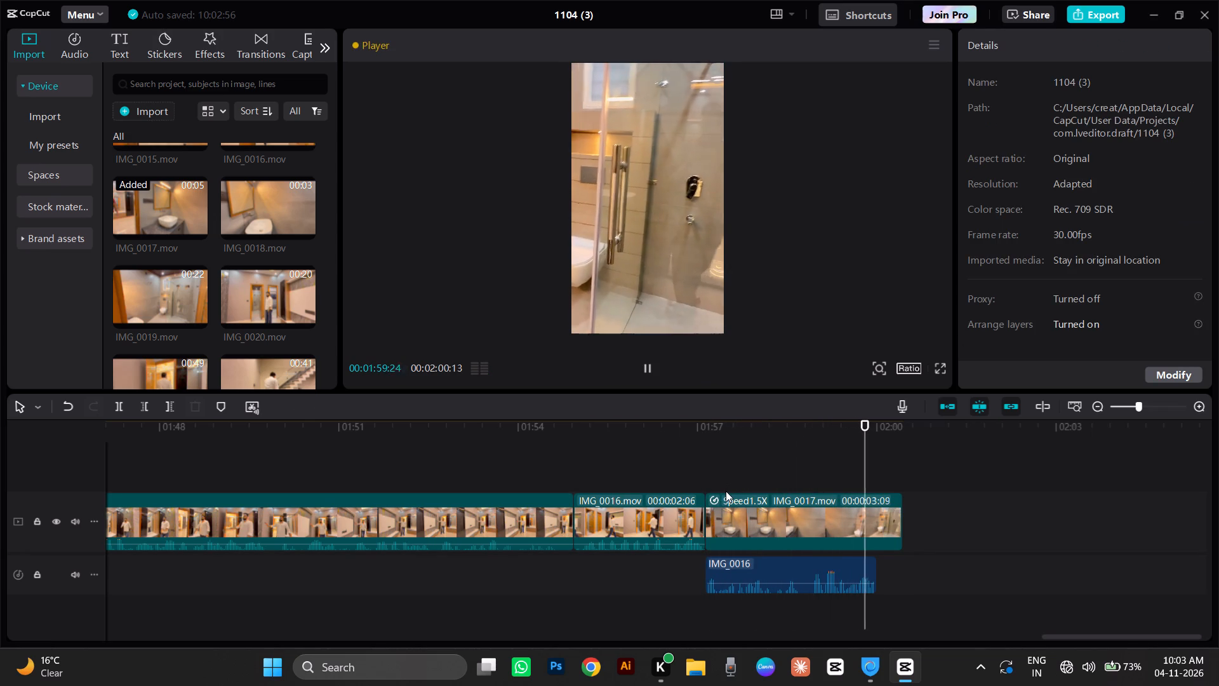
pyautogui.moveTo(872, 455); pyautogui.dragTo(884, 461)
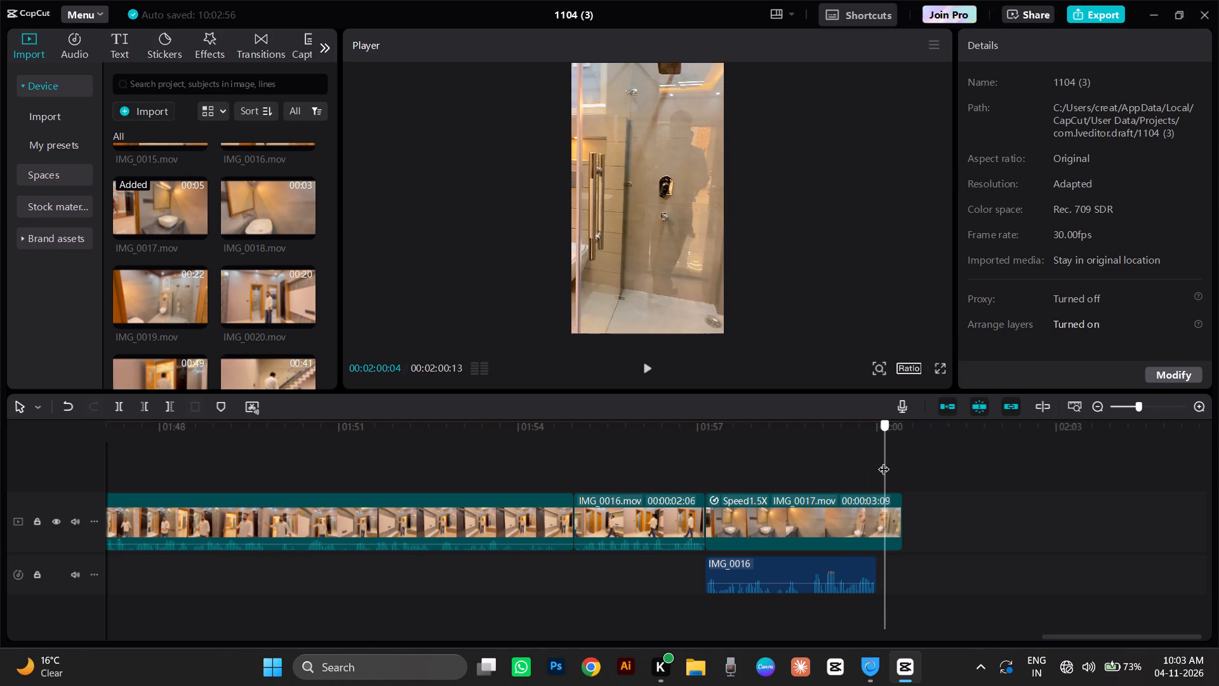
# Trim the end of IMG_0017.mov at 00:02:00:00 so it ends with the IMG_0016 voice audio.
pyautogui.moveTo(884, 461); pyautogui.dragTo(879, 461)
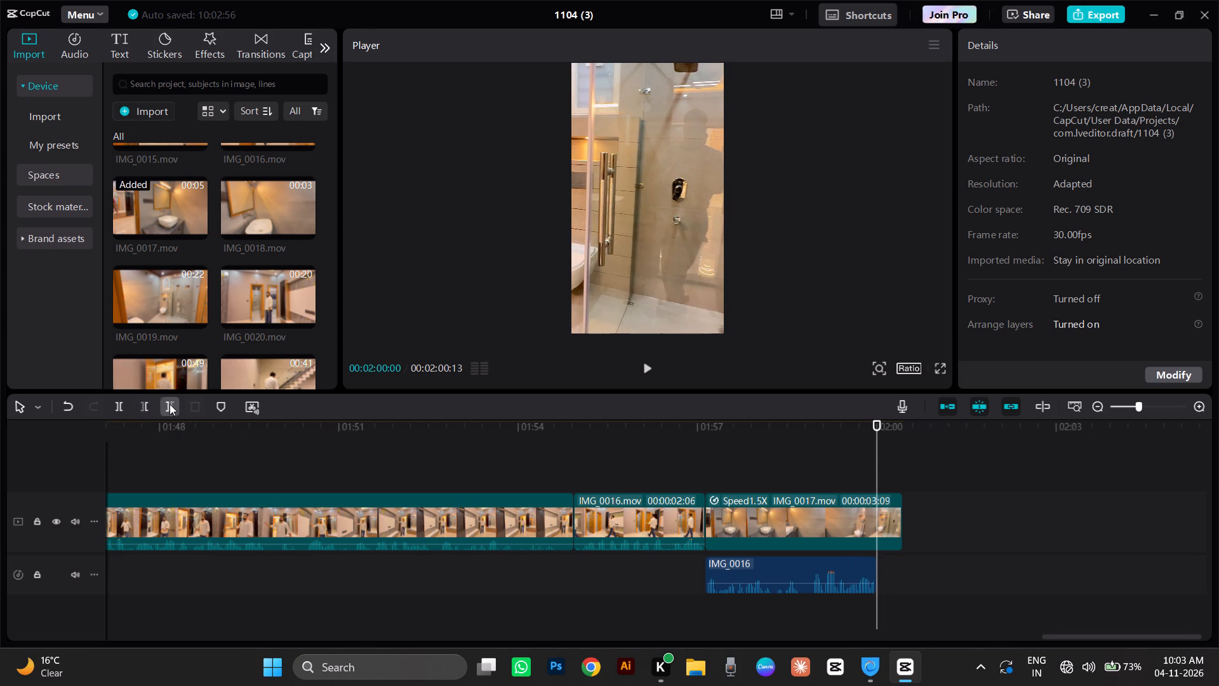
pyautogui.click(170, 404)
# Scrub through the trimmed IMG_0017.mov from just before its start to its end to check the bathroom shot against the audio.
pyautogui.click(696, 445)
pyautogui.moveTo(696, 445); pyautogui.dragTo(698, 445)
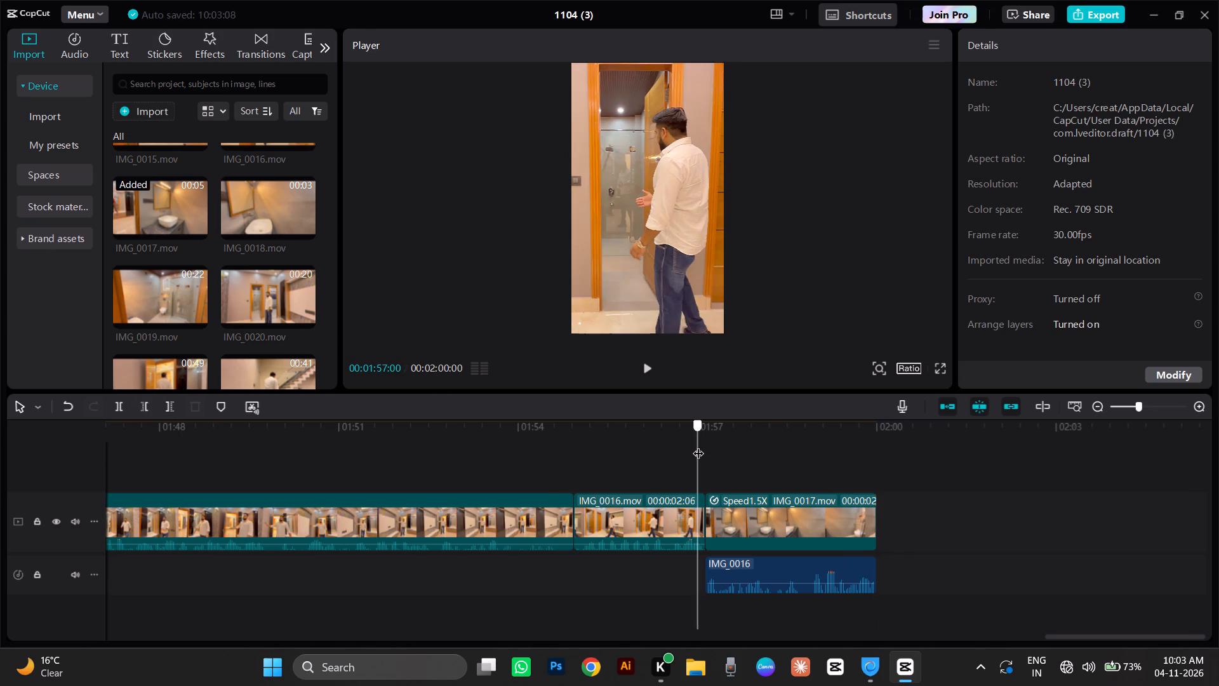
pyautogui.moveTo(698, 445); pyautogui.dragTo(752, 467)
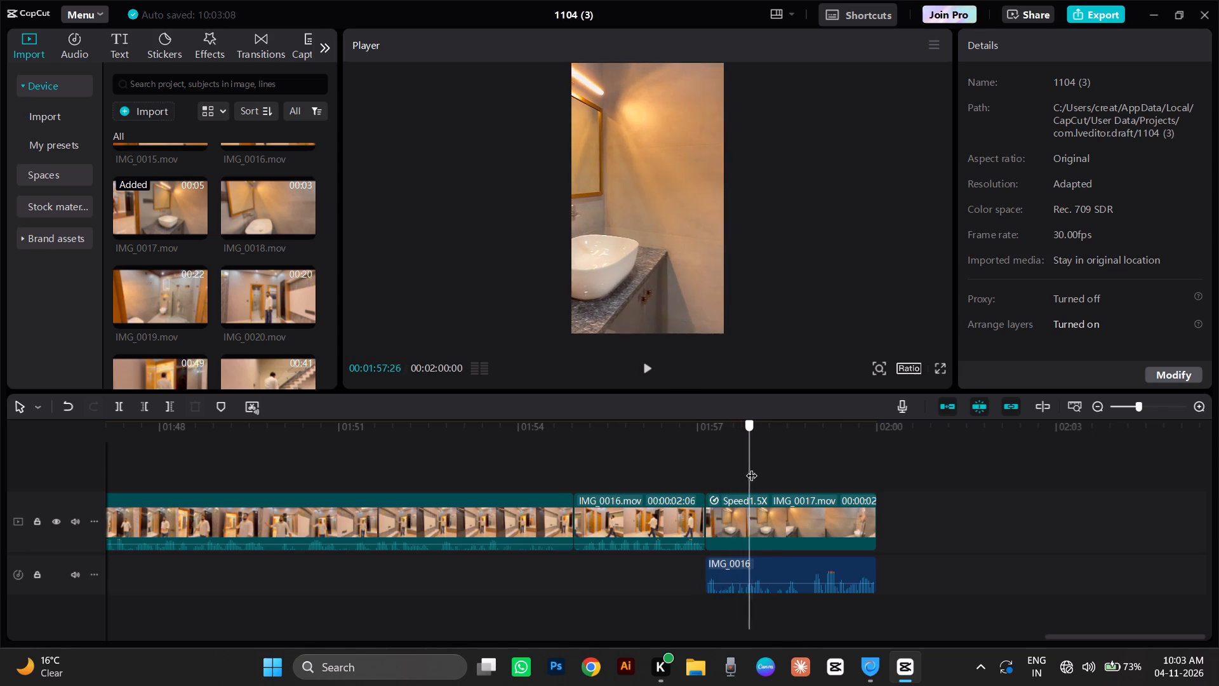
pyautogui.moveTo(752, 467); pyautogui.dragTo(801, 487)
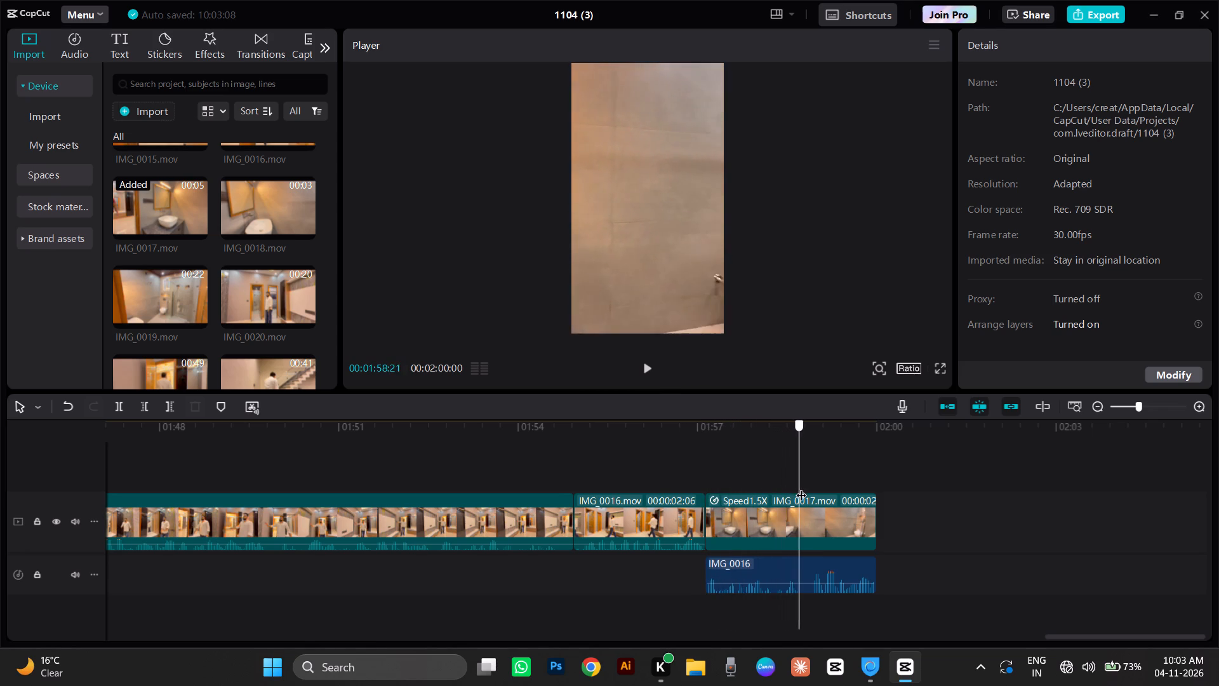
pyautogui.moveTo(801, 487); pyautogui.dragTo(835, 506)
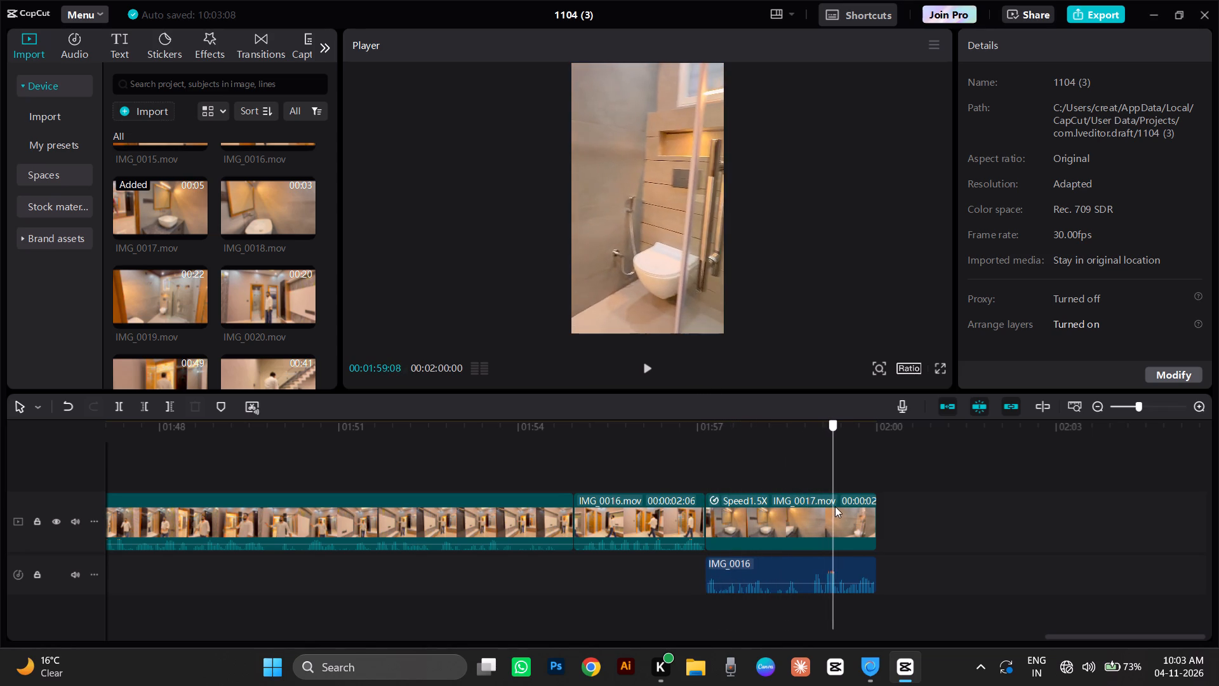
pyautogui.moveTo(835, 506); pyautogui.dragTo(870, 527)
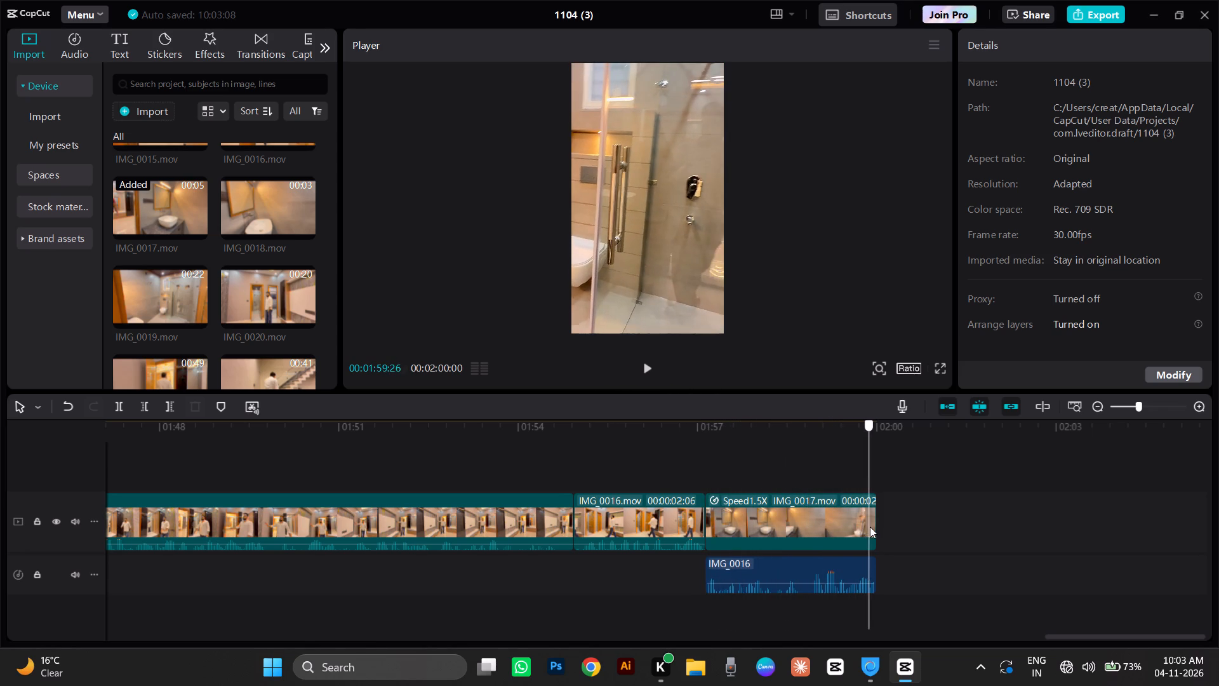
pyautogui.moveTo(870, 527); pyautogui.dragTo(876, 530)
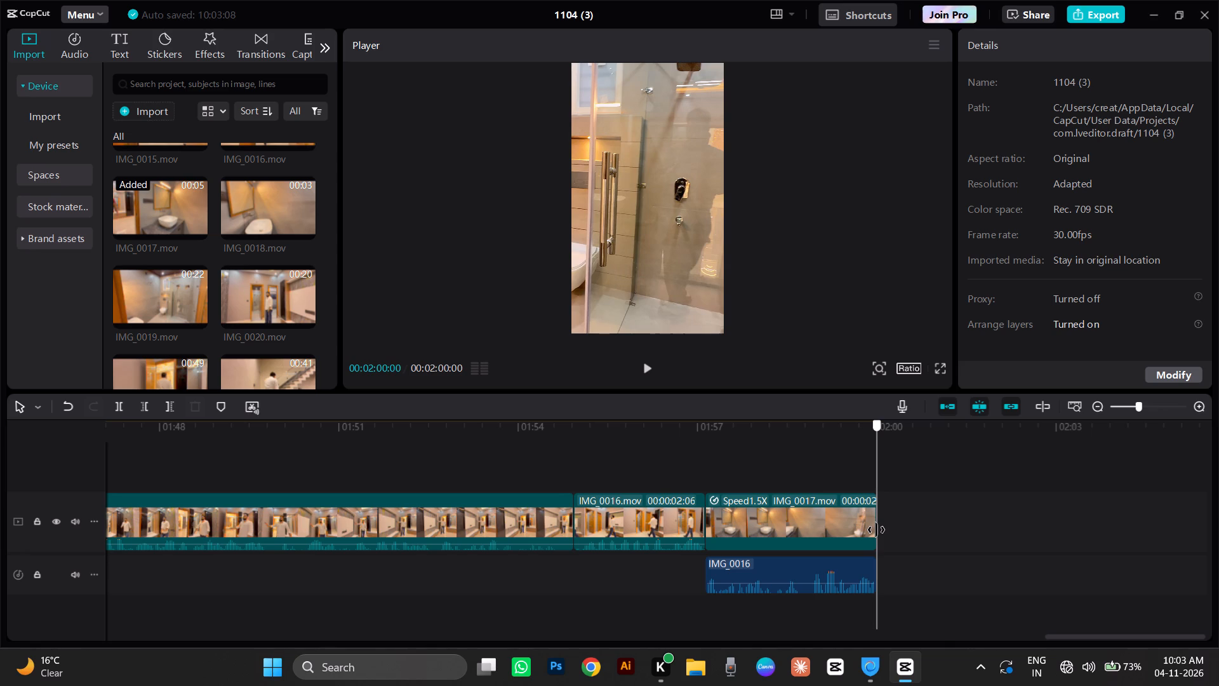
pyautogui.moveTo(876, 530); pyautogui.dragTo(819, 541)
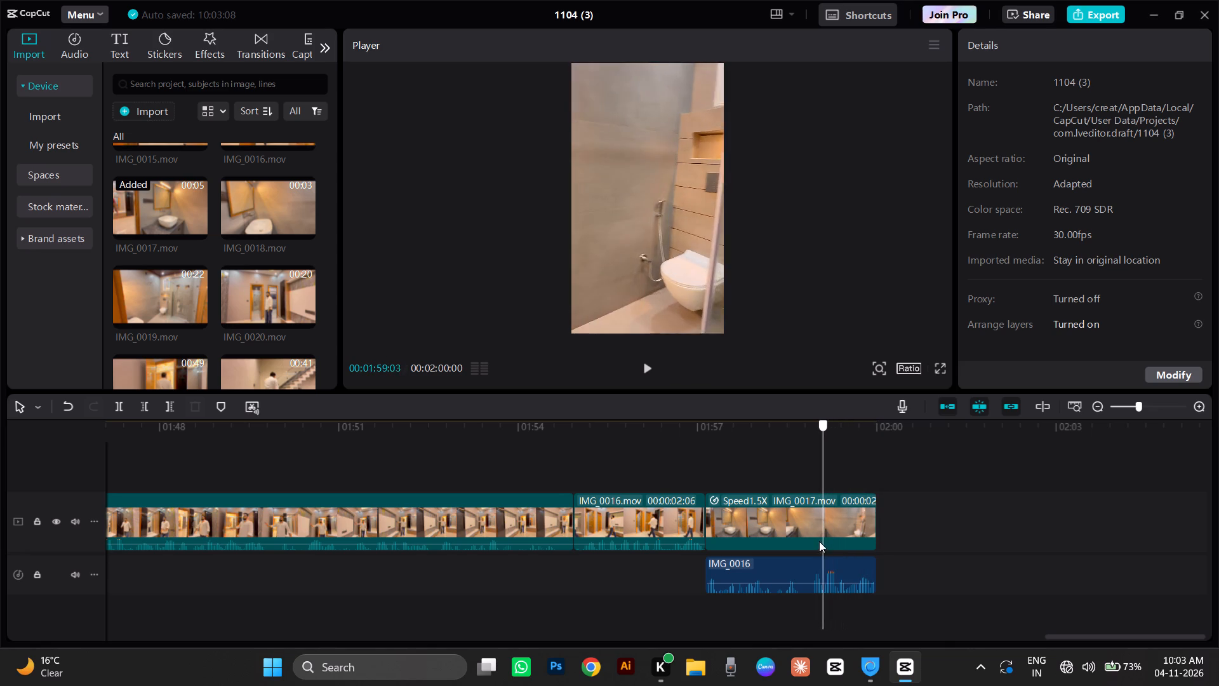
pyautogui.moveTo(819, 541); pyautogui.dragTo(844, 552)
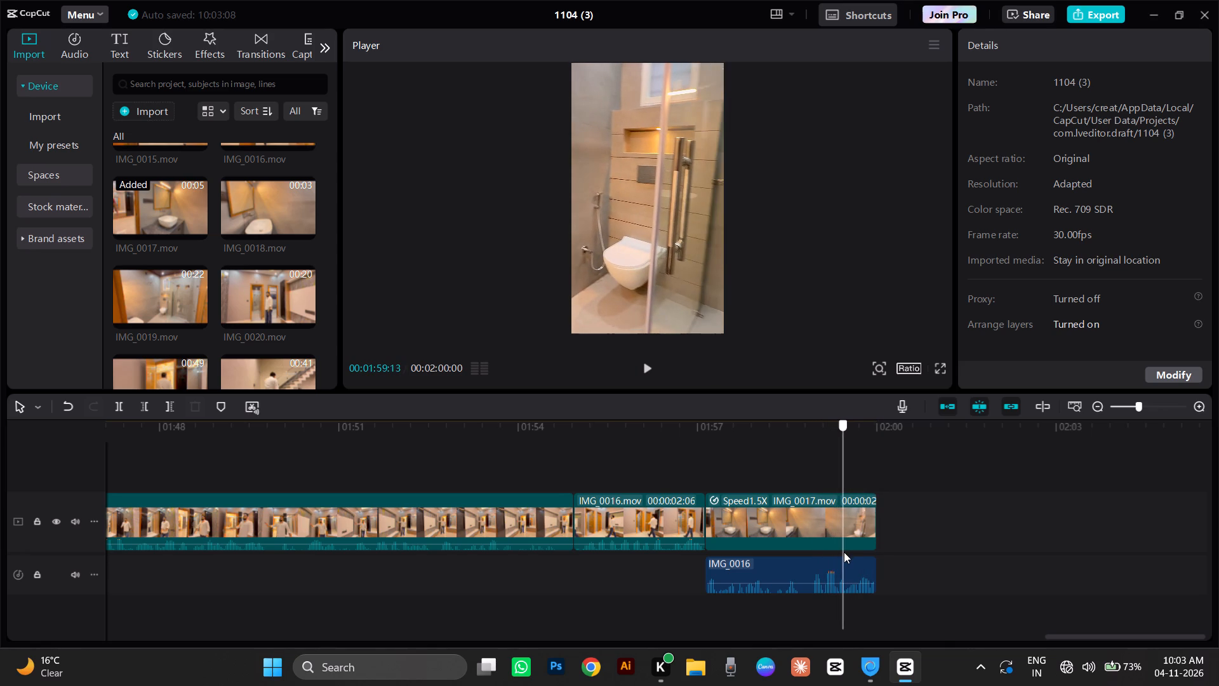
pyautogui.moveTo(844, 552); pyautogui.dragTo(871, 568)
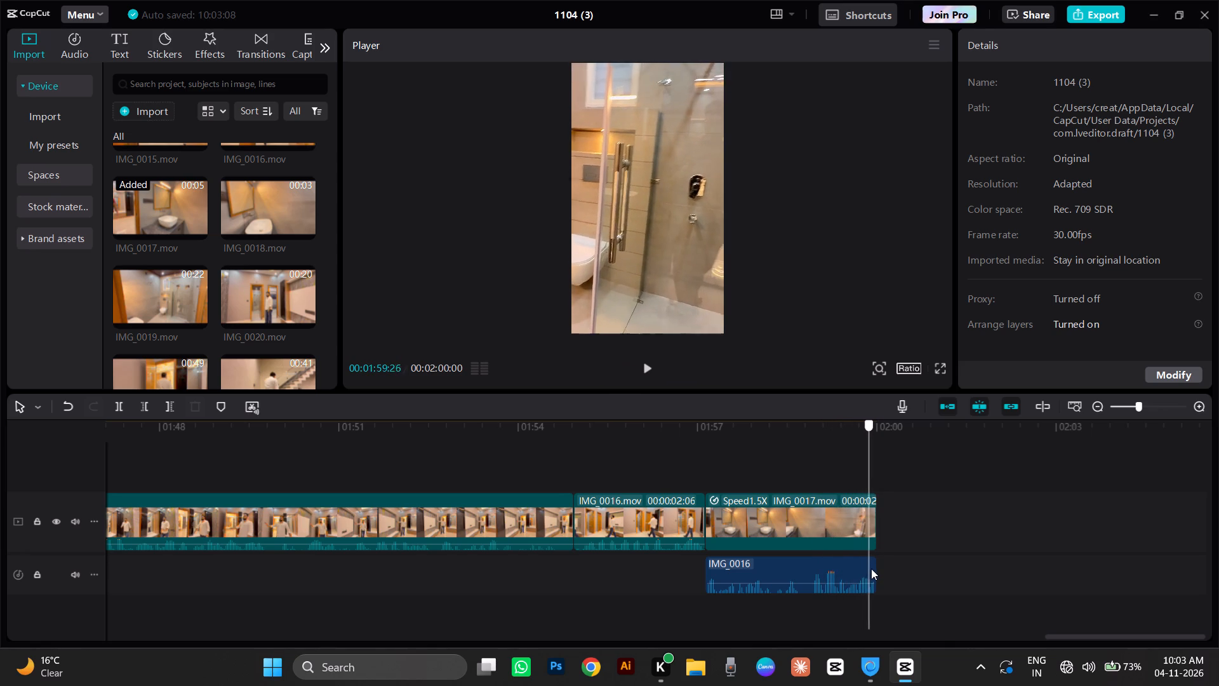
pyautogui.moveTo(871, 568); pyautogui.dragTo(839, 563)
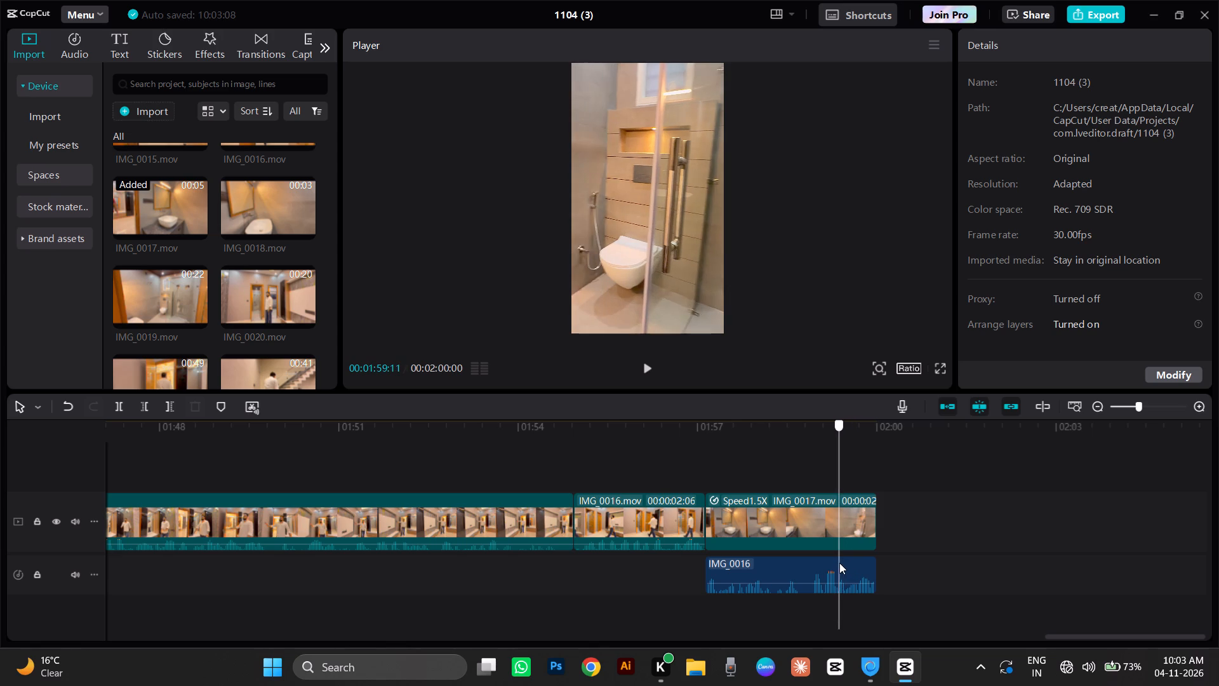
pyautogui.moveTo(839, 563); pyautogui.dragTo(890, 584)
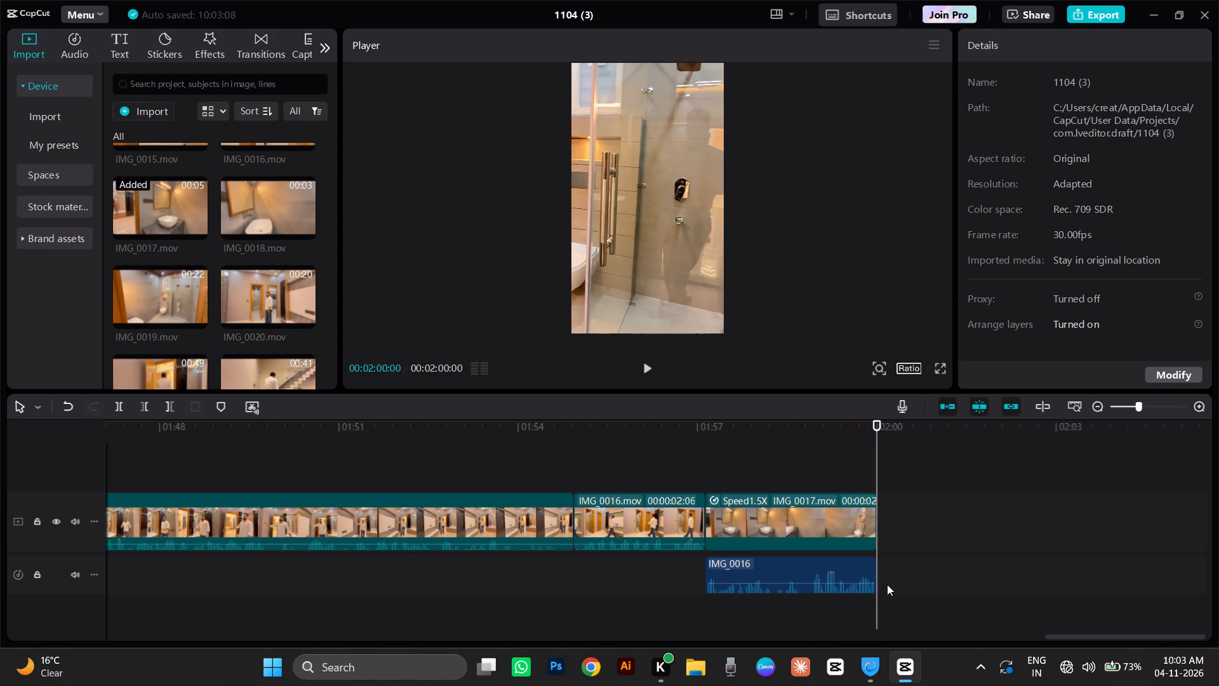
# Preview IMG_0020.mov and IMG_0021.mov in the media library and add IMG_0021.mov to the timeline after IMG_0017.mov.
pyautogui.click(274, 281)
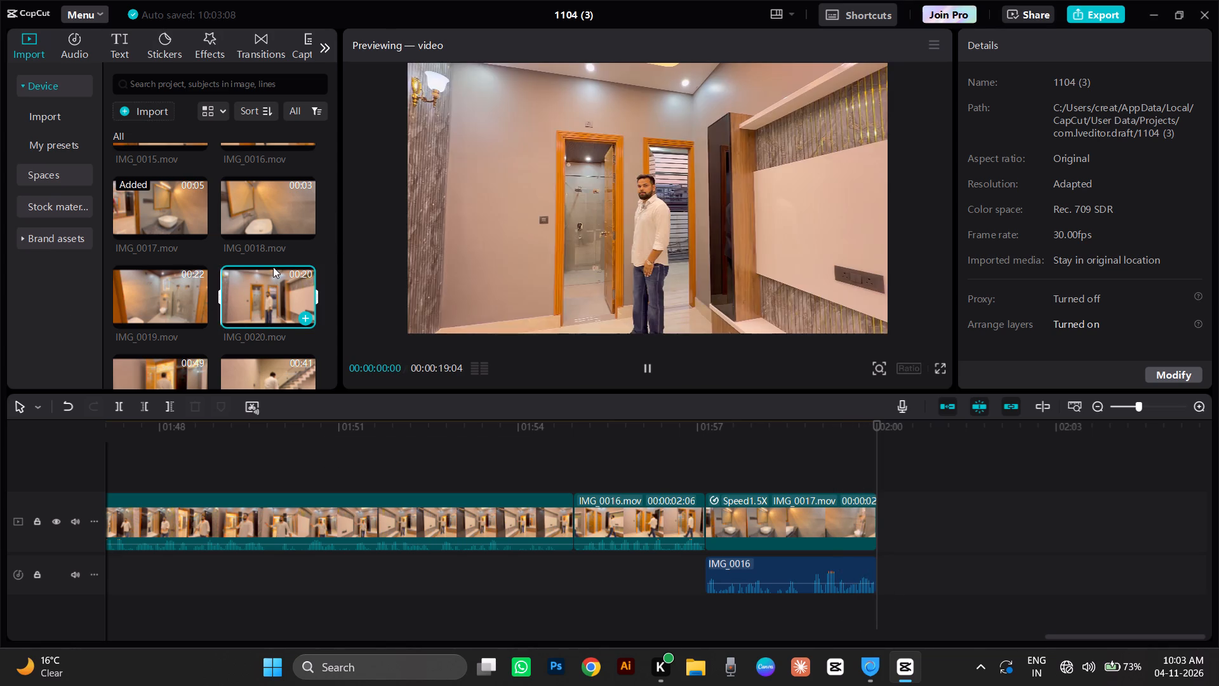
pyautogui.scroll(-1, 276, 265)
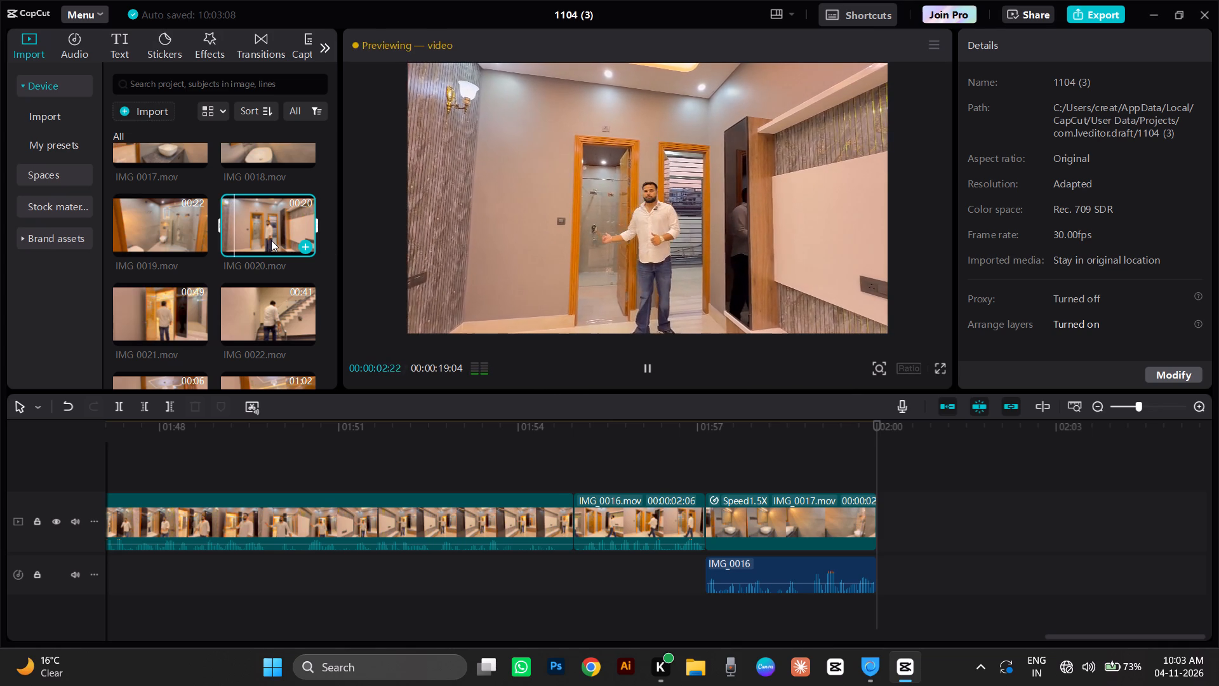
pyautogui.scroll(-2, 177, 175)
pyautogui.scroll(1, 187, 186)
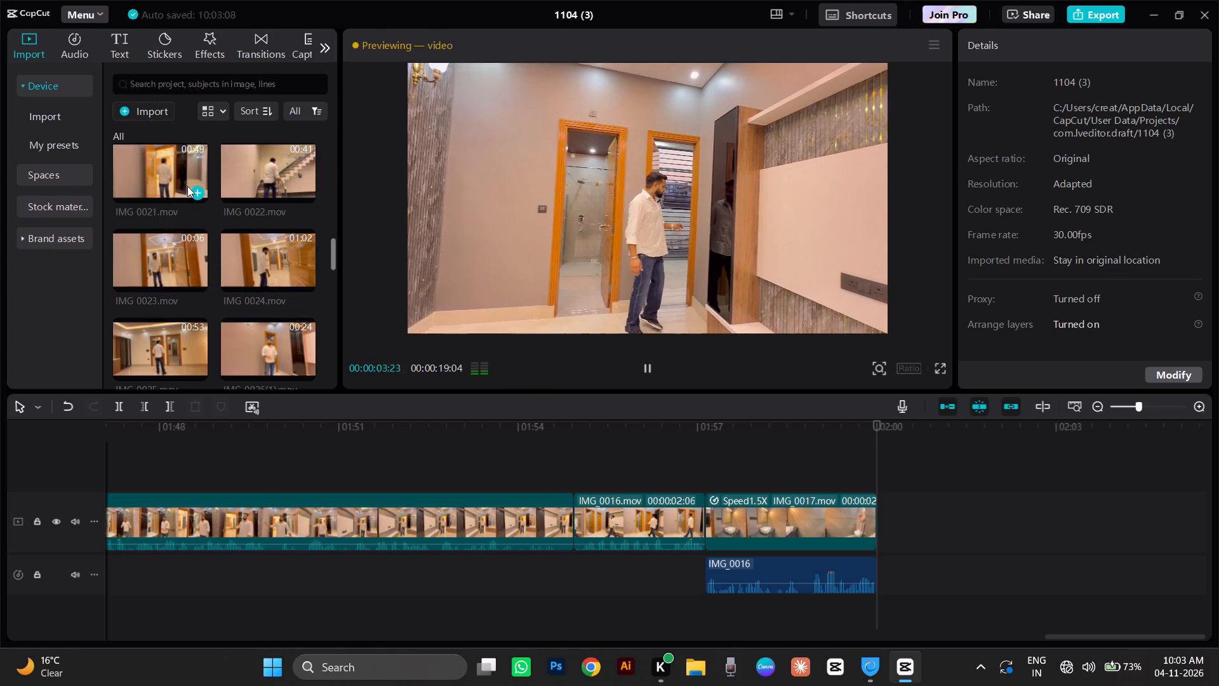
pyautogui.click(144, 239)
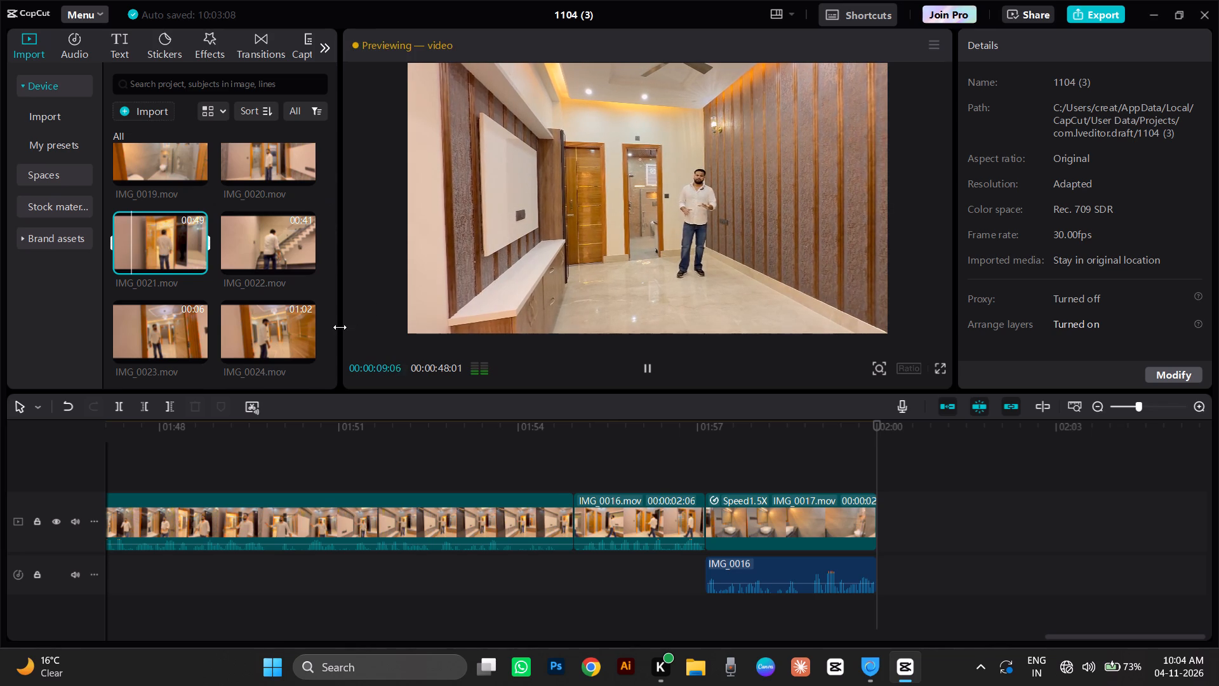
pyautogui.click(201, 266)
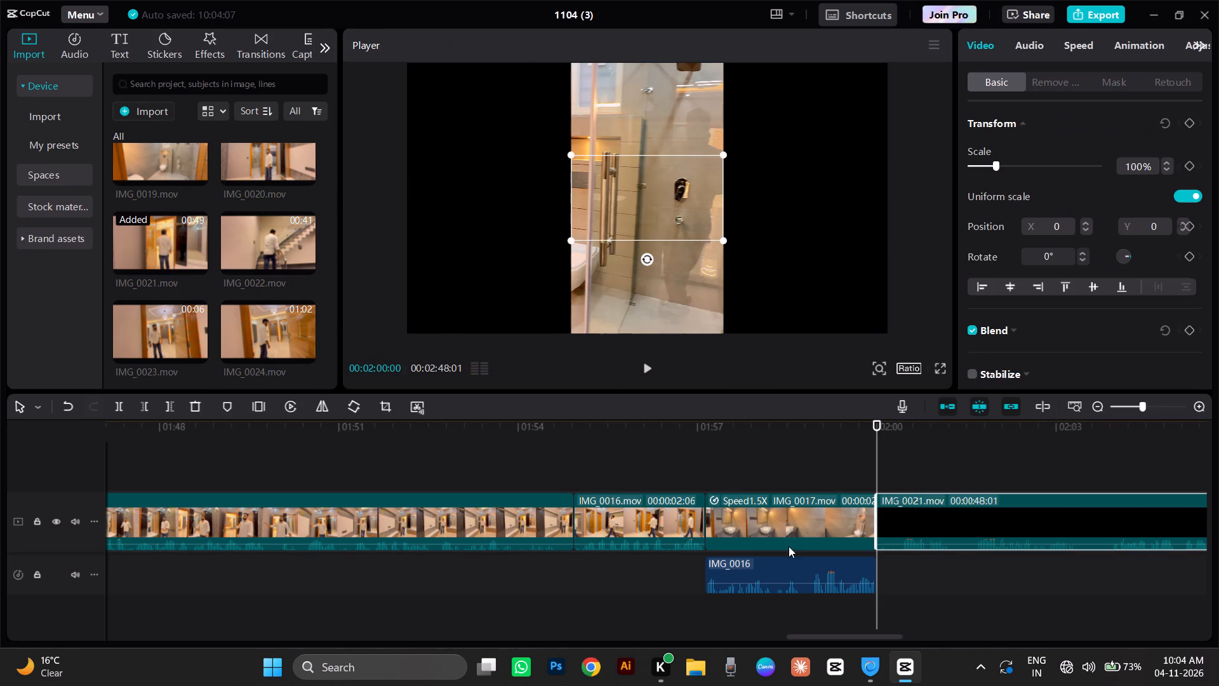
# Crop IMG_0021.mov to a 9:16 ratio with the frame shifted slightly right towards the presenter in the doorway.
pyautogui.click(883, 443)
pyautogui.moveTo(883, 443); pyautogui.dragTo(874, 478)
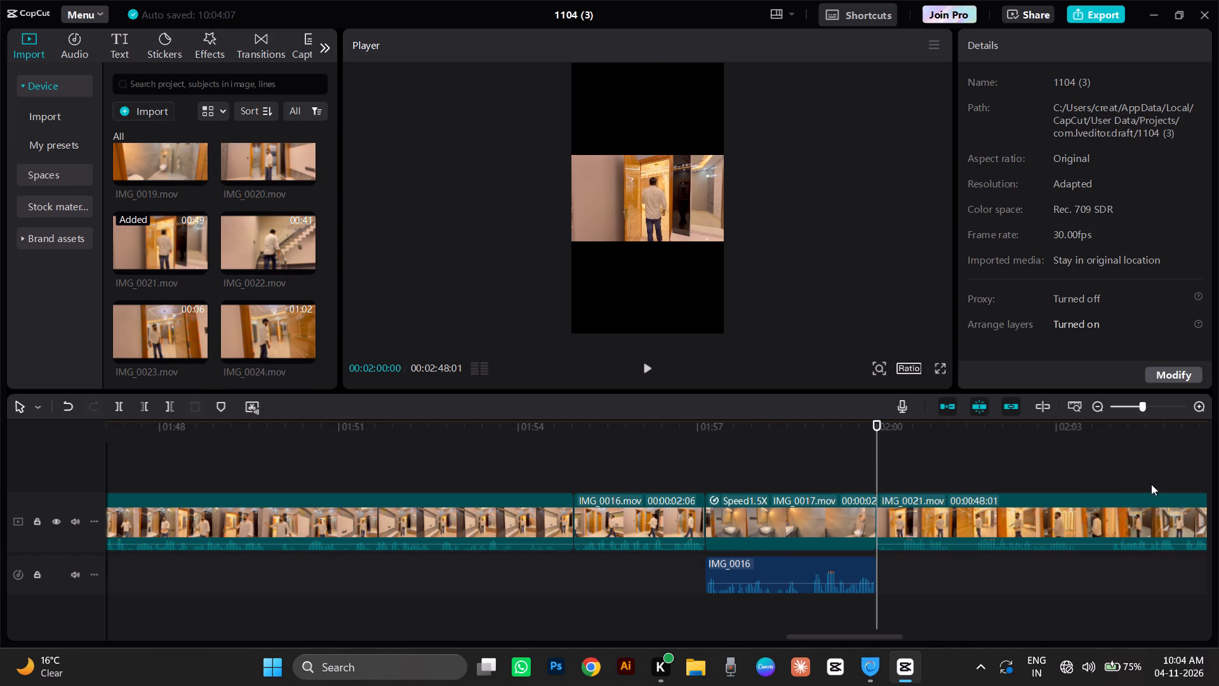
pyautogui.click(1096, 532)
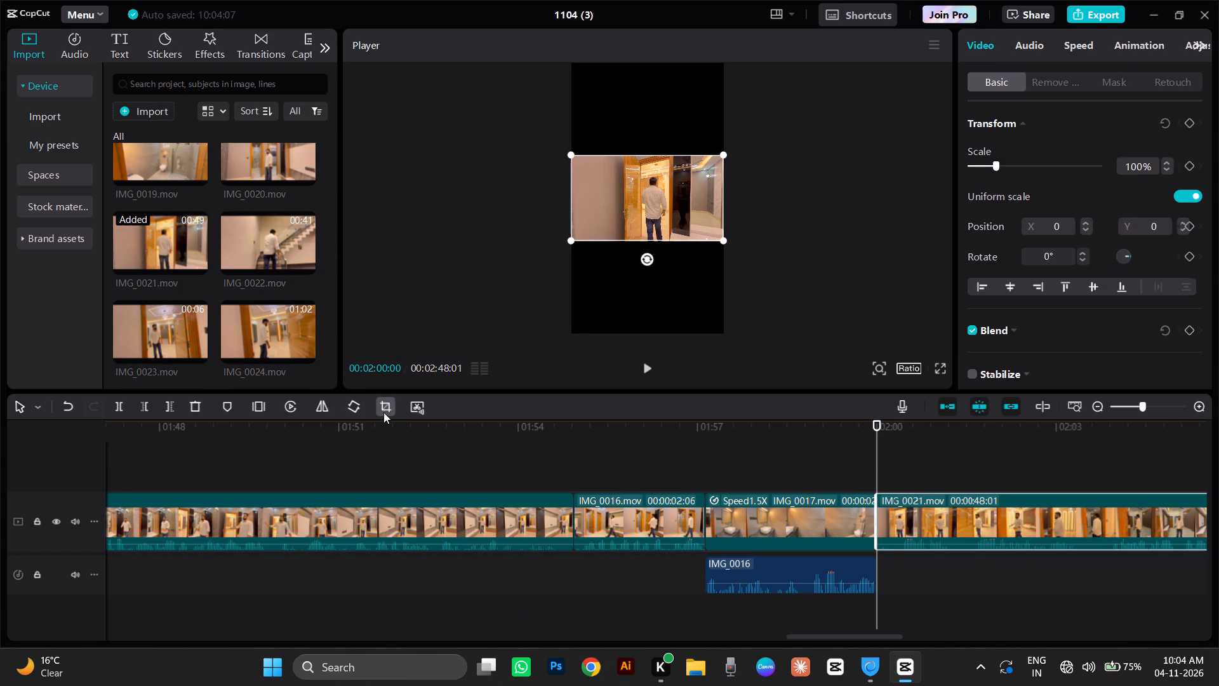
pyautogui.click(383, 412)
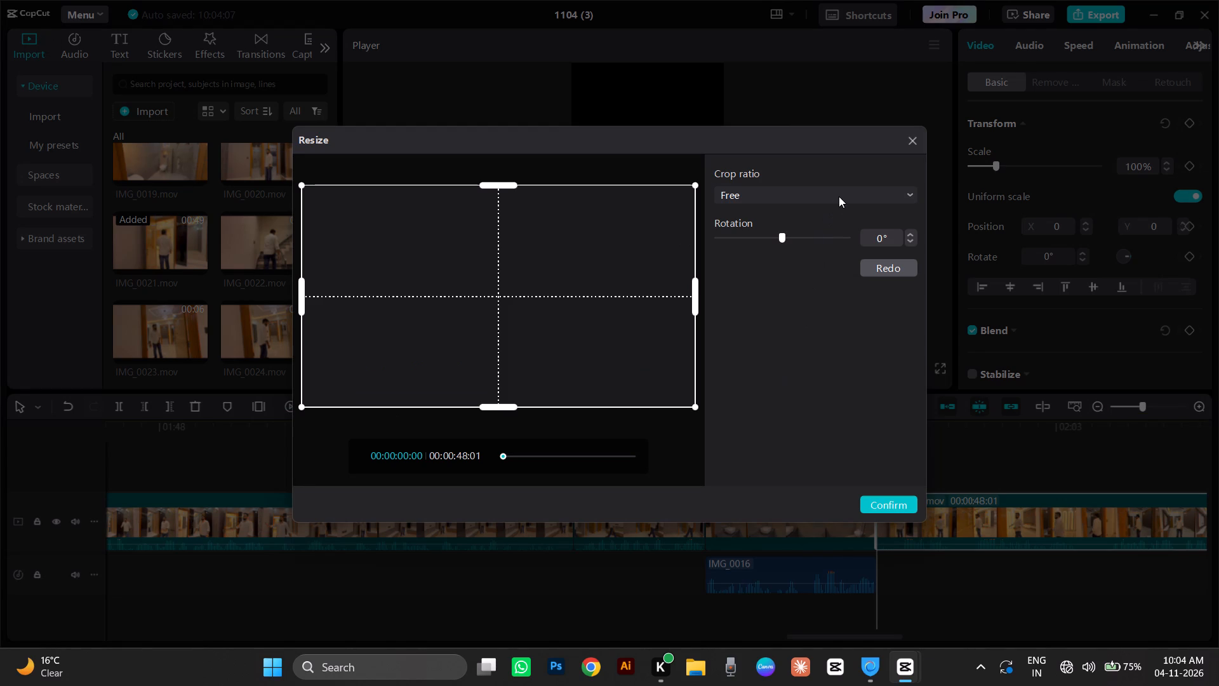
pyautogui.click(839, 196)
pyautogui.click(791, 342)
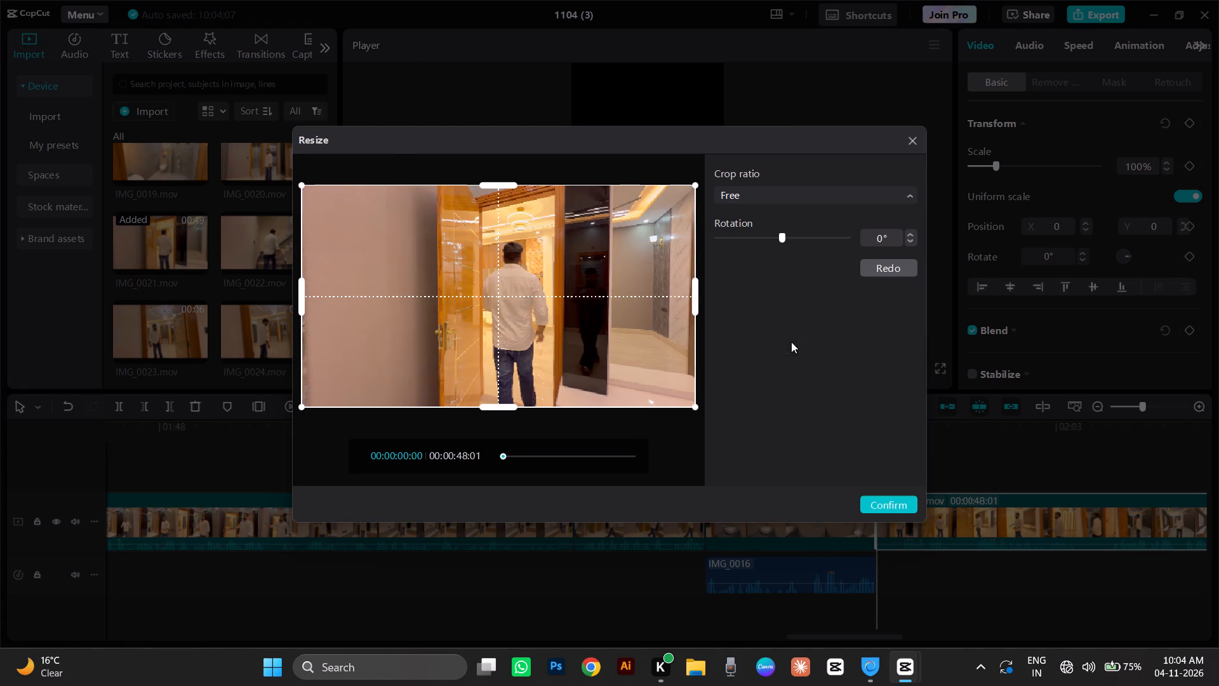
pyautogui.moveTo(498, 335); pyautogui.dragTo(504, 337)
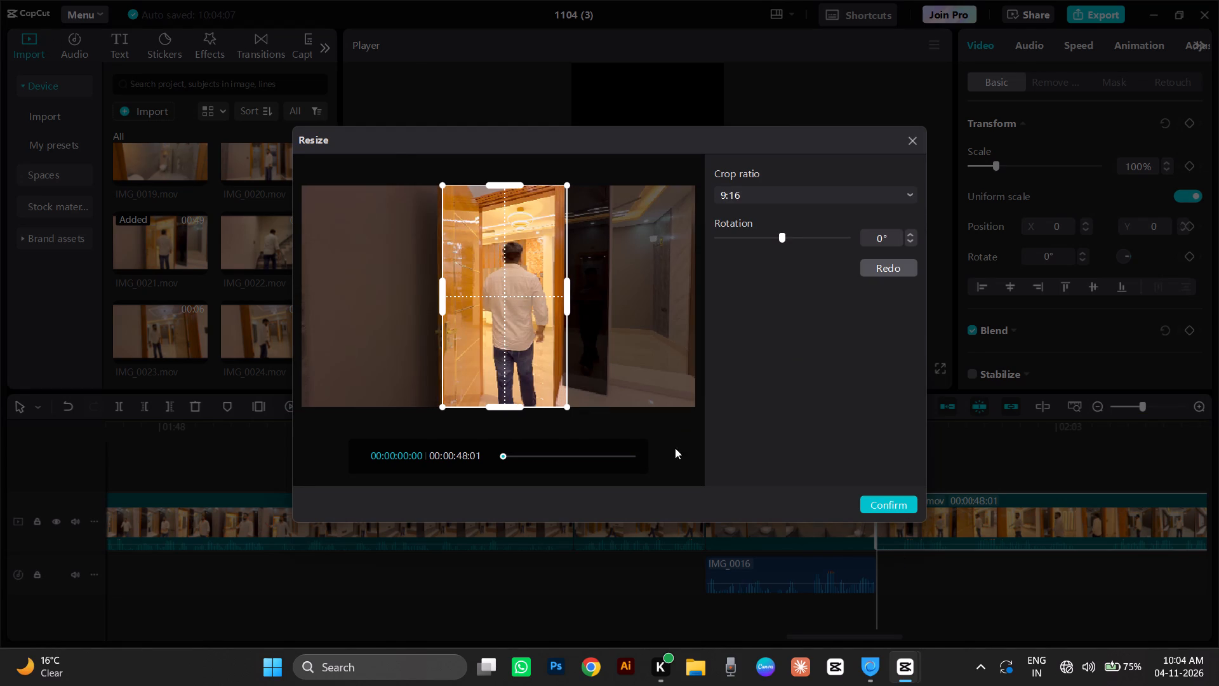
pyautogui.click(877, 509)
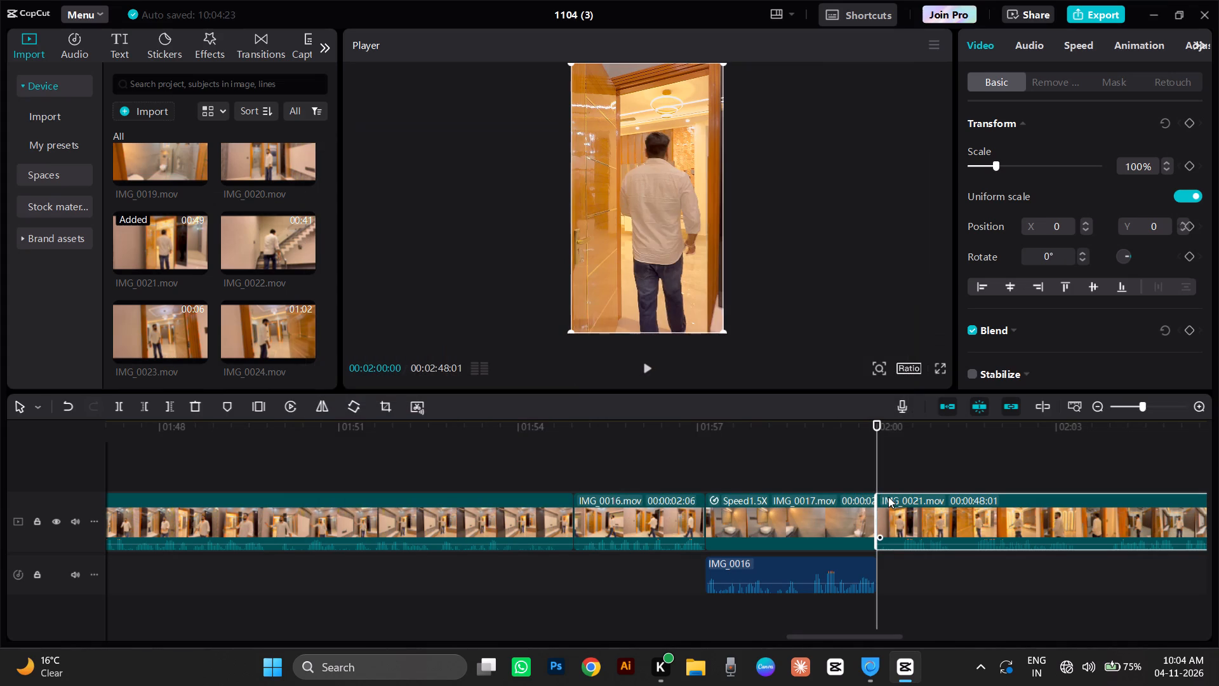
# Play back the cropped IMG_0021.mov from its start, skipping ahead to 00:02:10:13, to check the framing and the presenter's speech.
pyautogui.press('space')
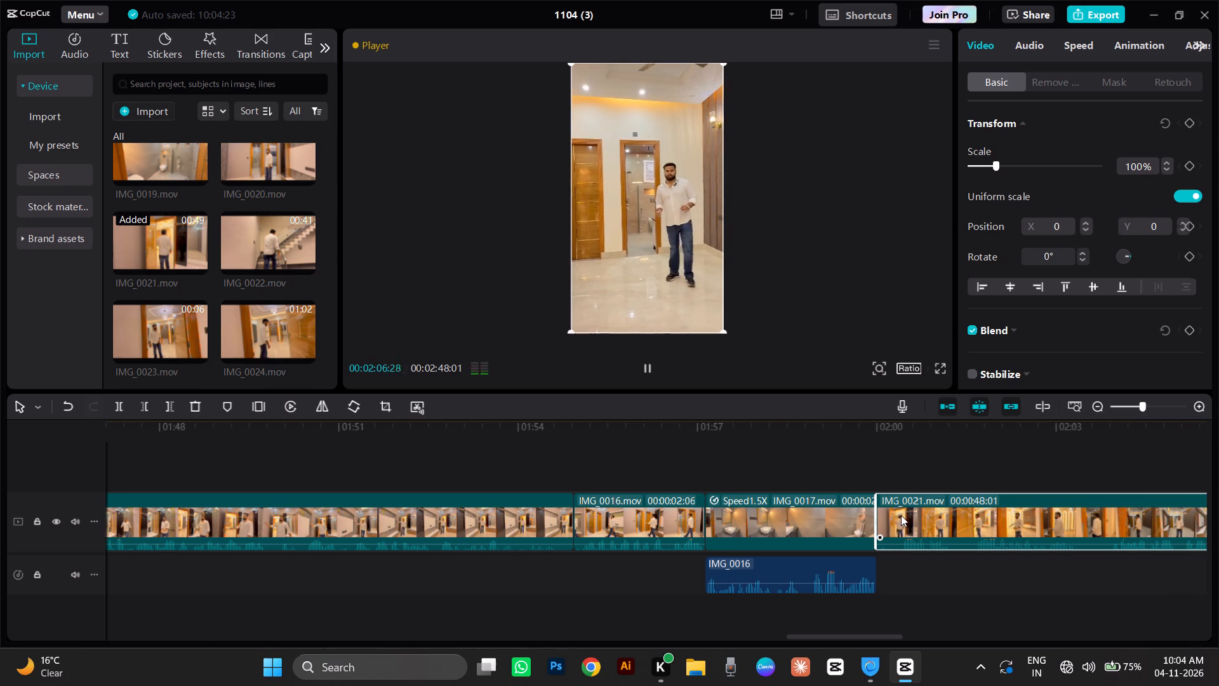
pyautogui.press('space')
pyautogui.press('space')
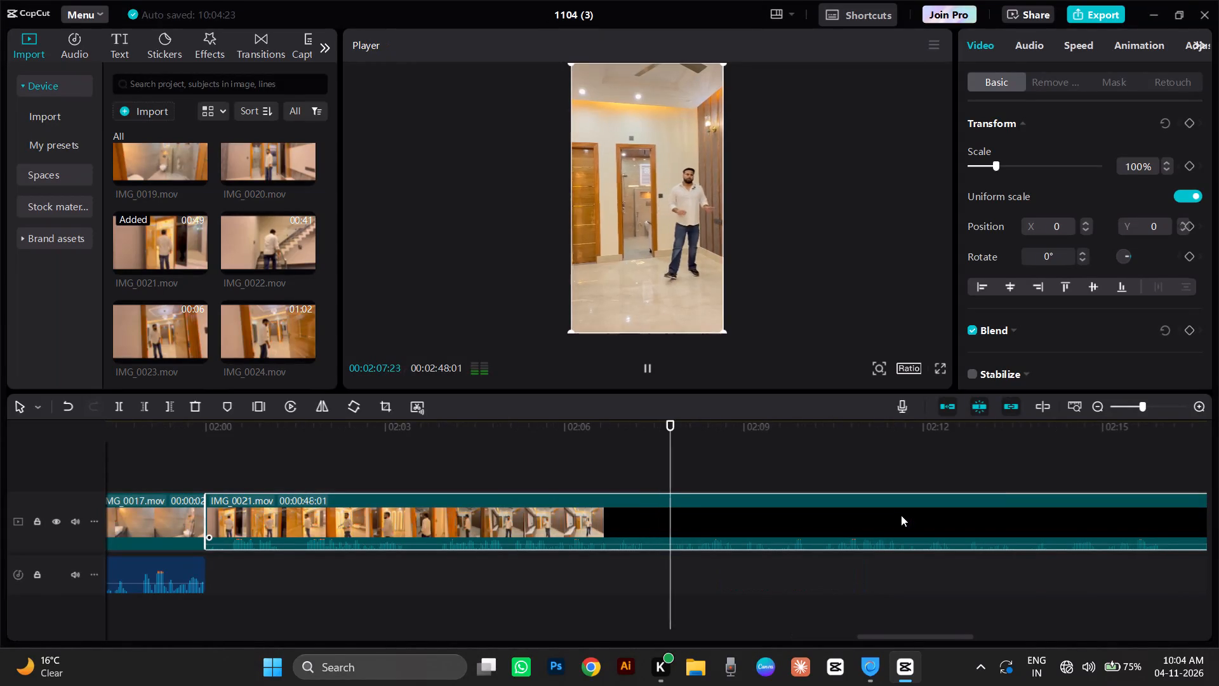
pyautogui.click(682, 468)
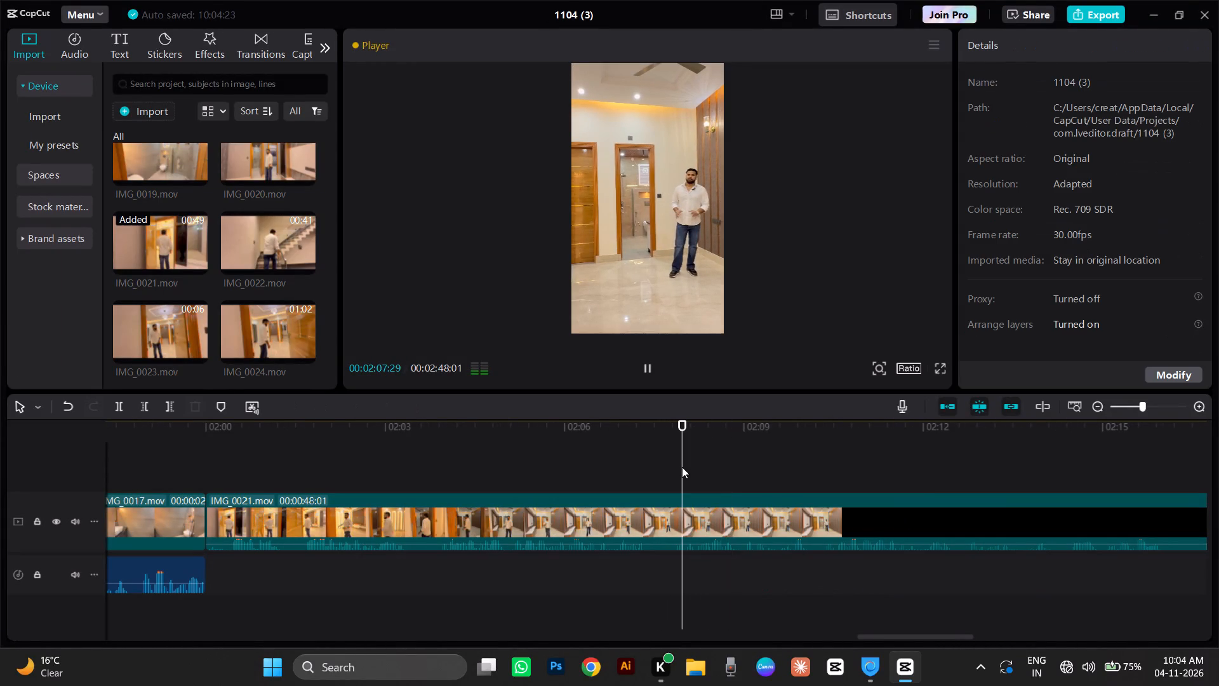
pyautogui.press('space')
pyautogui.press('space')
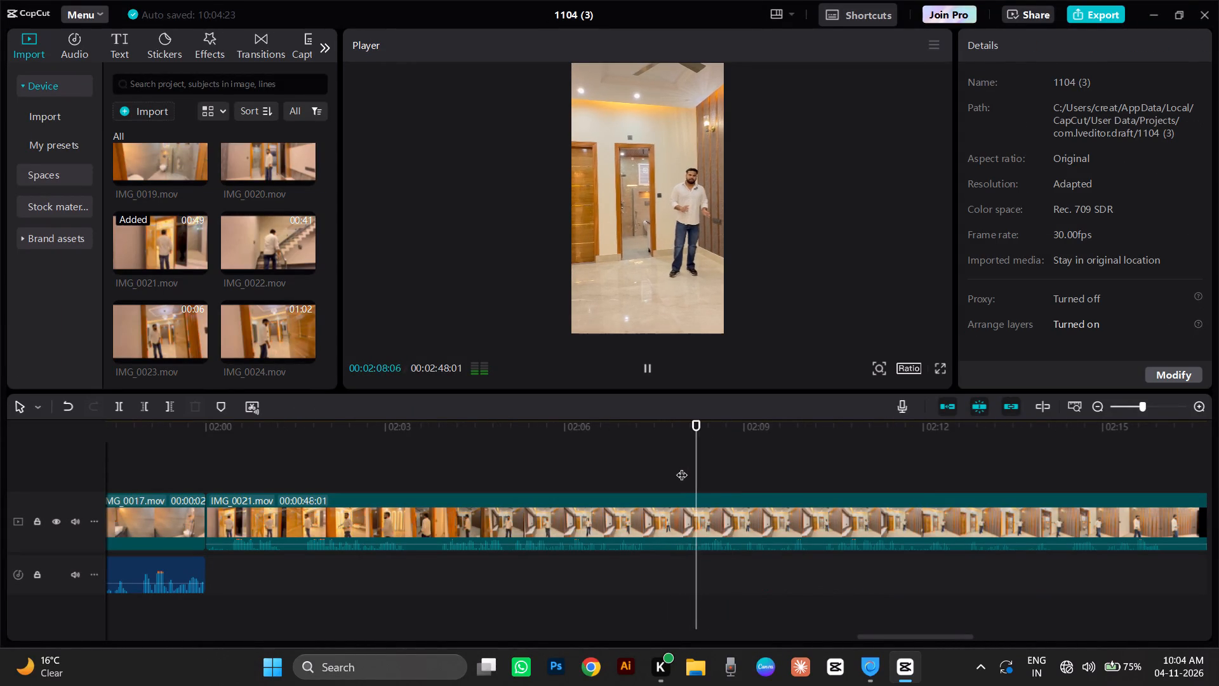
pyautogui.click(830, 453)
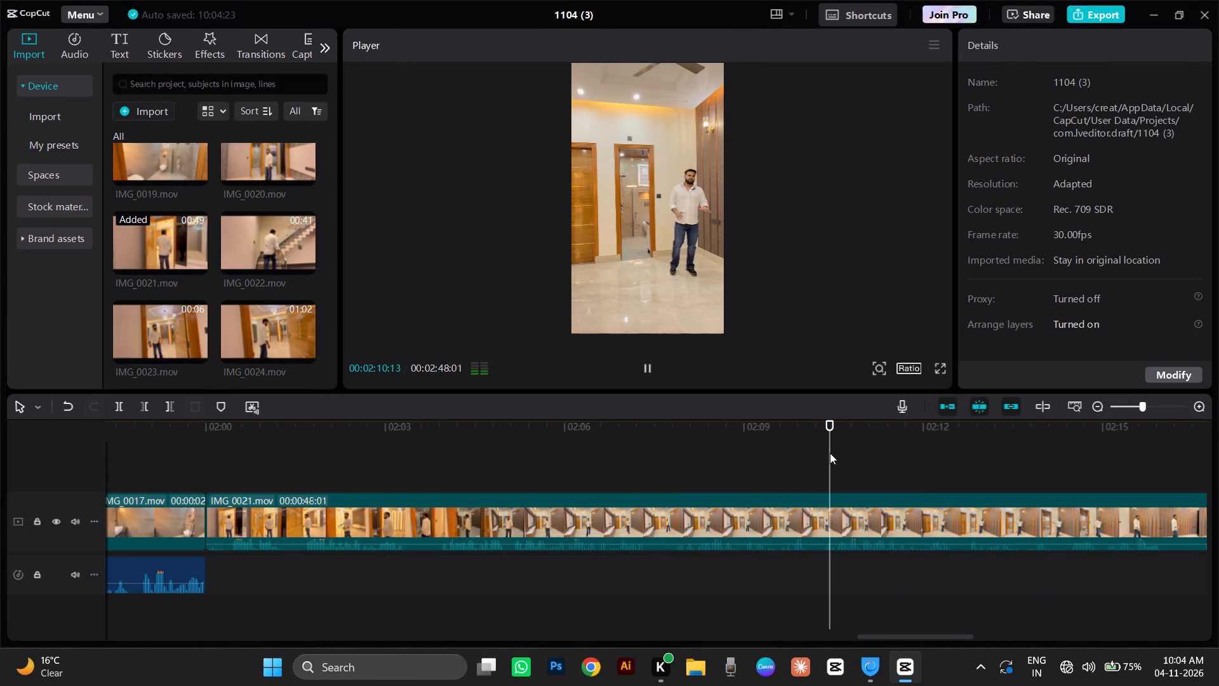
pyautogui.press('space')
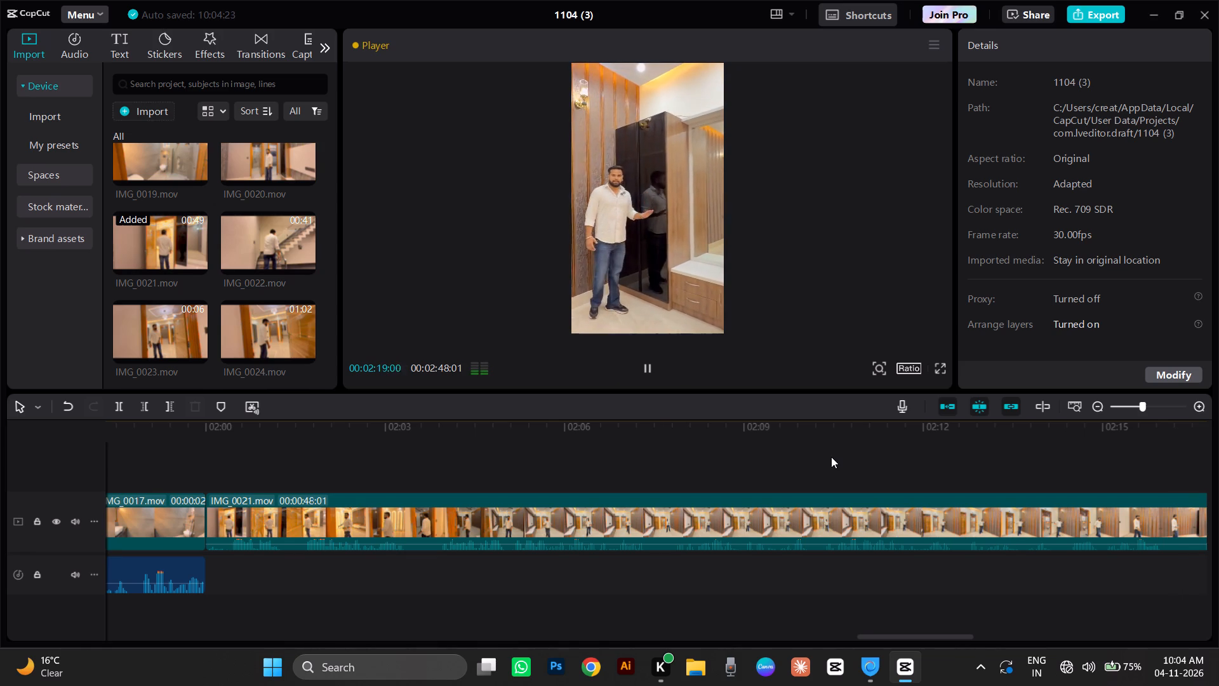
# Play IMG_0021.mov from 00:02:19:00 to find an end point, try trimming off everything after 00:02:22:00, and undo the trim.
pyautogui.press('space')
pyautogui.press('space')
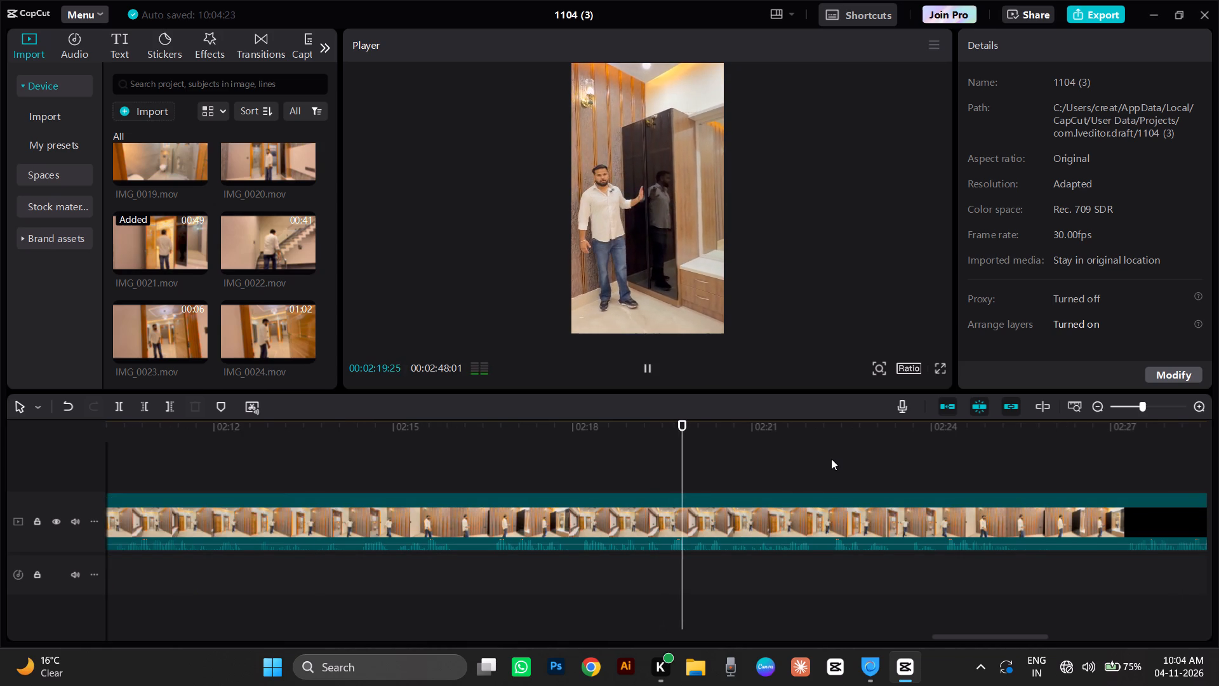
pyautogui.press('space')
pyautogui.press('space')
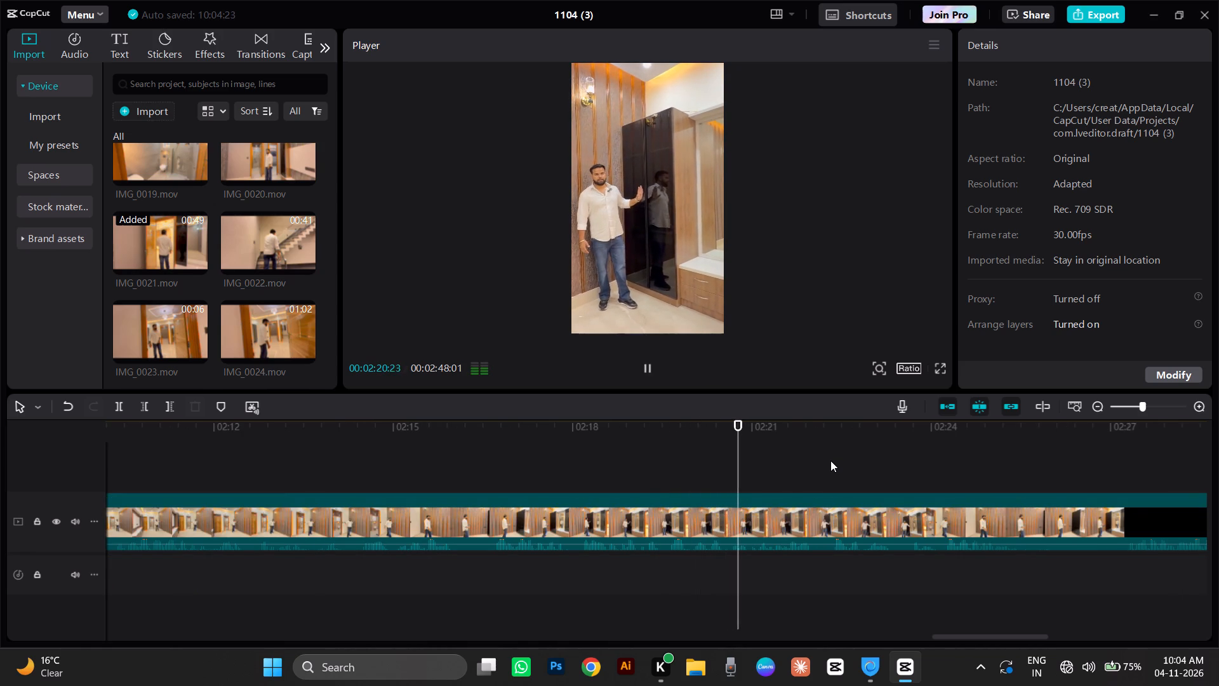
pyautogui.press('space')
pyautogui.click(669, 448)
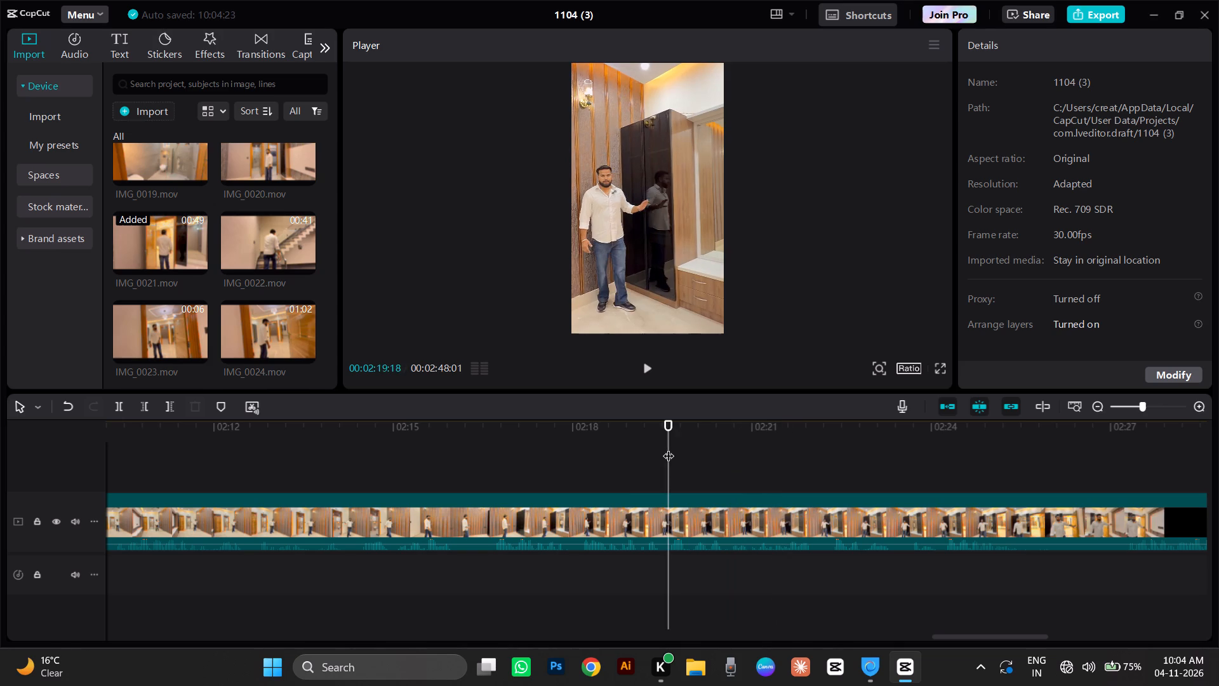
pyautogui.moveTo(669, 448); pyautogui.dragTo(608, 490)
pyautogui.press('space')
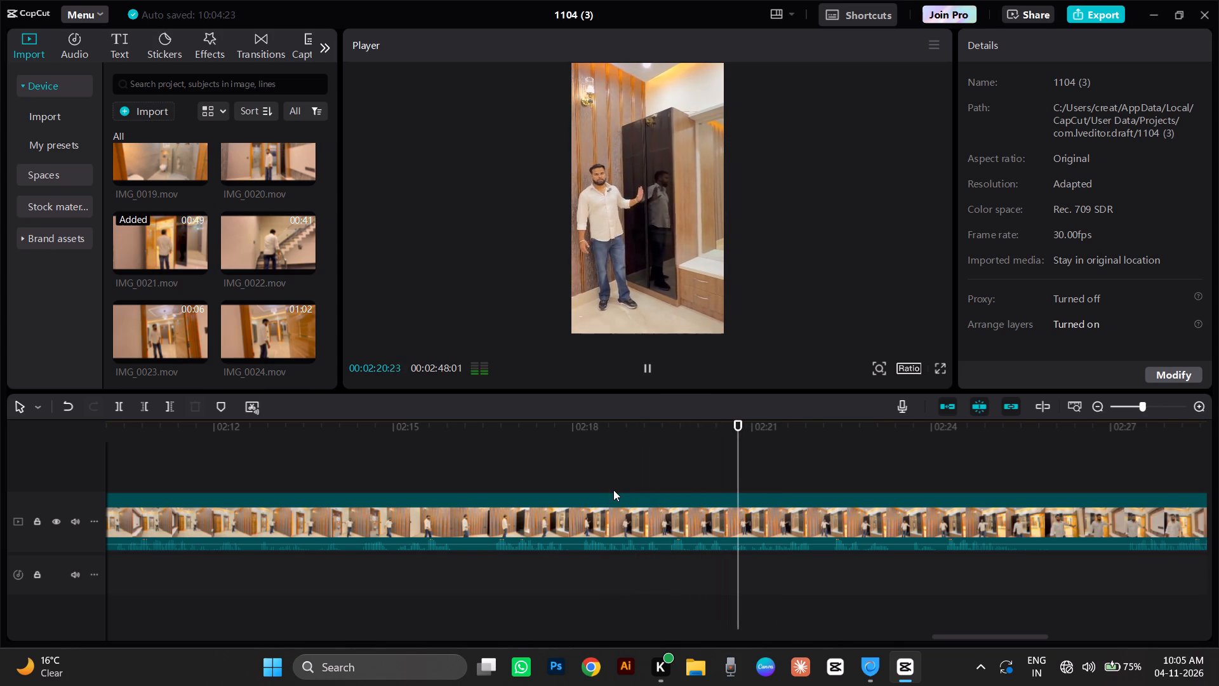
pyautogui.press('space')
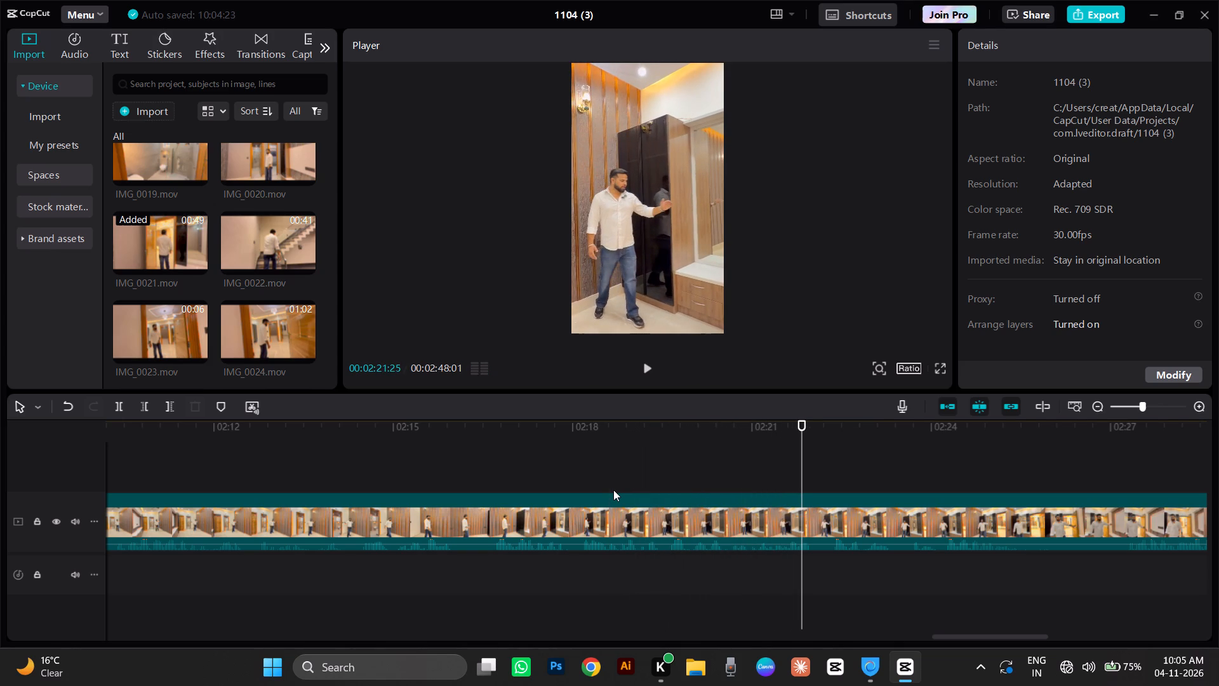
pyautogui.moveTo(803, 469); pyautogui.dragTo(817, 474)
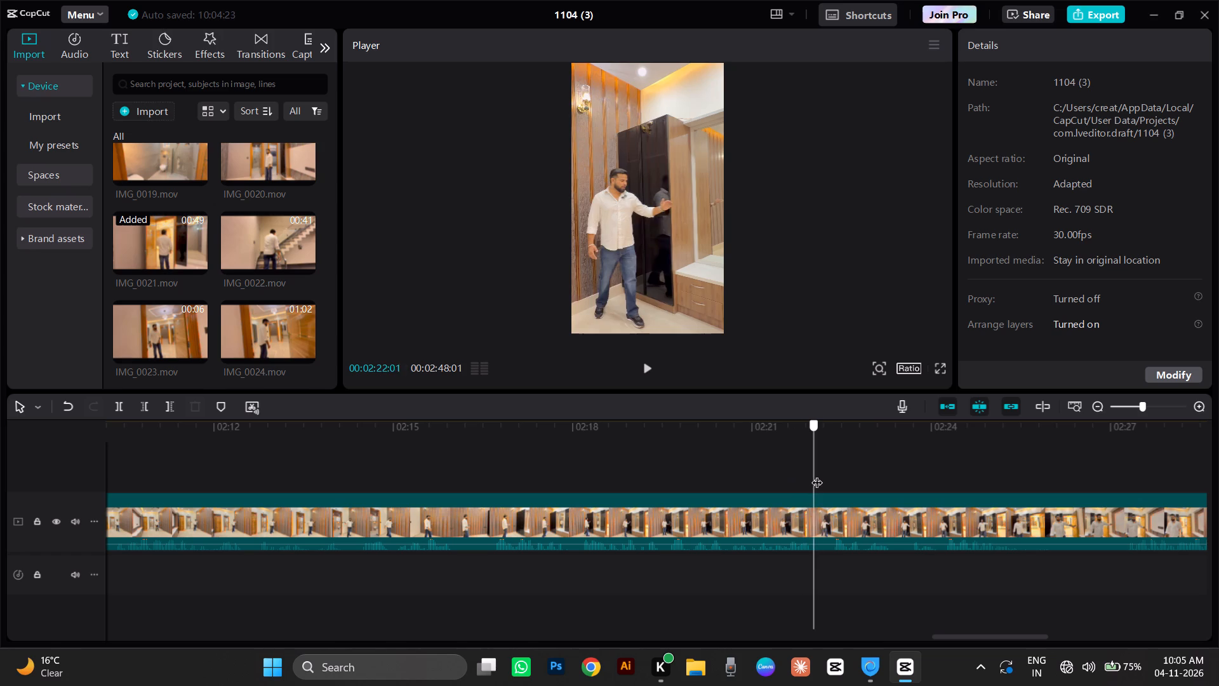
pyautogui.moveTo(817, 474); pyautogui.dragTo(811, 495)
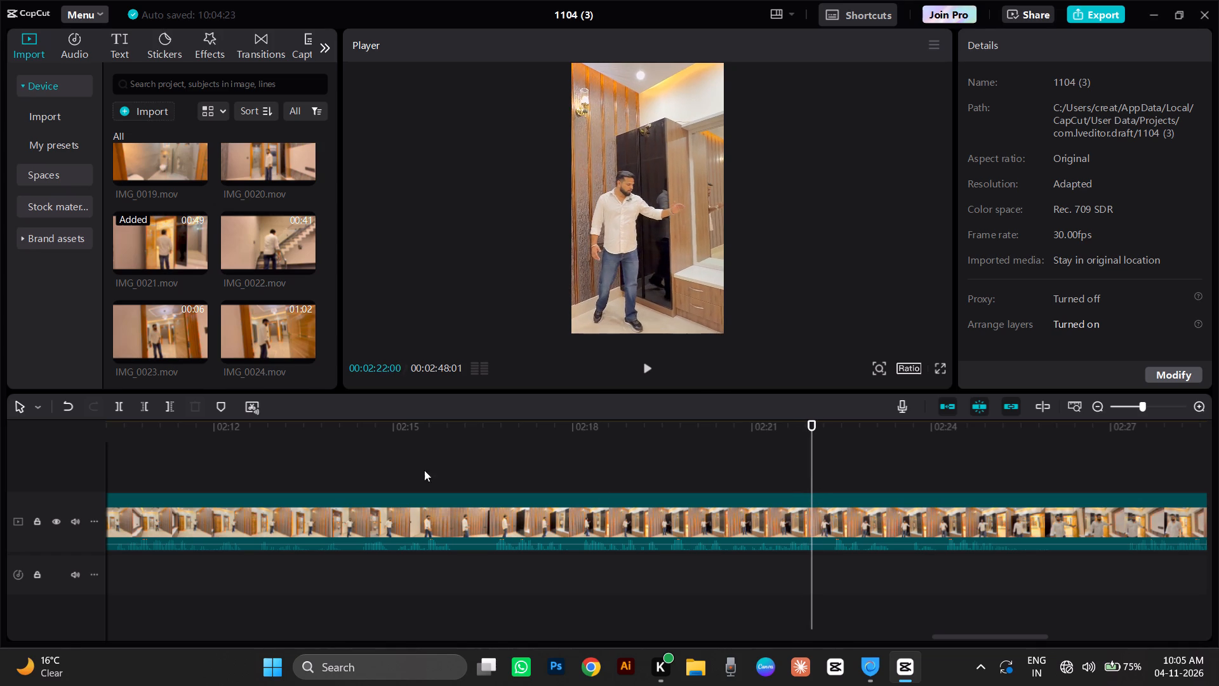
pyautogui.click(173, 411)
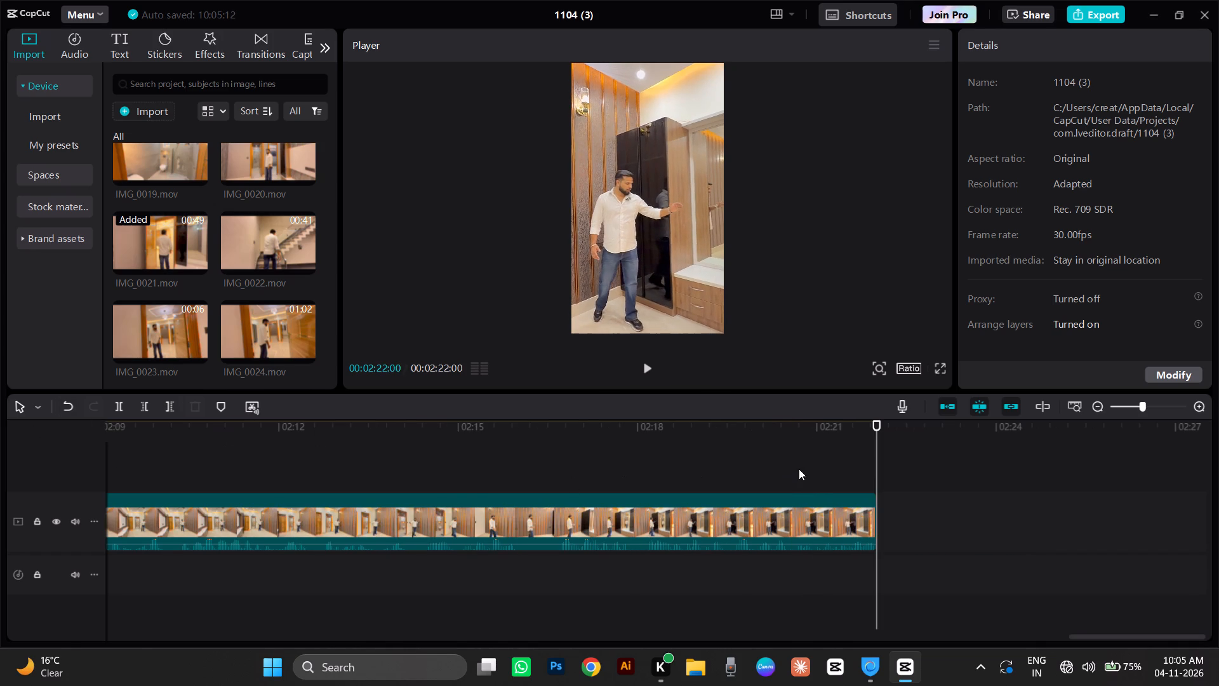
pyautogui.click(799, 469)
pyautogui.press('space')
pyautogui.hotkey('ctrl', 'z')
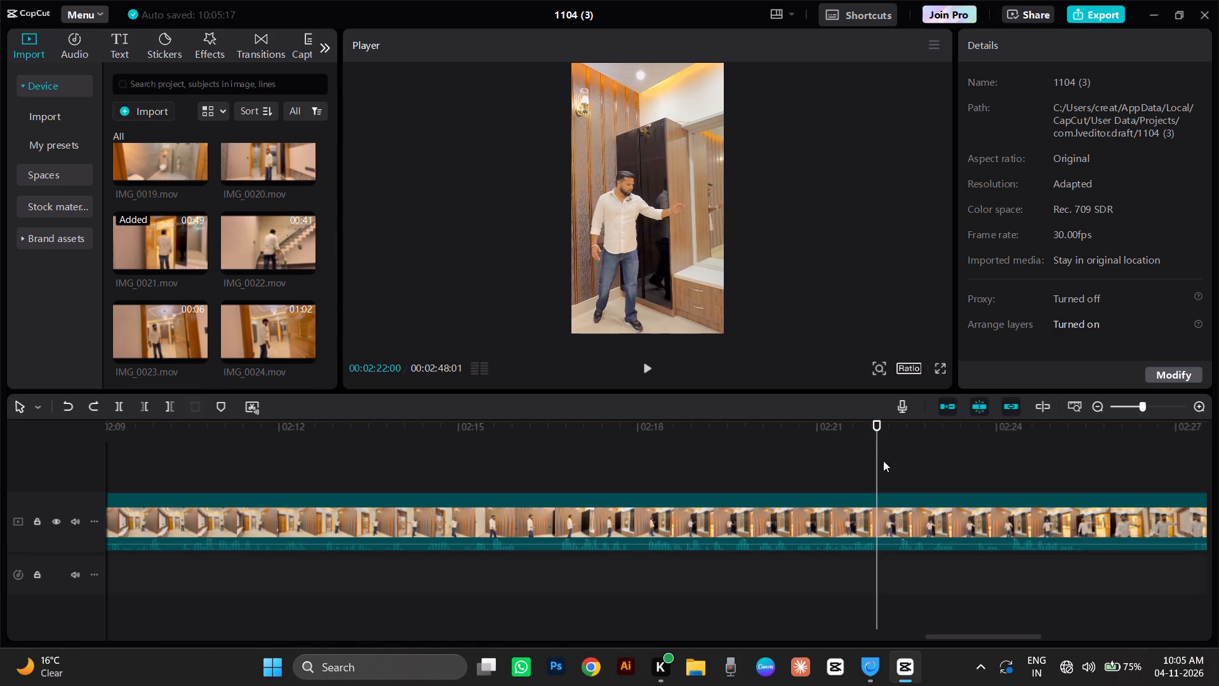
# Trim the end of IMG_0021.mov at 00:02:23:13, where the presenter stands beside the wardrobe, and return to the selection tool.
pyautogui.moveTo(879, 461); pyautogui.dragTo(883, 462)
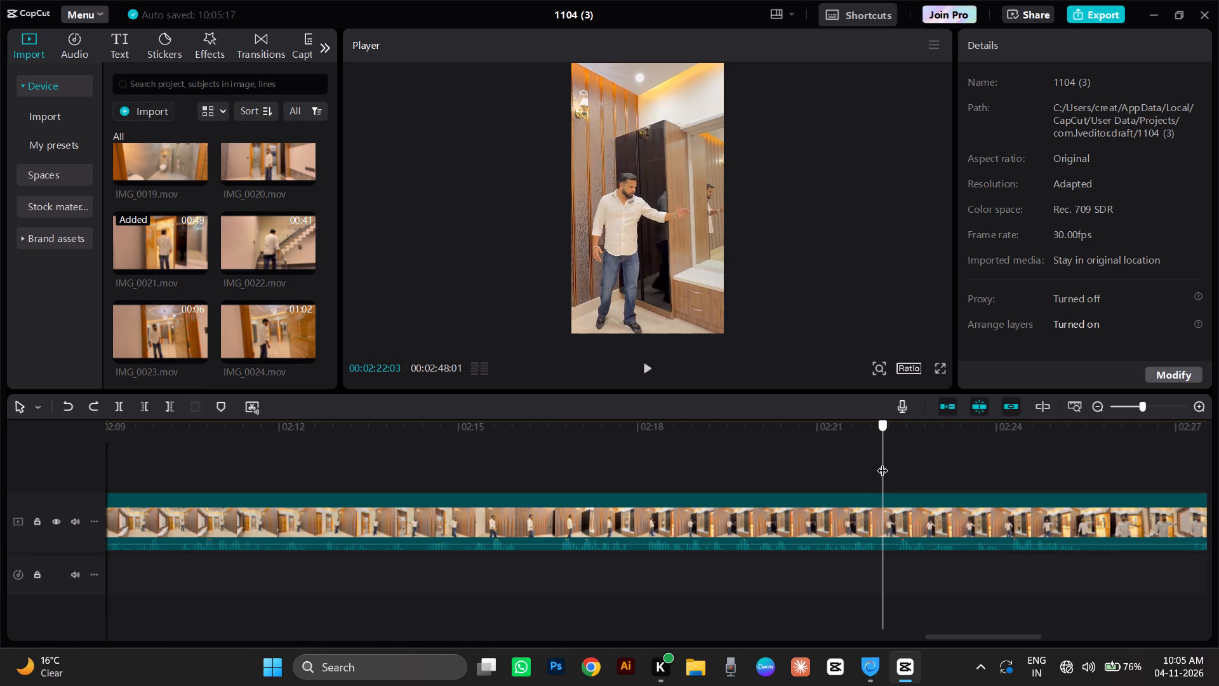
pyautogui.moveTo(883, 462); pyautogui.dragTo(896, 476)
pyautogui.press('b')
pyautogui.press('space')
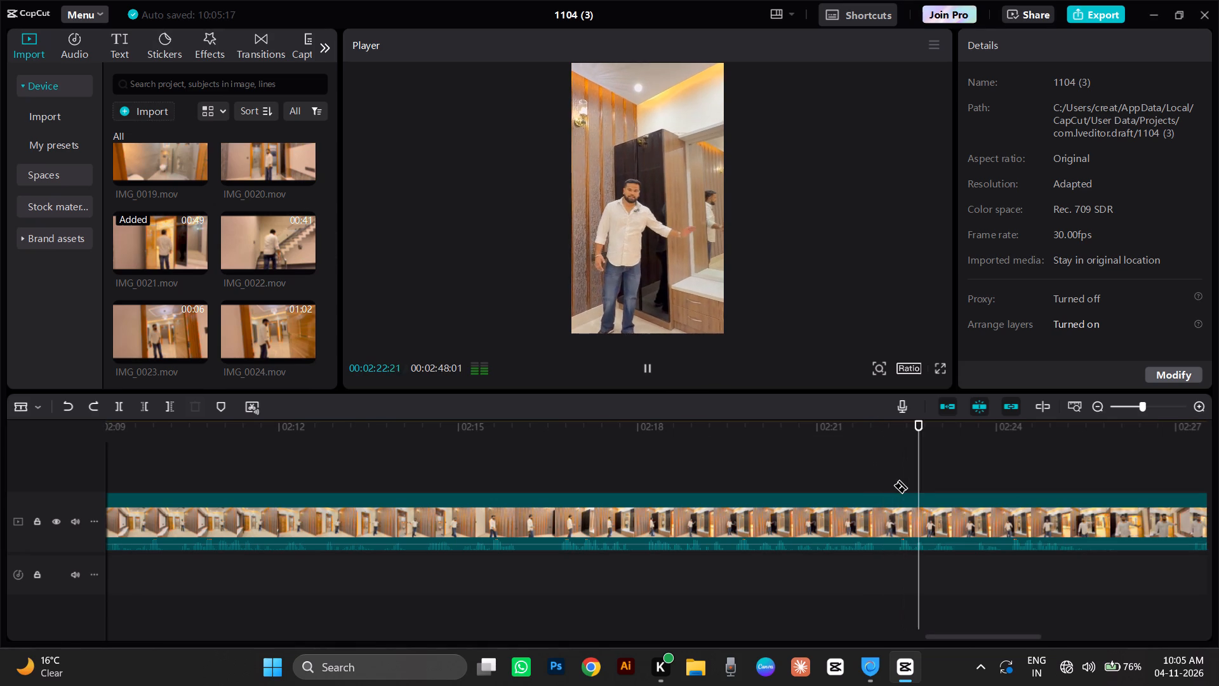
pyautogui.press('space')
pyautogui.press('space')
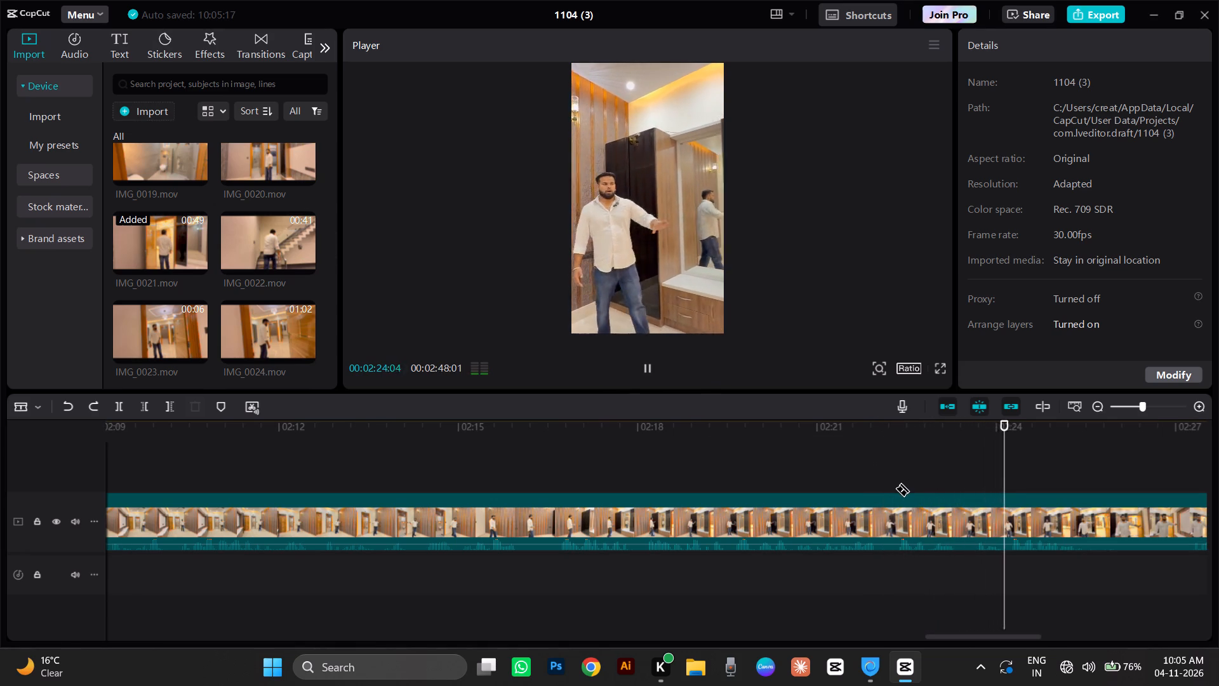
pyautogui.click(963, 453)
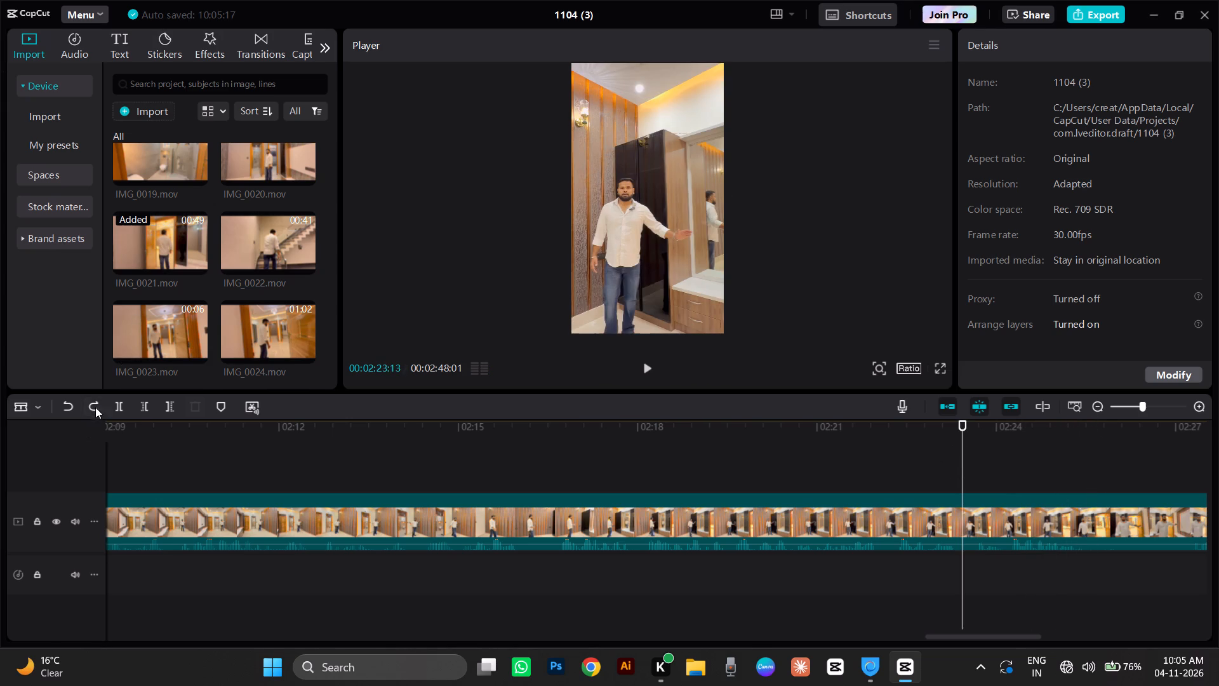
pyautogui.click(168, 406)
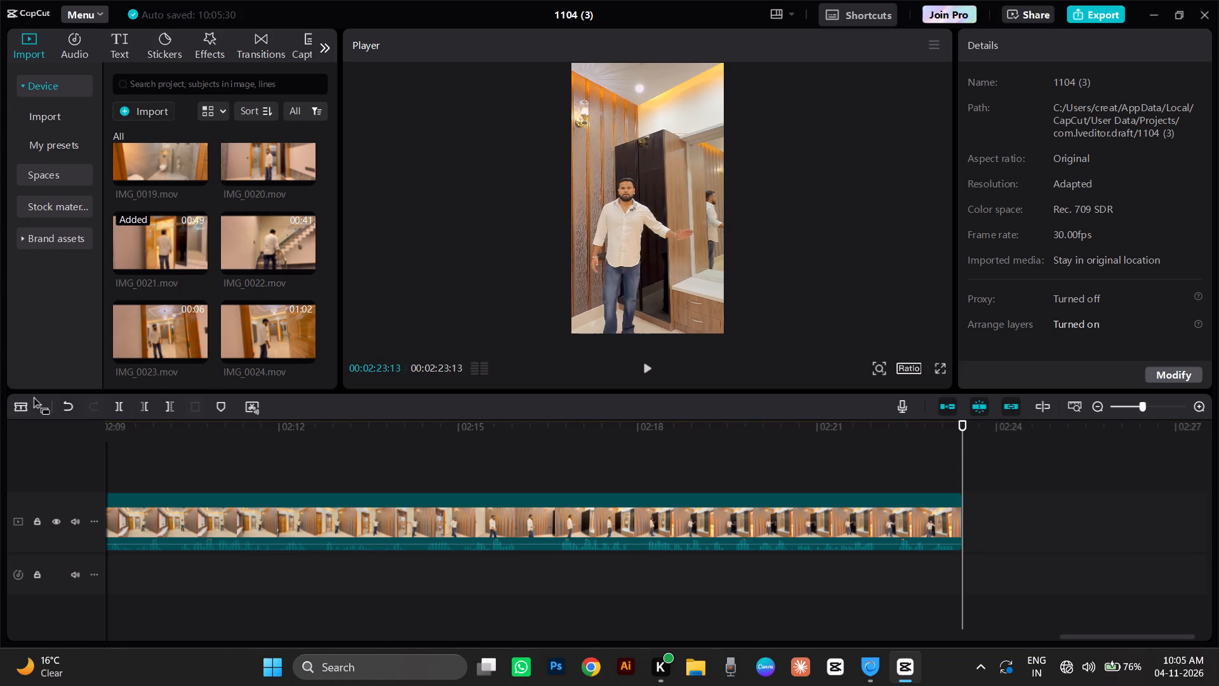
pyautogui.click(32, 395)
pyautogui.click(27, 408)
pyautogui.click(50, 437)
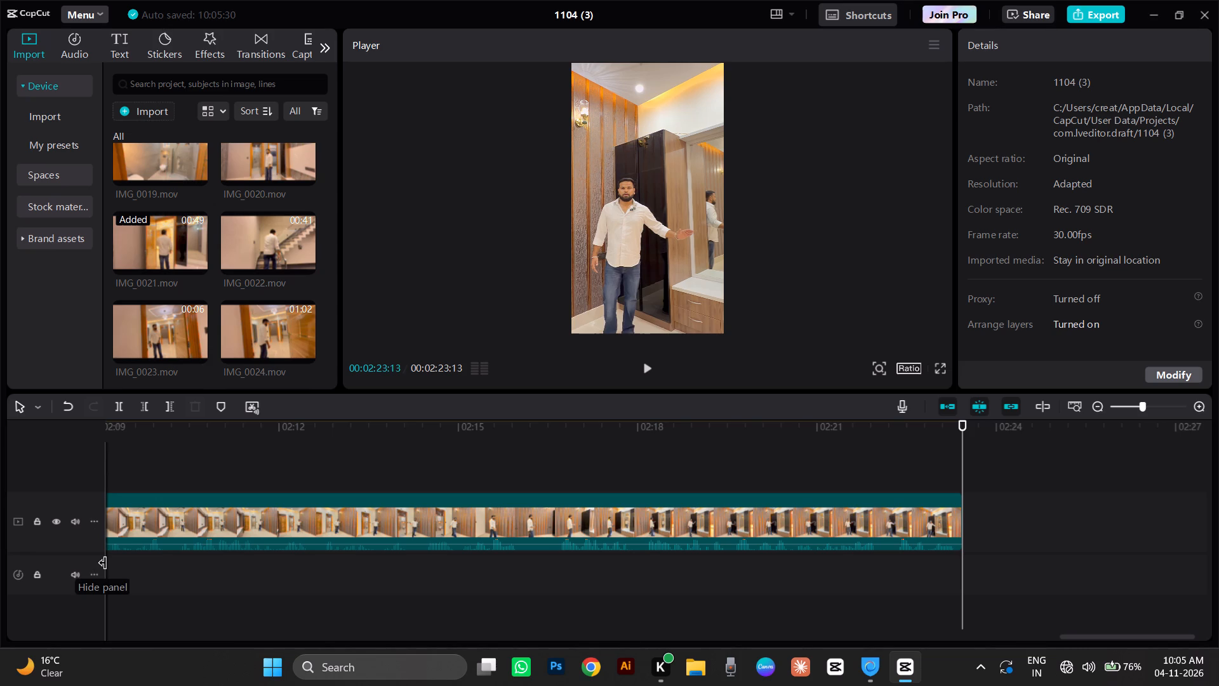
pyautogui.moveTo(912, 454); pyautogui.dragTo(914, 445)
pyautogui.click(902, 459)
pyautogui.press('space')
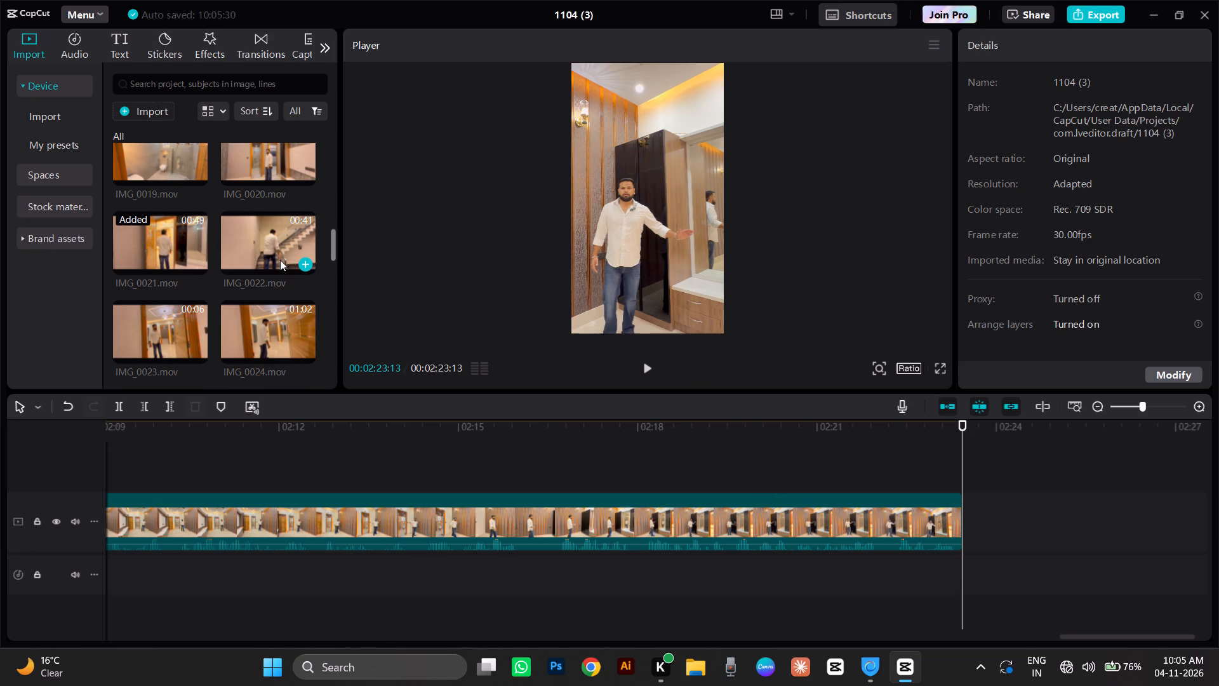
# Preview the staircase clip IMG_0022.mov in the media library and add it to the timeline after IMG_0021.mov.
pyautogui.click(268, 248)
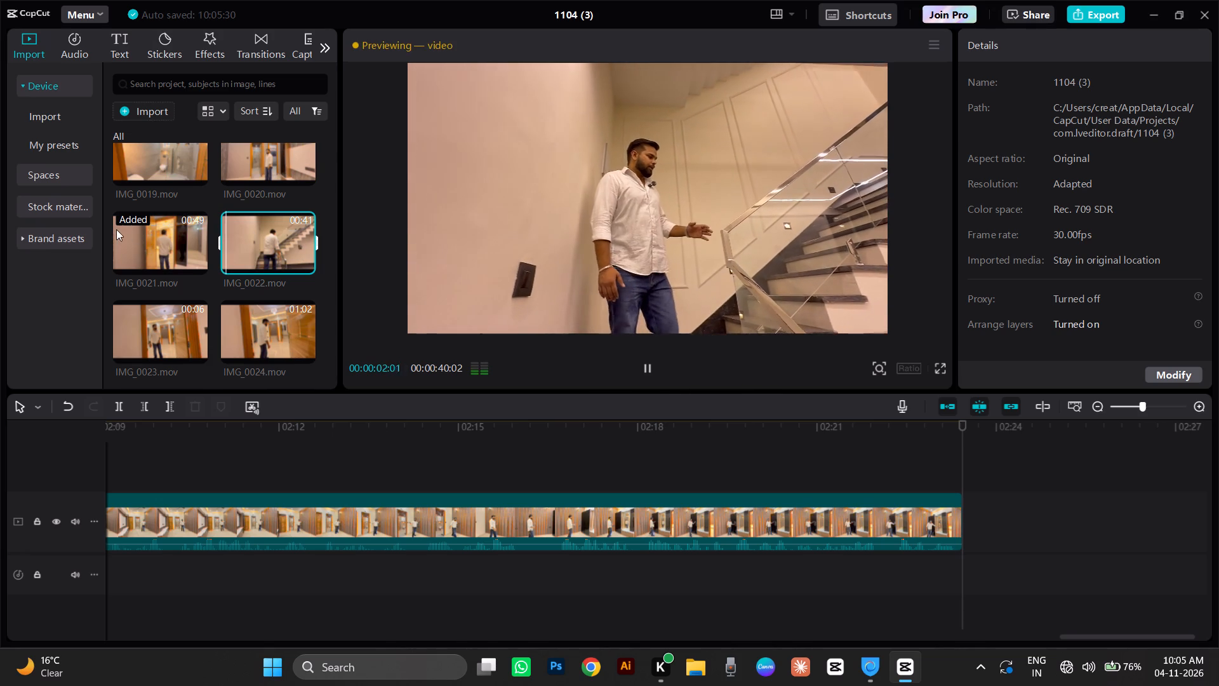
pyautogui.scroll(-1, 166, 233)
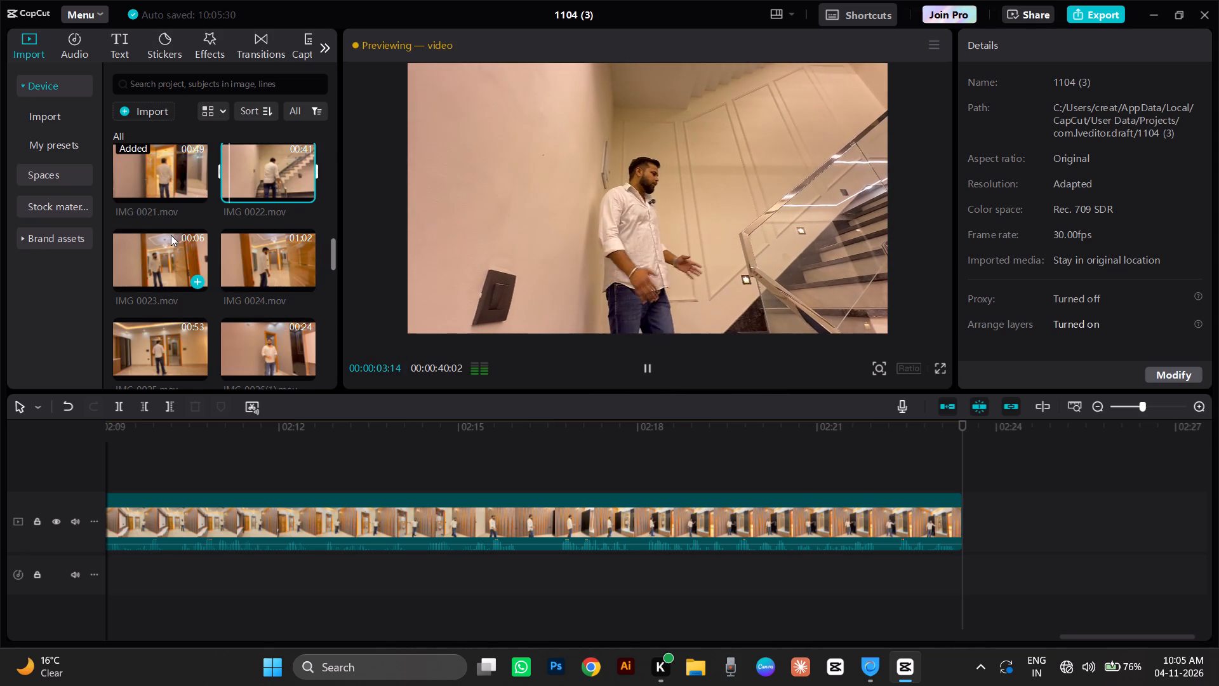
pyautogui.scroll(2, 179, 236)
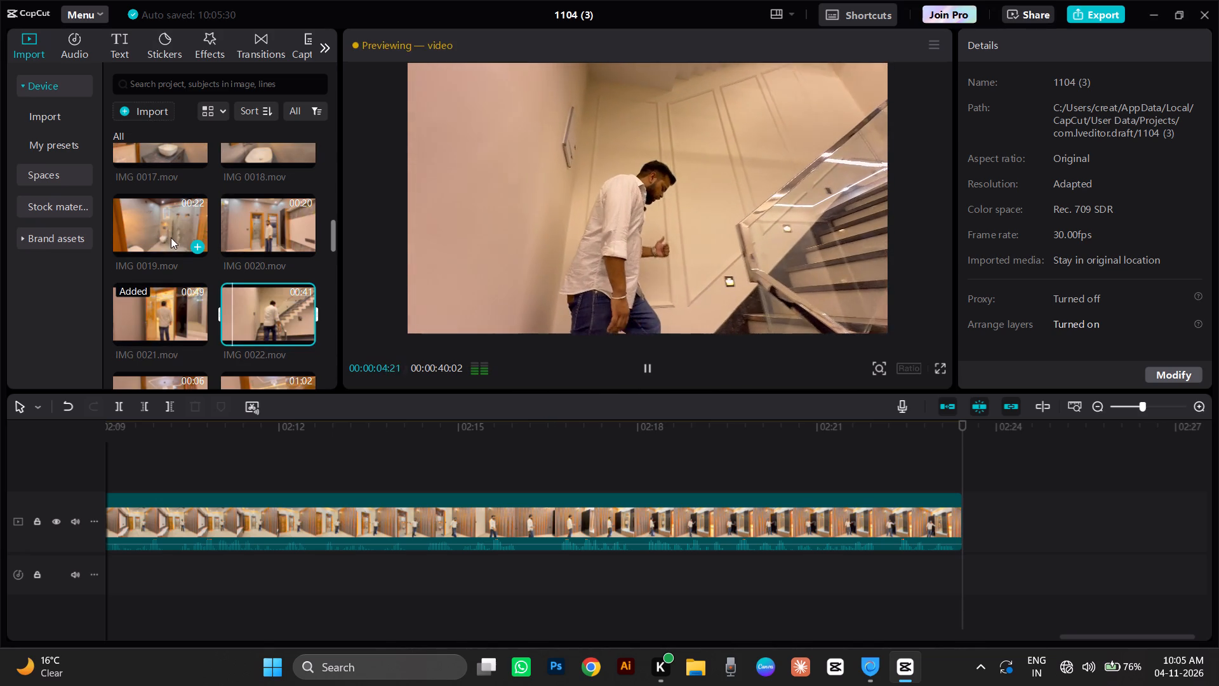
pyautogui.scroll(-1, 266, 231)
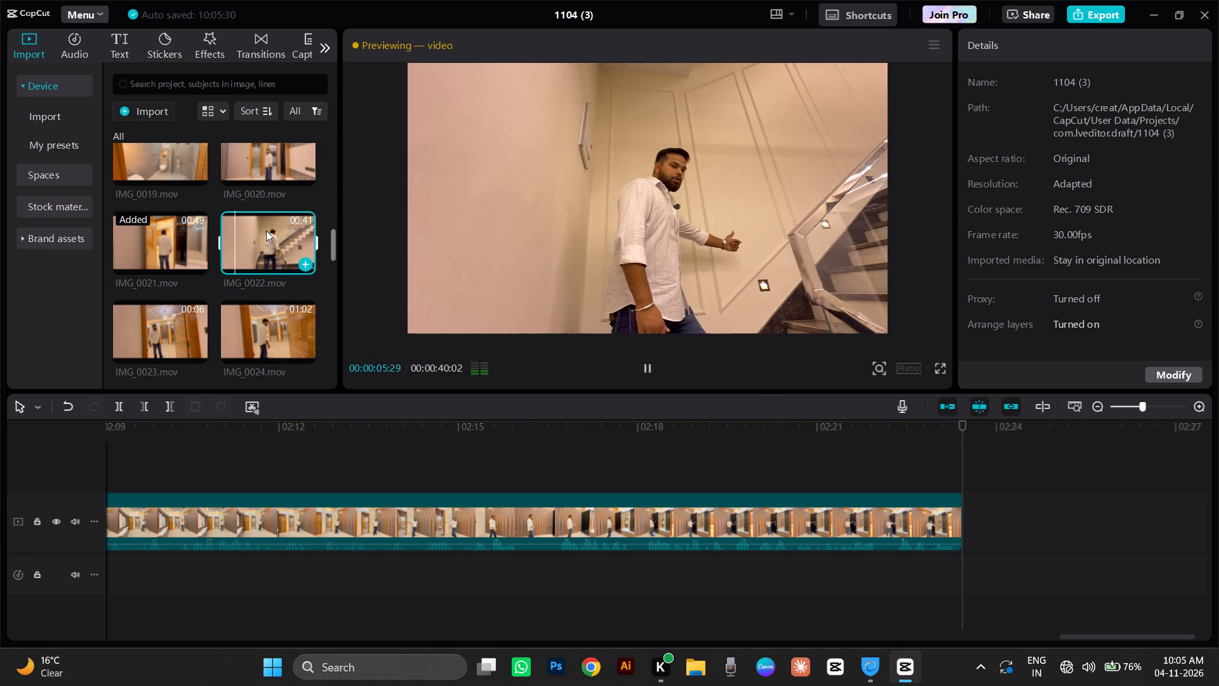
pyautogui.click(308, 268)
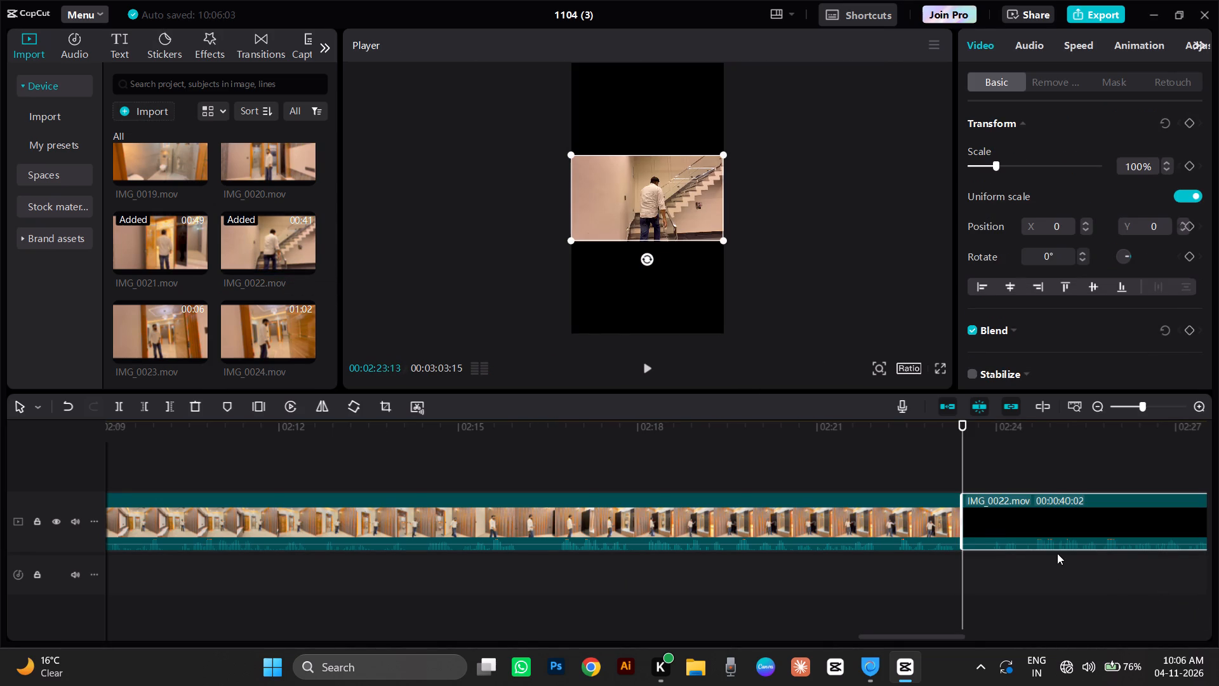
# Play IMG_0022.mov from its start to find the cut point in the presenter's speech and split the clip at 00:02:30:22.
pyautogui.press('space')
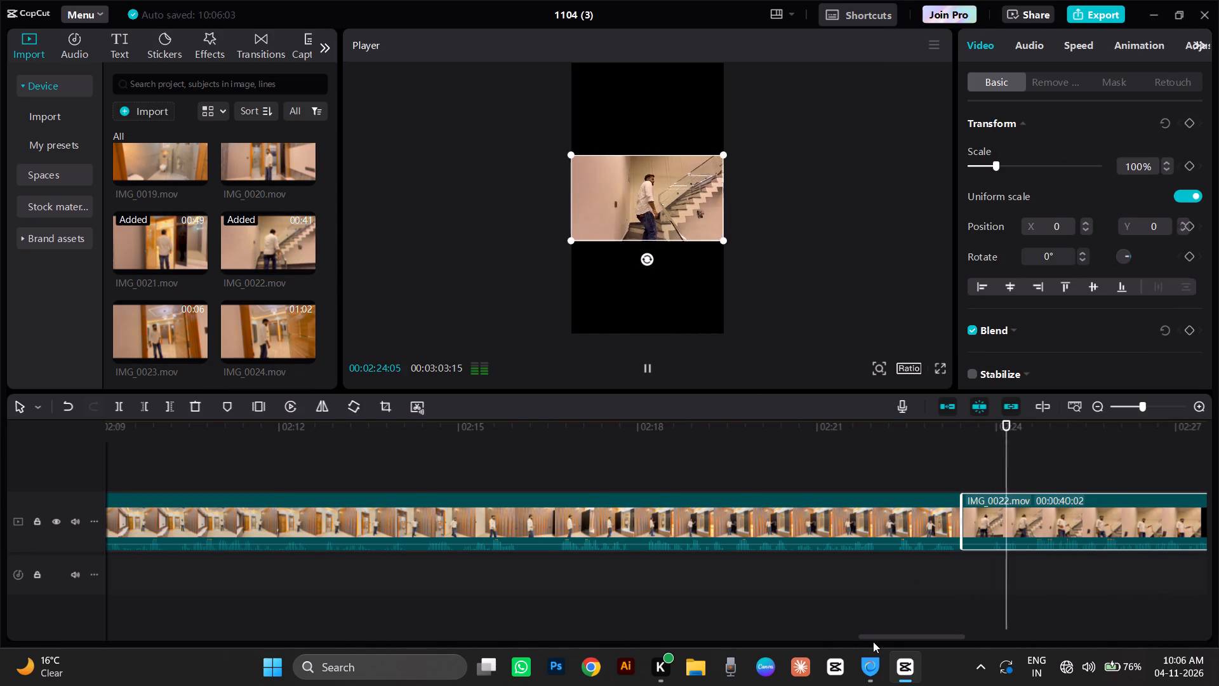
pyautogui.moveTo(873, 642); pyautogui.dragTo(903, 646)
pyautogui.moveTo(884, 639); pyautogui.dragTo(889, 641)
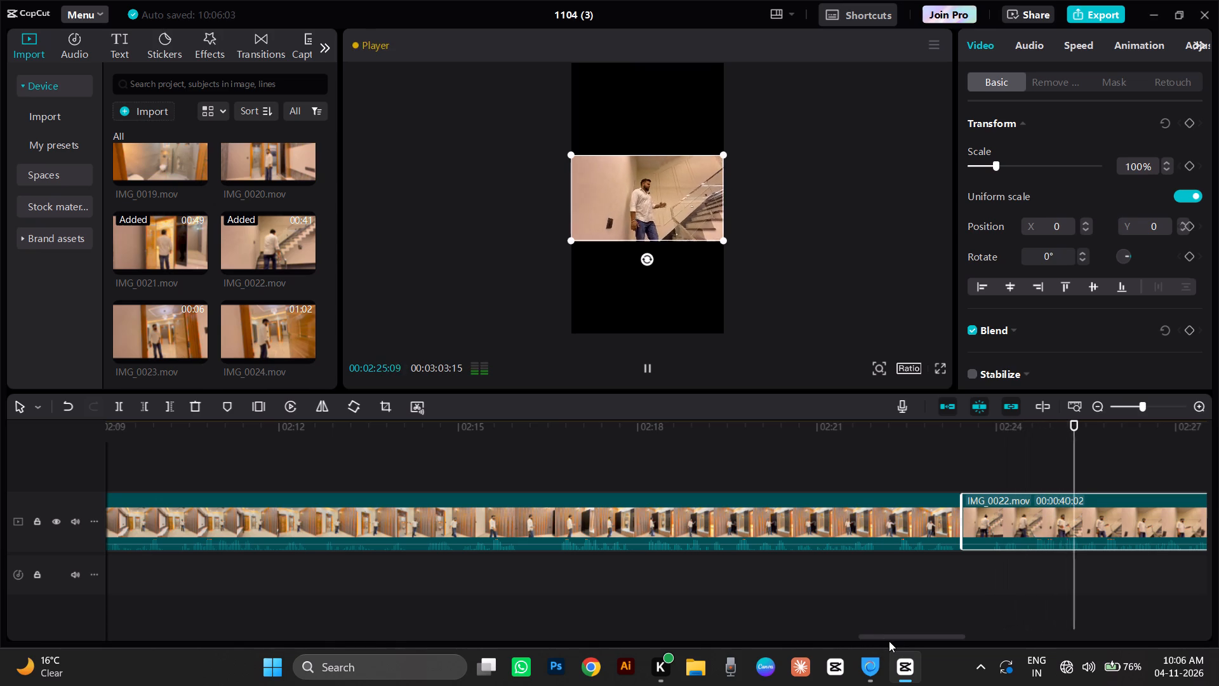
pyautogui.moveTo(889, 641); pyautogui.dragTo(929, 658)
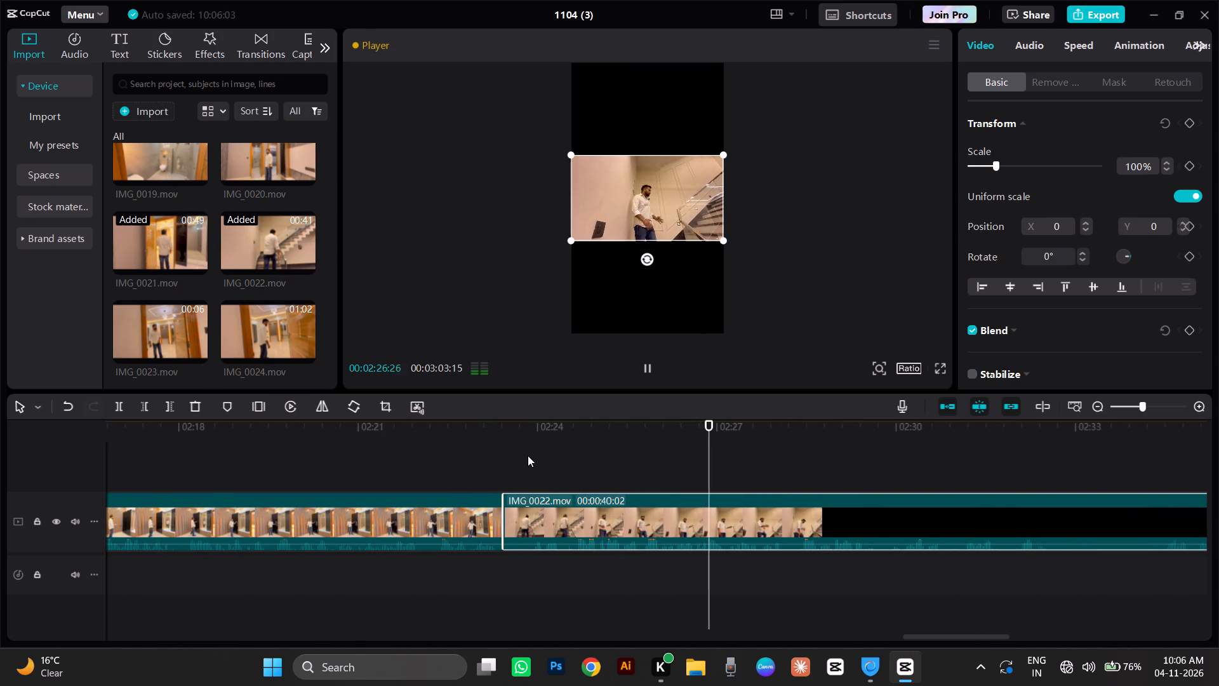
pyautogui.click(528, 455)
pyautogui.press('space')
pyautogui.press('space')
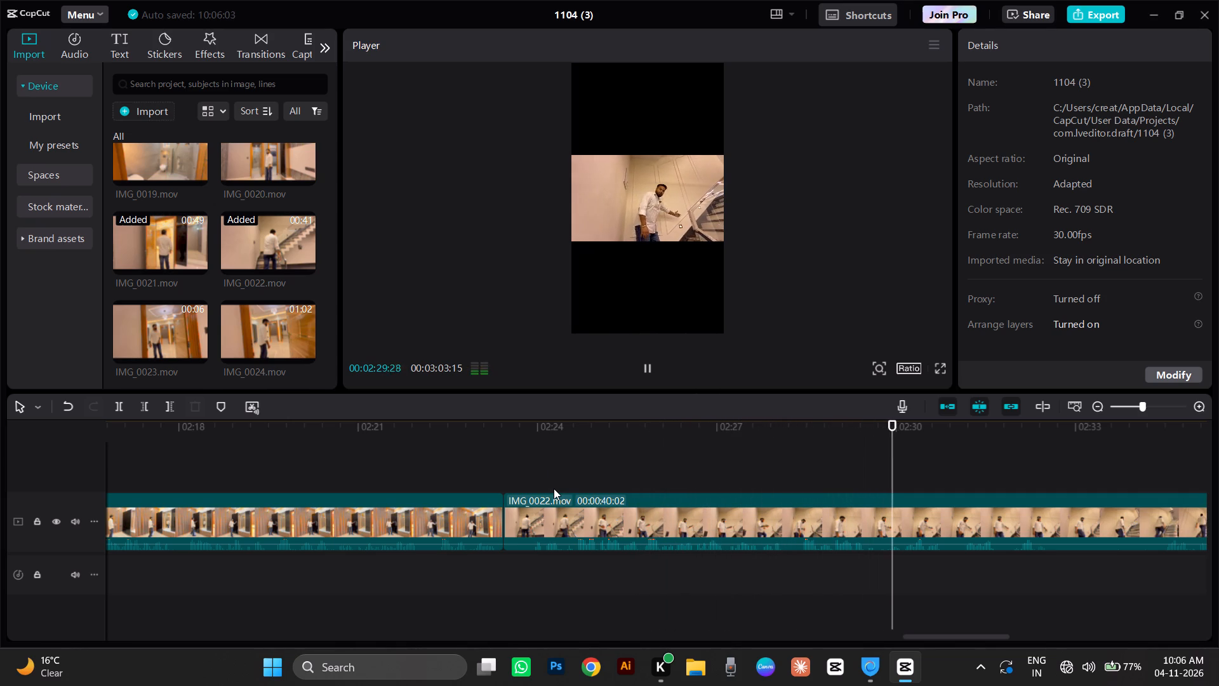
pyautogui.press('space')
pyautogui.click(821, 448)
pyautogui.press('space')
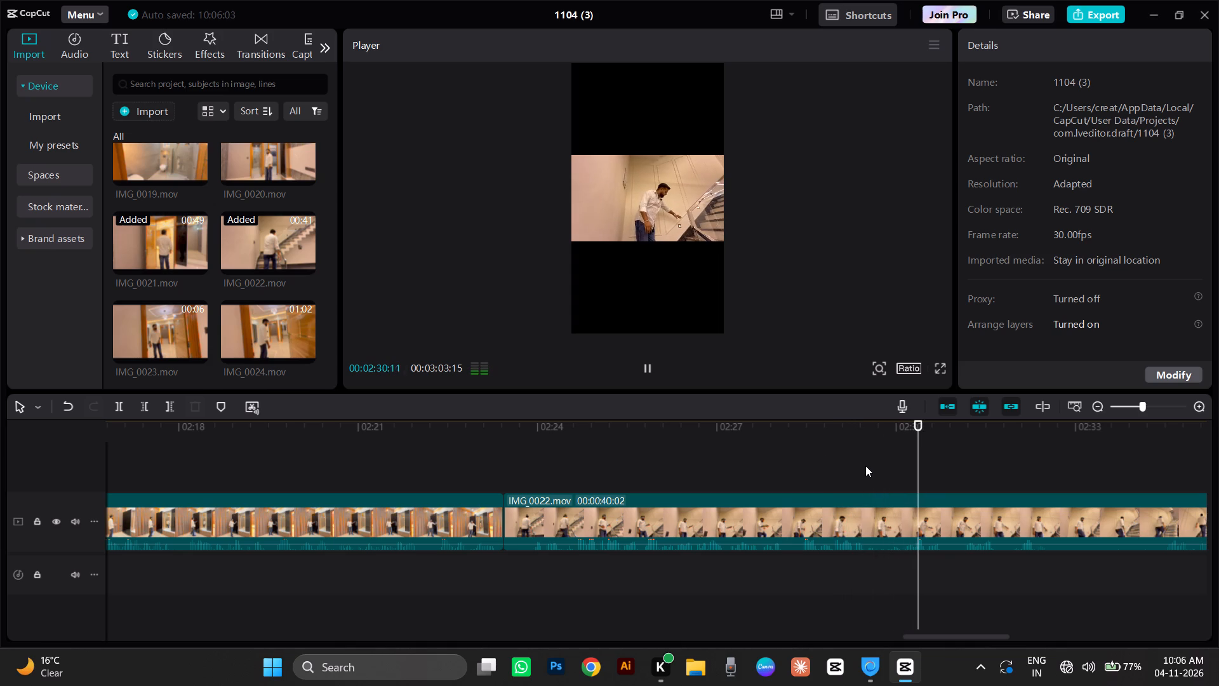
pyautogui.press('space')
pyautogui.click(941, 464)
pyautogui.press('space')
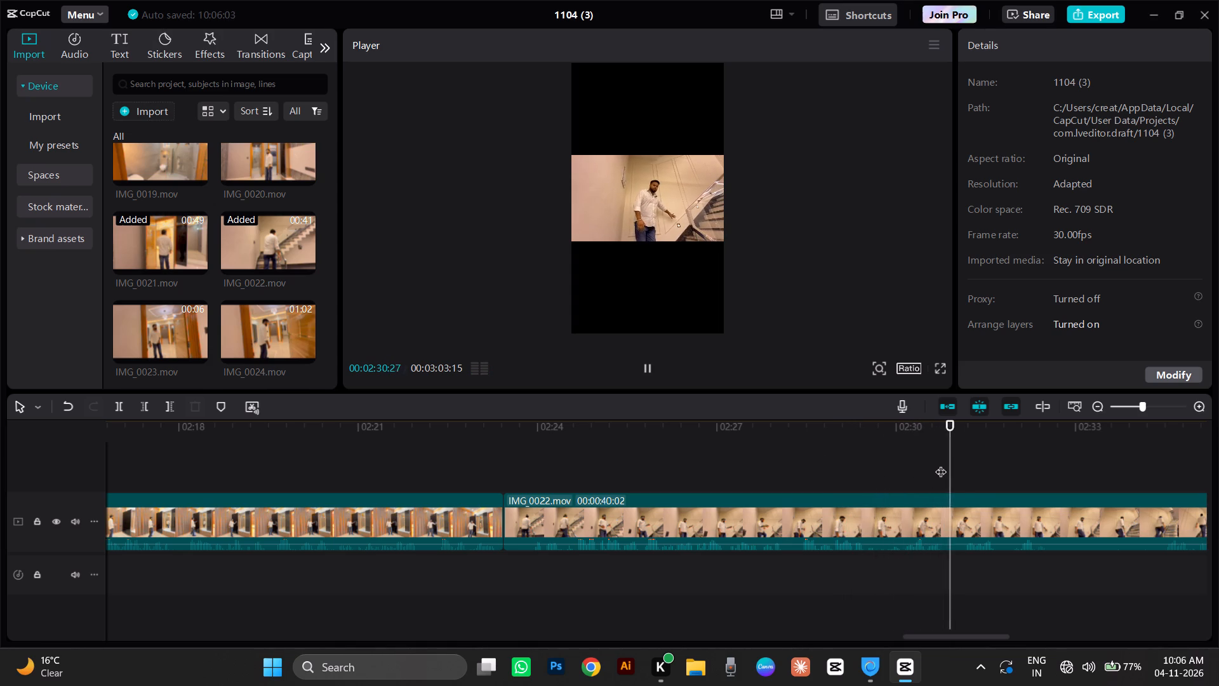
pyautogui.press('space')
pyautogui.click(948, 459)
pyautogui.moveTo(948, 459); pyautogui.dragTo(941, 479)
pyautogui.click(117, 415)
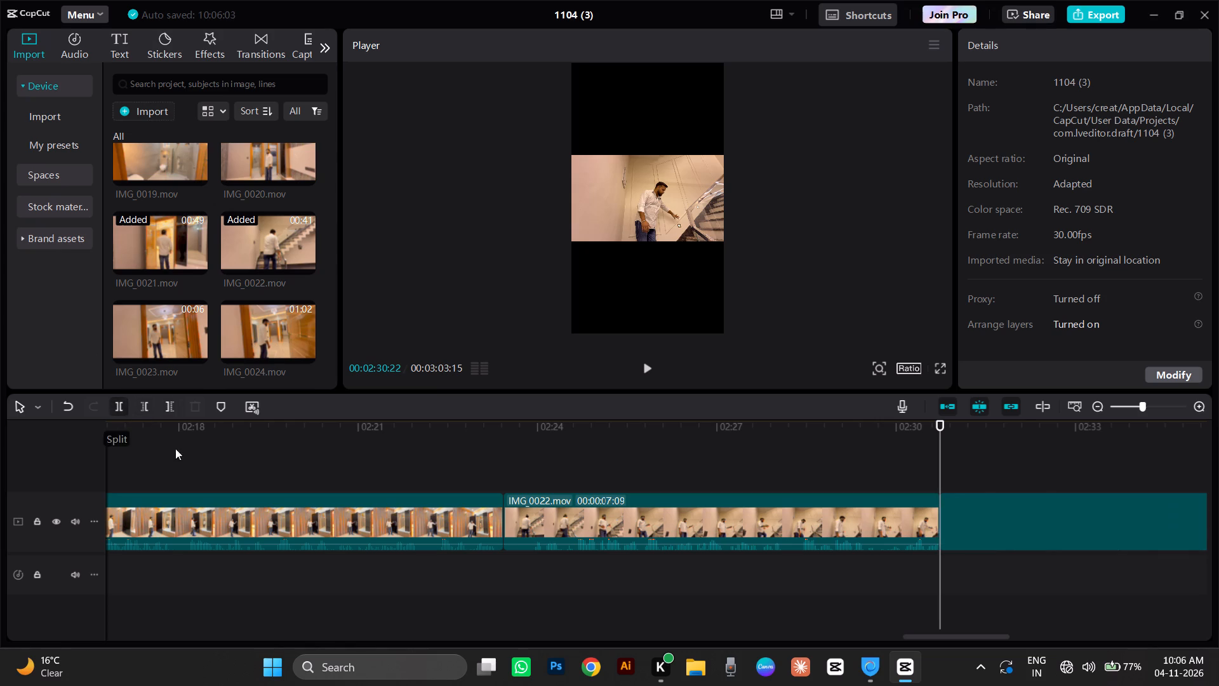
# Remove the beginning of the second IMG_0022.mov segment up to 00:02:38:14, where the presenter climbs the stairs.
pyautogui.moveTo(938, 469); pyautogui.dragTo(1087, 505)
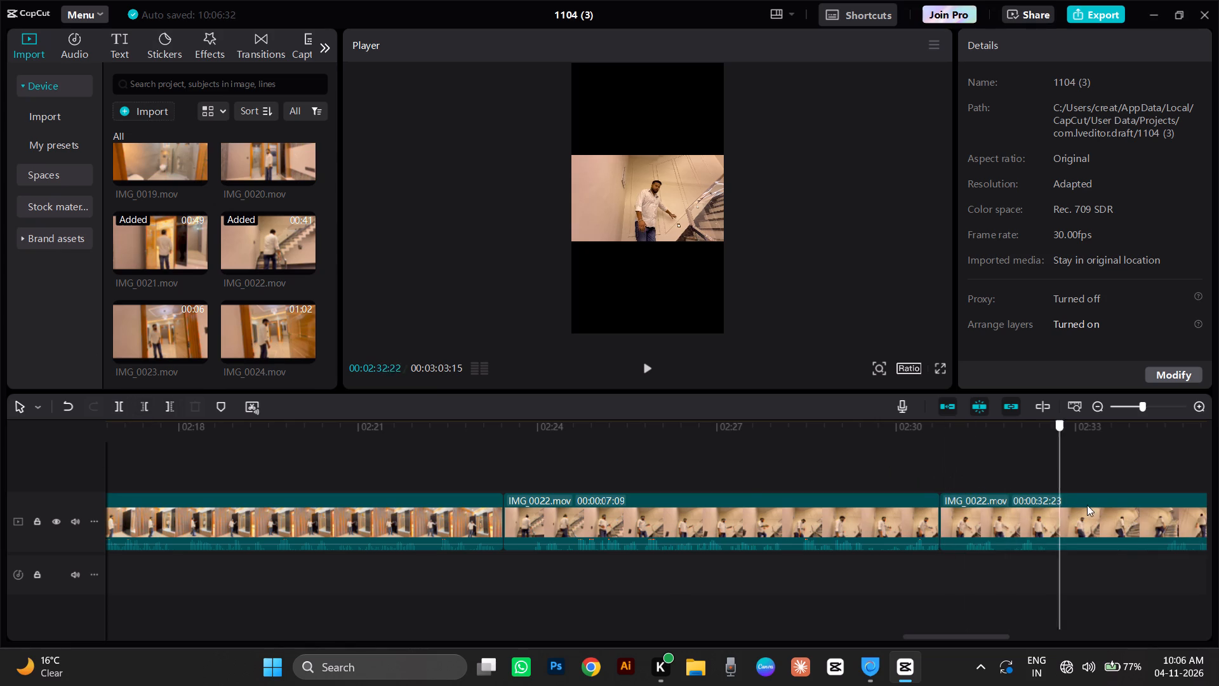
pyautogui.moveTo(1087, 505); pyautogui.dragTo(813, 514)
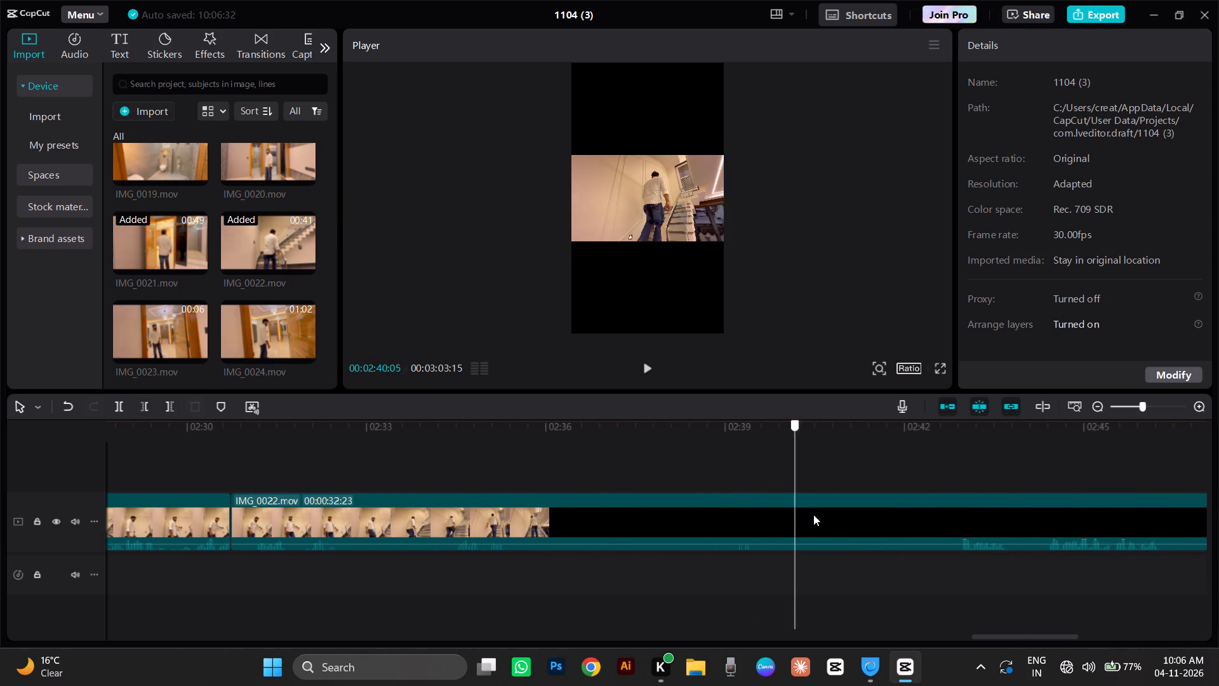
pyautogui.moveTo(813, 514); pyautogui.dragTo(726, 518)
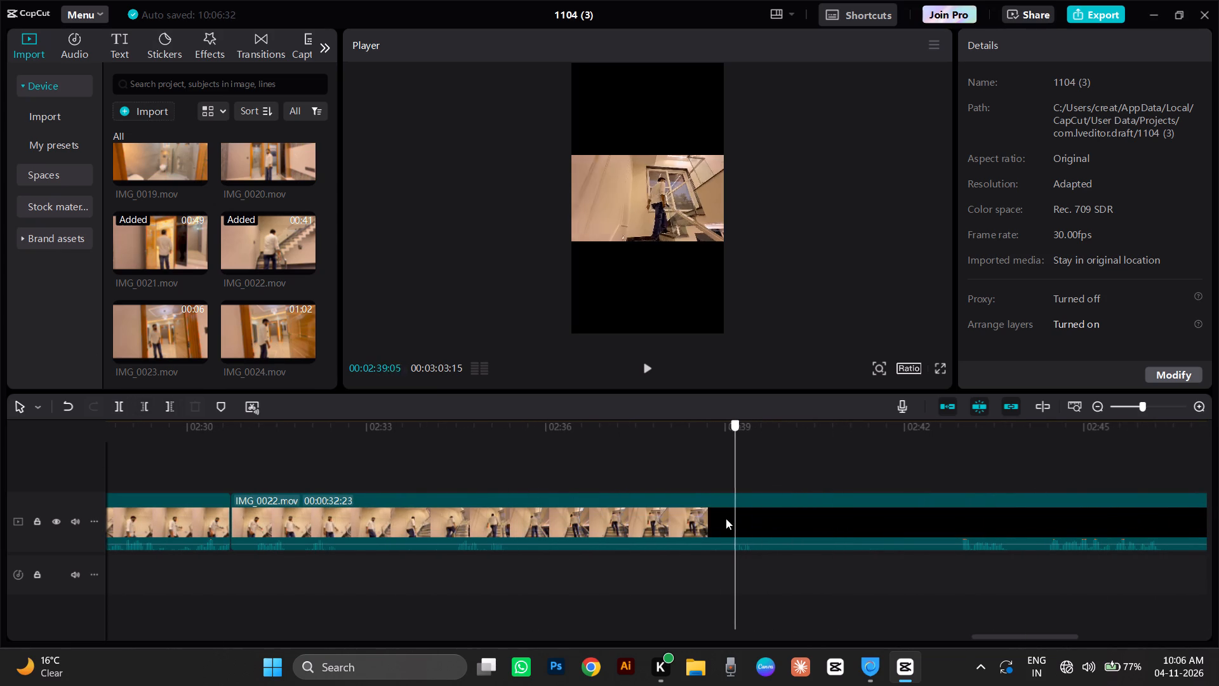
pyautogui.moveTo(726, 518); pyautogui.dragTo(693, 509)
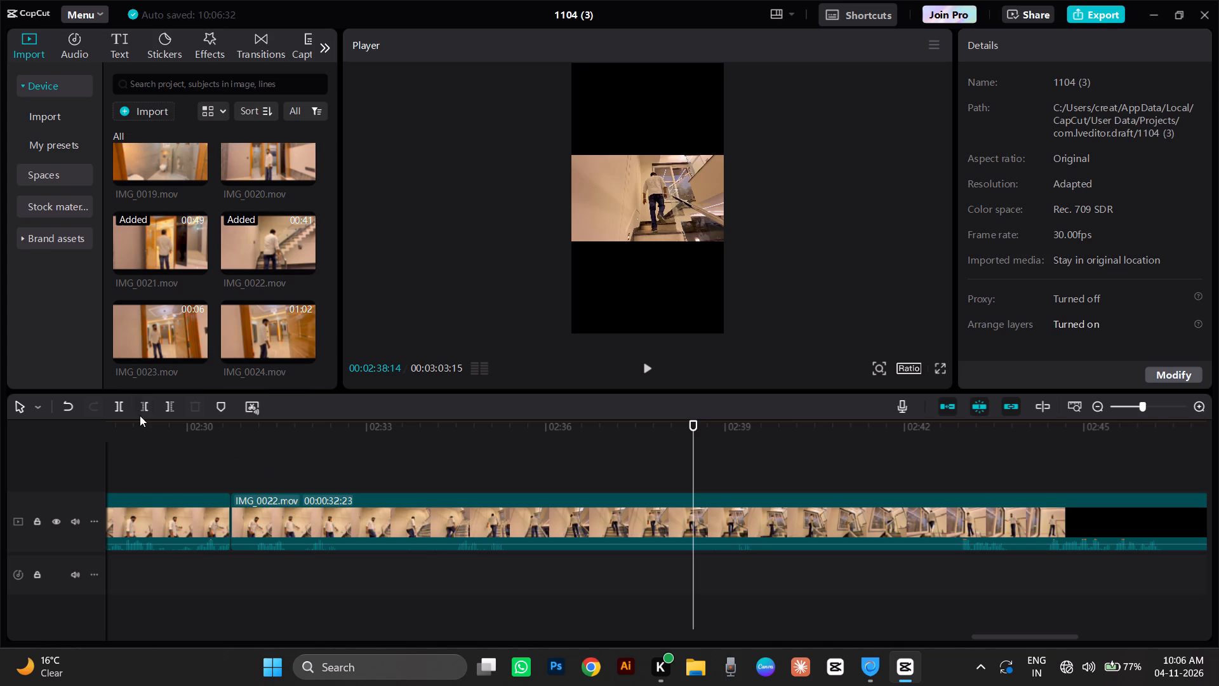
pyautogui.click(138, 407)
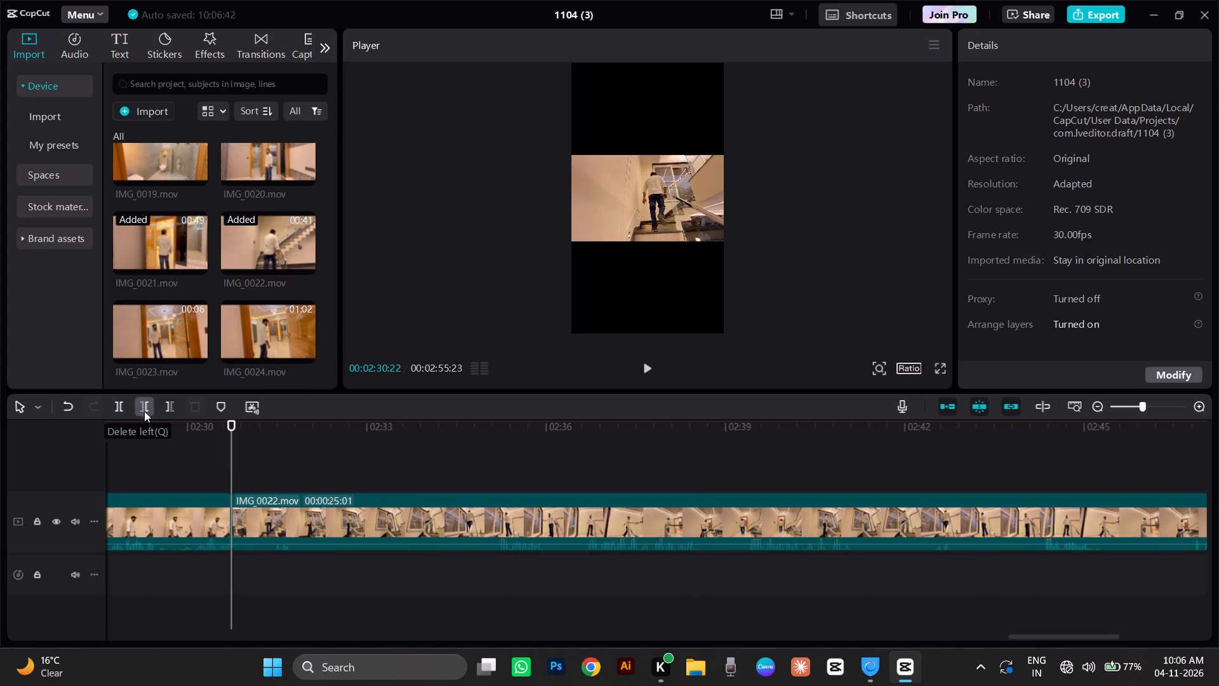
# Scrub through the staircase climb in the second IMG_0022.mov segment and split it at 00:02:33:01.
pyautogui.moveTo(227, 459); pyautogui.dragTo(303, 485)
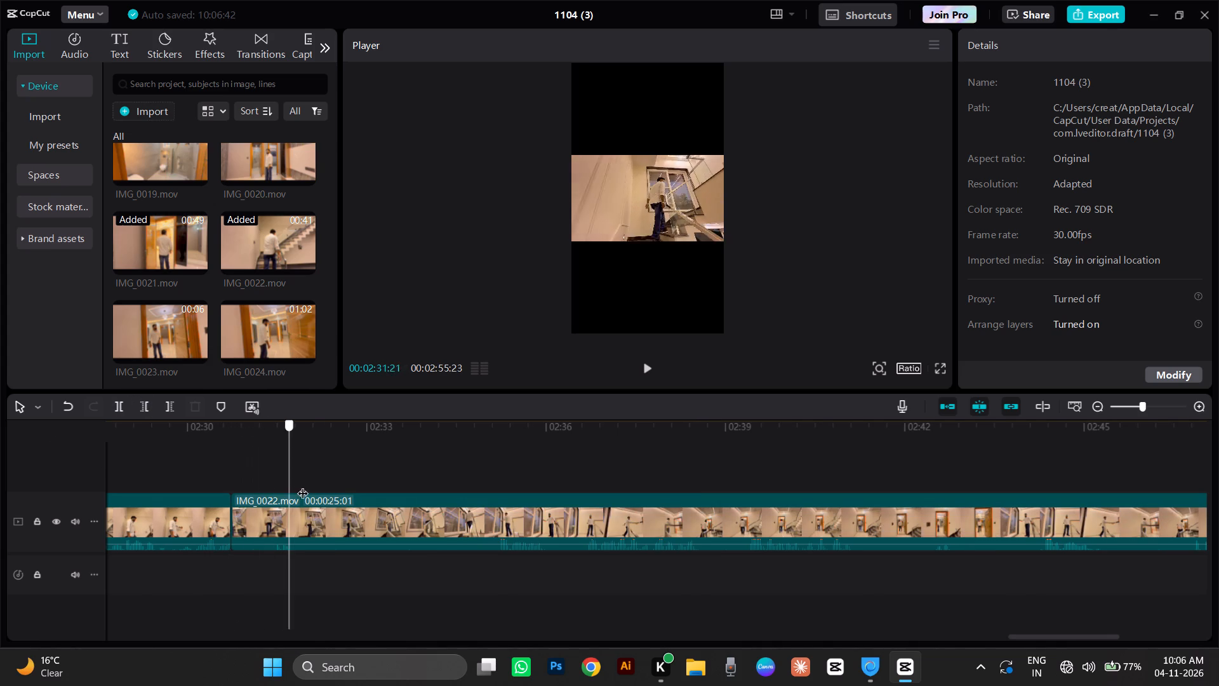
pyautogui.moveTo(303, 485); pyautogui.dragTo(388, 514)
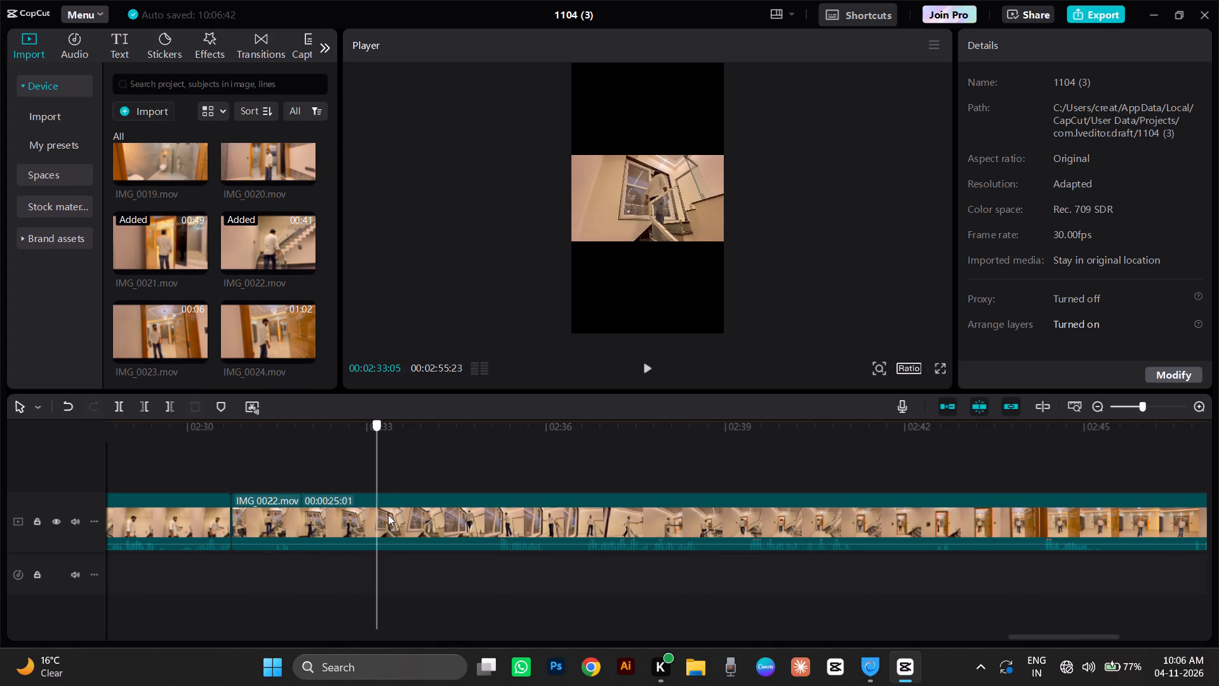
pyautogui.moveTo(388, 514); pyautogui.dragTo(455, 542)
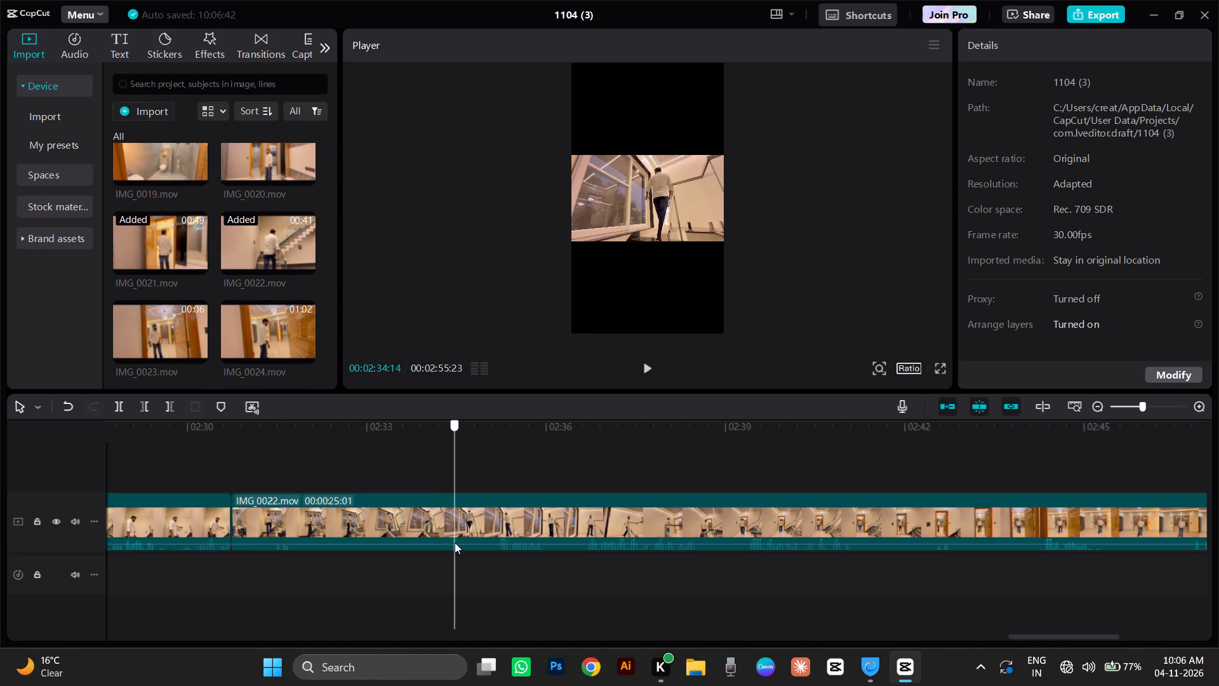
pyautogui.moveTo(455, 542); pyautogui.dragTo(463, 565)
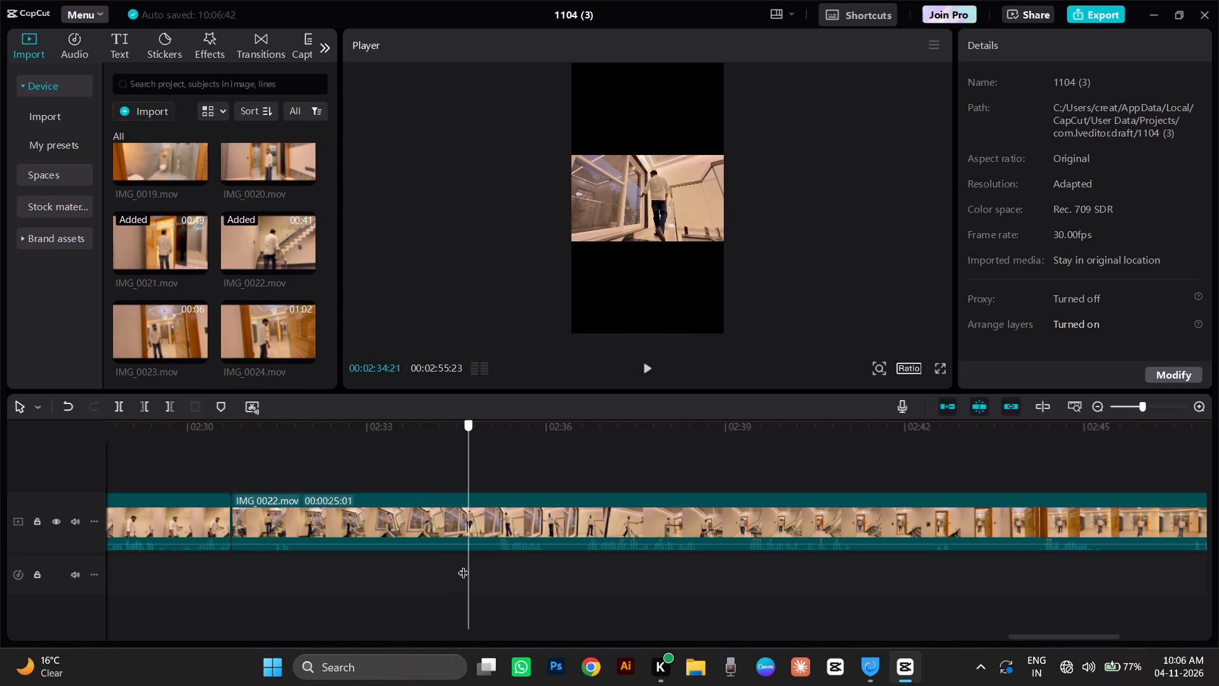
pyautogui.moveTo(463, 565); pyautogui.dragTo(368, 532)
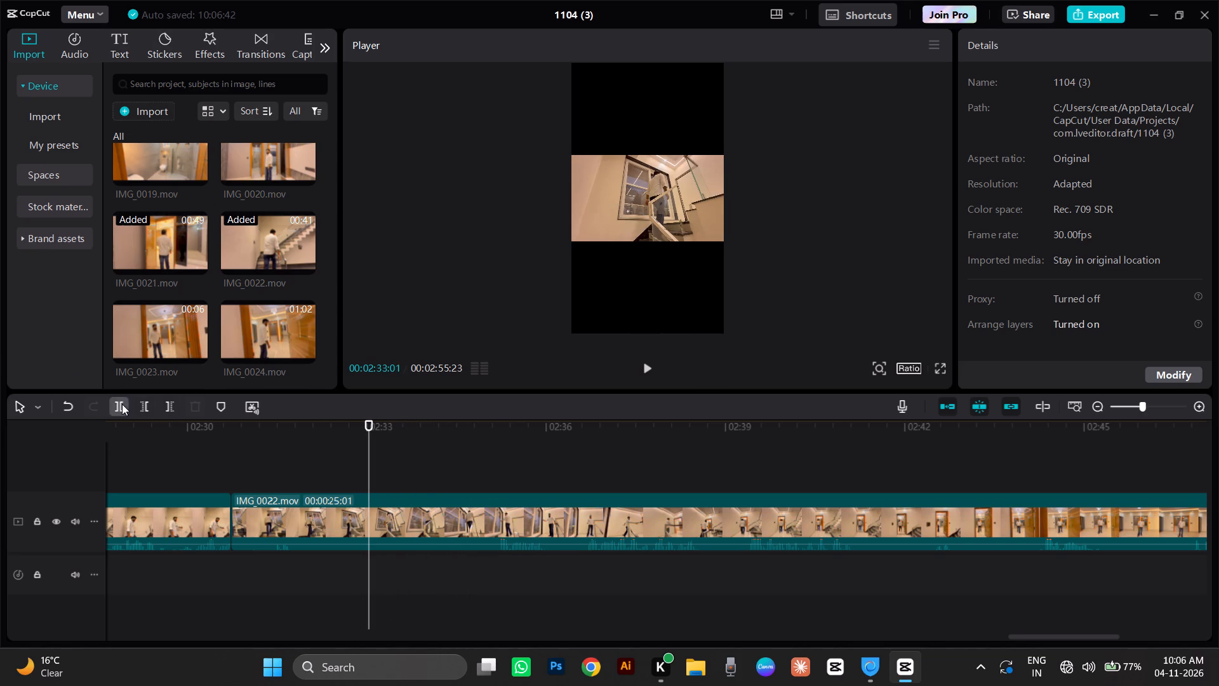
pyautogui.click(122, 404)
# Extract the audio from the short IMG_0022.mov staircase segment starting at 00:02:30:22 and delete the extracted audio.
pyautogui.click(241, 469)
pyautogui.moveTo(237, 465); pyautogui.dragTo(211, 478)
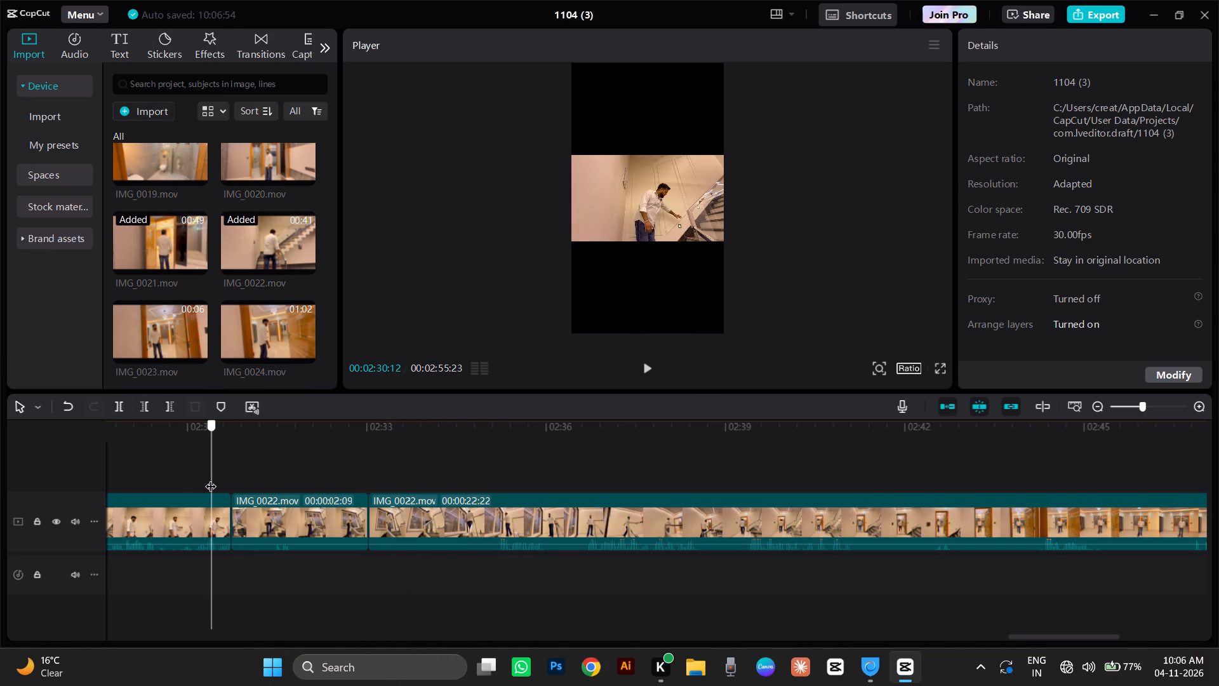
pyautogui.moveTo(211, 478); pyautogui.dragTo(234, 506)
pyautogui.click(269, 511)
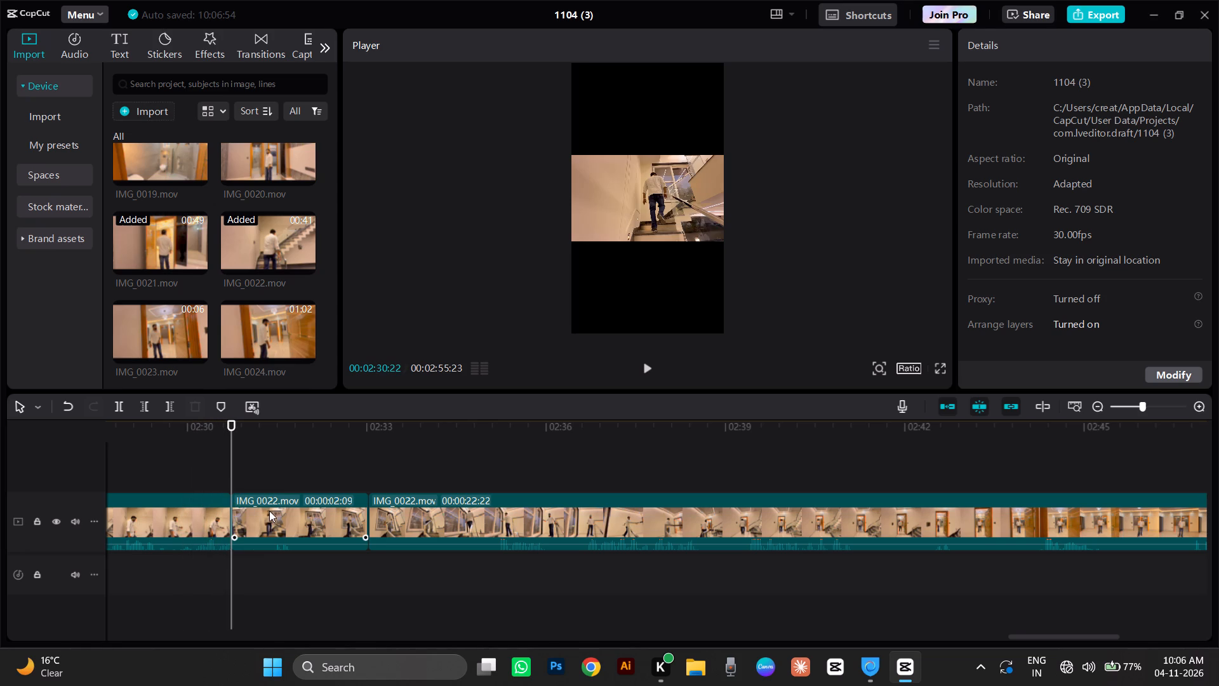
pyautogui.rightClick(267, 511)
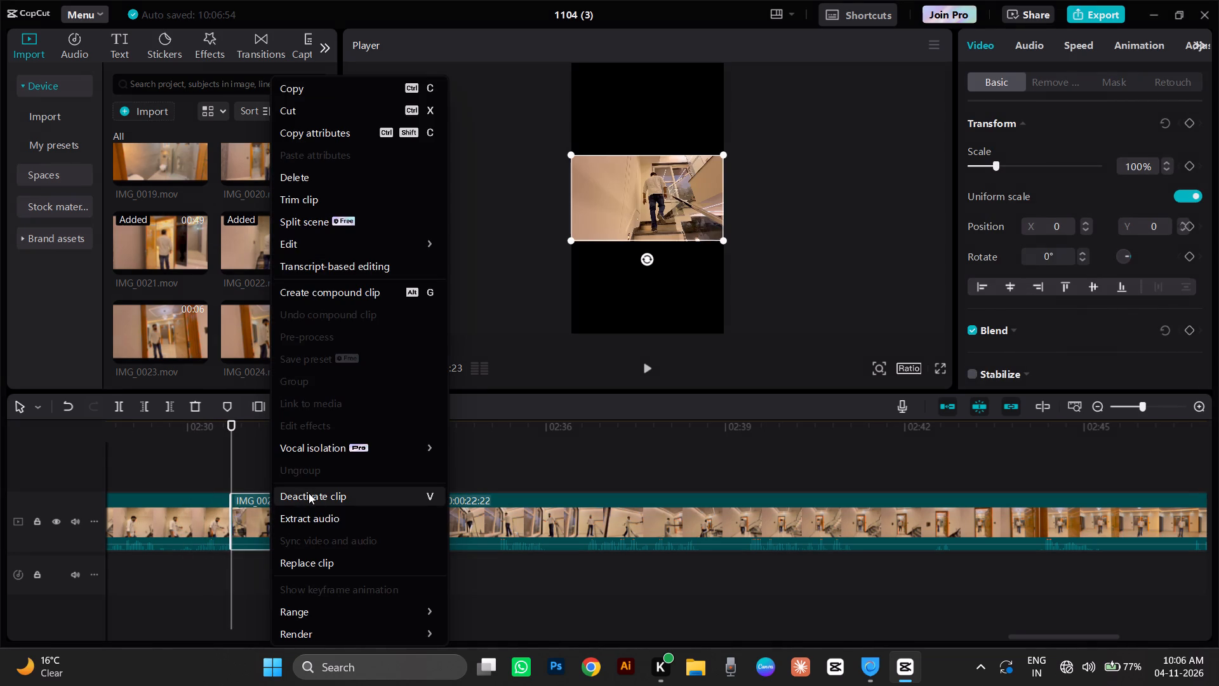
pyautogui.click(333, 523)
pyautogui.click(298, 586)
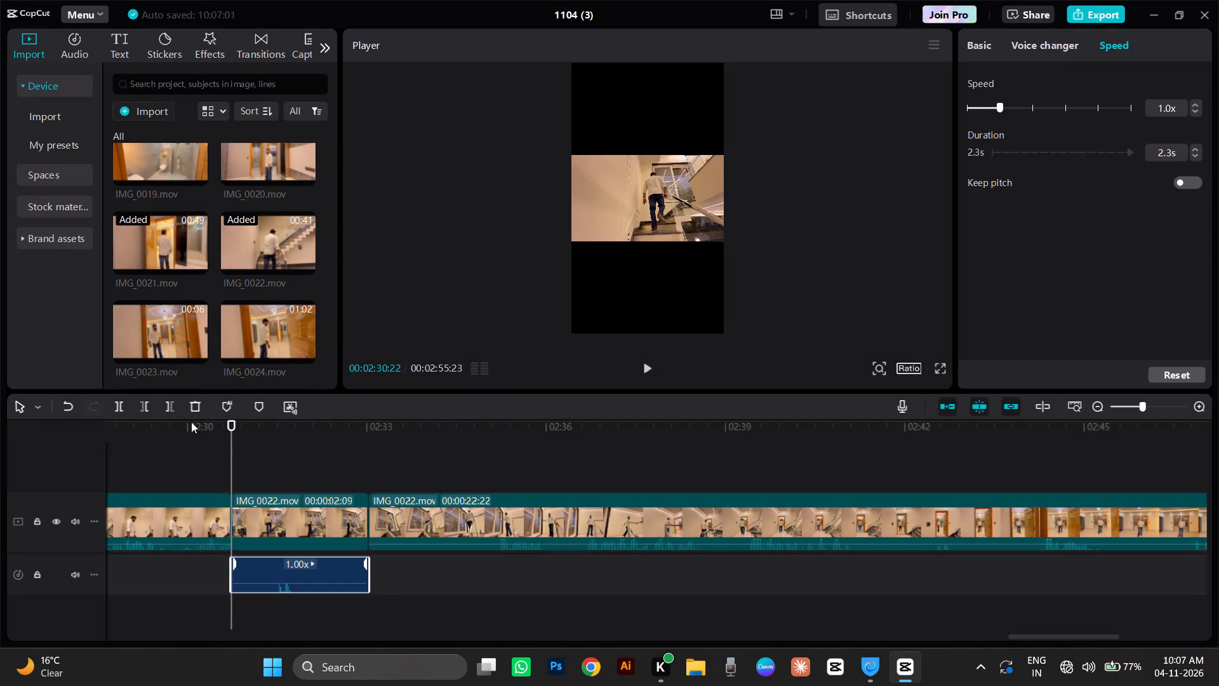
pyautogui.click(202, 406)
pyautogui.click(370, 466)
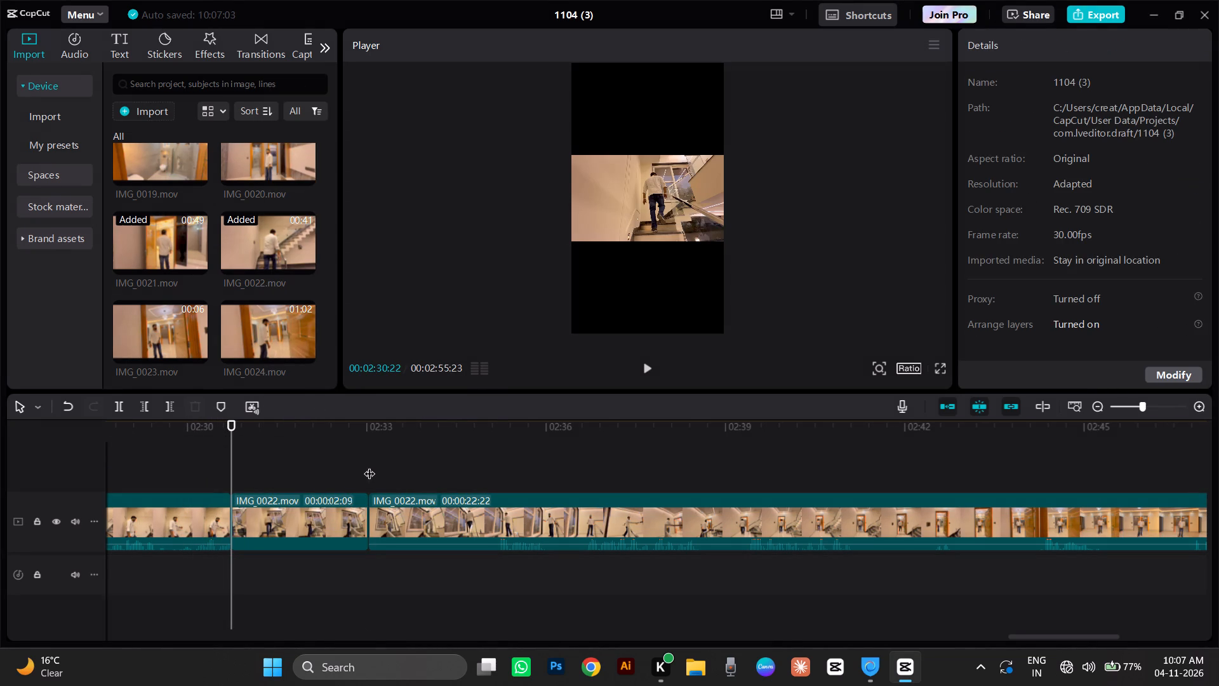
# Play the following IMG_0022.mov segment and remove its beginning up to 00:02:39:11, where the presenter walks toward the door.
pyautogui.press('space')
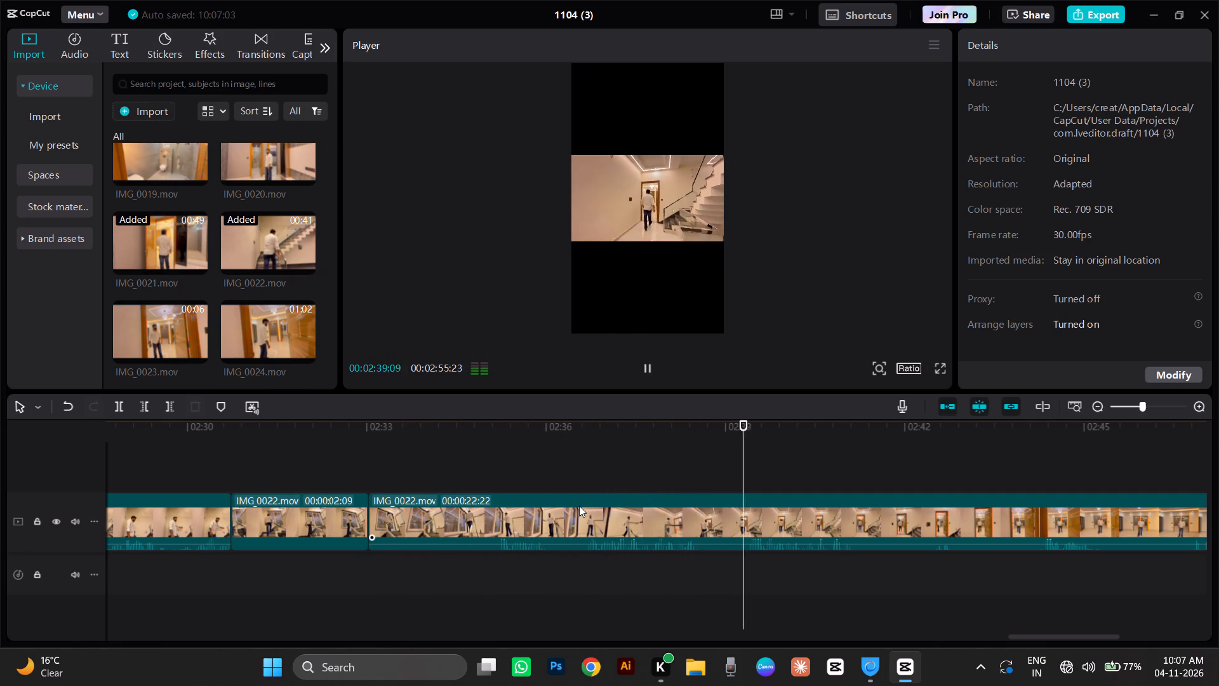
pyautogui.press('space')
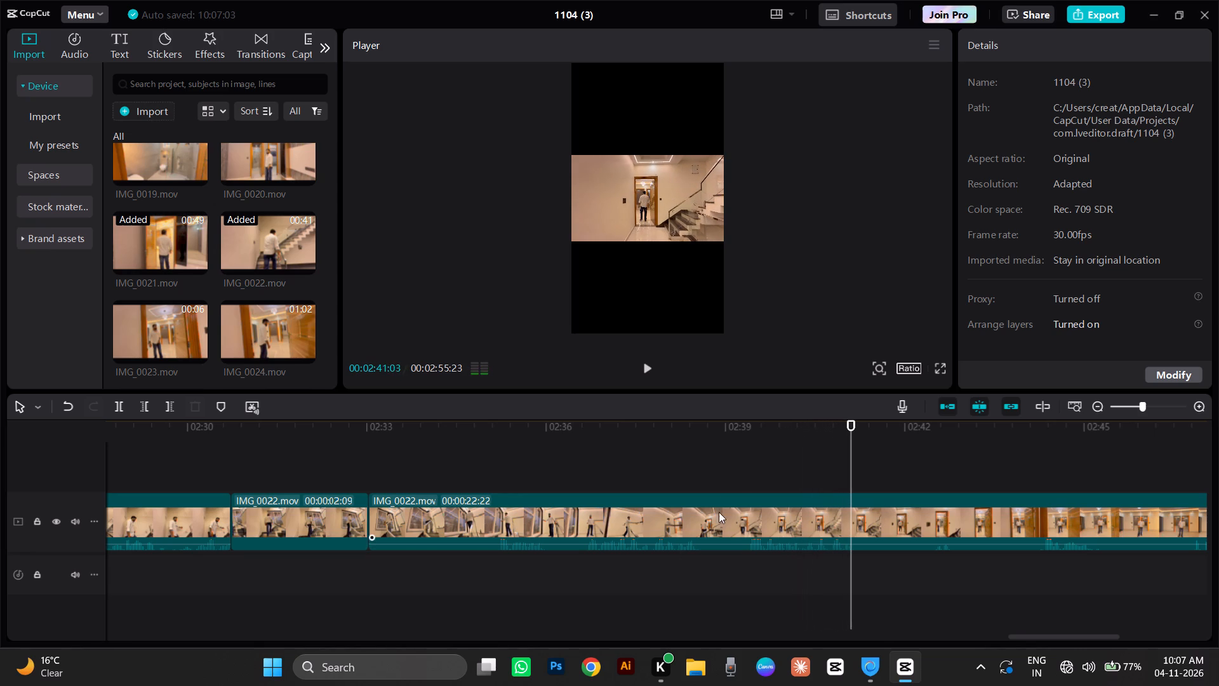
pyautogui.click(745, 466)
pyautogui.moveTo(745, 466); pyautogui.dragTo(747, 469)
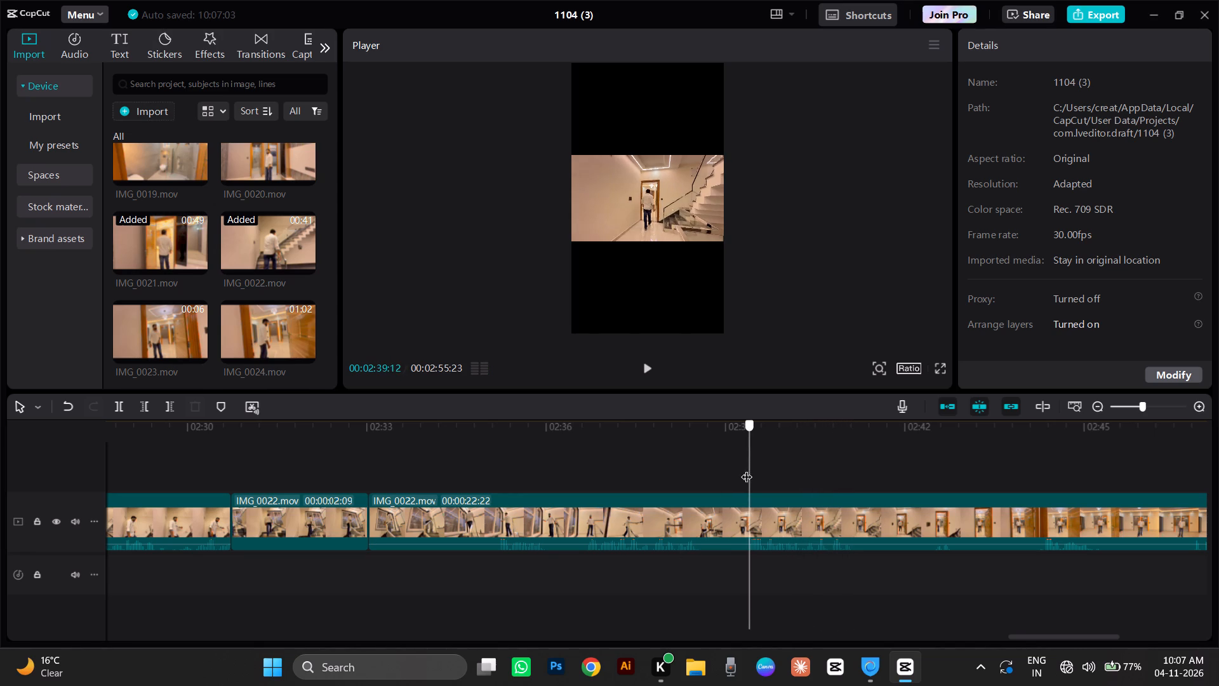
pyautogui.moveTo(747, 469); pyautogui.dragTo(747, 478)
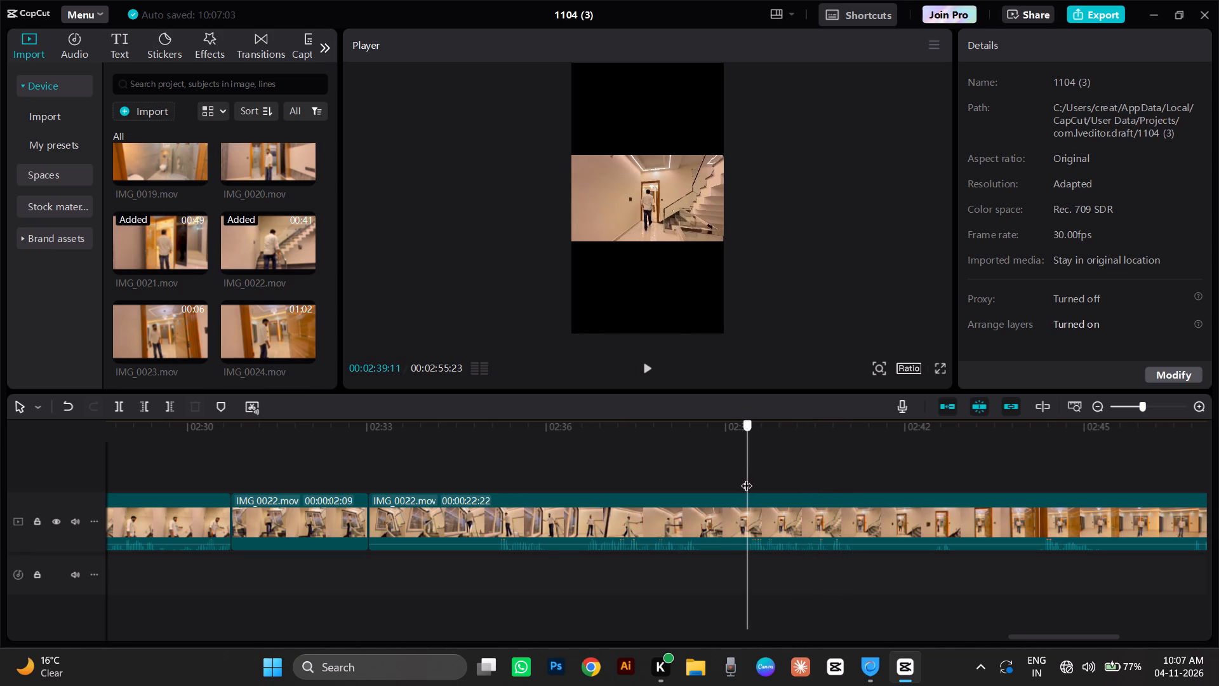
pyautogui.moveTo(747, 478); pyautogui.dragTo(747, 478)
pyautogui.click(138, 402)
# Play the trimmed IMG_0022.mov segment and split it at 00:02:34:24, as the presenter reaches the doorway.
pyautogui.press('space')
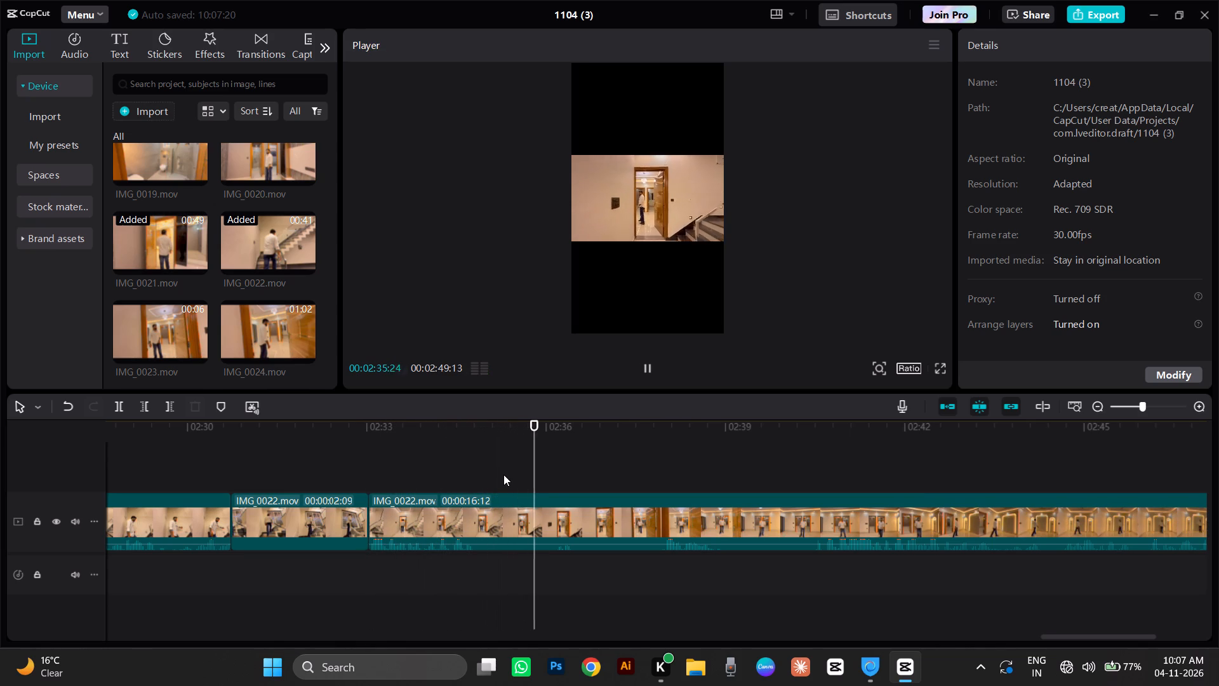
pyautogui.press('space')
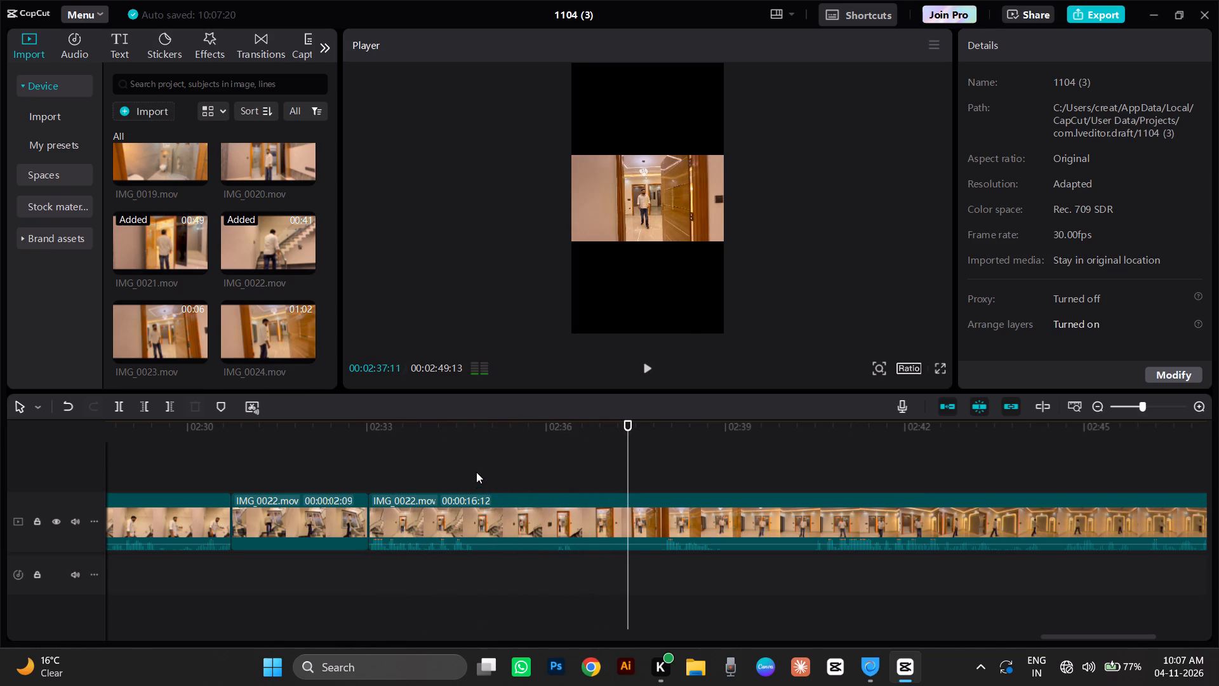
pyautogui.click(476, 471)
pyautogui.moveTo(474, 470); pyautogui.dragTo(482, 487)
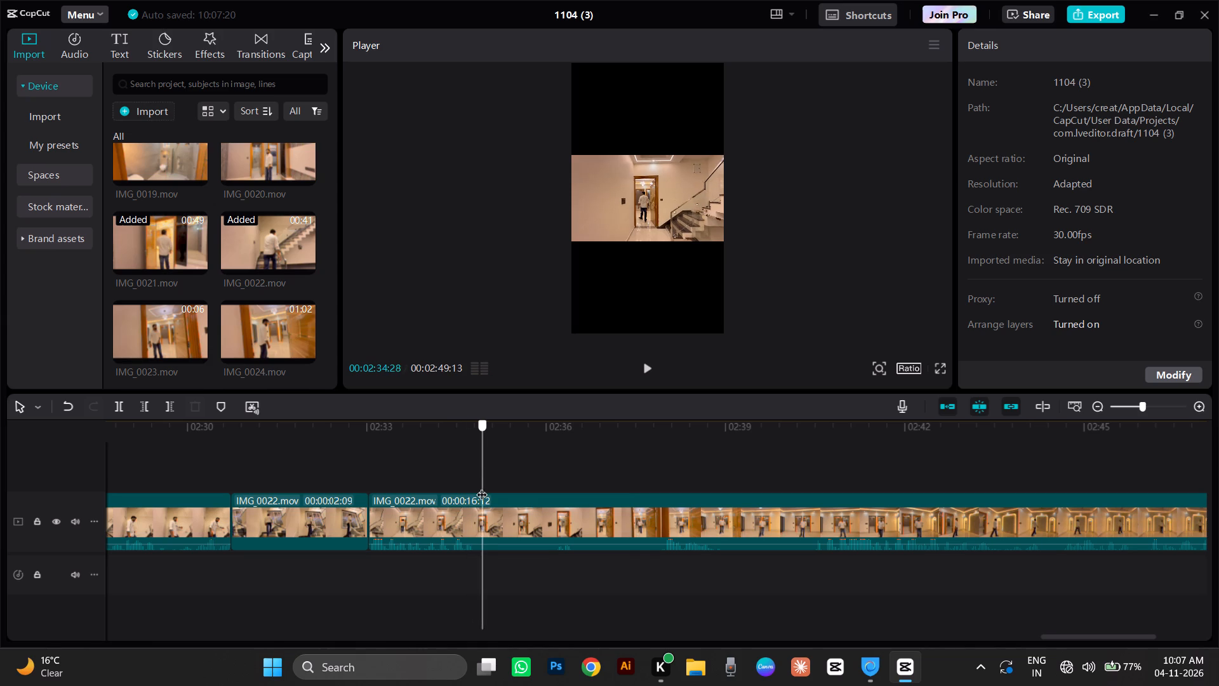
pyautogui.moveTo(482, 487); pyautogui.dragTo(474, 501)
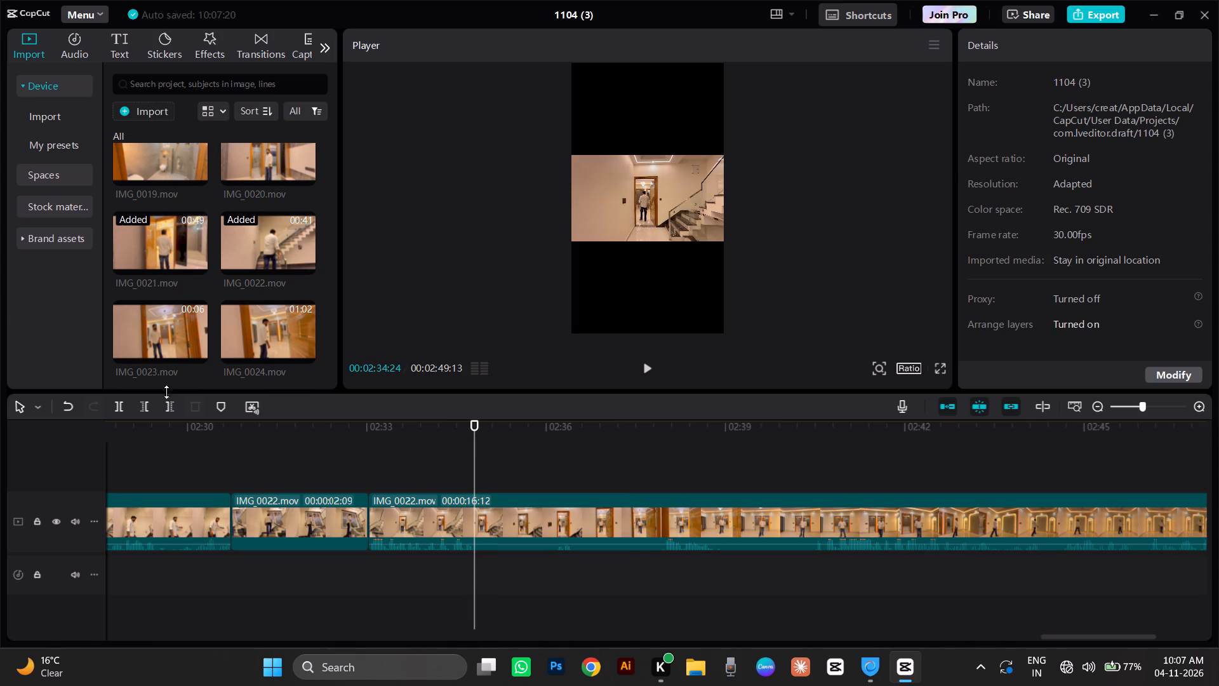
pyautogui.click(114, 406)
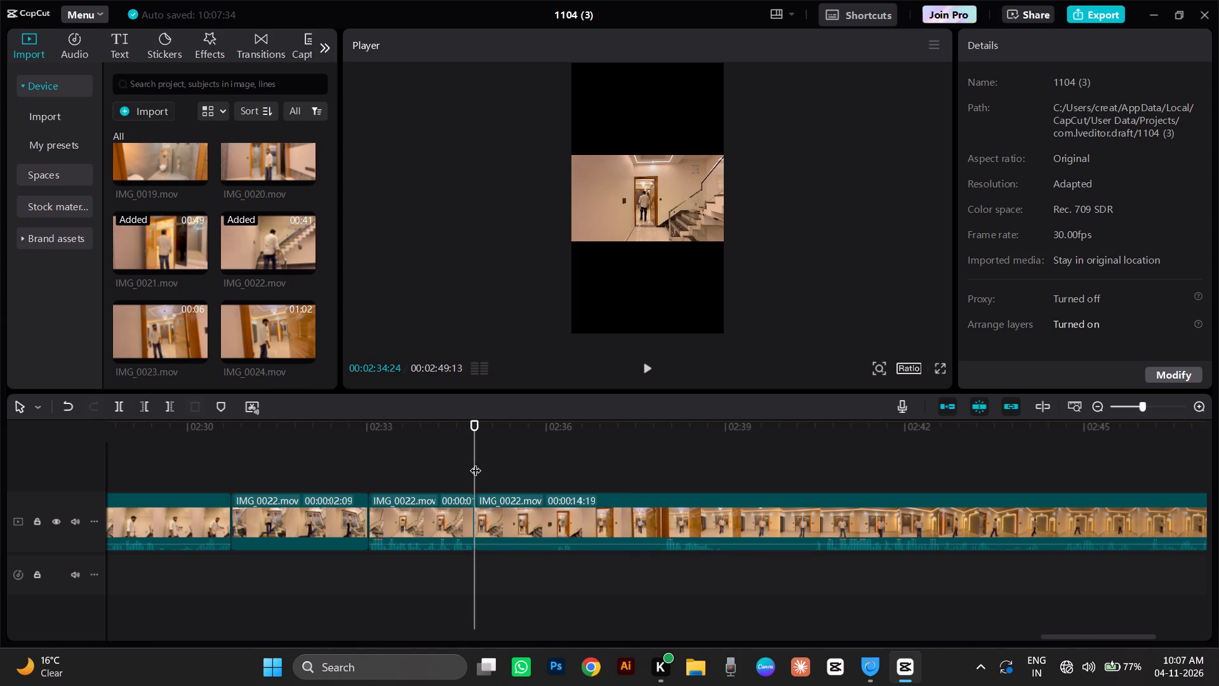
# Remove the beginning of the last IMG_0022.mov segment up to 00:02:40:14, where the presenter stands inside the hall.
pyautogui.moveTo(474, 462); pyautogui.dragTo(806, 506)
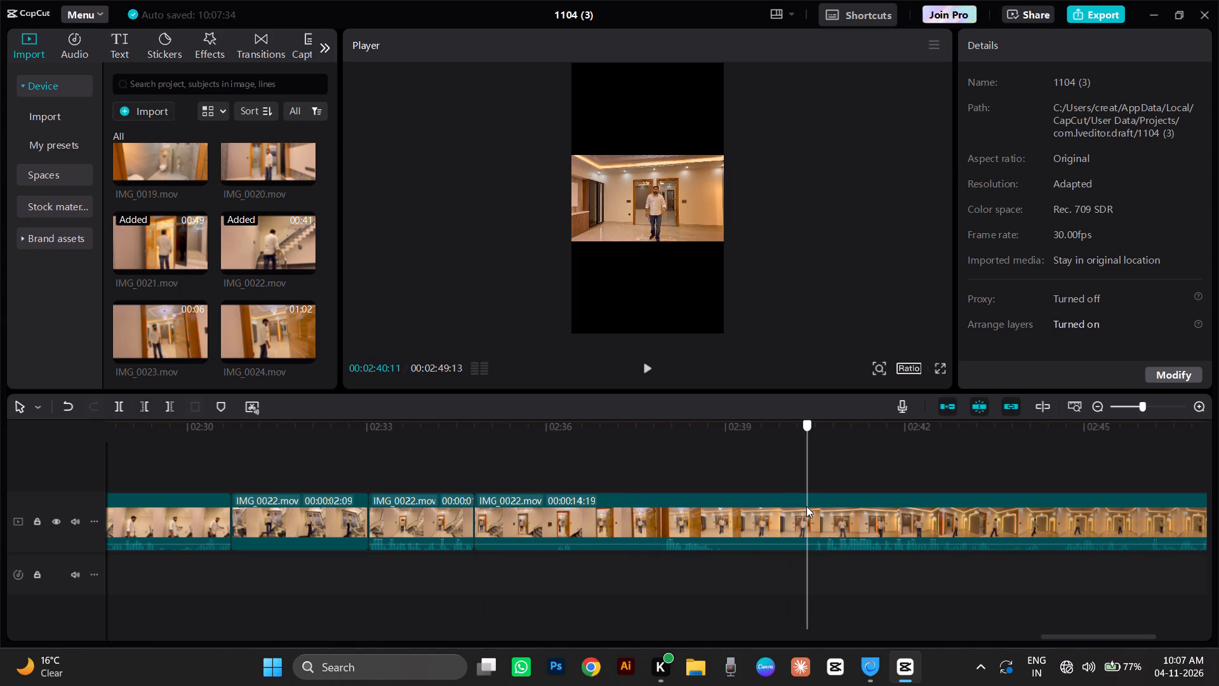
pyautogui.moveTo(806, 506); pyautogui.dragTo(811, 508)
pyautogui.press('space')
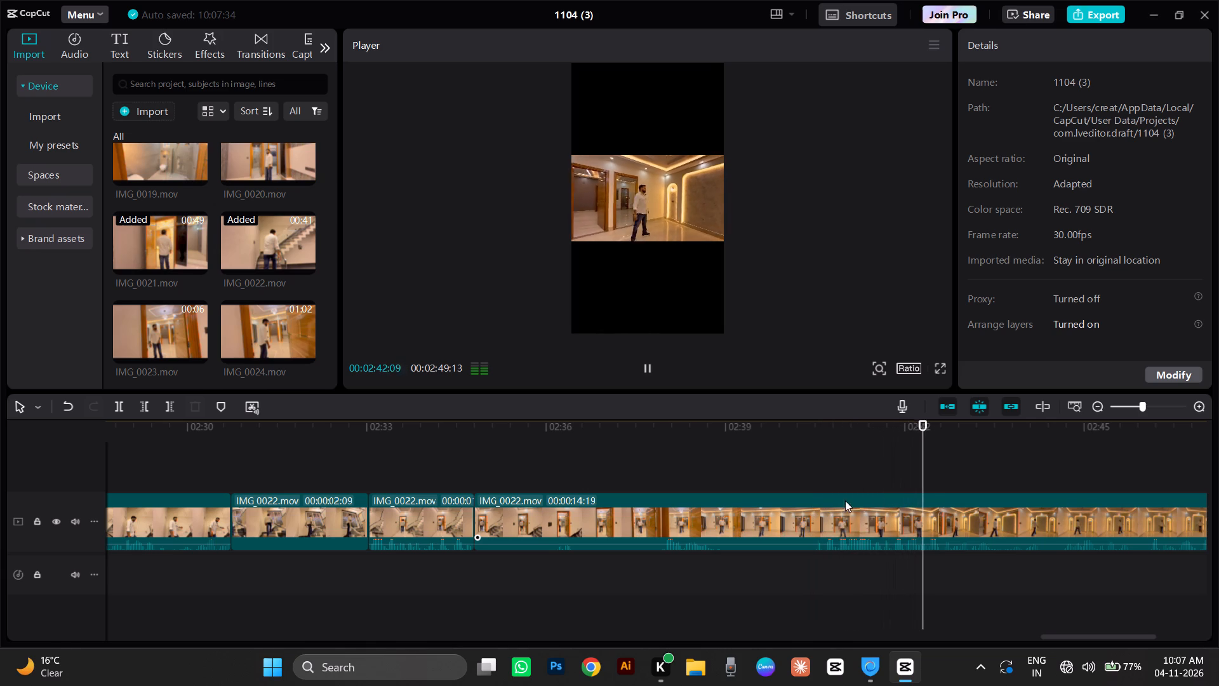
pyautogui.click(810, 441)
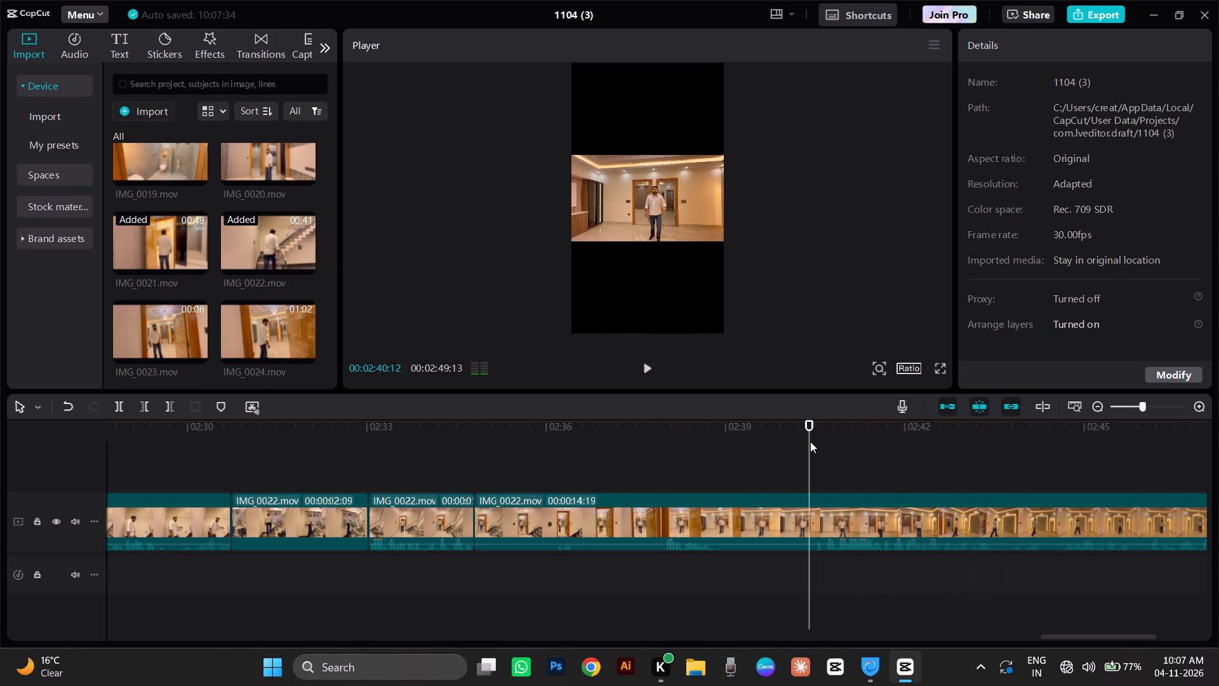
pyautogui.moveTo(810, 441); pyautogui.dragTo(814, 466)
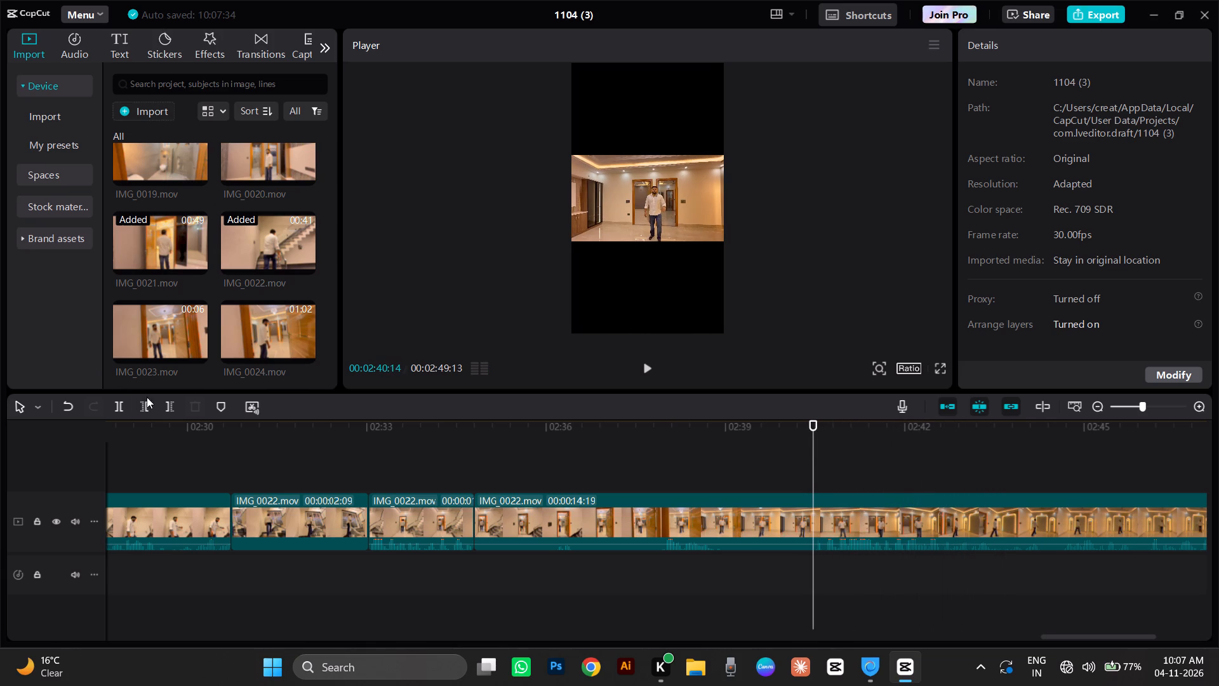
pyautogui.click(149, 406)
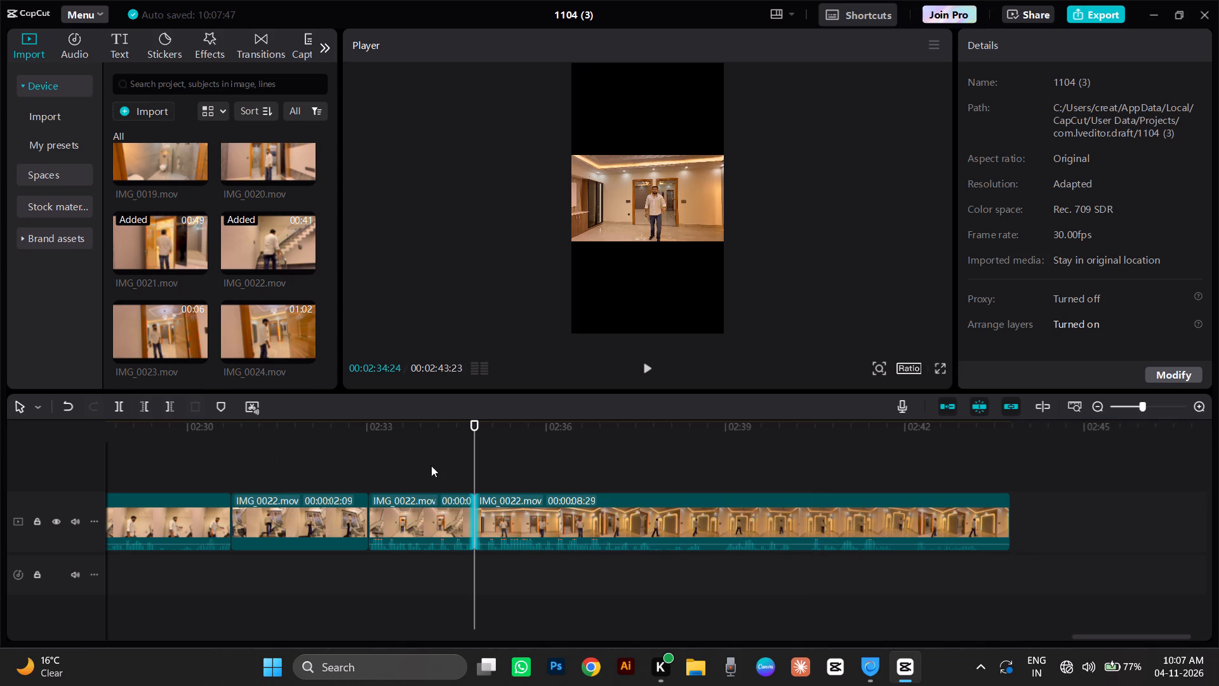
# Play the last IMG_0022.mov segment and trim off its end at 00:02:40:03, where the presenter stands before the lit wall niches.
pyautogui.press('space')
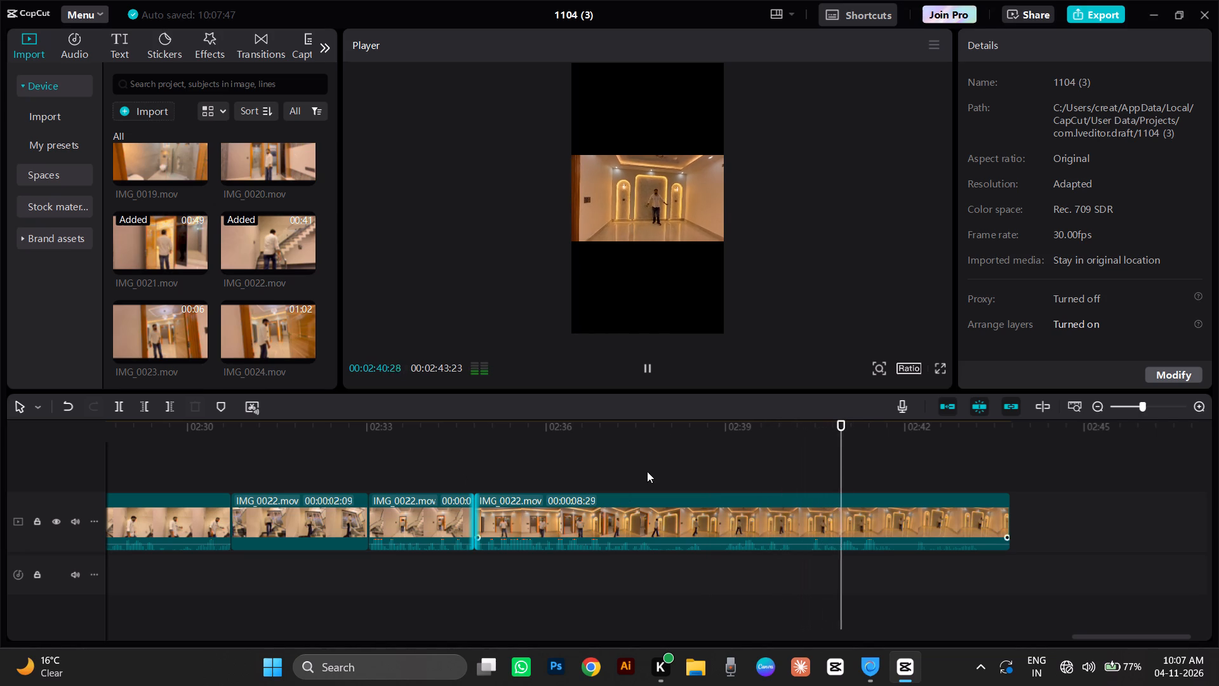
pyautogui.click(597, 450)
pyautogui.click(597, 450)
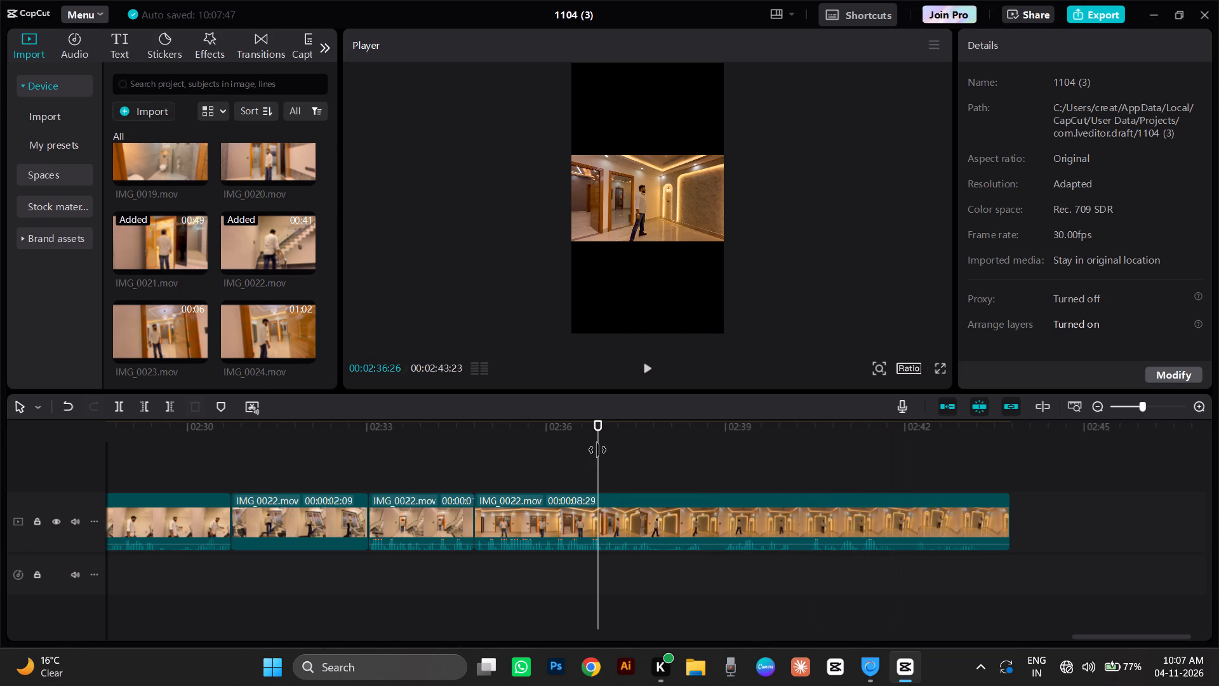
pyautogui.press('space')
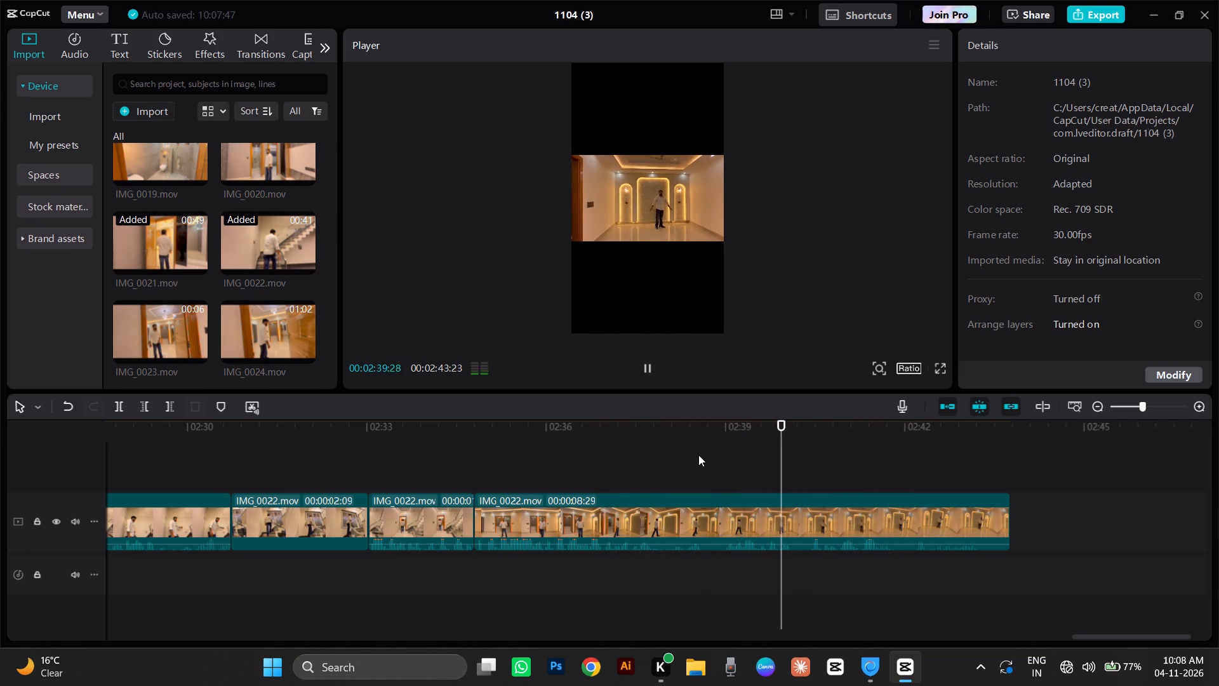
pyautogui.press('space')
pyautogui.moveTo(797, 464); pyautogui.dragTo(790, 472)
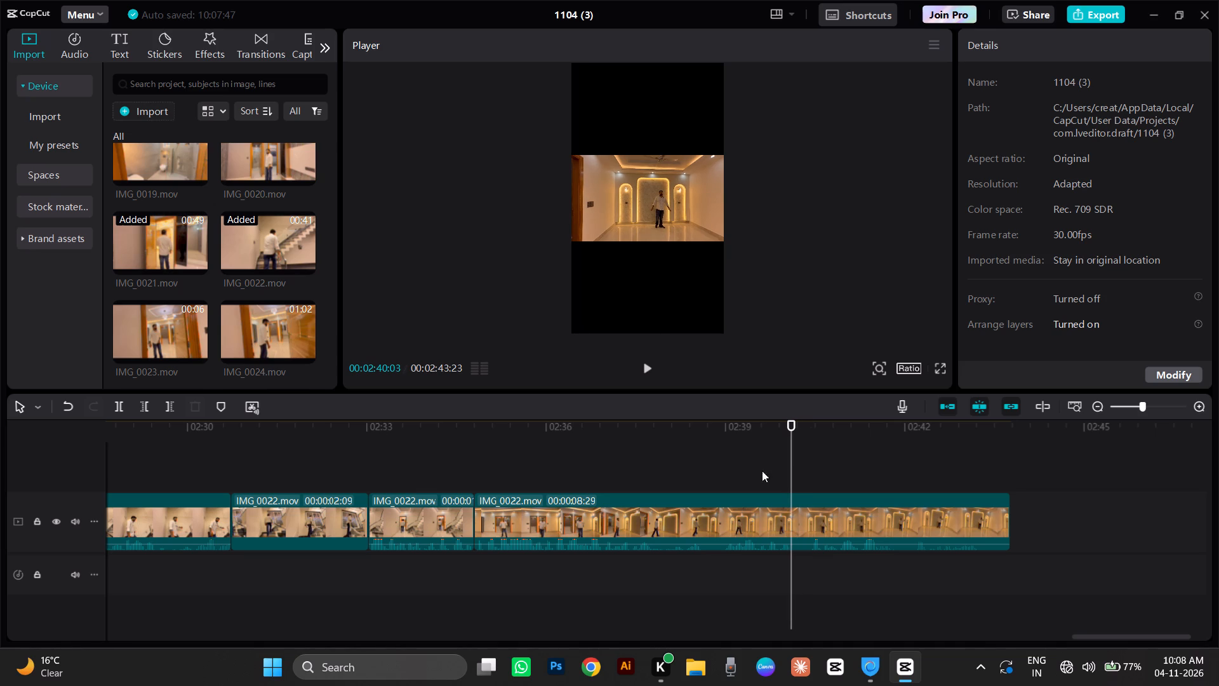
pyautogui.click(172, 408)
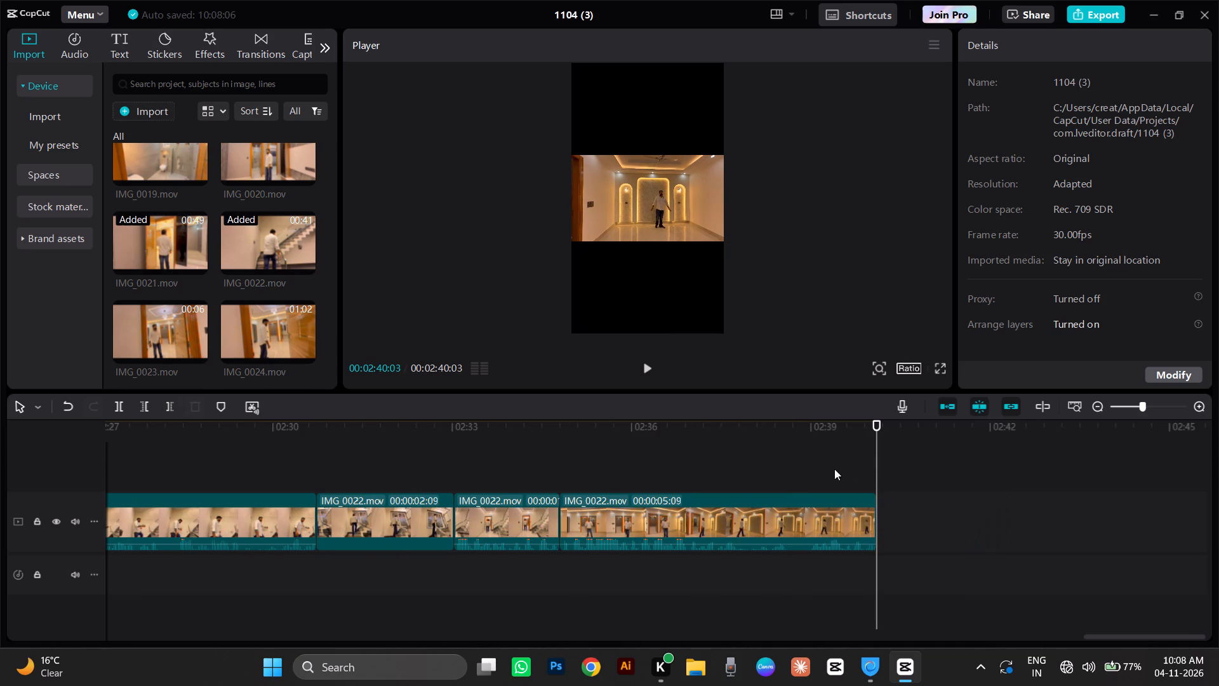
pyautogui.click(833, 467)
pyautogui.press('space')
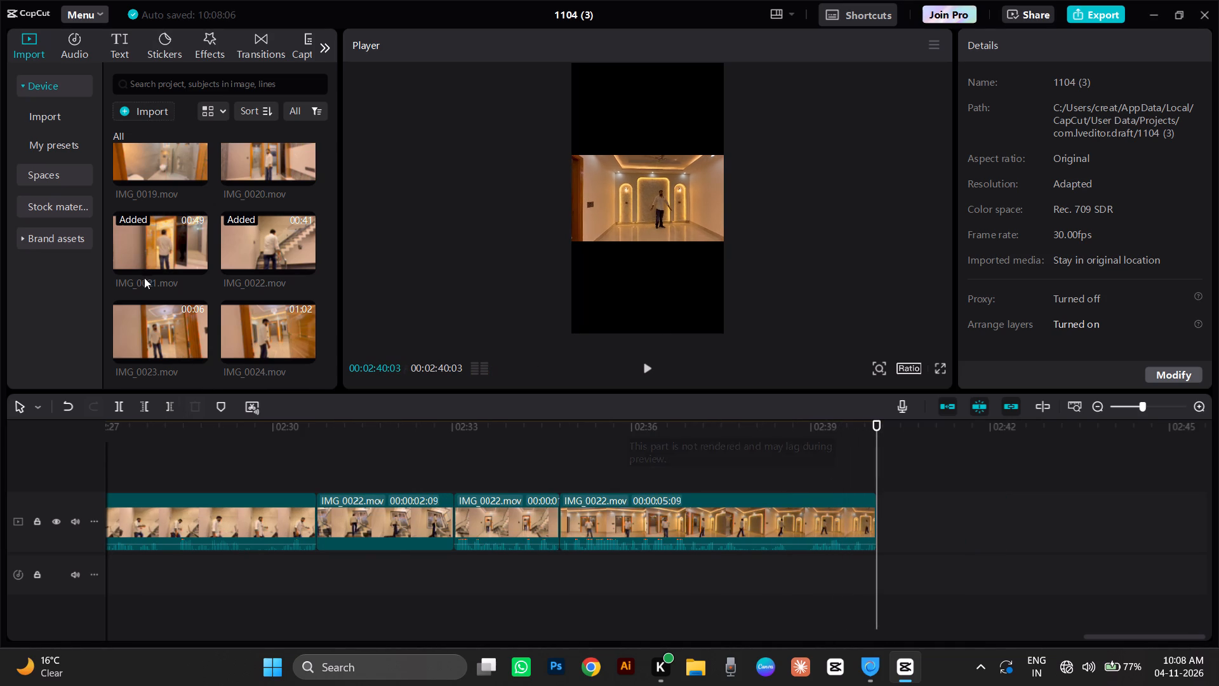
# Preview IMG_0023.mov, IMG_0024.mov and IMG_0025.mov, and add IMG_0024.mov to the end of the main track.
pyautogui.click(129, 339)
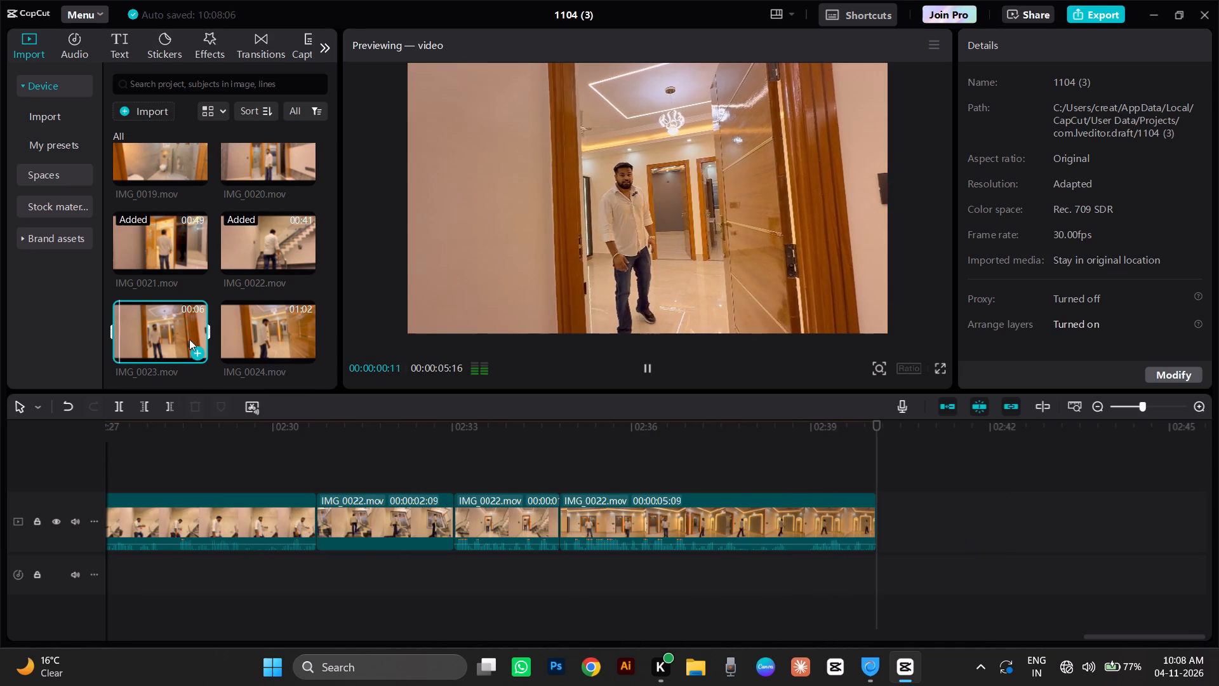
pyautogui.click(256, 325)
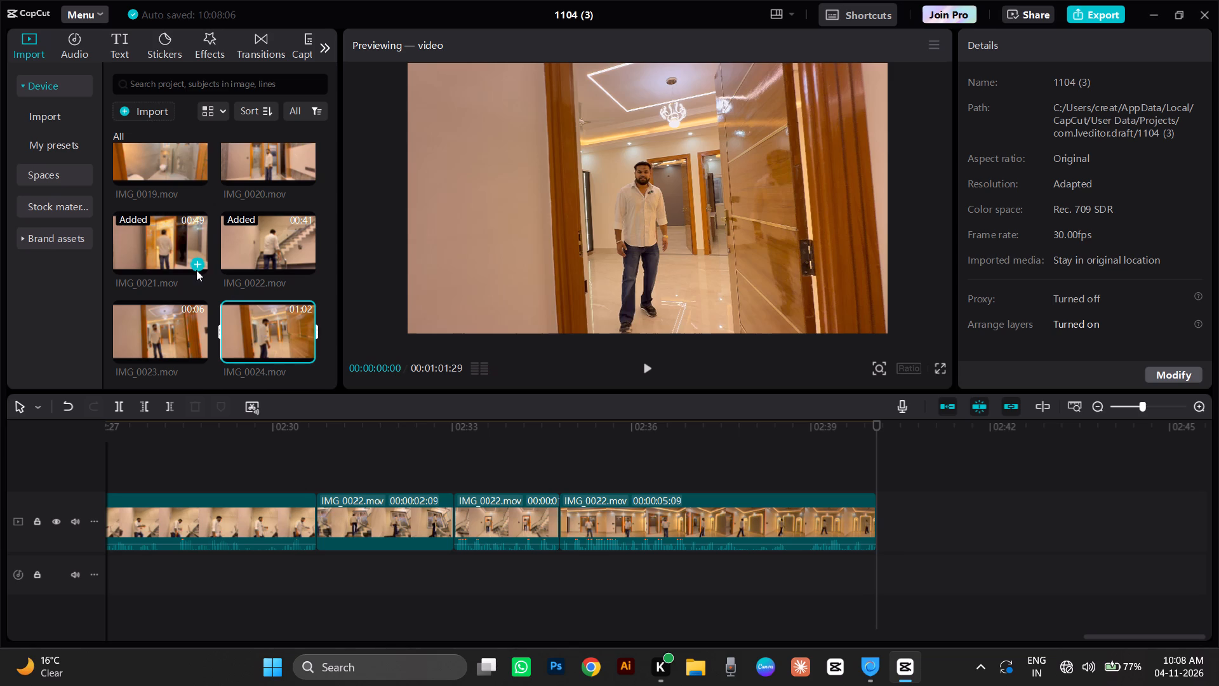
pyautogui.scroll(-2, 206, 264)
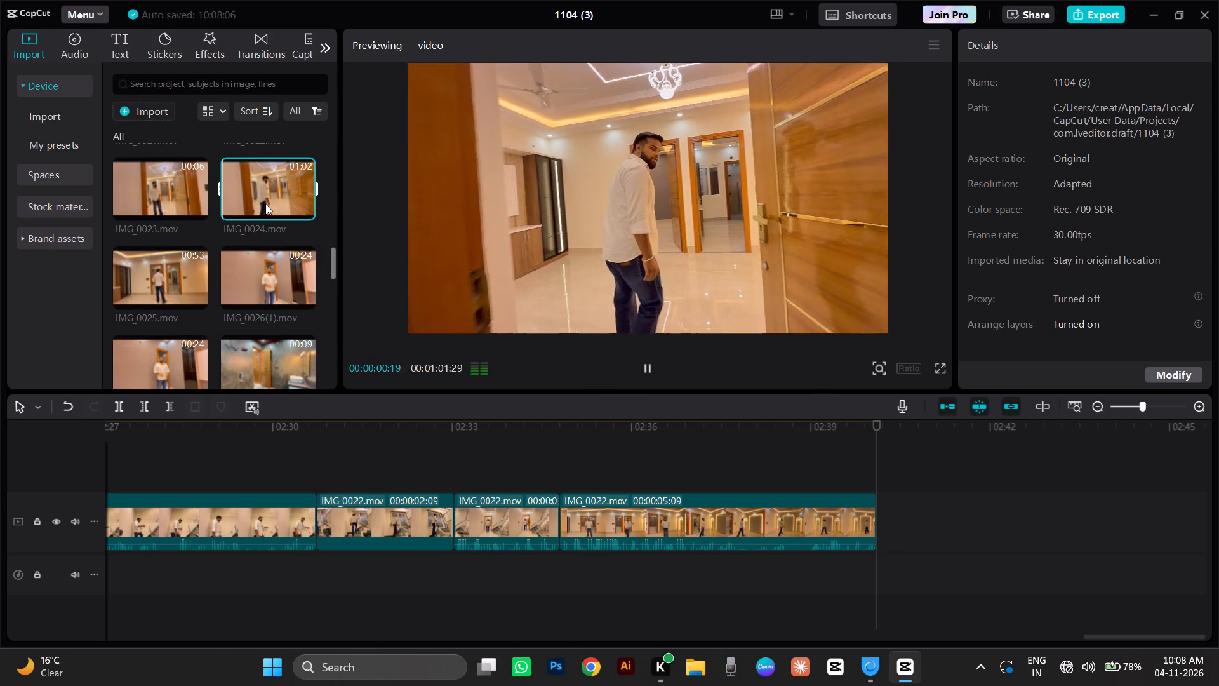
pyautogui.click(154, 279)
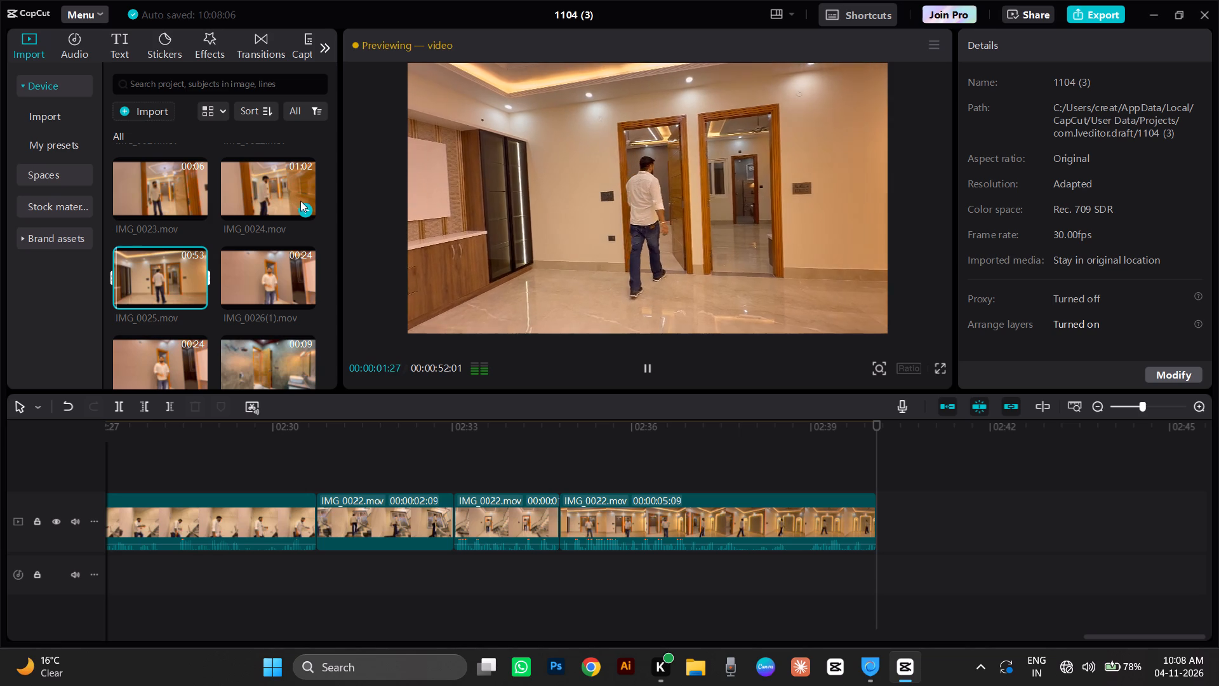
pyautogui.click(305, 207)
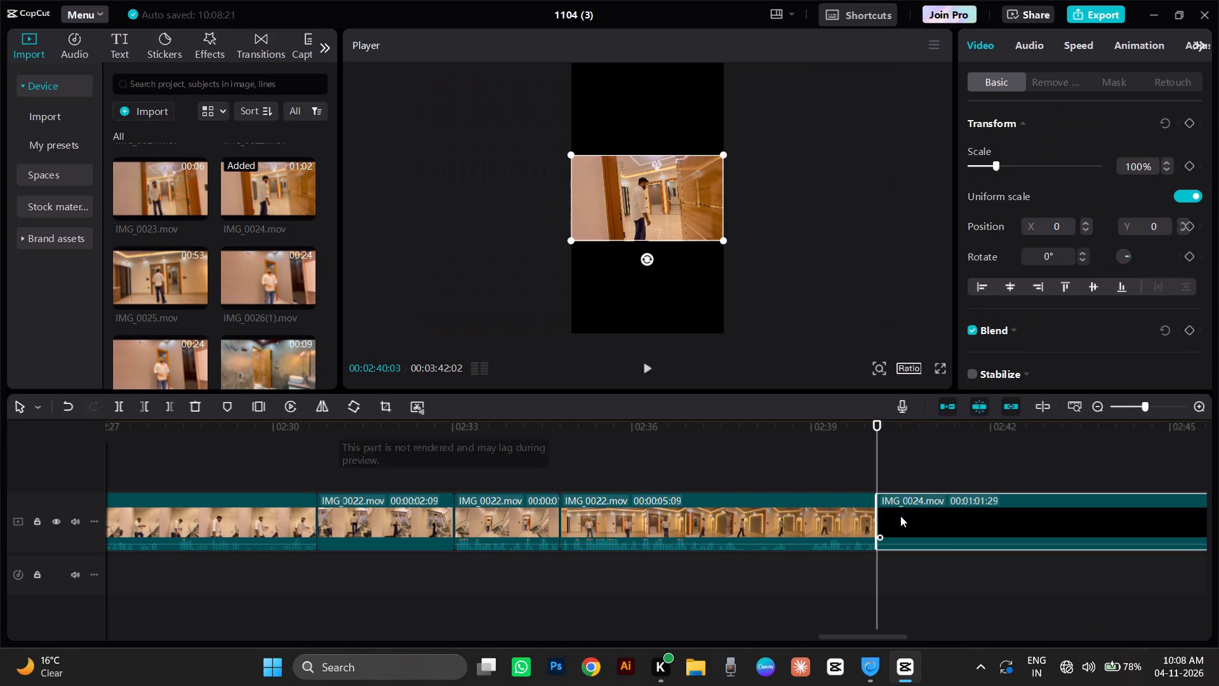
# Compare the last IMG_0022.mov segment with IMG_0024.mov by playing both, and delete that IMG_0022.mov segment.
pyautogui.click(650, 452)
pyautogui.press('space')
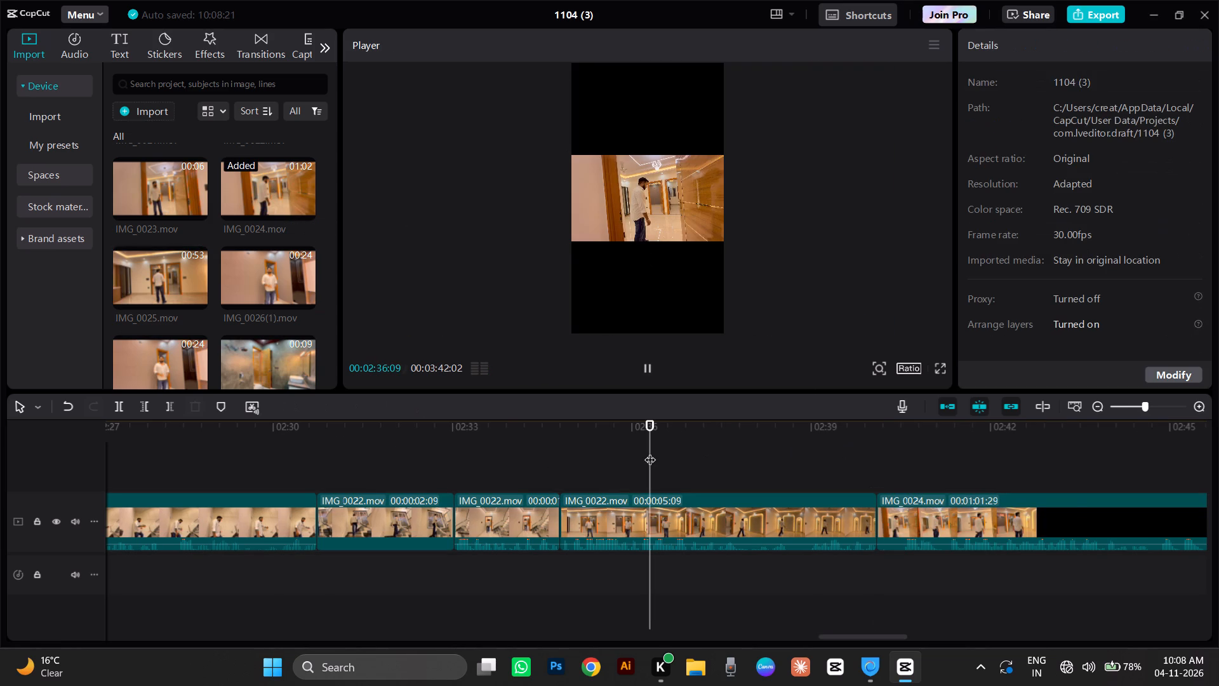
pyautogui.click(730, 445)
pyautogui.press('space')
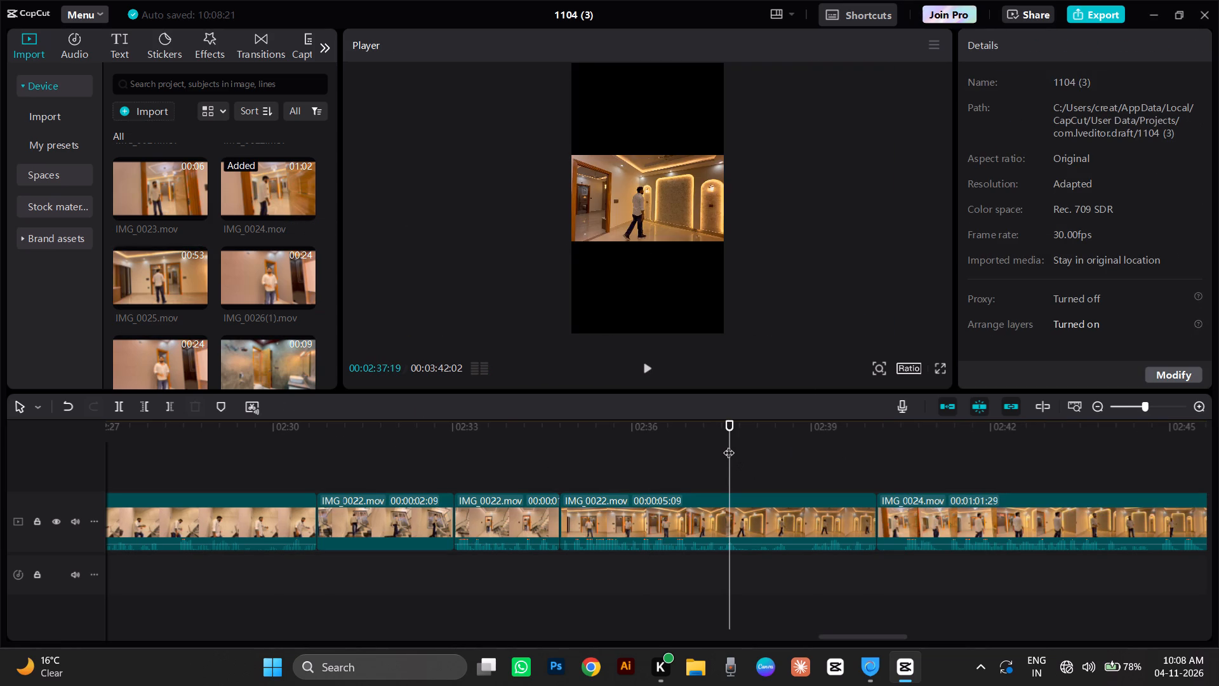
pyautogui.press('space')
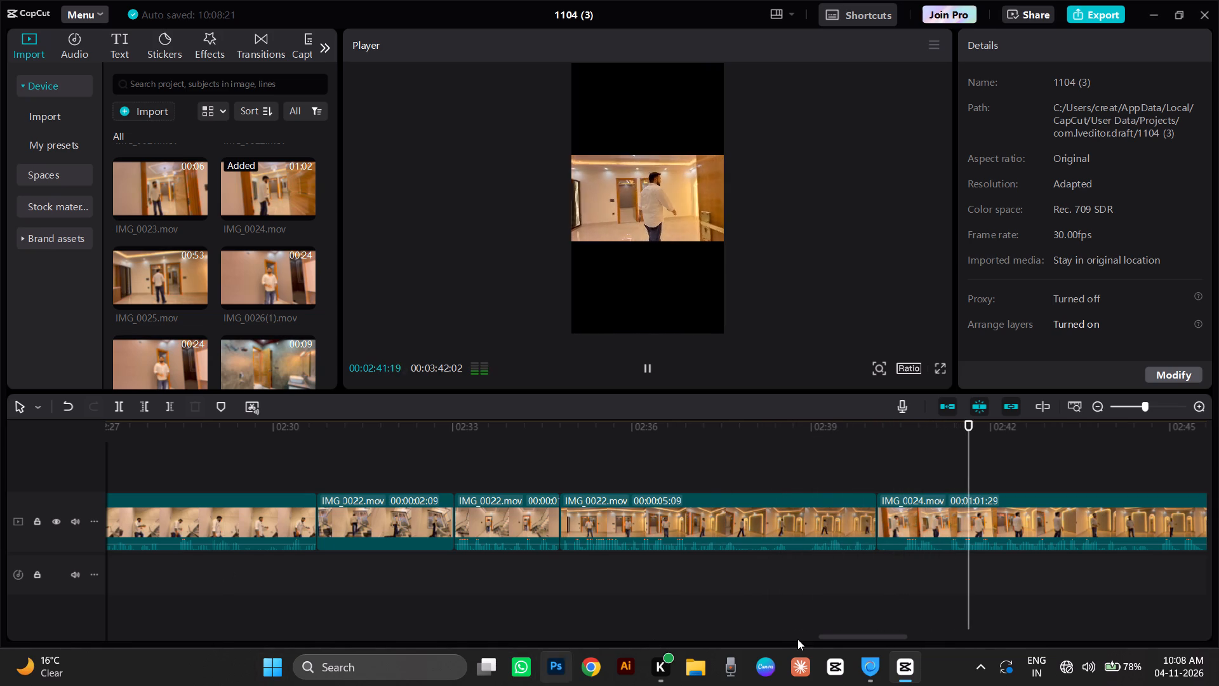
pyautogui.moveTo(830, 639); pyautogui.dragTo(870, 649)
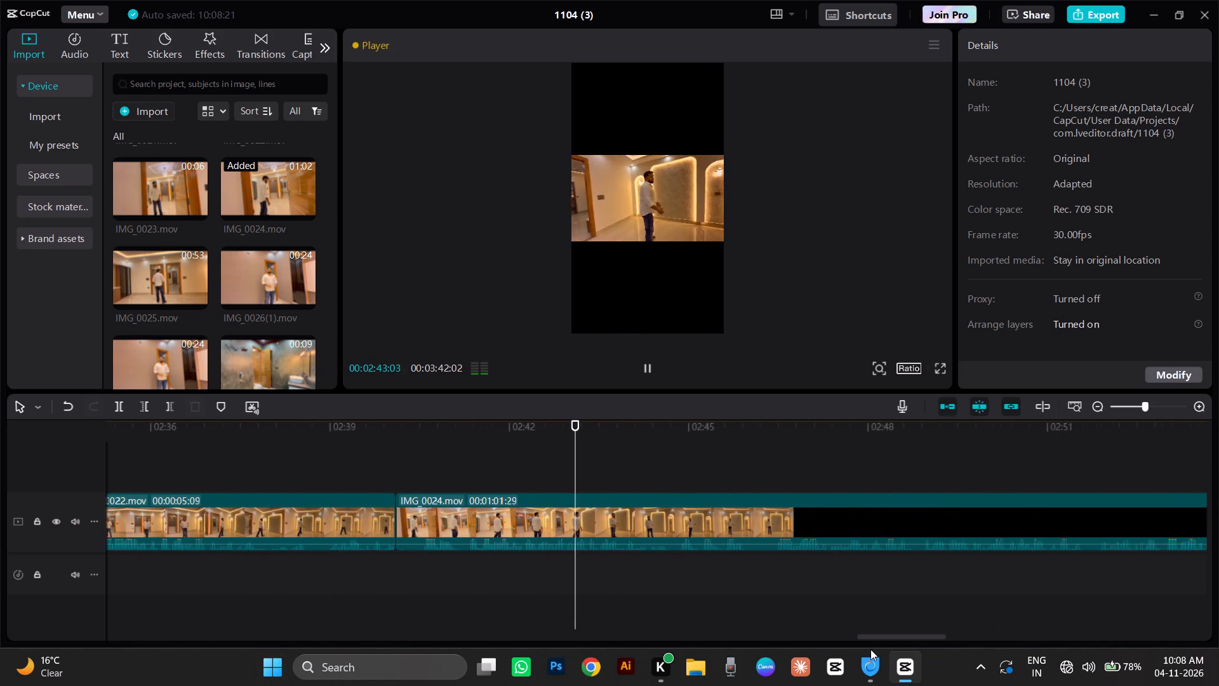
pyautogui.moveTo(870, 649); pyautogui.dragTo(883, 653)
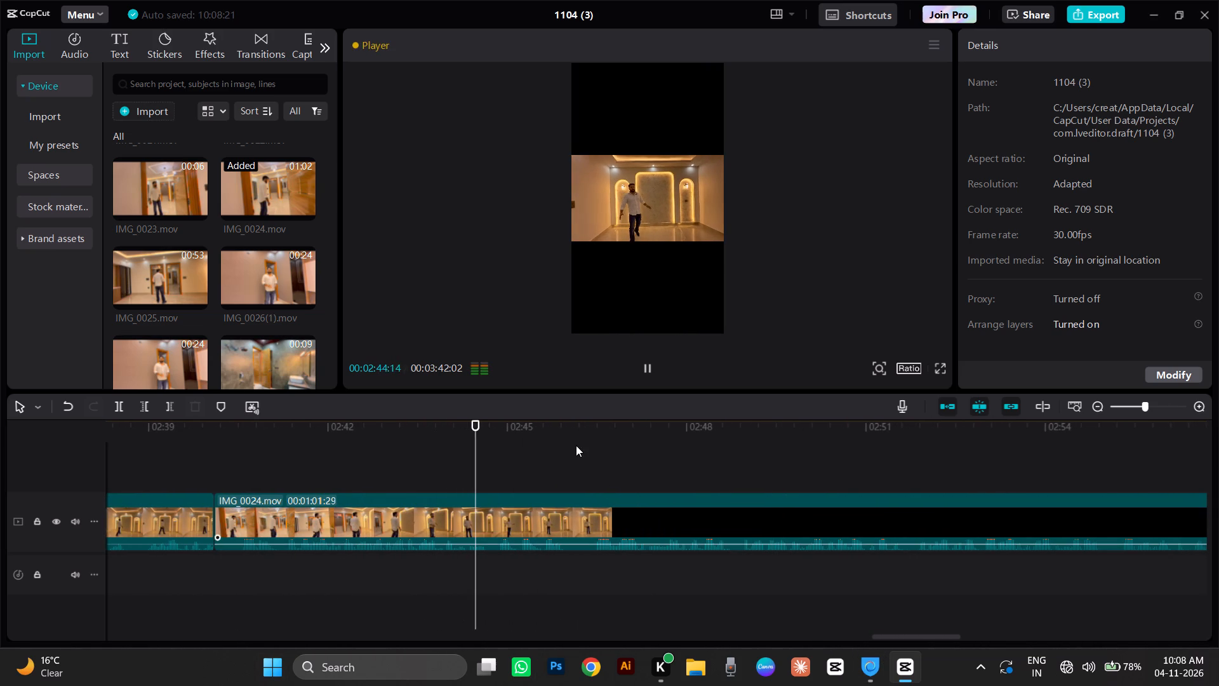
pyautogui.click(175, 514)
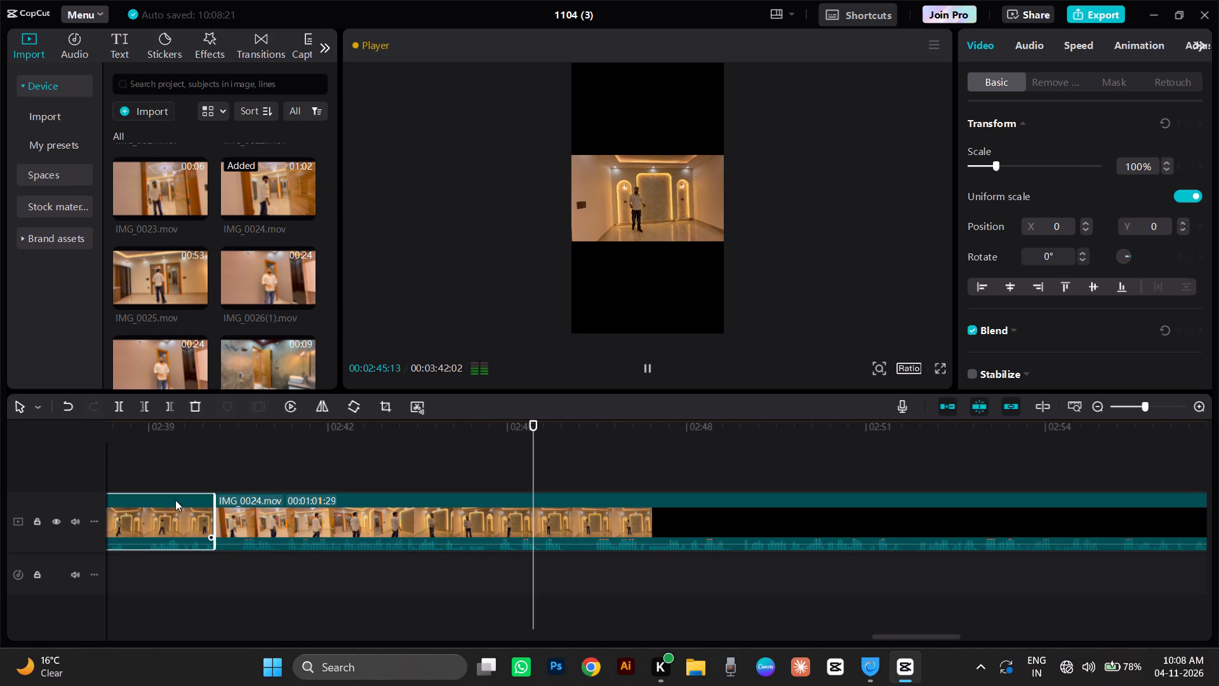
pyautogui.click(193, 403)
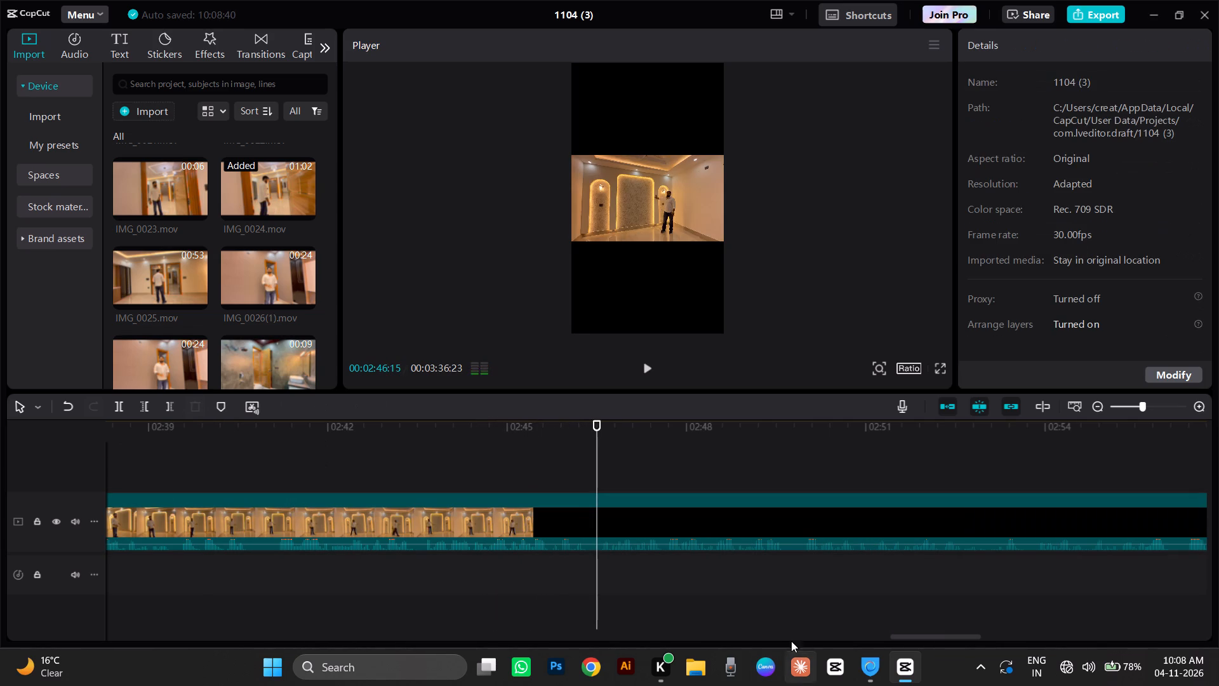
# Remove the beginning of IMG_0024.mov up to 00:02:35:06, where the presenter steps through the doorway.
pyautogui.click(310, 472)
pyautogui.moveTo(309, 445); pyautogui.dragTo(116, 539)
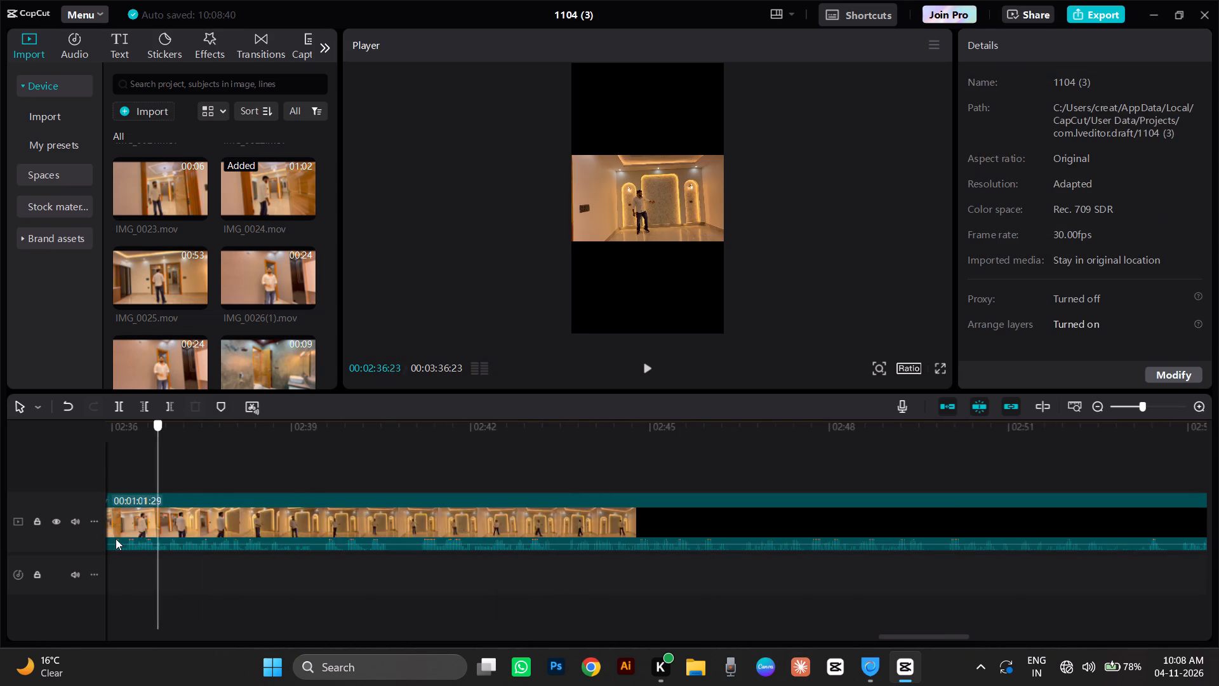
pyautogui.moveTo(116, 539); pyautogui.dragTo(433, 549)
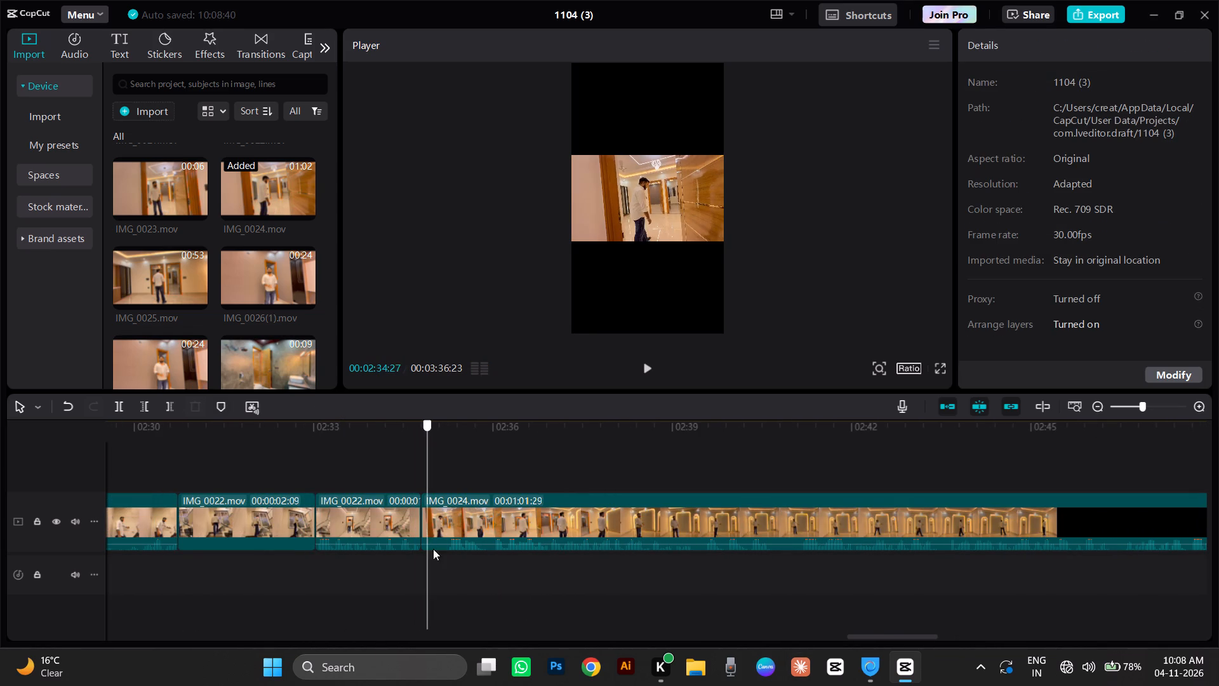
pyautogui.moveTo(433, 549); pyautogui.dragTo(446, 565)
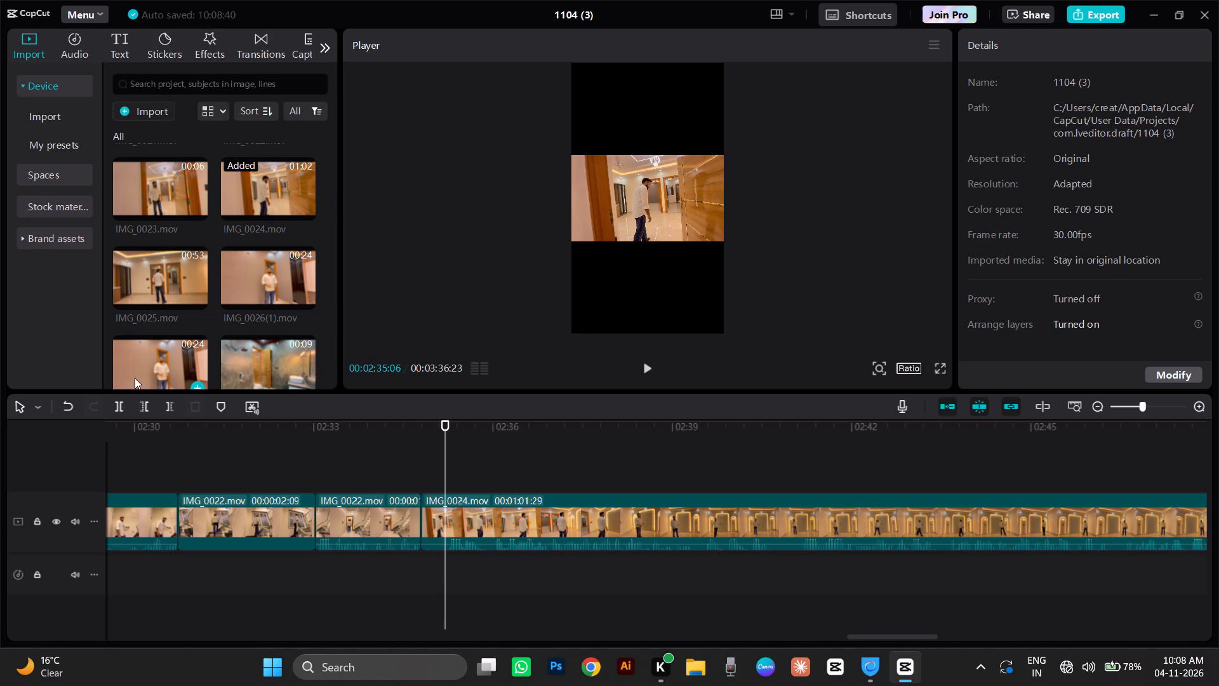
pyautogui.click(153, 410)
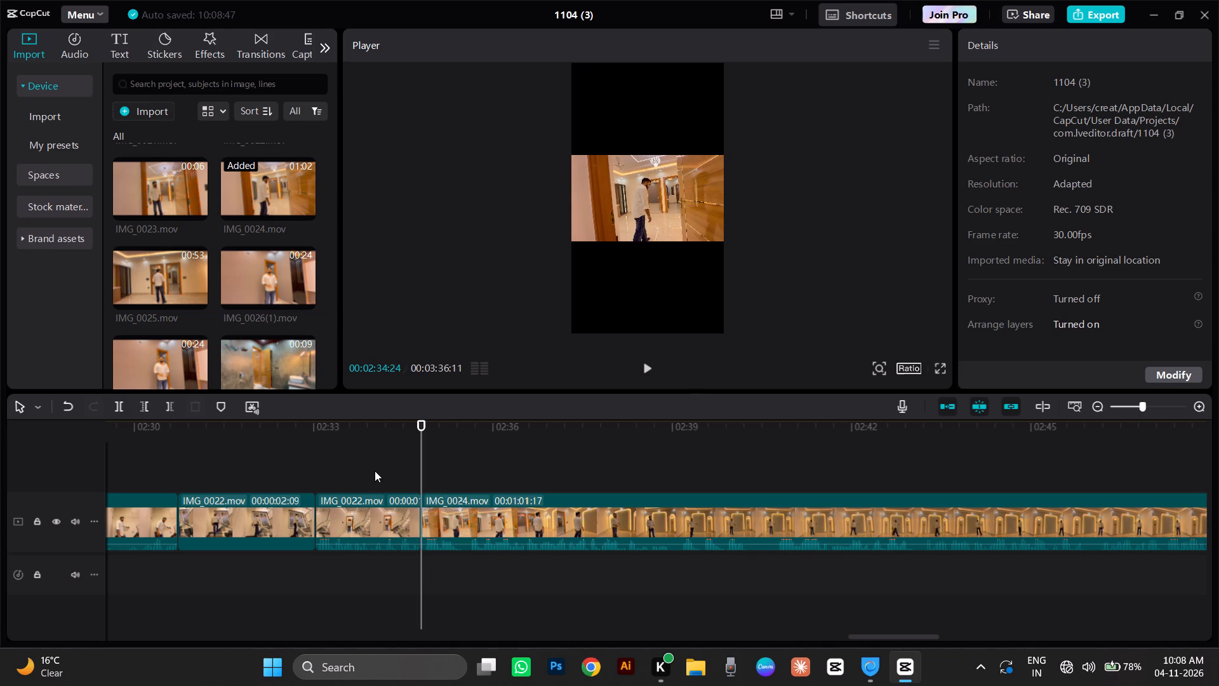
# Play the trimmed IMG_0024.mov from its start to where the presenter stands beside the lit wall niches.
pyautogui.press('space')
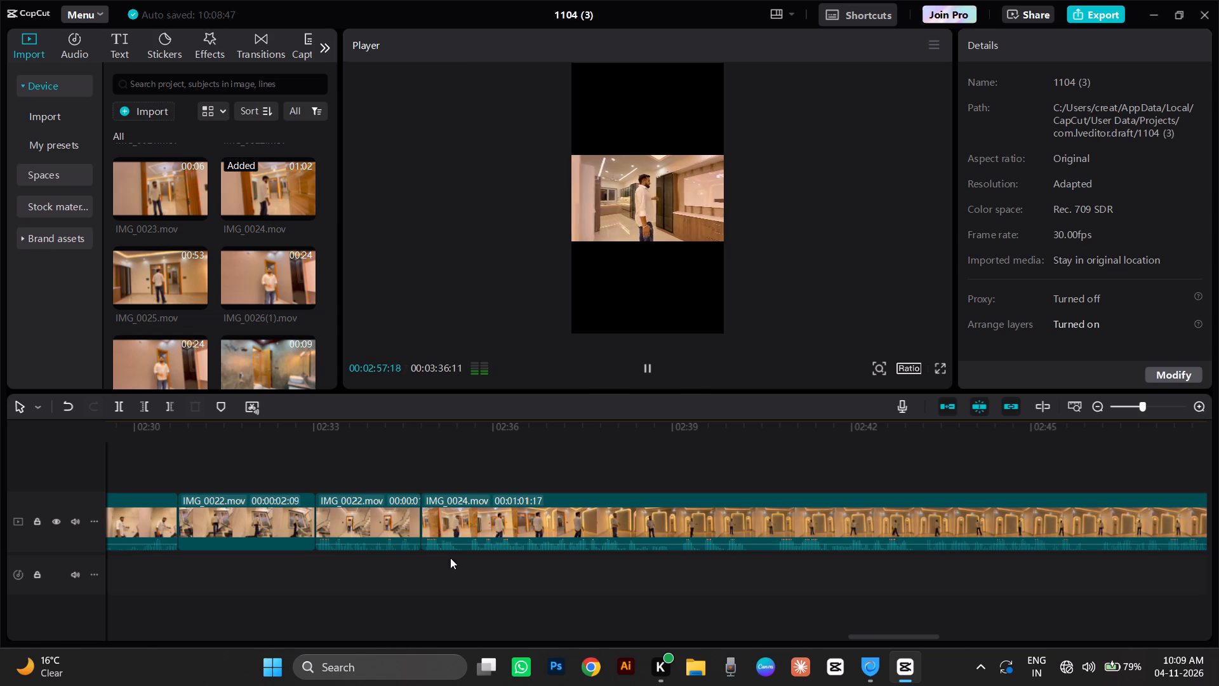
pyautogui.click(444, 436)
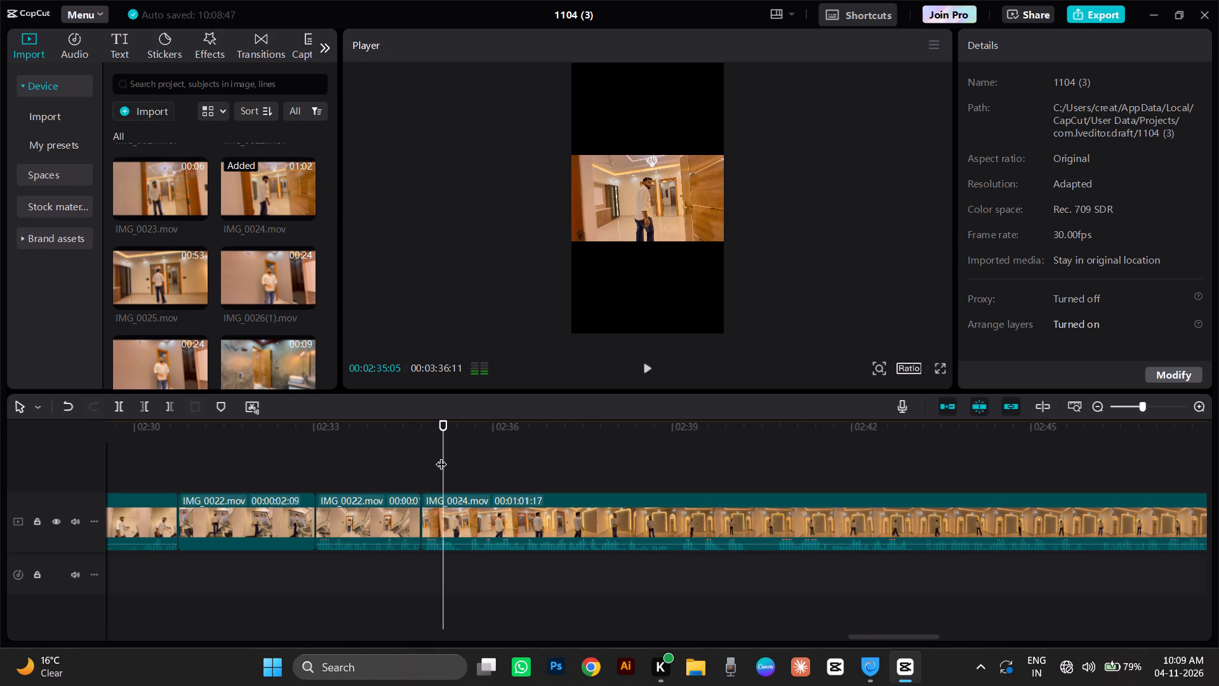
pyautogui.moveTo(441, 456); pyautogui.dragTo(423, 491)
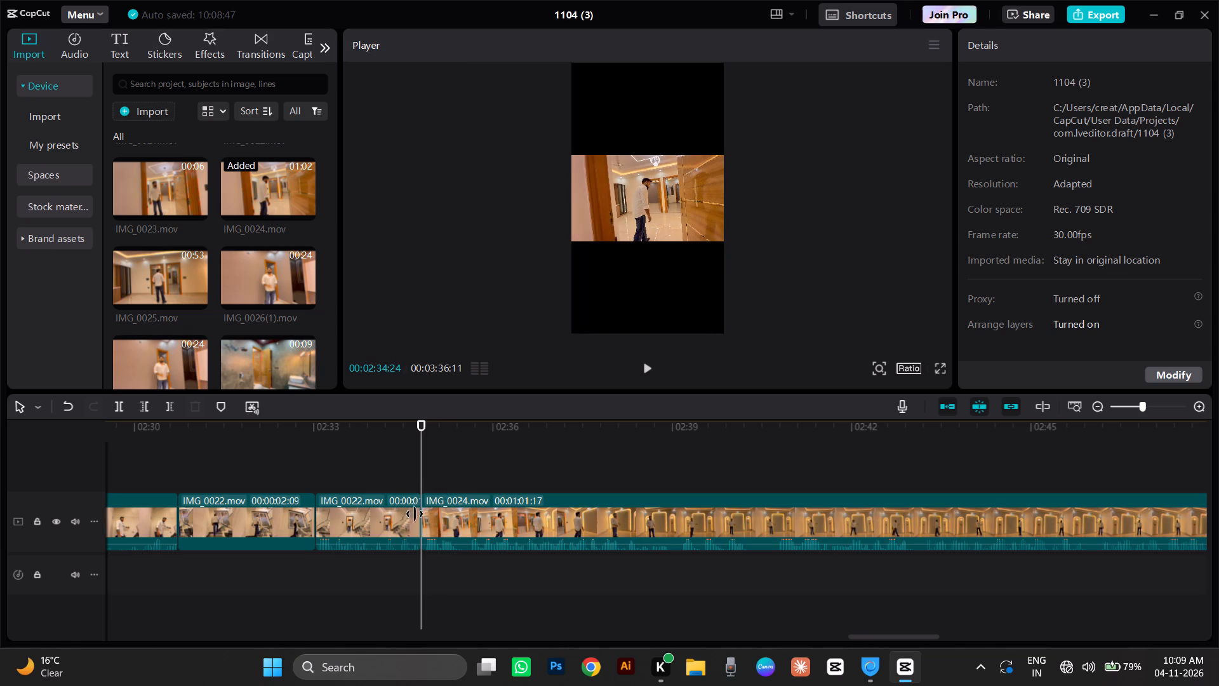
pyautogui.press('space')
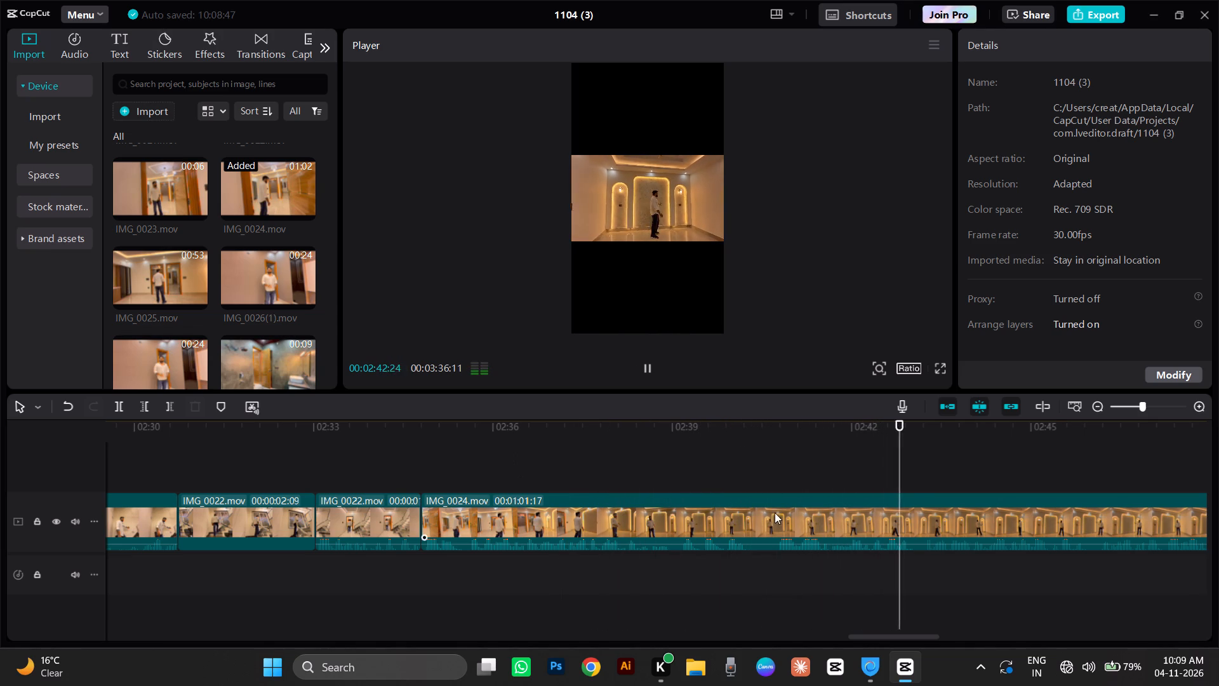
pyautogui.press('space')
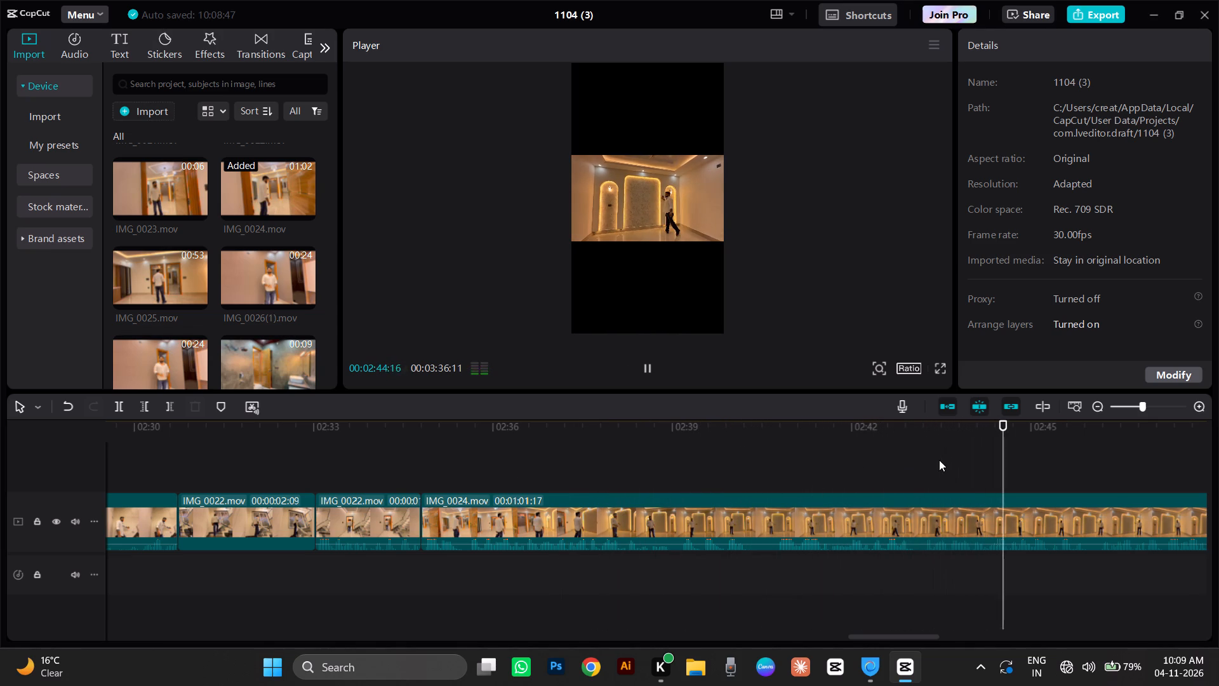
pyautogui.click(963, 454)
pyautogui.press('space')
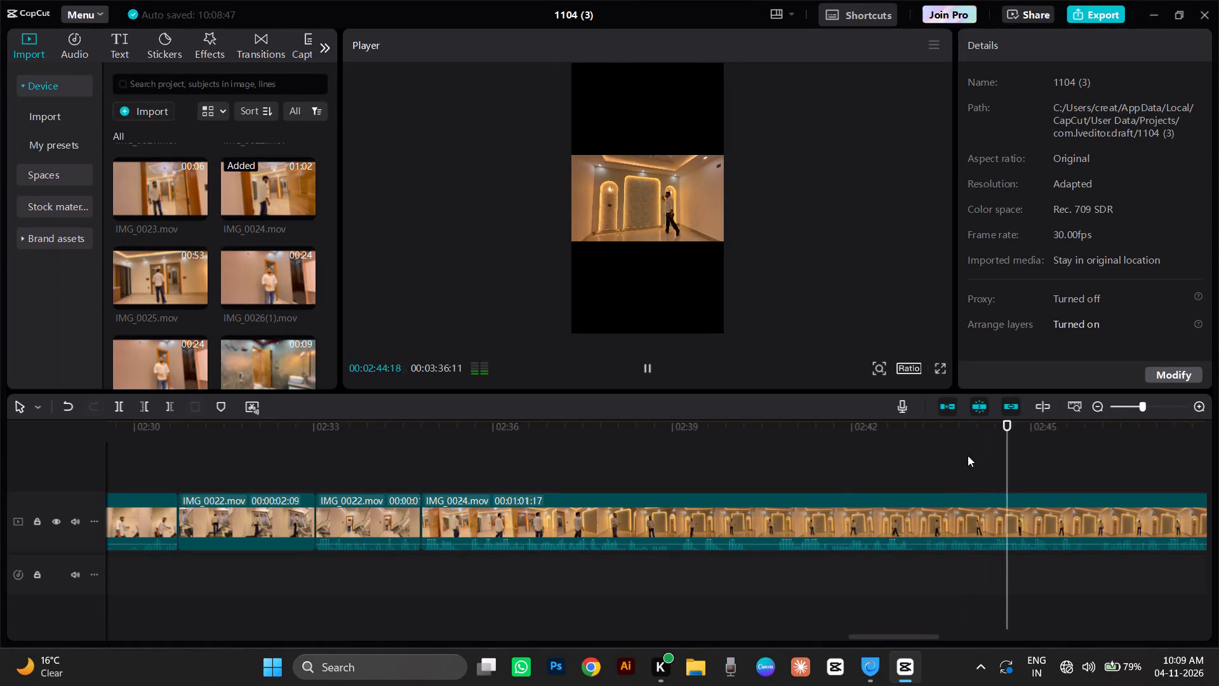
pyautogui.press('space')
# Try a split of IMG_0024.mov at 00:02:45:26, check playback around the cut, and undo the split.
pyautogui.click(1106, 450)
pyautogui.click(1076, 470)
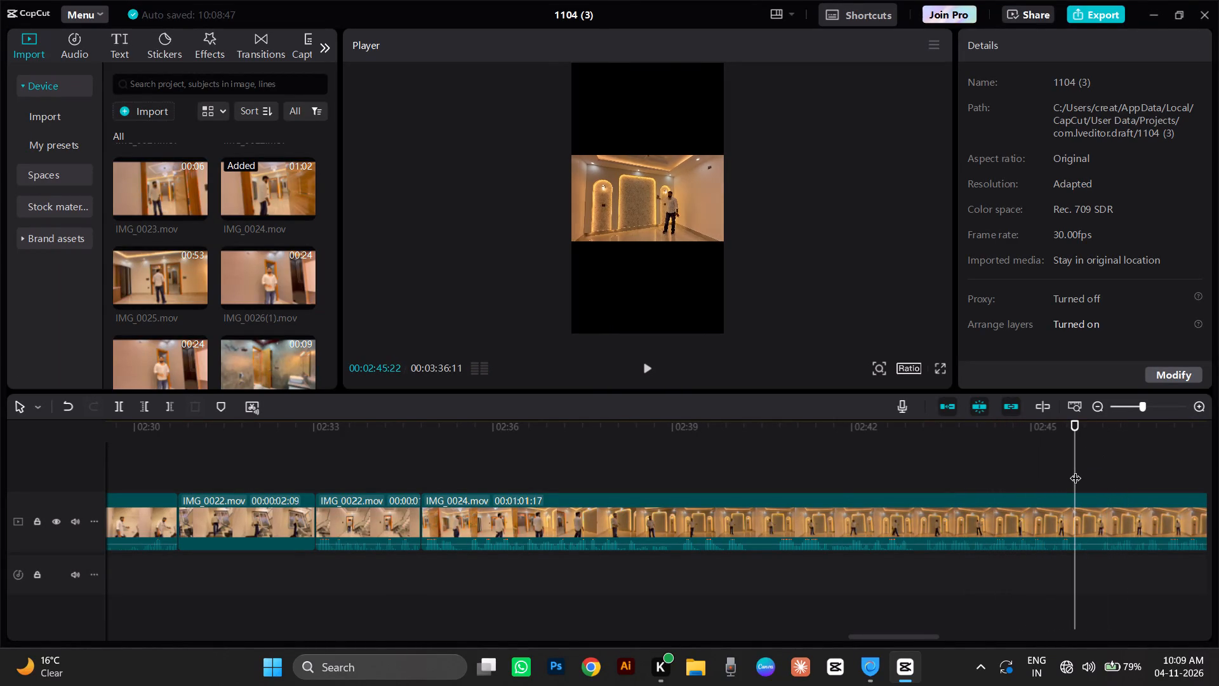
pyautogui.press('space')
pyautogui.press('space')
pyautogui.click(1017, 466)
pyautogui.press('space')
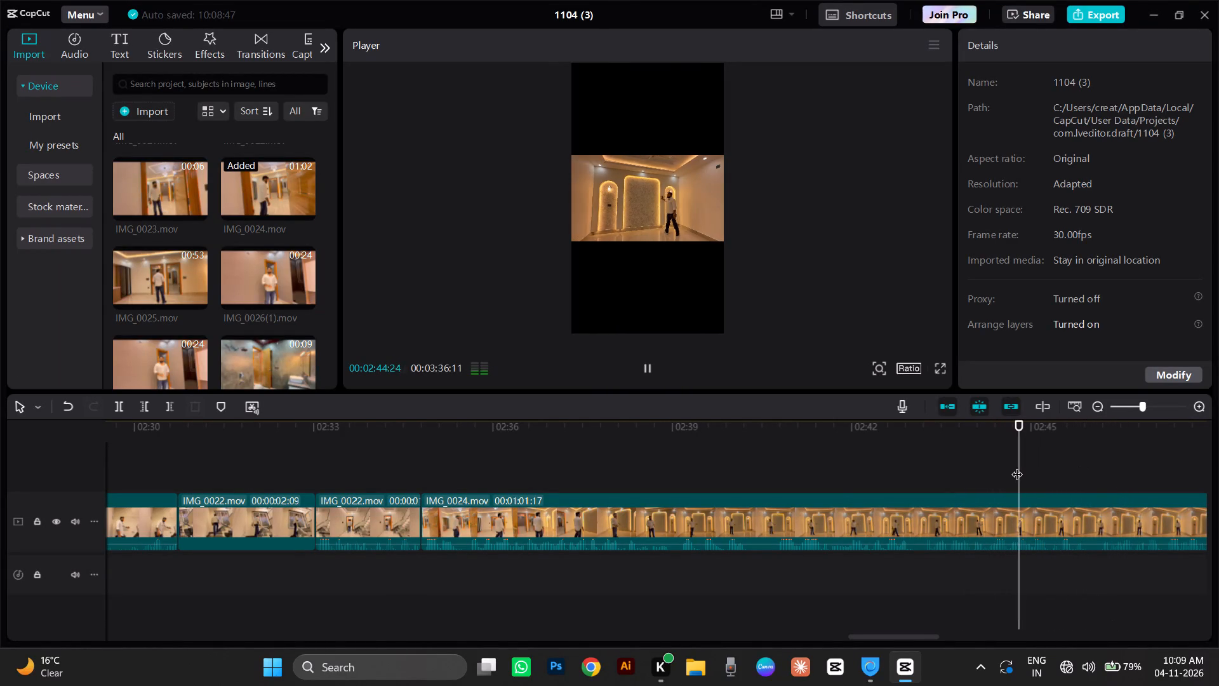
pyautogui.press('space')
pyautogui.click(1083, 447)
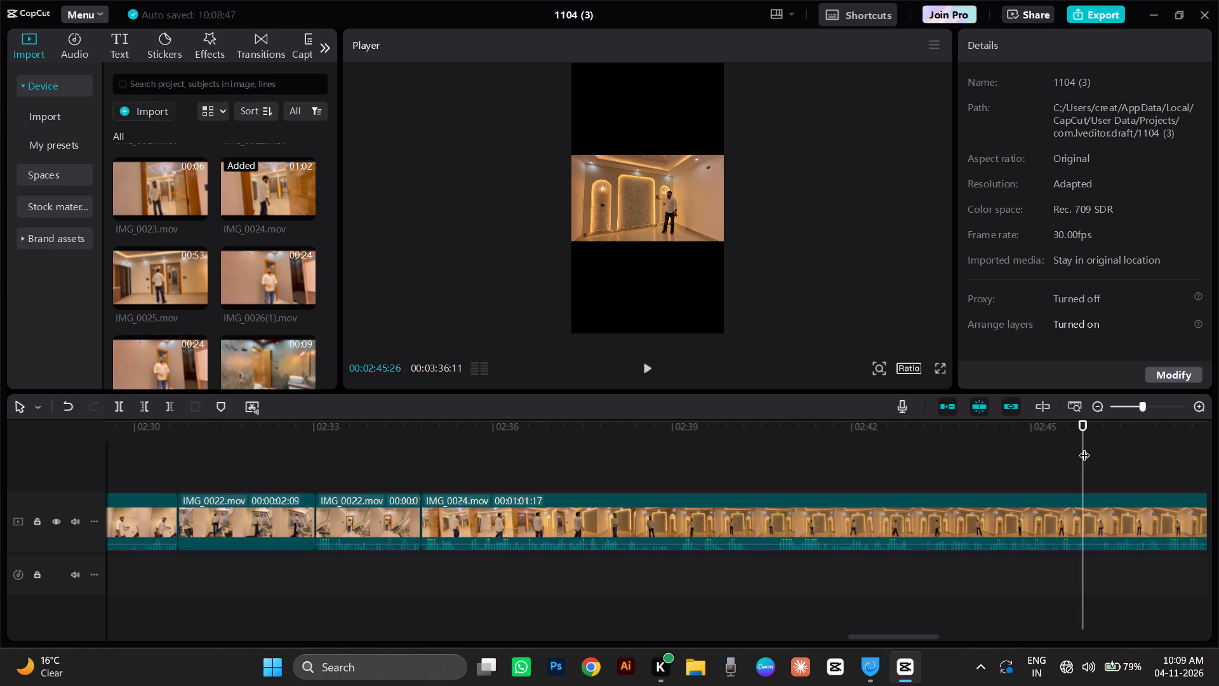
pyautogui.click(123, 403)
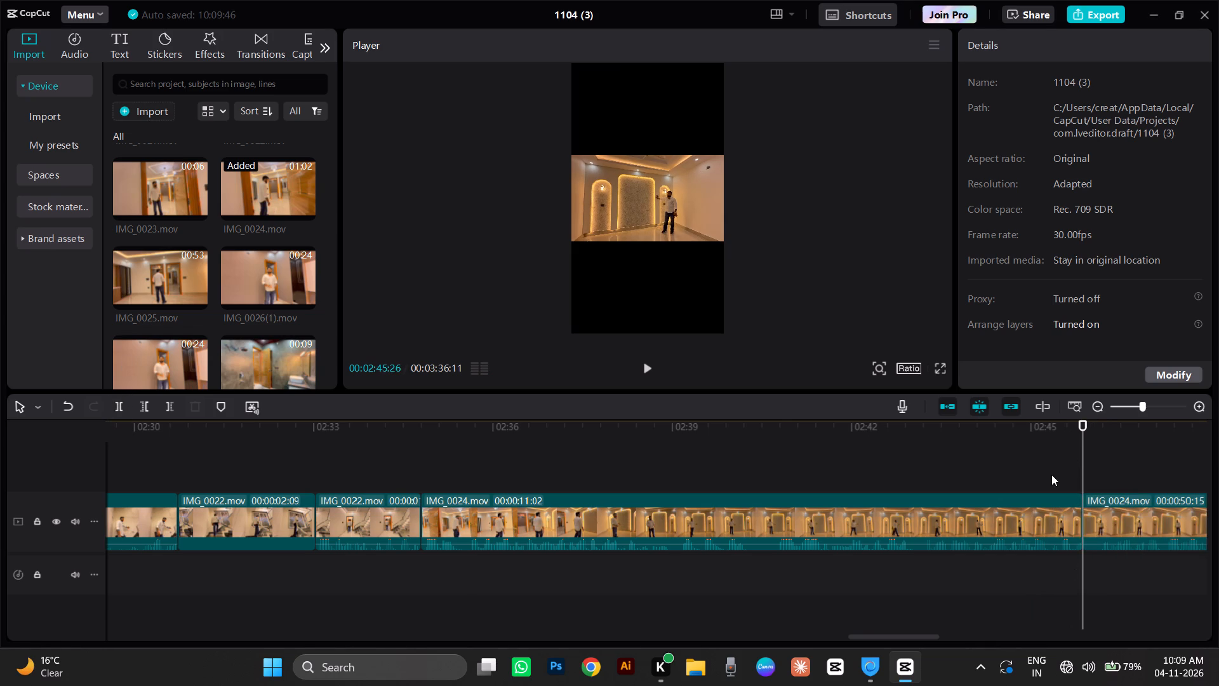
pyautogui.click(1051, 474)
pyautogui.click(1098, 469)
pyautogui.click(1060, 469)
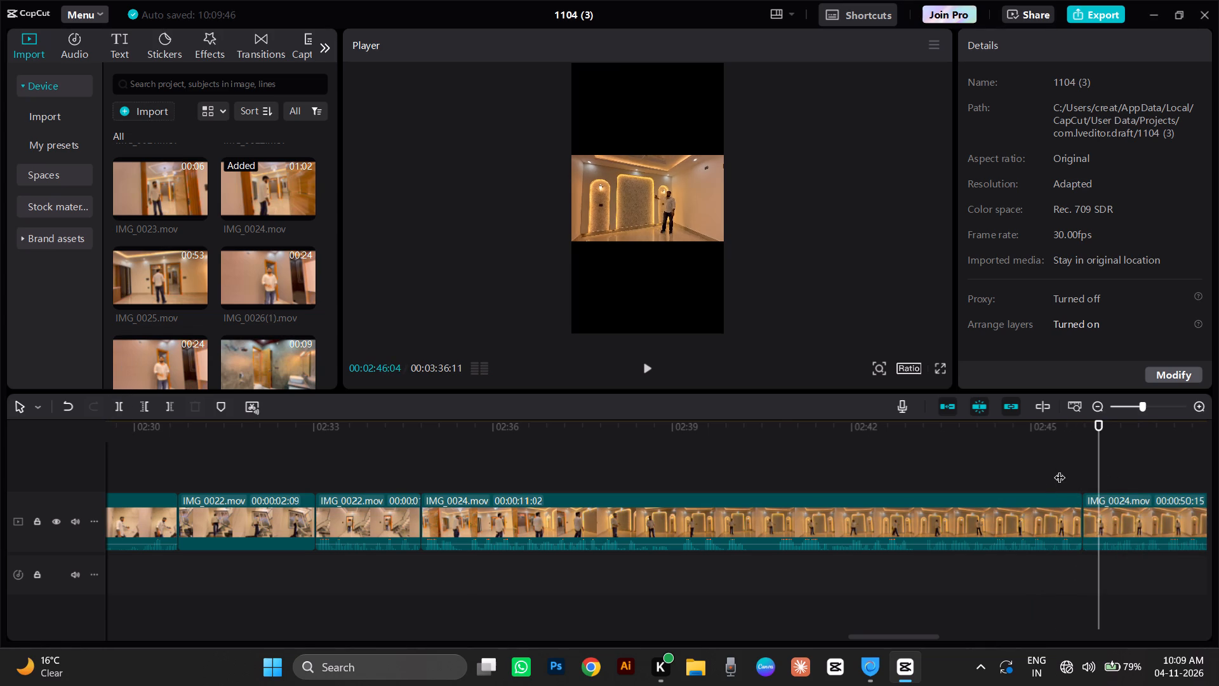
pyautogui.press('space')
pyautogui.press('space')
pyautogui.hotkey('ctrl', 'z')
# Split IMG_0024.mov at 00:02:46:00, where the presenter stands beside the lit wall niches.
pyautogui.click(1086, 463)
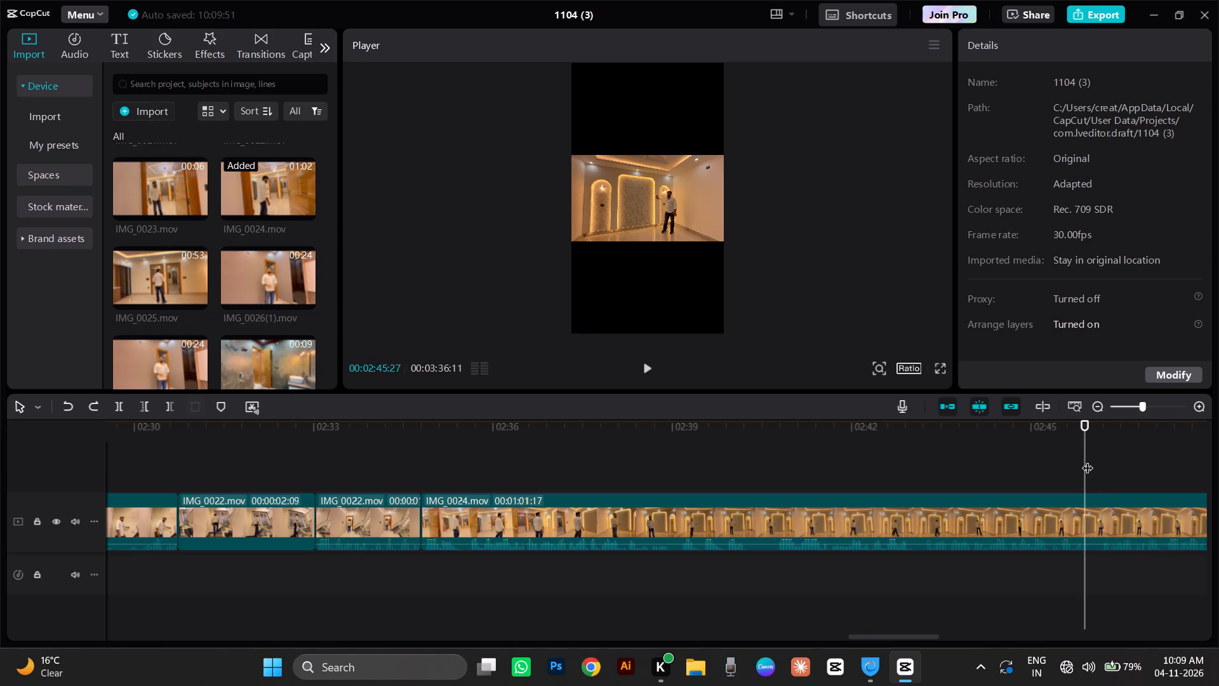
pyautogui.click(1089, 459)
pyautogui.click(113, 404)
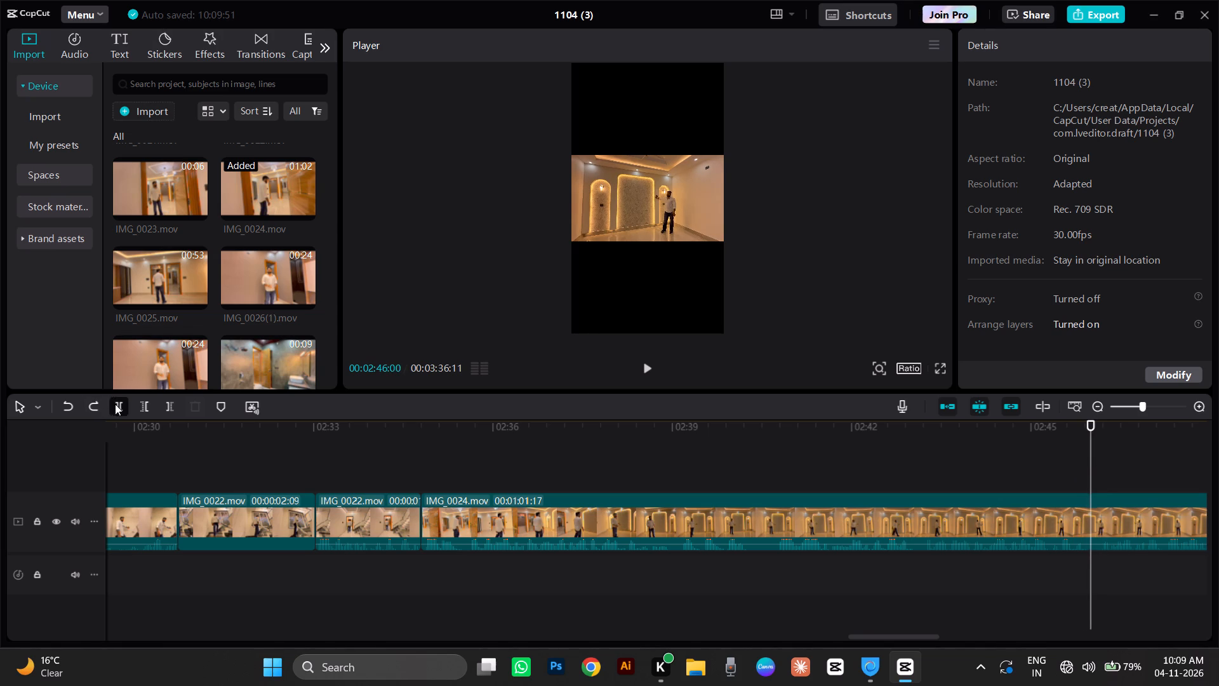
# Play IMG_0024.mov past the 00:02:46:00 split and remove that segment's beginning up to 00:02:55:28, where the presenter stands beside the wooden door.
pyautogui.moveTo(856, 637); pyautogui.dragTo(874, 641)
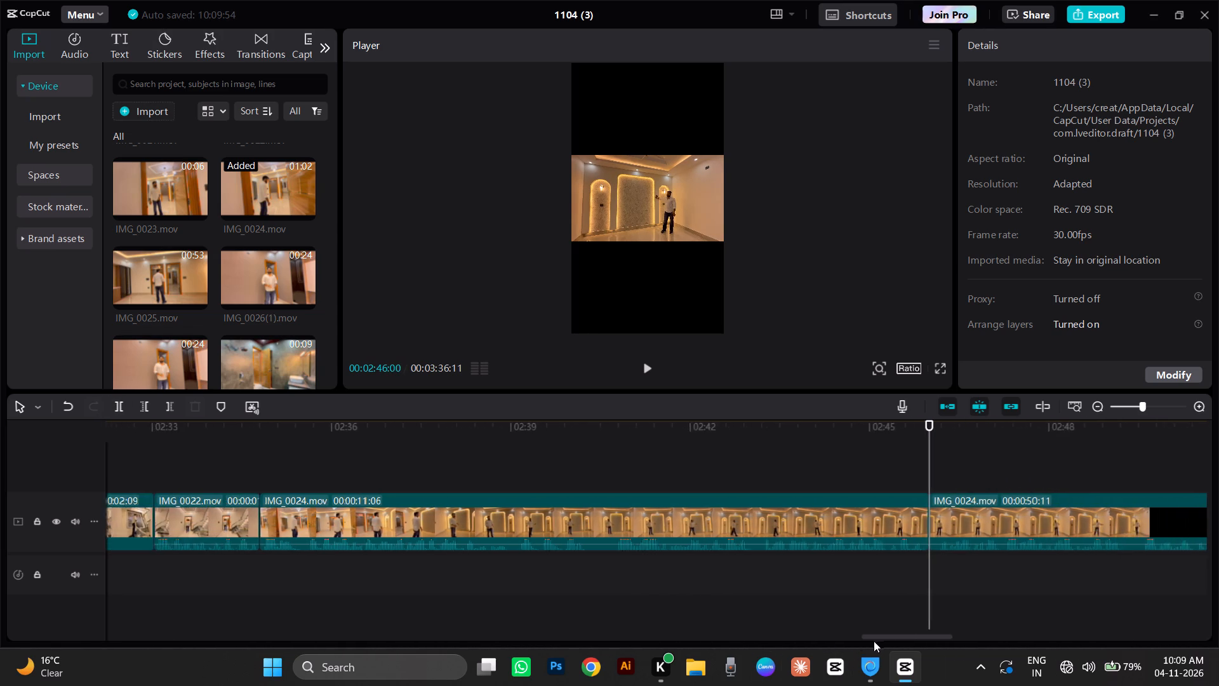
pyautogui.moveTo(874, 641); pyautogui.dragTo(922, 658)
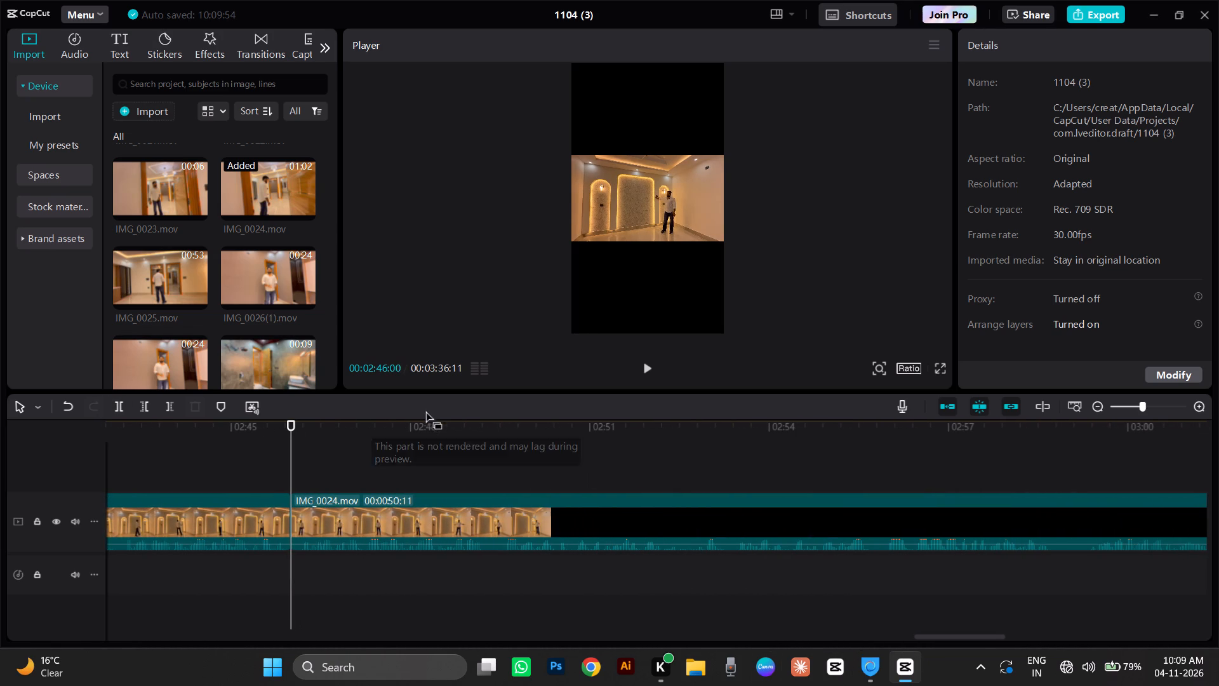
pyautogui.click(456, 431)
pyautogui.press('space')
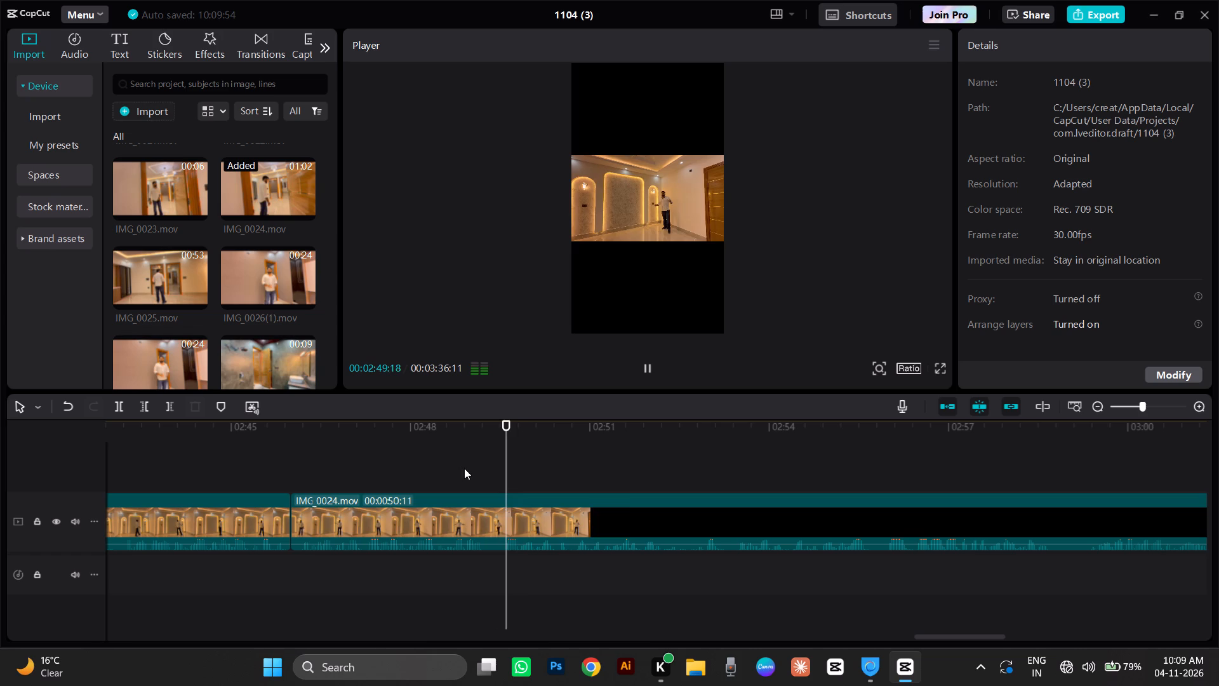
pyautogui.click(670, 455)
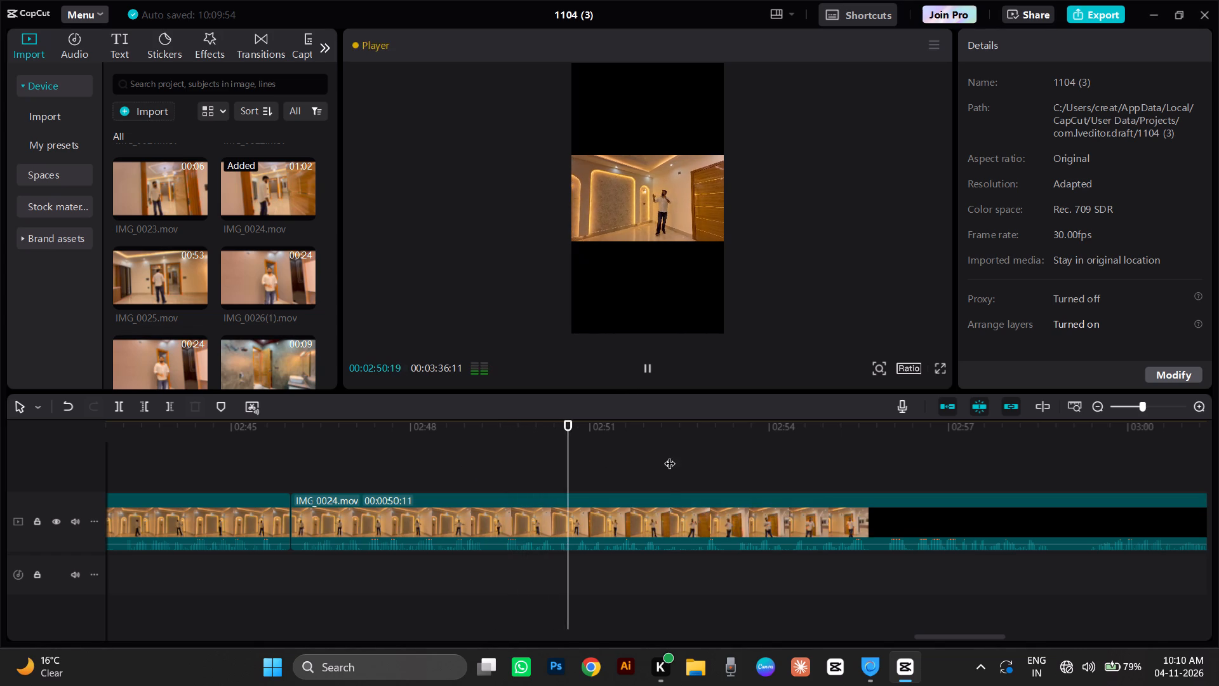
pyautogui.press('space')
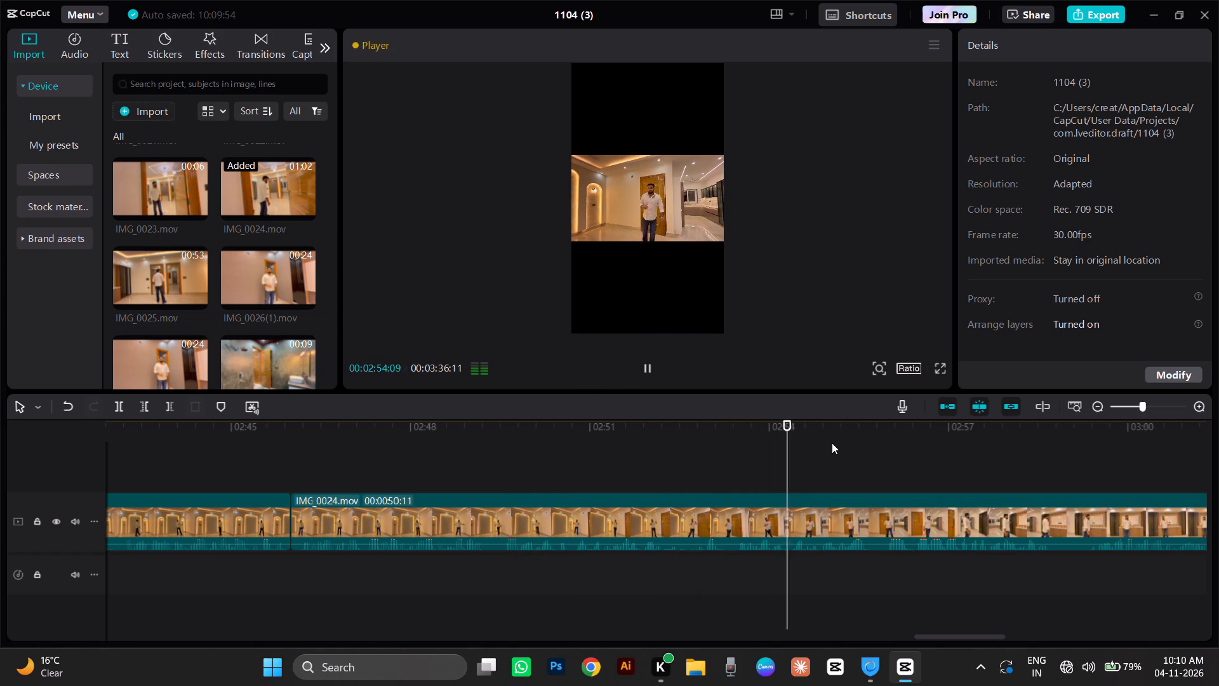
pyautogui.click(895, 448)
pyautogui.press('space')
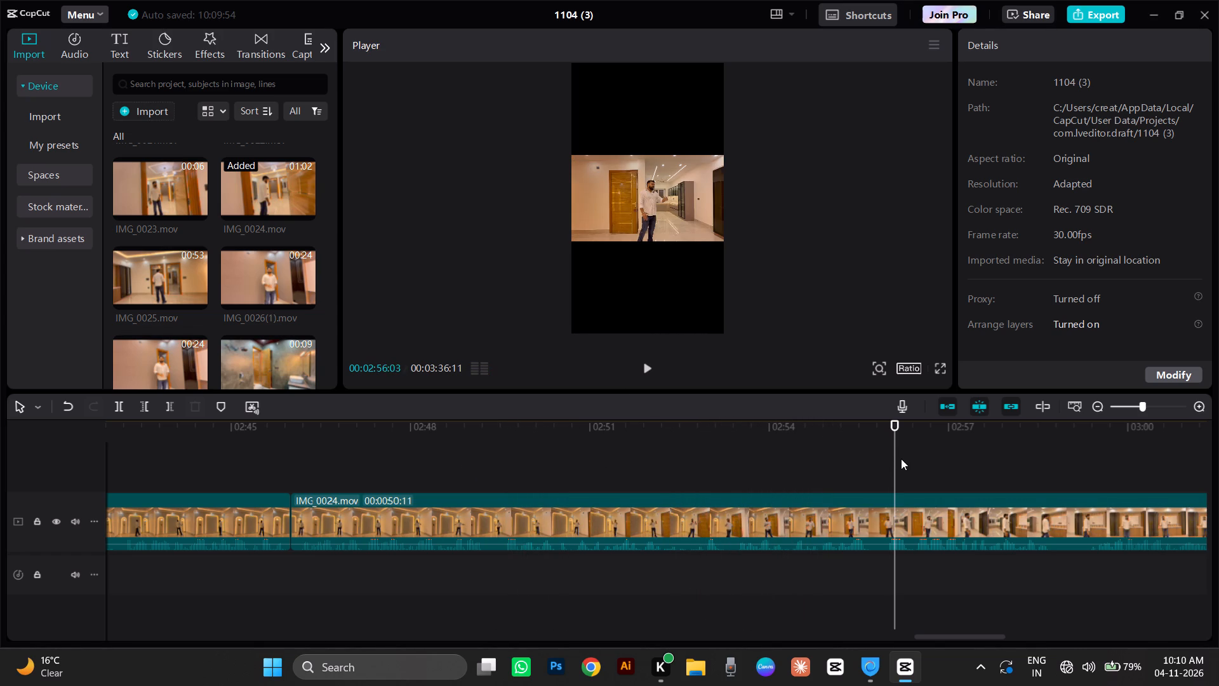
pyautogui.click(882, 457)
pyautogui.press('space')
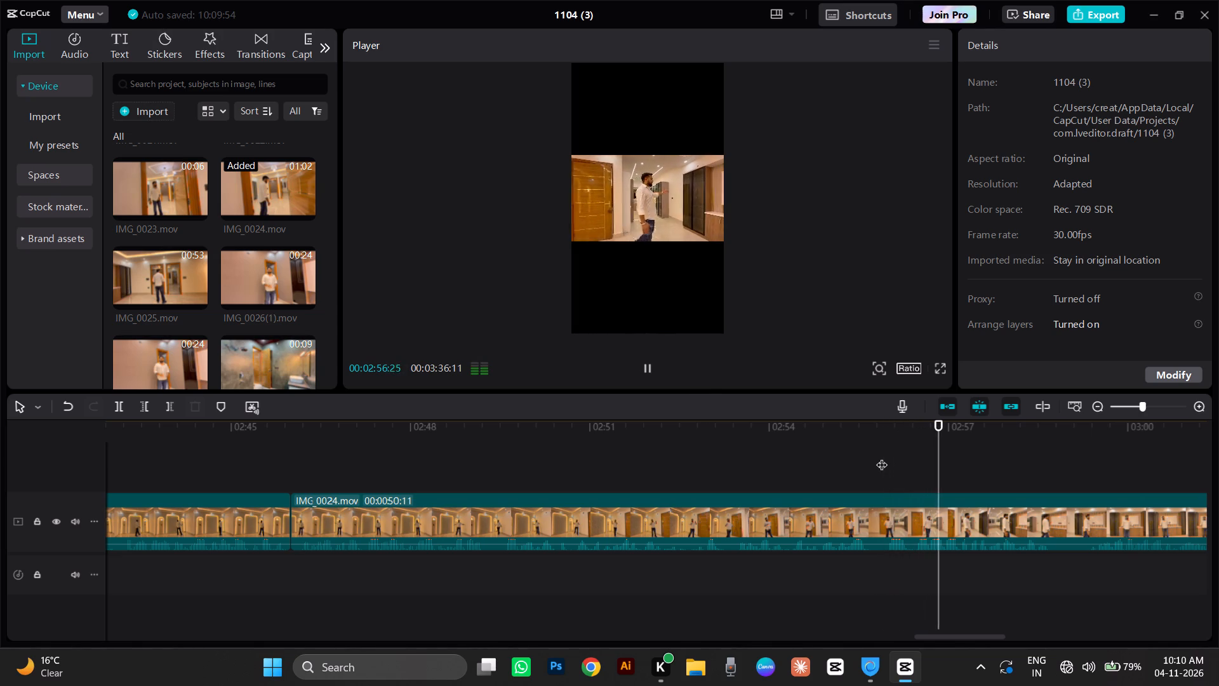
pyautogui.click(884, 454)
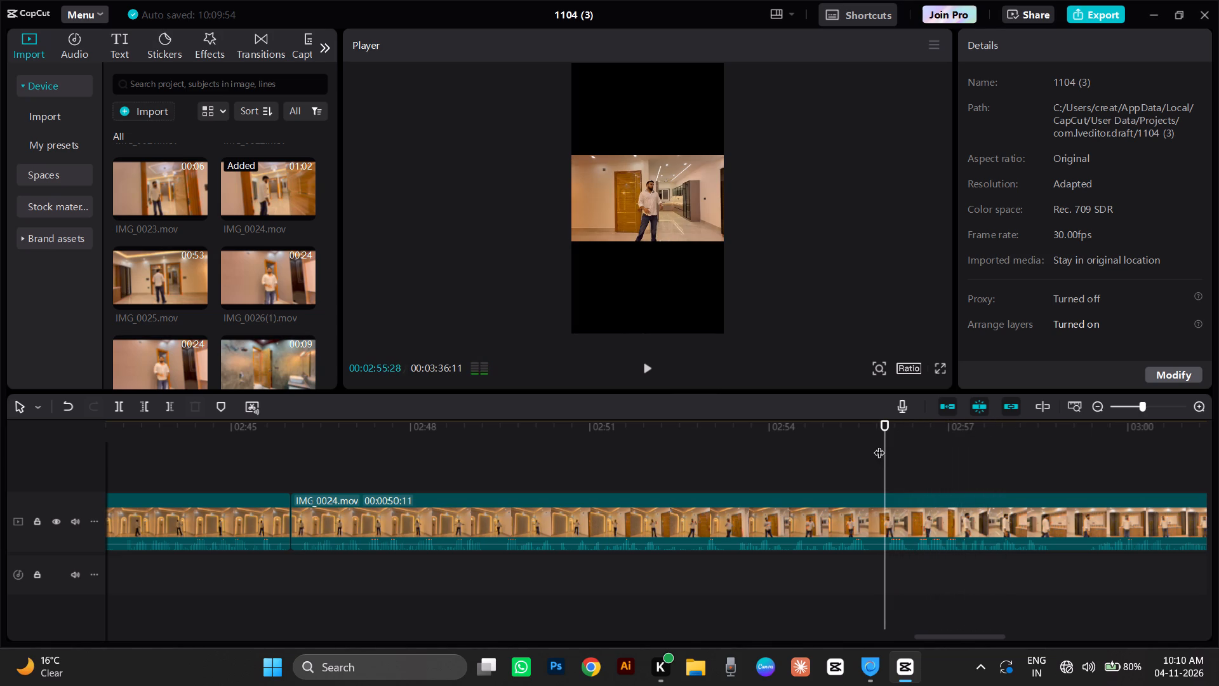
pyautogui.click(142, 405)
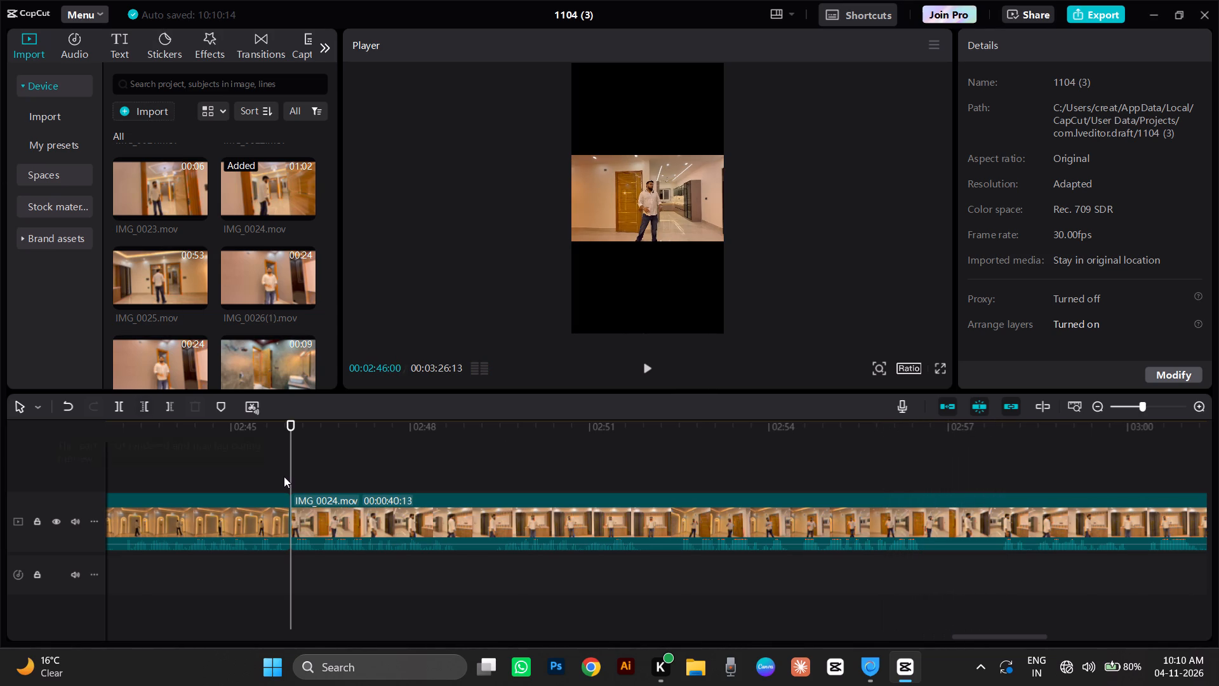
# Play across the new cut and split IMG_0024.mov at 00:02:48:24, where the presenter faces the wooden cabinet wall.
pyautogui.click(270, 471)
pyautogui.press('space')
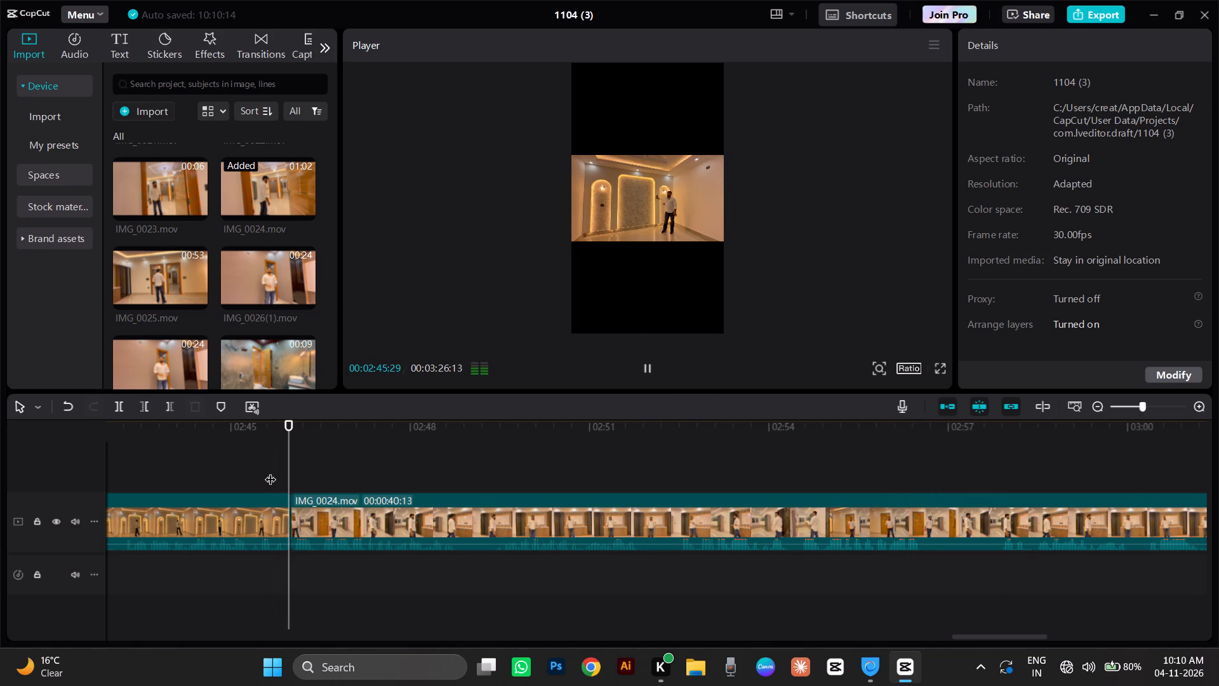
pyautogui.press('space')
pyautogui.click(191, 462)
pyautogui.press('space')
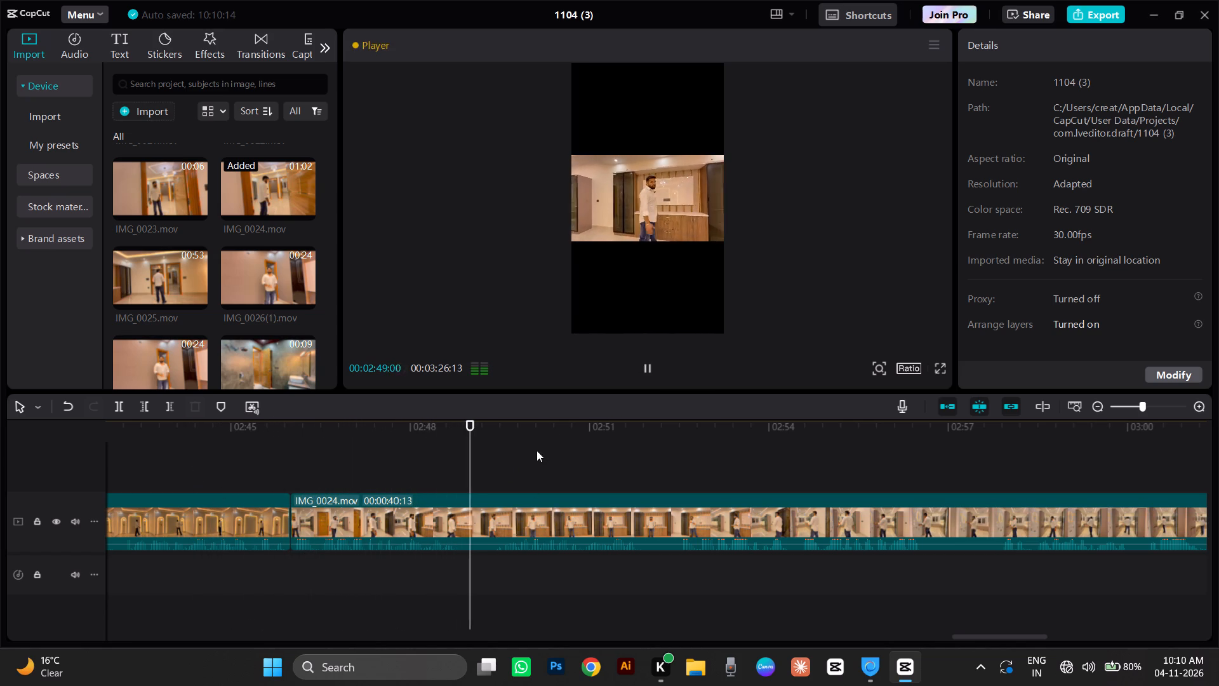
pyautogui.click(449, 443)
pyautogui.press('space')
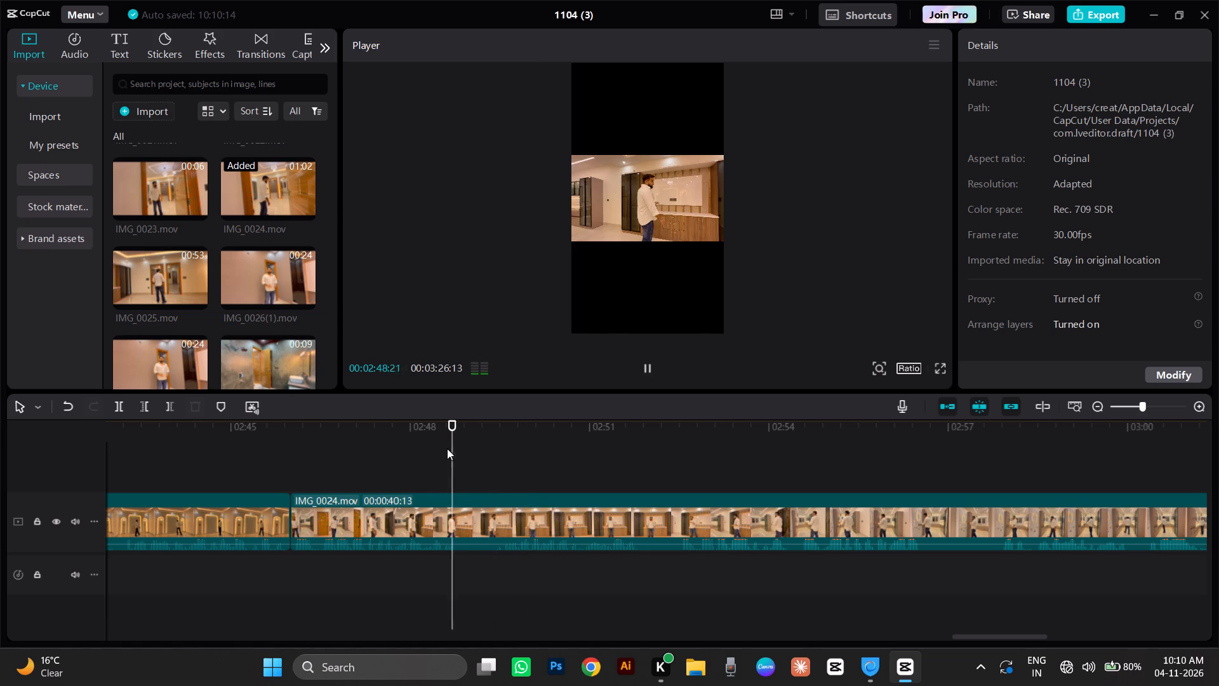
pyautogui.press('space')
pyautogui.click(462, 462)
pyautogui.moveTo(462, 462); pyautogui.dragTo(459, 481)
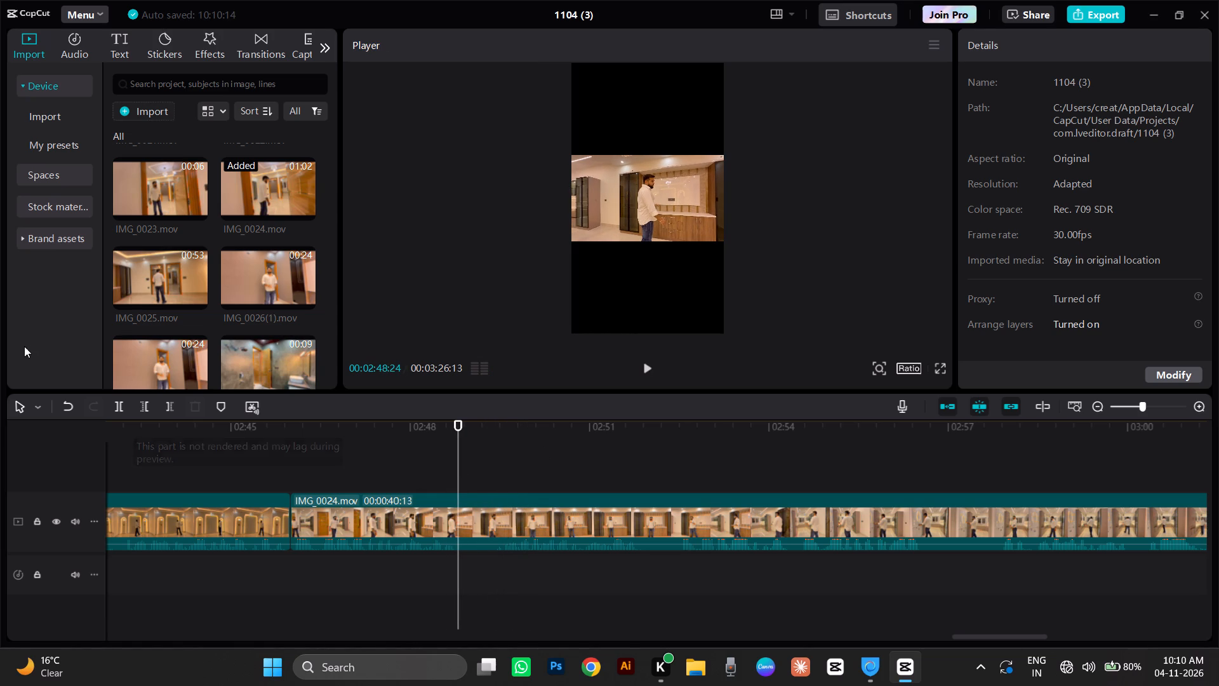
pyautogui.click(115, 404)
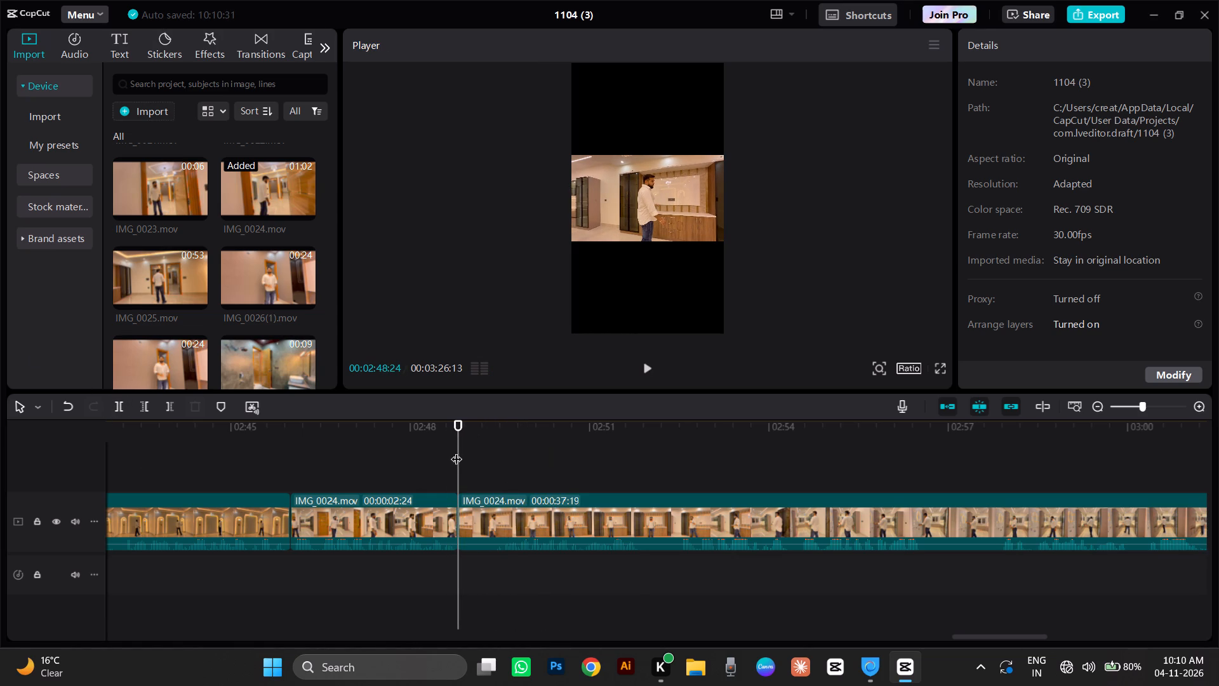
# Play IMG_0024.mov before and after the 00:02:48:24 split to check the presenter's speech around the cabinet wall.
pyautogui.moveTo(456, 451); pyautogui.dragTo(612, 528)
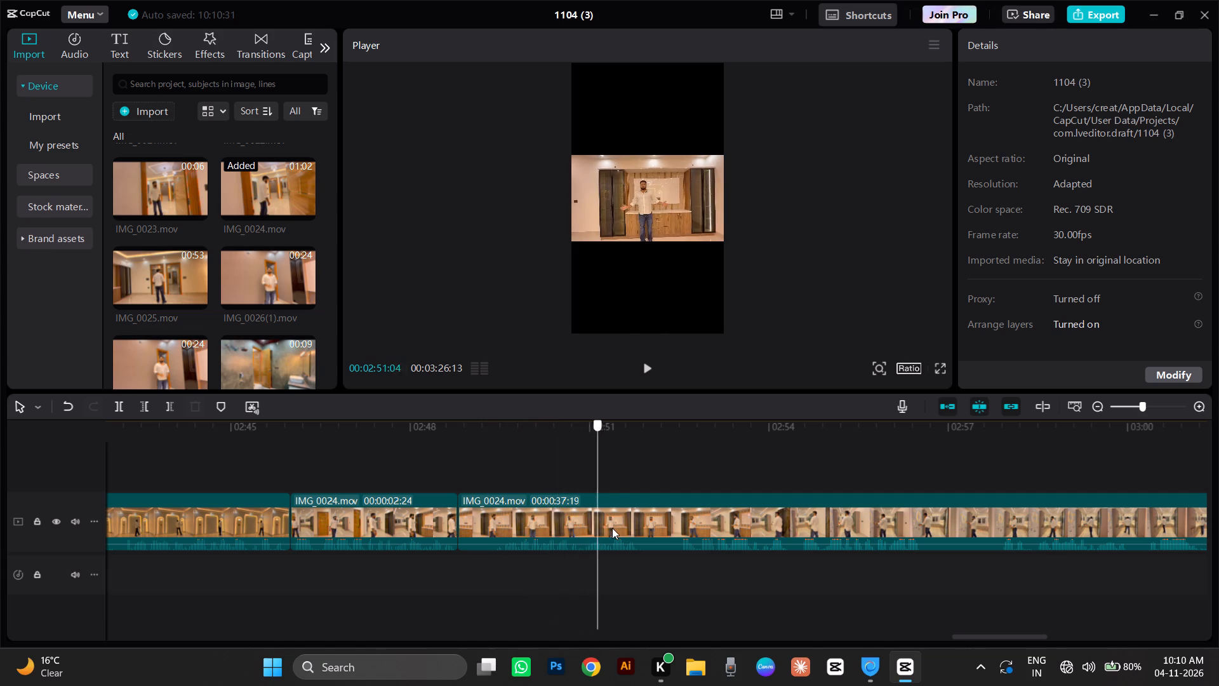
pyautogui.moveTo(612, 528); pyautogui.dragTo(502, 572)
pyautogui.press('space')
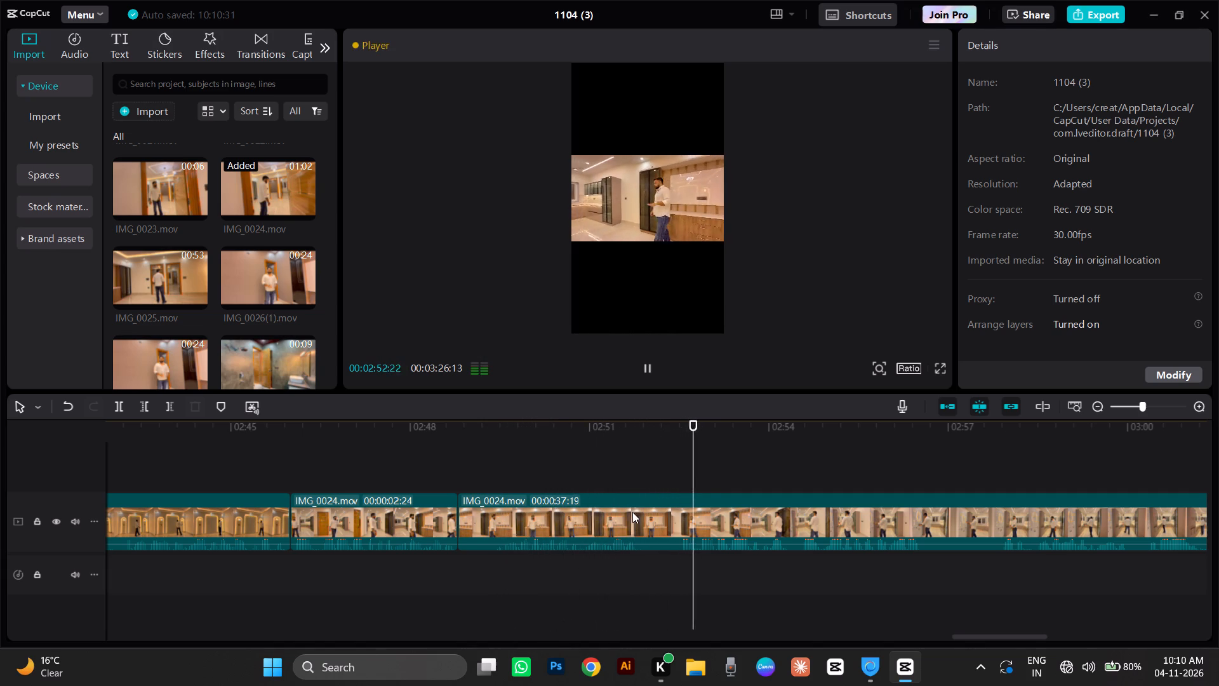
pyautogui.click(512, 439)
pyautogui.press('space')
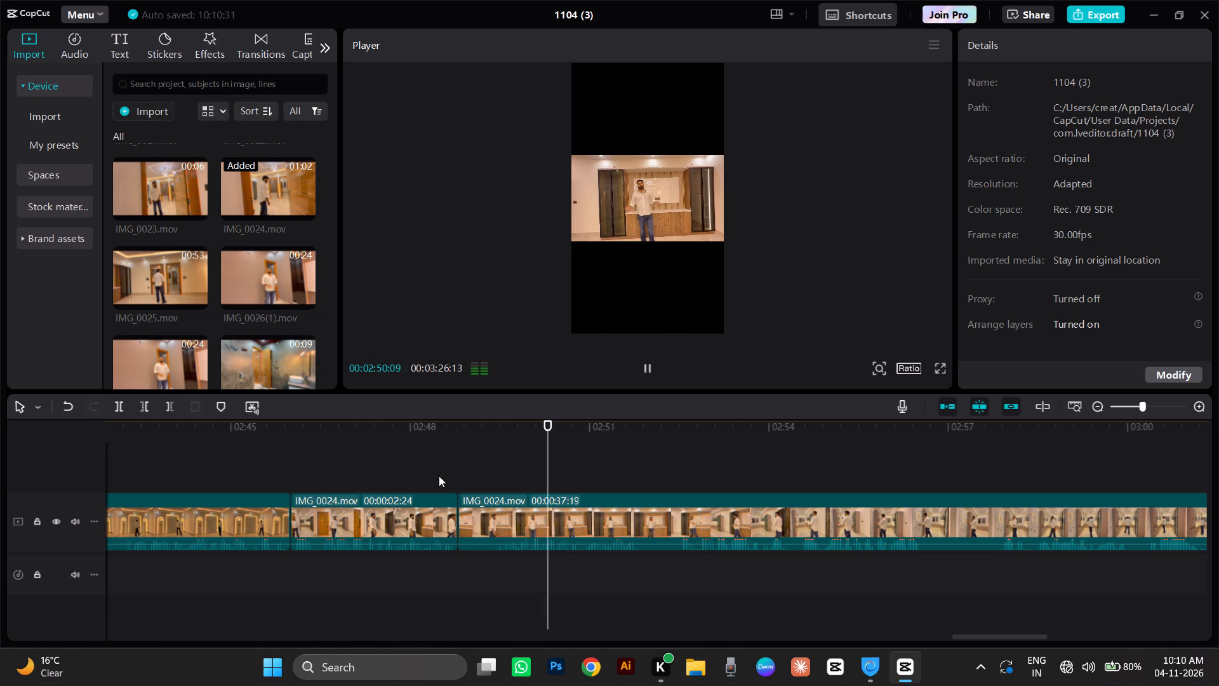
pyautogui.press('space')
pyautogui.click(285, 460)
pyautogui.press('space')
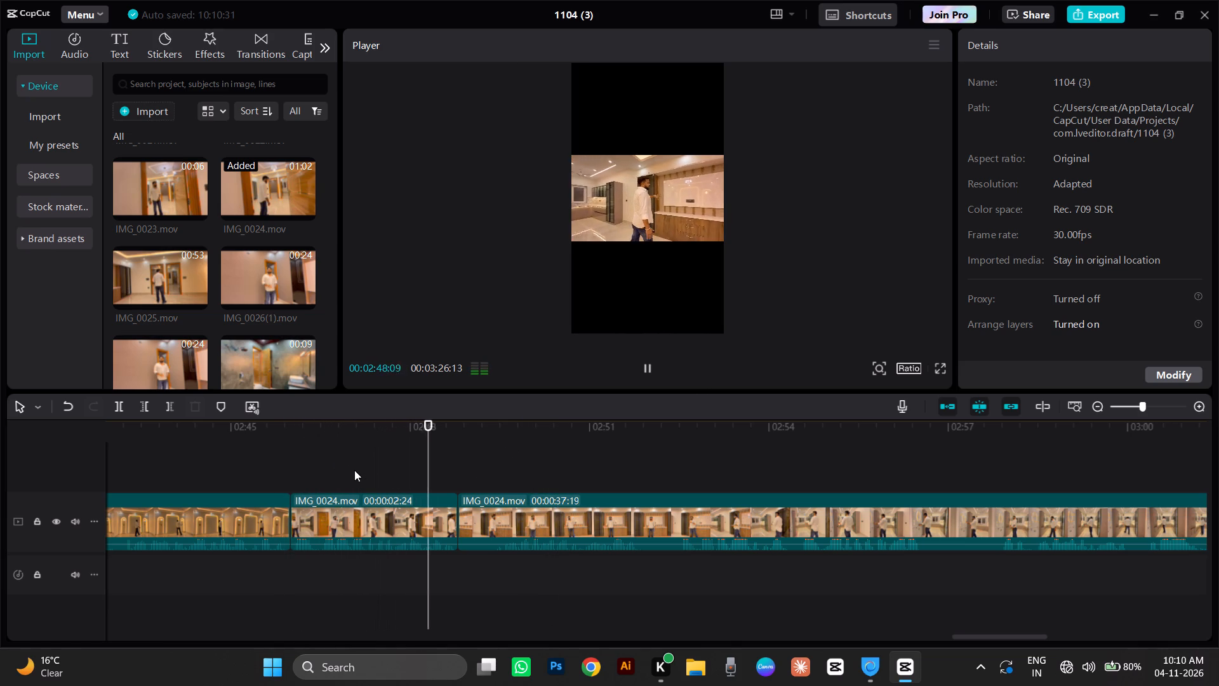
pyautogui.press('space')
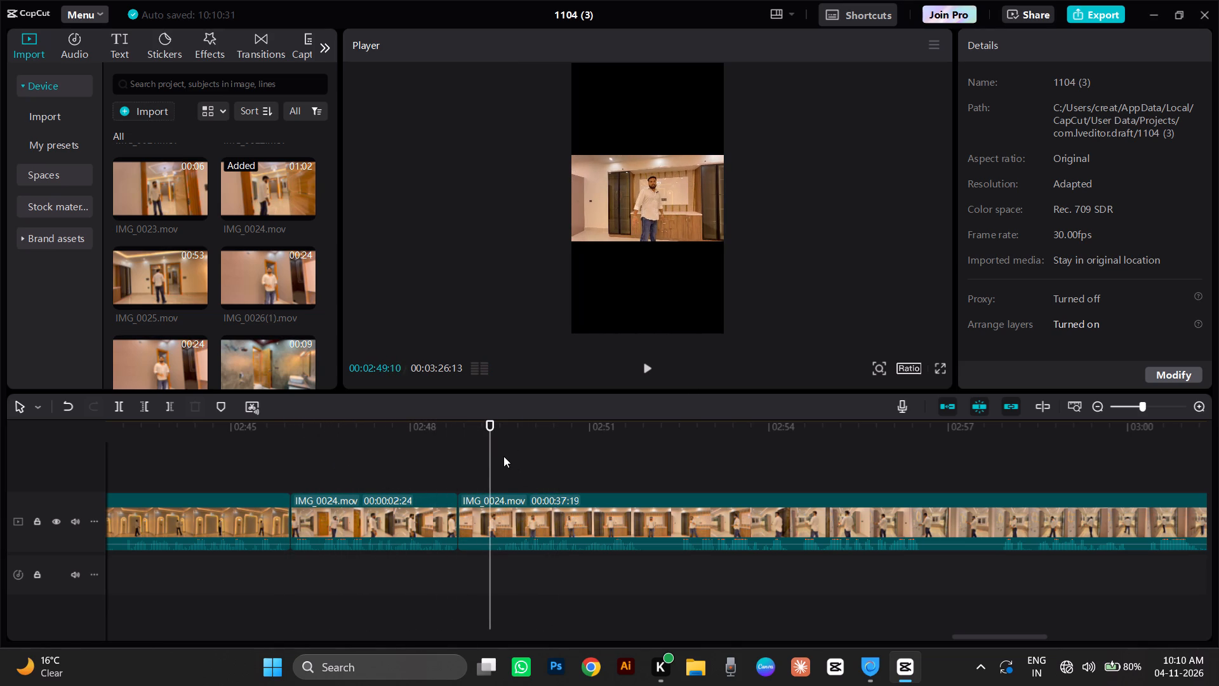
# Find the end of the presenter's line in front of the cabinet wall and split IMG_0024.mov at 00:02:52:01.
pyautogui.moveTo(488, 446); pyautogui.dragTo(646, 521)
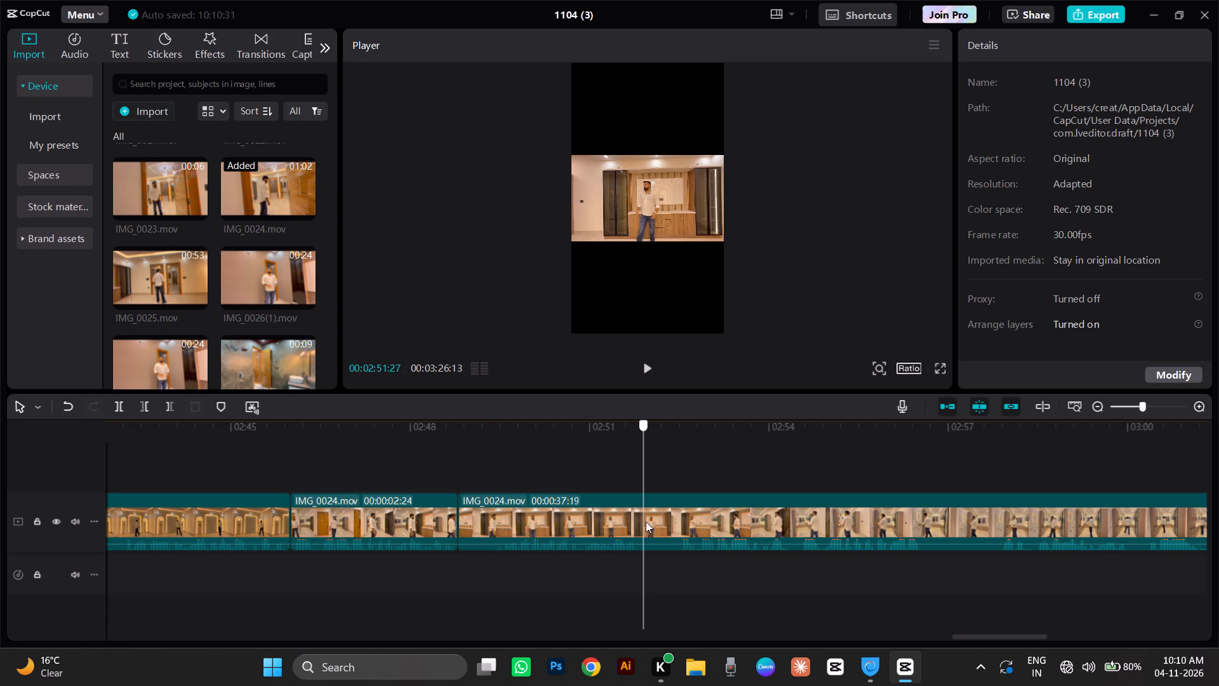
pyautogui.moveTo(646, 521); pyautogui.dragTo(644, 529)
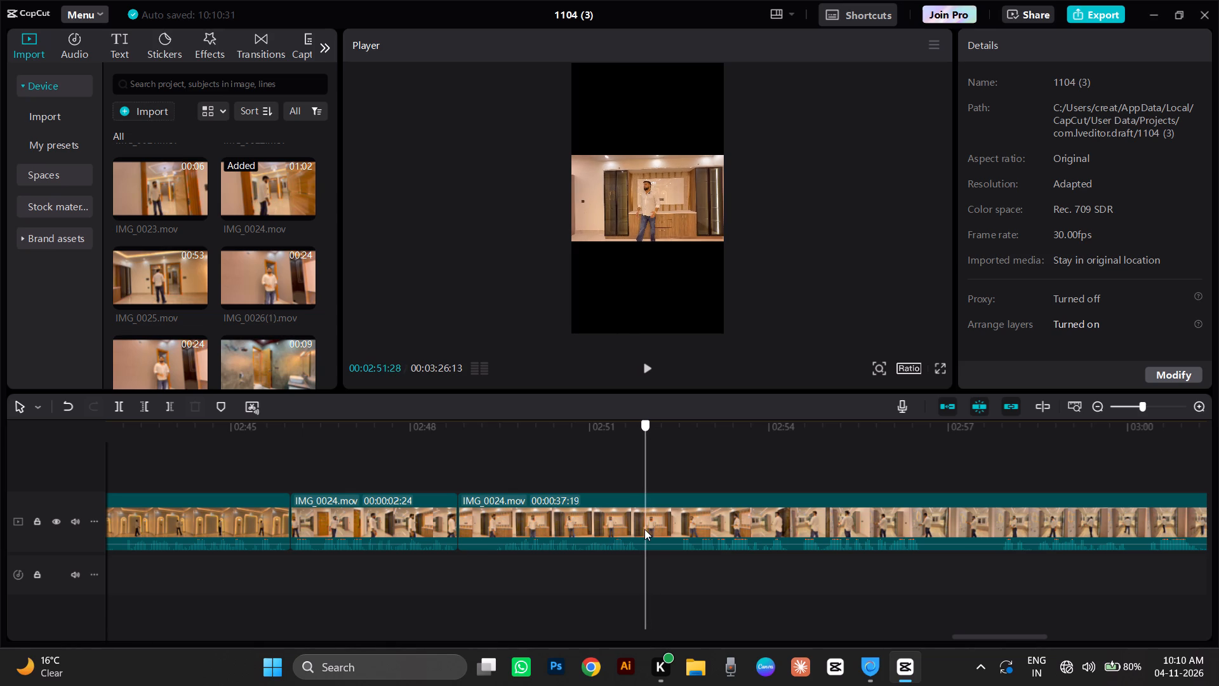
pyautogui.moveTo(644, 529); pyautogui.dragTo(695, 548)
pyautogui.press('space')
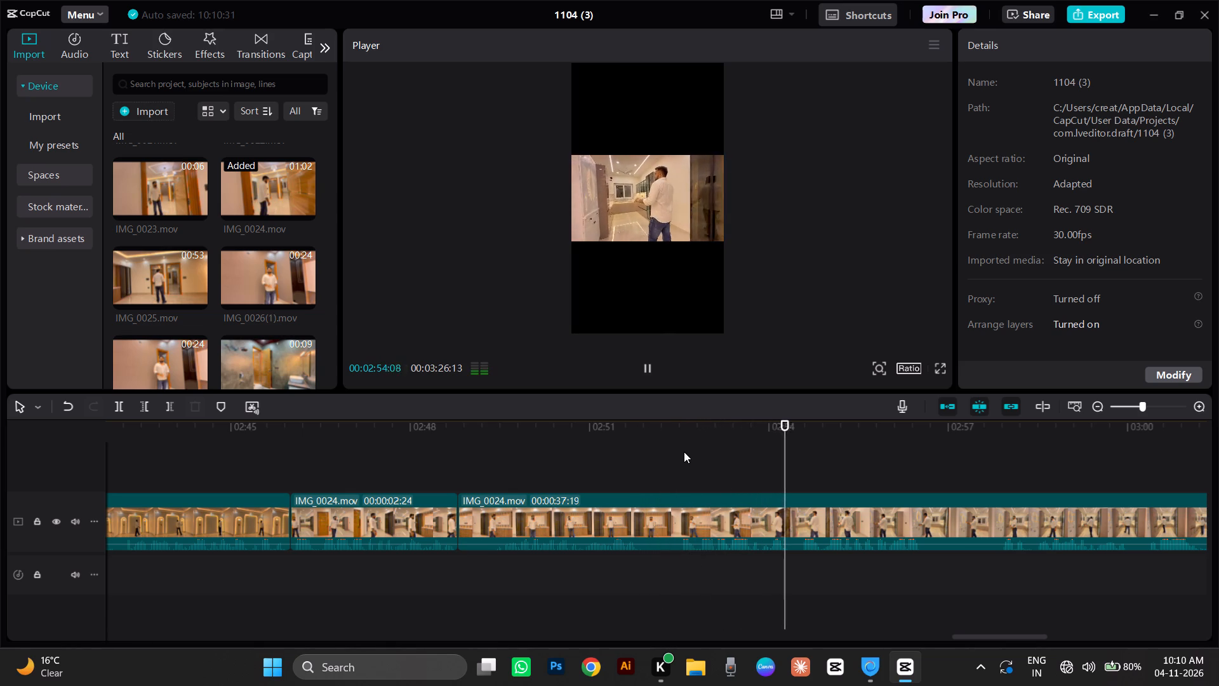
pyautogui.click(684, 452)
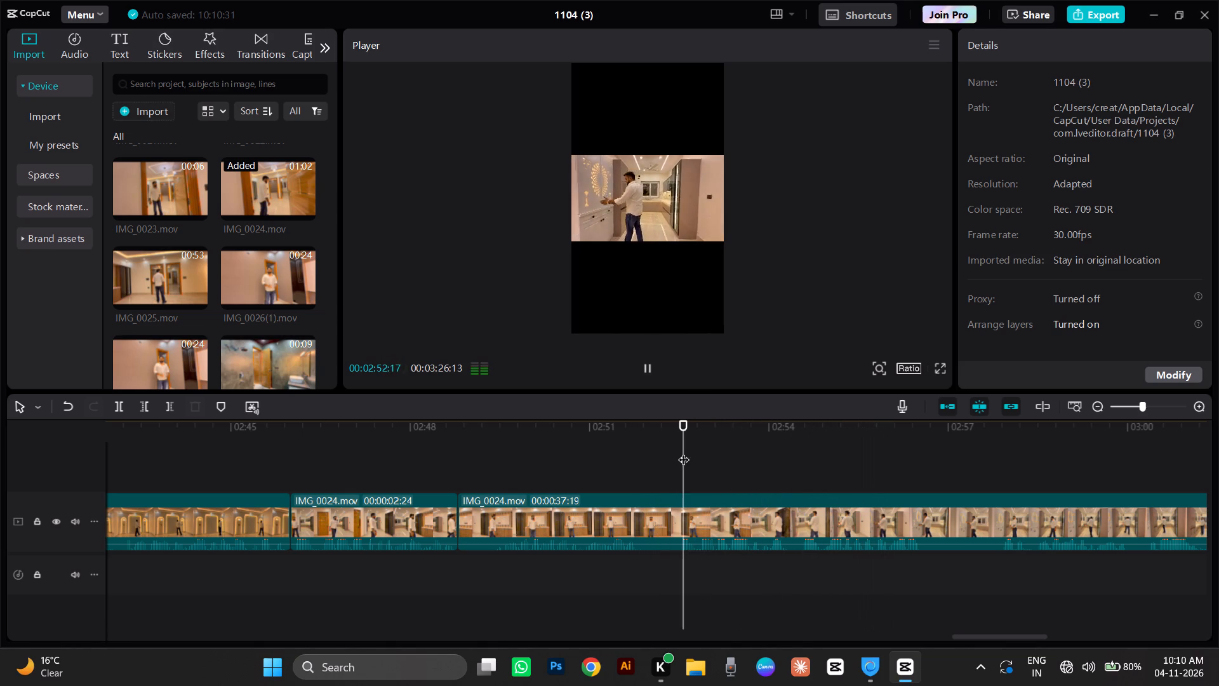
pyautogui.press('space')
pyautogui.click(665, 451)
pyautogui.press('space')
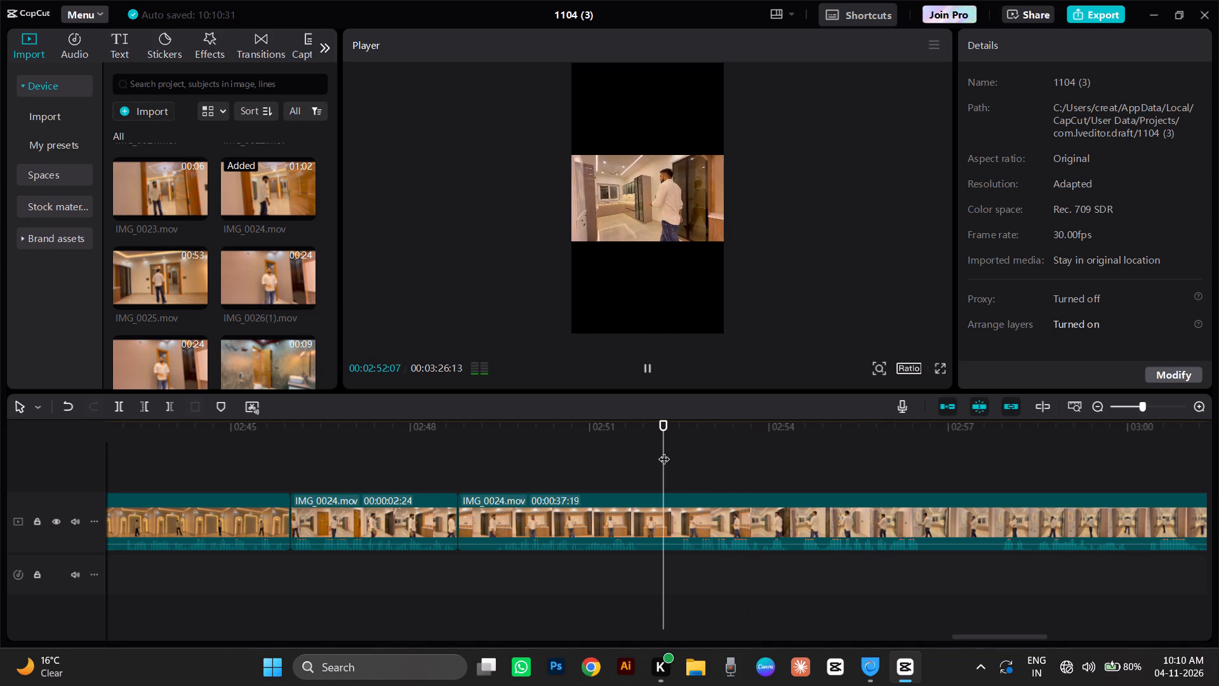
pyautogui.press('space')
pyautogui.press('space')
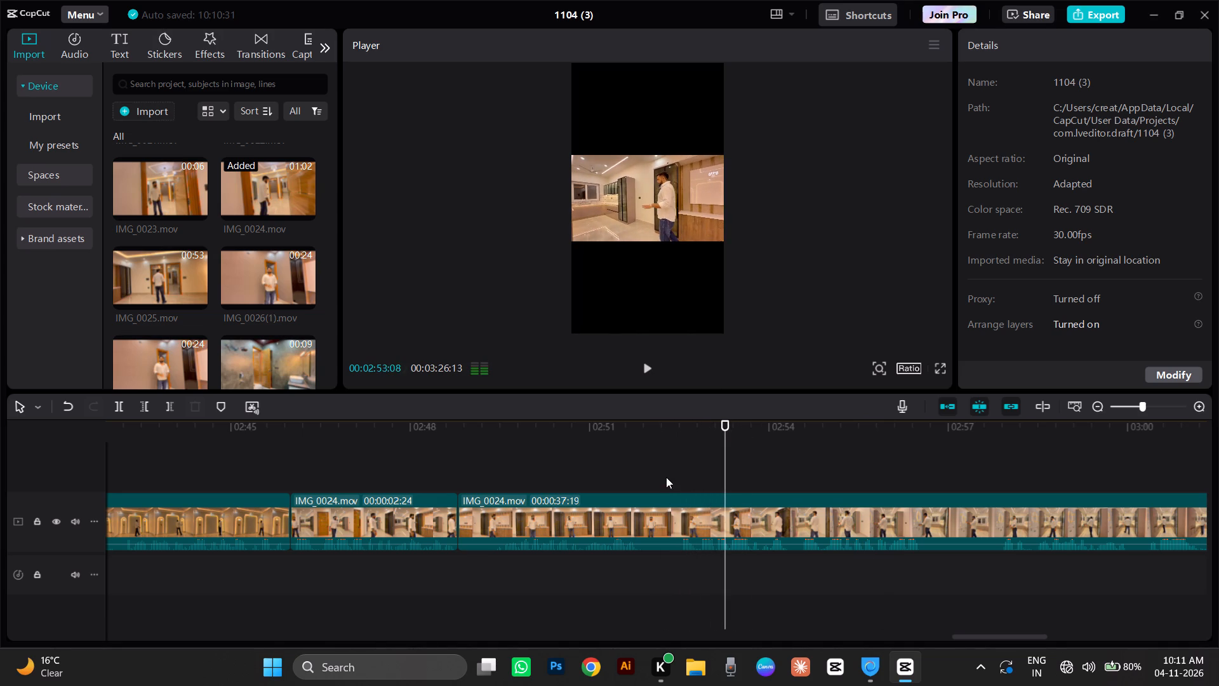
pyautogui.click(668, 460)
pyautogui.moveTo(669, 460); pyautogui.dragTo(659, 476)
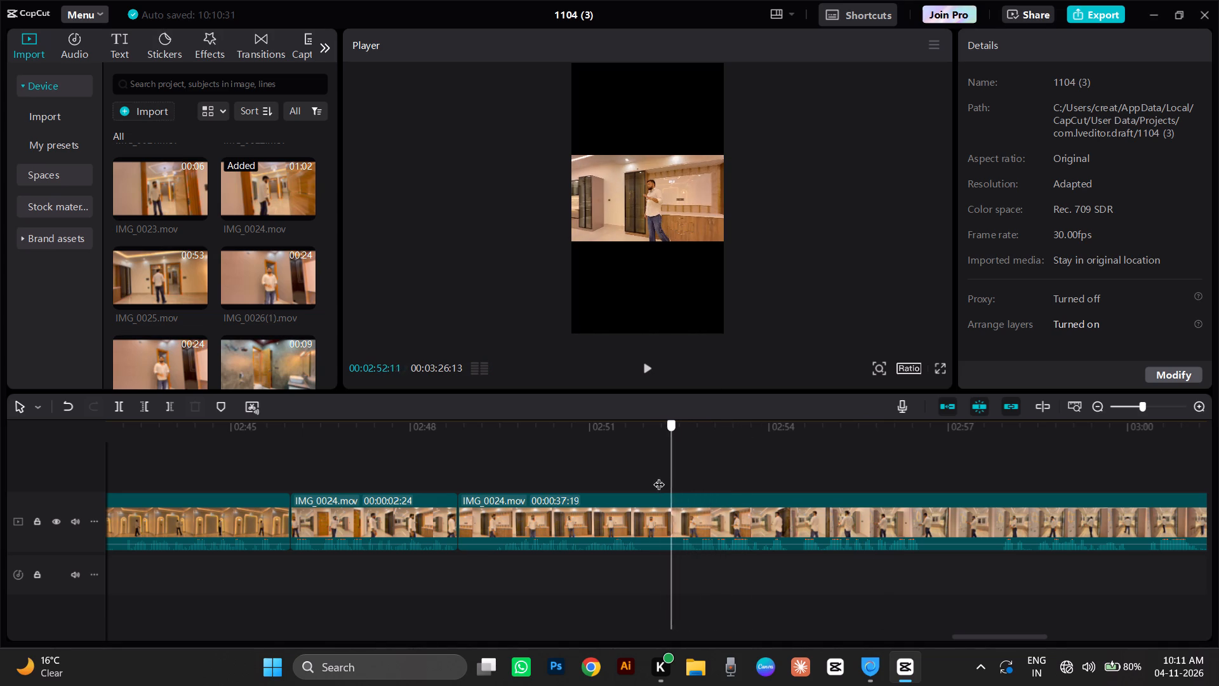
pyautogui.moveTo(659, 476); pyautogui.dragTo(652, 476)
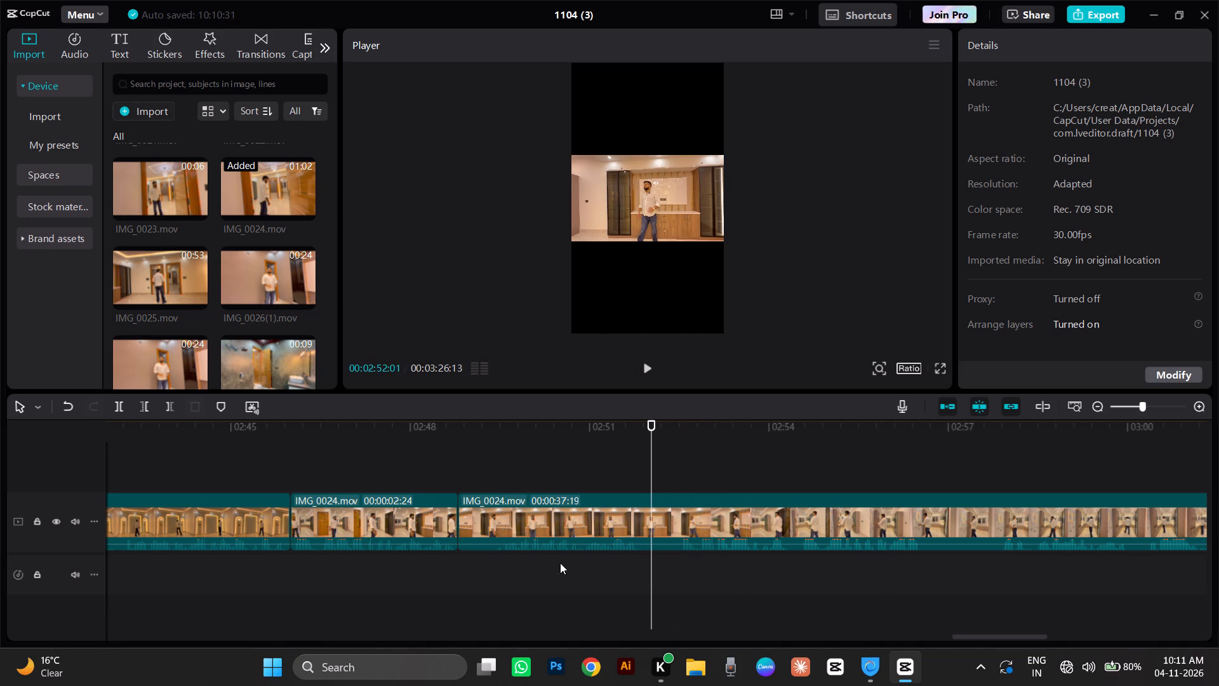
pyautogui.rightClick(583, 523)
pyautogui.click(117, 405)
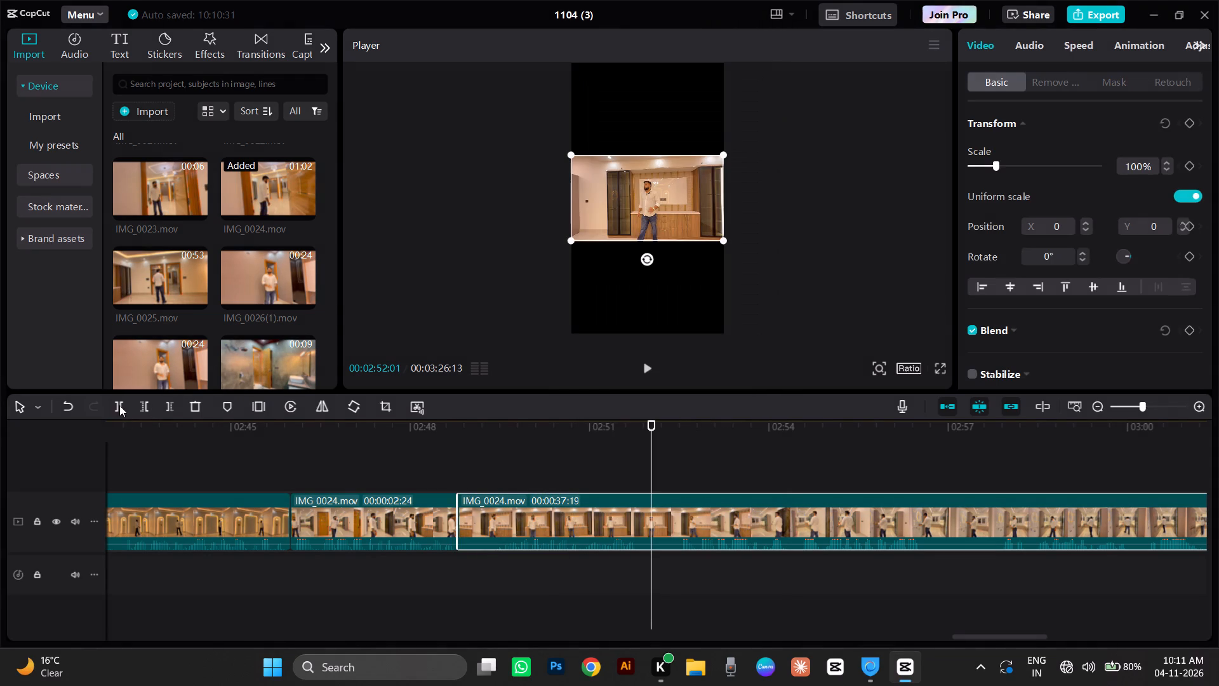
pyautogui.click(119, 405)
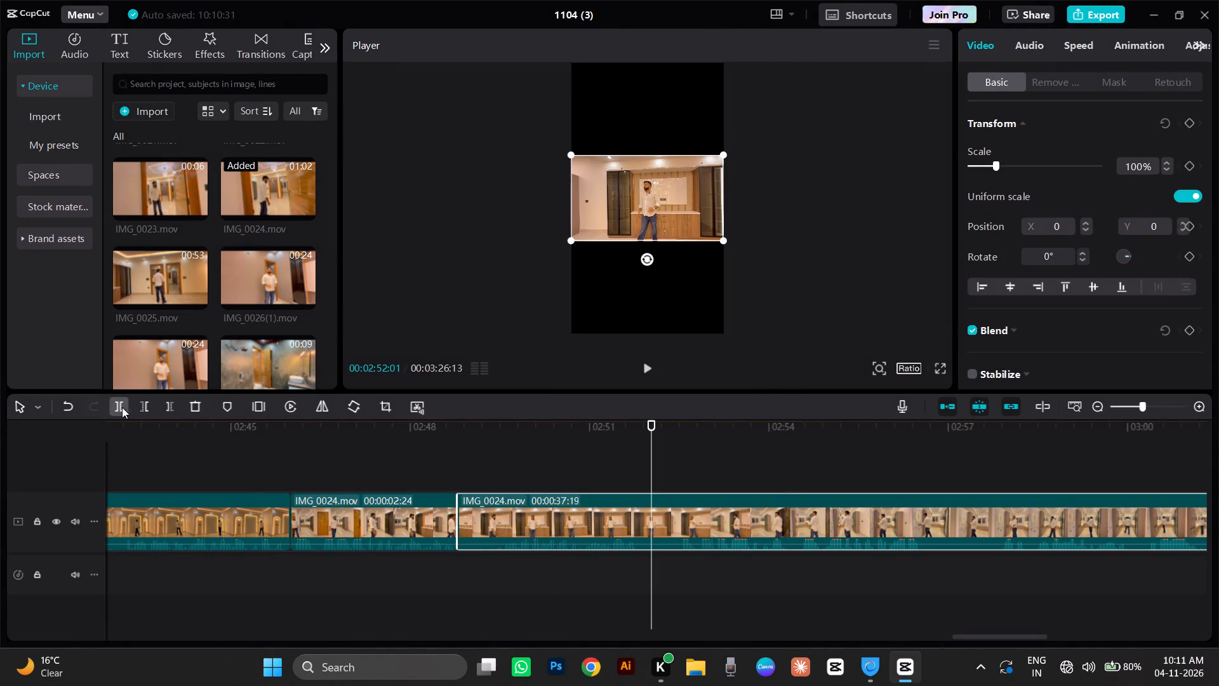
pyautogui.click(121, 407)
# Extract the audio from the two short IMG_0024.mov clips between 00:02:46:00 and 00:02:52:01 together.
pyautogui.click(400, 457)
pyautogui.moveTo(381, 464); pyautogui.dragTo(380, 464)
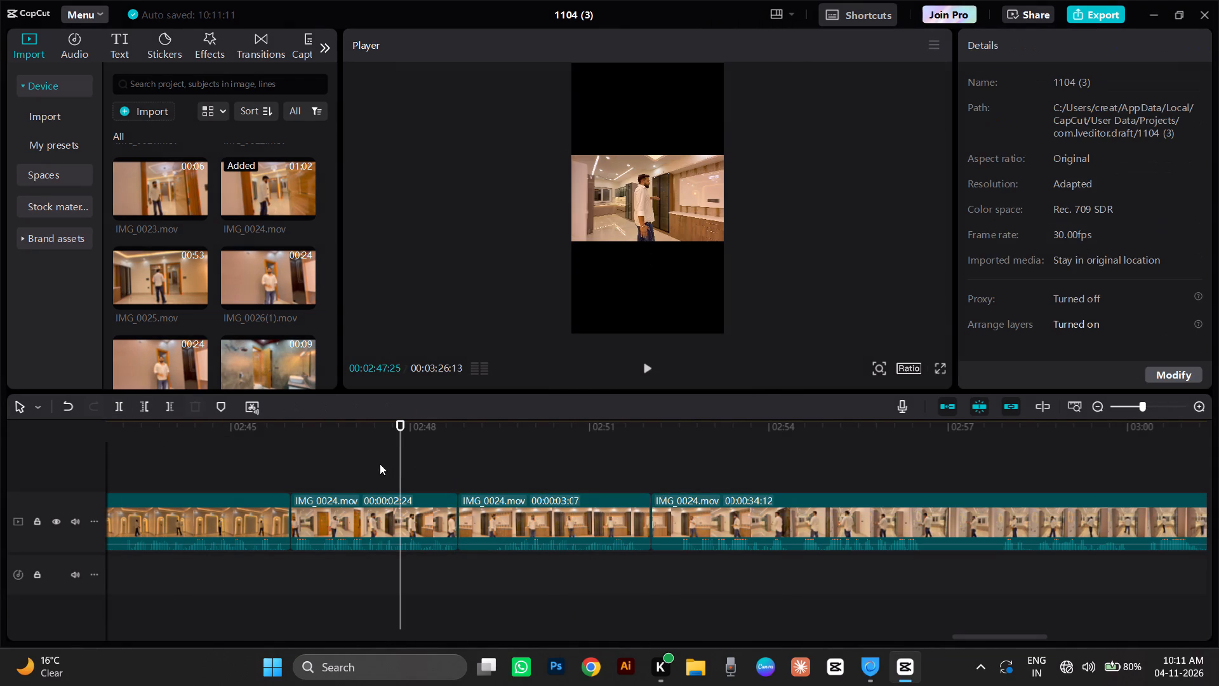
pyautogui.moveTo(380, 464); pyautogui.dragTo(530, 542)
pyautogui.rightClick(412, 519)
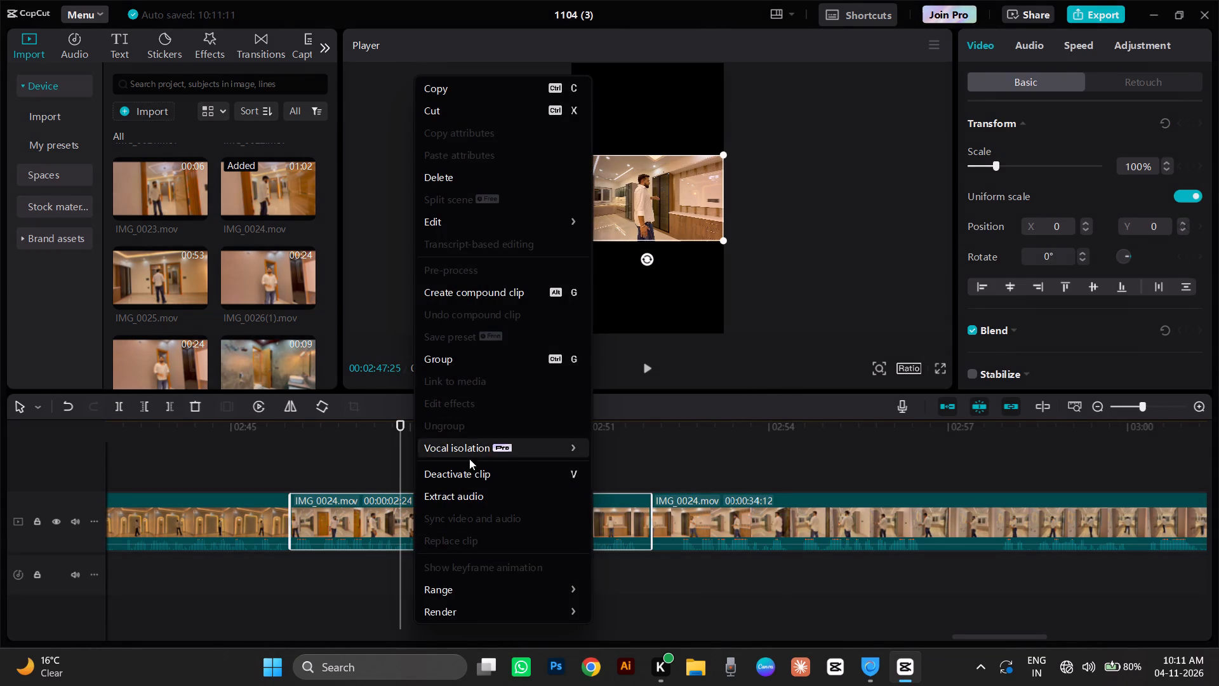
pyautogui.click(470, 494)
# Delete the picture of the first short IMG_0024.mov clip, starting at 00:02:46:00, keeping its extracted audio.
pyautogui.click(324, 459)
pyautogui.click(401, 533)
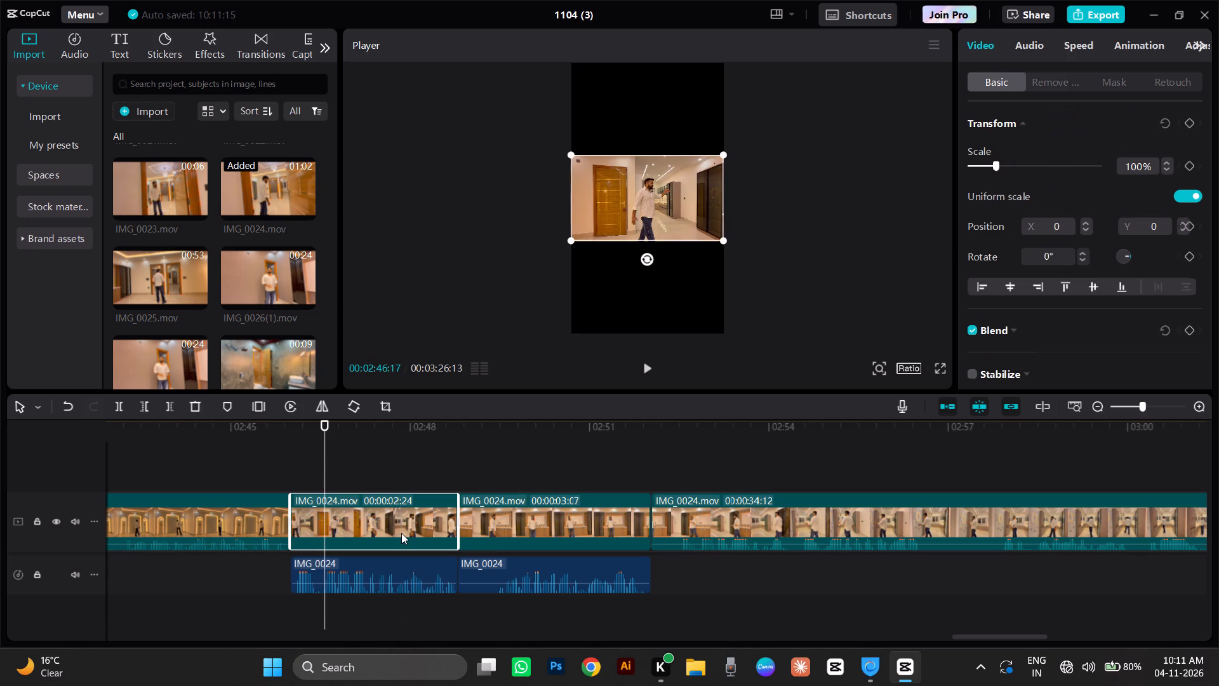
pyautogui.click(199, 402)
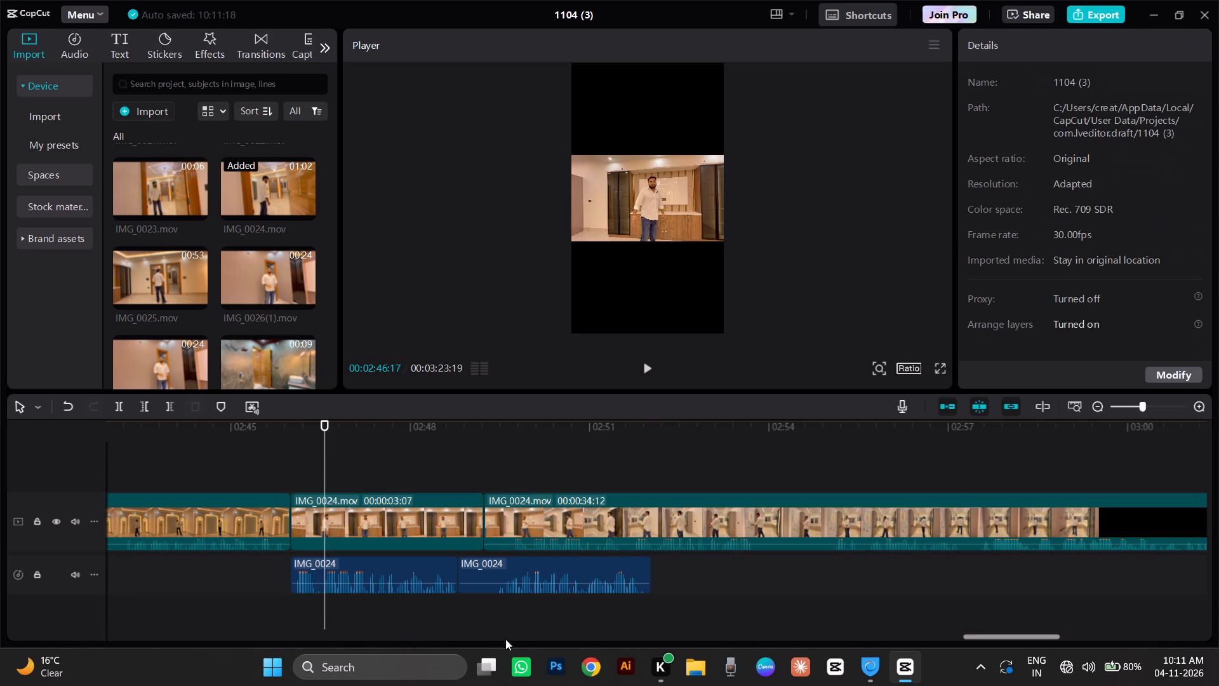
# Delete the second extracted IMG_0024 audio clip, leaving only the first one under the cabinet-wall shot.
pyautogui.click(561, 570)
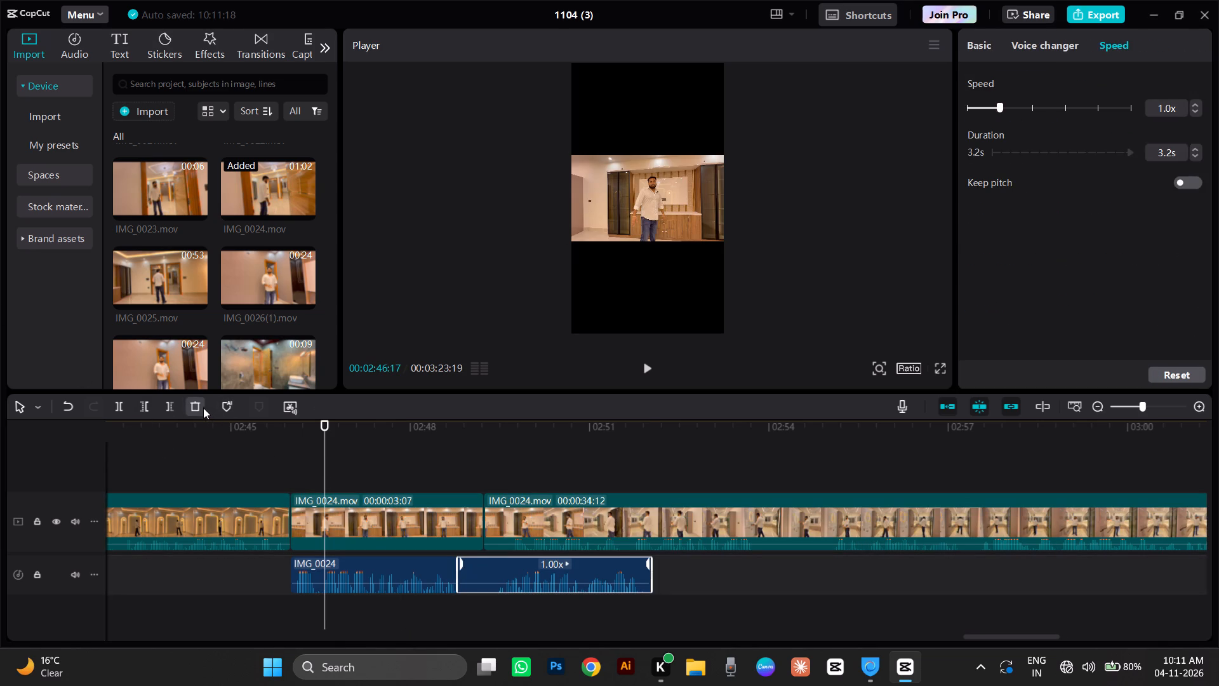
pyautogui.click(198, 406)
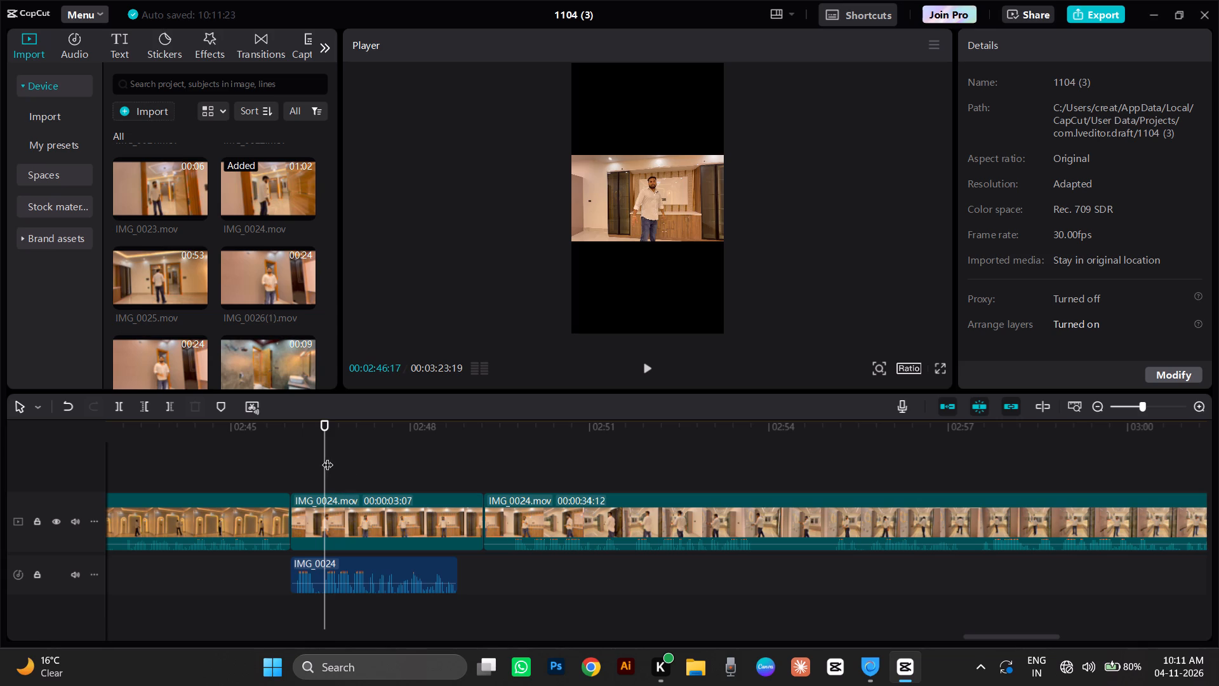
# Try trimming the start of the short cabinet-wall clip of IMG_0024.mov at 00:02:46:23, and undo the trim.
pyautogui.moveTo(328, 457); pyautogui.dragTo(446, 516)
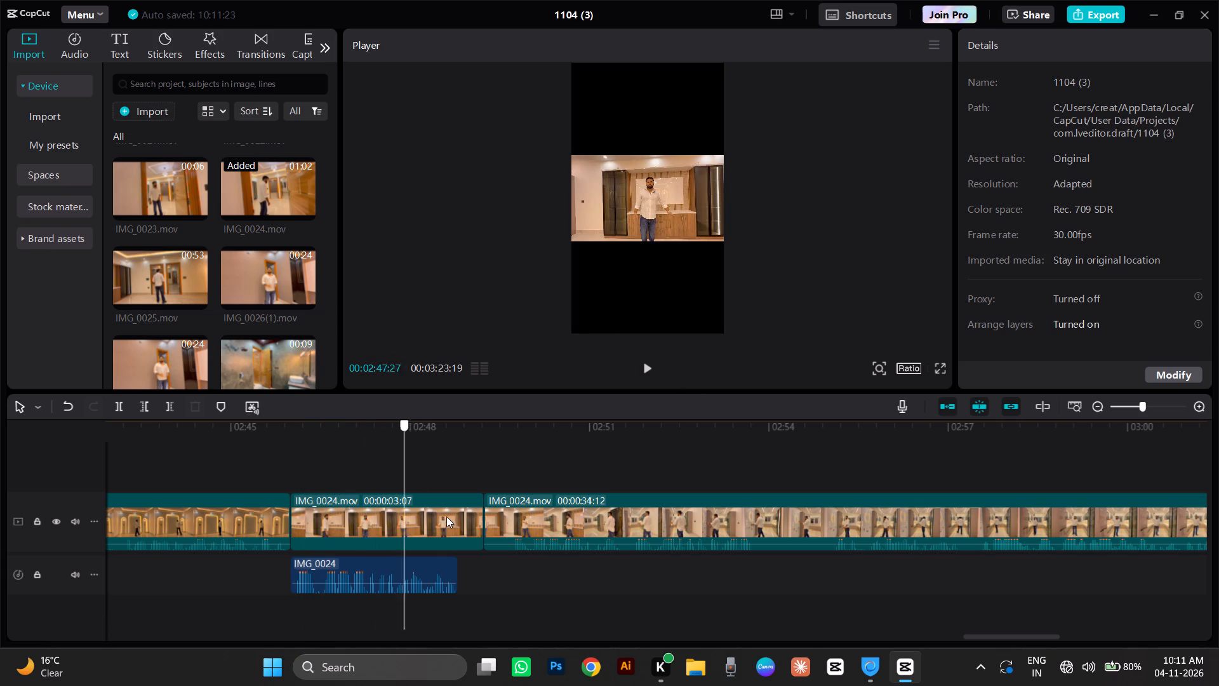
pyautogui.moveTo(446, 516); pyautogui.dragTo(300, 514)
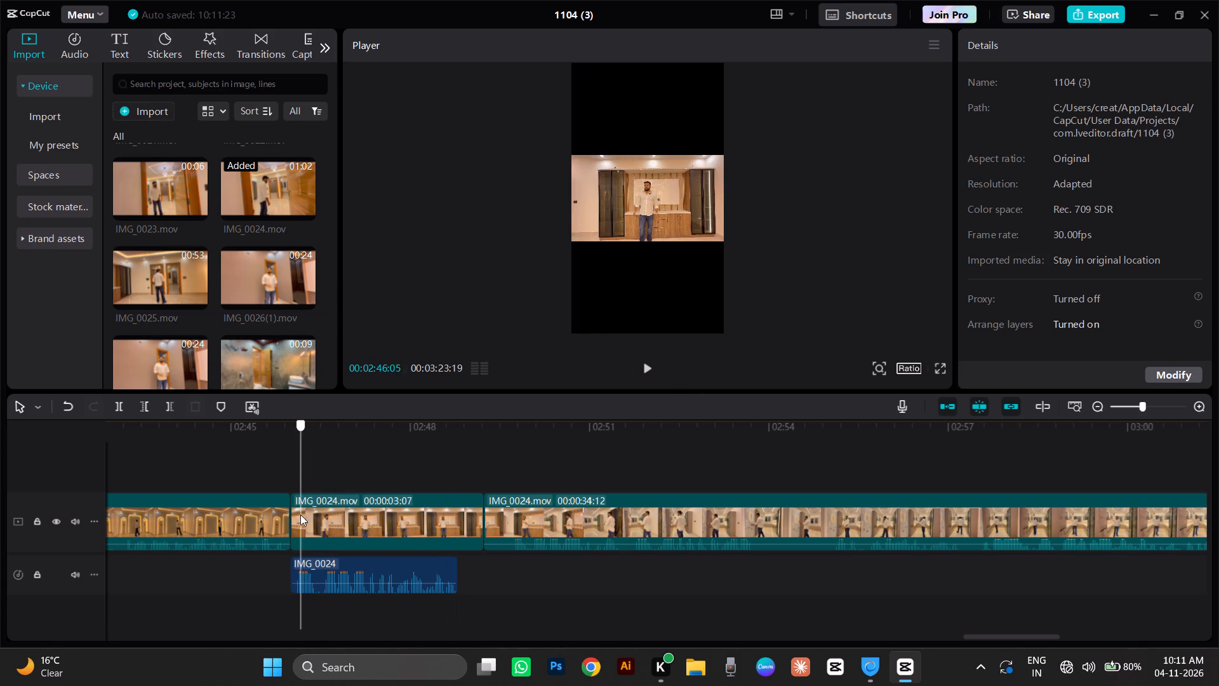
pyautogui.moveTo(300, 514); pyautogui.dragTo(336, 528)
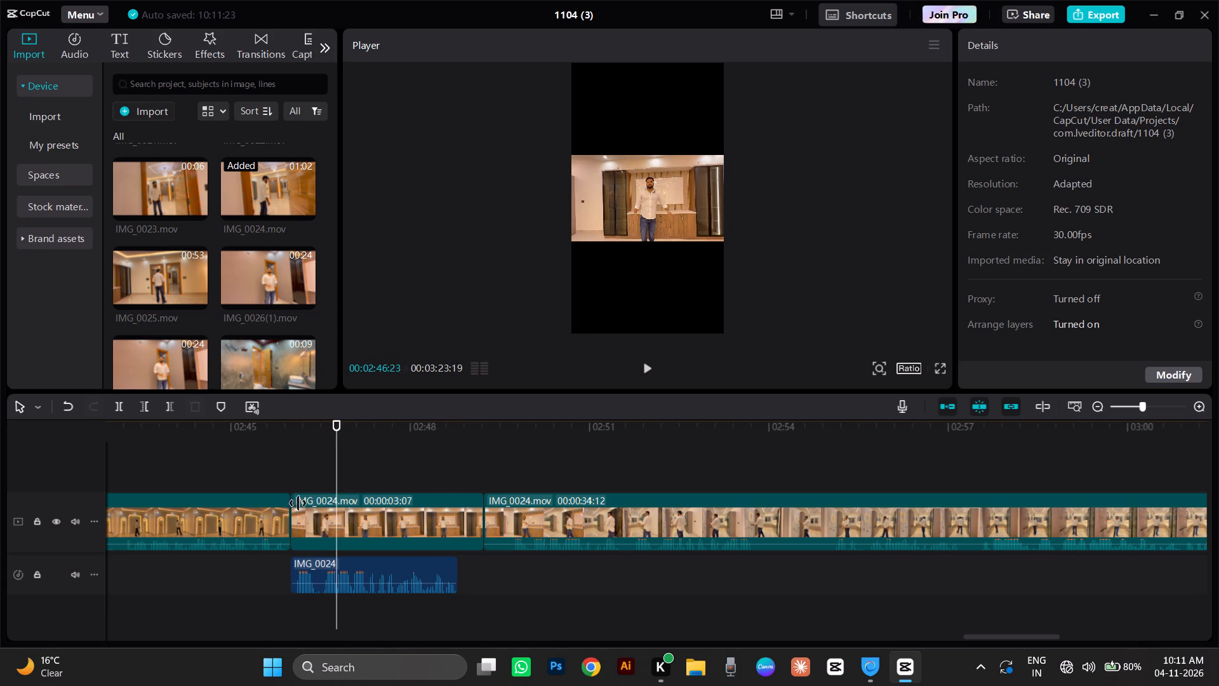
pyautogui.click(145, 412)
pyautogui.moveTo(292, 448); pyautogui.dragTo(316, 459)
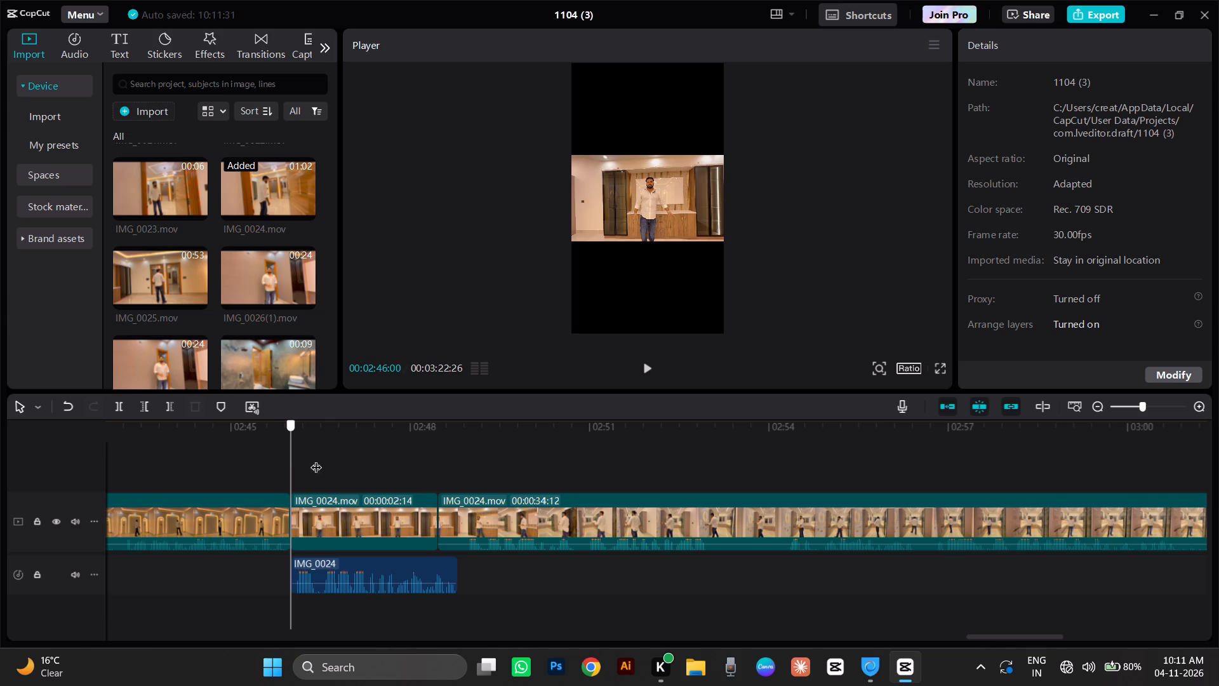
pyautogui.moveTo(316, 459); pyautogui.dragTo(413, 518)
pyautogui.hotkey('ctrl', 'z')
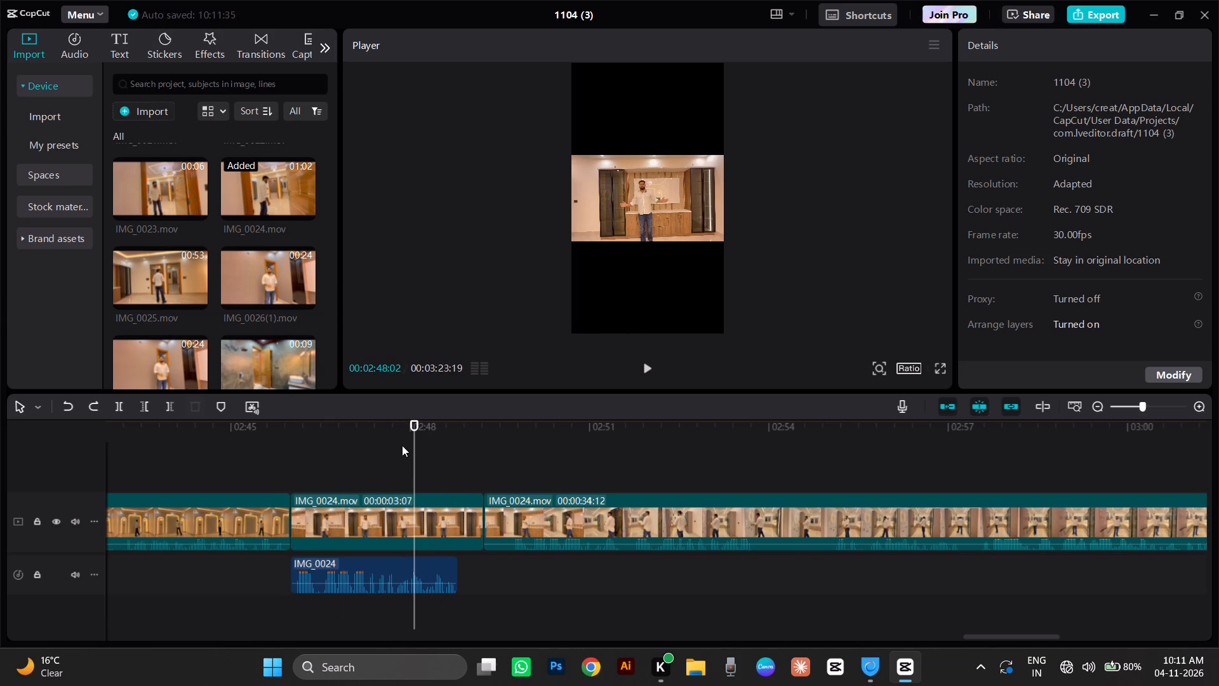
# Trim both ends of the short cabinet-wall clip of IMG_0024.mov to 00:00:02:24, matching the length of the extracted audio beneath it.
pyautogui.moveTo(418, 455); pyautogui.dragTo(307, 535)
pyautogui.click(153, 410)
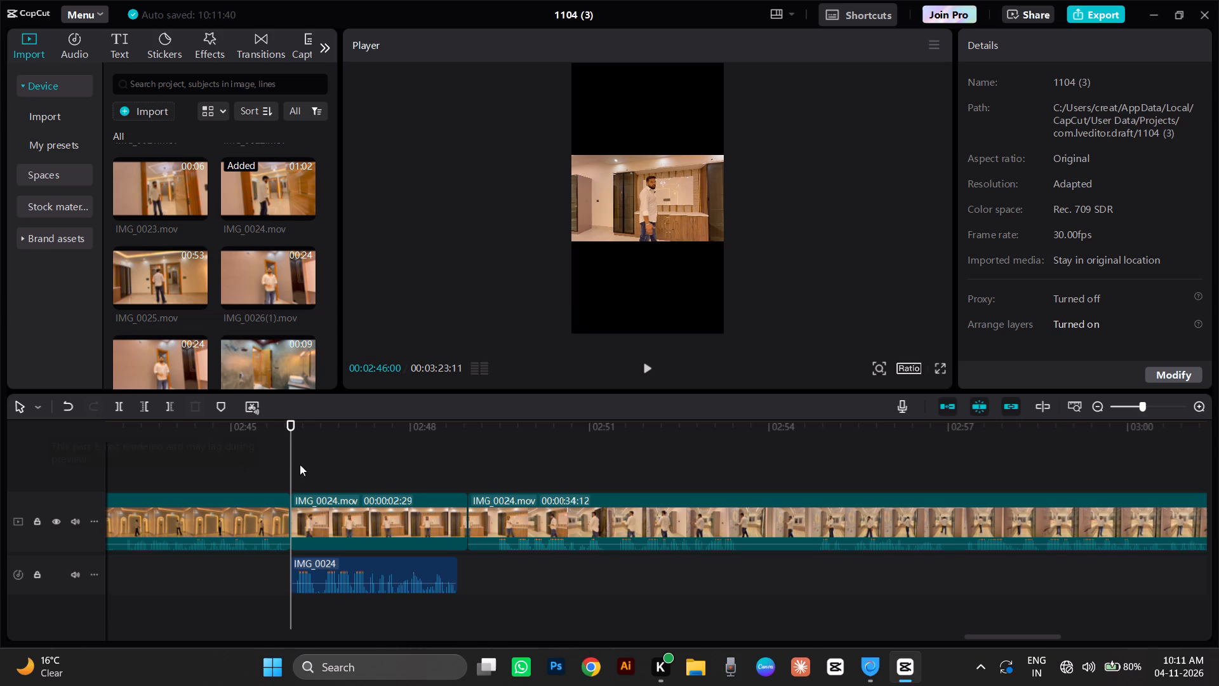
pyautogui.moveTo(289, 455); pyautogui.dragTo(432, 520)
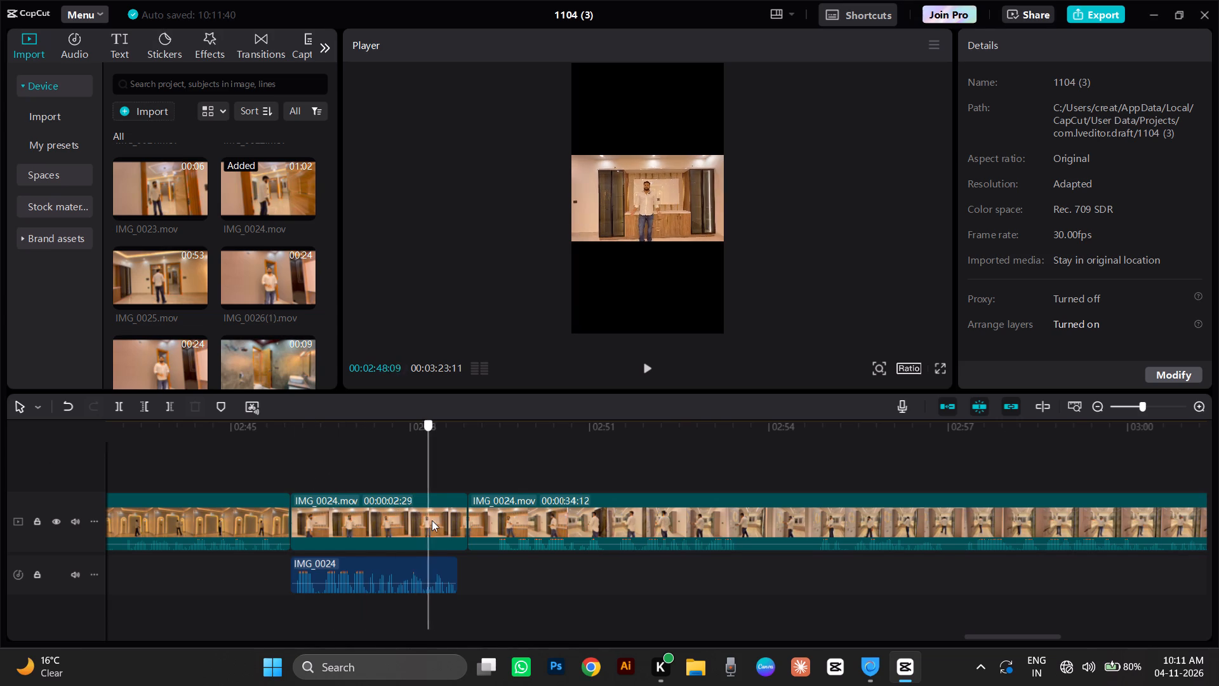
pyautogui.moveTo(432, 520); pyautogui.dragTo(455, 534)
pyautogui.click(168, 403)
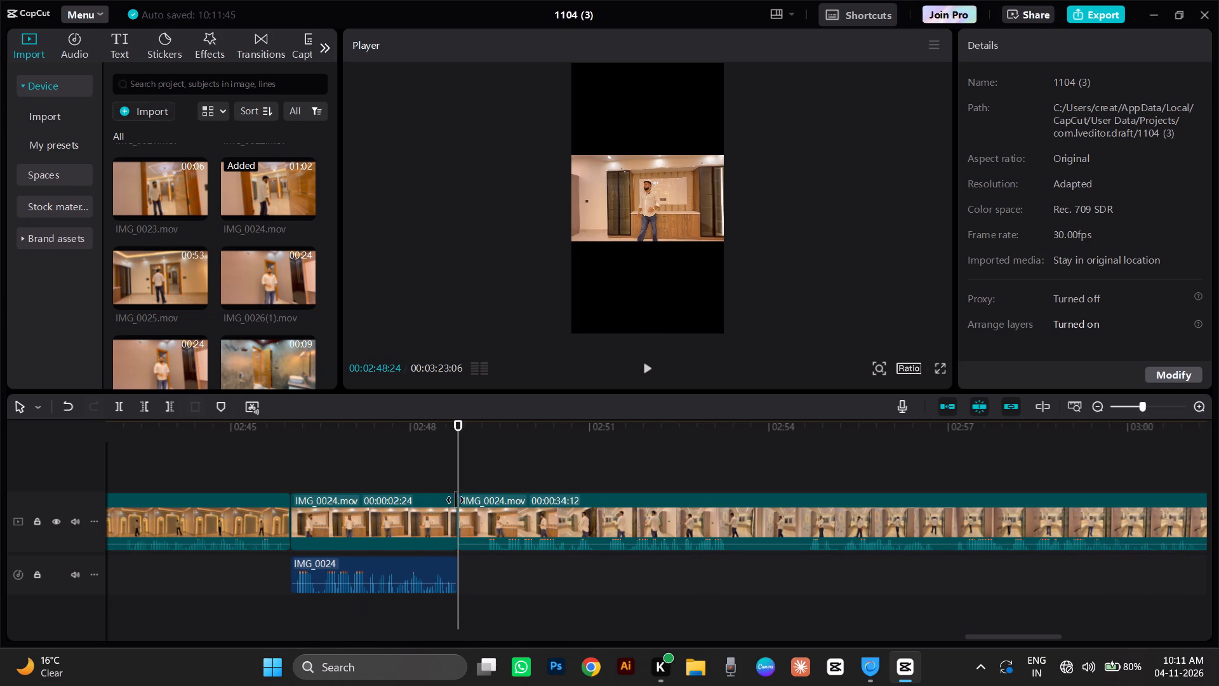
# Trim away the start of the following long IMG_0024.mov clip up to 00:02:49:08.
pyautogui.moveTo(461, 461); pyautogui.dragTo(486, 497)
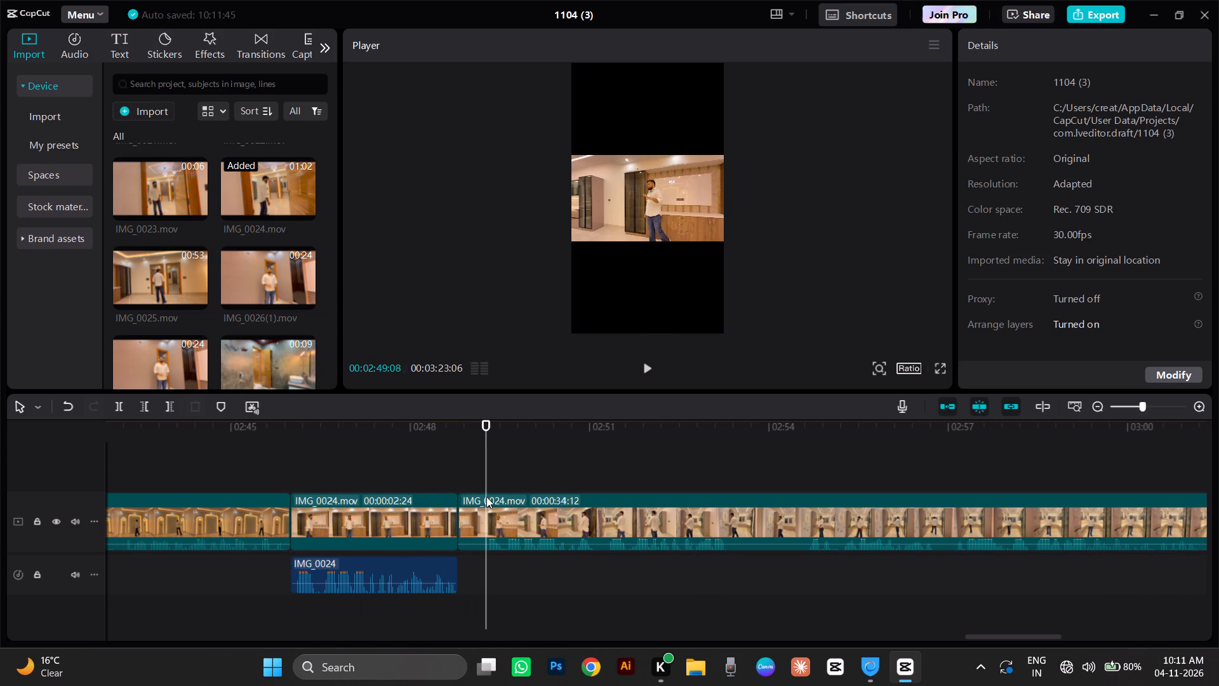
pyautogui.click(145, 410)
# Play through the kitchen-entrance shot to find its cut point and split the long IMG_0024.mov clip at 00:02:52:28.
pyautogui.press('space')
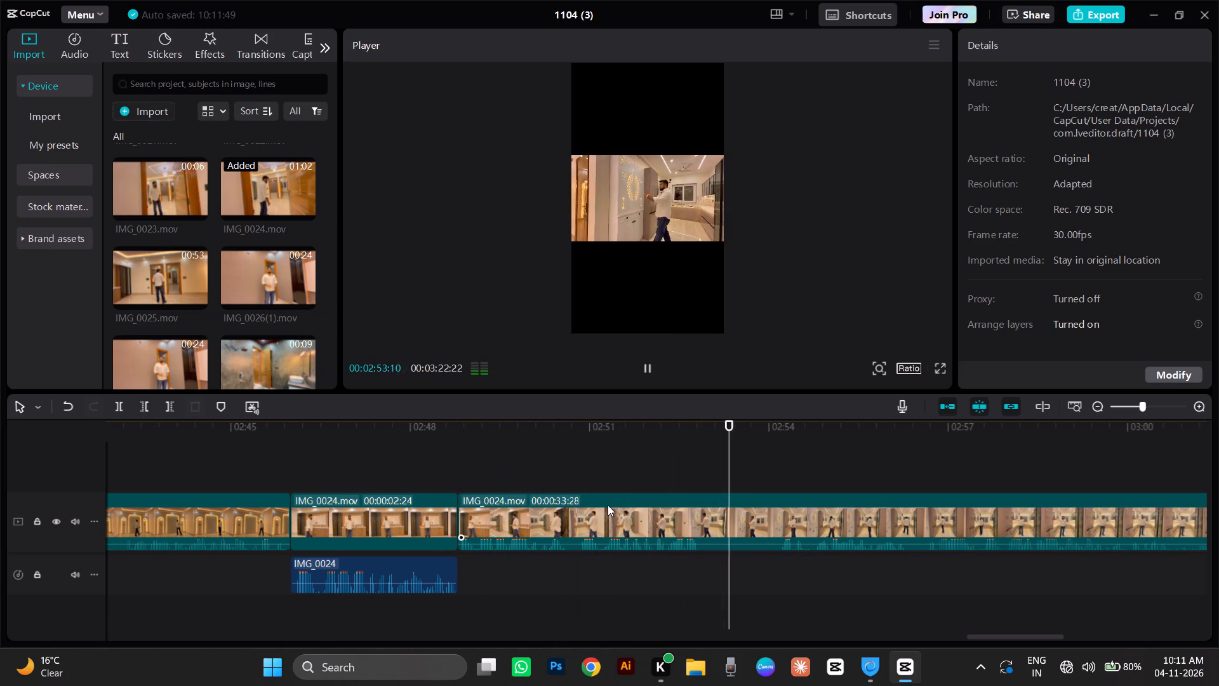
pyautogui.click(580, 450)
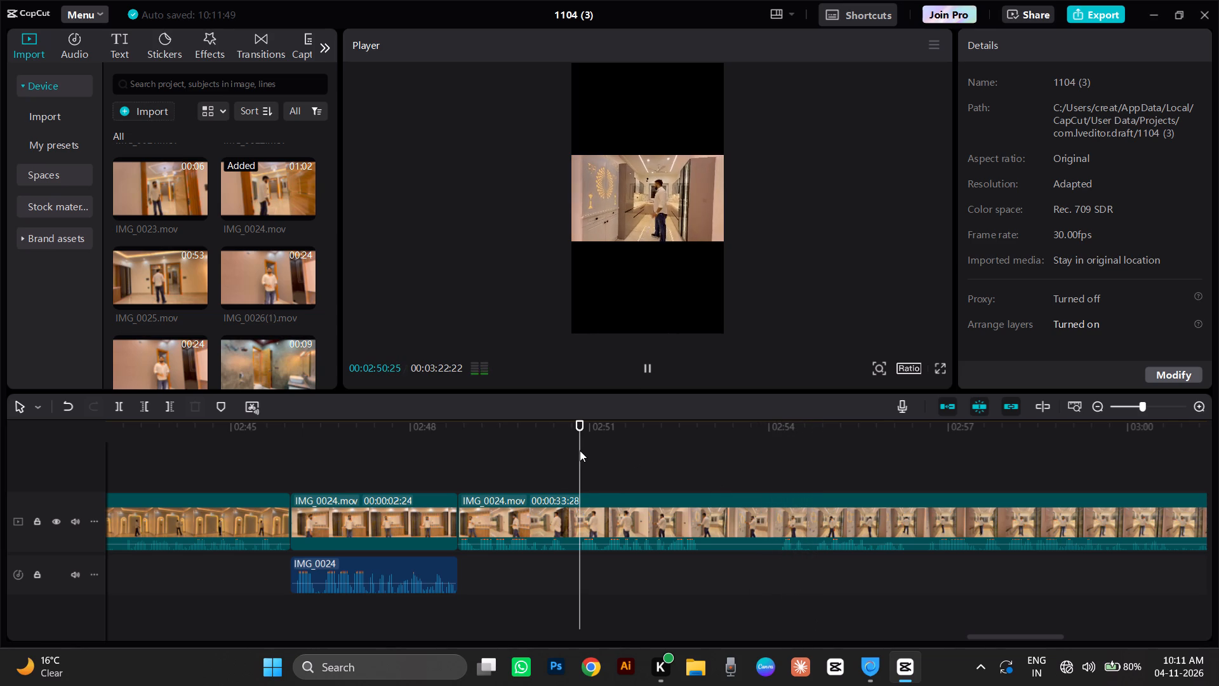
pyautogui.click(464, 436)
pyautogui.press('space')
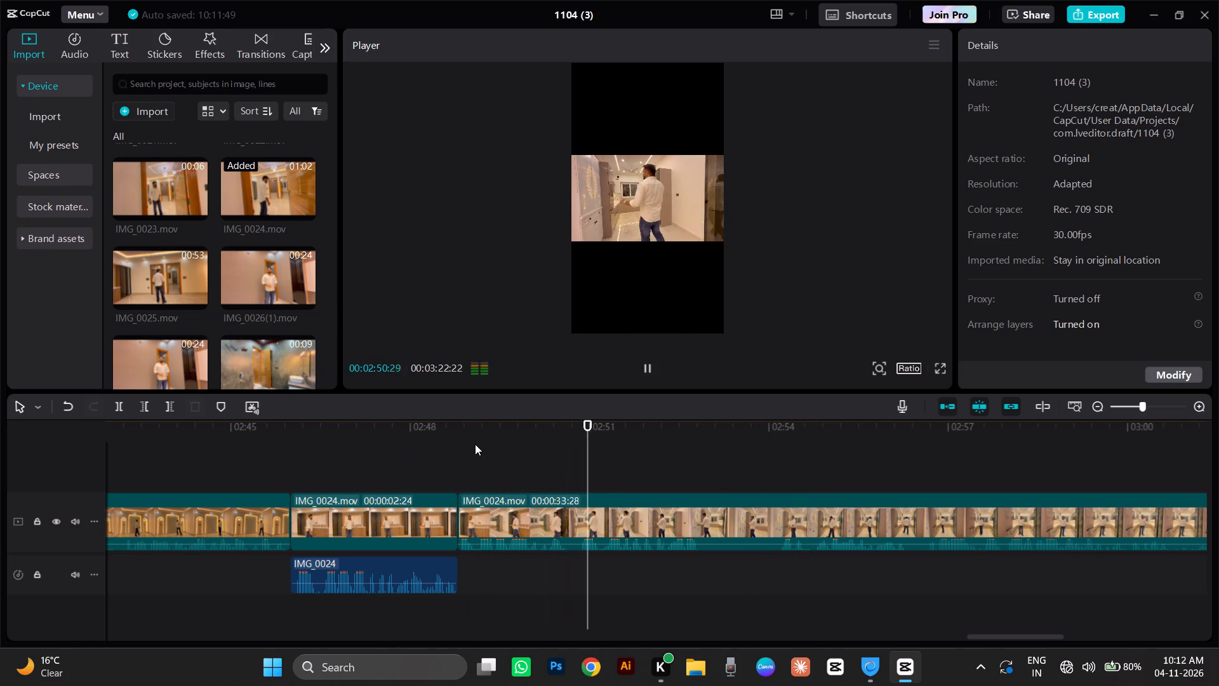
pyautogui.click(583, 478)
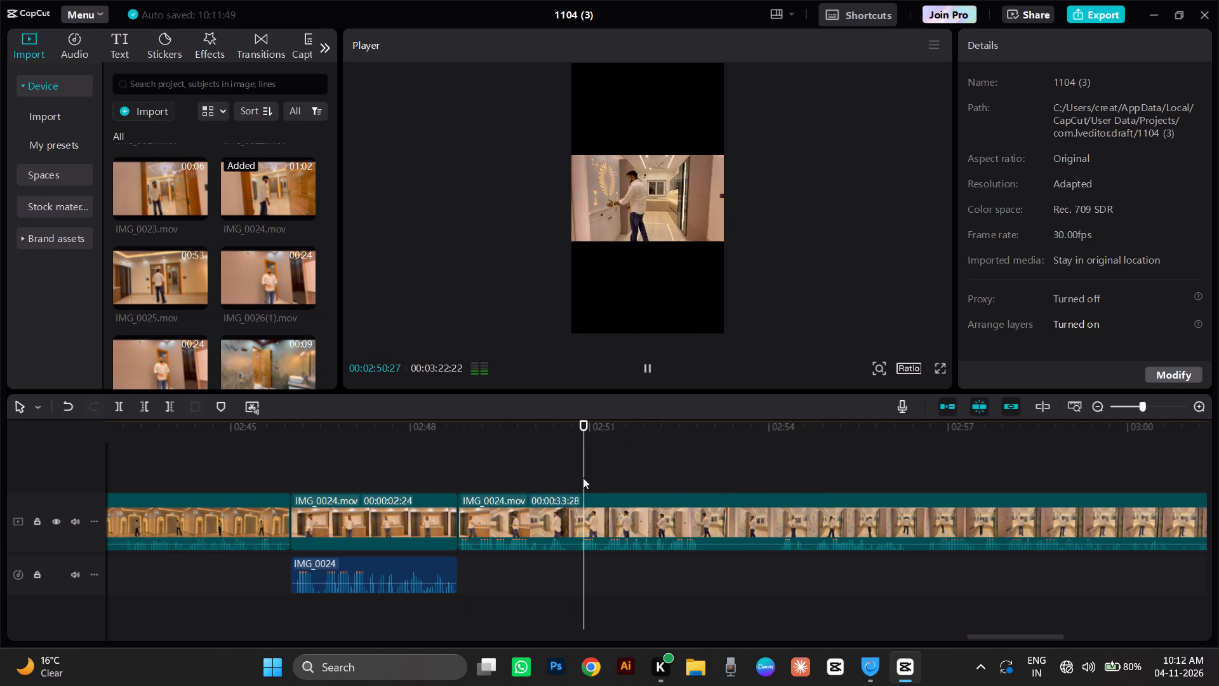
pyautogui.press('space')
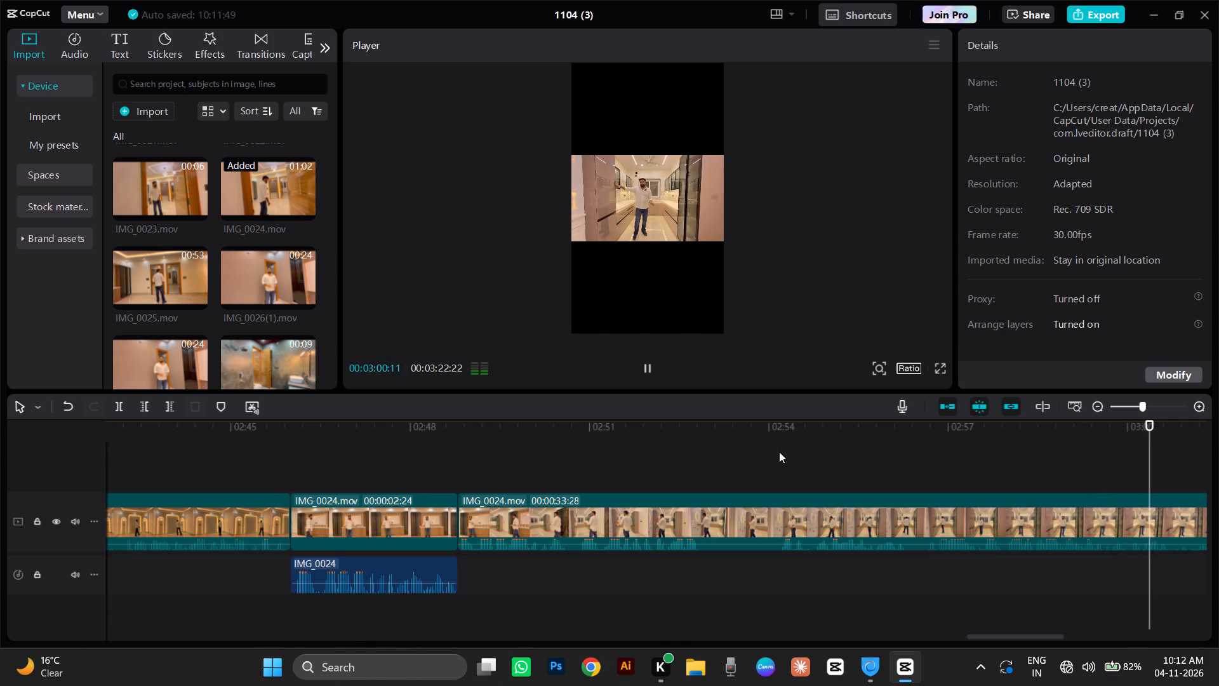
pyautogui.press('space')
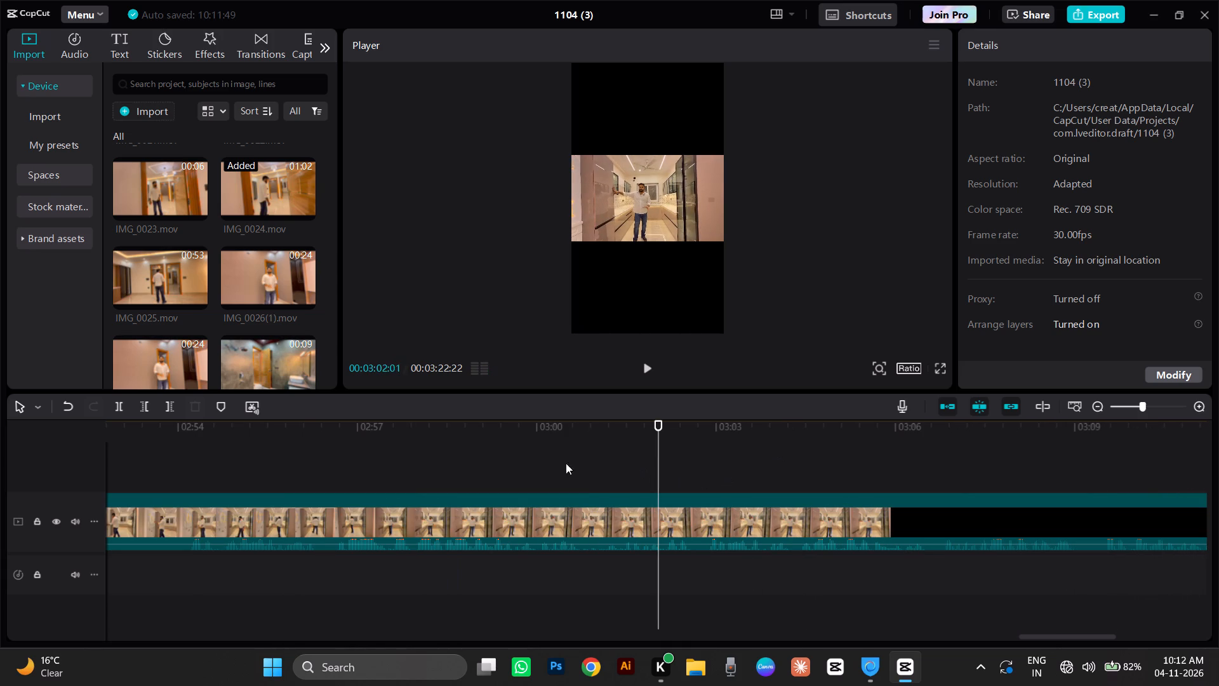
pyautogui.click(407, 436)
pyautogui.moveTo(407, 436); pyautogui.dragTo(354, 620)
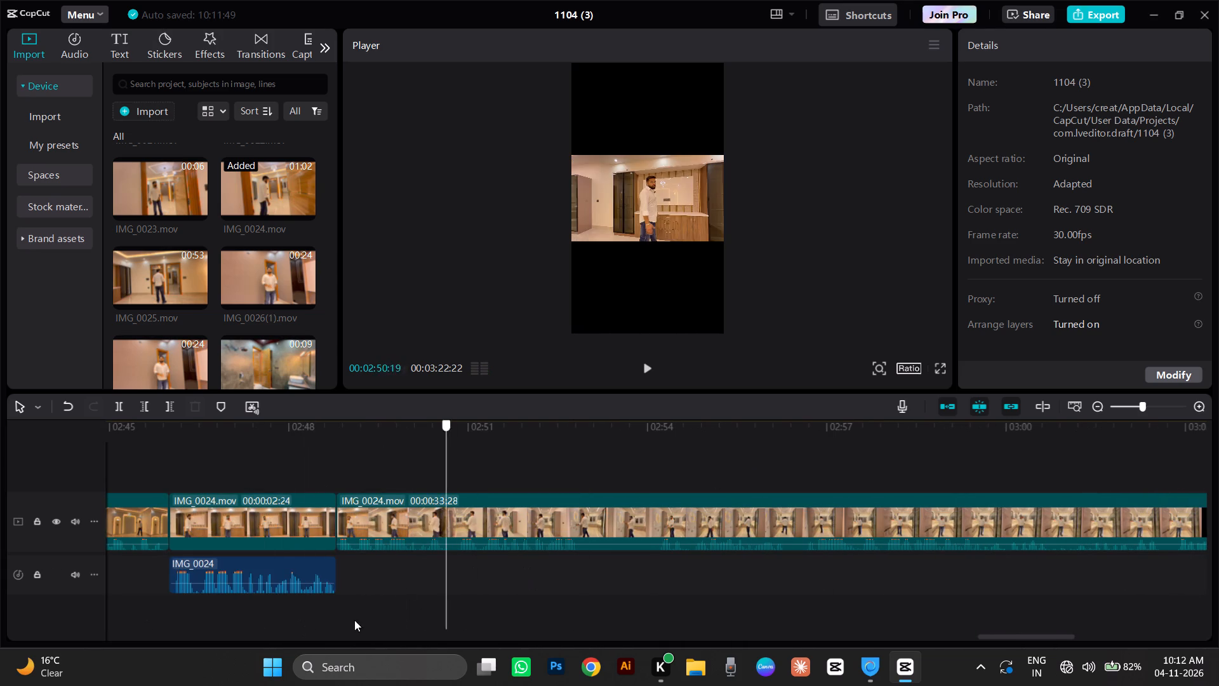
pyautogui.moveTo(354, 620); pyautogui.dragTo(337, 634)
pyautogui.press('space')
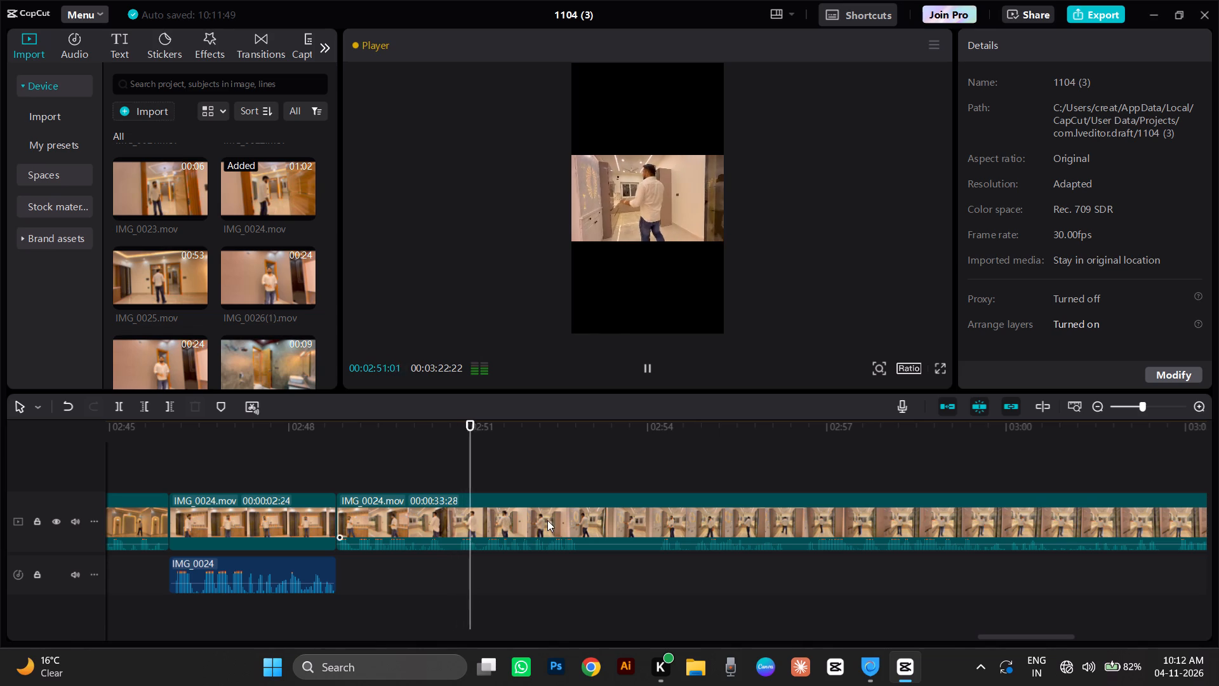
pyautogui.click(594, 456)
pyautogui.press('space')
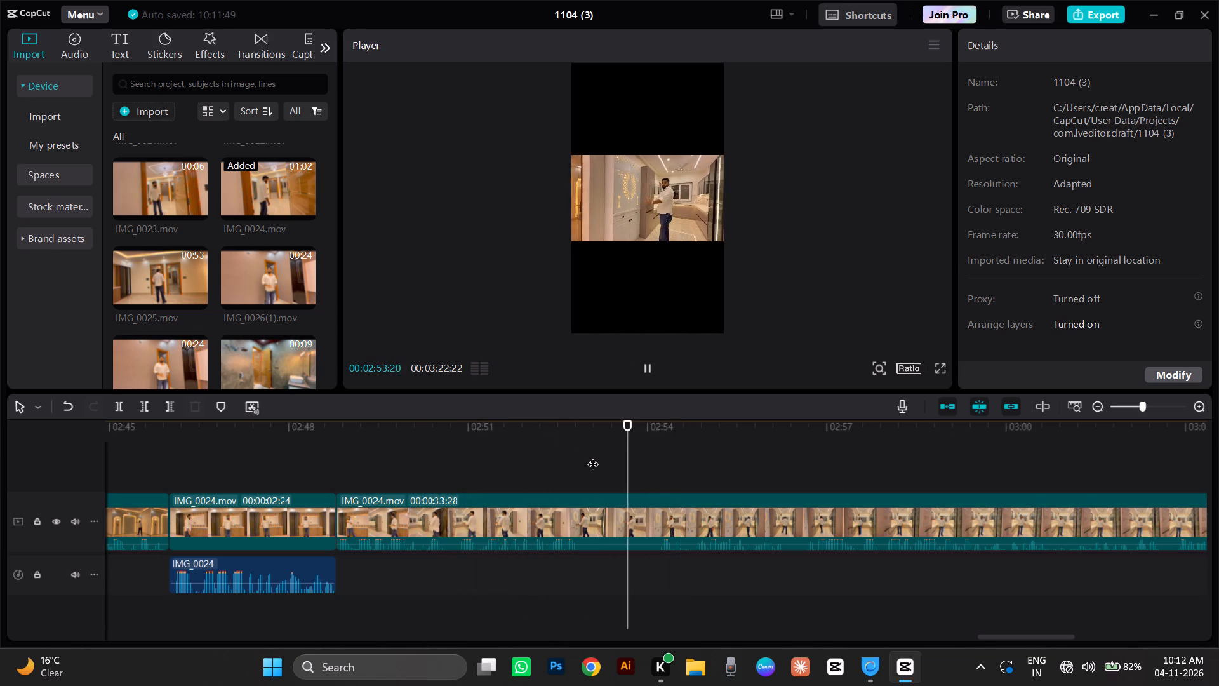
pyautogui.click(566, 466)
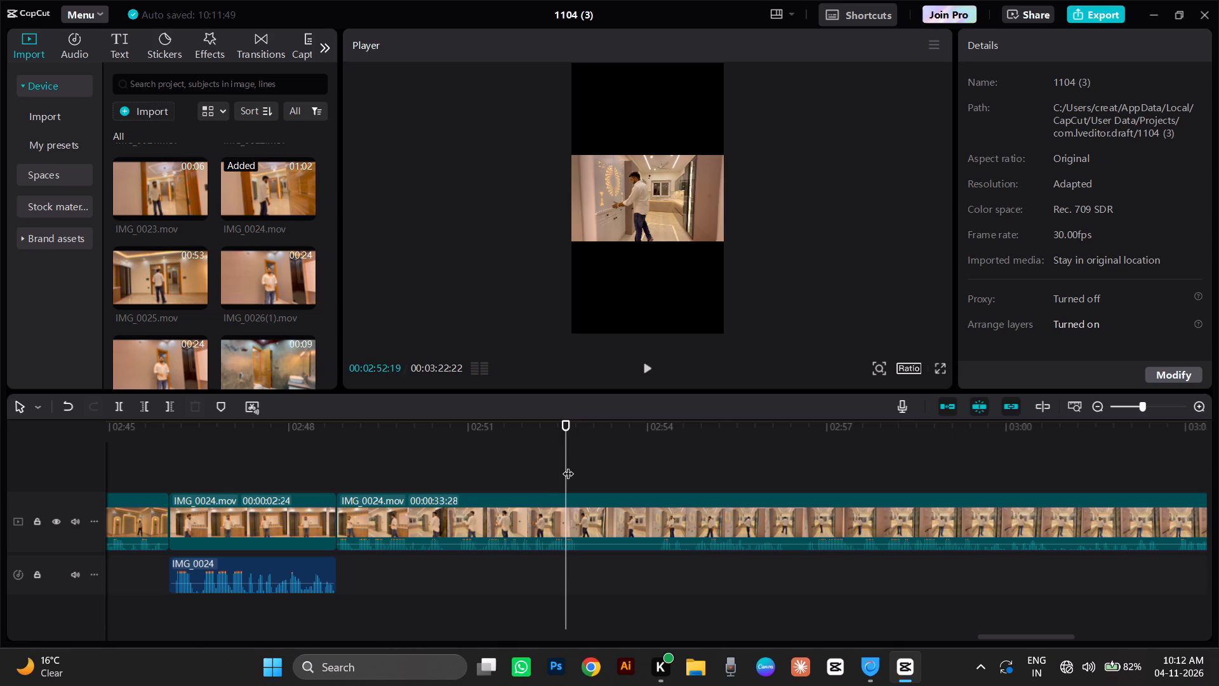
pyautogui.moveTo(567, 466); pyautogui.dragTo(648, 518)
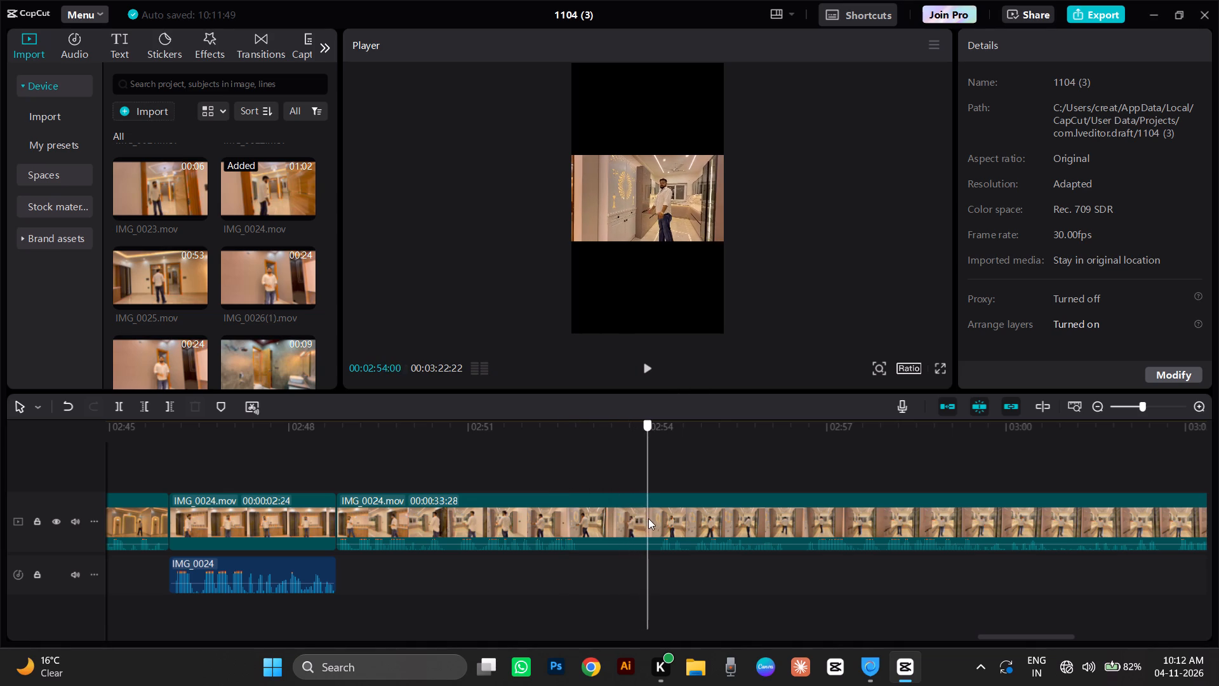
pyautogui.moveTo(648, 518); pyautogui.dragTo(583, 497)
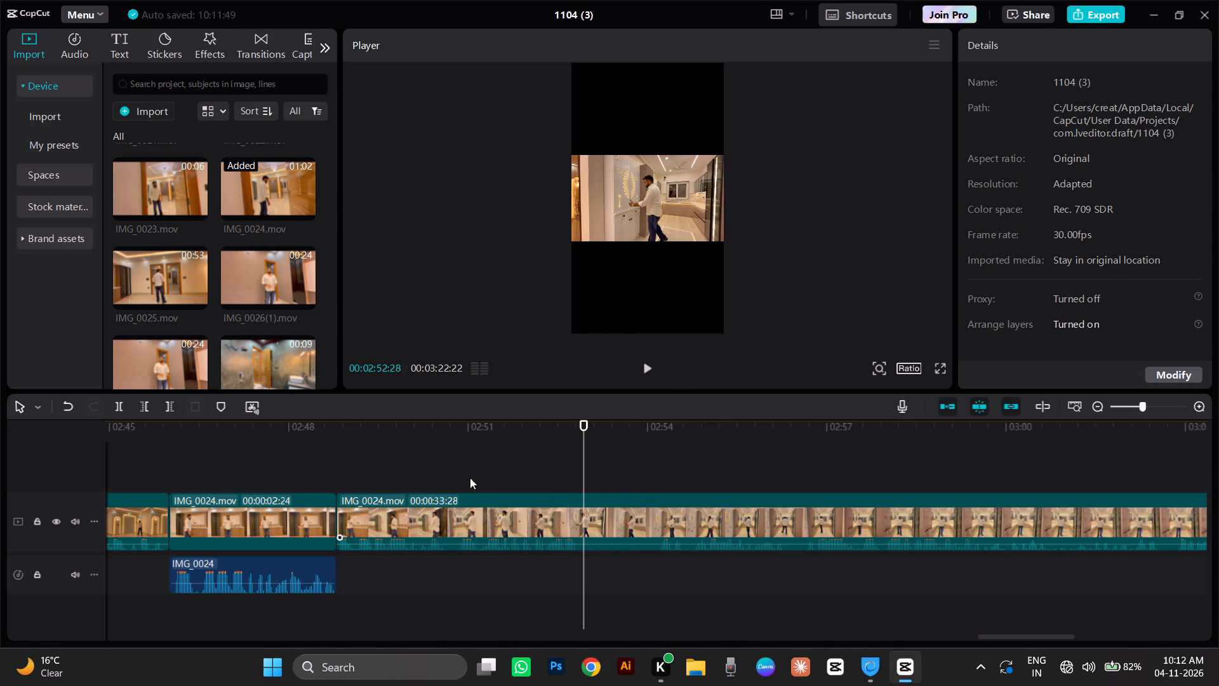
pyautogui.click(117, 401)
# Delete the remainder of IMG_0024.mov from 00:02:52:28 to the end of the timeline.
pyautogui.moveTo(584, 467); pyautogui.dragTo(1206, 558)
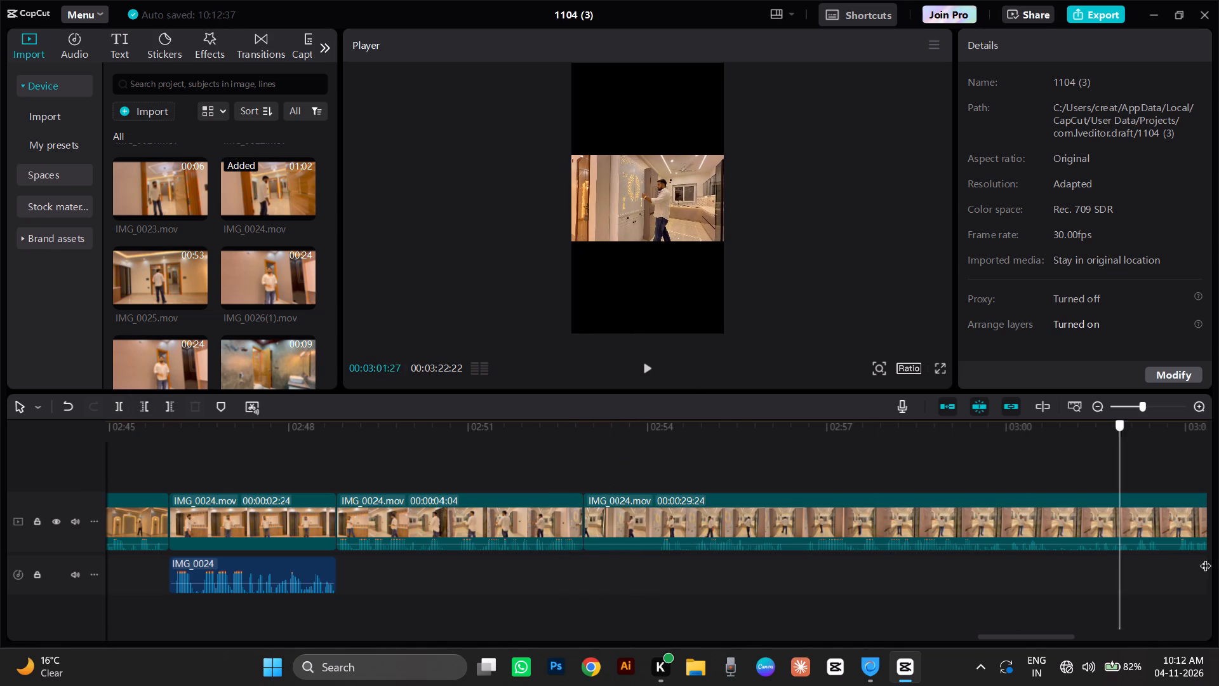
pyautogui.moveTo(1206, 558); pyautogui.dragTo(1215, 603)
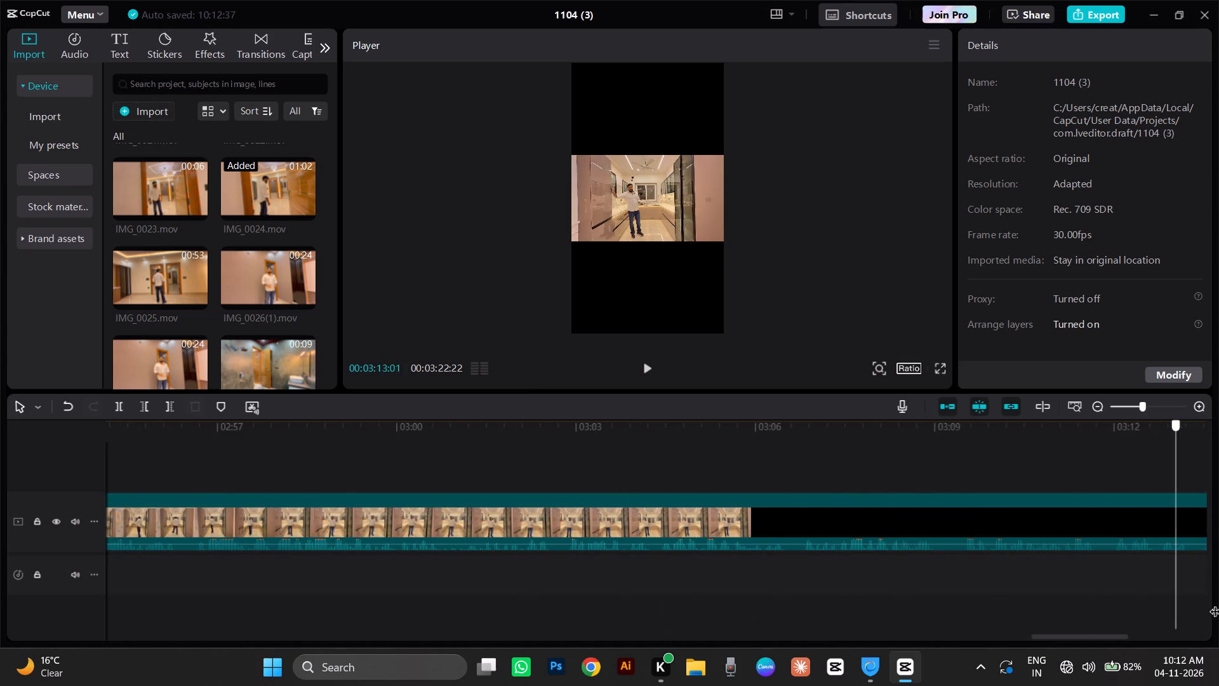
pyautogui.moveTo(1215, 603); pyautogui.dragTo(673, 555)
pyautogui.click(233, 502)
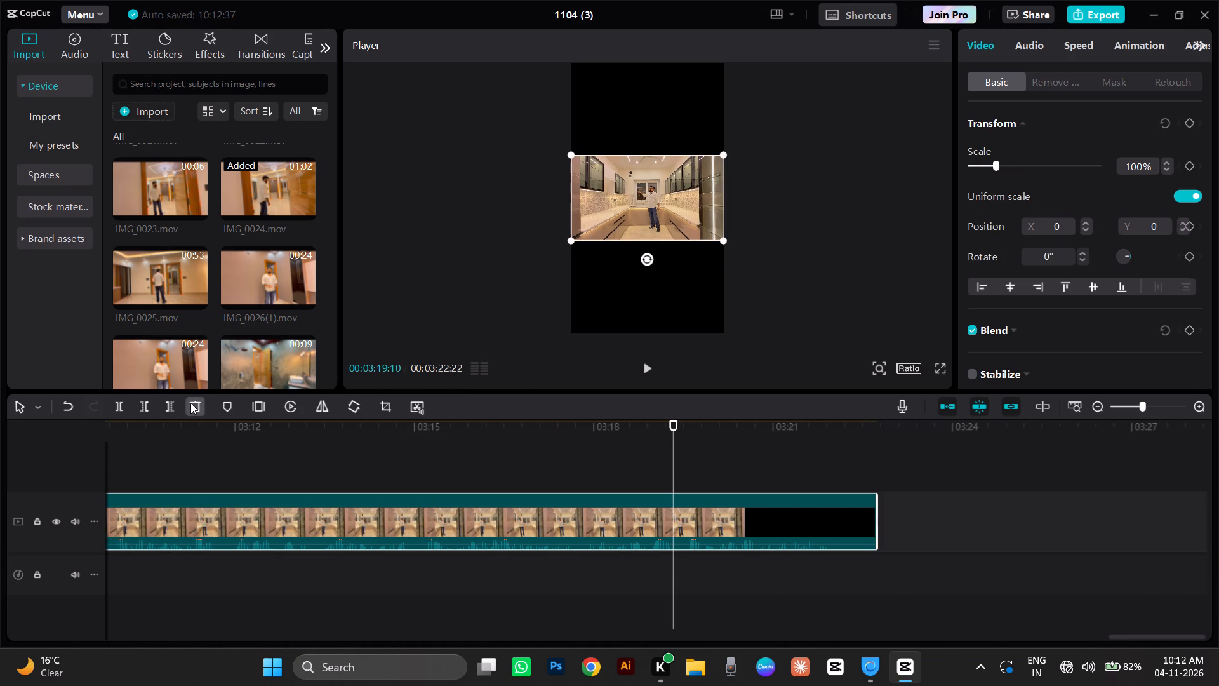
pyautogui.click(190, 403)
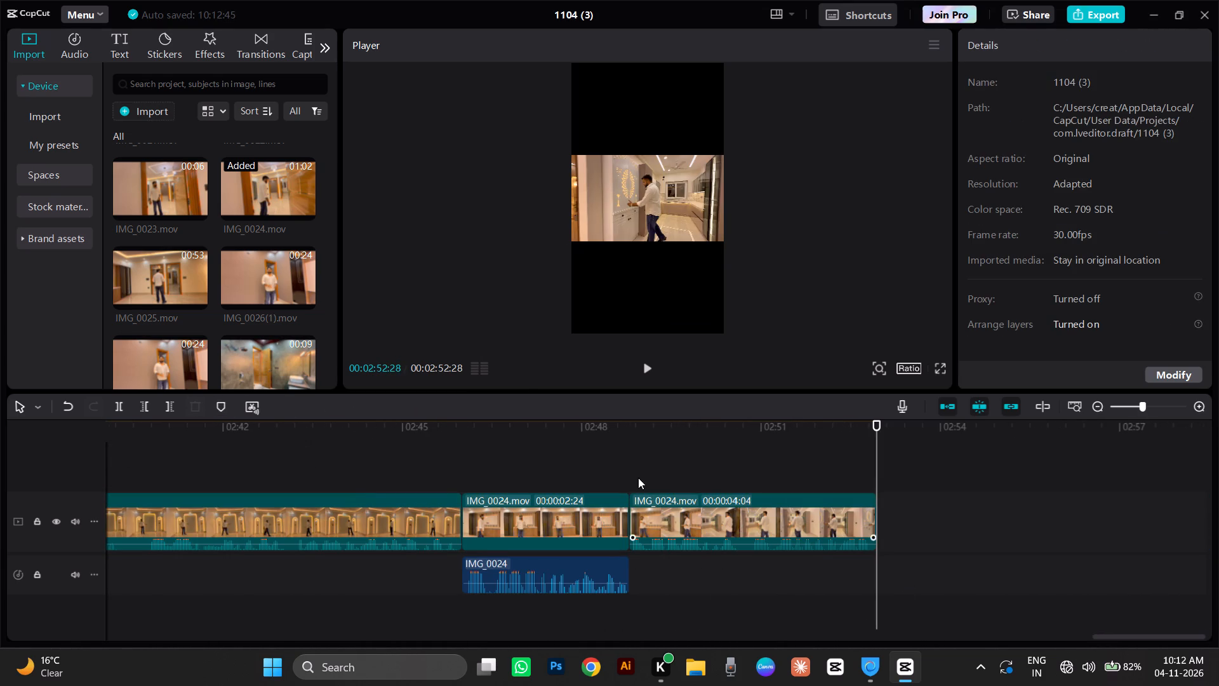
# Play back the final IMG_0024.mov clip to review how it ends.
pyautogui.click(637, 477)
pyautogui.press('space')
# Crop the 7:09 IMG_0022.mov staircase clip starting at 00:02:23:13 to 9:16, framing the man beside the stairs.
pyautogui.click(500, 435)
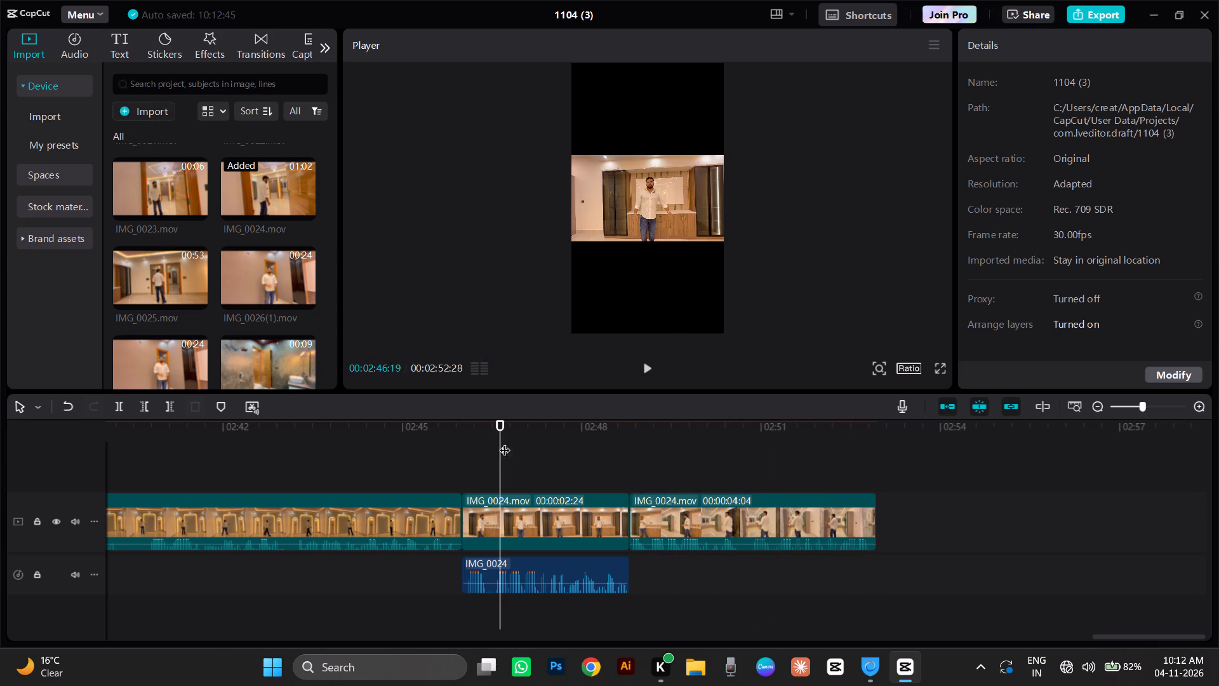
pyautogui.moveTo(509, 447); pyautogui.dragTo(406, 491)
pyautogui.click(440, 445)
pyautogui.moveTo(440, 444); pyautogui.dragTo(35, 607)
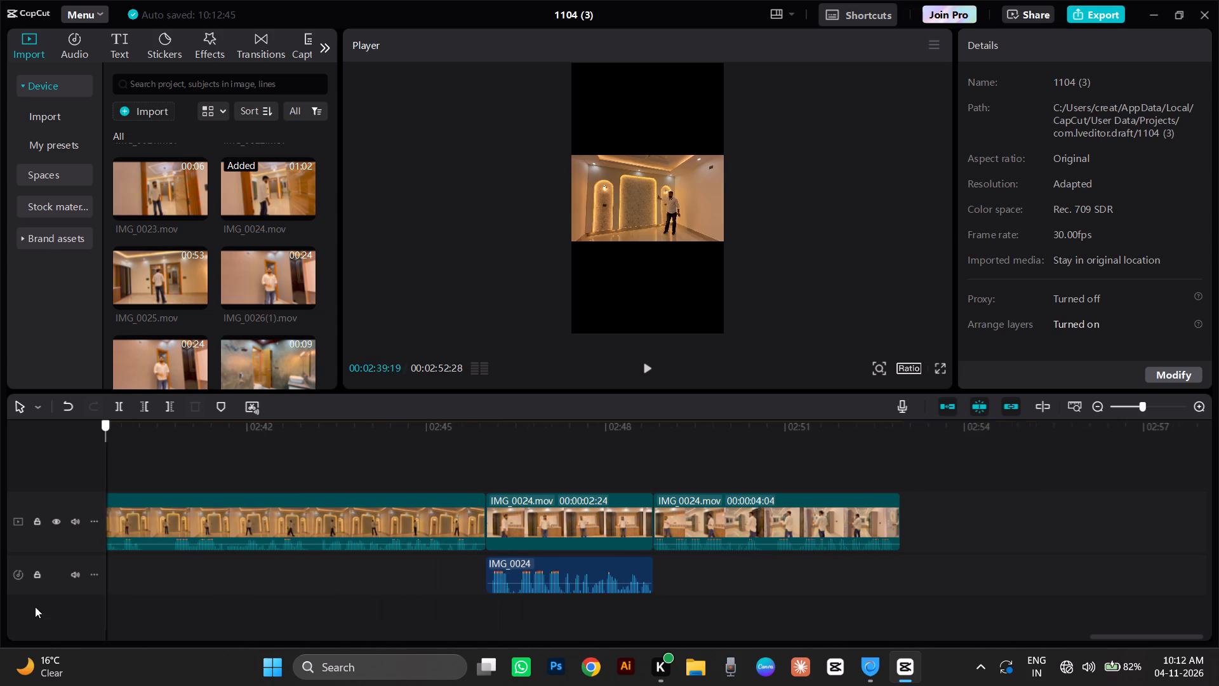
pyautogui.moveTo(35, 607); pyautogui.dragTo(346, 683)
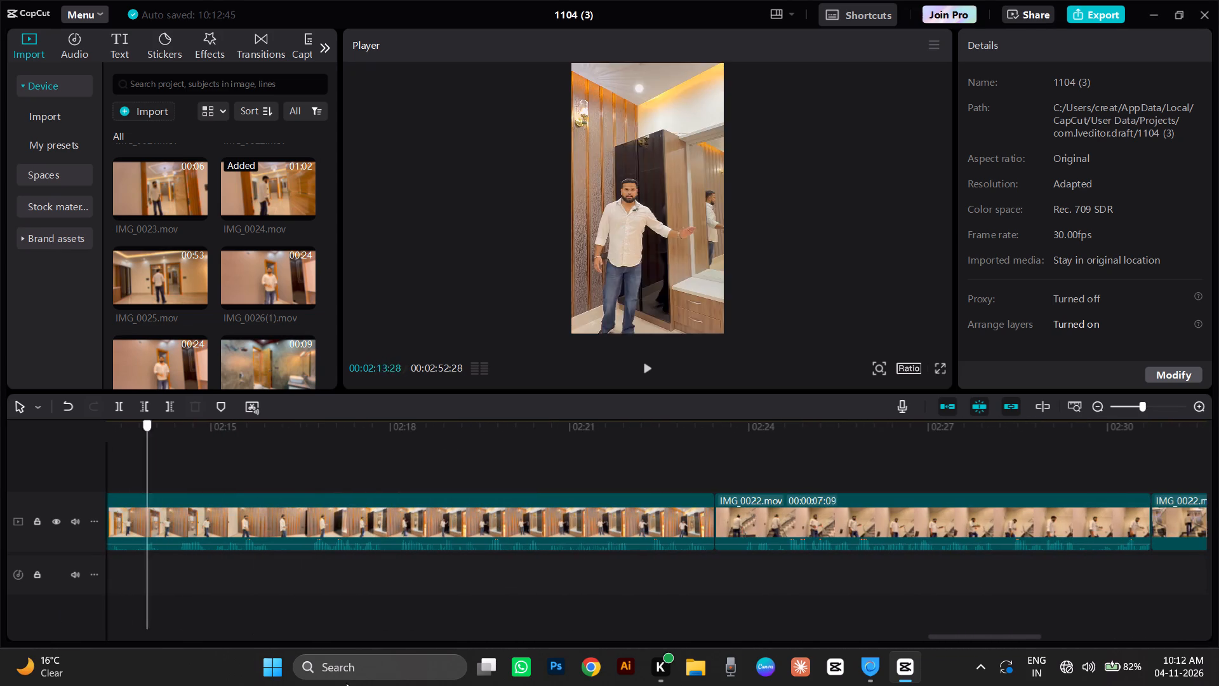
pyautogui.moveTo(346, 683); pyautogui.dragTo(1115, 685)
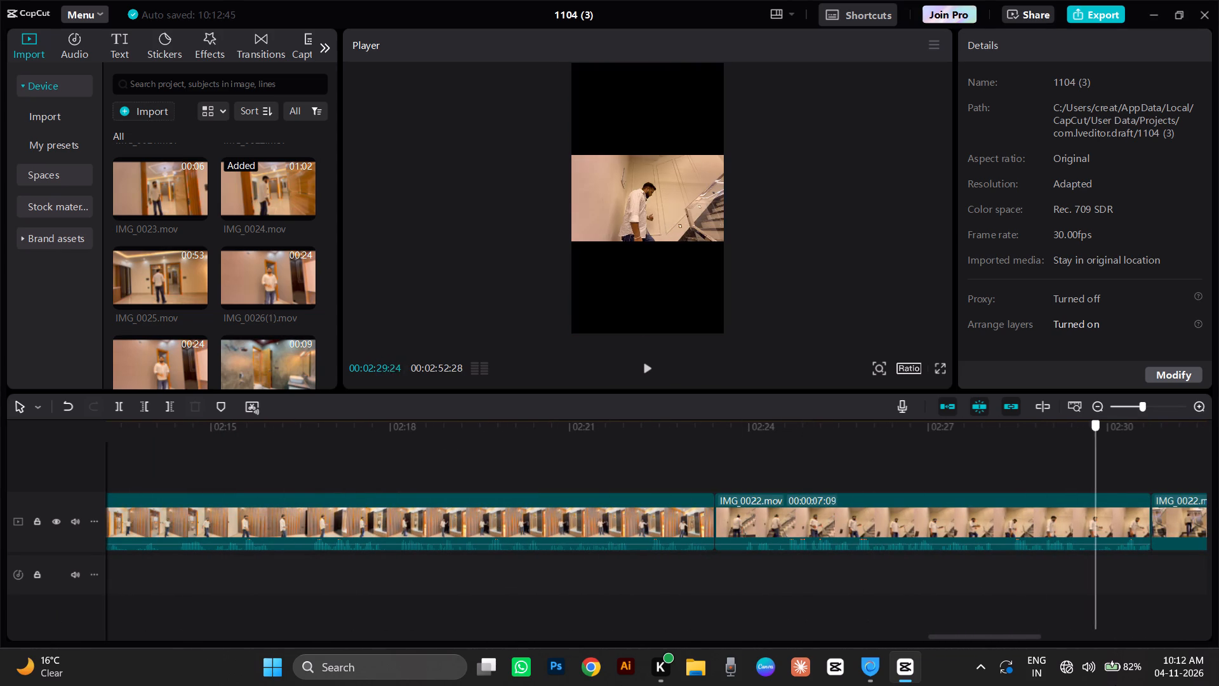
pyautogui.moveTo(1115, 685); pyautogui.dragTo(1162, 685)
pyautogui.click(756, 451)
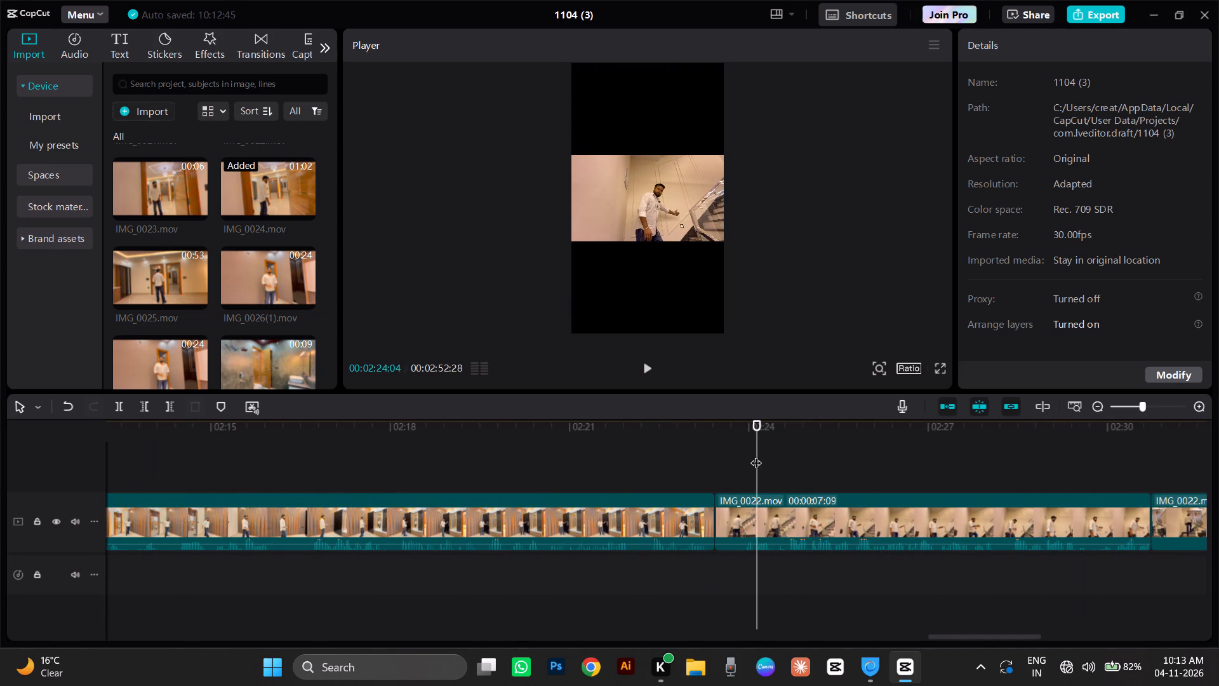
pyautogui.moveTo(753, 480); pyautogui.dragTo(652, 553)
pyautogui.click(783, 456)
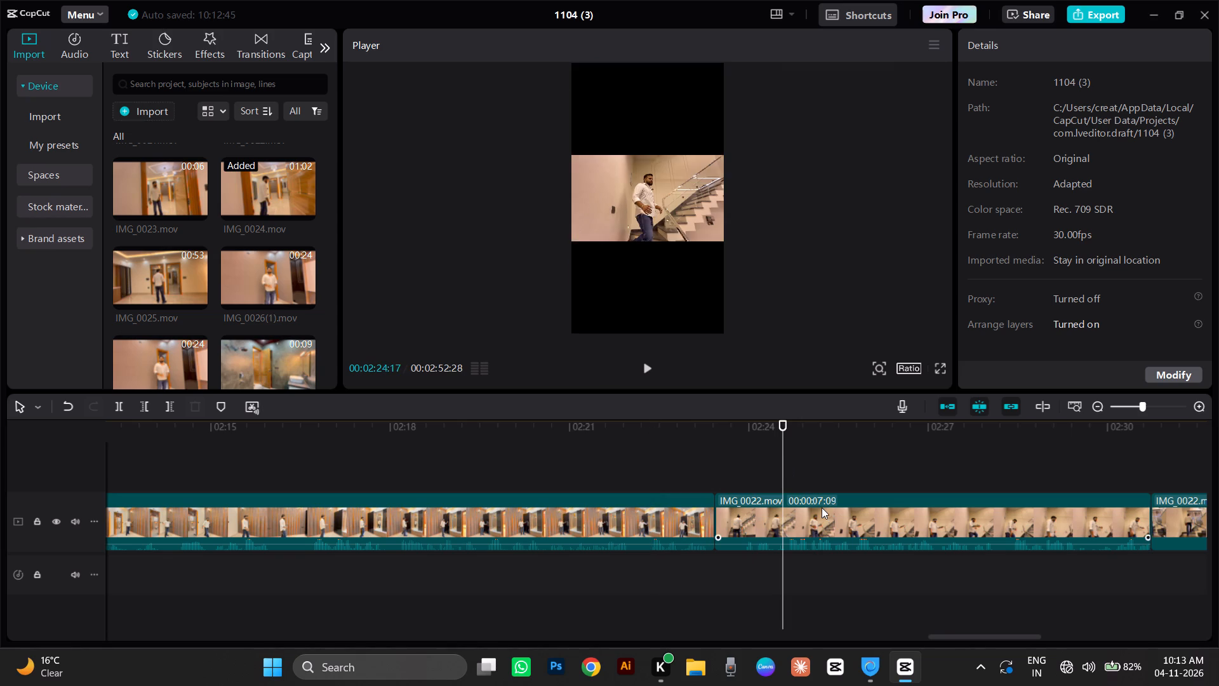
pyautogui.click(822, 508)
pyautogui.click(392, 410)
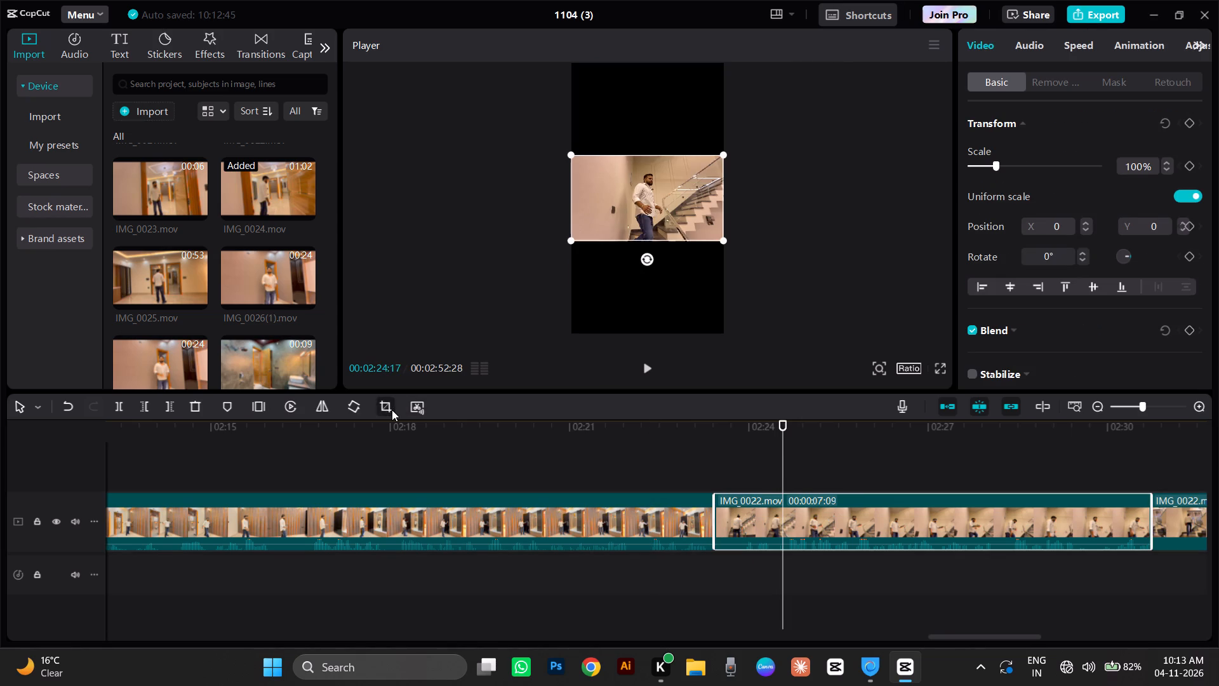
pyautogui.click(854, 194)
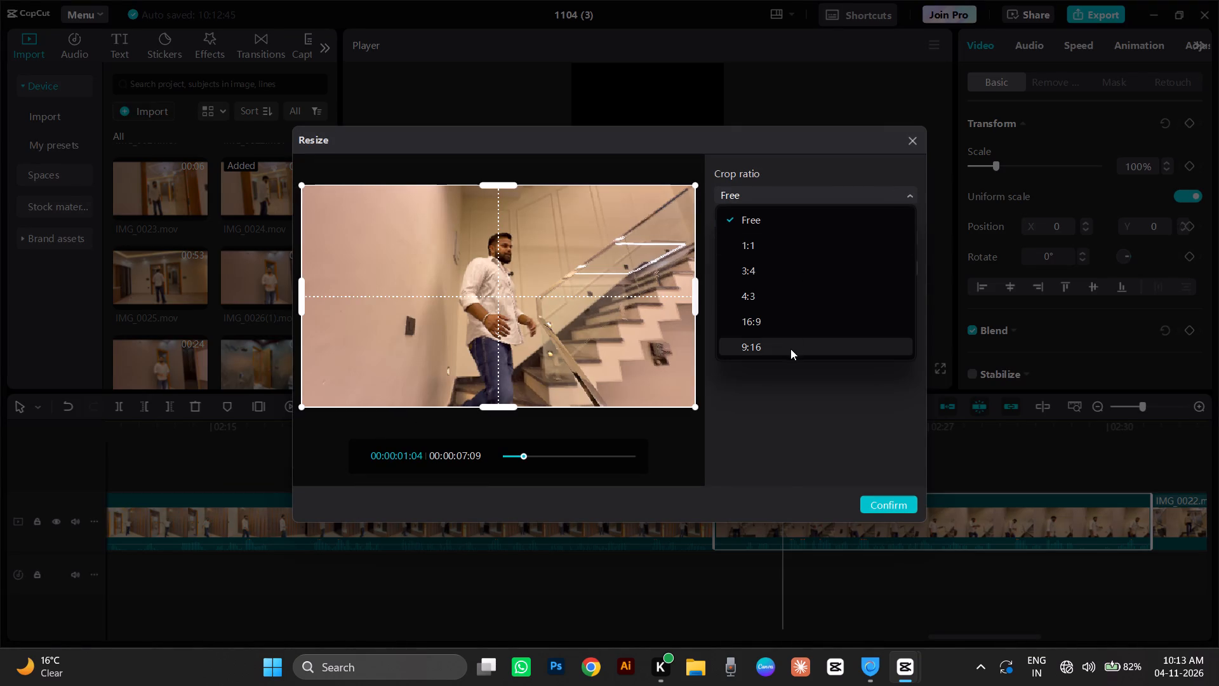
pyautogui.click(790, 349)
pyautogui.moveTo(470, 327); pyautogui.dragTo(462, 333)
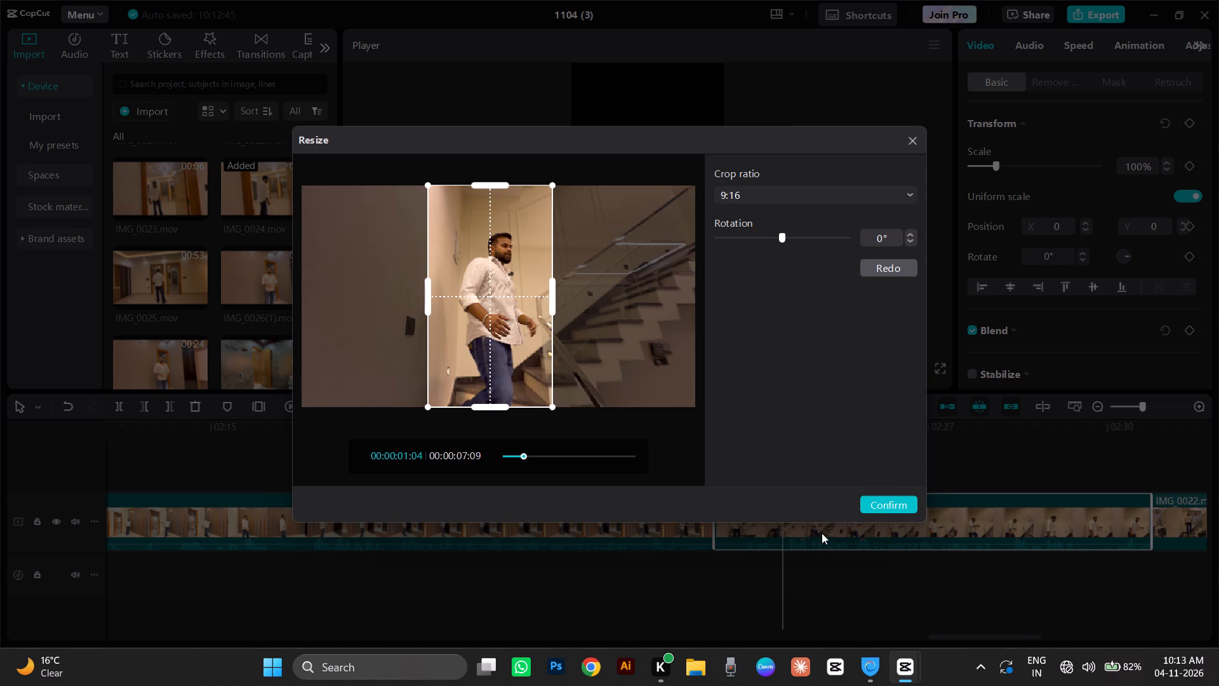
pyautogui.click(895, 501)
# Play the start of the cropped IMG_0022.mov staircase clip and trim away everything before 00:02:23:27.
pyautogui.click(712, 461)
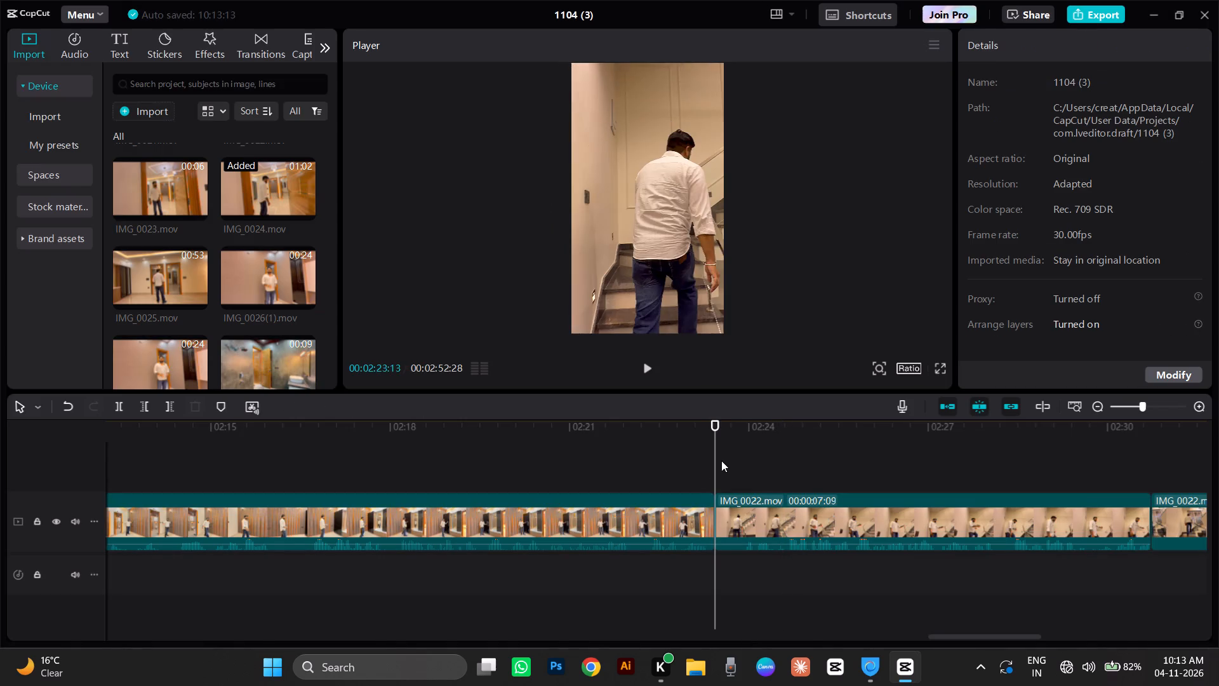
pyautogui.press('space')
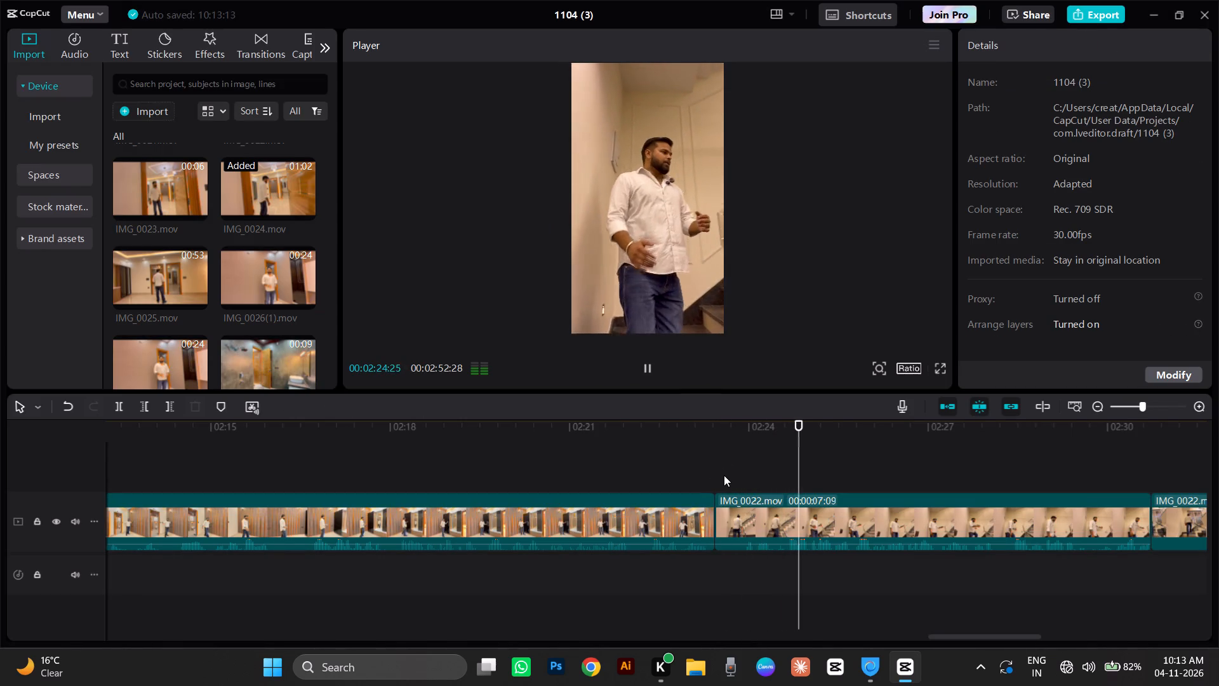
pyautogui.click(733, 454)
pyautogui.moveTo(733, 454); pyautogui.dragTo(742, 468)
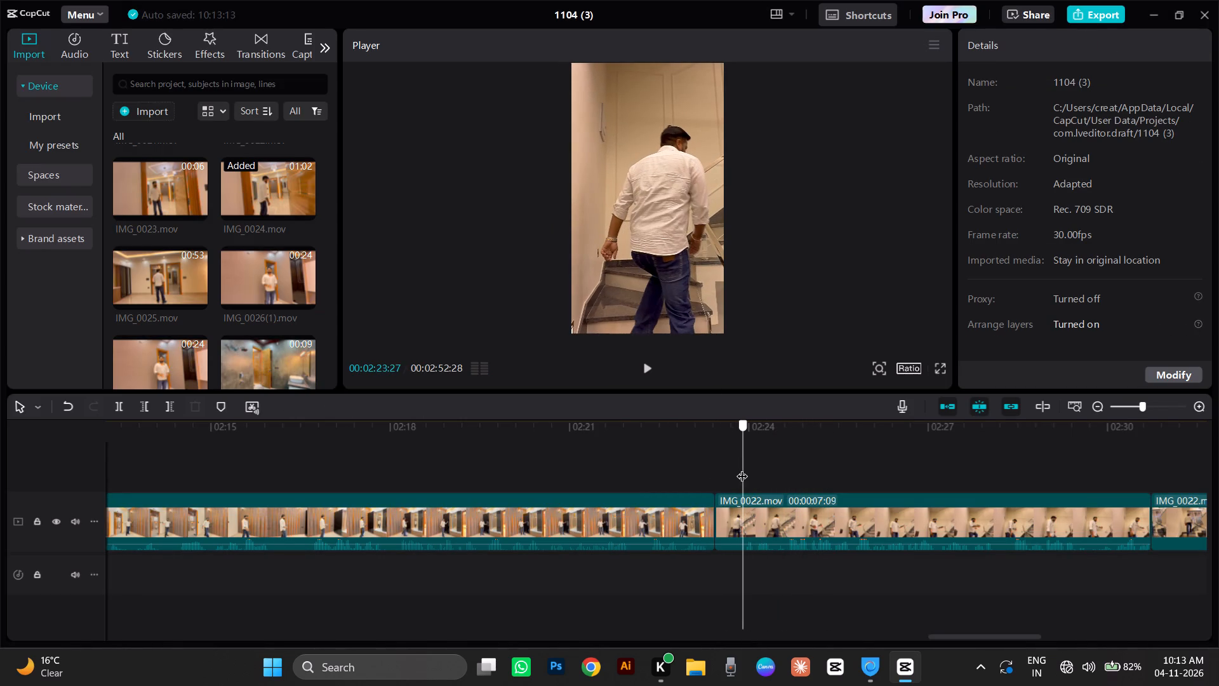
pyautogui.moveTo(742, 468); pyautogui.dragTo(743, 478)
pyautogui.click(147, 405)
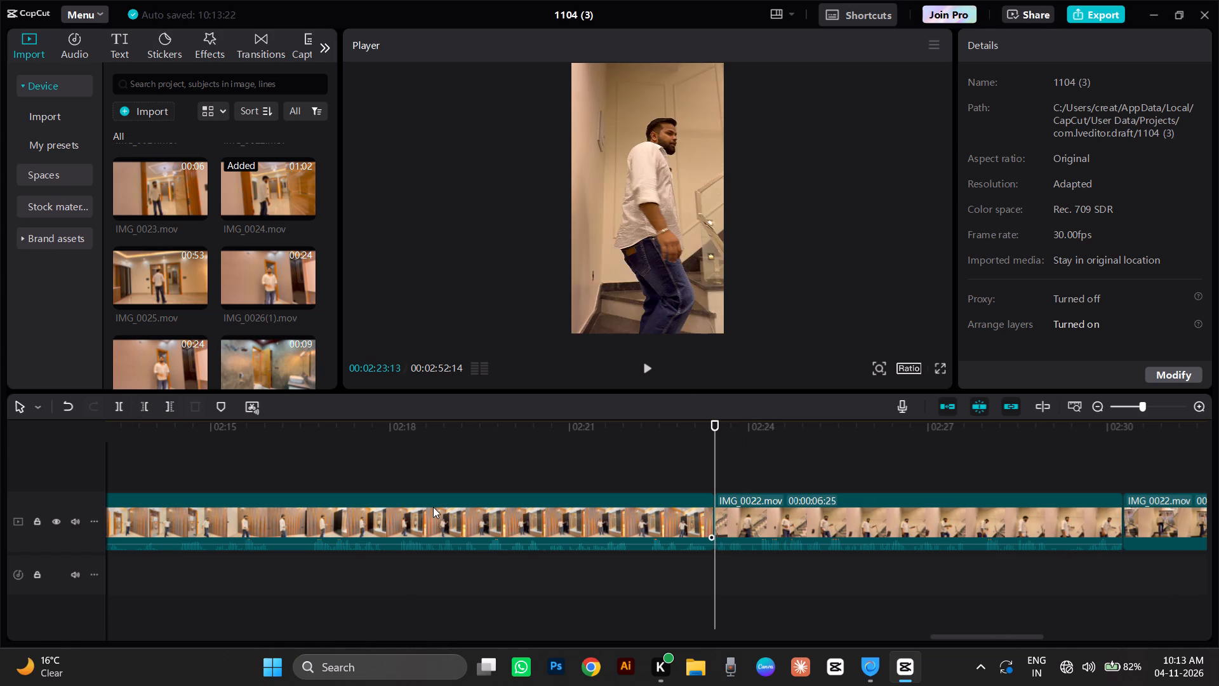
# Play back the trimmed staircase clip through to the cut with the following IMG_0022.mov clip.
pyautogui.press('space')
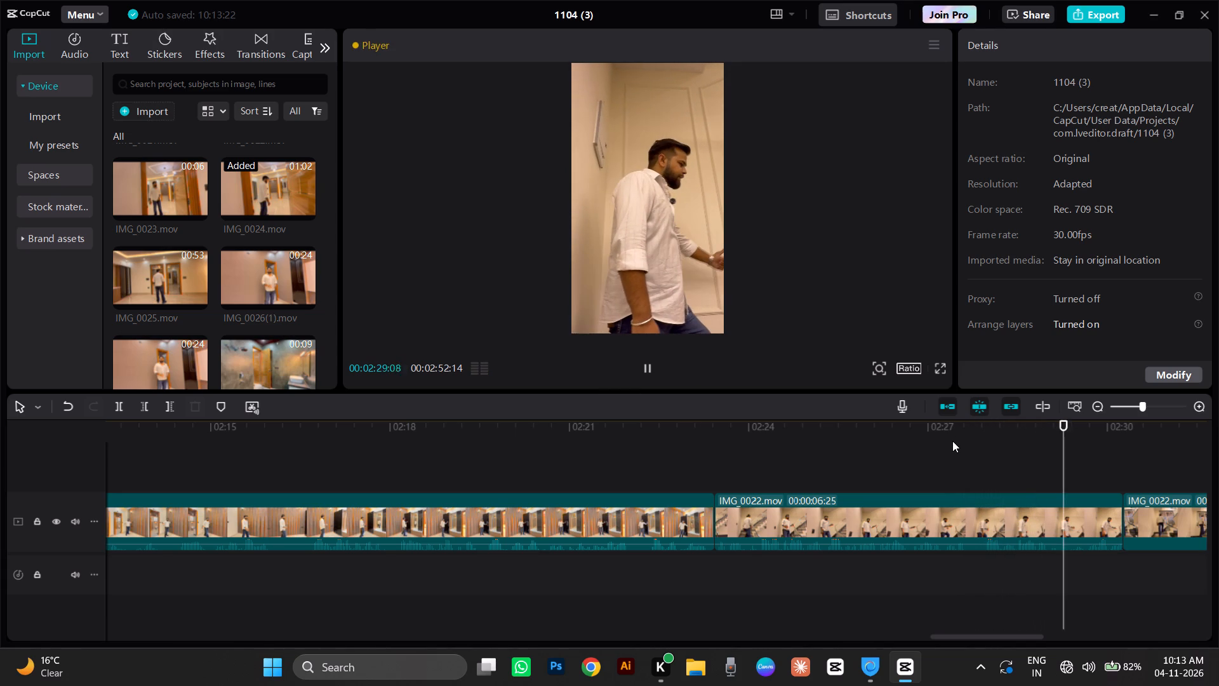
pyautogui.press('space')
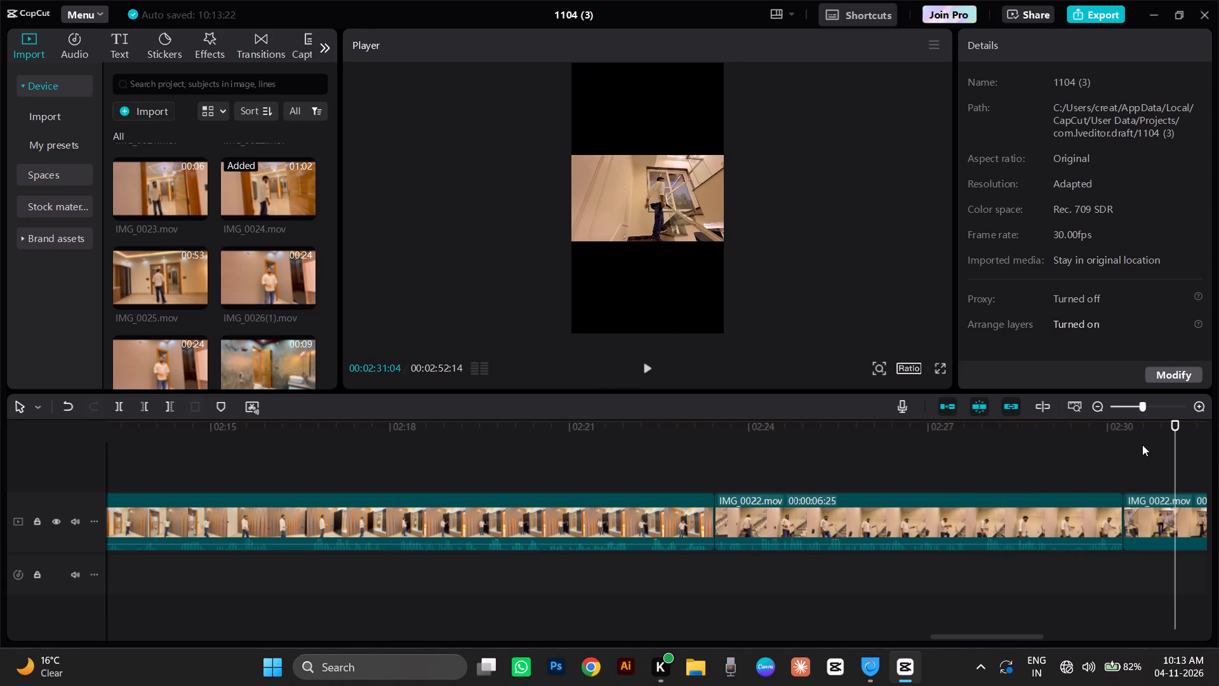
pyautogui.click(1139, 445)
pyautogui.moveTo(1138, 445); pyautogui.dragTo(1128, 464)
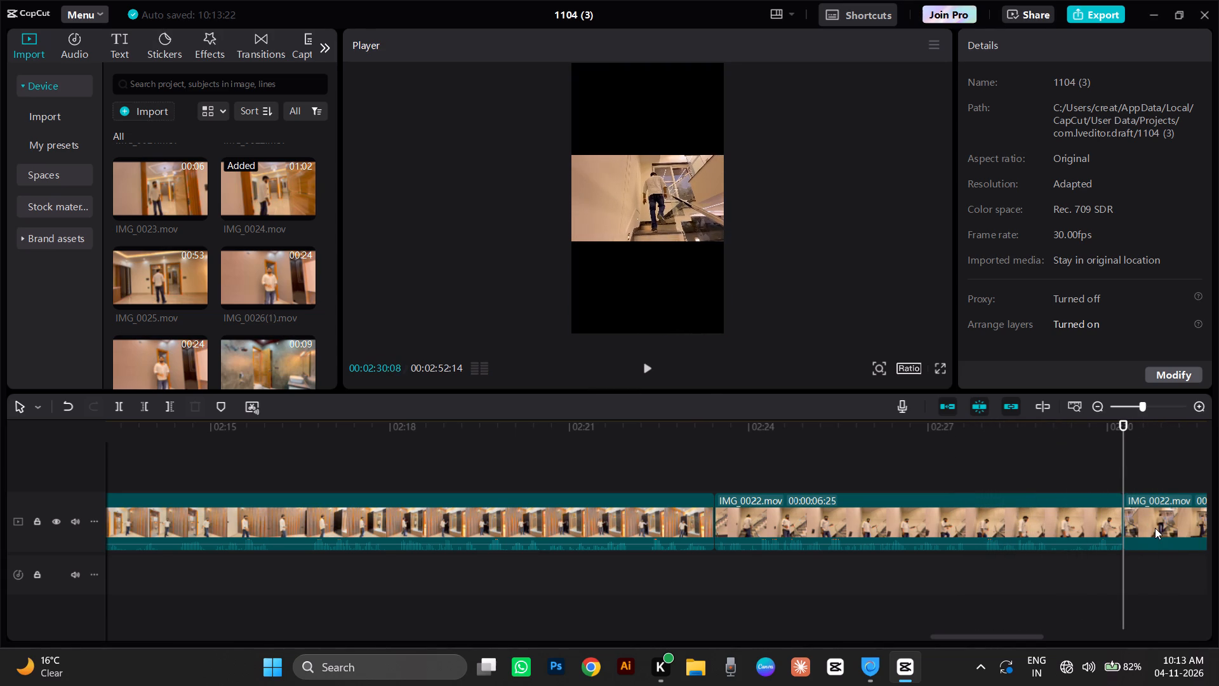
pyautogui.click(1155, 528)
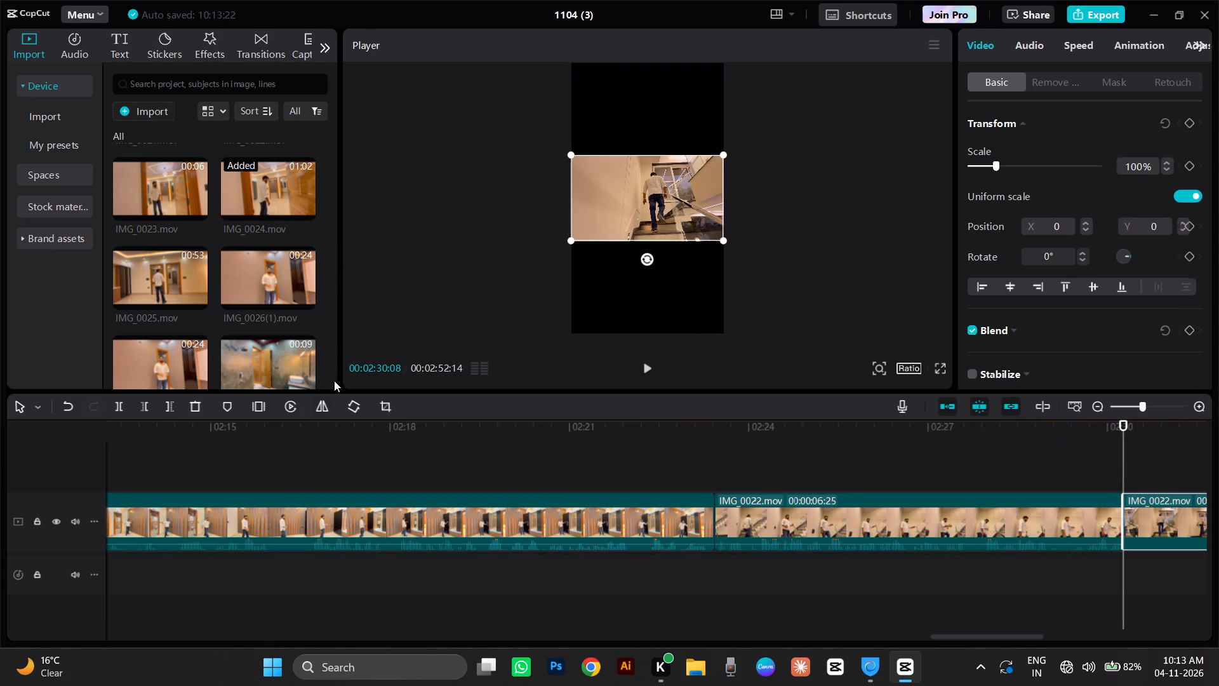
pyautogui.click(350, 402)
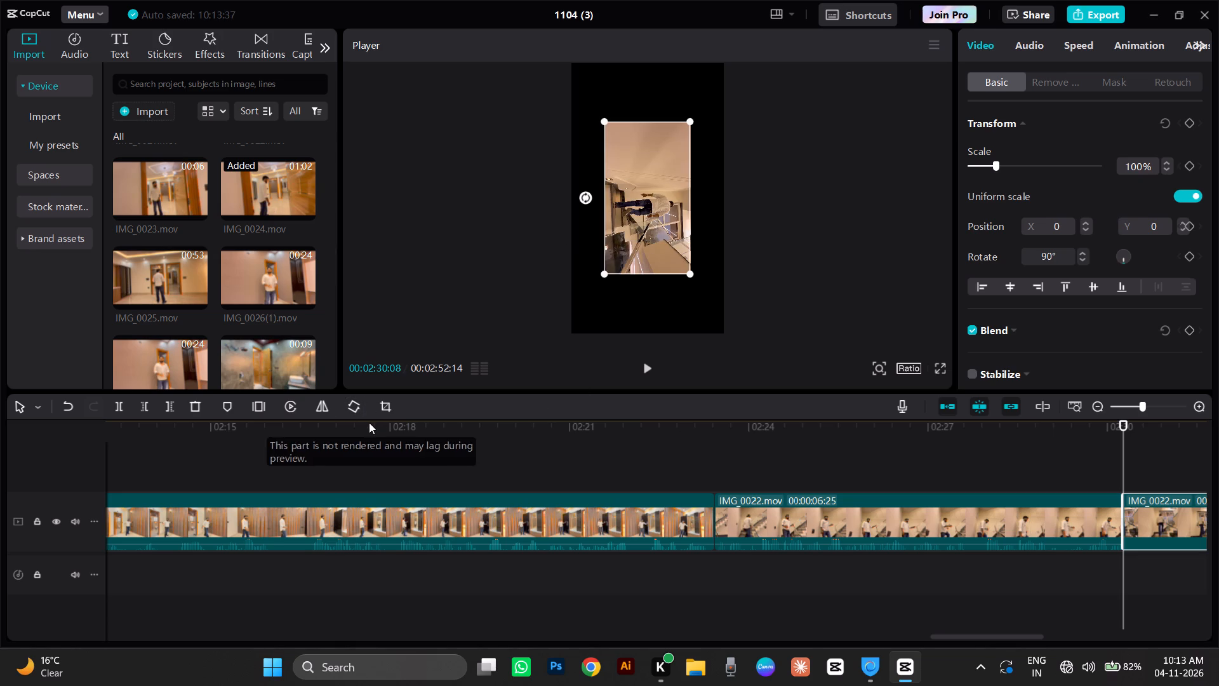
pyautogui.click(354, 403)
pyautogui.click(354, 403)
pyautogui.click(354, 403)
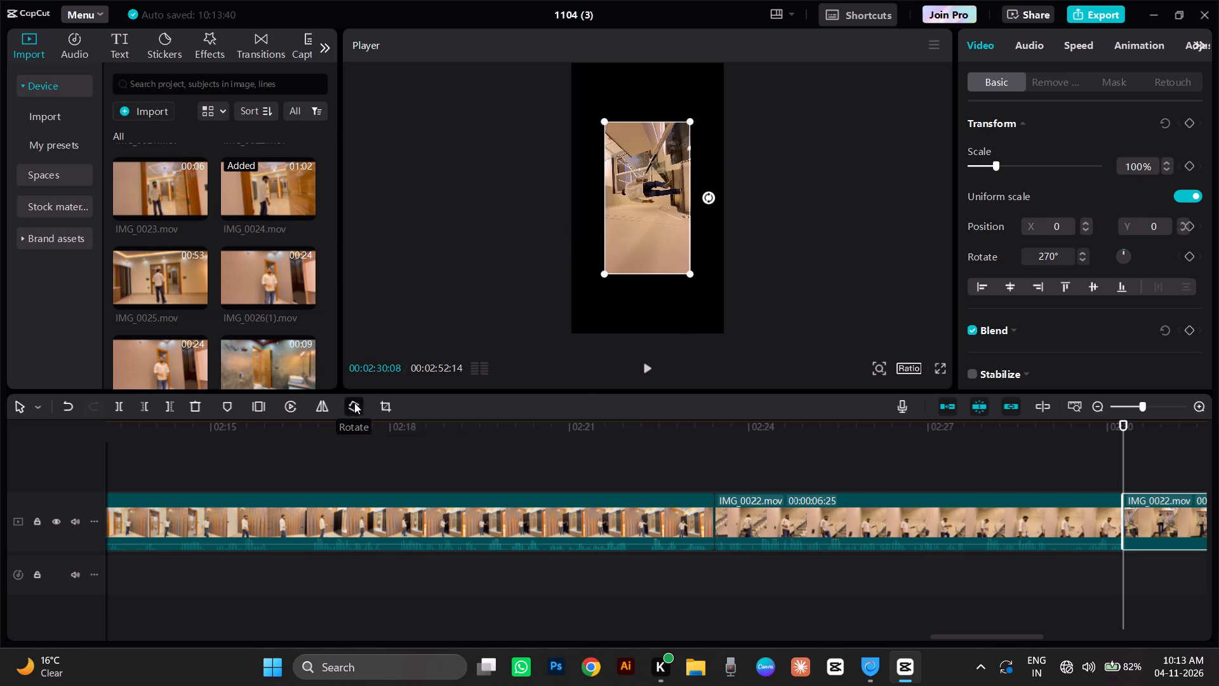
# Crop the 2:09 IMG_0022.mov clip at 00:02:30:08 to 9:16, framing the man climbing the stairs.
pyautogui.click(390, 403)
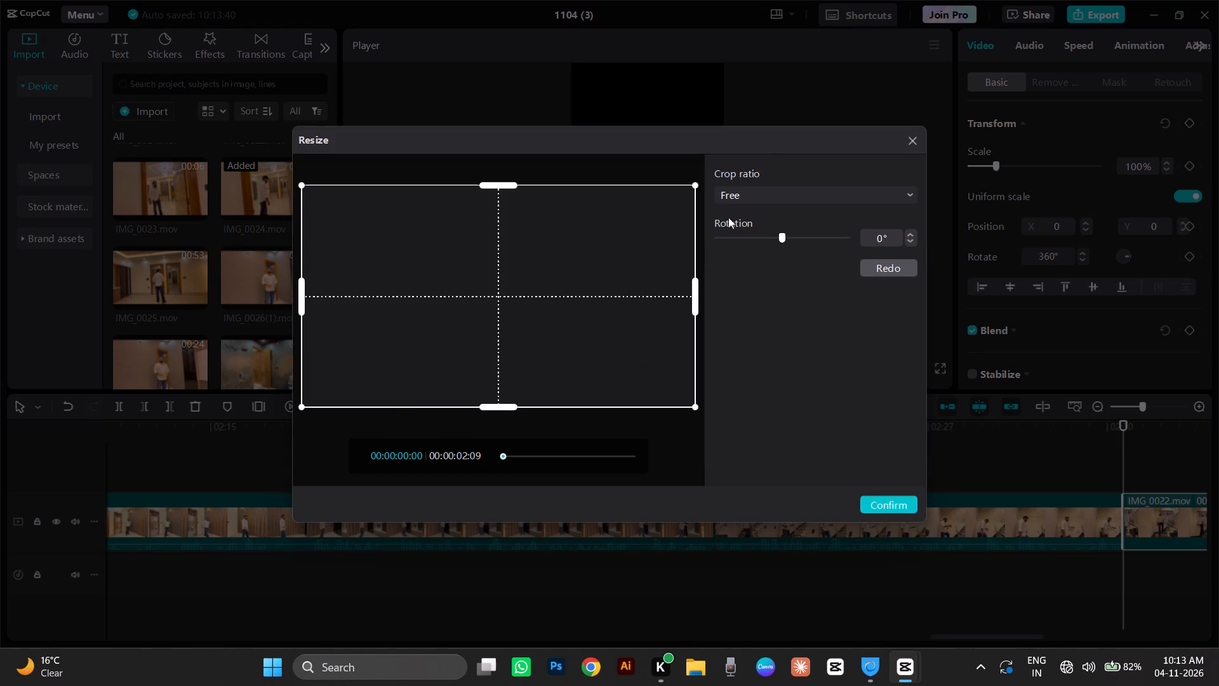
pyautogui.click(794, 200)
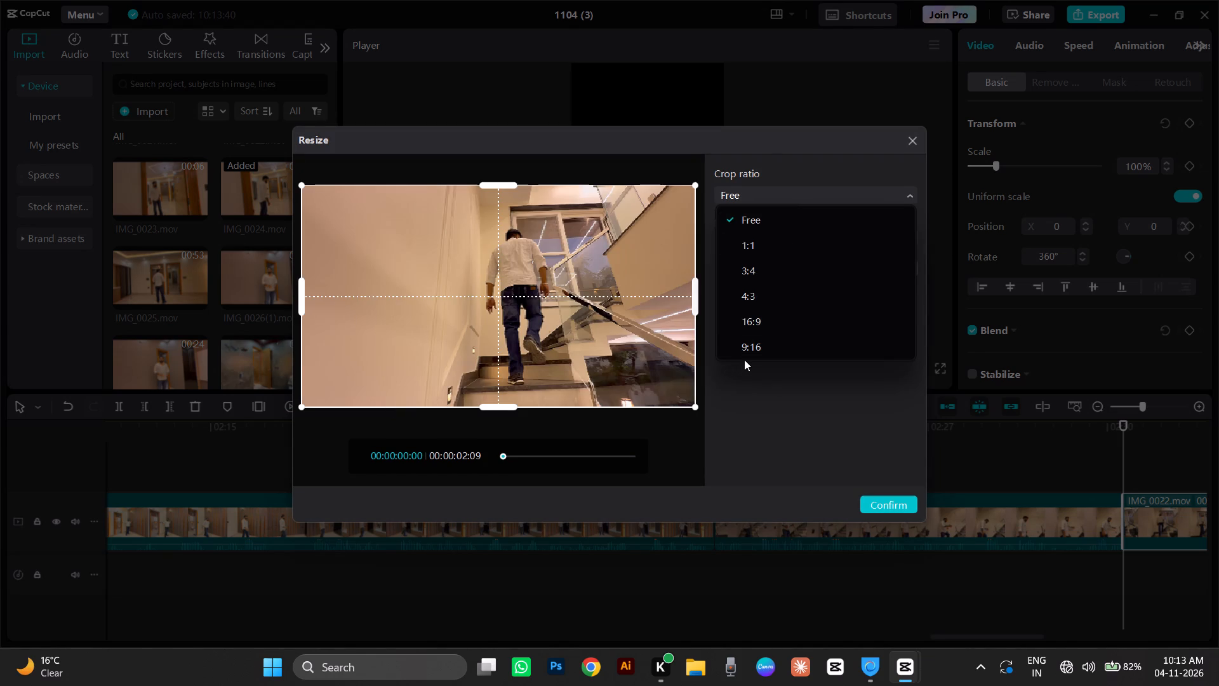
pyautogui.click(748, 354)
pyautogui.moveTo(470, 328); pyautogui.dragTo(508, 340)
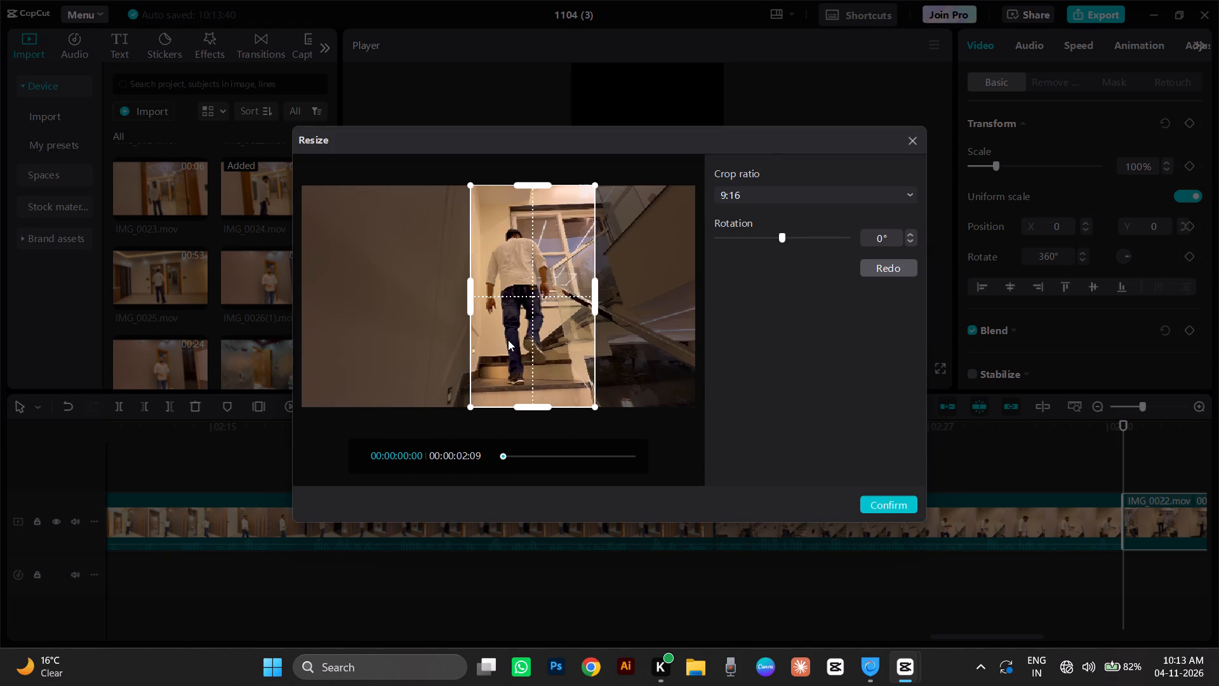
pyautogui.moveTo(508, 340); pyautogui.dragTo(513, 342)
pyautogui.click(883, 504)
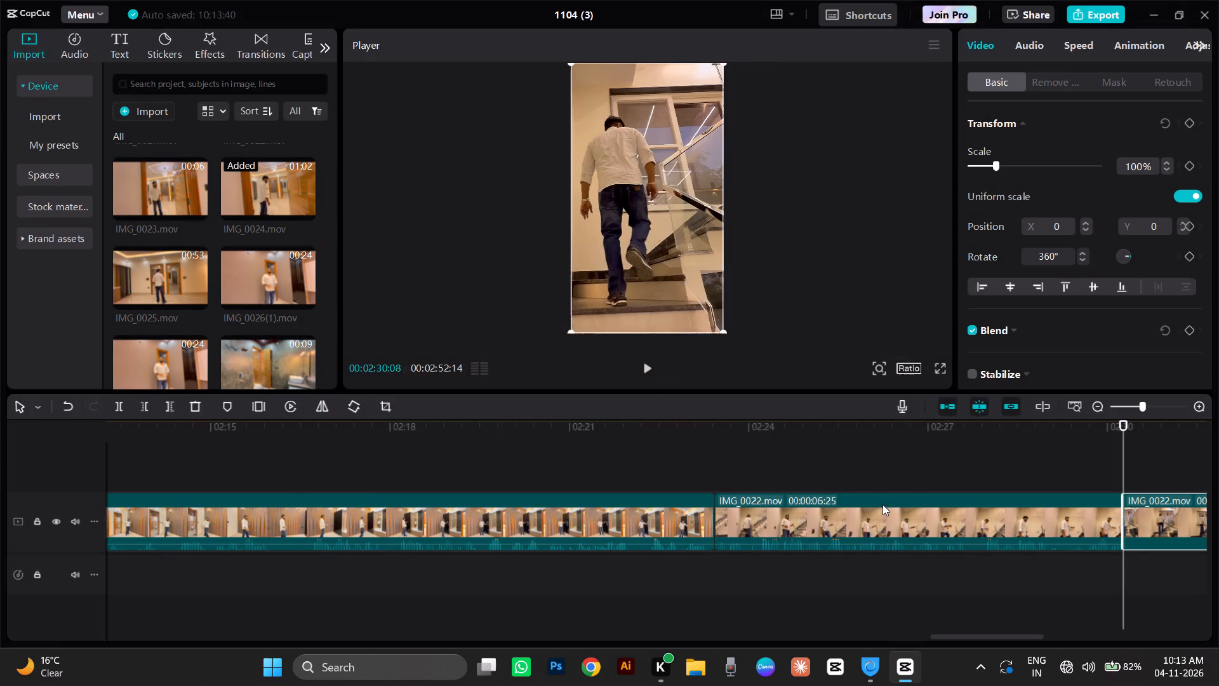
# Play through the stair-climbing IMG_0022.mov clip at 00:02:30:08 and delete it from the timeline.
pyautogui.press('space')
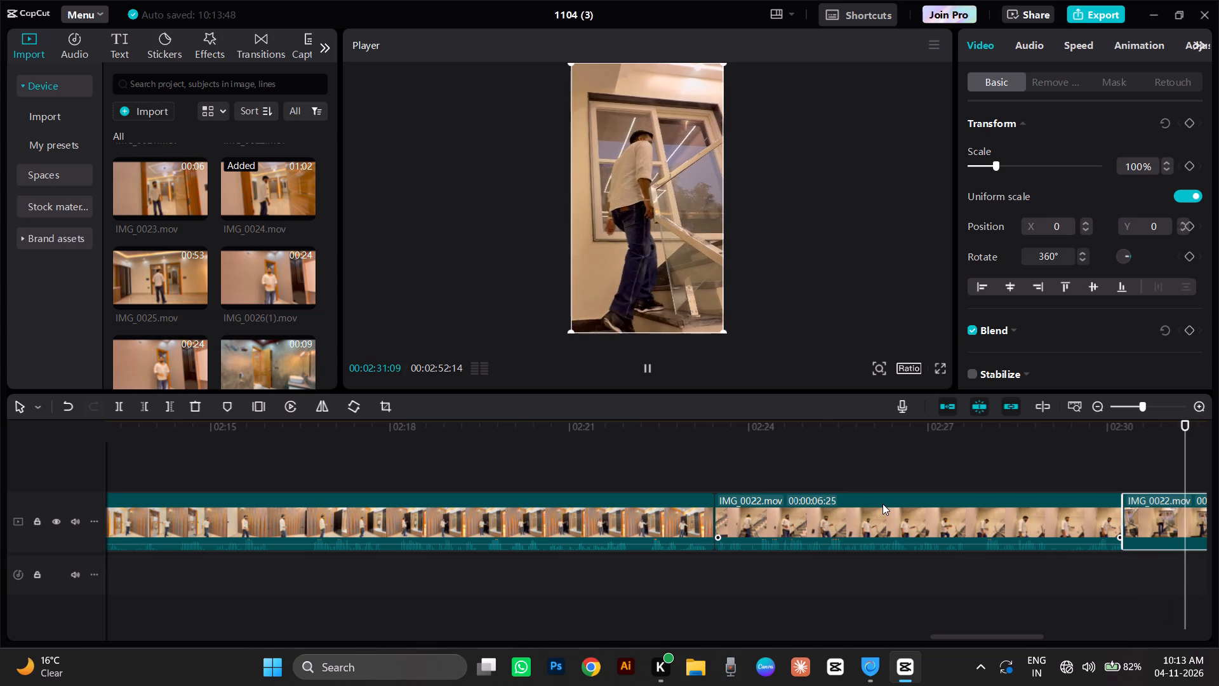
pyautogui.press('space')
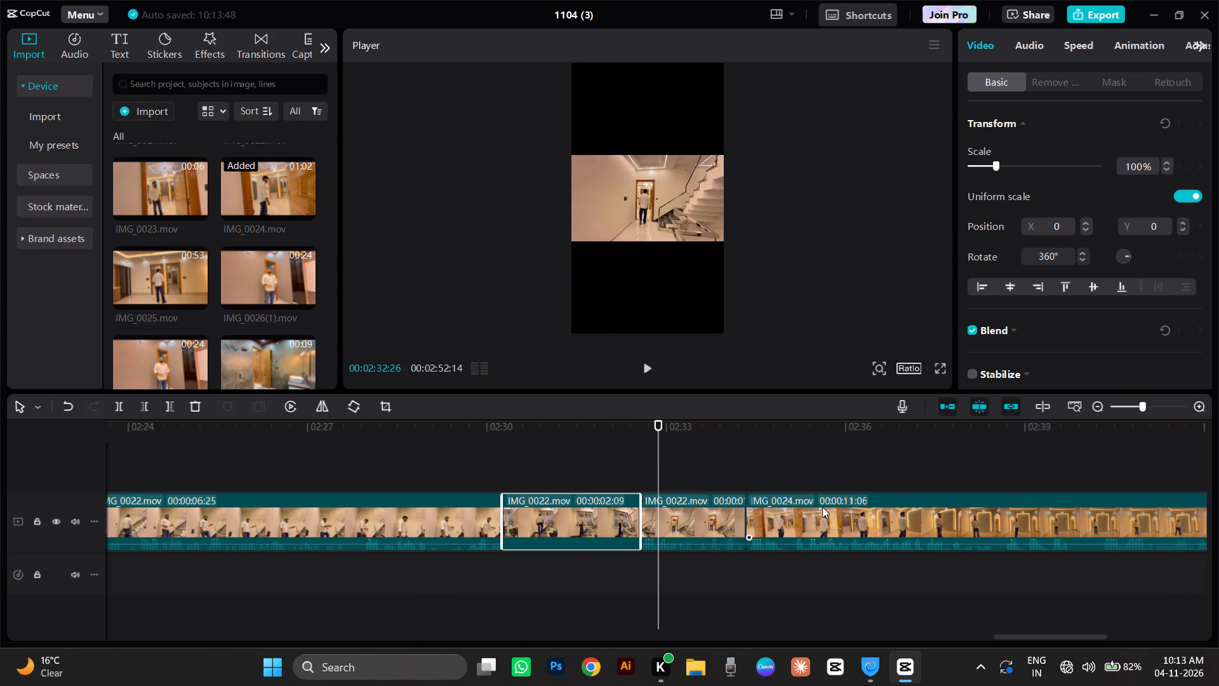
pyautogui.click(510, 458)
pyautogui.moveTo(510, 457); pyautogui.dragTo(510, 468)
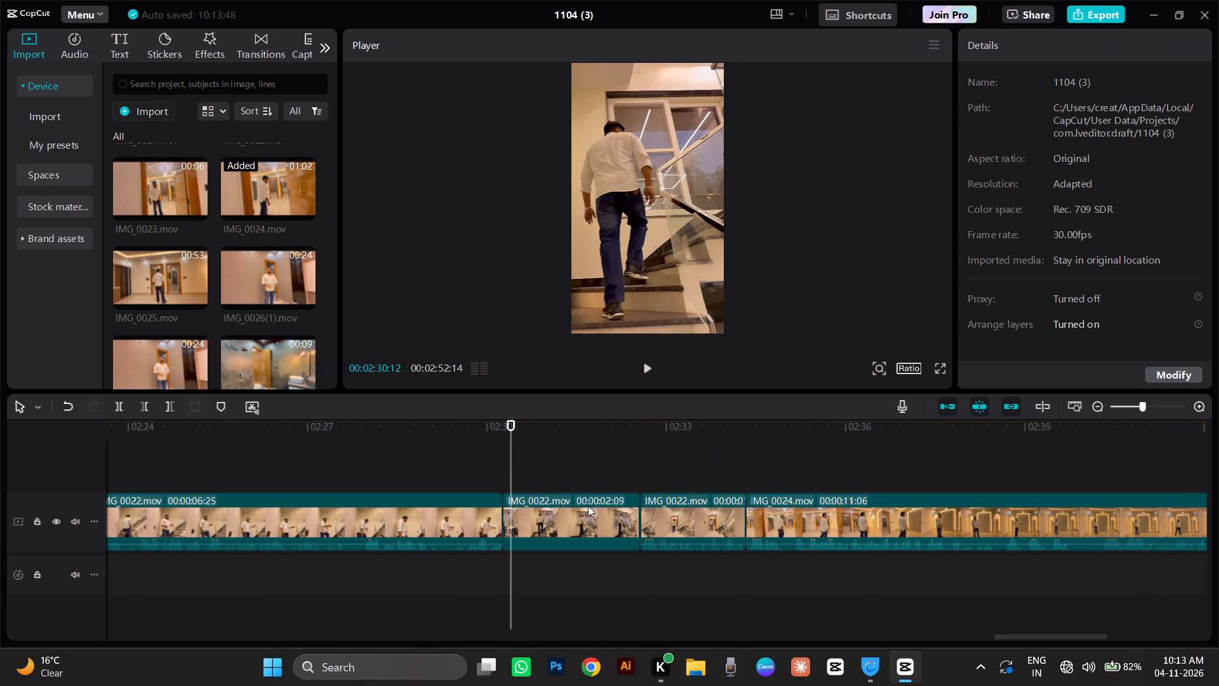
pyautogui.moveTo(513, 457); pyautogui.dragTo(505, 480)
pyautogui.press('space')
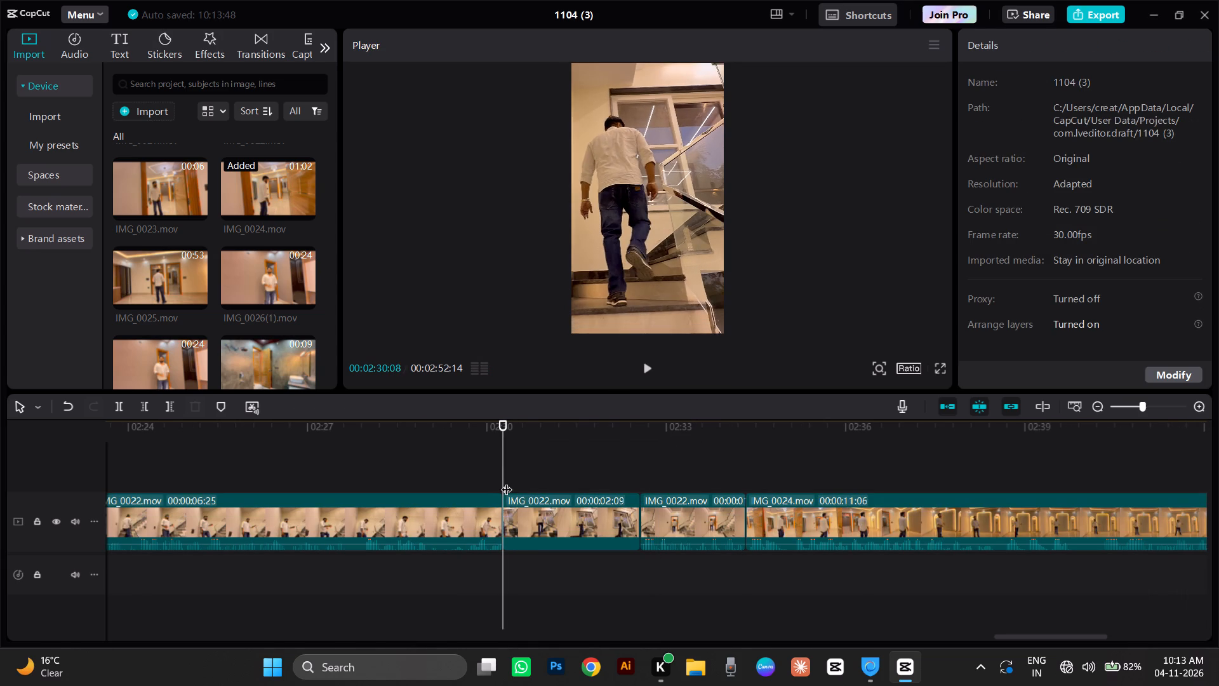
pyautogui.press('space')
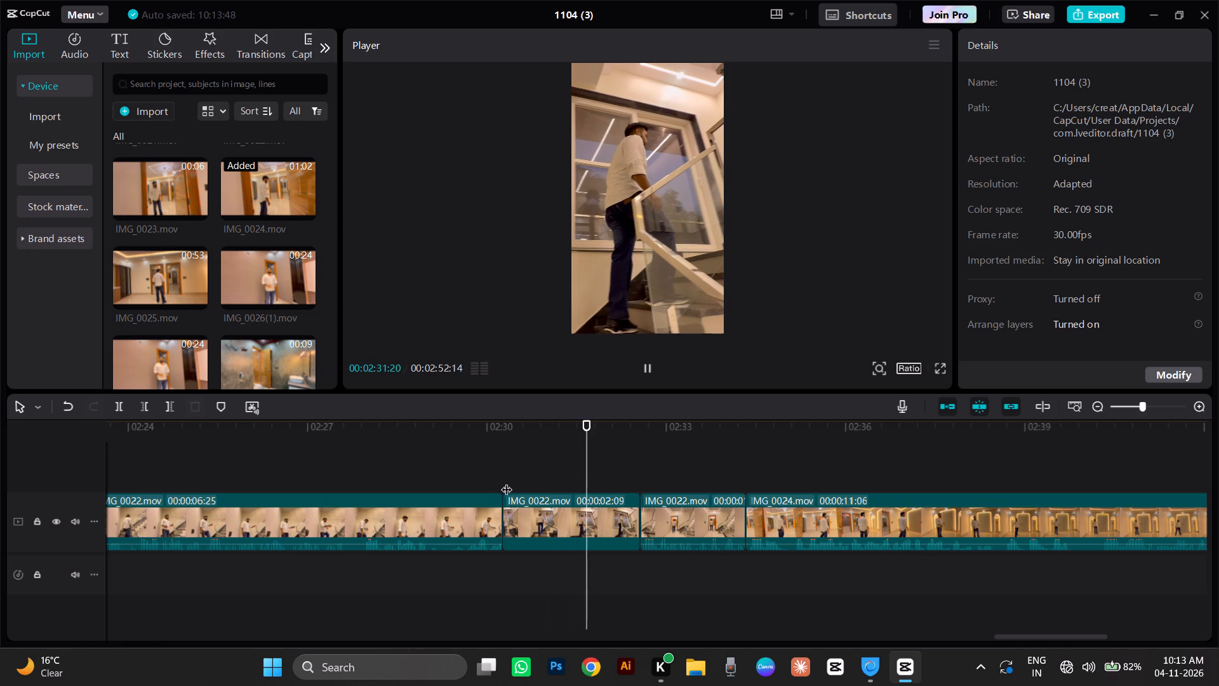
pyautogui.click(591, 514)
pyautogui.click(196, 412)
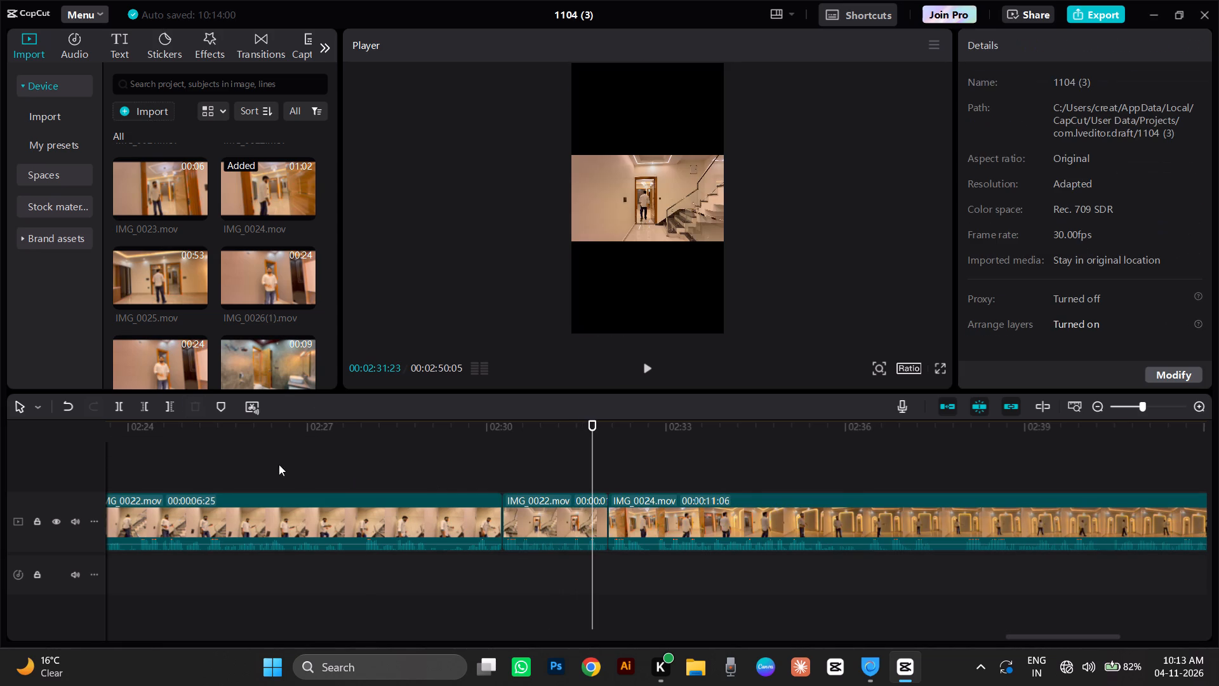
# Crop the short IMG_0022.mov doorway clip before IMG_0024.mov to 9:16, framing the man walking toward the door.
pyautogui.click(503, 455)
pyautogui.press('space')
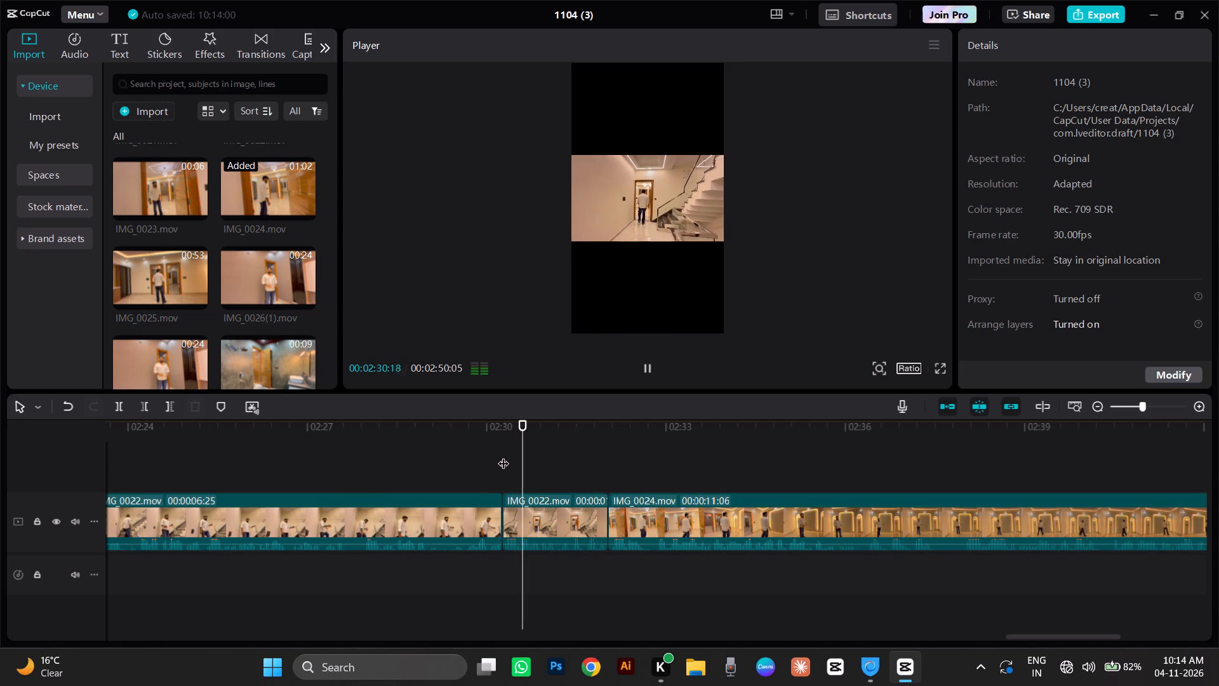
pyautogui.press('space')
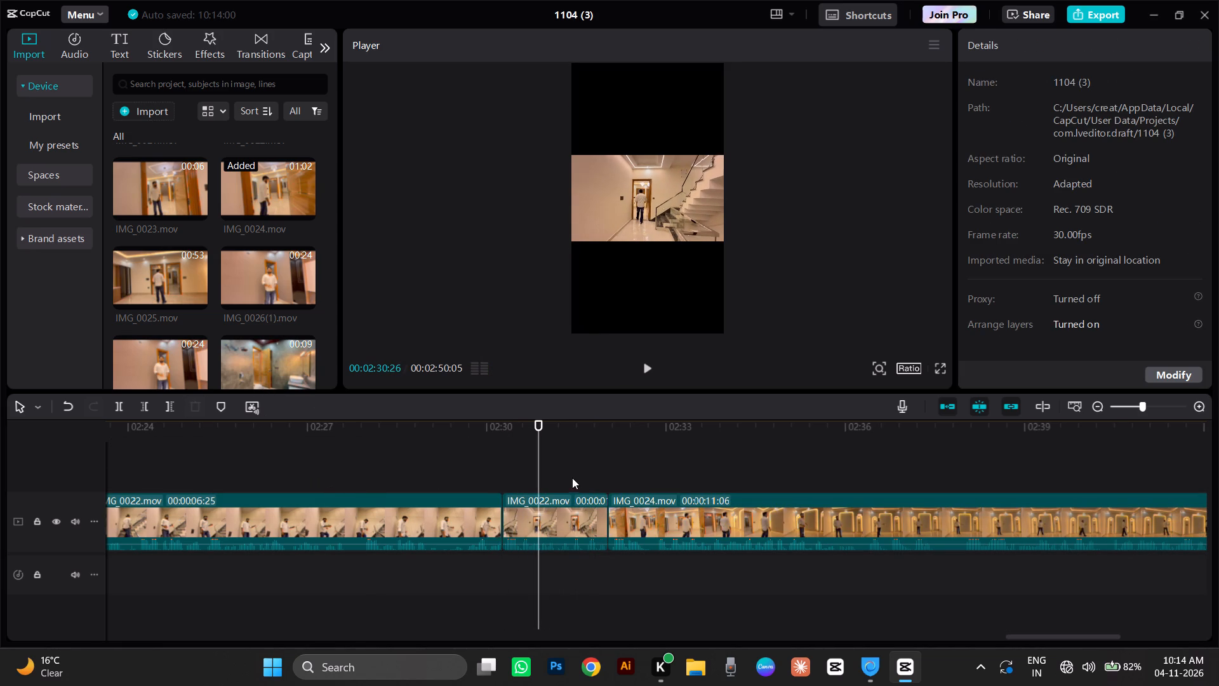
pyautogui.click(570, 499)
pyautogui.click(388, 408)
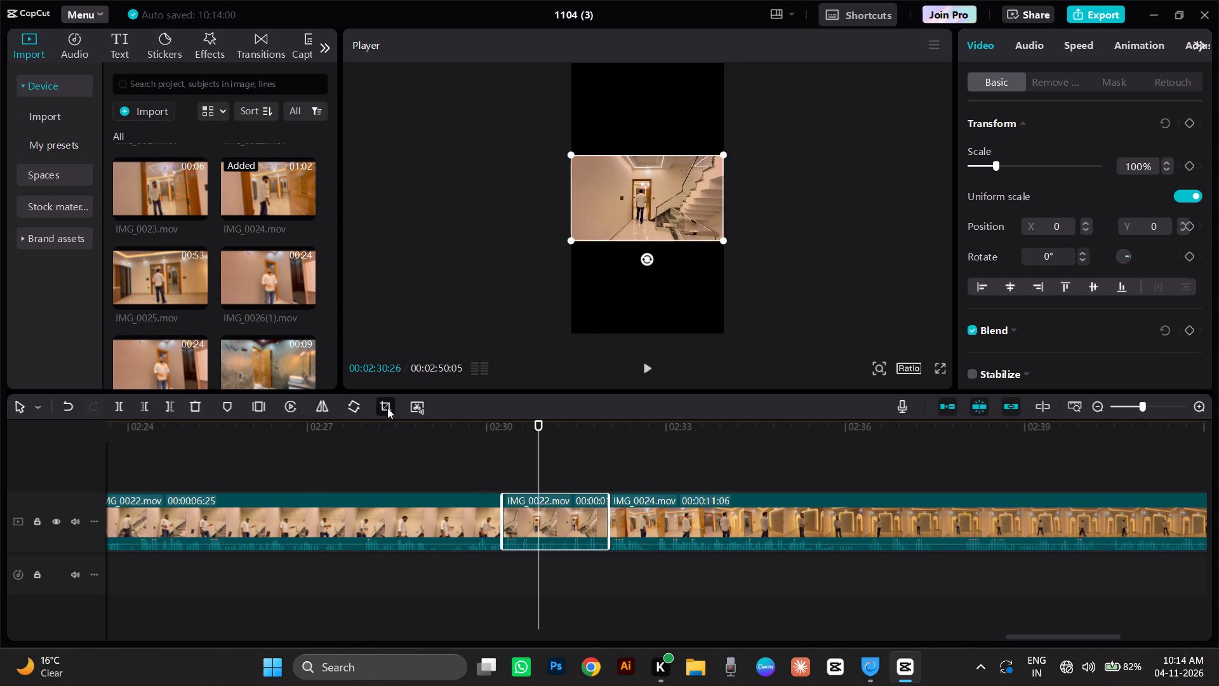
pyautogui.click(865, 194)
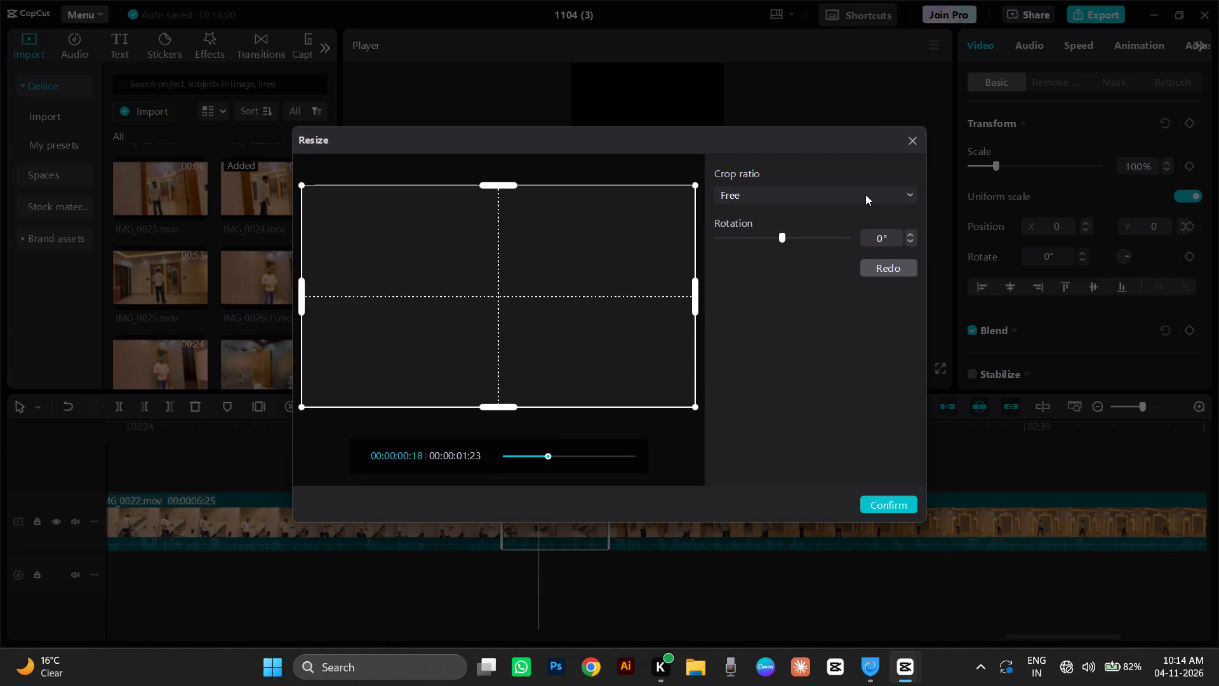
pyautogui.click(777, 343)
pyautogui.moveTo(462, 326); pyautogui.dragTo(458, 326)
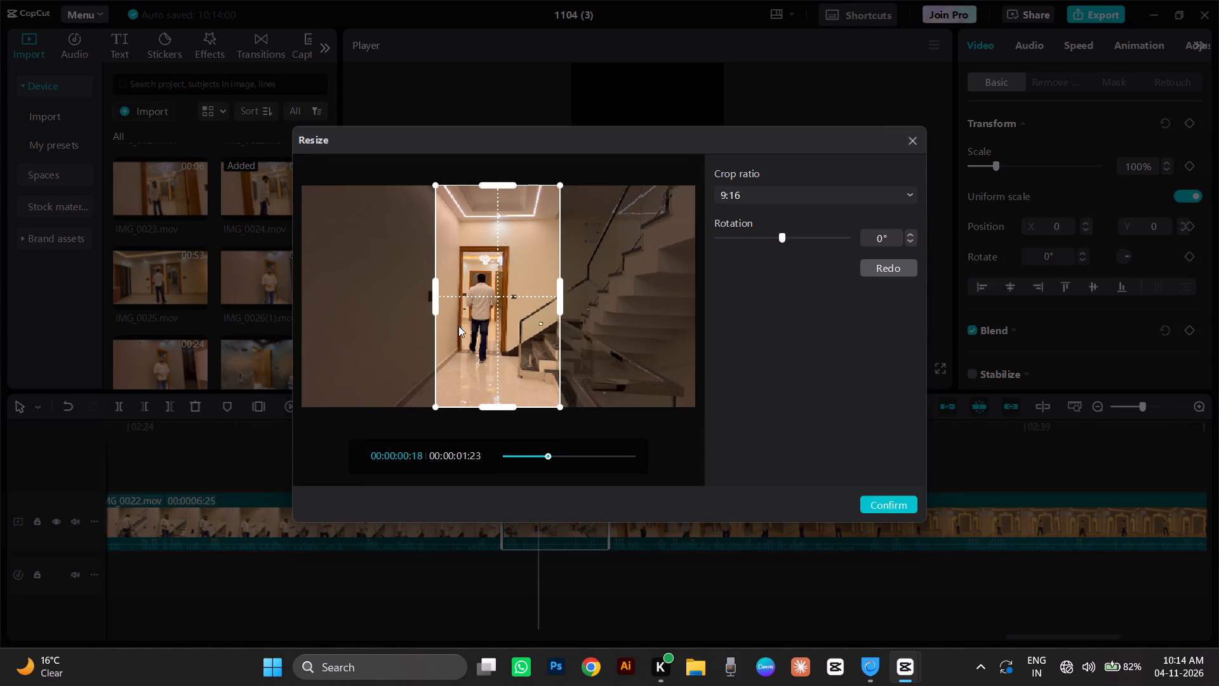
pyautogui.moveTo(458, 326); pyautogui.dragTo(444, 321)
pyautogui.click(899, 506)
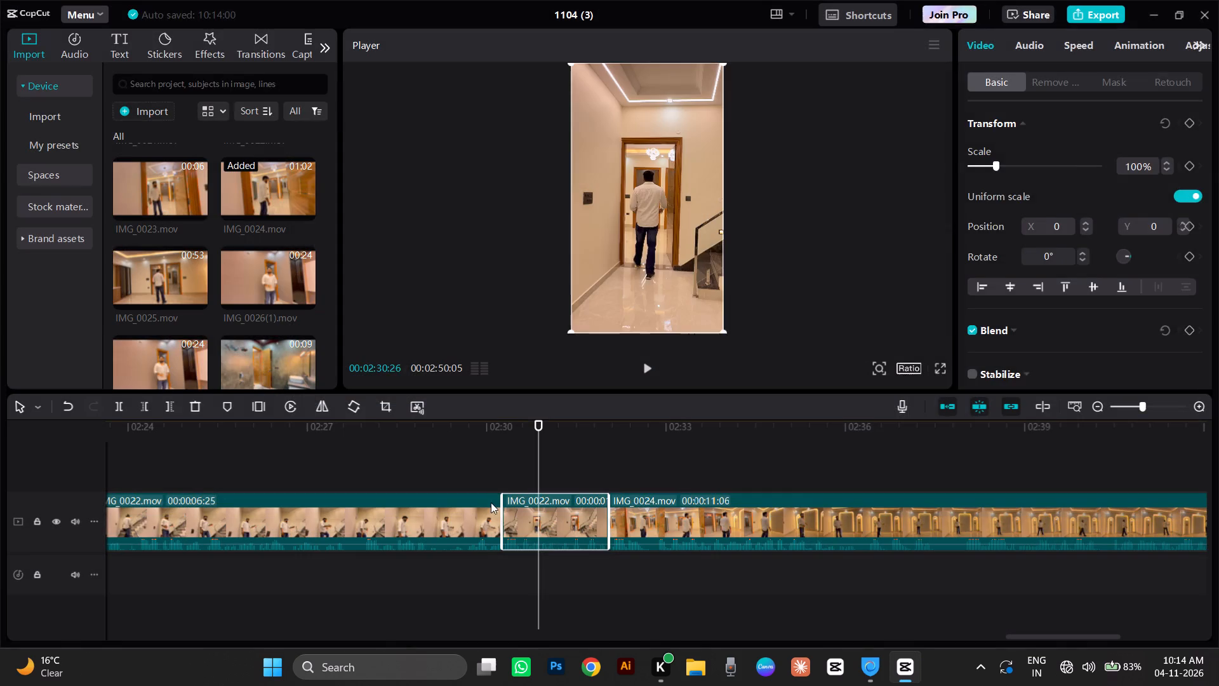
# Crop the 11:06 IMG_0024.mov clip at 00:02:32:01 to 9:16, keeping the centred frame on the man walking in.
pyautogui.click(506, 448)
pyautogui.press('space')
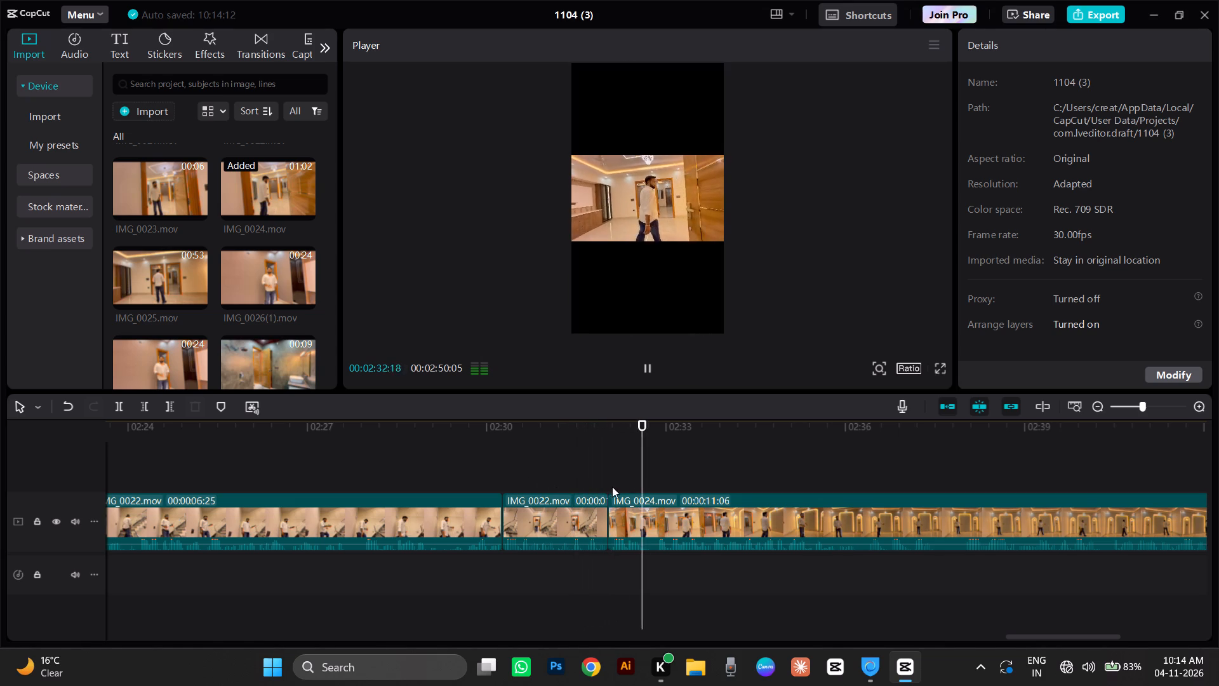
pyautogui.click(611, 451)
pyautogui.click(704, 522)
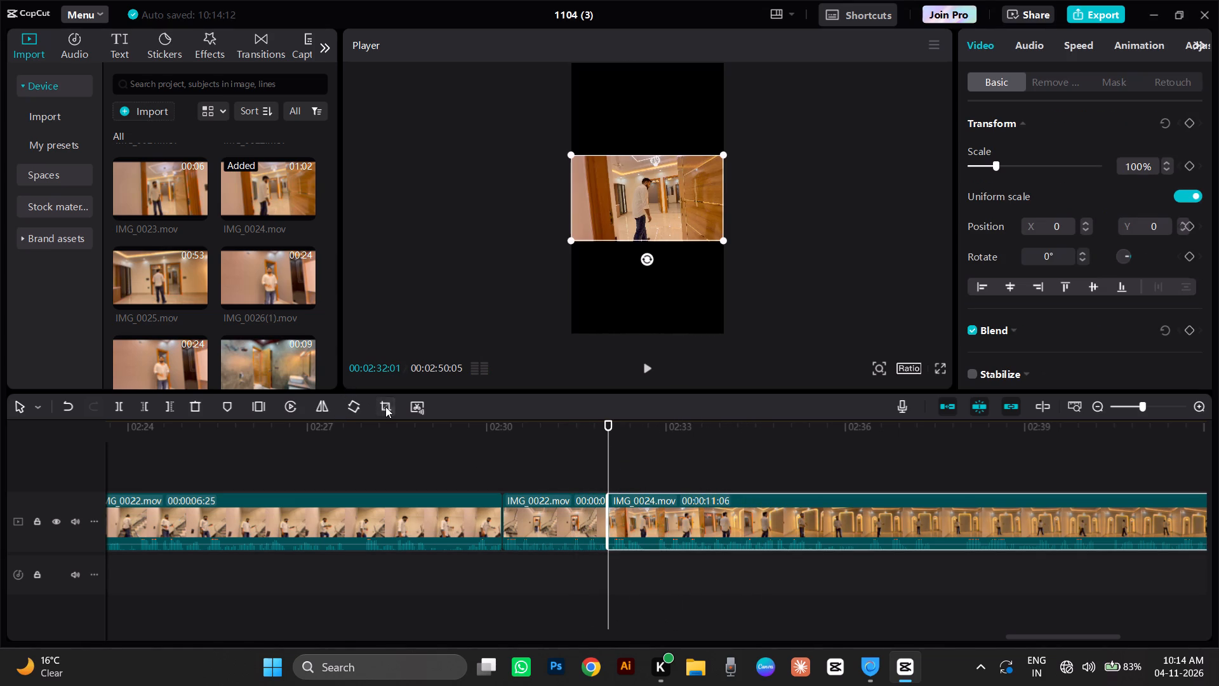
pyautogui.click(385, 407)
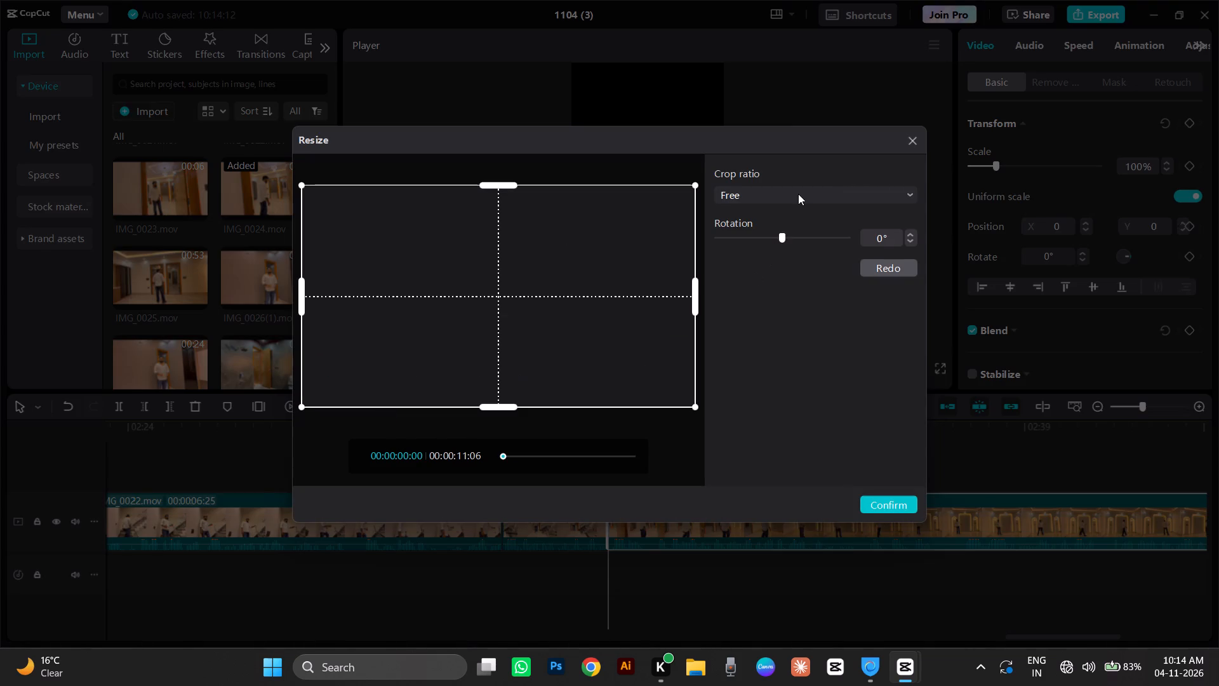
pyautogui.click(798, 194)
pyautogui.click(778, 343)
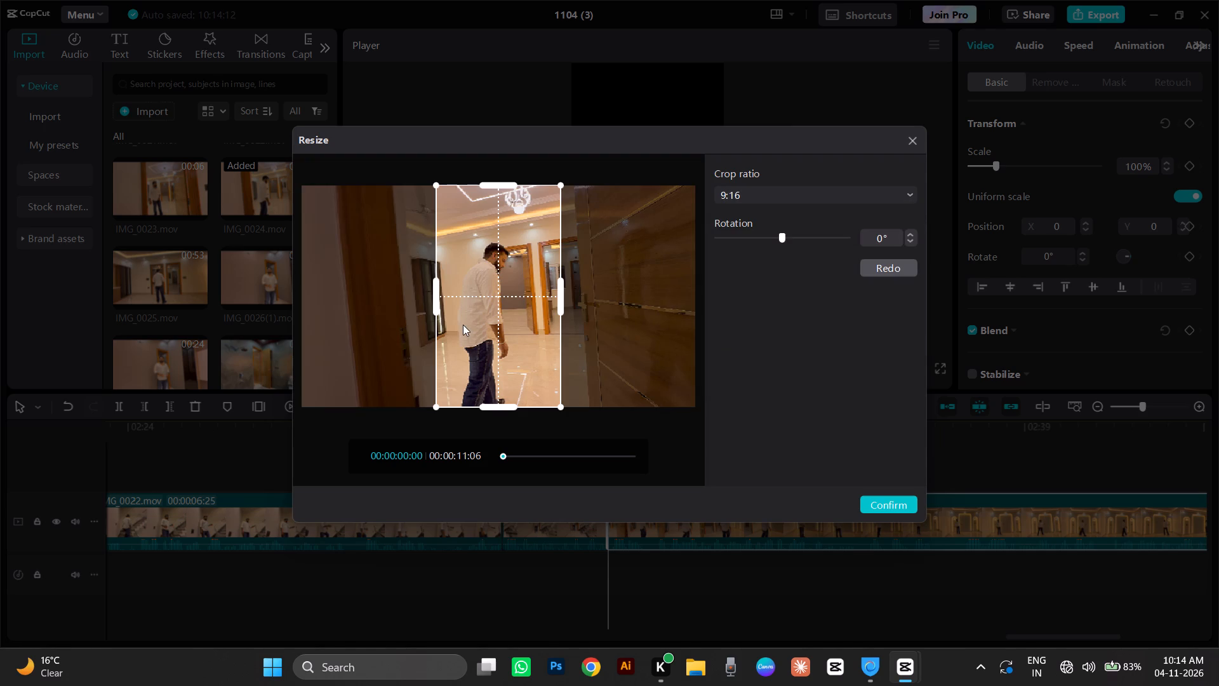
pyautogui.click(896, 500)
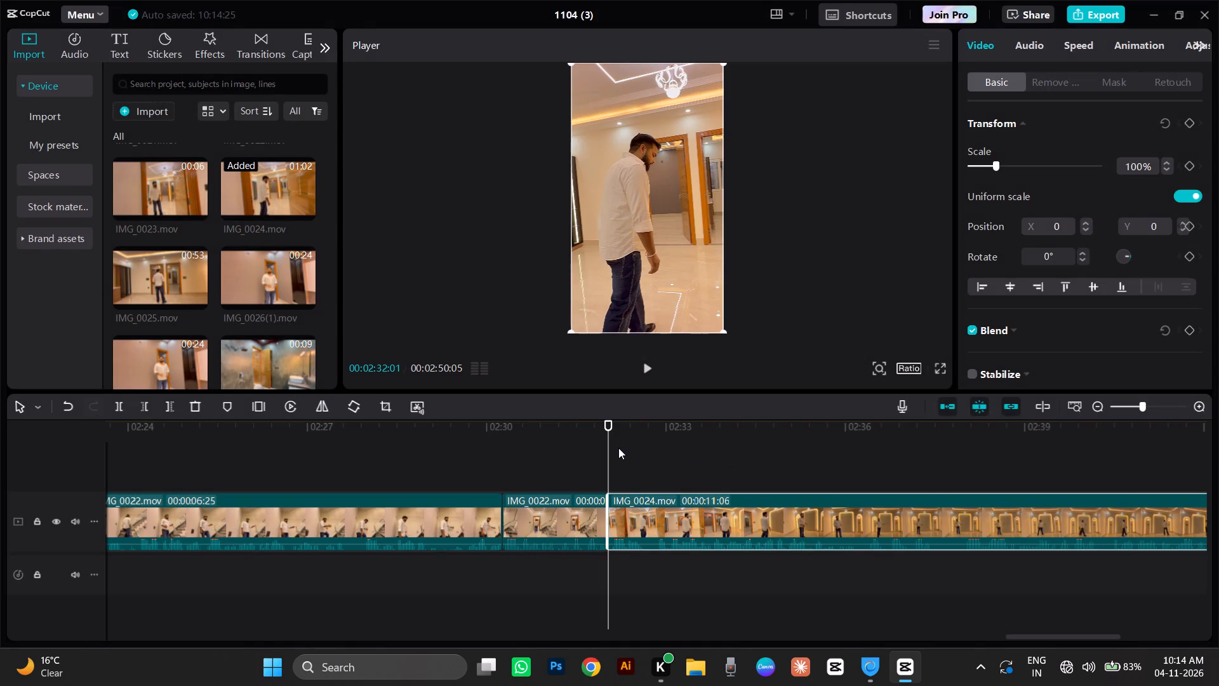
# Play through the 11:06 IMG_0024.mov clip and shift its 9:16 crop to centre on the man and the large illuminated wall panel.
pyautogui.press('space')
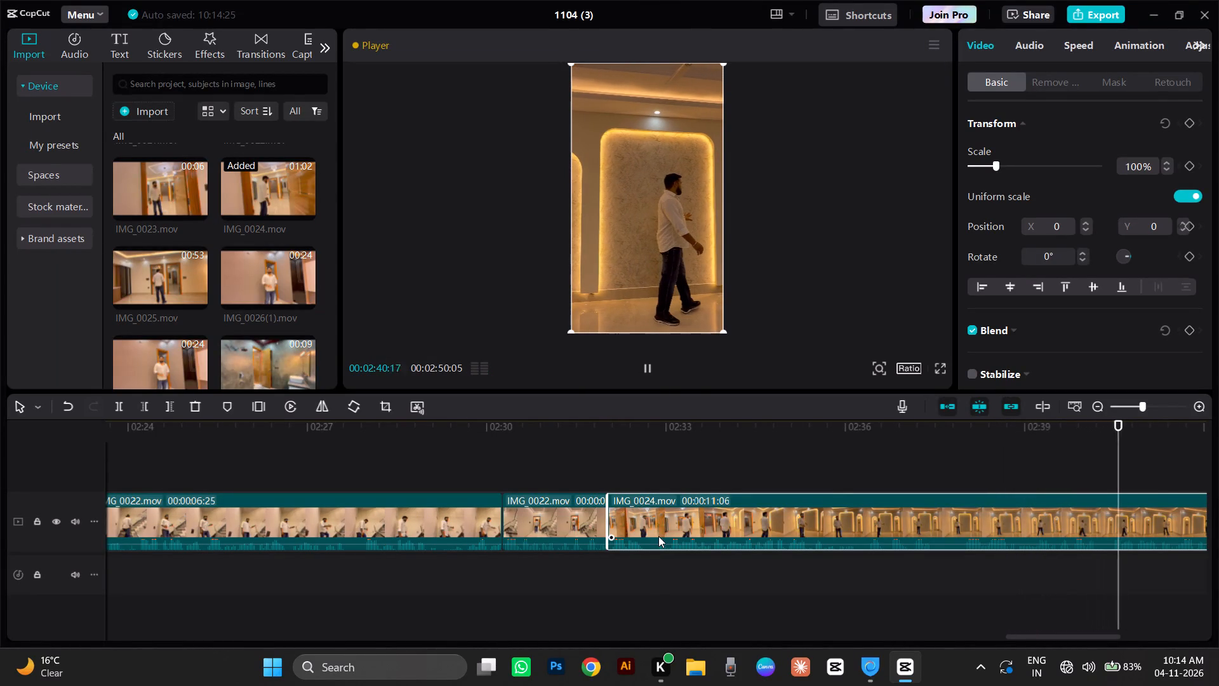
pyautogui.press('space')
pyautogui.click(544, 465)
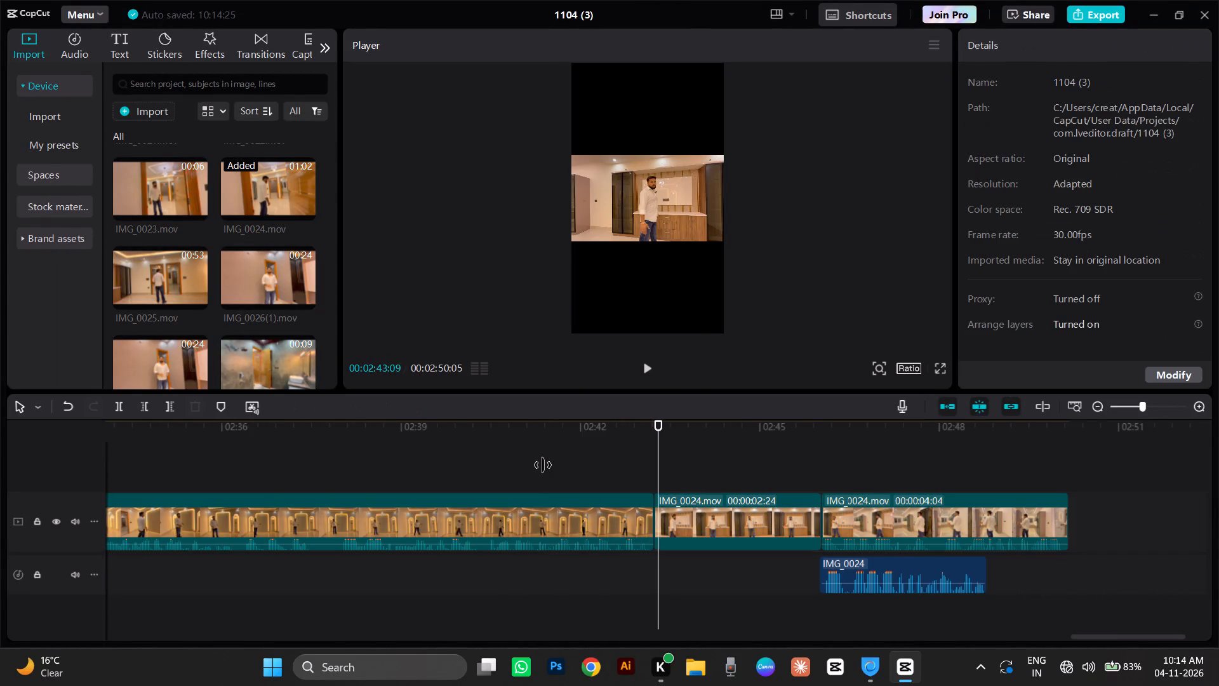
pyautogui.press('space')
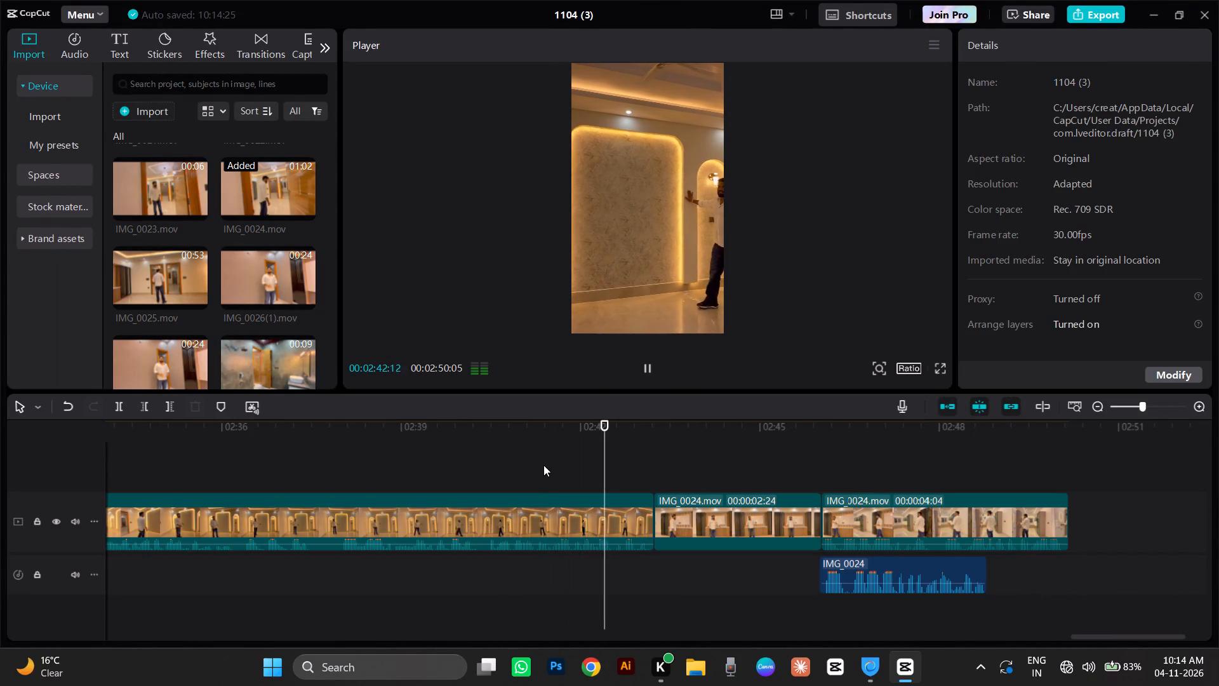
pyautogui.press('space')
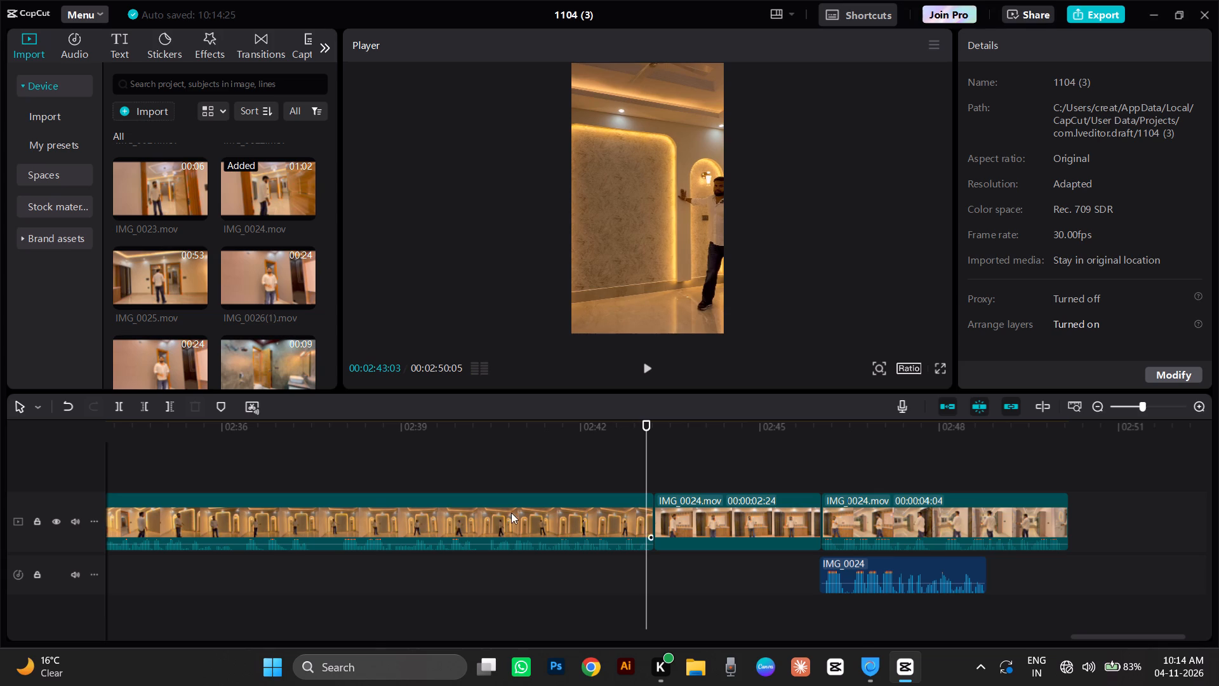
pyautogui.click(448, 458)
pyautogui.click(498, 516)
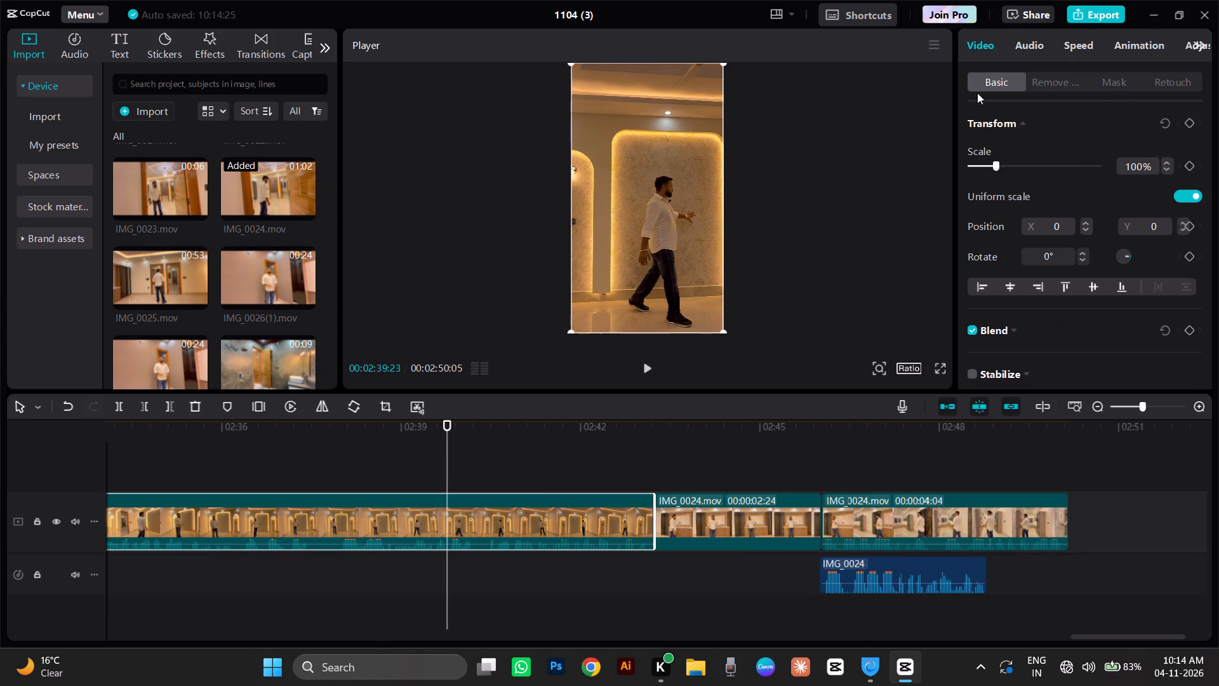
pyautogui.click(380, 403)
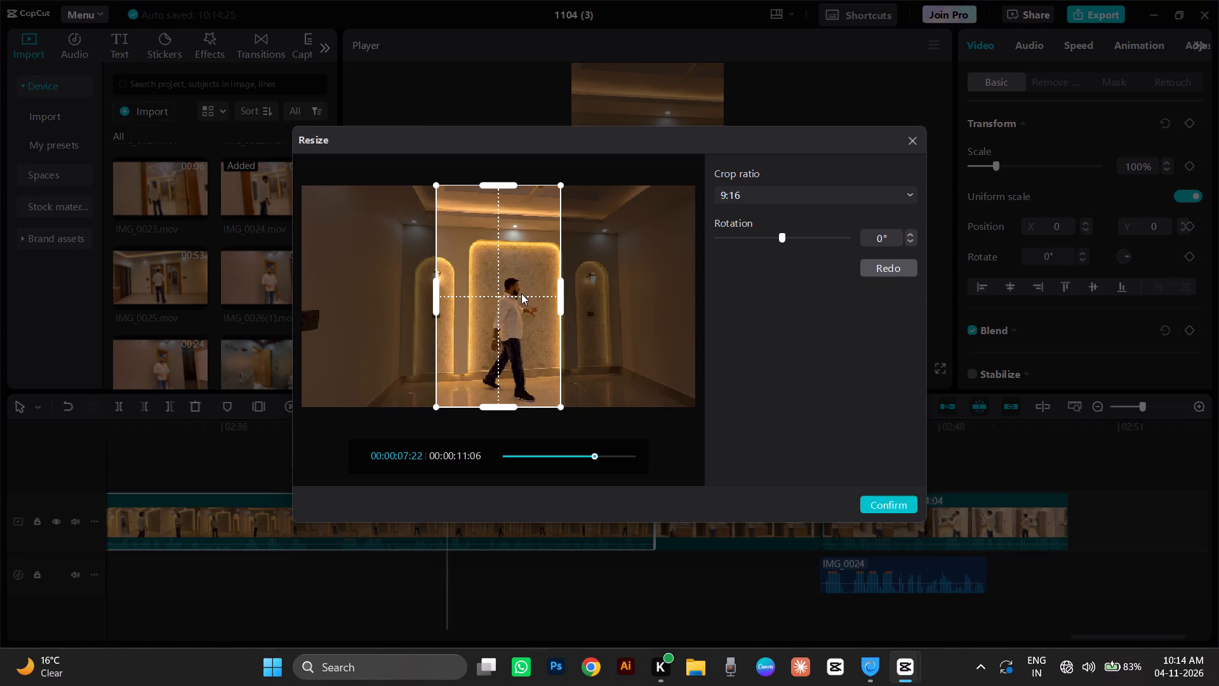
pyautogui.moveTo(517, 295); pyautogui.dragTo(536, 304)
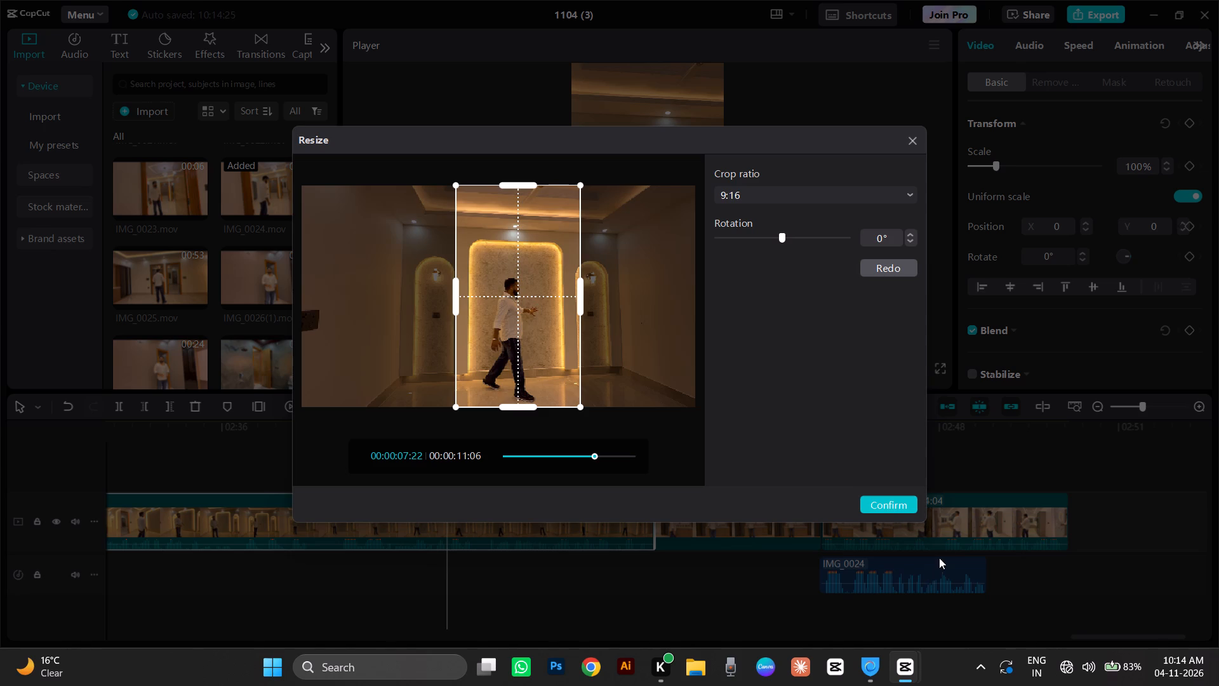
pyautogui.click(895, 497)
# Play through to the next cut and move the IMG_0024 audio under the 2:24 IMG_0024.mov clip, aligned with the clip's start.
pyautogui.click(341, 453)
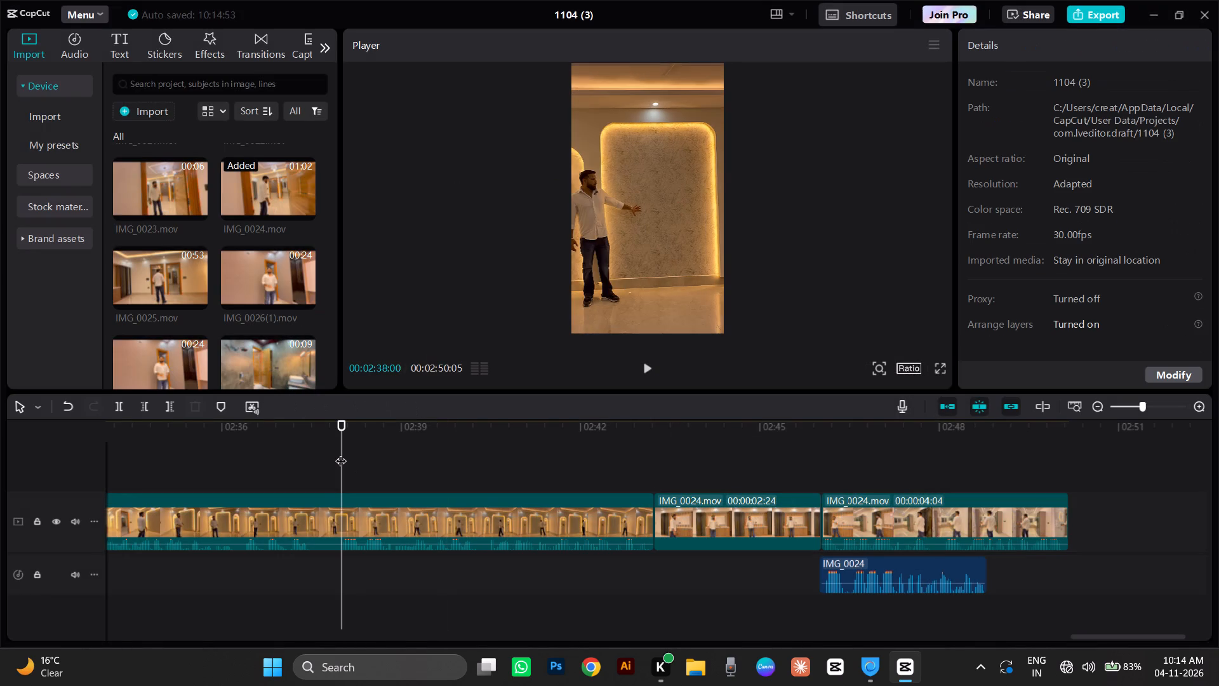
pyautogui.press('space')
pyautogui.click(617, 447)
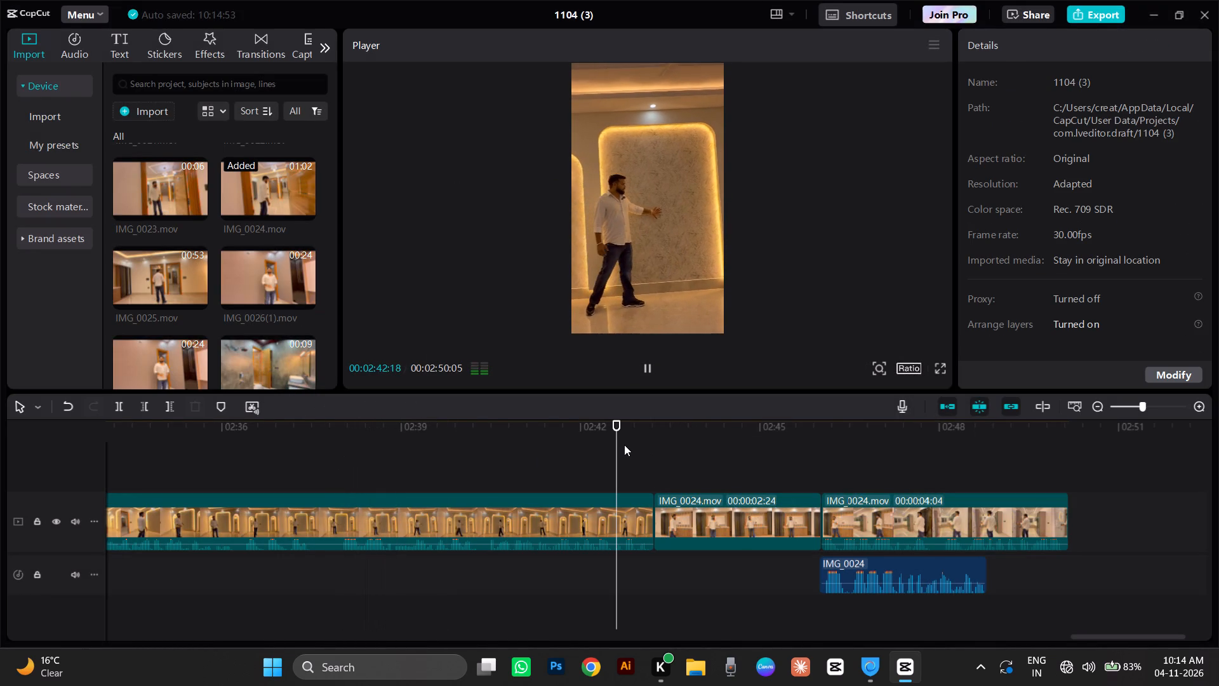
pyautogui.press('space')
pyautogui.press('space')
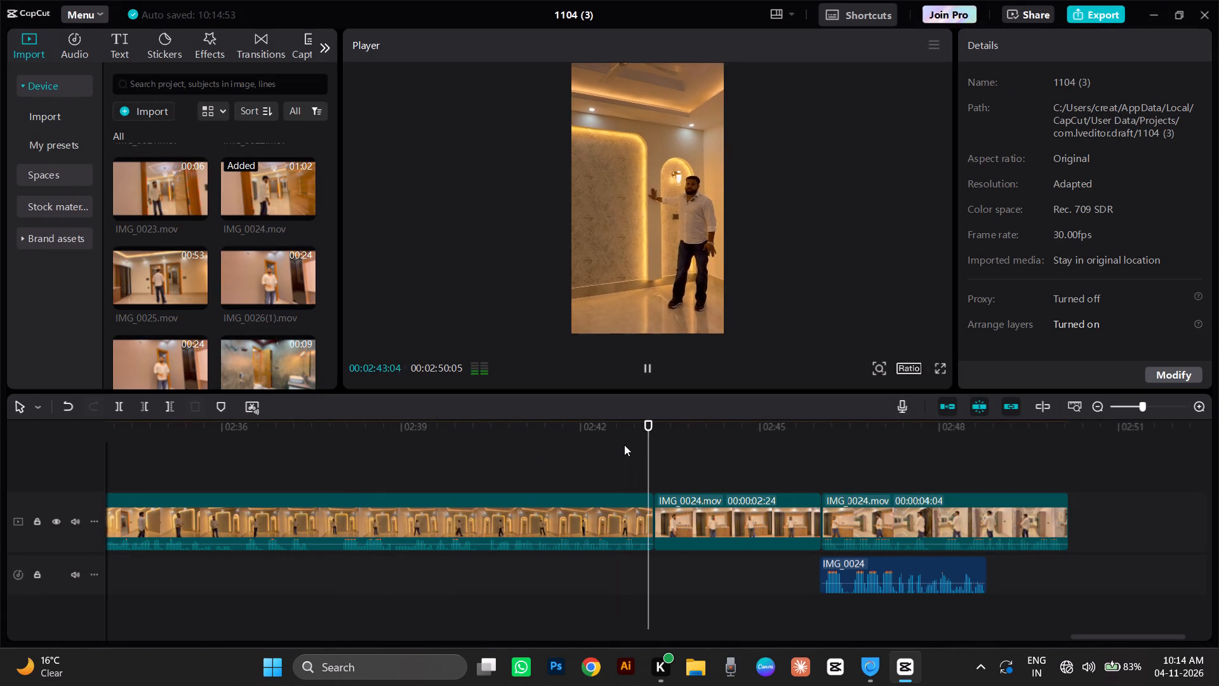
pyautogui.click(685, 517)
pyautogui.press('space')
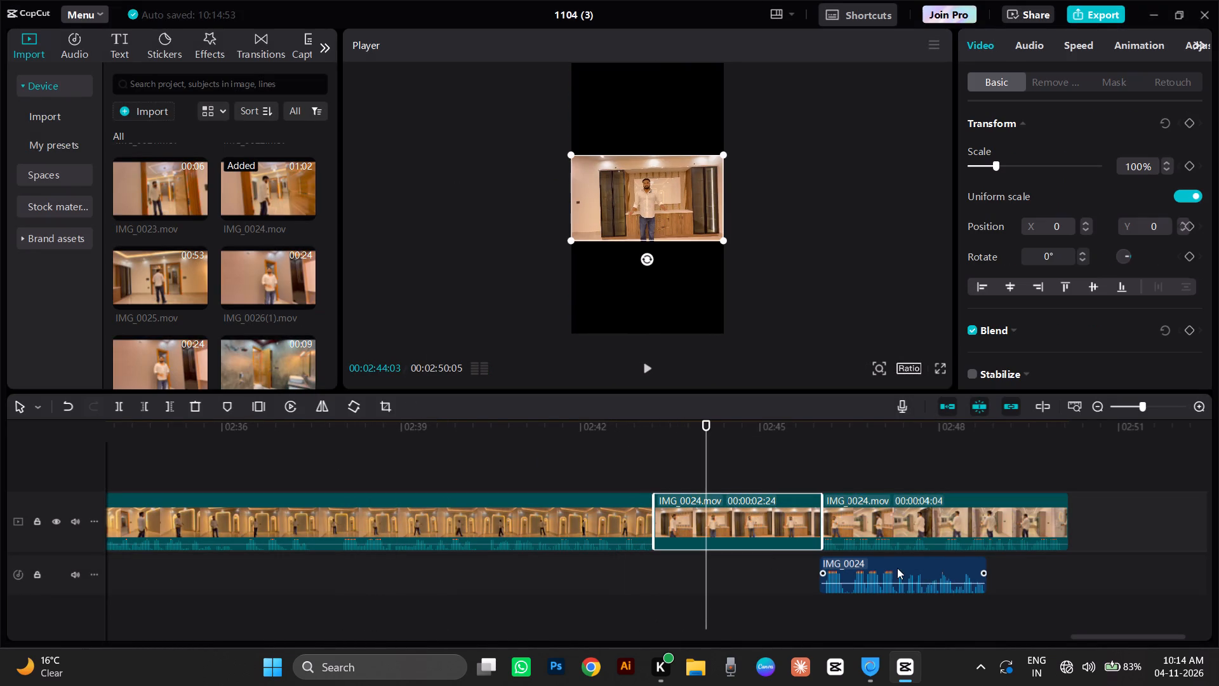
pyautogui.moveTo(897, 565); pyautogui.dragTo(730, 571)
# Crop the 2:24 IMG_0024.mov clip to 9:16, keeping the centred frame on the man by the wooden counter.
pyautogui.click(652, 461)
pyautogui.click(721, 517)
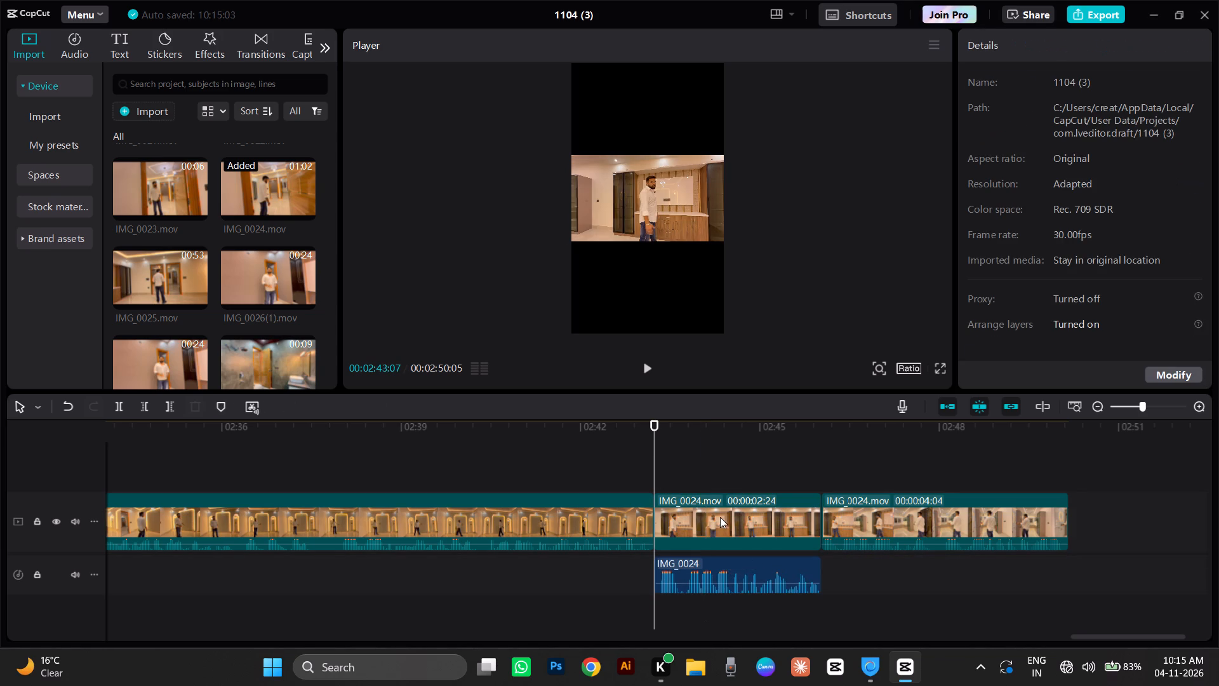
pyautogui.click(390, 404)
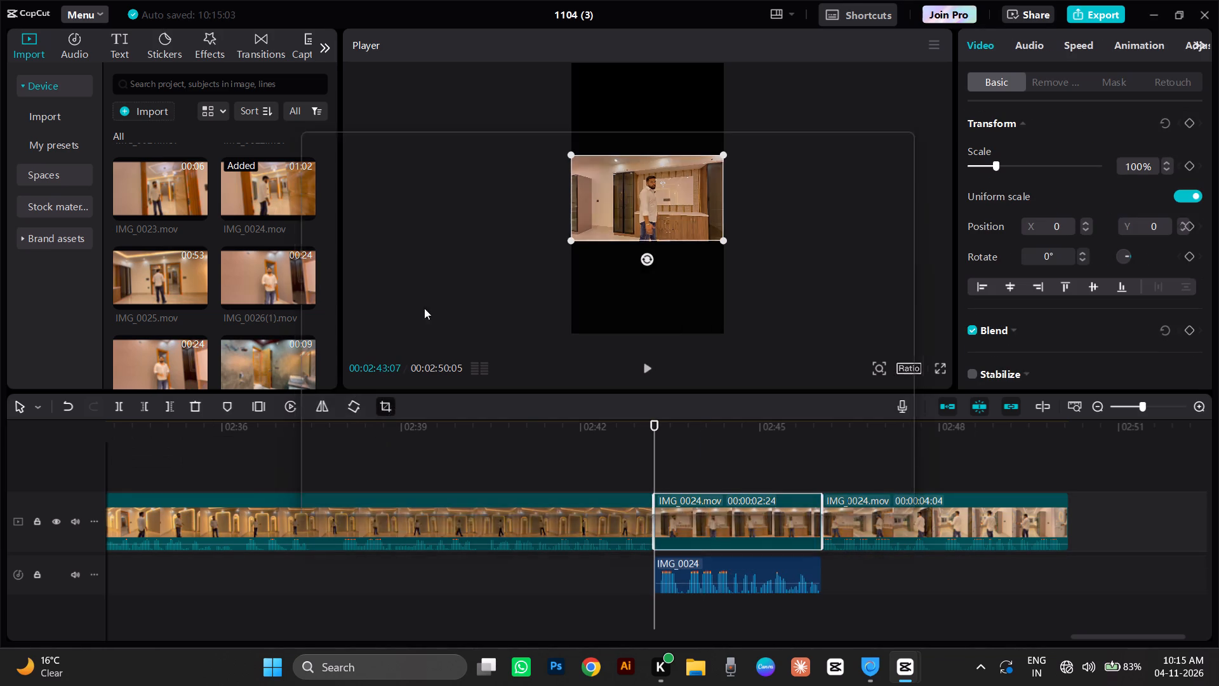
pyautogui.click(802, 184)
pyautogui.click(808, 194)
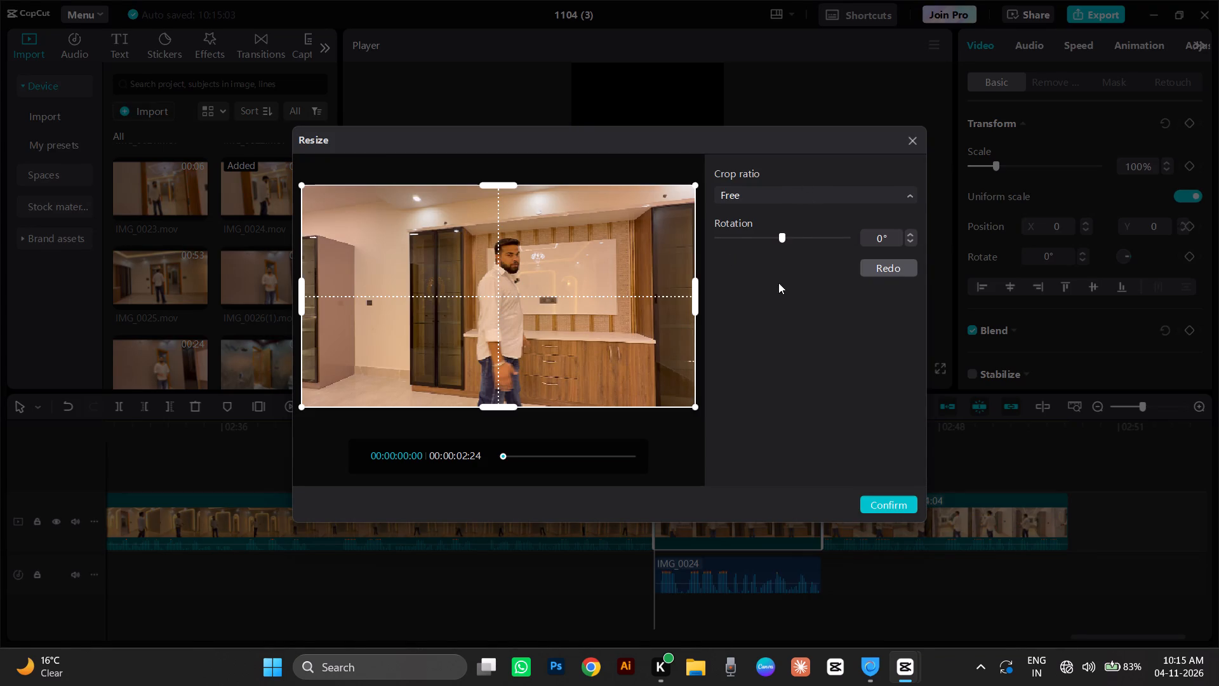
pyautogui.click(752, 341)
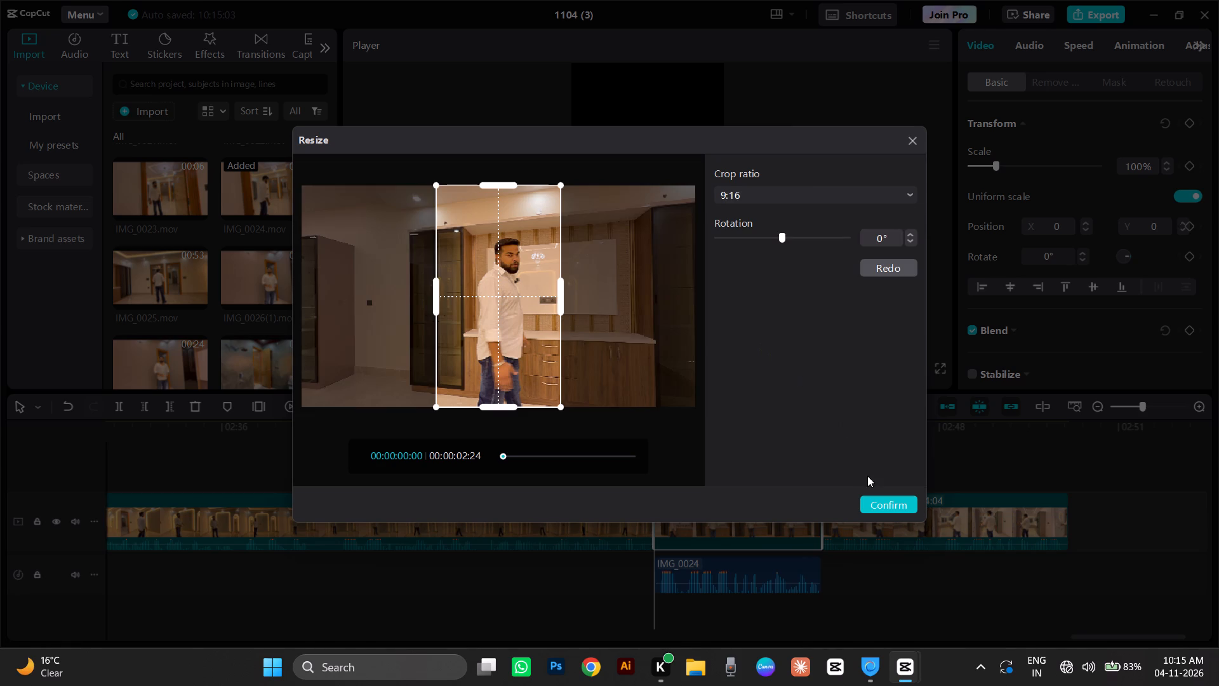
pyautogui.click(883, 506)
# Crop the 4:04 IMG_0024.mov clip at the end of the timeline to 9:16, framing the man beside the kitchen.
pyautogui.press('space')
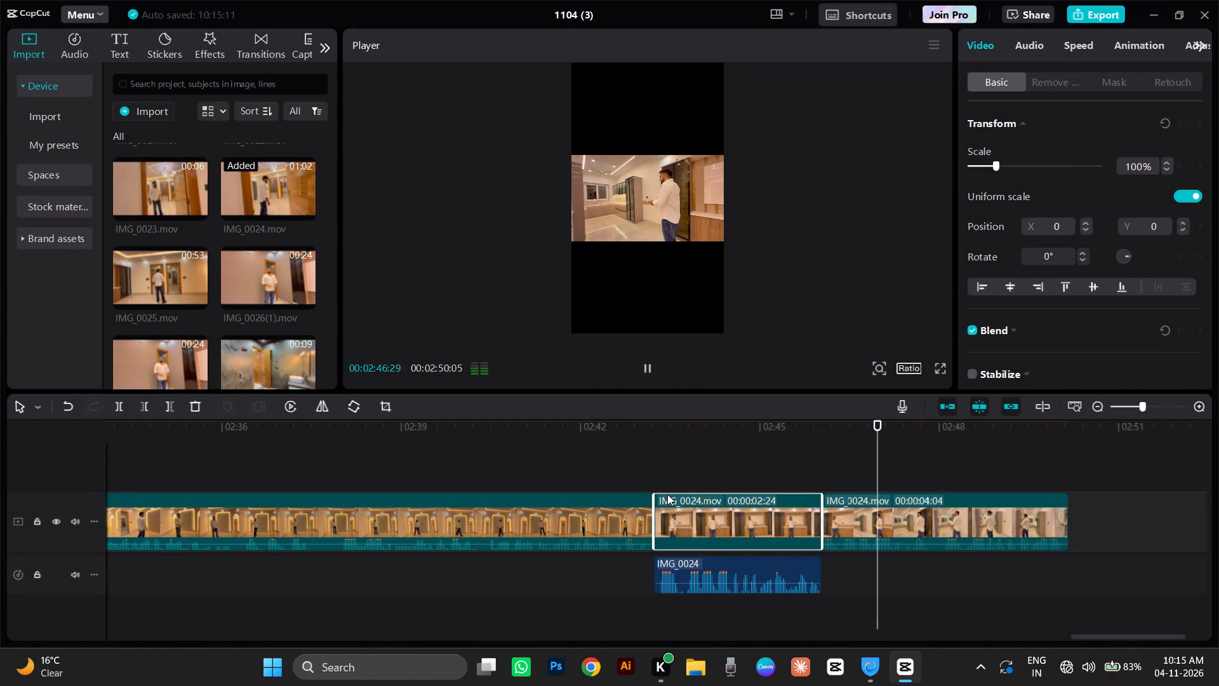
pyautogui.press('space')
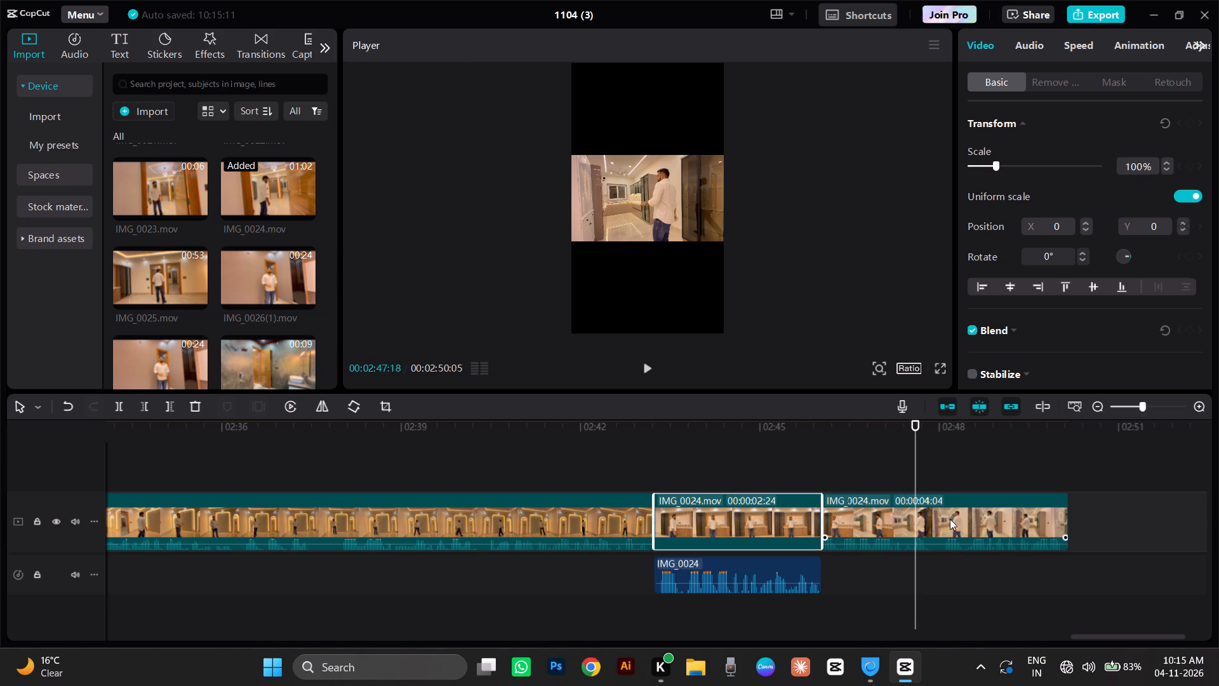
pyautogui.click(950, 519)
pyautogui.click(392, 410)
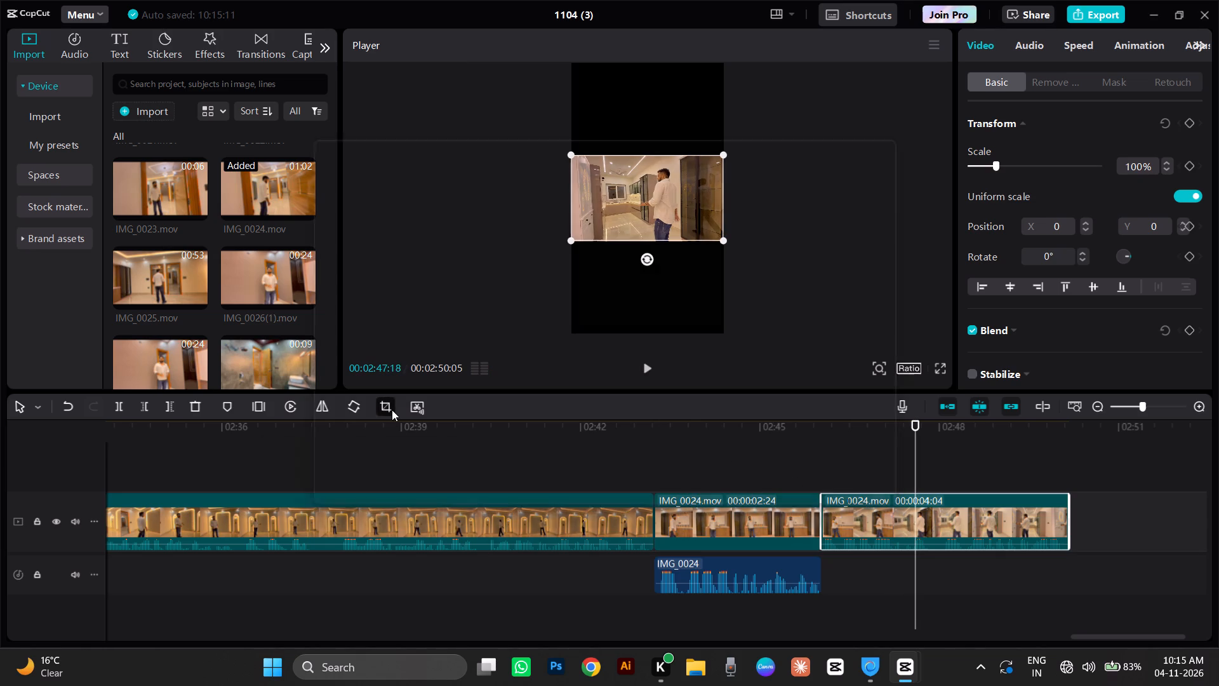
pyautogui.click(806, 194)
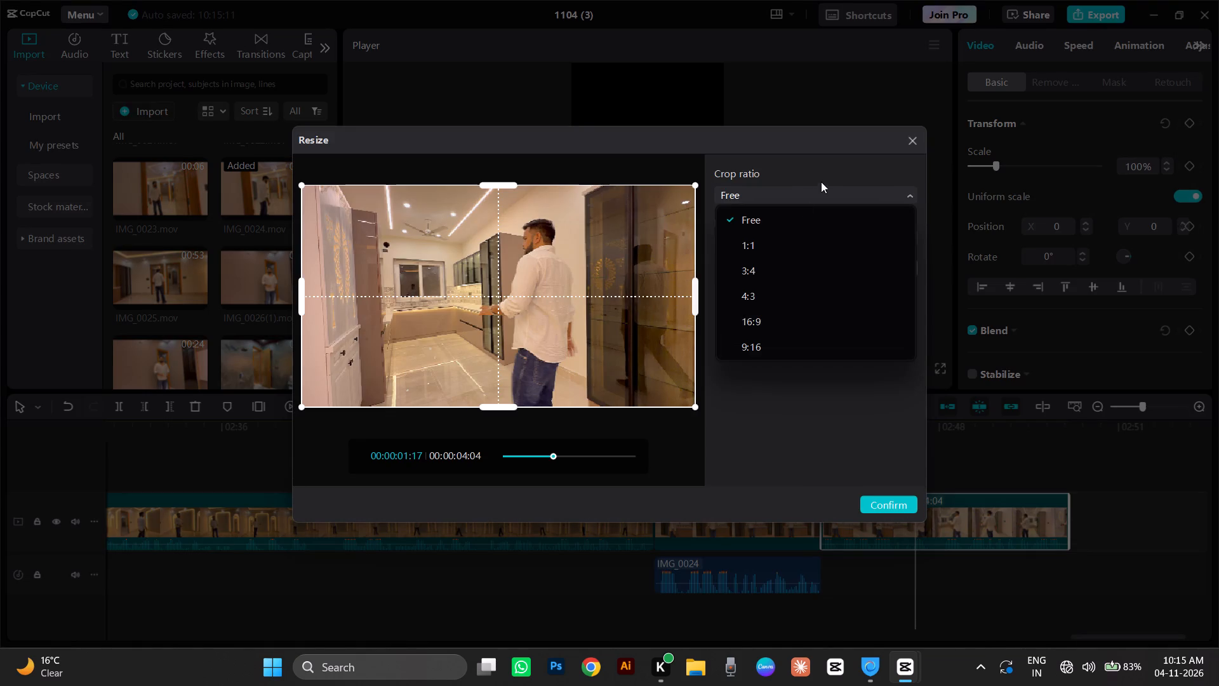
pyautogui.click(747, 346)
pyautogui.moveTo(506, 324); pyautogui.dragTo(519, 331)
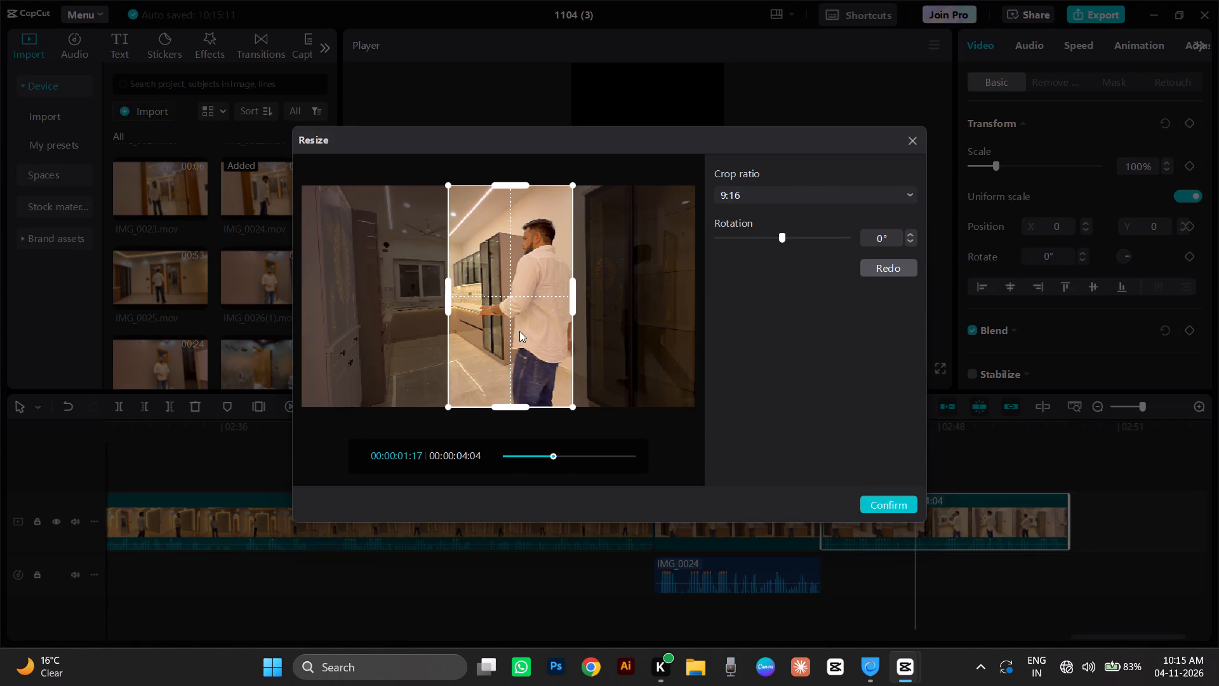
pyautogui.moveTo(519, 331); pyautogui.dragTo(524, 334)
pyautogui.click(877, 507)
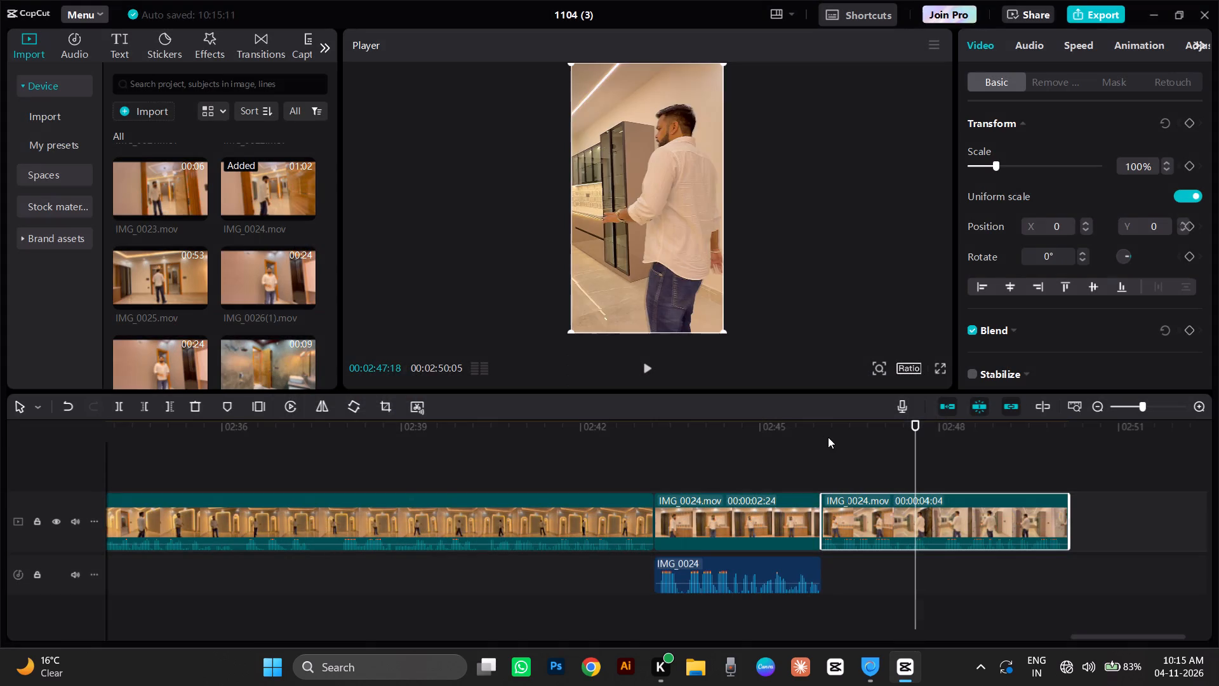
# Play the 4:04 IMG_0024.mov clip and shift its 9:16 crop to the frame's left edge, over the cabinet with the glowing pattern.
pyautogui.click(820, 435)
pyautogui.press('space')
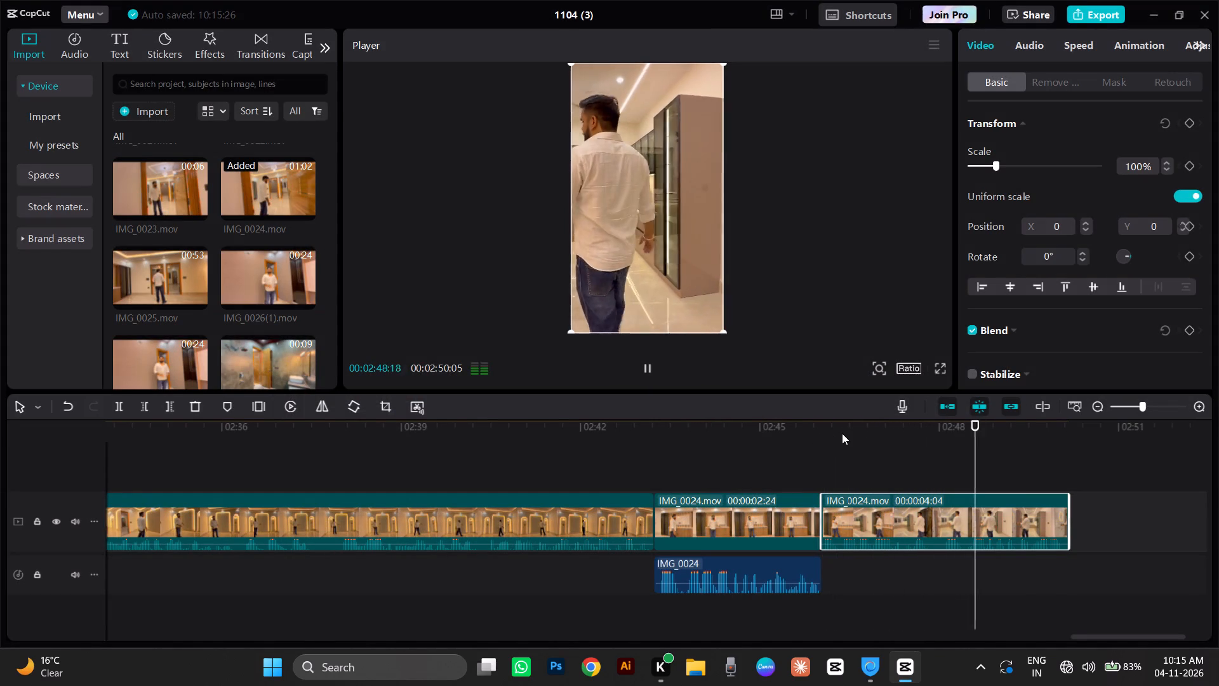
pyautogui.press('space')
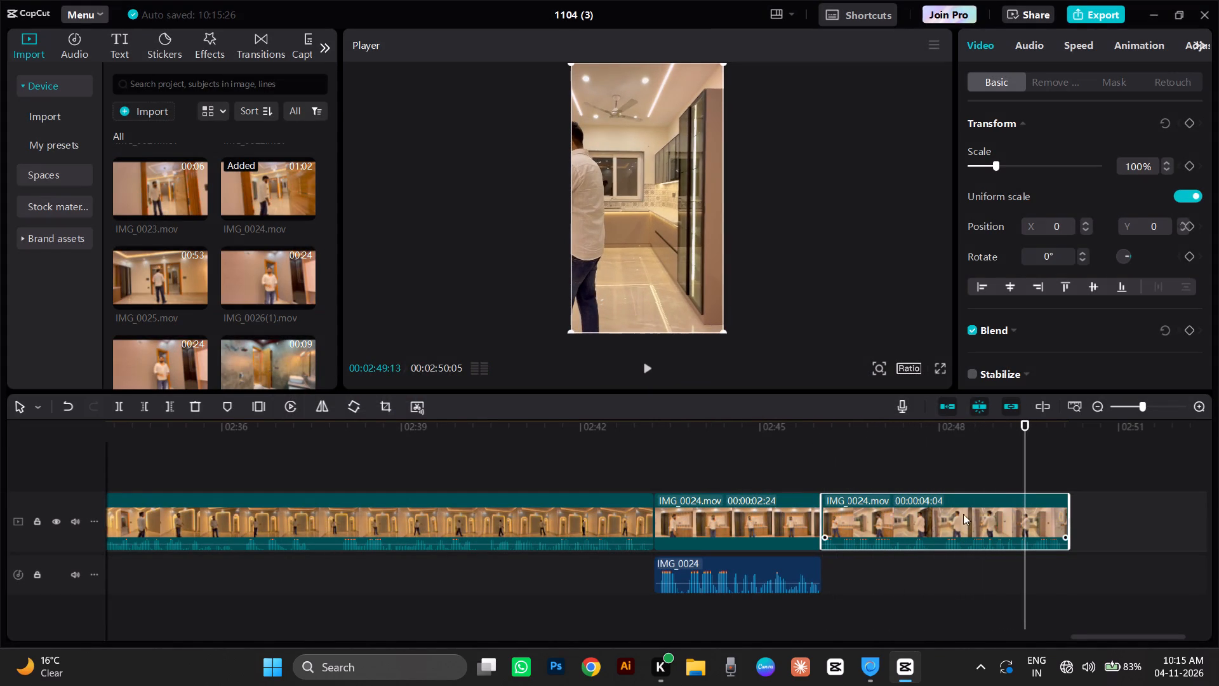
pyautogui.click(389, 398)
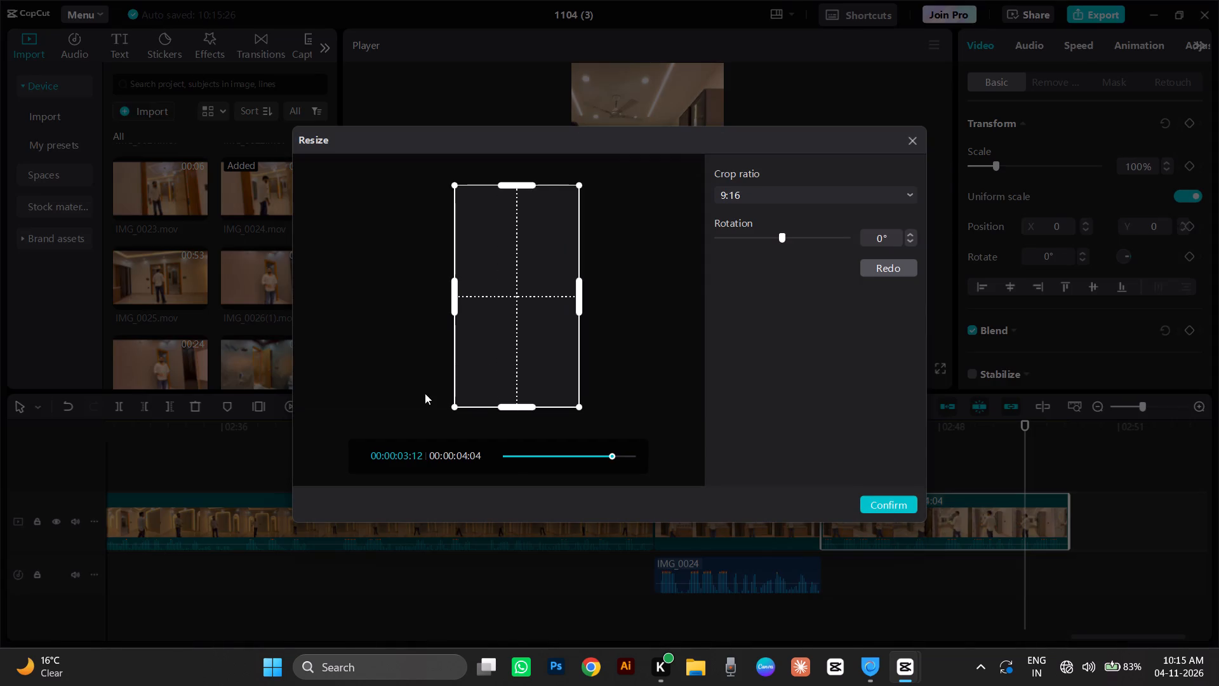
pyautogui.moveTo(524, 309); pyautogui.dragTo(361, 327)
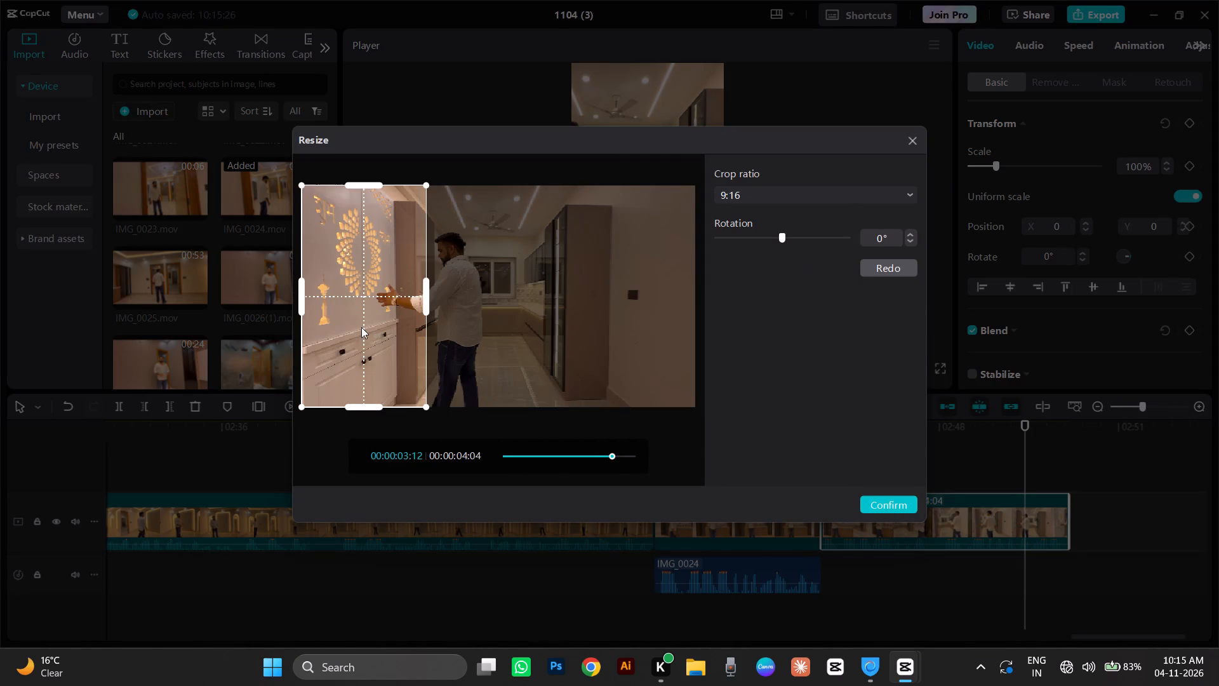
pyautogui.moveTo(361, 327); pyautogui.dragTo(348, 342)
pyautogui.click(881, 504)
# Play through the 4:04 IMG_0024.mov clip at the end of the timeline and split it at 02:47:26.
pyautogui.click(819, 450)
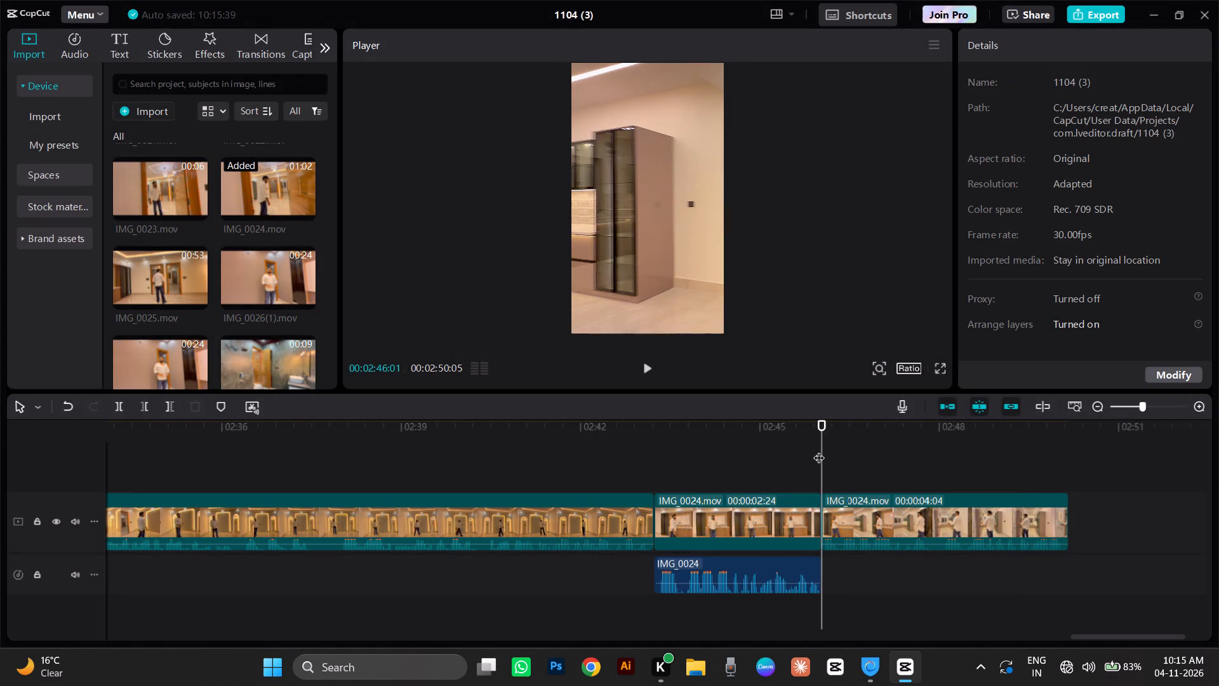
pyautogui.press('space')
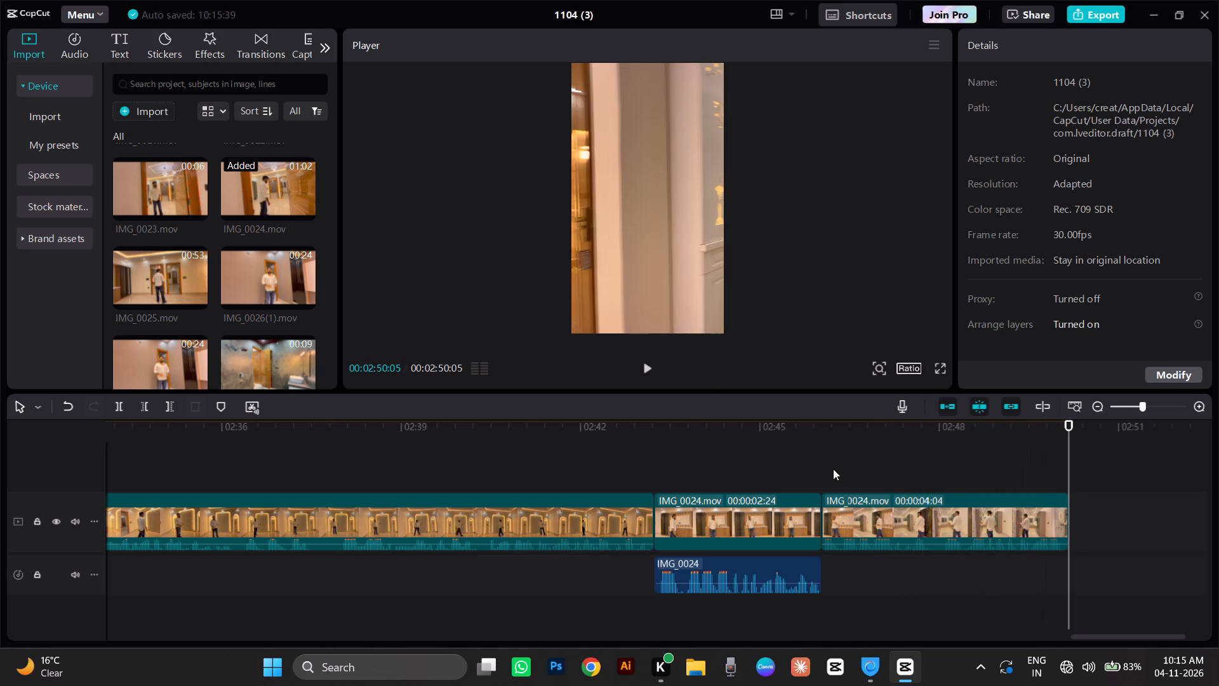
pyautogui.click(834, 464)
pyautogui.moveTo(832, 464); pyautogui.dragTo(816, 487)
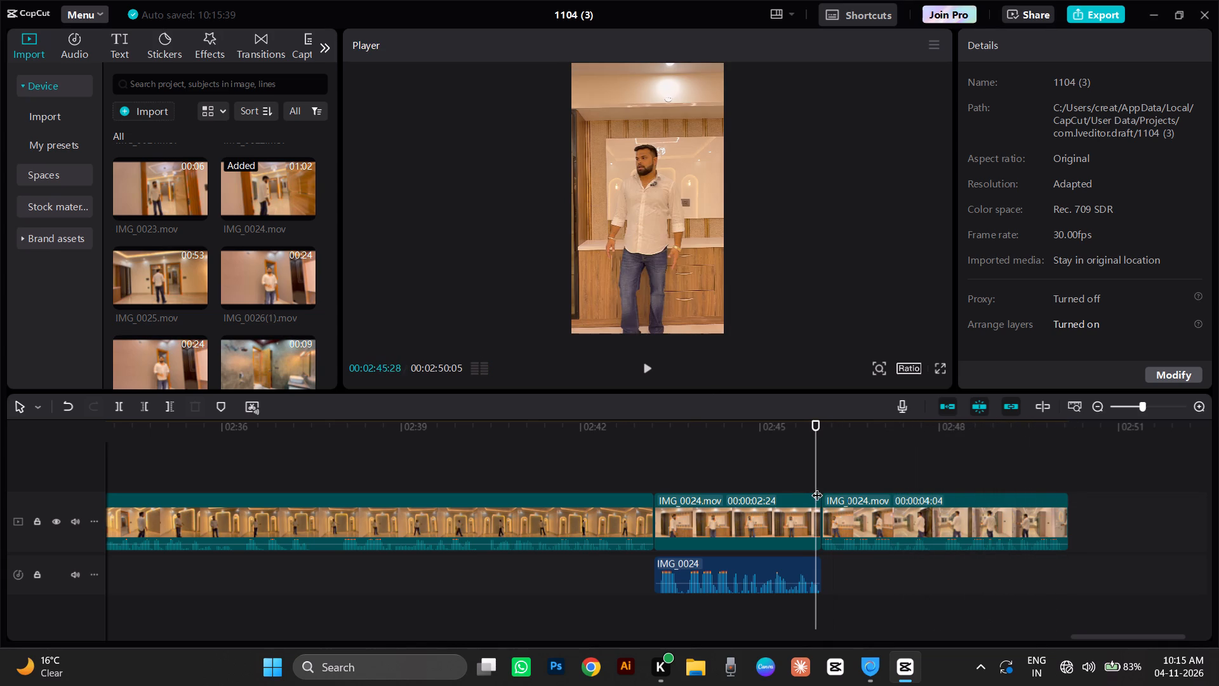
pyautogui.click(818, 487)
pyautogui.press('space')
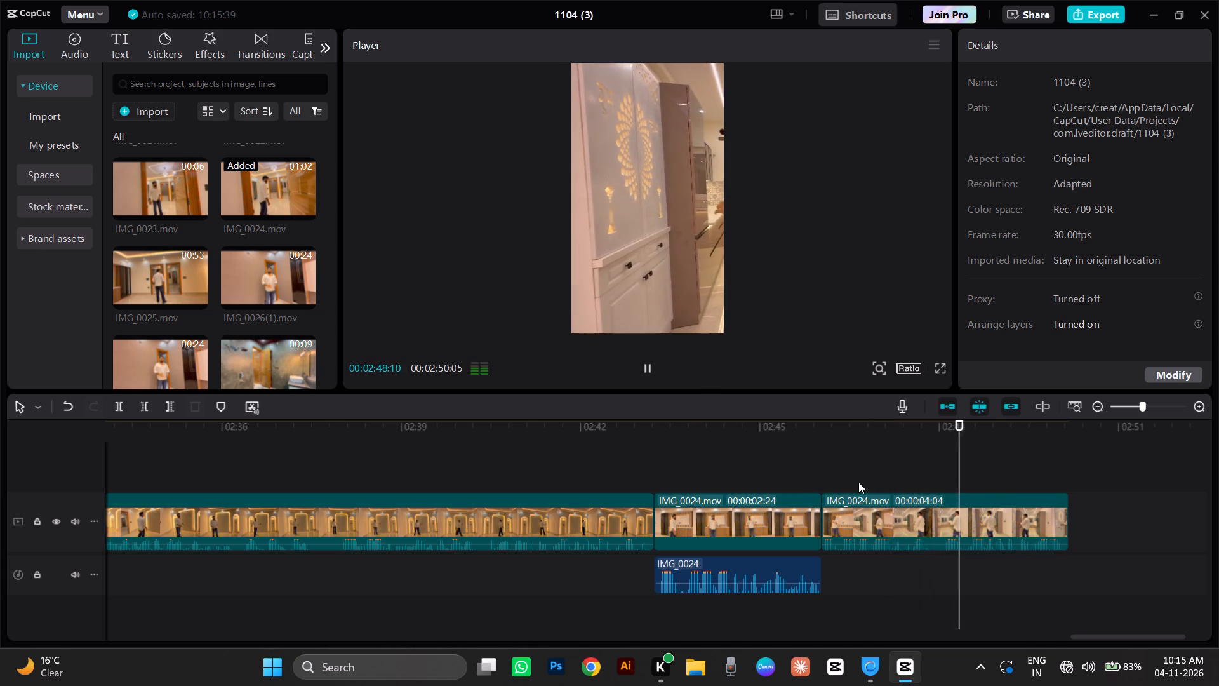
pyautogui.click(925, 451)
pyautogui.moveTo(925, 451); pyautogui.dragTo(929, 457)
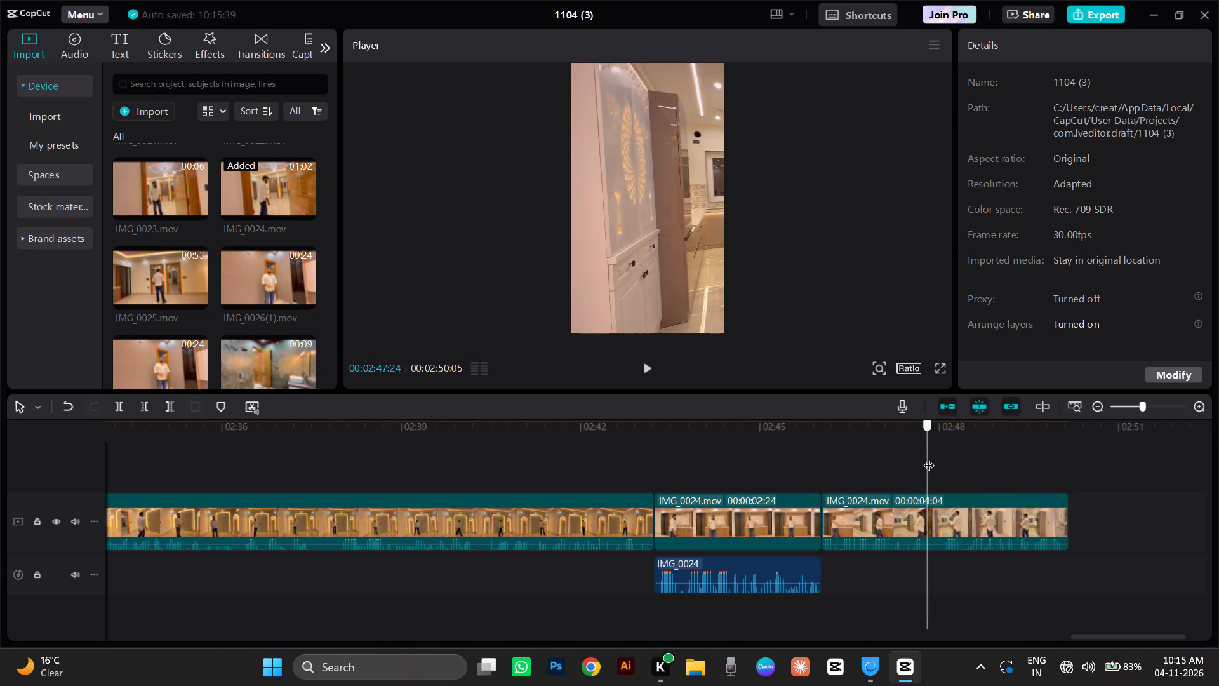
pyautogui.moveTo(929, 457); pyautogui.dragTo(931, 474)
pyautogui.click(123, 409)
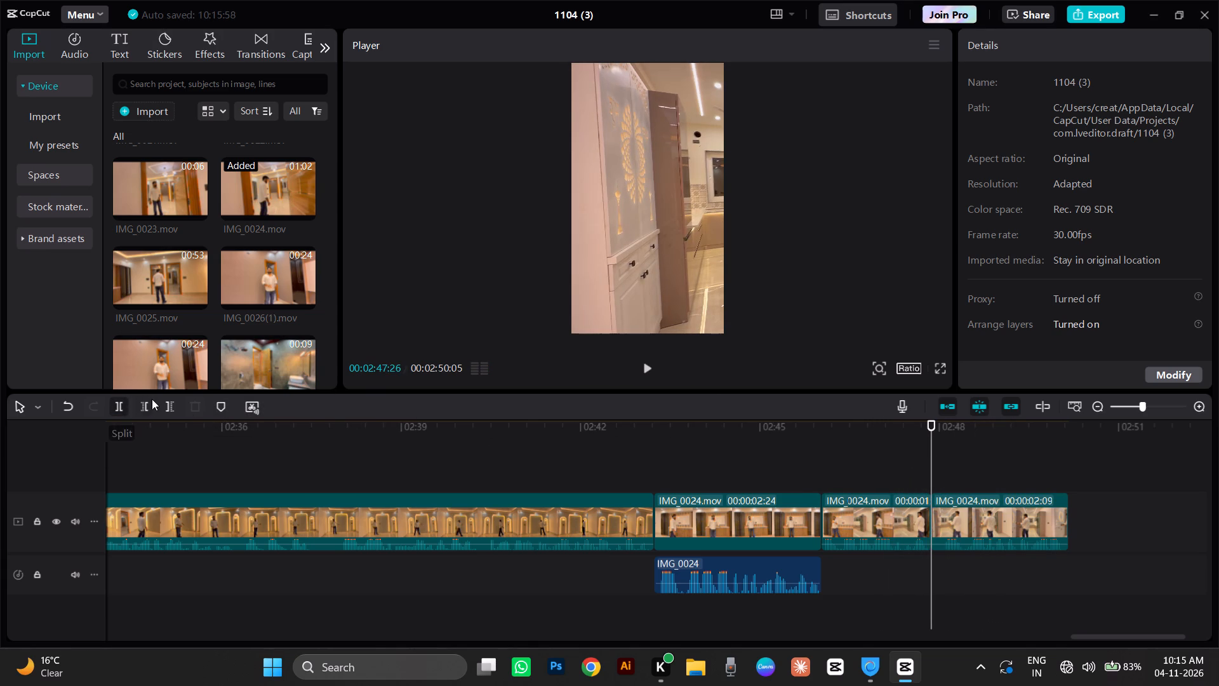
# Trim the start of the last IMG_0024.mov clip by cutting away everything before 02:48:02.
pyautogui.moveTo(932, 457); pyautogui.dragTo(957, 485)
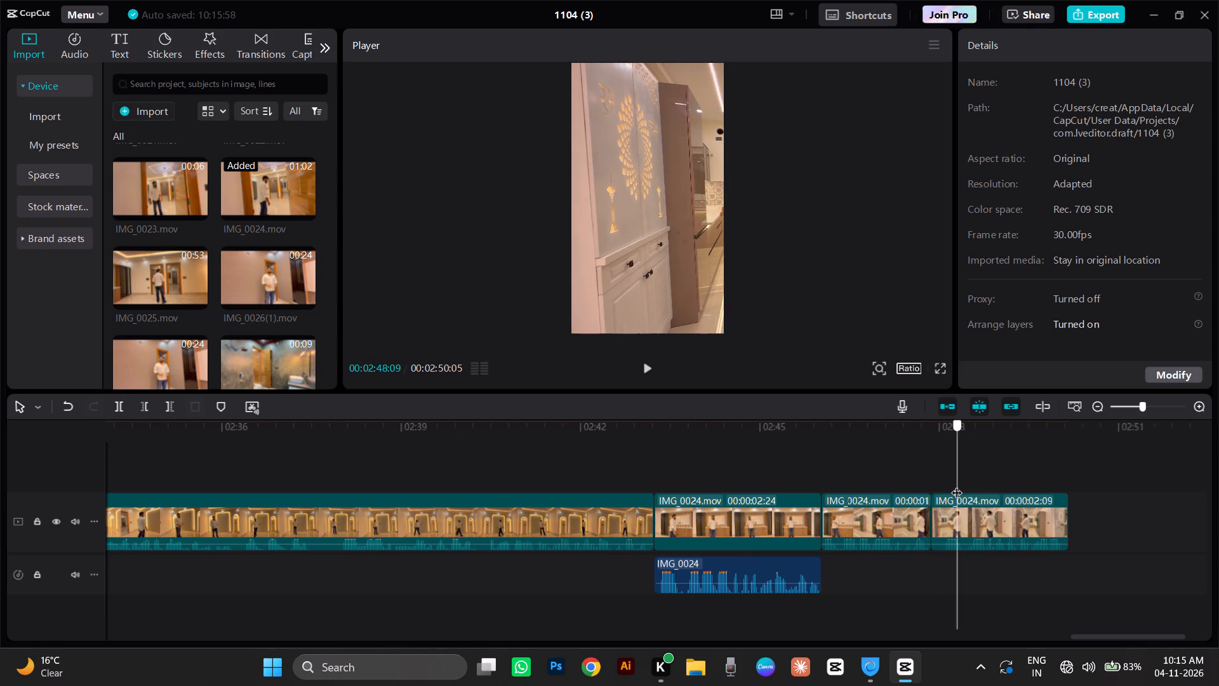
pyautogui.moveTo(957, 485); pyautogui.dragTo(943, 483)
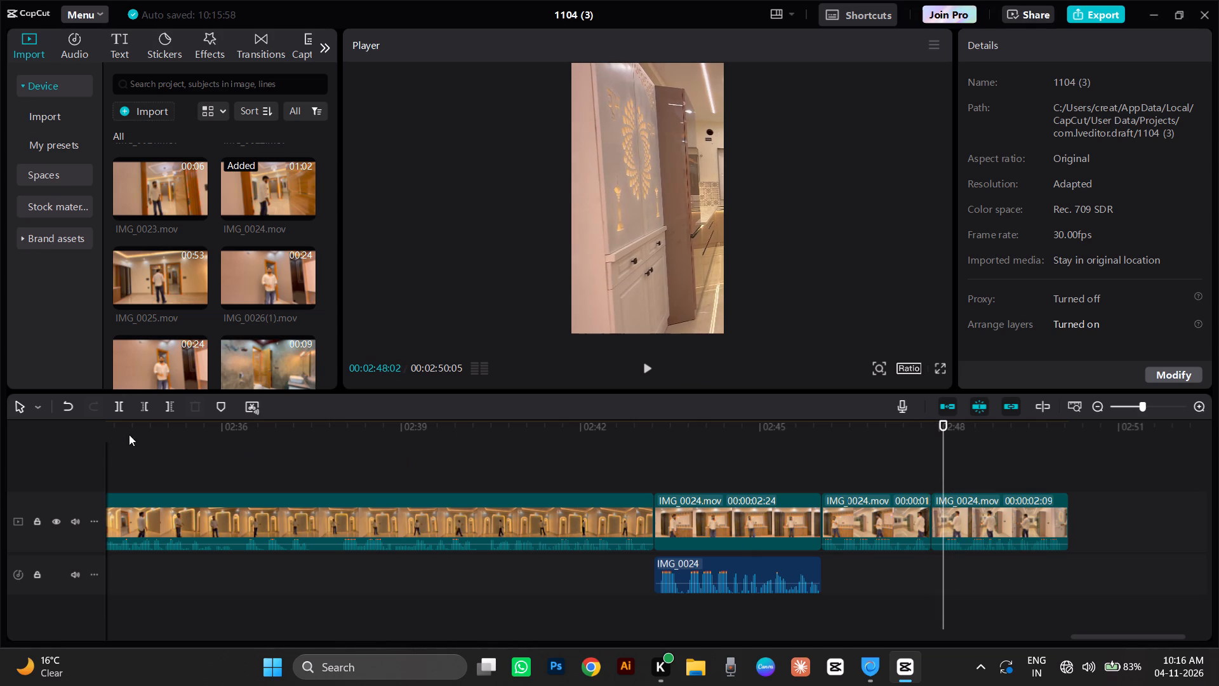
pyautogui.click(144, 412)
# Play the last two IMG_0024.mov clips and trim the end of the final one at 02:49:25.
pyautogui.click(837, 478)
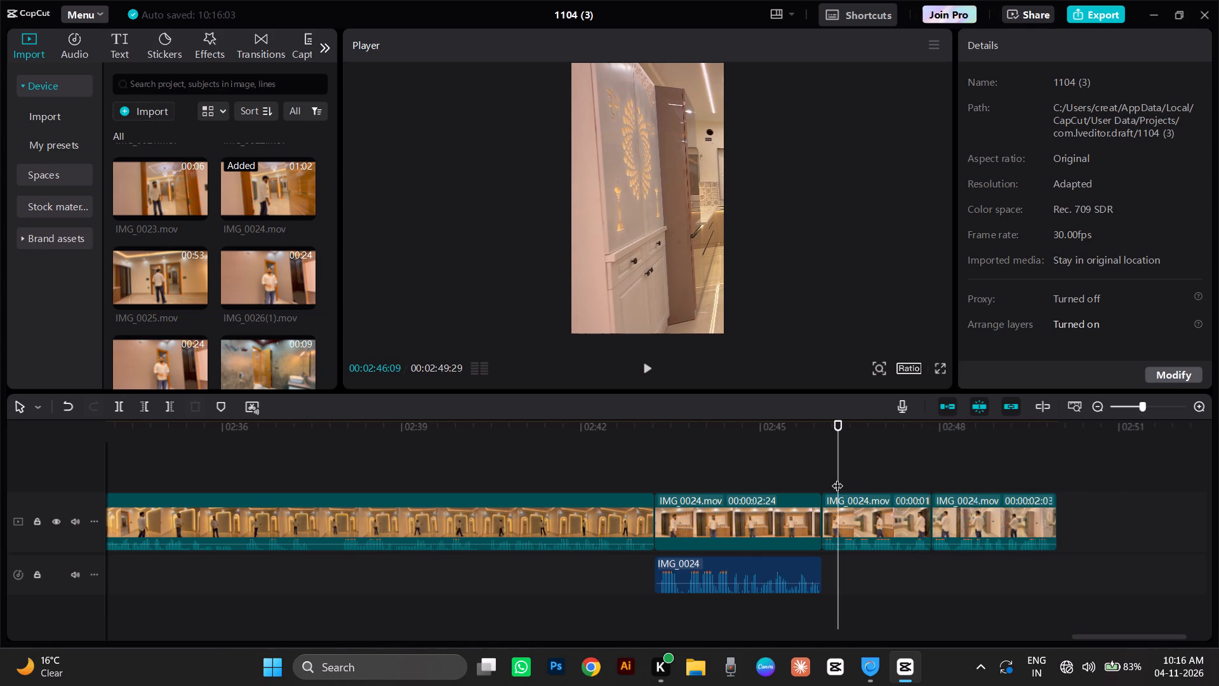
pyautogui.press('space')
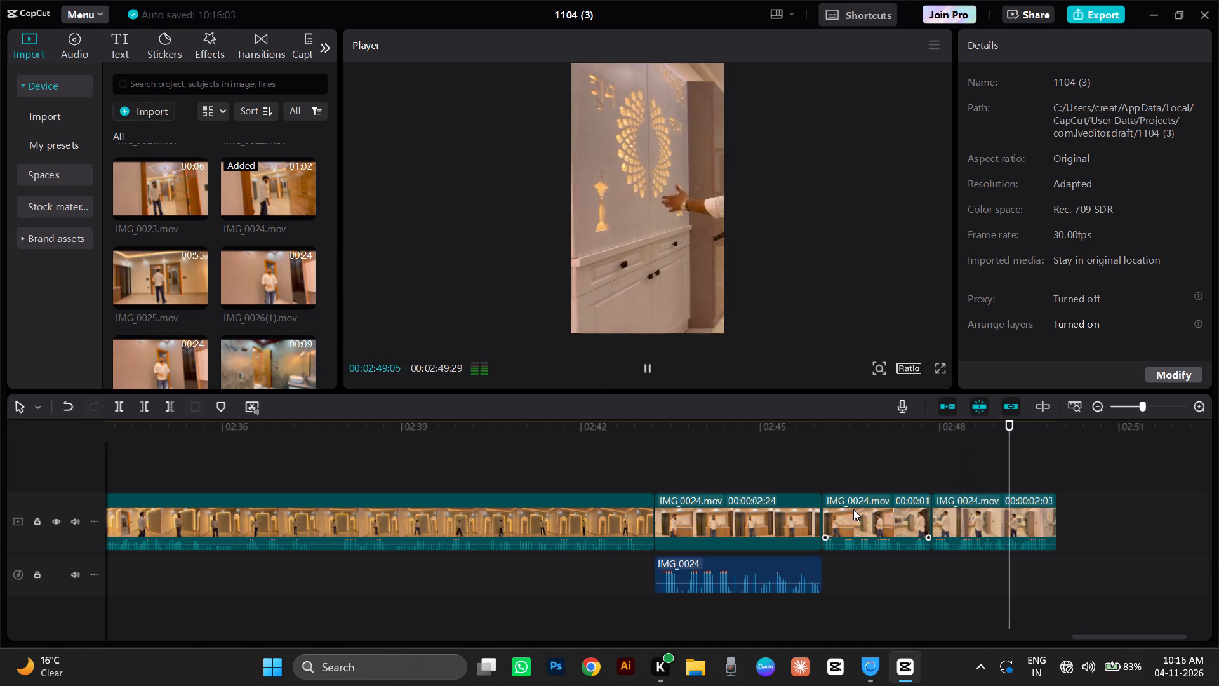
pyautogui.press('v')
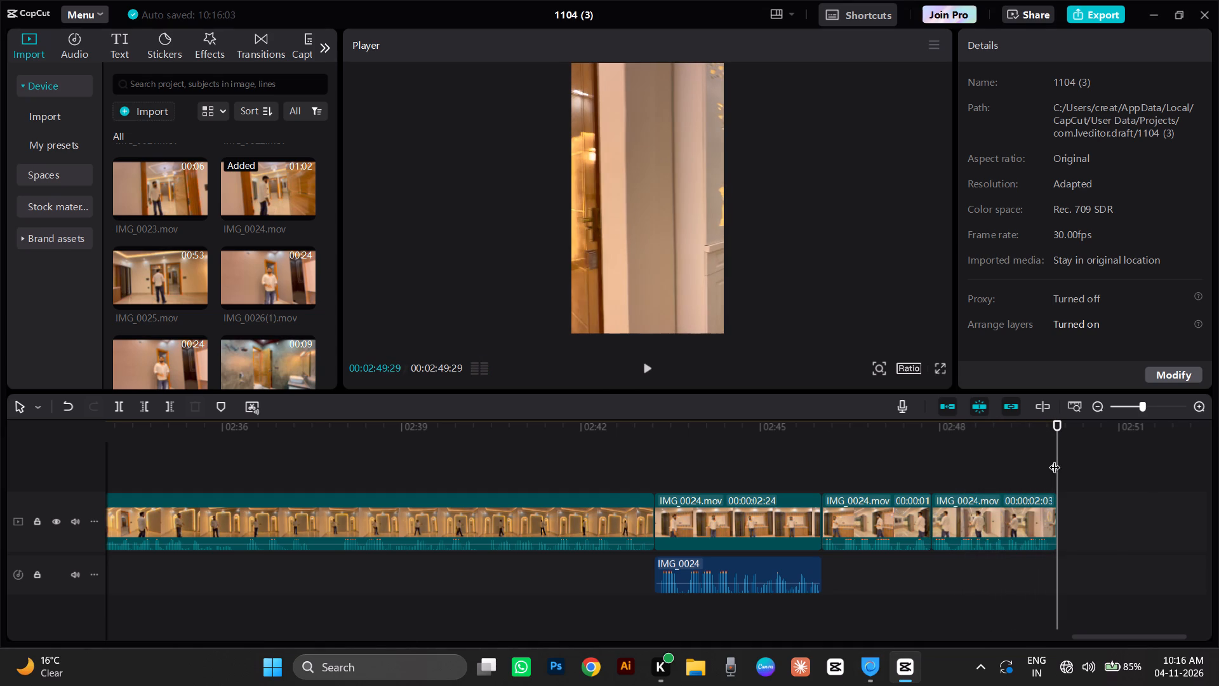
pyautogui.moveTo(1060, 459); pyautogui.dragTo(1049, 506)
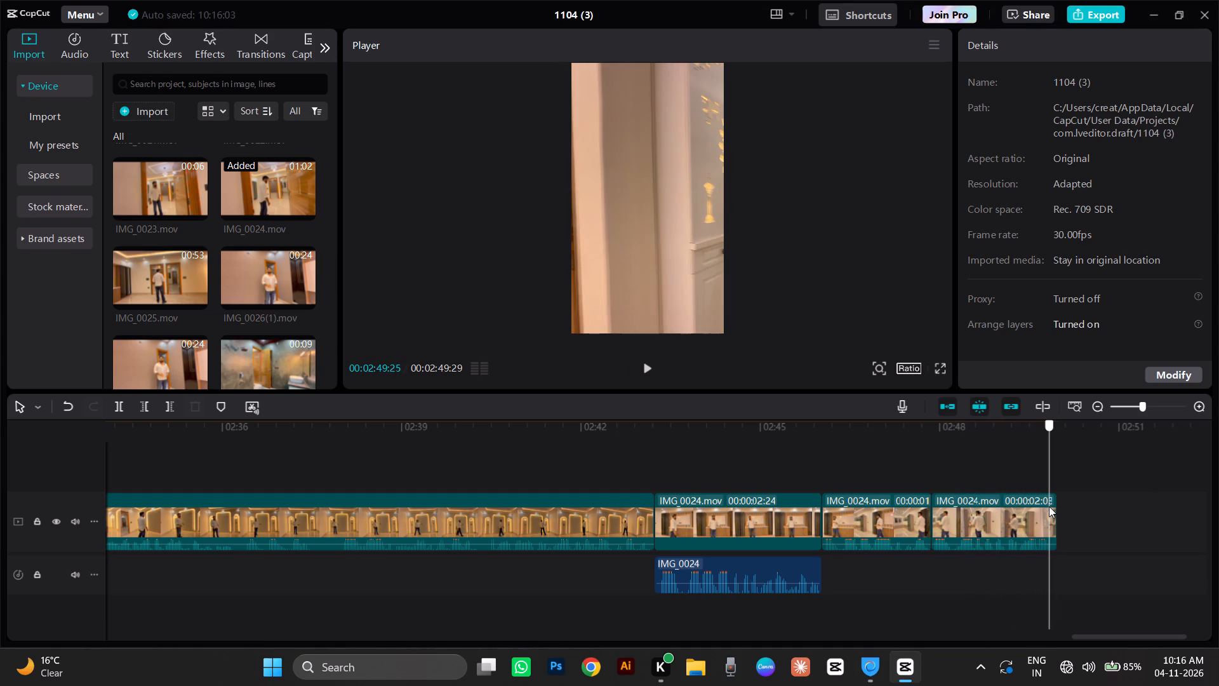
pyautogui.moveTo(1049, 506); pyautogui.dragTo(1050, 524)
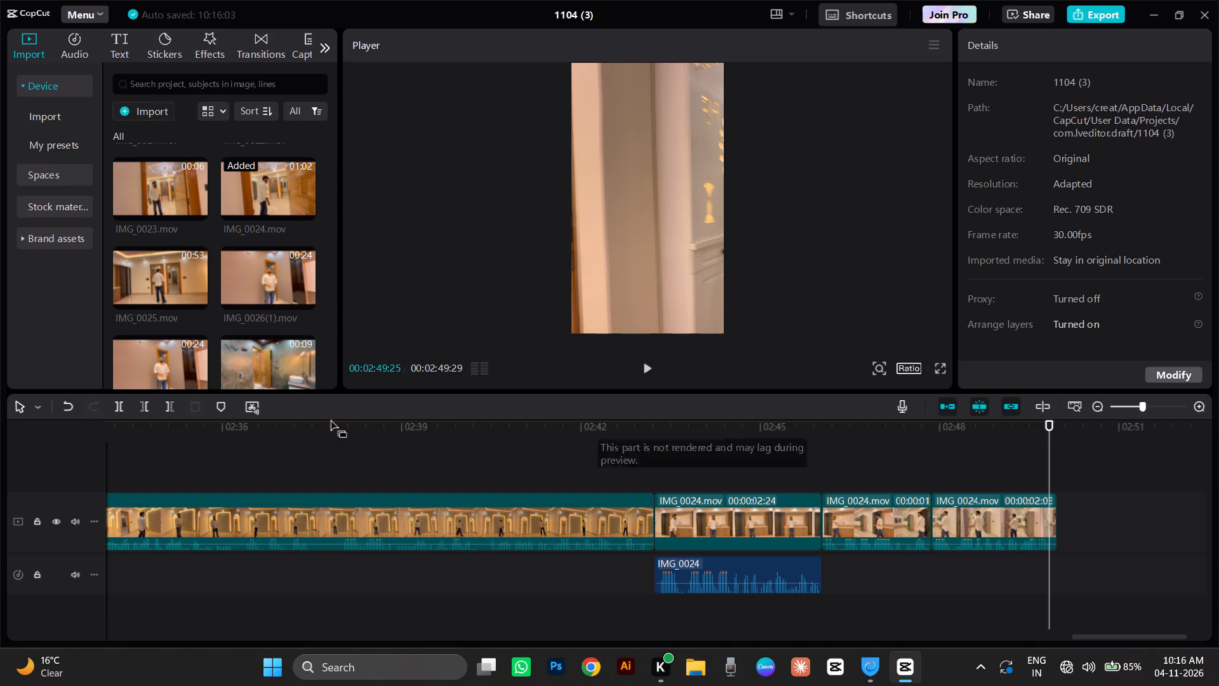
pyautogui.hotkey('ctrl', '=')
pyautogui.hotkey('ctrl', '=')
pyautogui.hotkey('ctrl', '=')
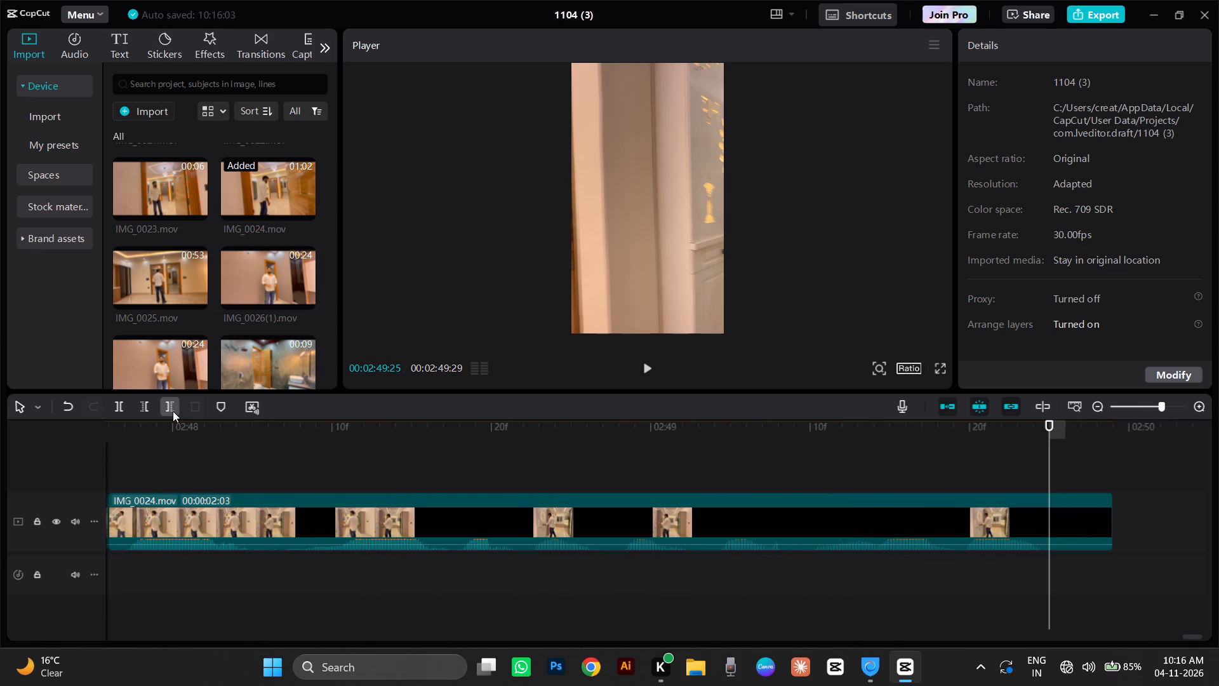
pyautogui.click(173, 411)
# Change the last IMG_0024.mov clip's crop to 1:1, framed at the left edge over the glowing-pattern cabinet.
pyautogui.click(488, 535)
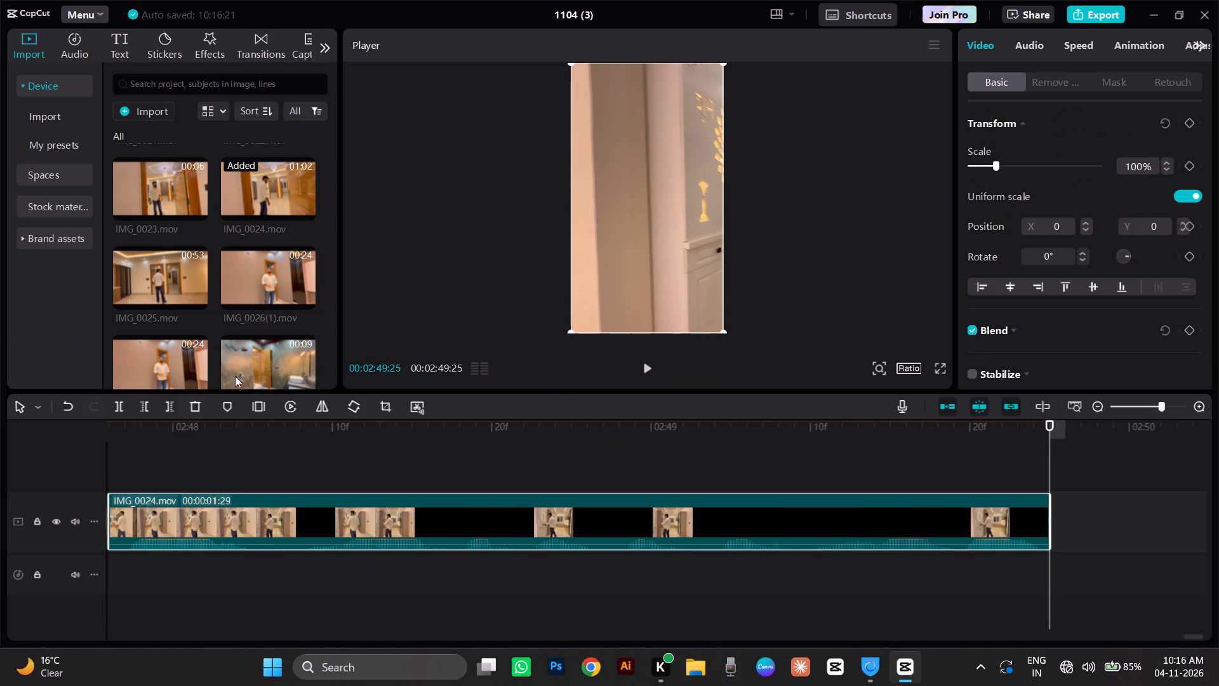
pyautogui.click(387, 431)
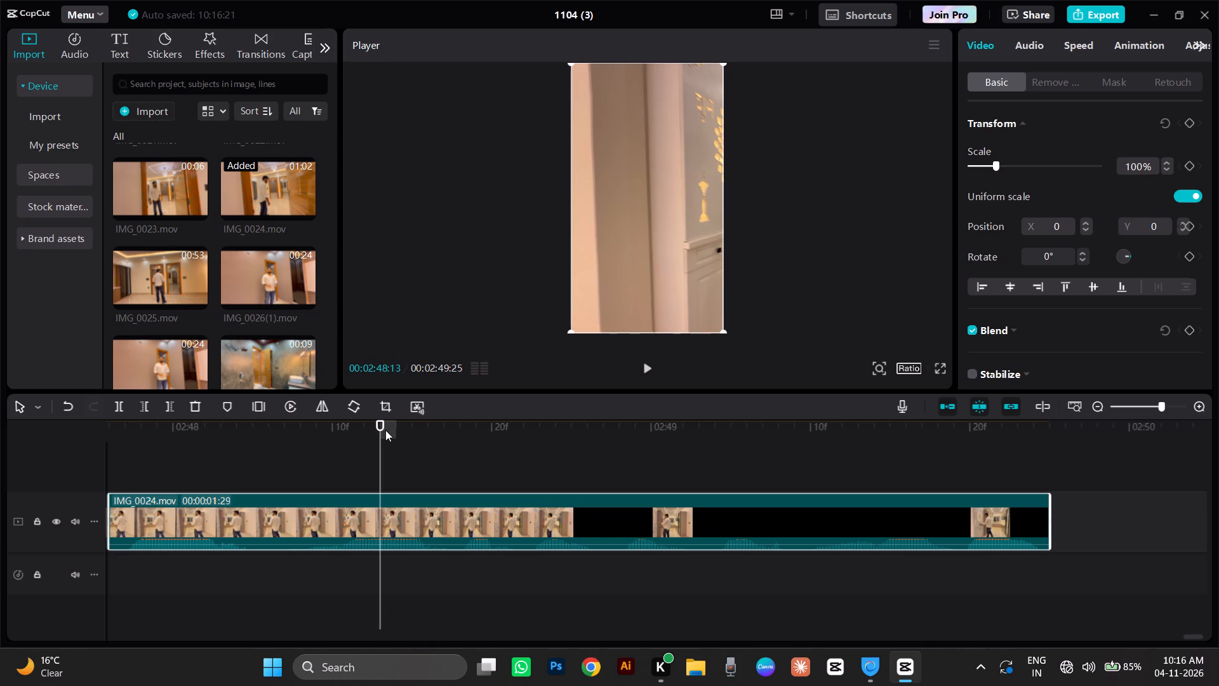
pyautogui.click(380, 405)
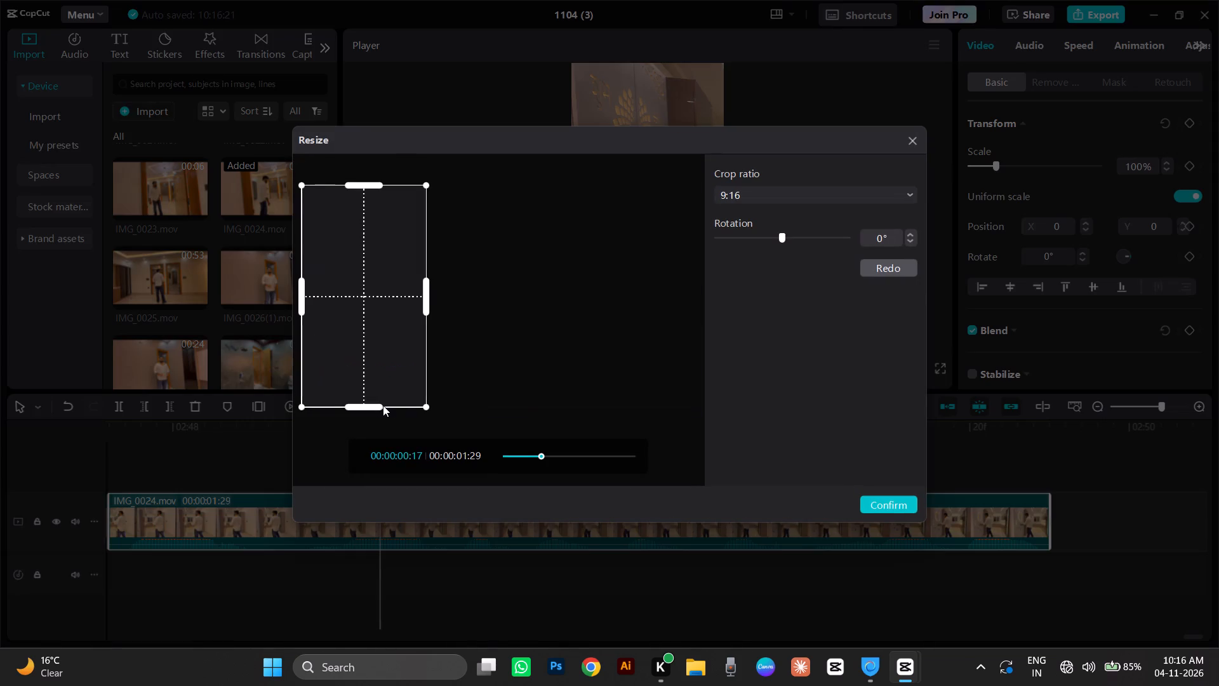
pyautogui.click(380, 302)
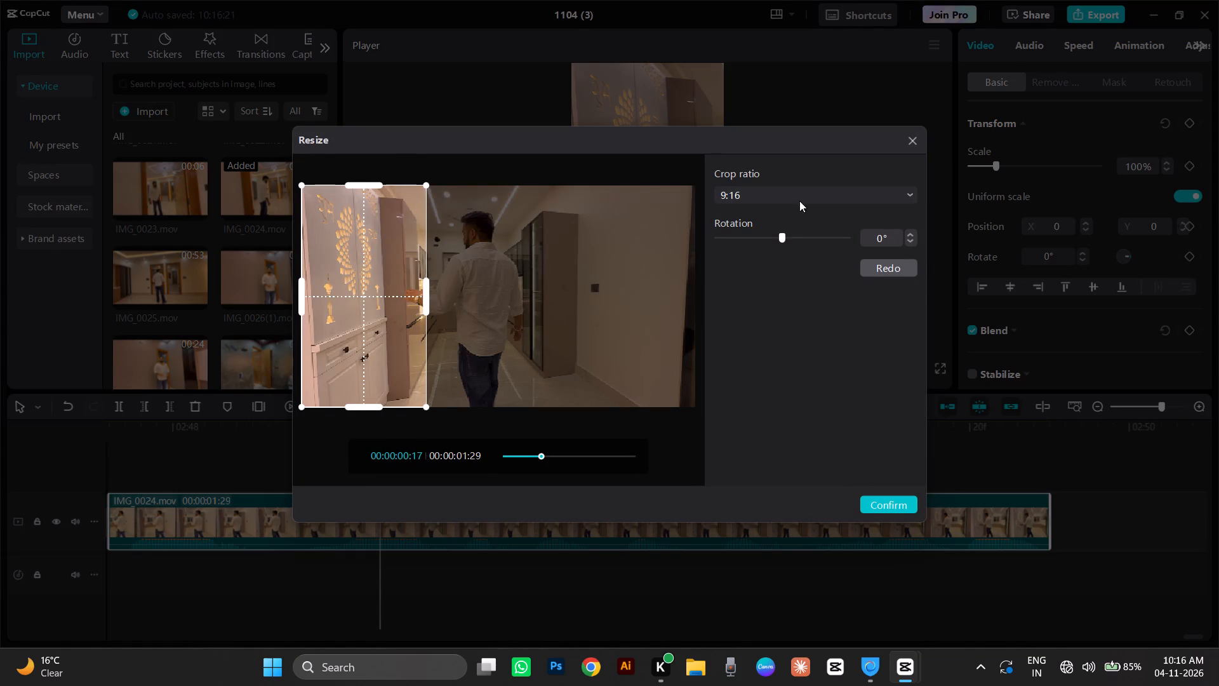
pyautogui.click(820, 188)
pyautogui.click(773, 247)
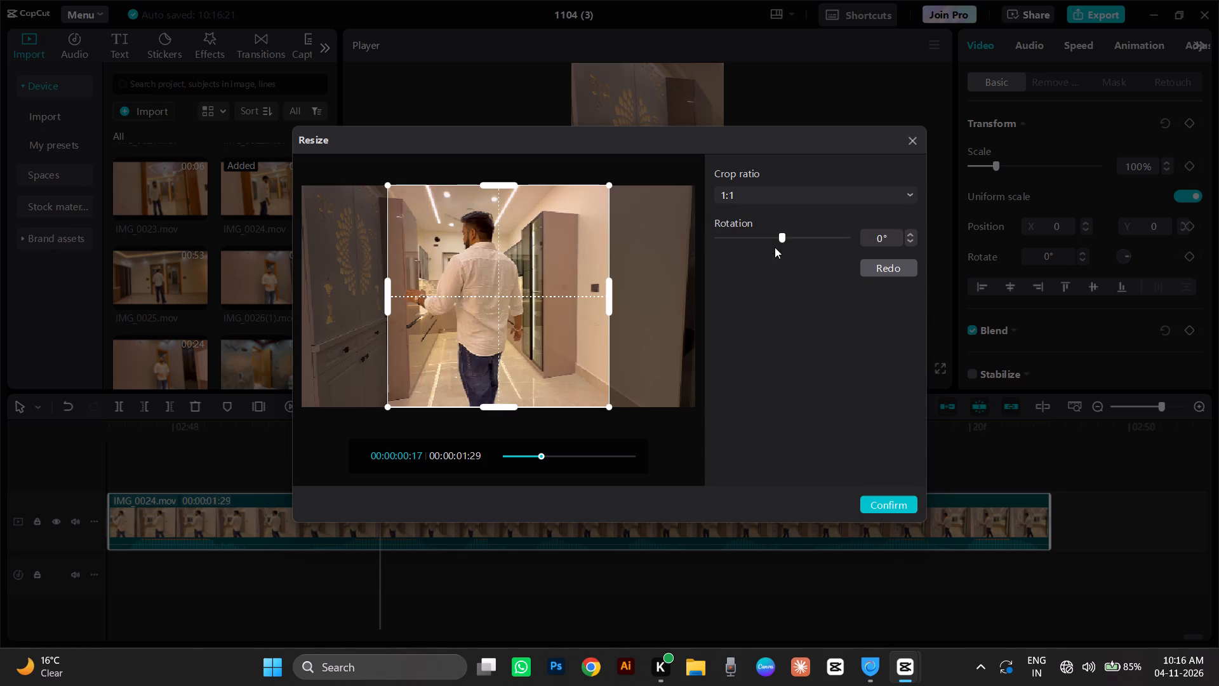
pyautogui.moveTo(515, 306); pyautogui.dragTo(321, 317)
pyautogui.click(874, 501)
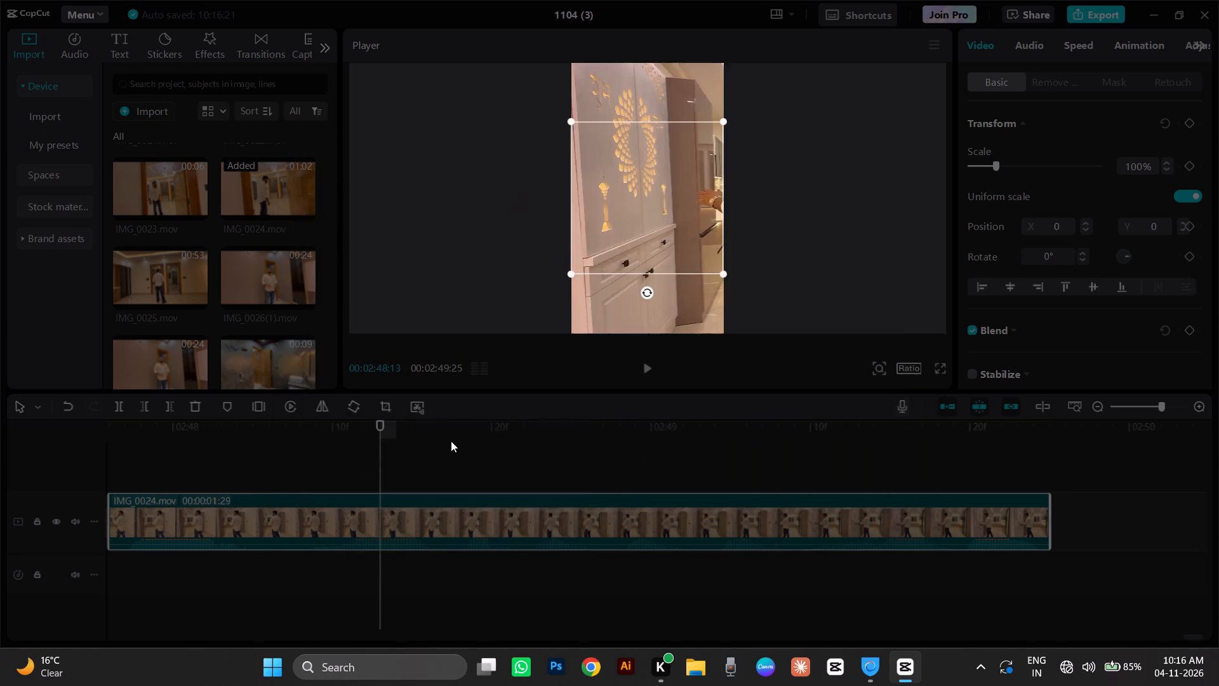
# Review the cut into the last IMG_0024.mov clip and play that clip through to check its square framing.
pyautogui.click(312, 449)
pyautogui.moveTo(312, 449); pyautogui.dragTo(540, 496)
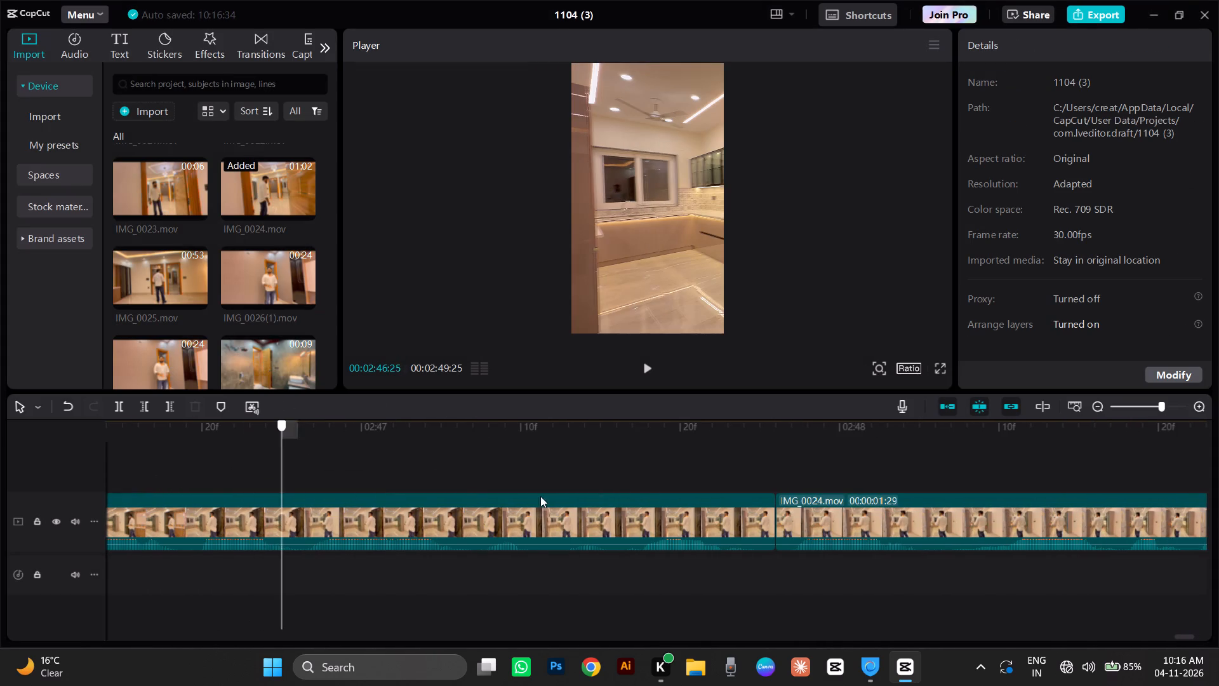
pyautogui.moveTo(540, 496); pyautogui.dragTo(764, 523)
pyautogui.click(768, 459)
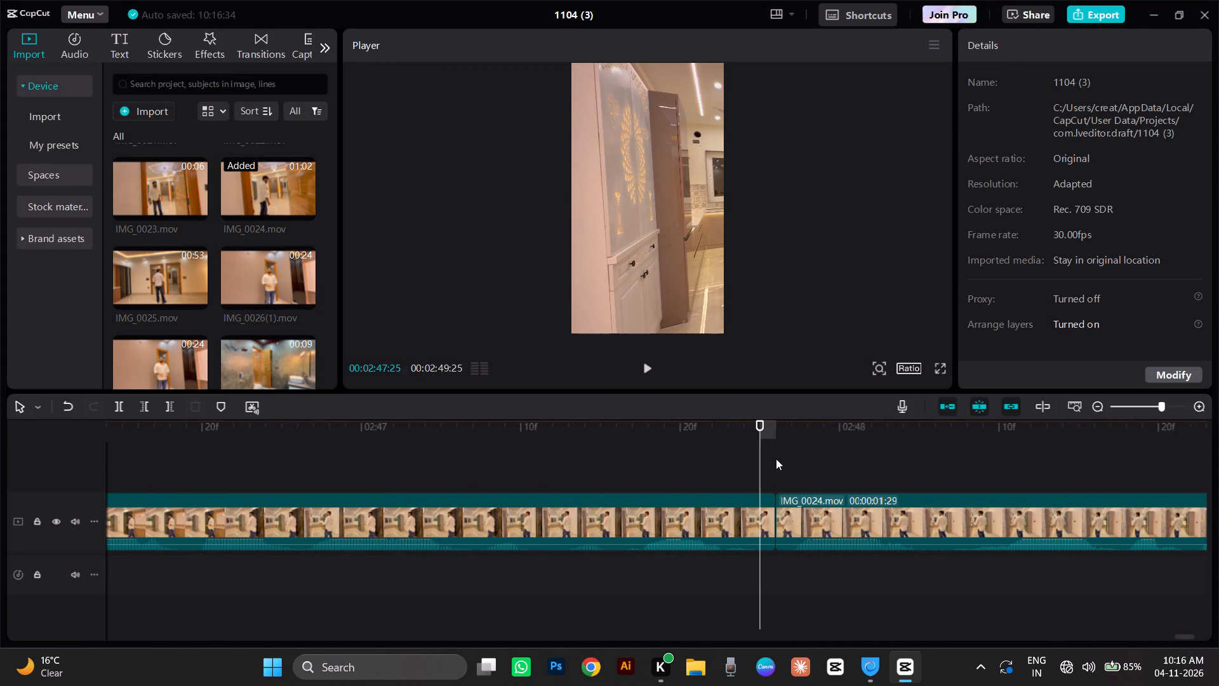
pyautogui.click(776, 459)
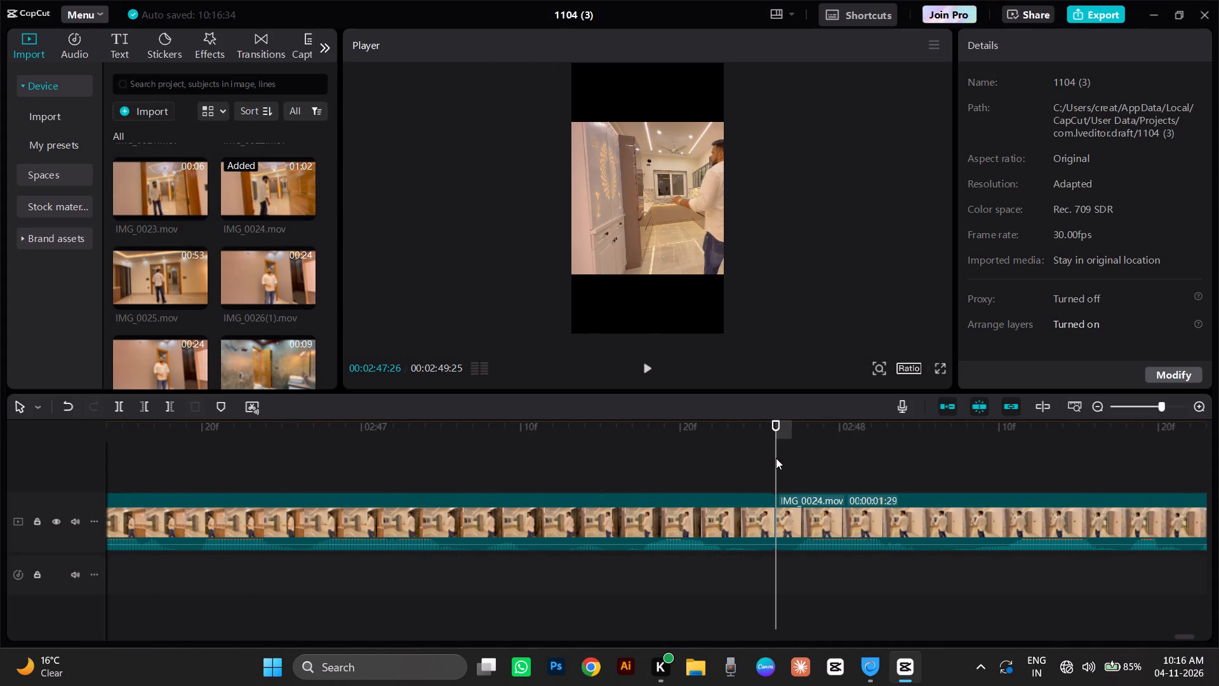
pyautogui.press('space')
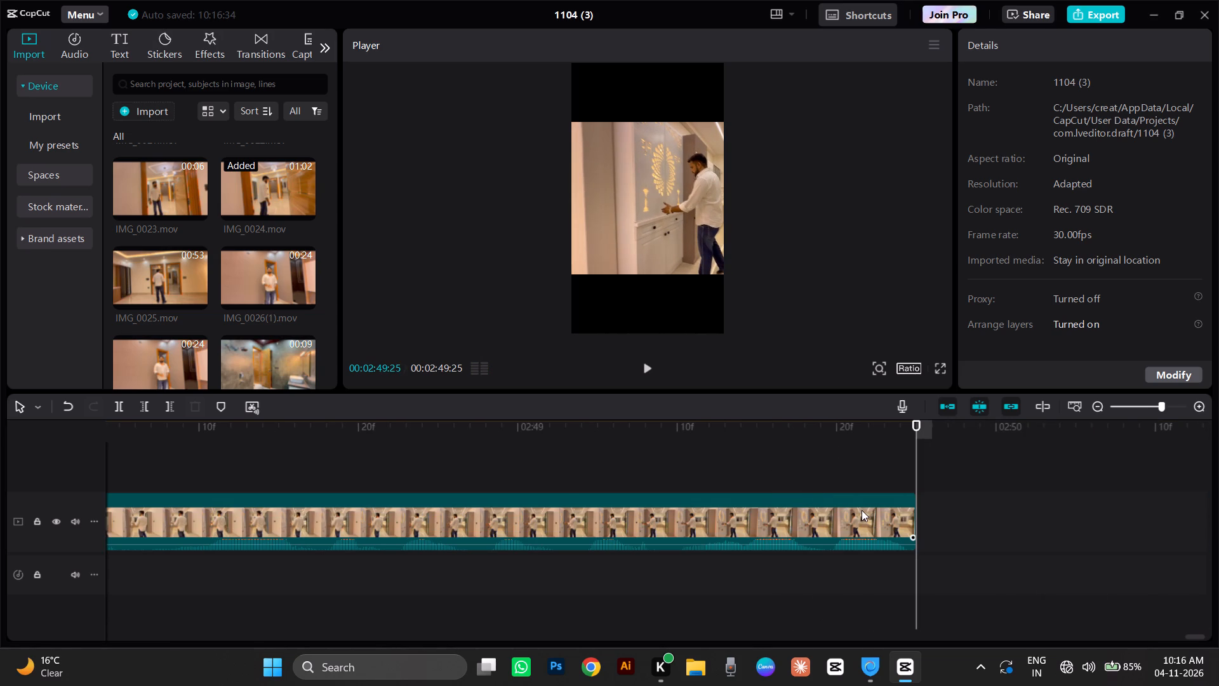
# Preview the source videos IMG_0025.mov and IMG_0026(1).mov from the imported media, and return to the timeline near 02:43:19.
pyautogui.hotkey('ctrl', '-')
pyautogui.hotkey('ctrl', '-')
pyautogui.hotkey('ctrl', '-')
pyautogui.hotkey('ctrl', '-')
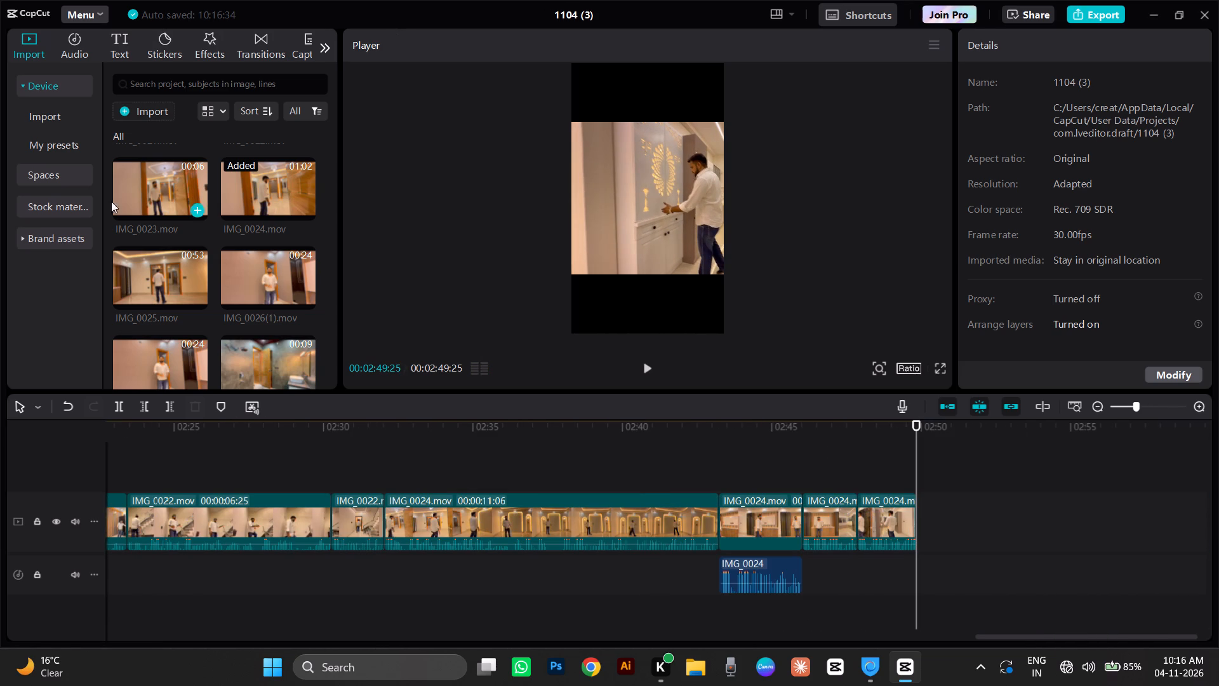
pyautogui.click(179, 274)
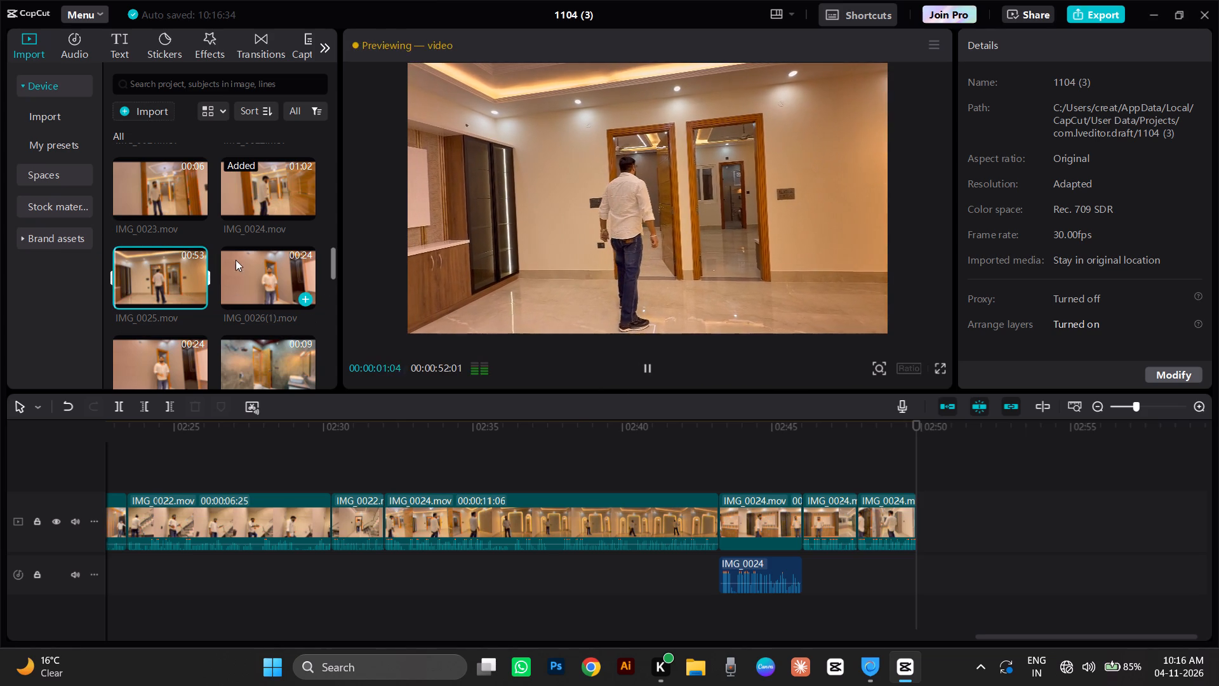
pyautogui.scroll(-1, 230, 262)
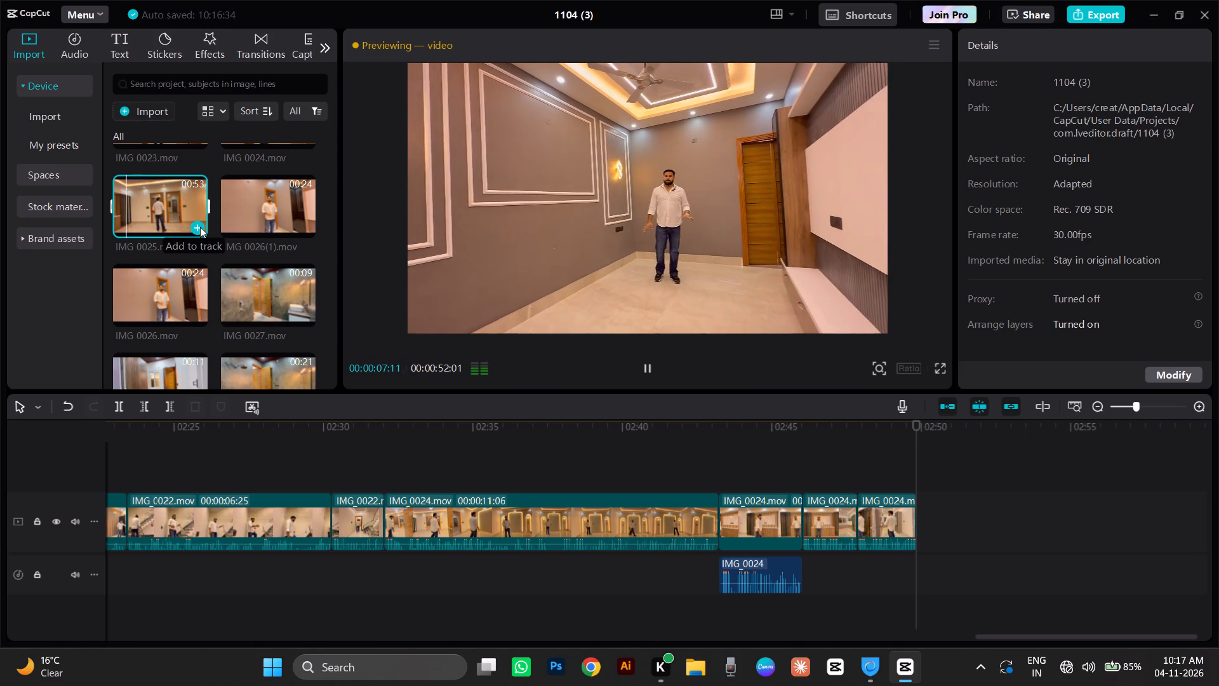
pyautogui.click(264, 206)
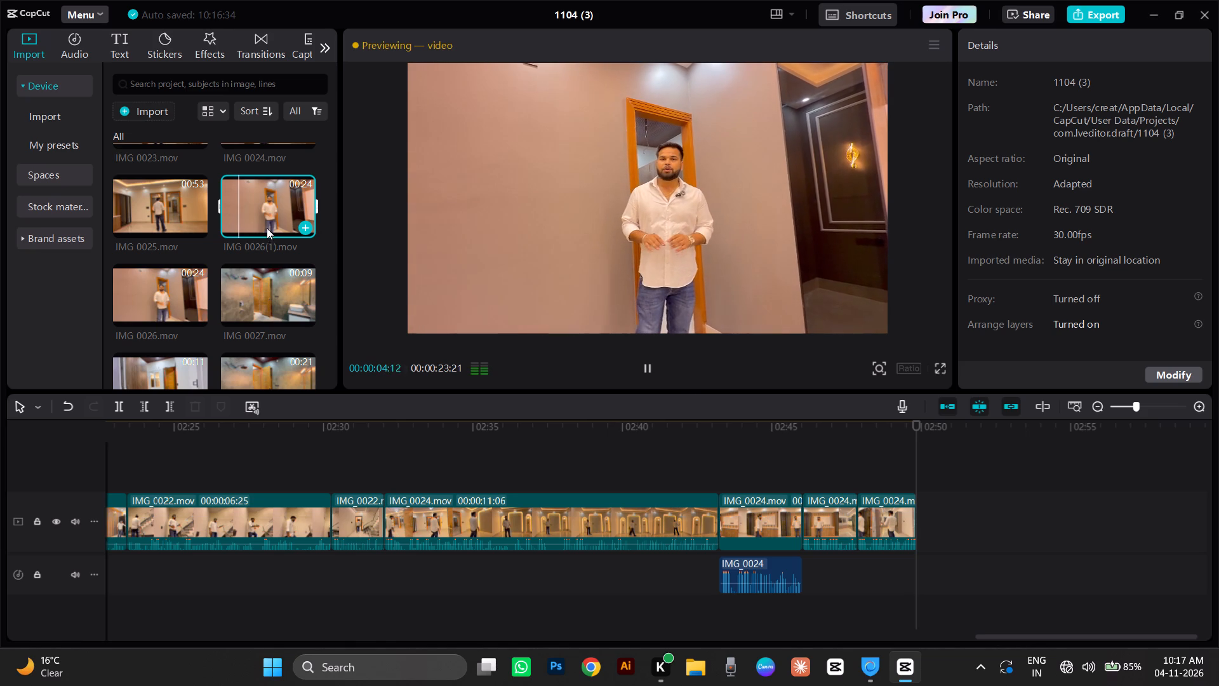
pyautogui.click(643, 369)
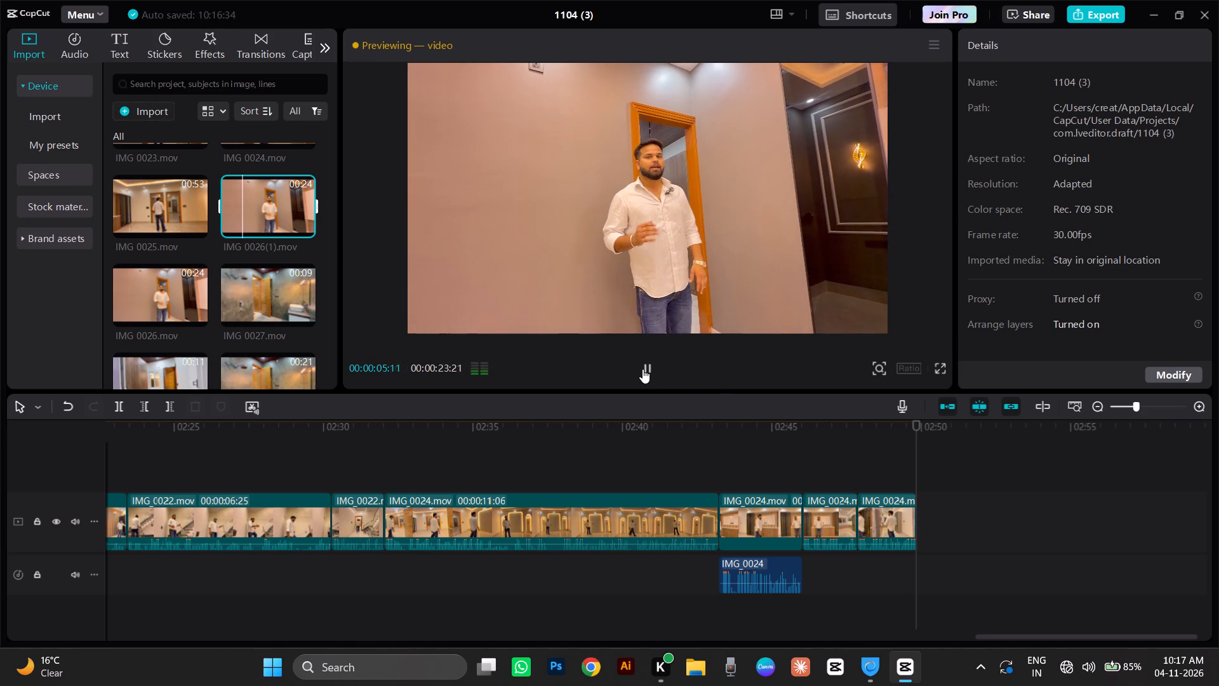
pyautogui.click(731, 446)
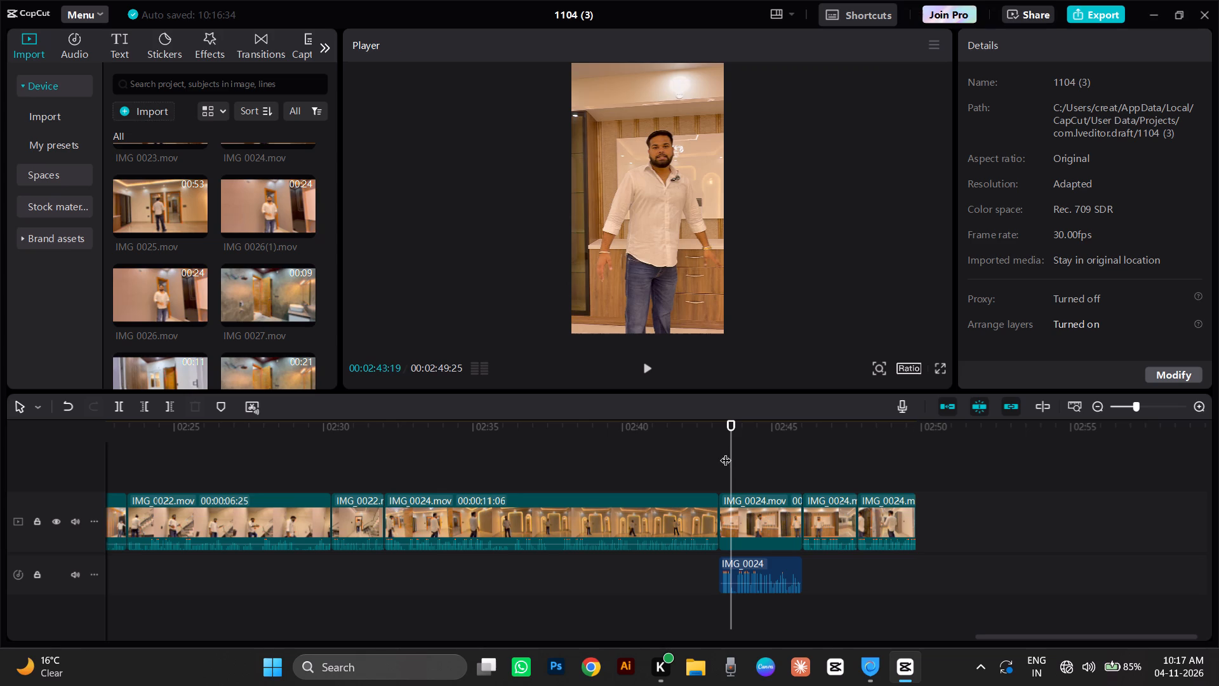
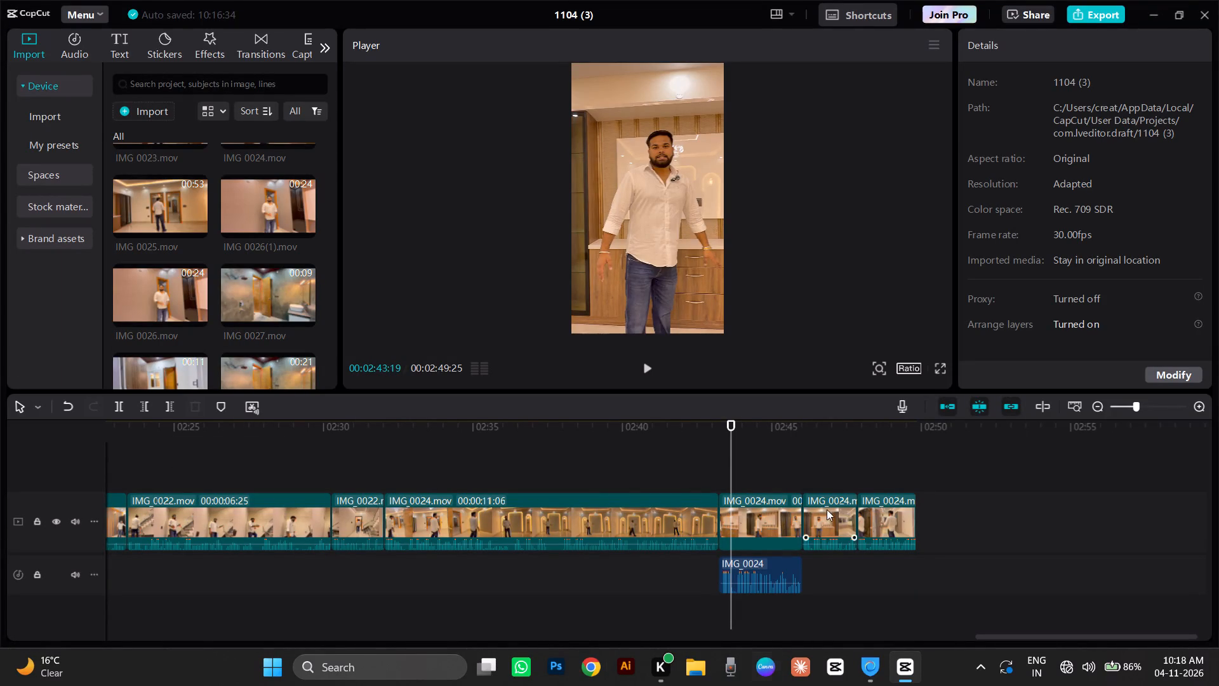
# Play the final IMG_0024.mov clips through to the end of the timeline at 02:49:25.
pyautogui.click(708, 445)
pyautogui.press('space')
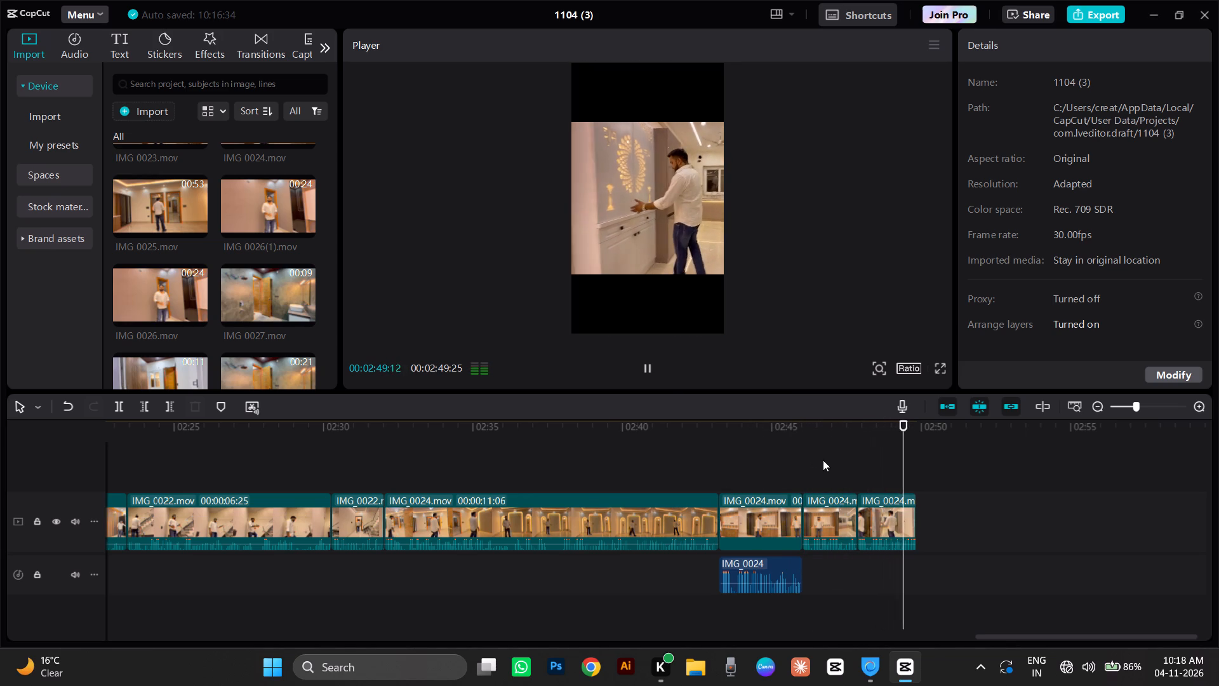
# Preview the source videos IMG_0025.mov, IMG_0026(1).mov, IMG_0026.mov and IMG_0027.mov from the imported media to choose the next shot.
pyautogui.click(157, 199)
pyautogui.scroll(2, 190, 227)
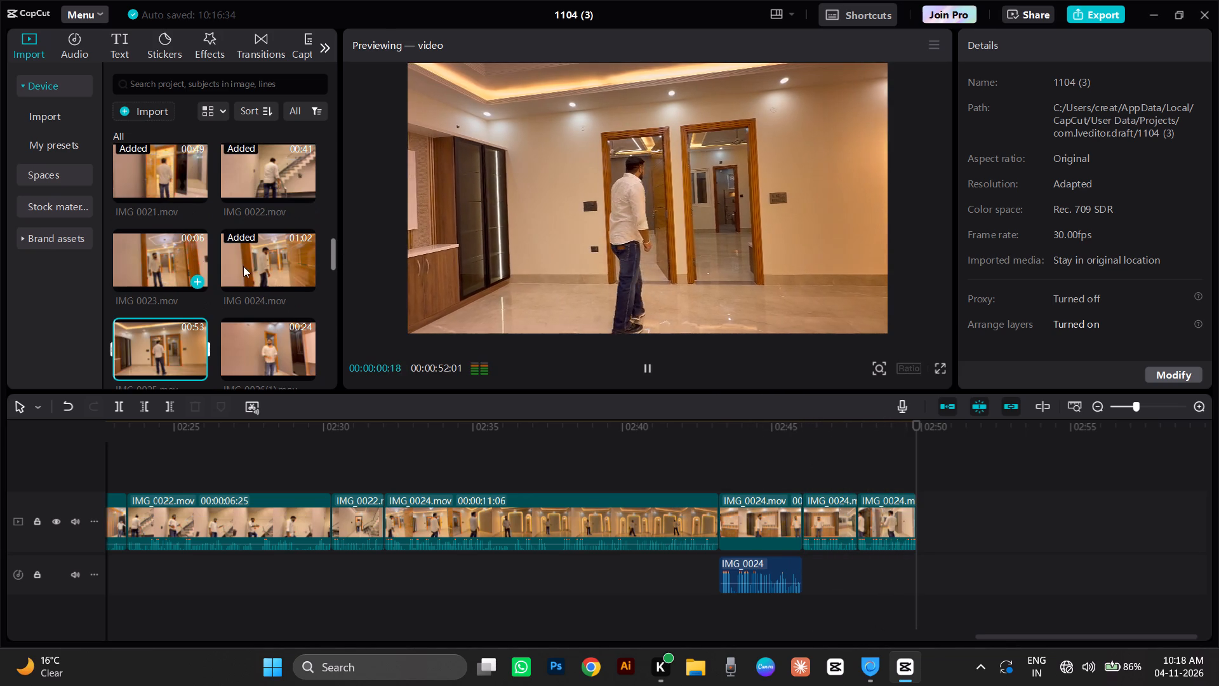
pyautogui.scroll(-1, 249, 267)
pyautogui.click(260, 264)
pyautogui.scroll(-1, 261, 262)
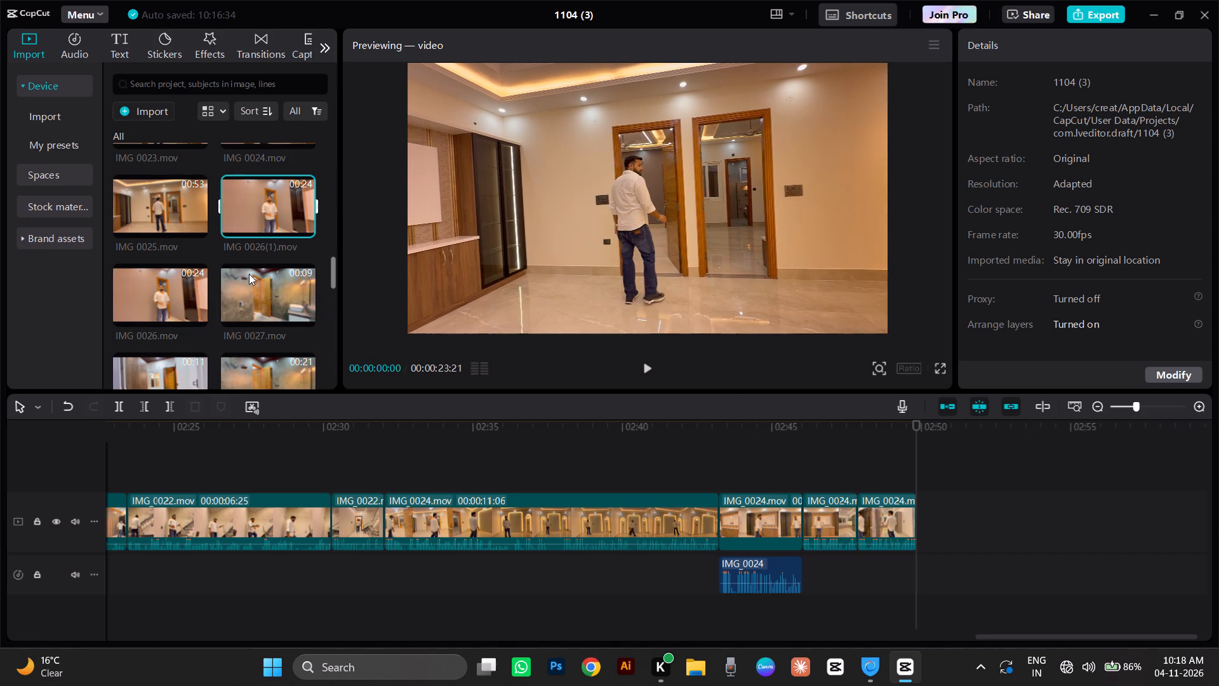
pyautogui.click(129, 307)
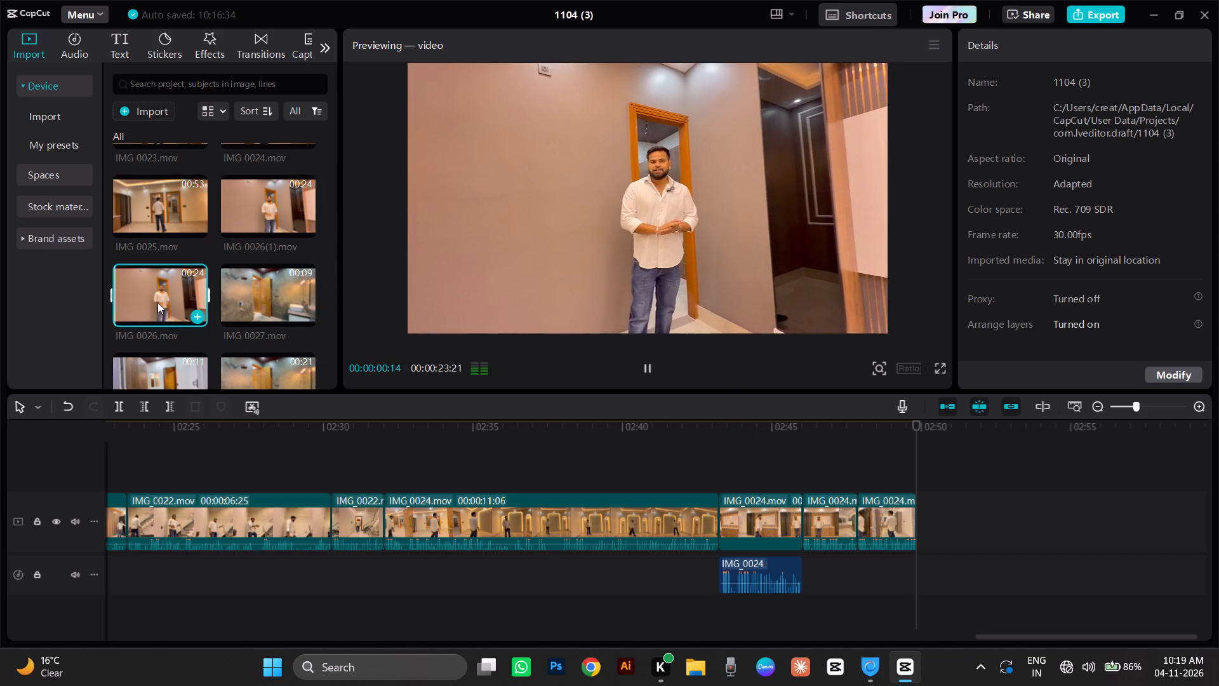
pyautogui.click(253, 307)
pyautogui.scroll(-2, 260, 296)
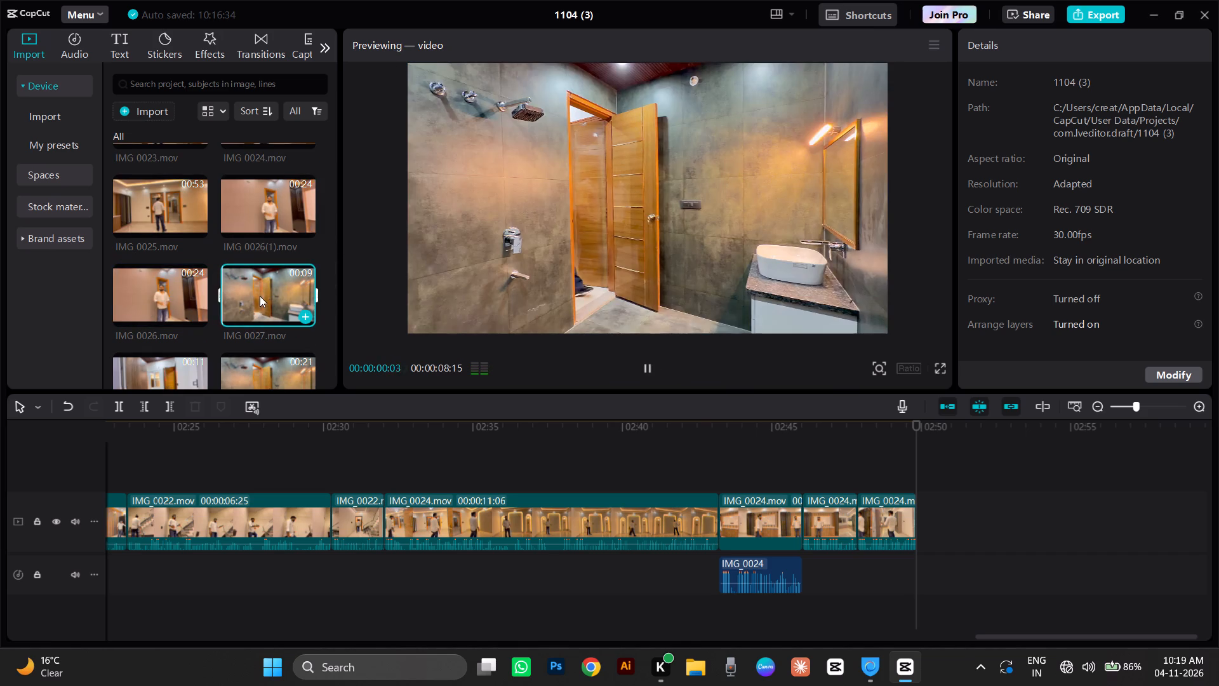
pyautogui.scroll(2, 259, 286)
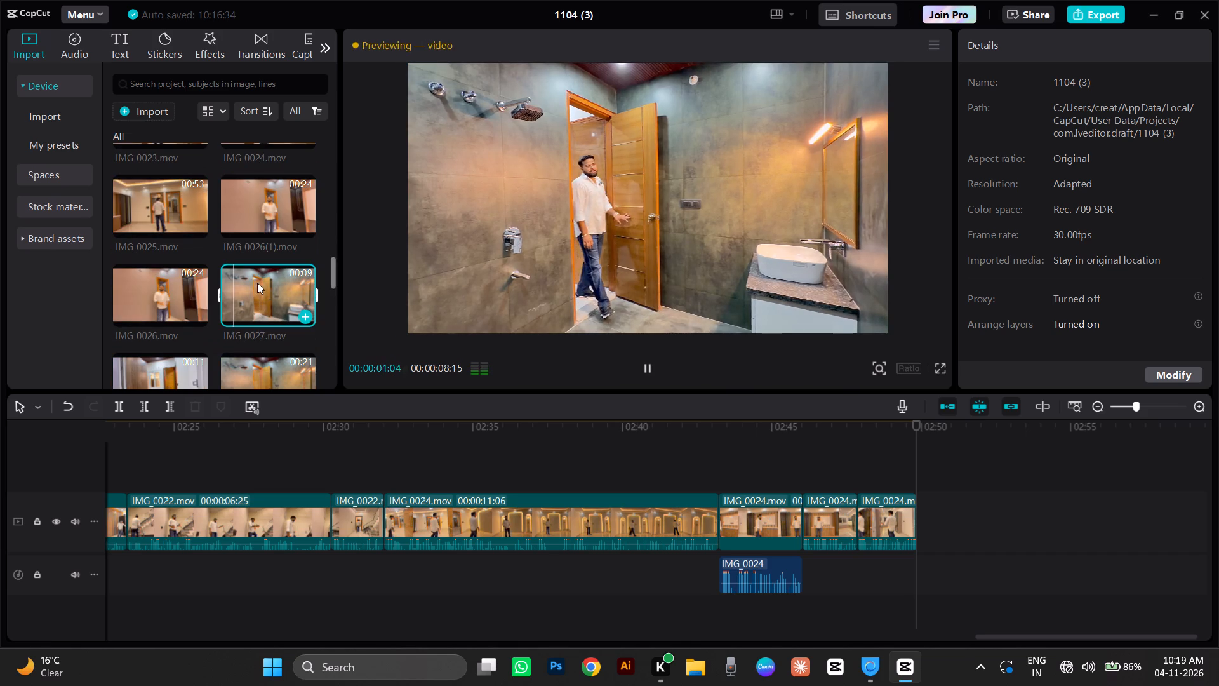
# Add IMG_0025.mov to the end of the timeline at 02:49:25.
pyautogui.click(159, 216)
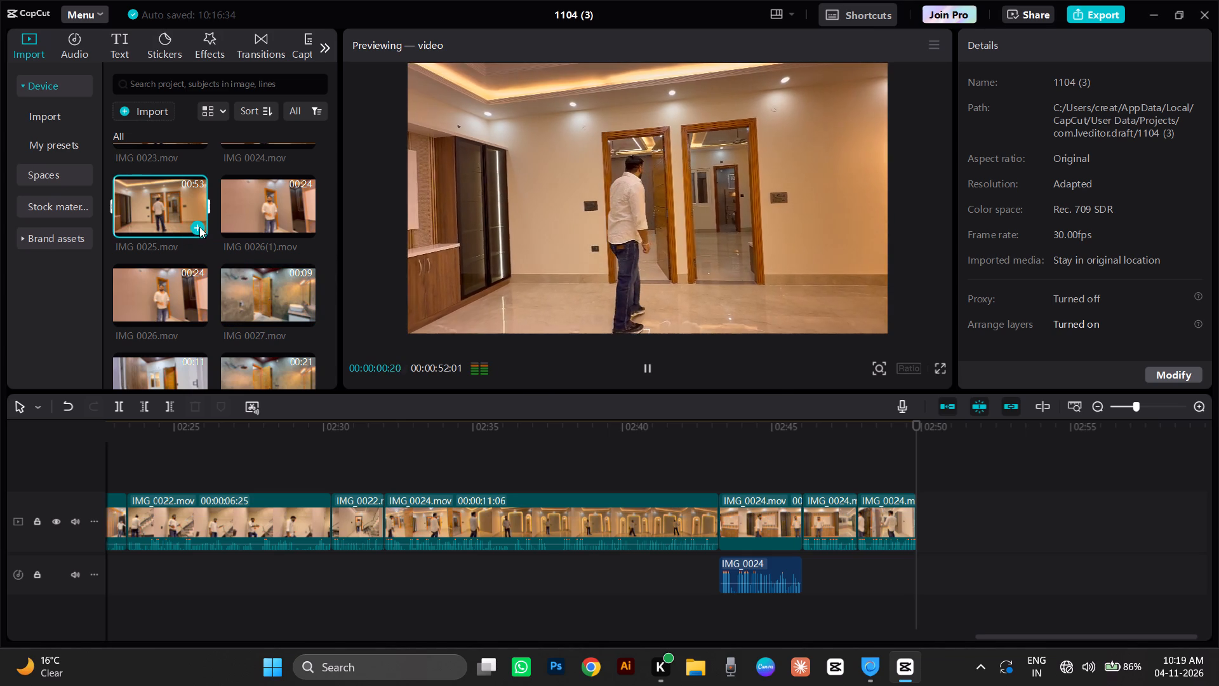
pyautogui.click(199, 227)
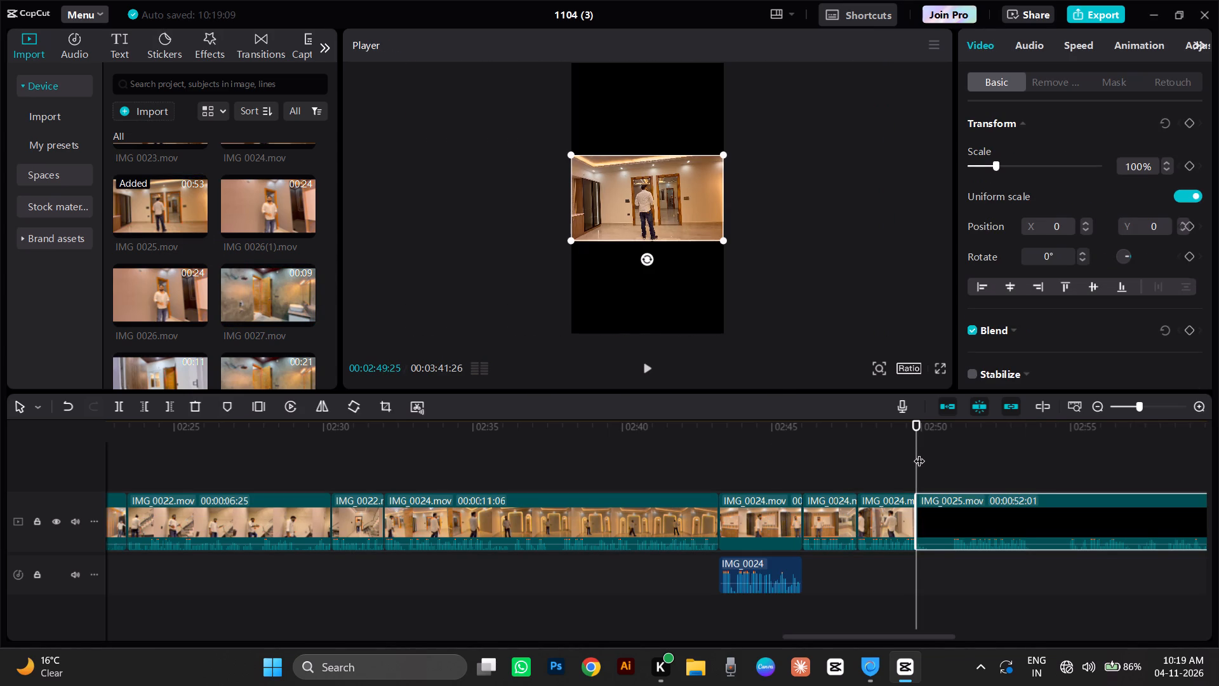
# Play the opening of the IMG_0025.mov clip and trim away everything before 02:55:09, where the man stands beyond the open door.
pyautogui.press('space')
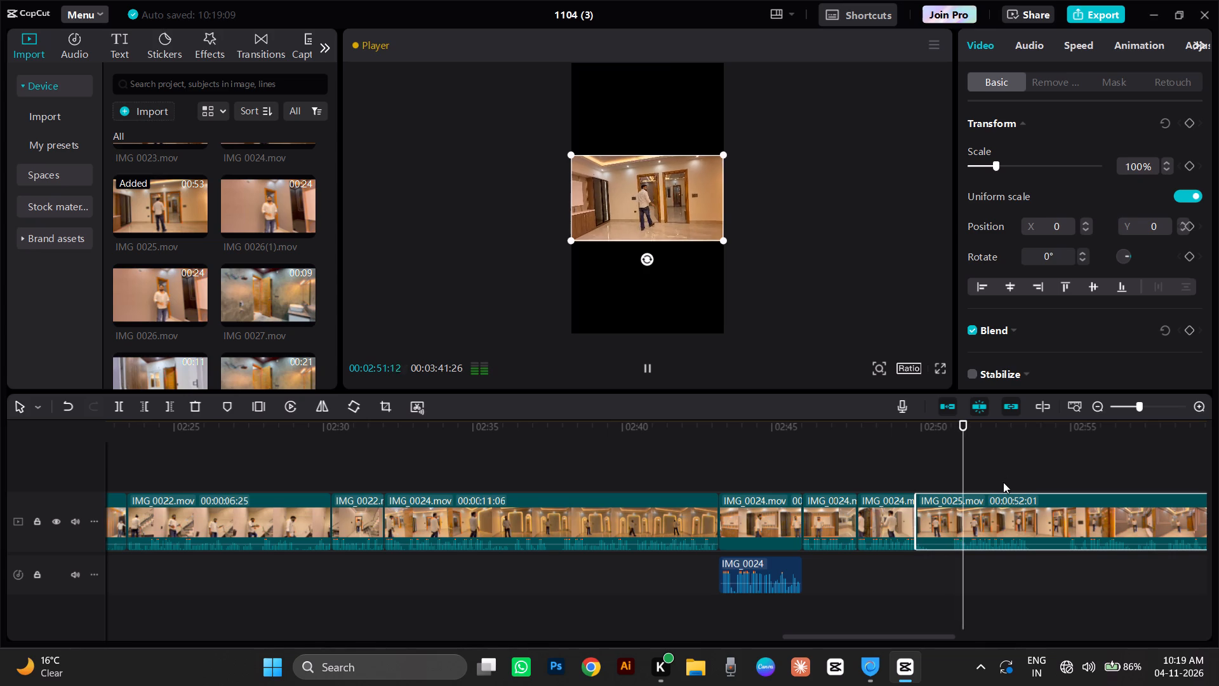
pyautogui.click(1058, 439)
pyautogui.press('space')
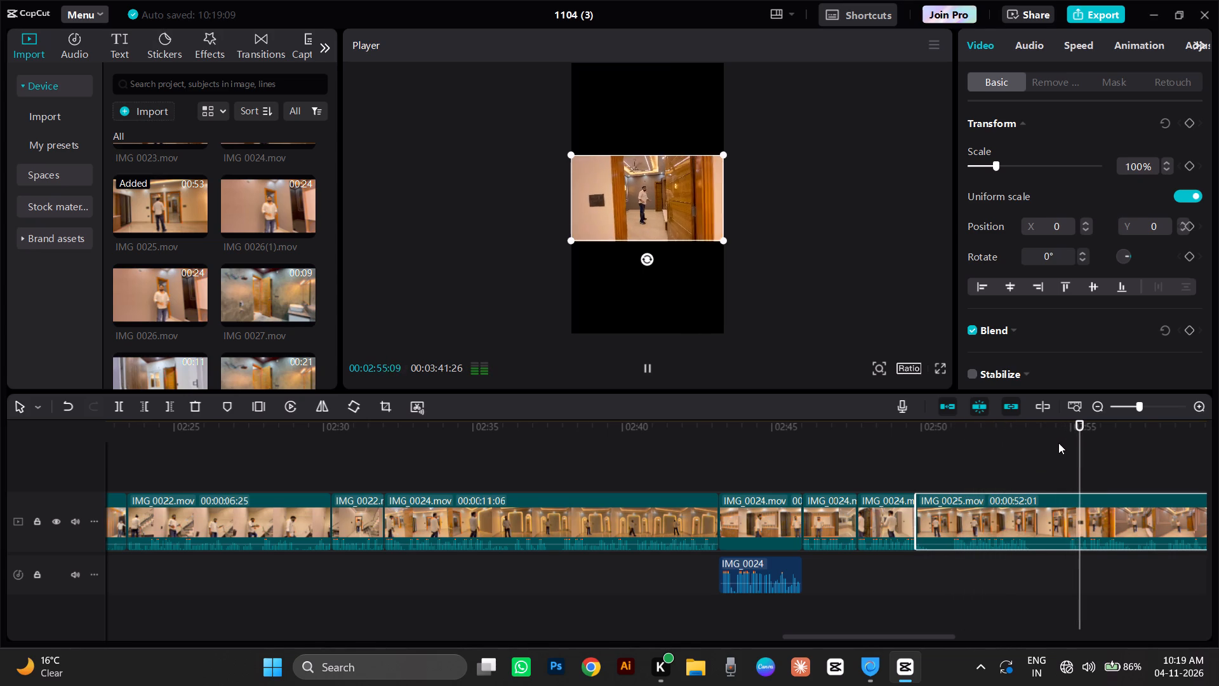
pyautogui.click(1076, 447)
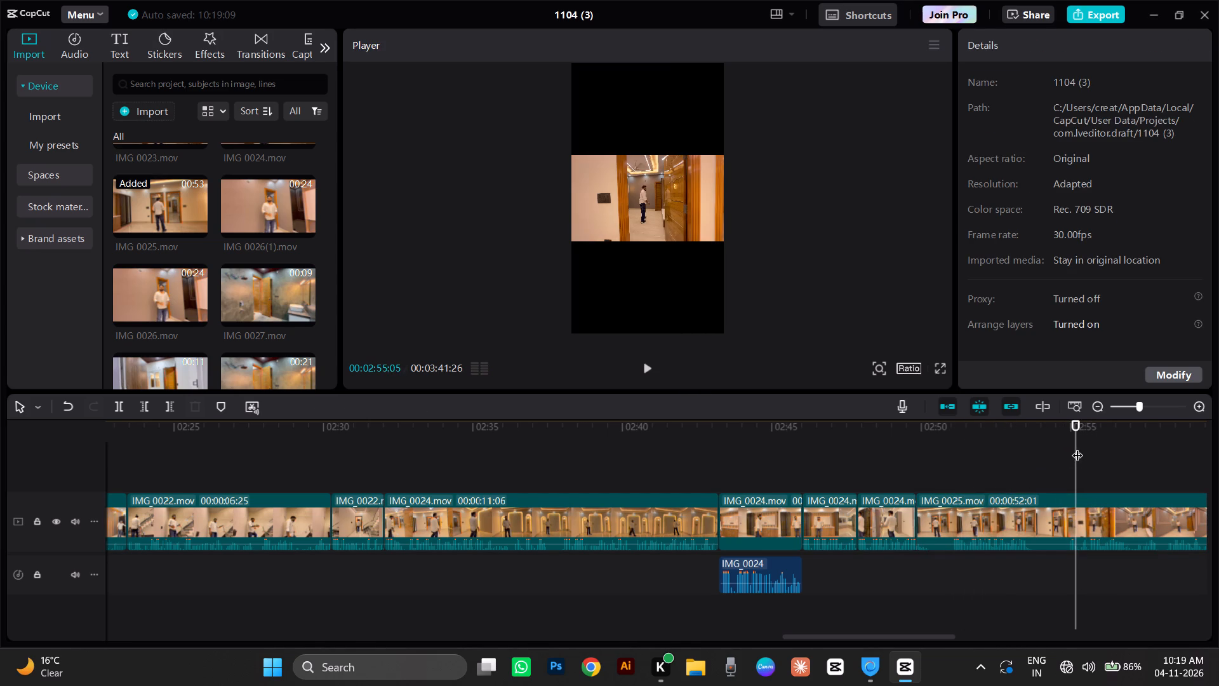
pyautogui.hotkey('ctrl', '=')
pyautogui.hotkey('ctrl', '=')
pyautogui.hotkey('ctrl', '=')
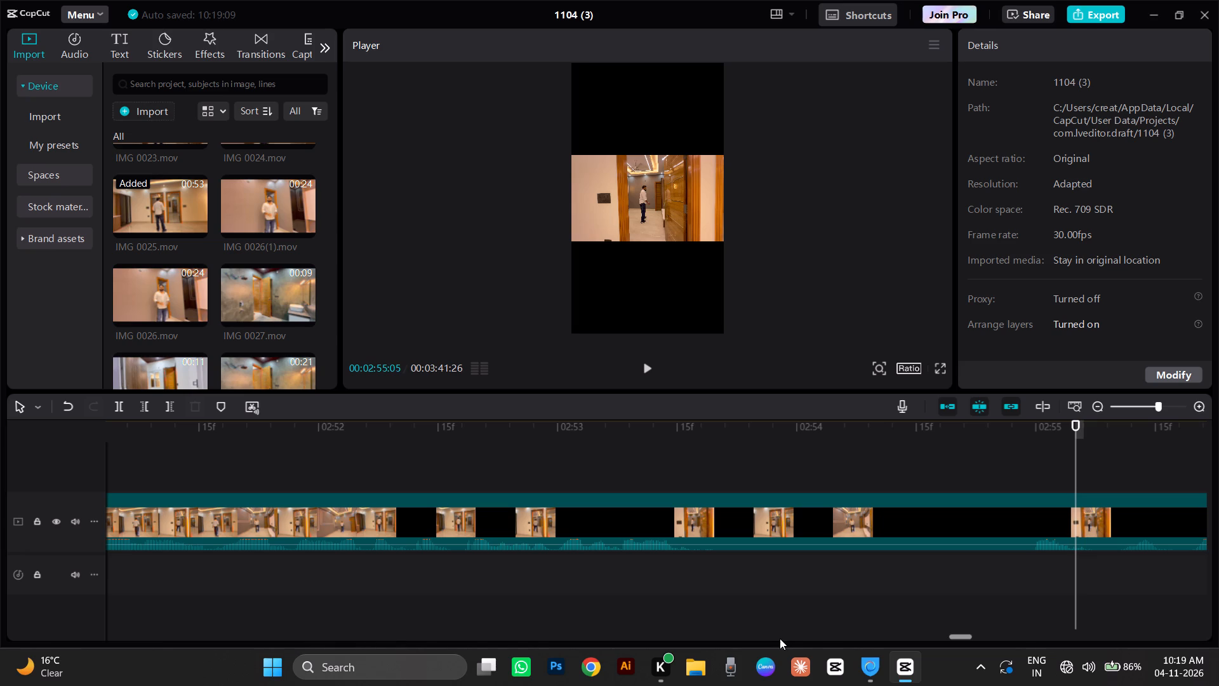
pyautogui.click(1108, 442)
pyautogui.press('space')
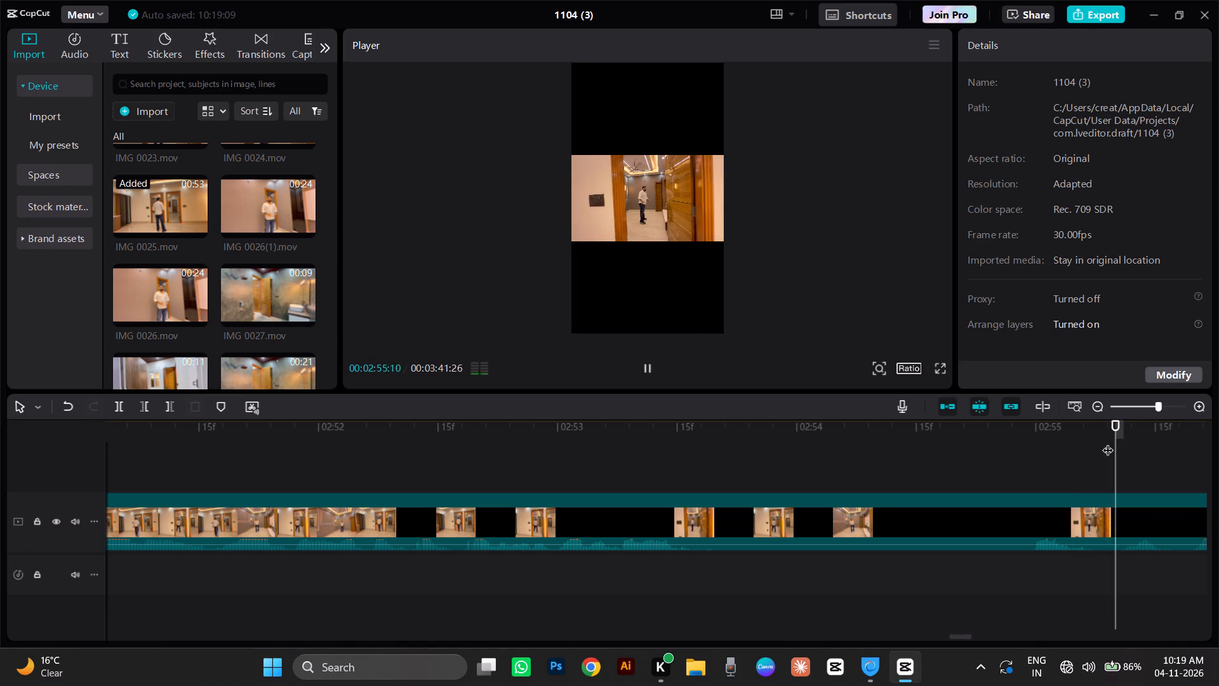
pyautogui.press('space')
pyautogui.click(1108, 442)
pyautogui.moveTo(1108, 442); pyautogui.dragTo(1120, 457)
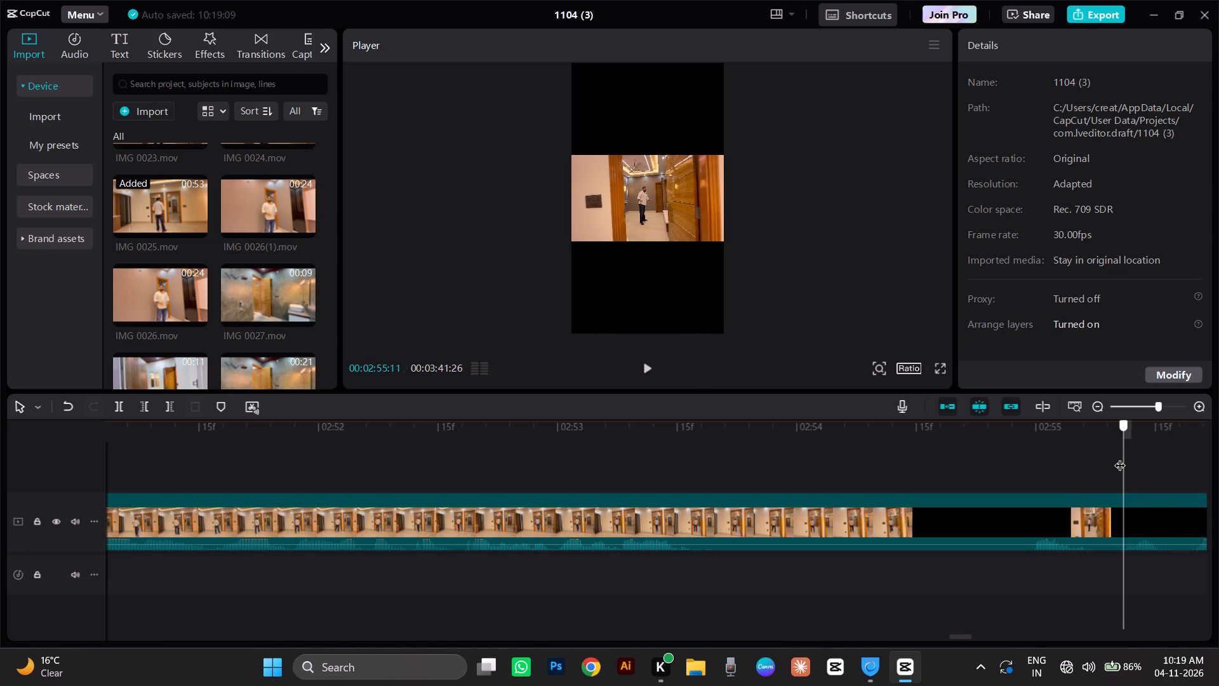
pyautogui.moveTo(1120, 457); pyautogui.dragTo(1108, 460)
pyautogui.click(145, 412)
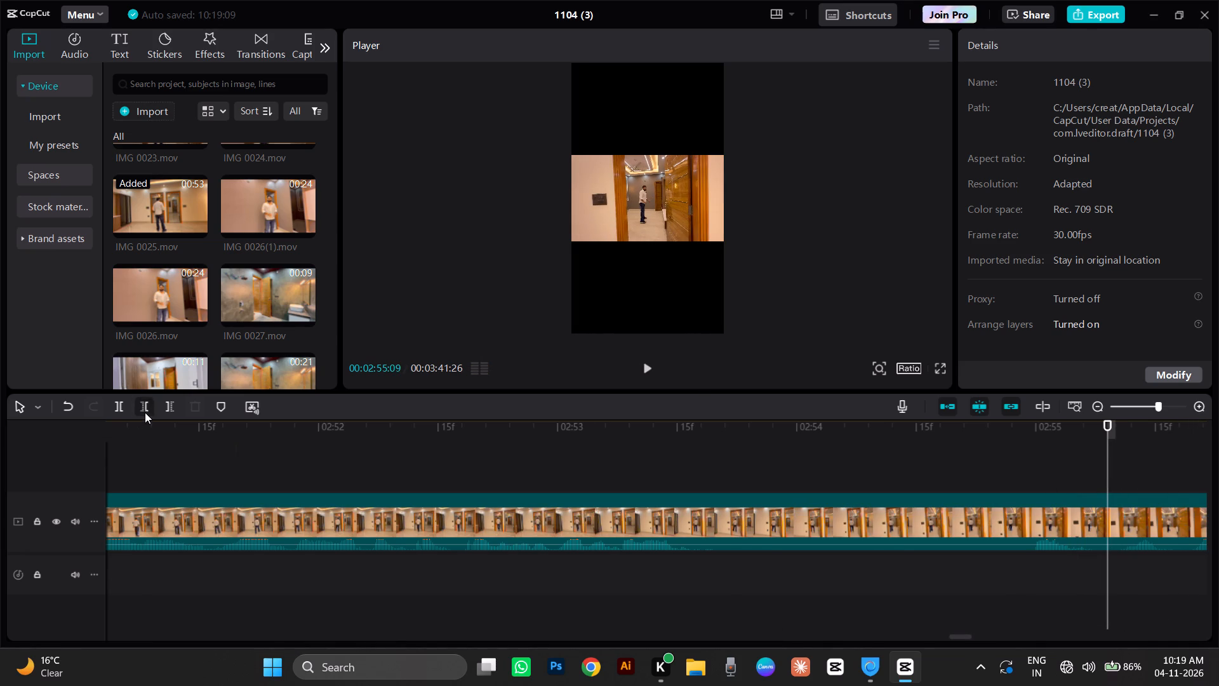
# Play the trimmed IMG_0025.mov clip from its start to about 03:04 to review his introduction of the room.
pyautogui.hotkey('ctrl', '-')
pyautogui.hotkey('ctrl', '-')
pyautogui.hotkey('ctrl', '-')
pyautogui.hotkey('ctrl', '-')
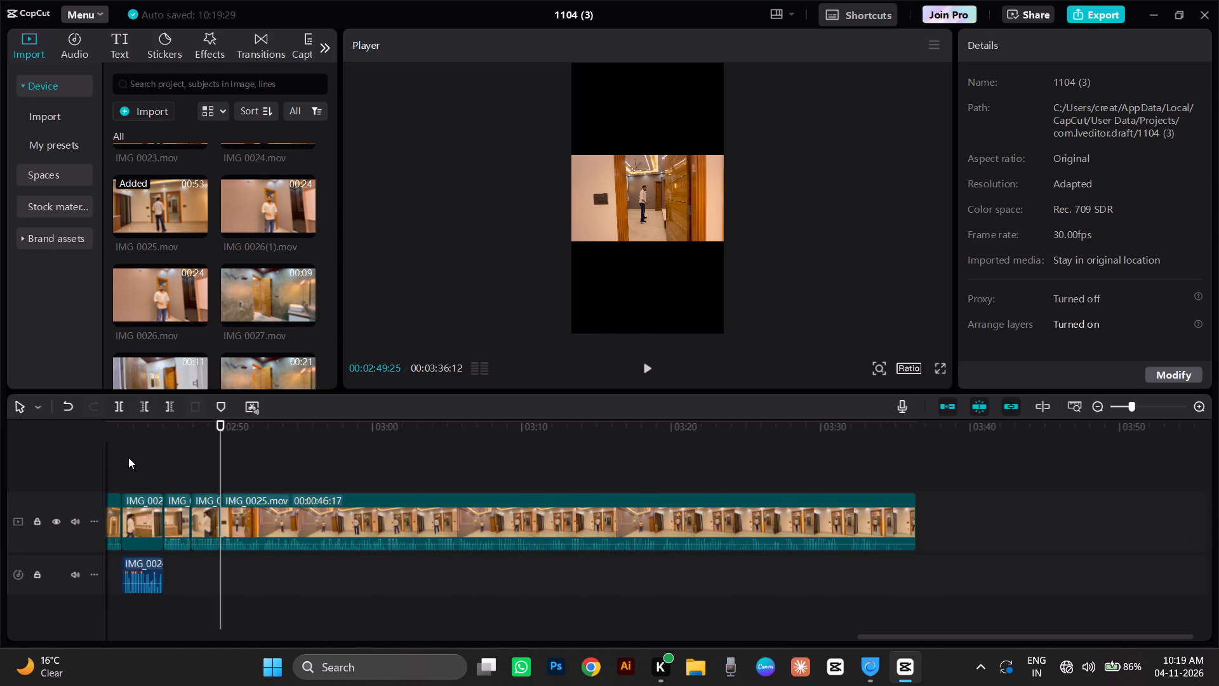
pyautogui.hotkey('ctrl', '-')
pyautogui.press('space')
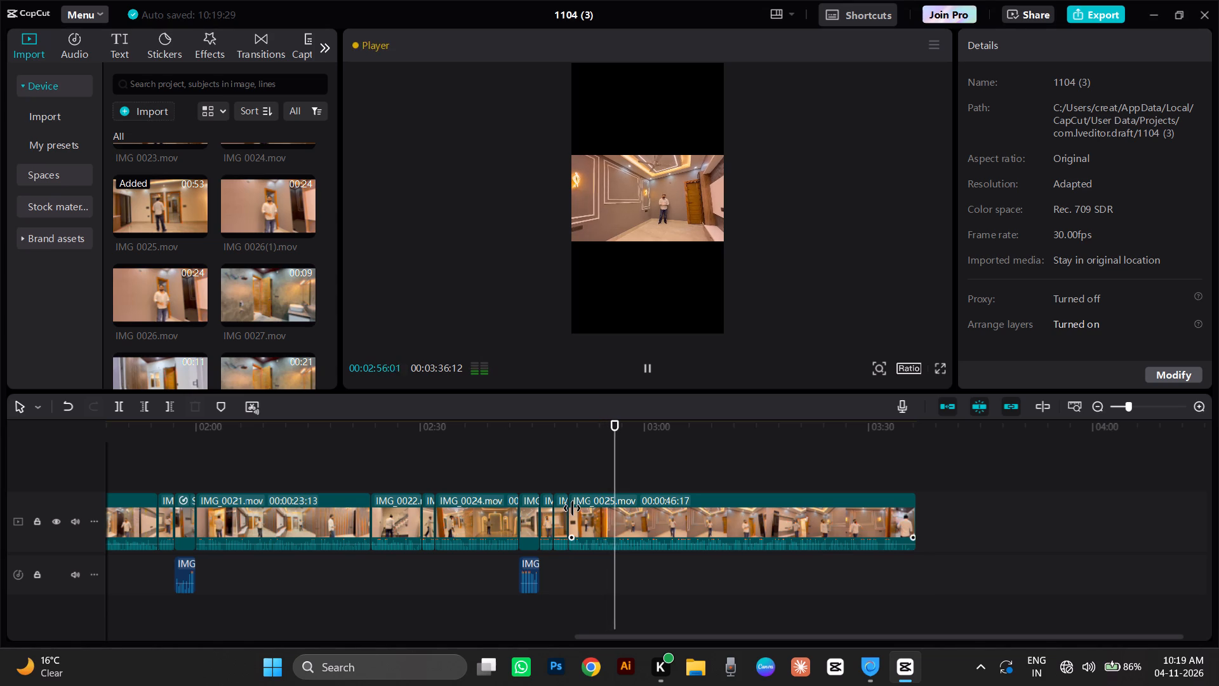
pyautogui.hotkey('ctrl', '=')
pyautogui.hotkey('ctrl', '=')
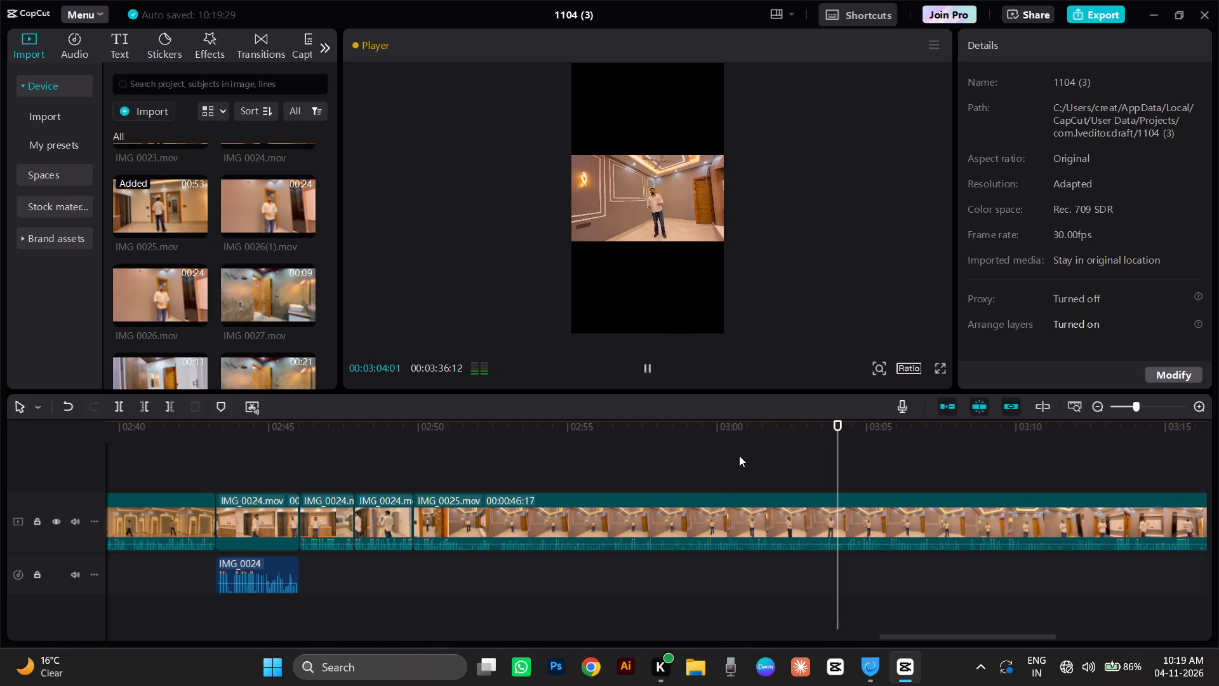
# Replay the IMG_0025.mov clip from its start and split it at 03:00:28.
pyautogui.click(470, 456)
pyautogui.moveTo(470, 456); pyautogui.dragTo(448, 488)
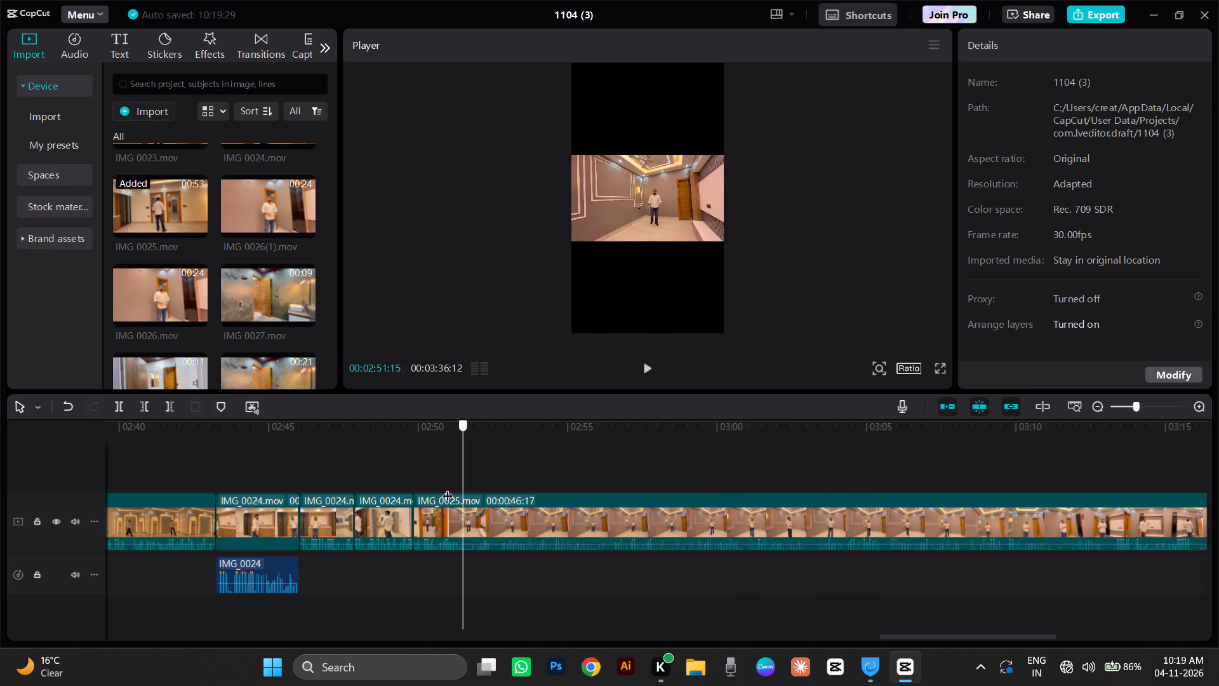
pyautogui.moveTo(448, 488); pyautogui.dragTo(416, 532)
pyautogui.press('space')
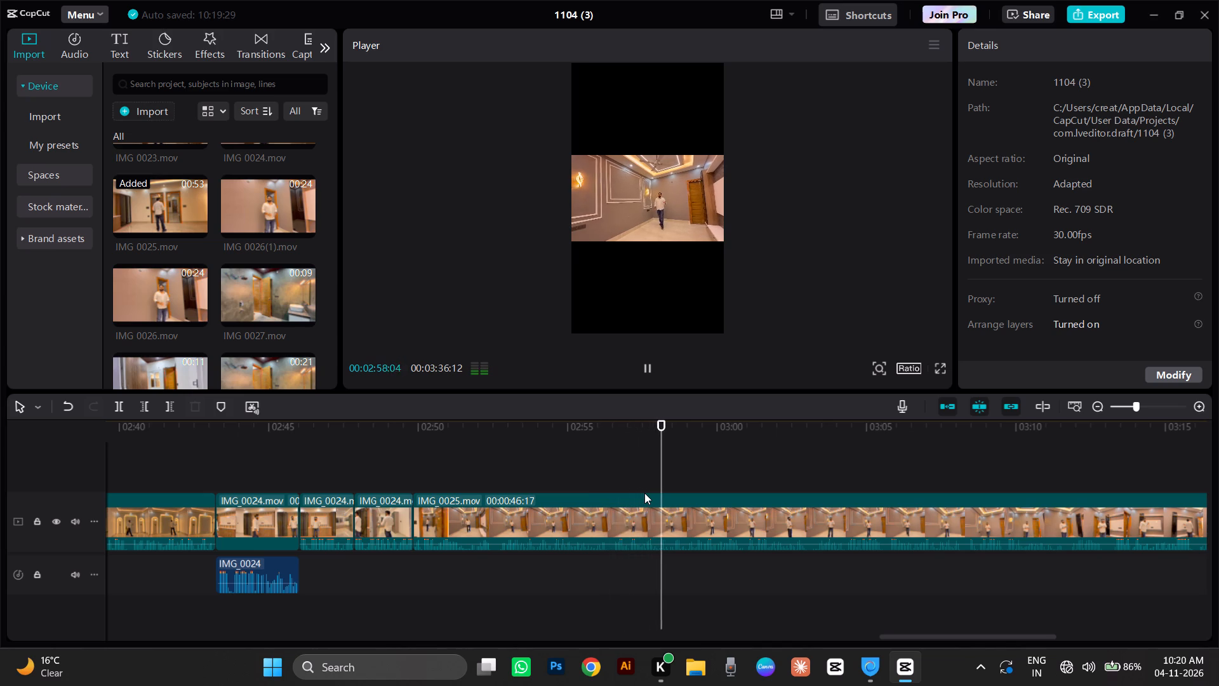
pyautogui.press('space')
pyautogui.click(731, 469)
pyautogui.press('space')
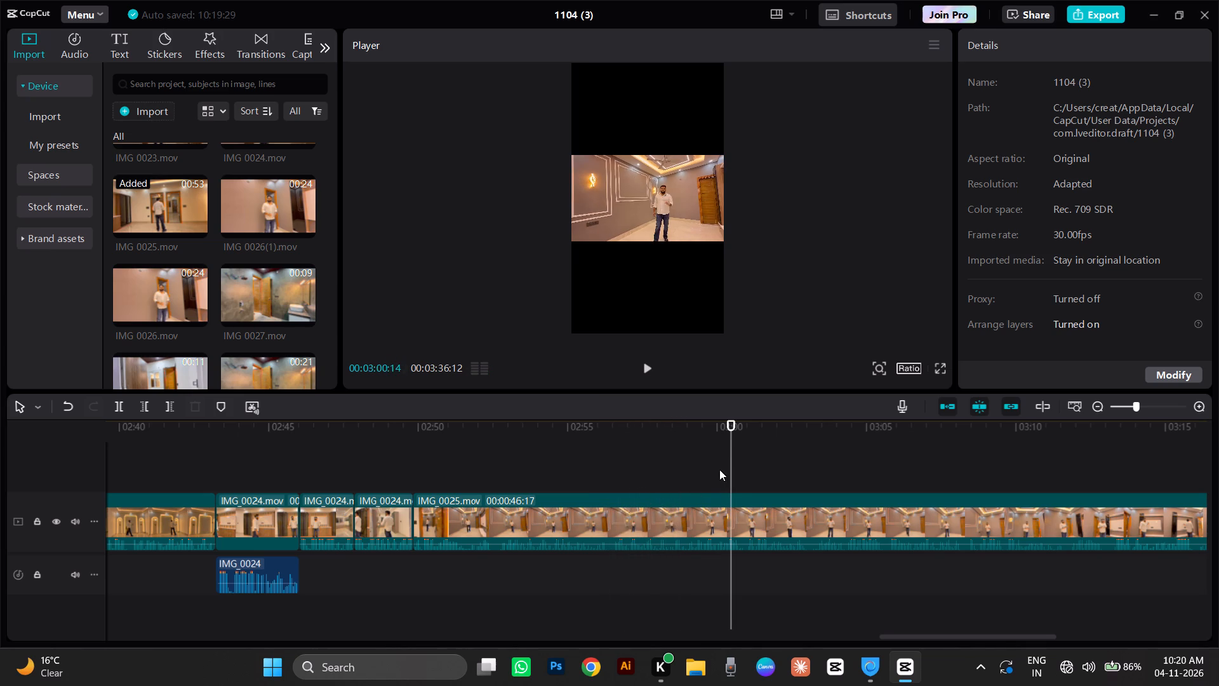
pyautogui.click(732, 455)
pyautogui.moveTo(732, 455); pyautogui.dragTo(737, 458)
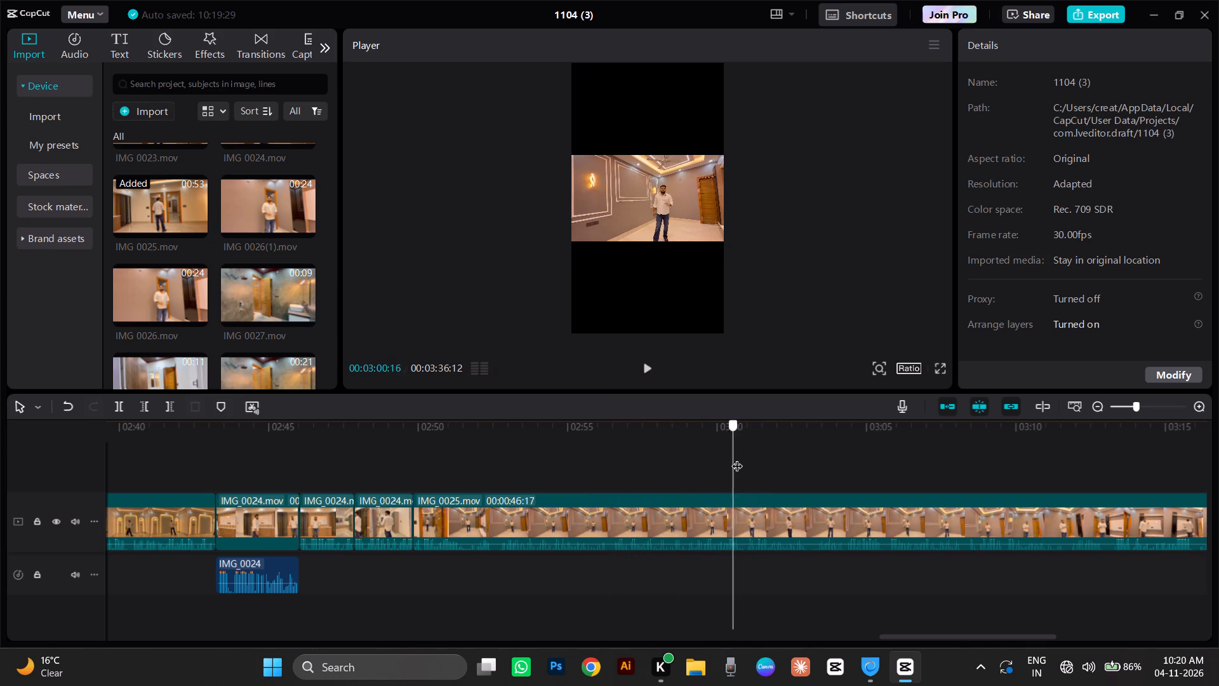
pyautogui.moveTo(737, 458); pyautogui.dragTo(745, 463)
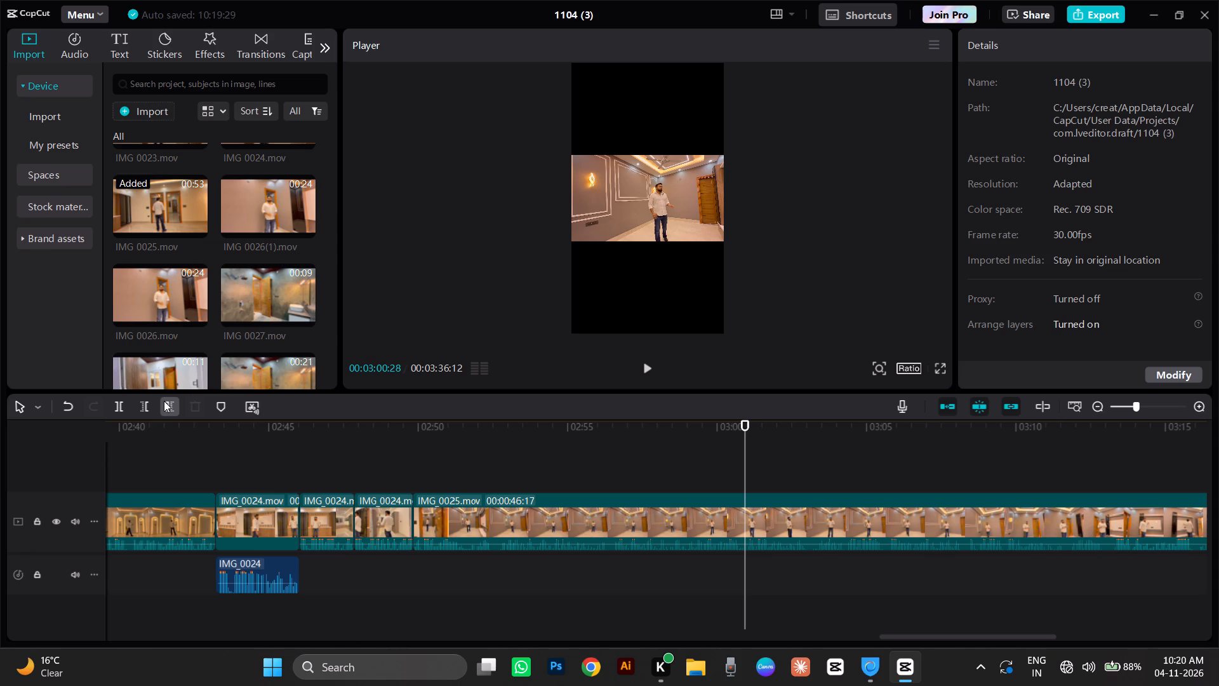
pyautogui.click(123, 401)
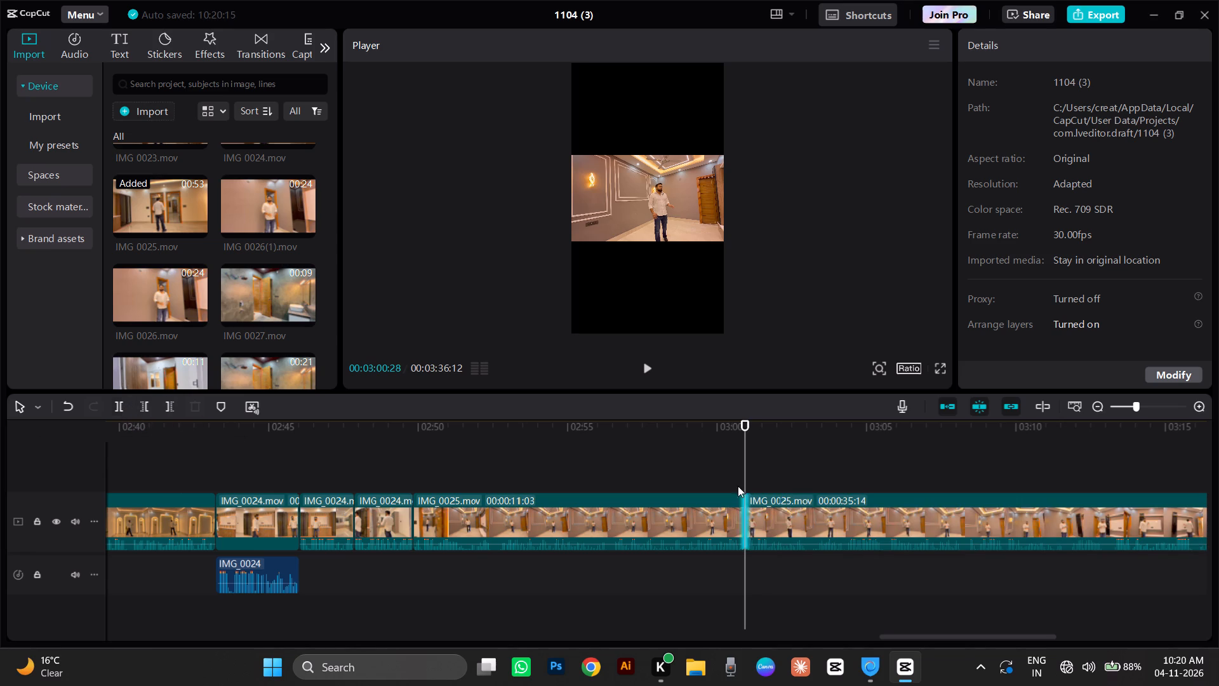
# Trim the start of the second IMG_0025.mov clip up to 03:13:07, where the man points at the white wall panel.
pyautogui.moveTo(747, 459); pyautogui.dragTo(1126, 466)
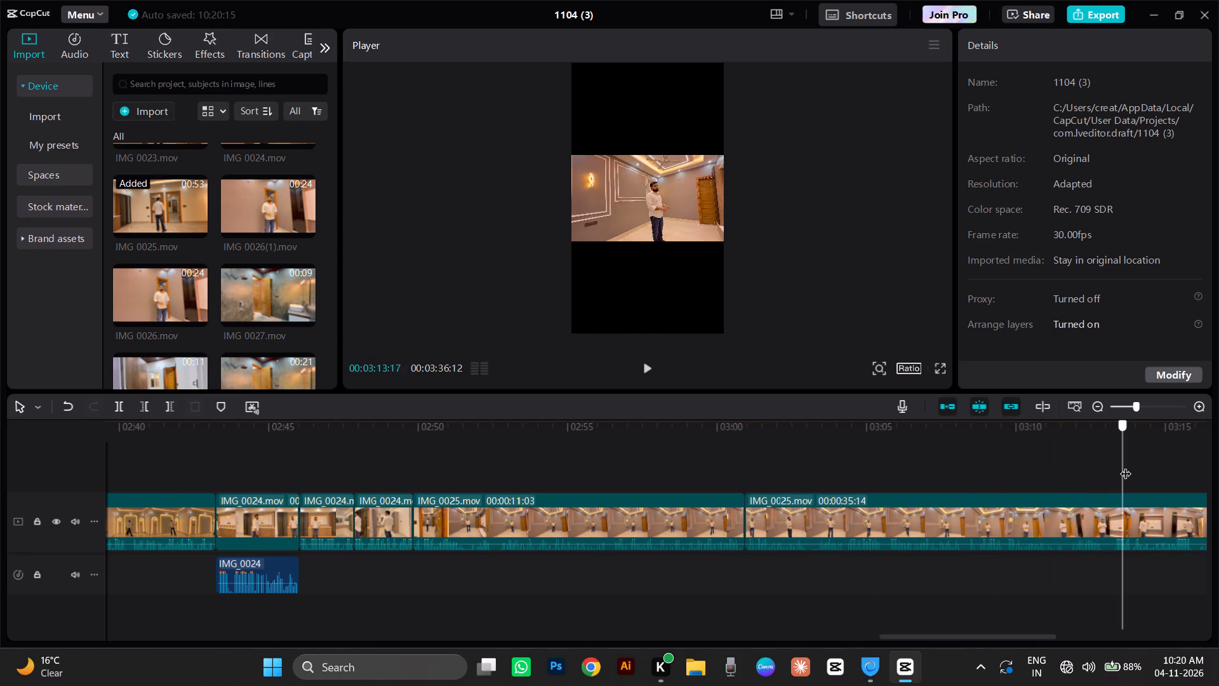
pyautogui.moveTo(1126, 466); pyautogui.dragTo(1044, 478)
pyautogui.press('space')
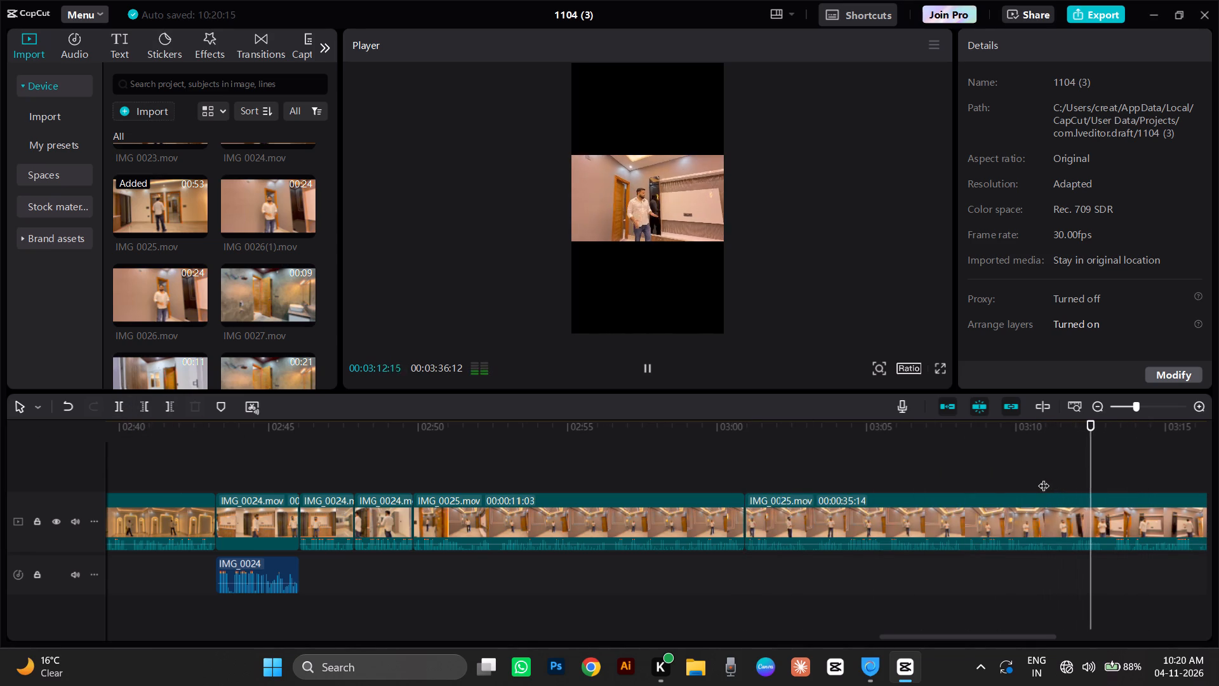
pyautogui.click(1110, 457)
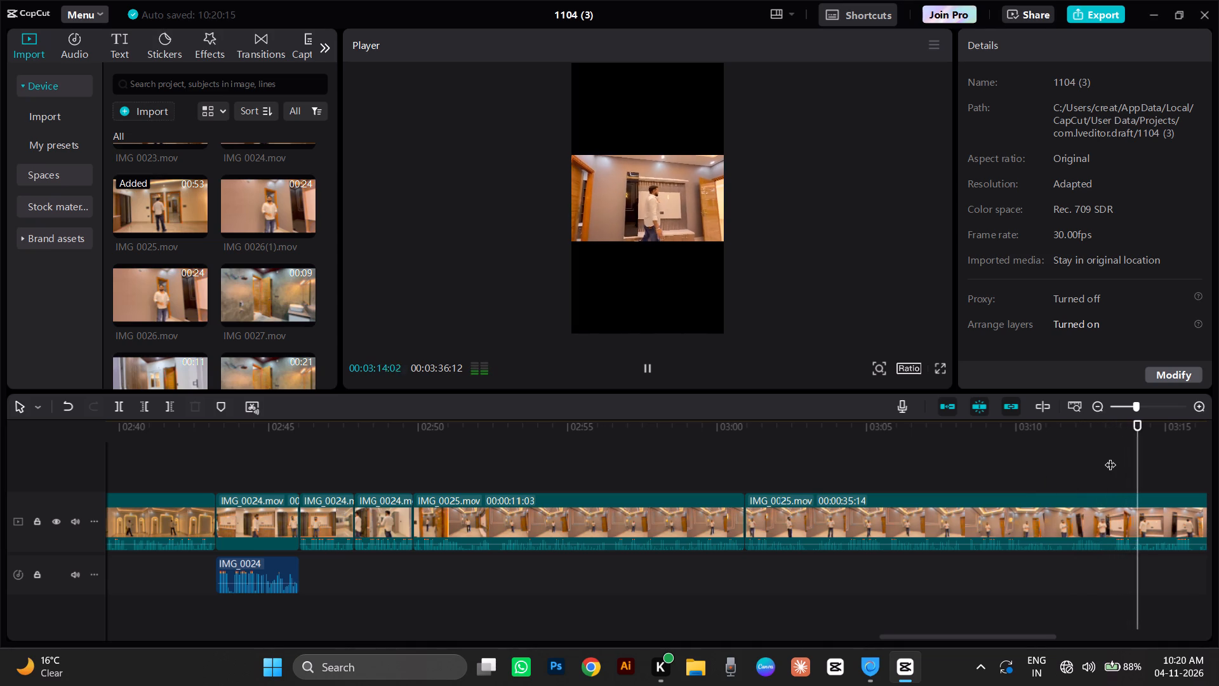
pyautogui.moveTo(1110, 457); pyautogui.dragTo(1112, 460)
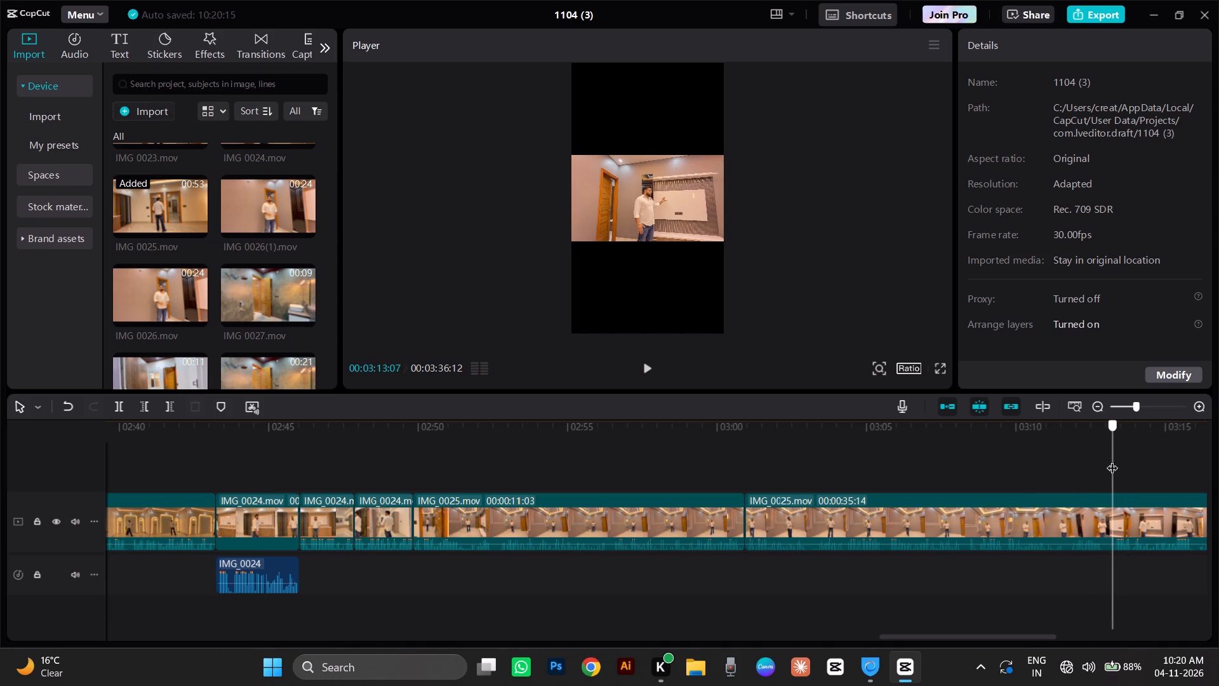
pyautogui.moveTo(1112, 460); pyautogui.dragTo(1112, 467)
pyautogui.click(147, 412)
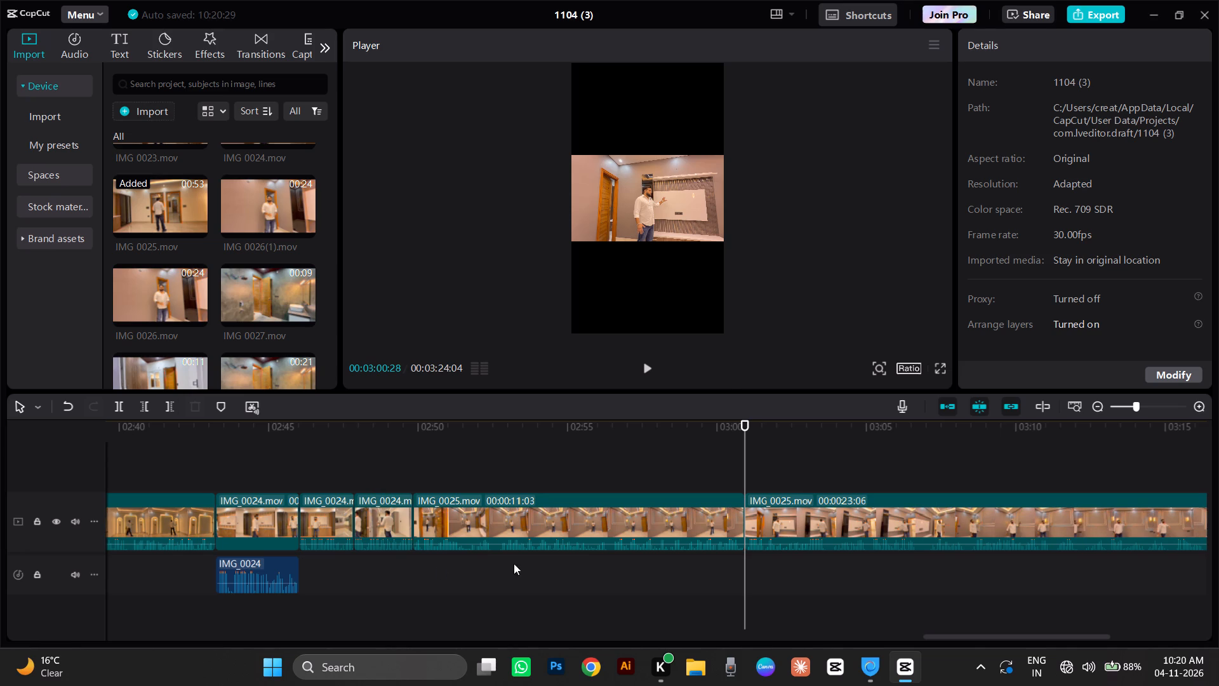
# Play the second IMG_0025.mov clip from its start and split it at 03:03:21, where the man stands beside the white wall panel.
pyautogui.press('space')
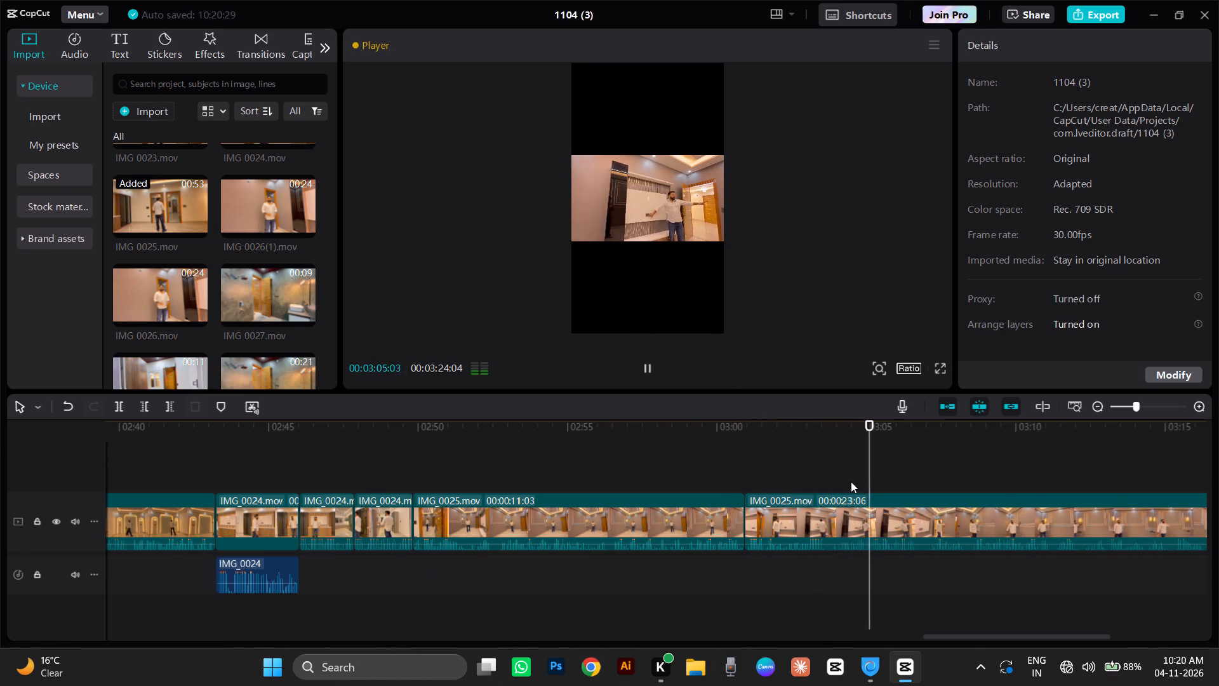
pyautogui.click(832, 440)
pyautogui.moveTo(832, 443); pyautogui.dragTo(799, 495)
pyautogui.press('space')
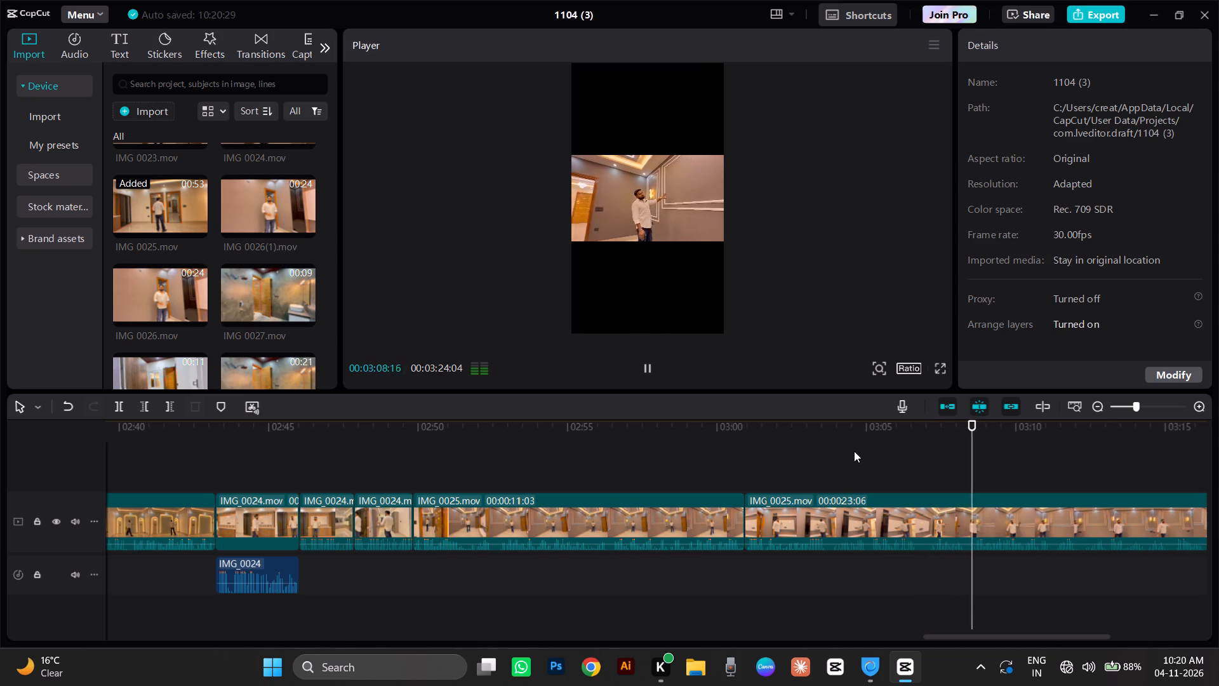
pyautogui.click(834, 455)
pyautogui.moveTo(833, 455); pyautogui.dragTo(804, 485)
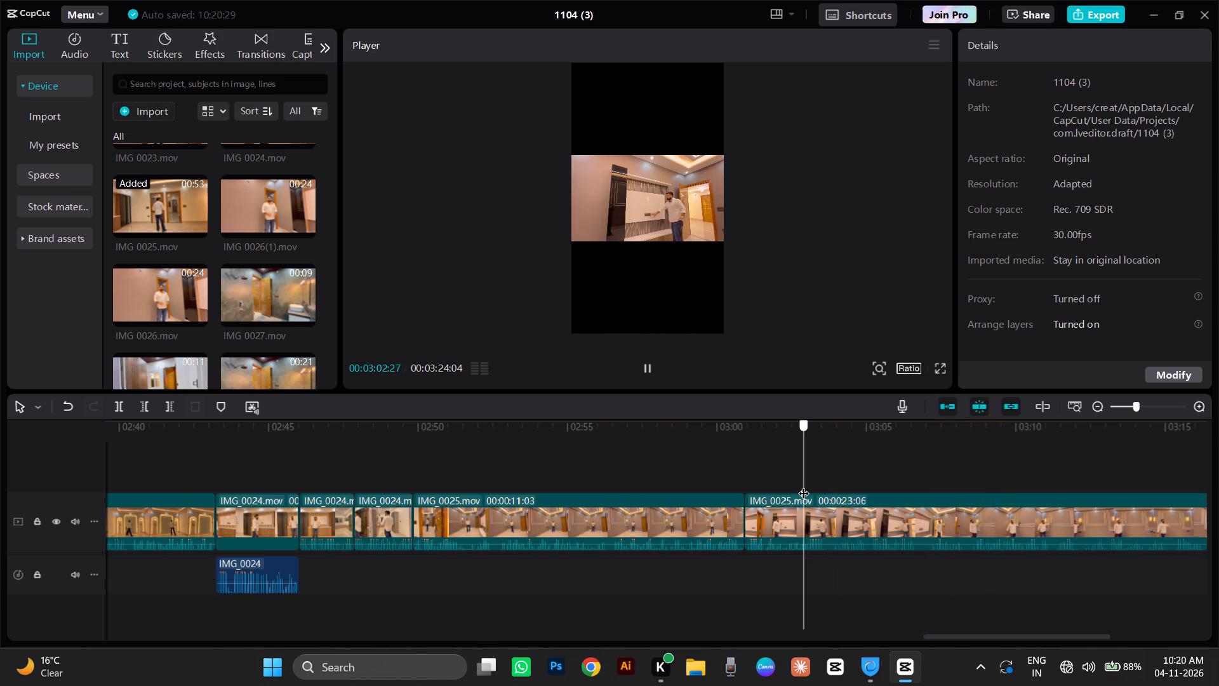
pyautogui.moveTo(804, 485); pyautogui.dragTo(797, 499)
pyautogui.press('space')
pyautogui.press('space')
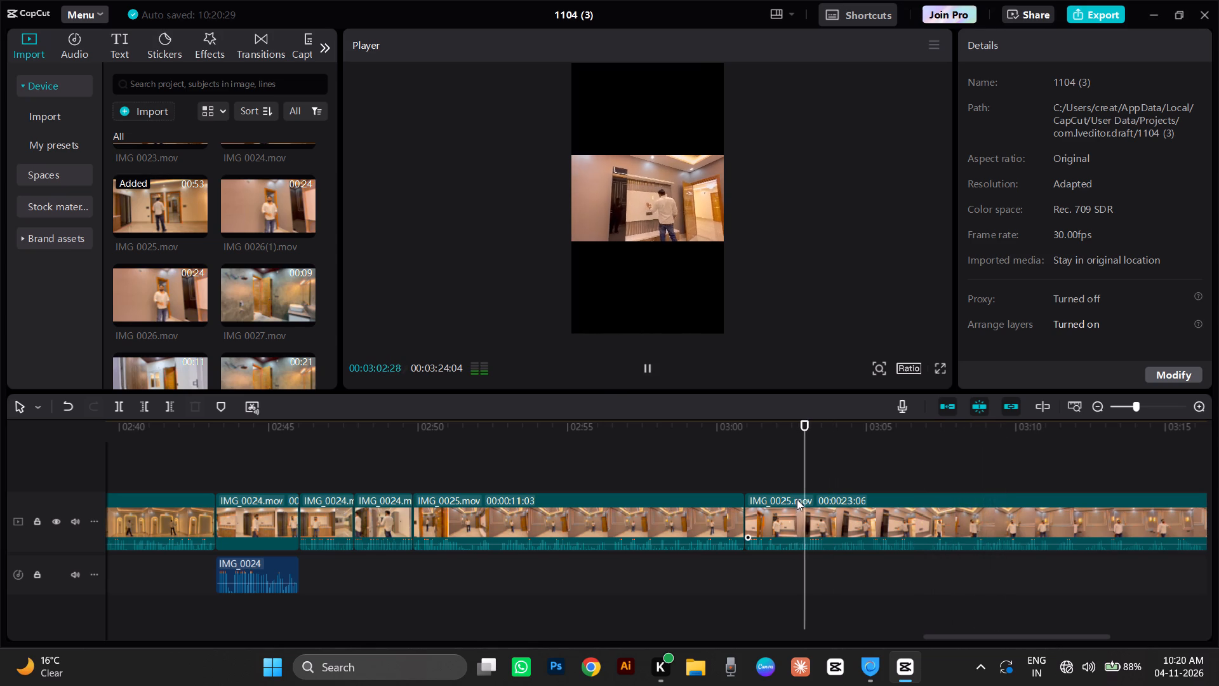
pyautogui.click(827, 453)
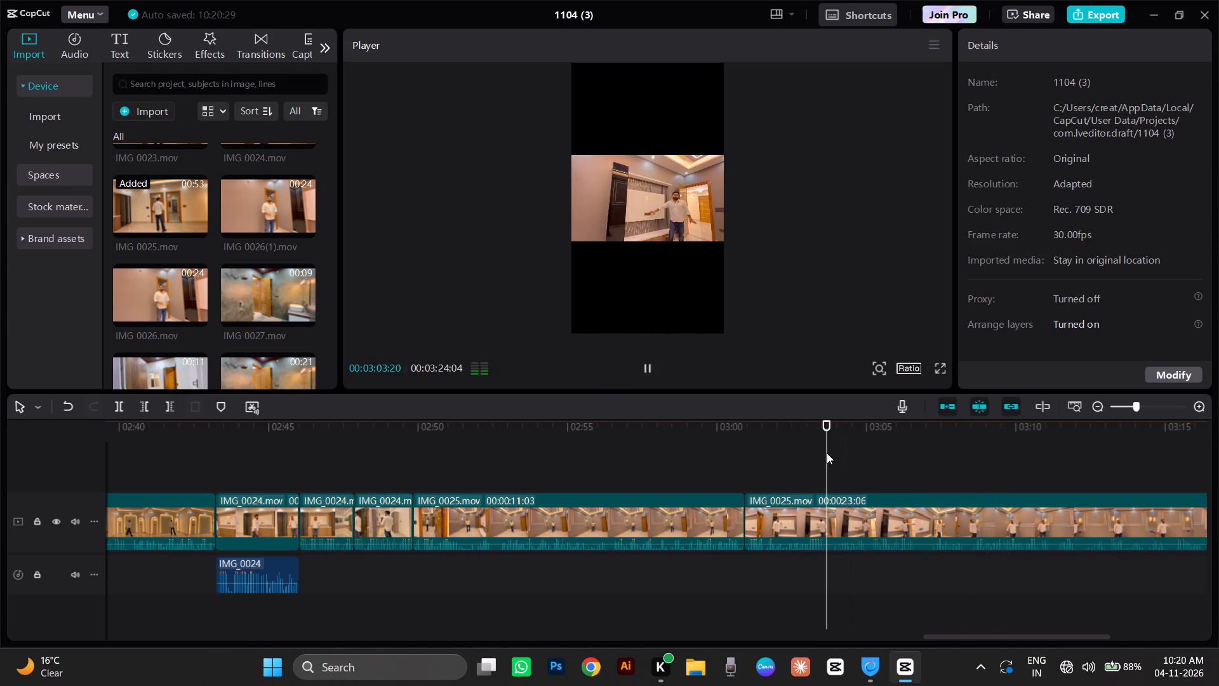
pyautogui.moveTo(827, 452); pyautogui.dragTo(827, 468)
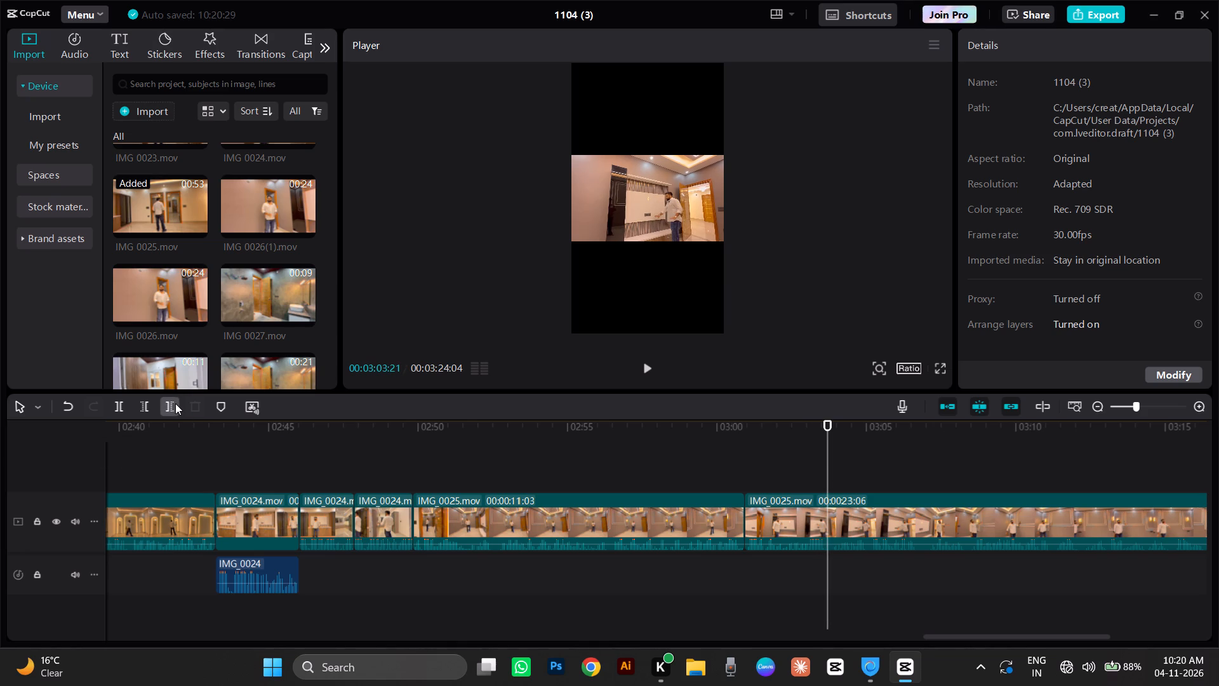
pyautogui.click(117, 405)
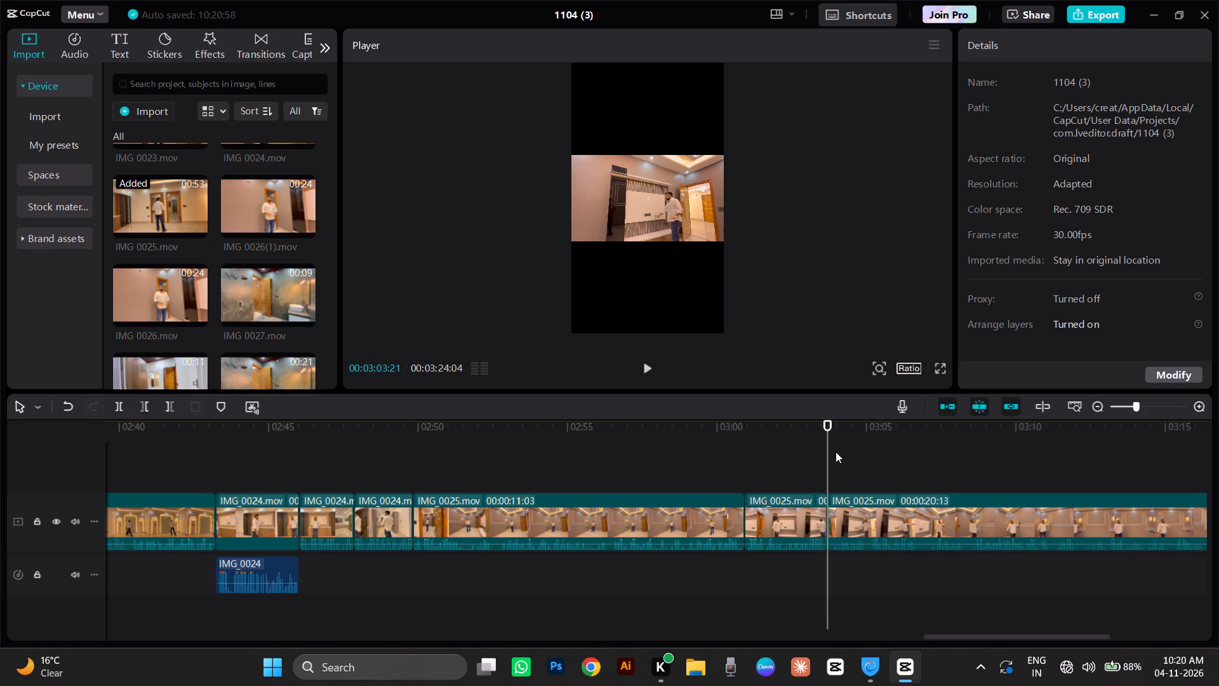
# Review the remaining IMG_0025.mov footage after the split, including the wall mouldings and the wardrobe passage near its end.
pyautogui.moveTo(823, 458); pyautogui.dragTo(966, 490)
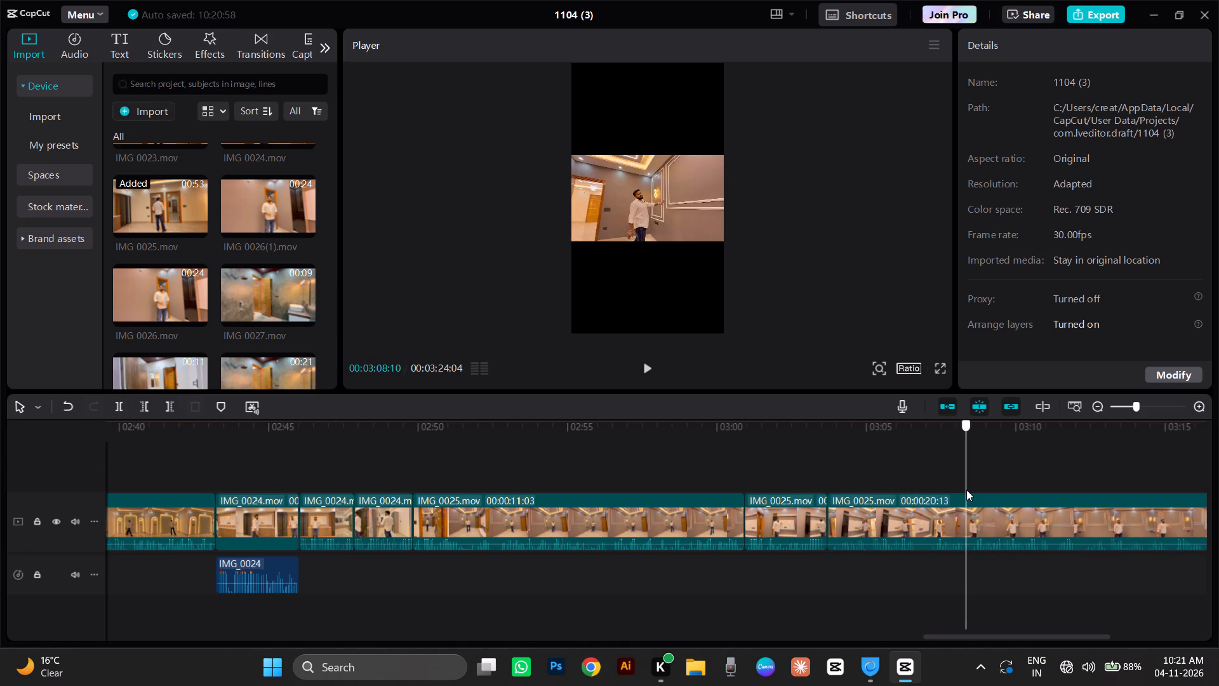
pyautogui.moveTo(966, 490); pyautogui.dragTo(969, 494)
pyautogui.press('space')
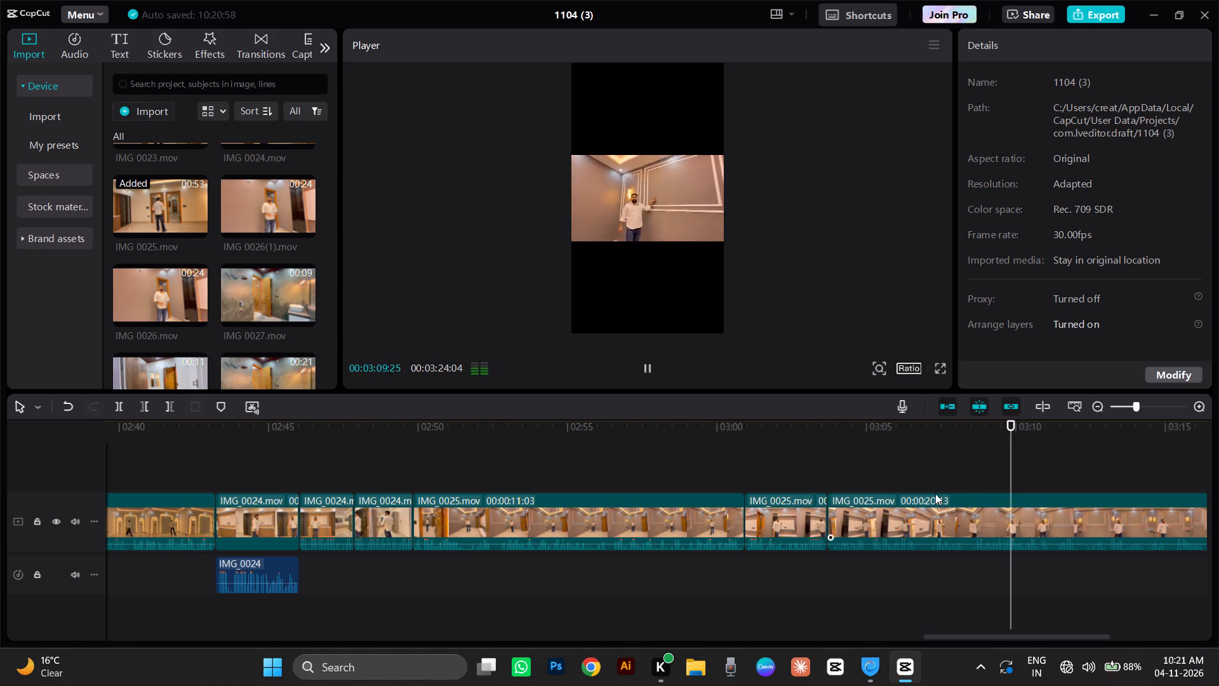
pyautogui.click(913, 482)
pyautogui.press('space')
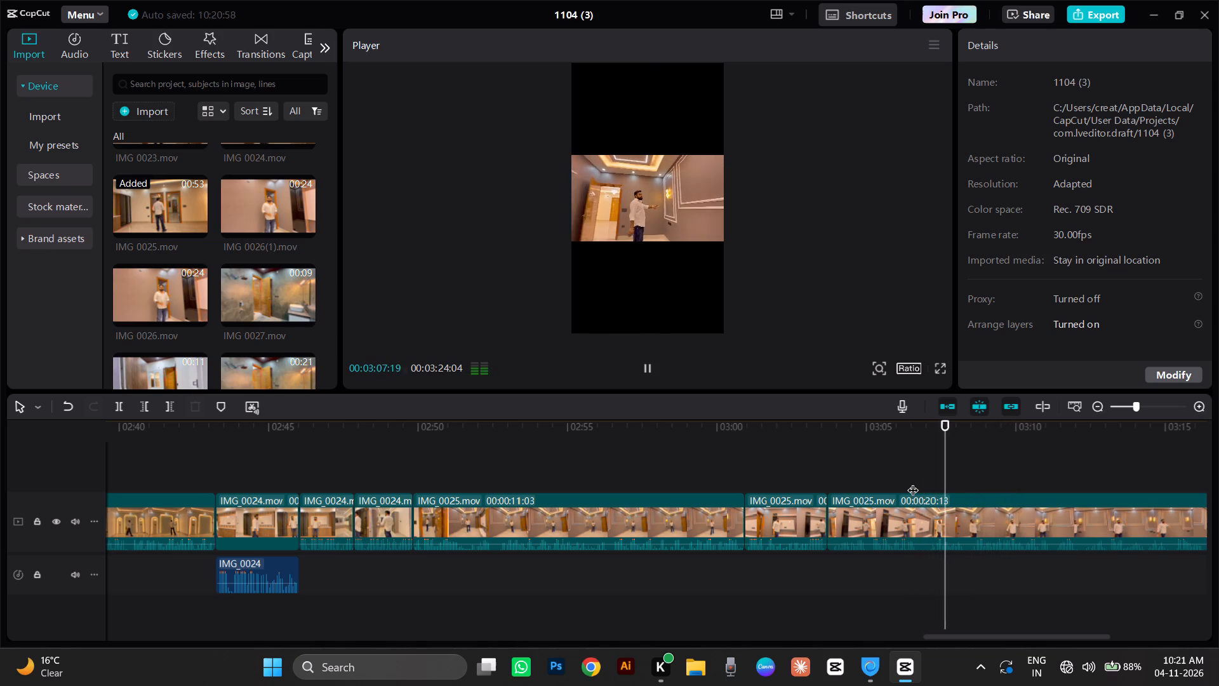
pyautogui.click(920, 467)
pyautogui.press('space')
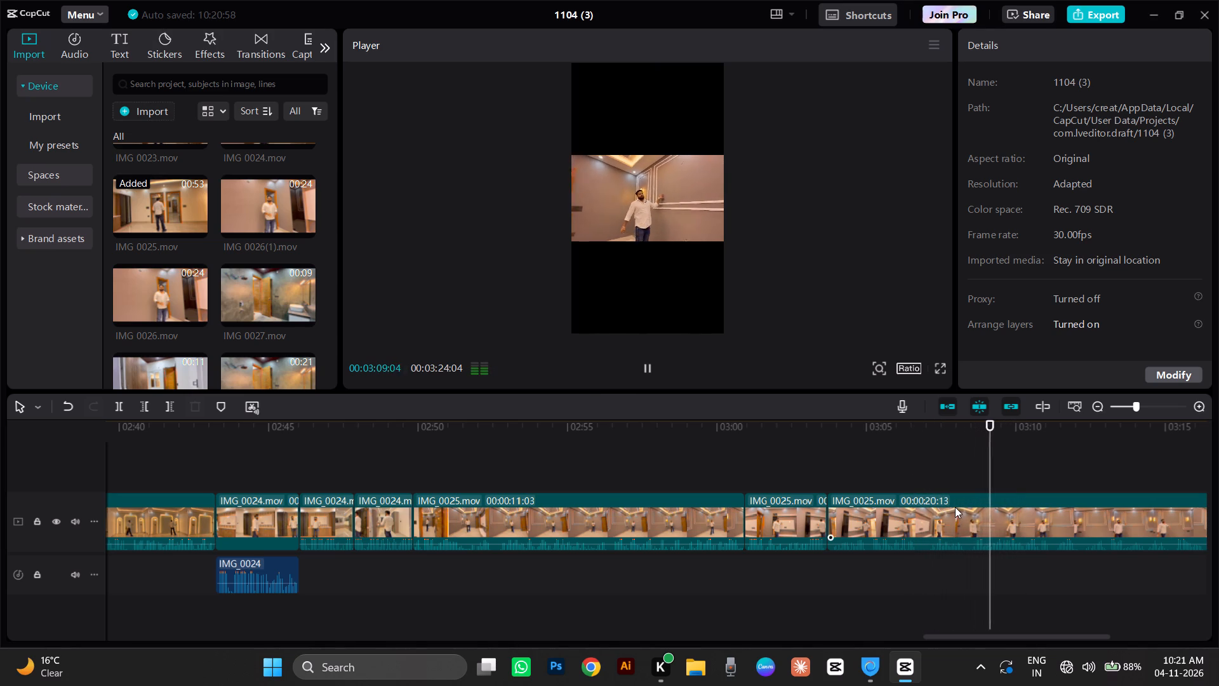
pyautogui.click(950, 445)
pyautogui.moveTo(950, 445); pyautogui.dragTo(1008, 523)
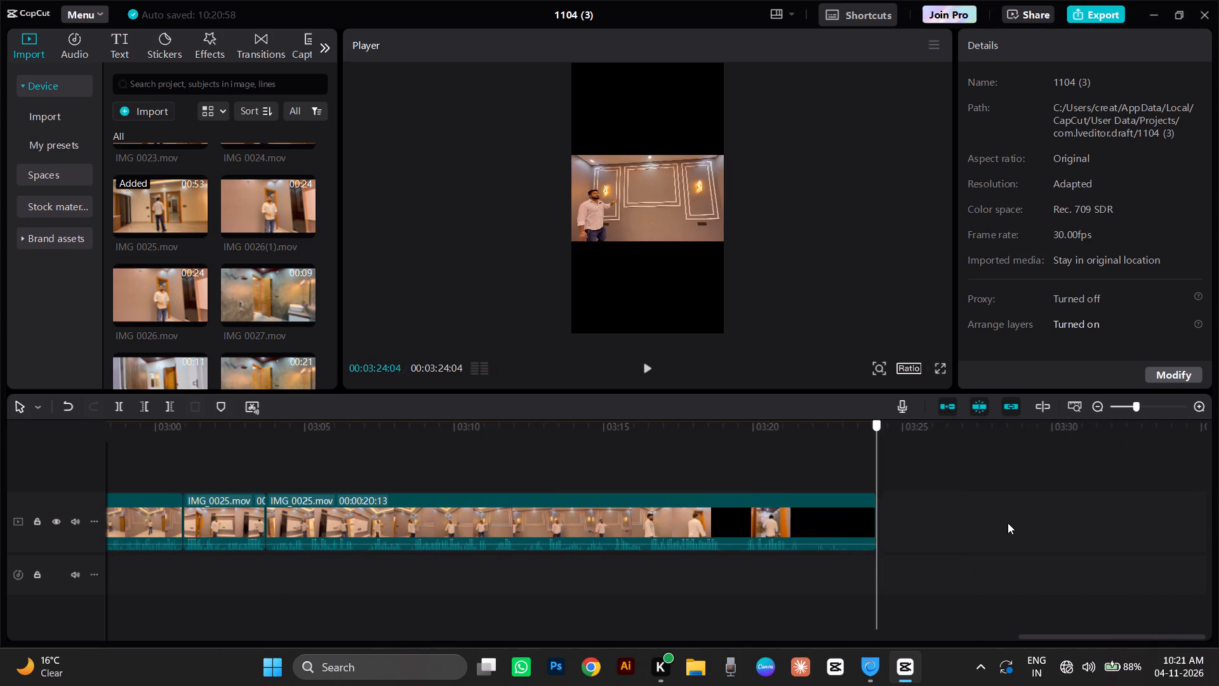
pyautogui.moveTo(1008, 523); pyautogui.dragTo(836, 533)
pyautogui.click(700, 447)
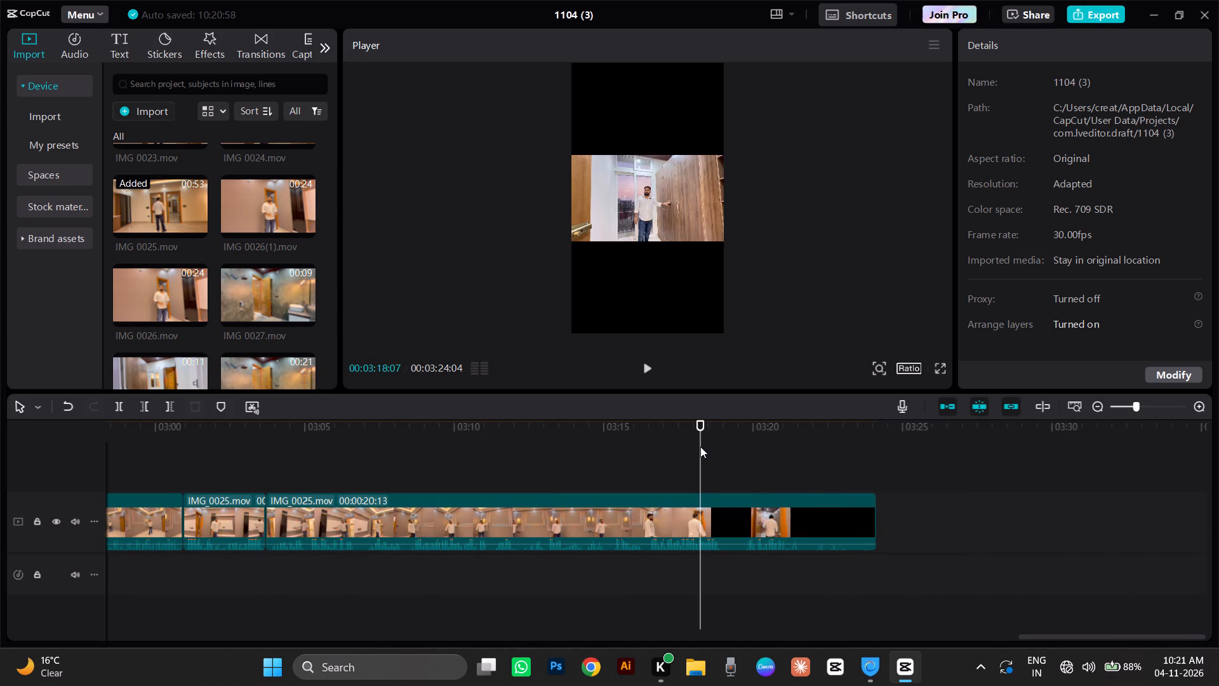
pyautogui.press('space')
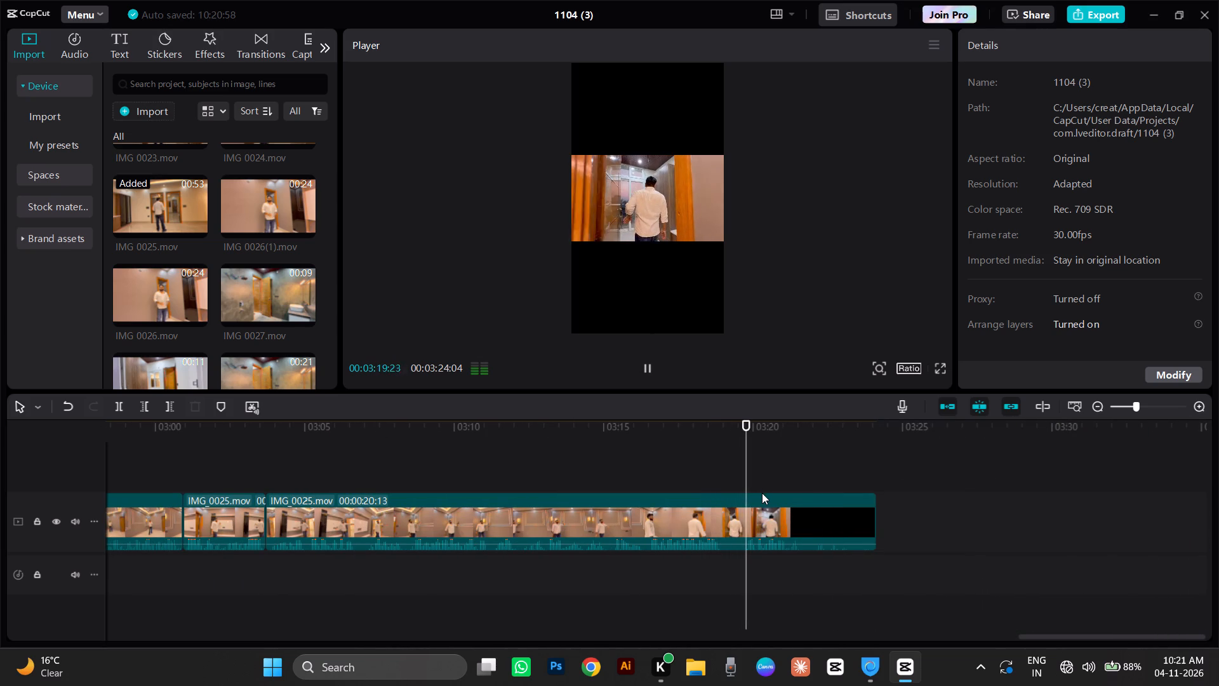
pyautogui.click(570, 443)
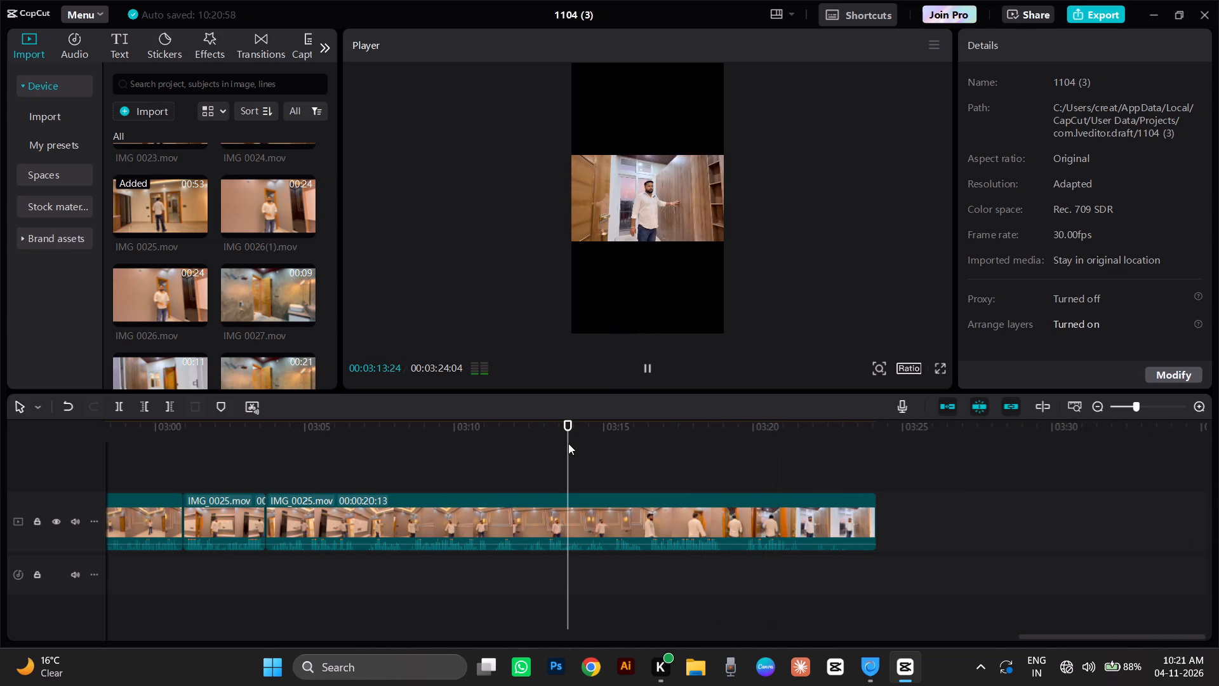
pyautogui.press('space')
pyautogui.press('space')
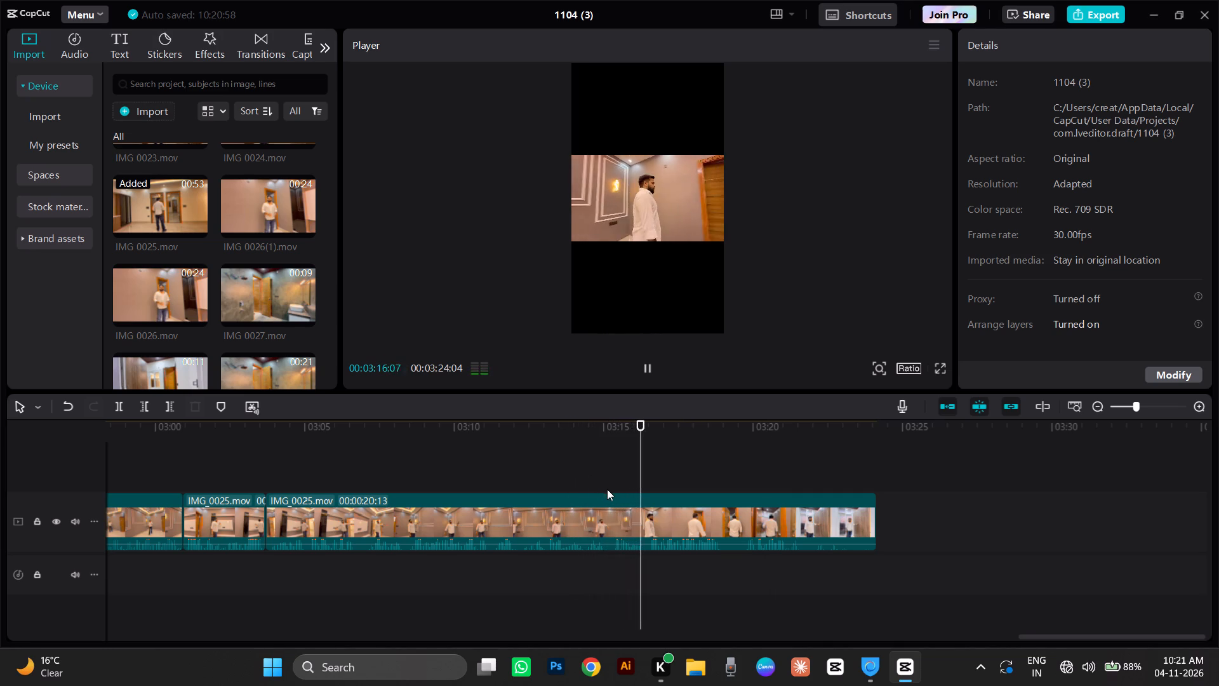
# Delete the last IMG_0025.mov clip, which runs from the 03:03:21 split to the end of the timeline.
pyautogui.click(696, 527)
pyautogui.click(199, 408)
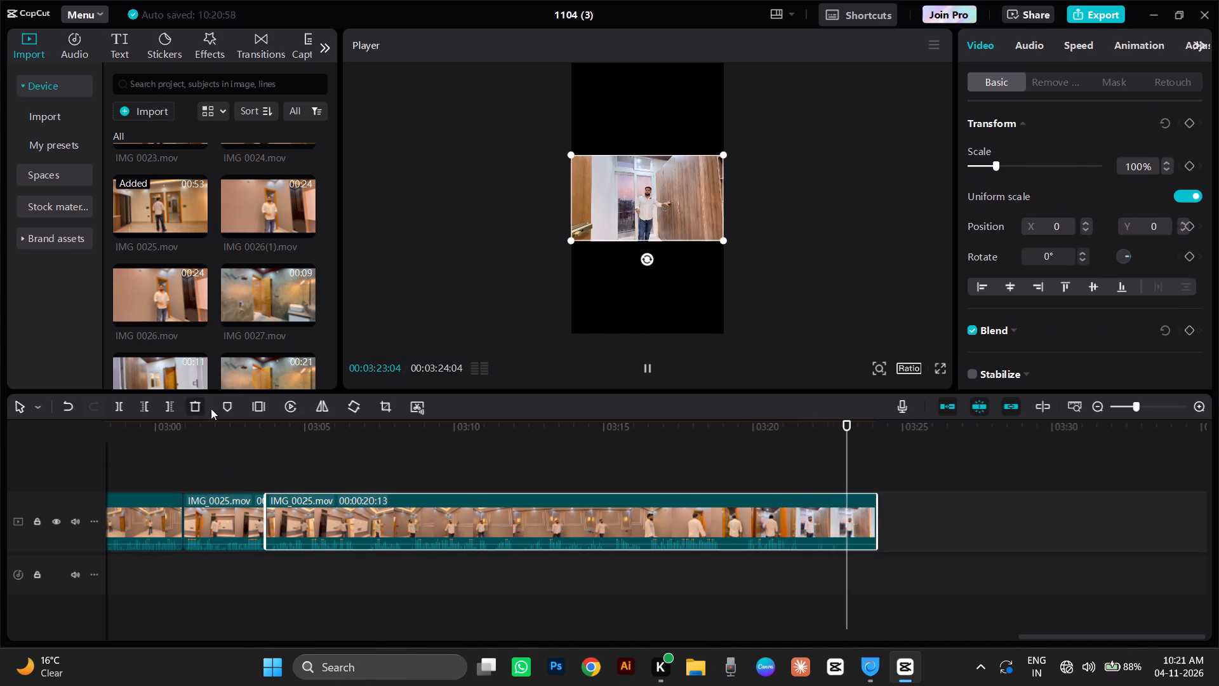
pyautogui.click(821, 452)
# Crop the 11-second IMG_0025.mov clip to a 9:16 ratio centred on the standing man, and play back the reframed shot.
pyautogui.click(512, 468)
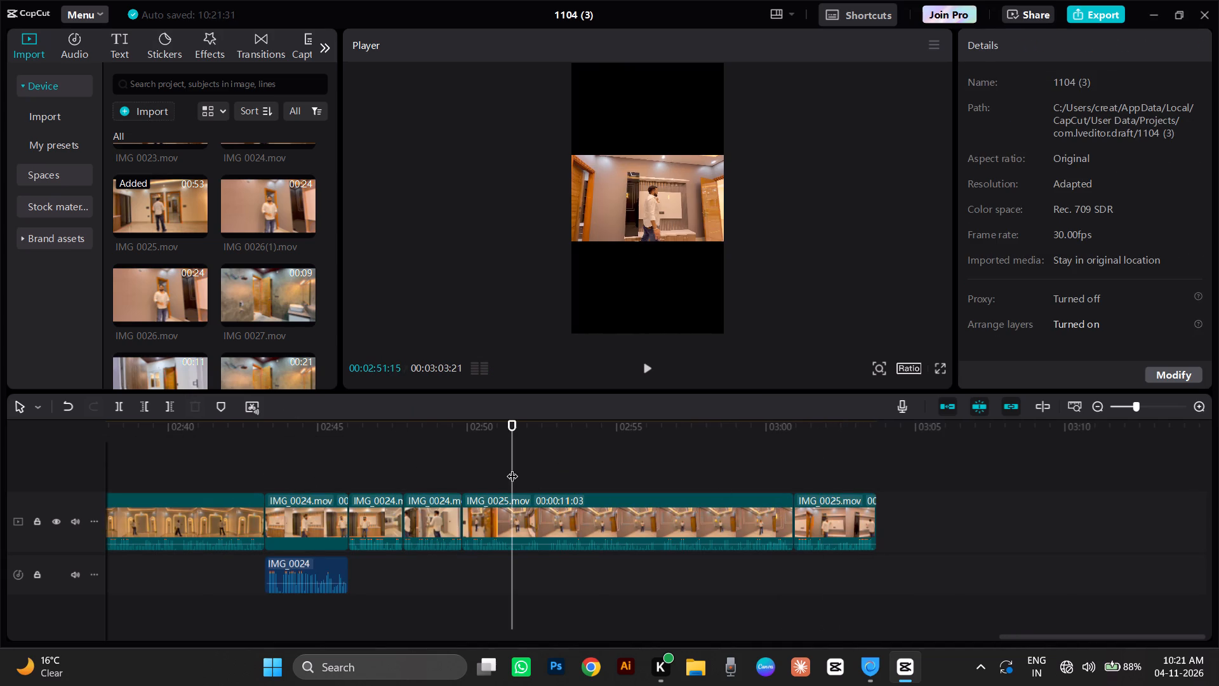
pyautogui.moveTo(512, 468); pyautogui.dragTo(479, 525)
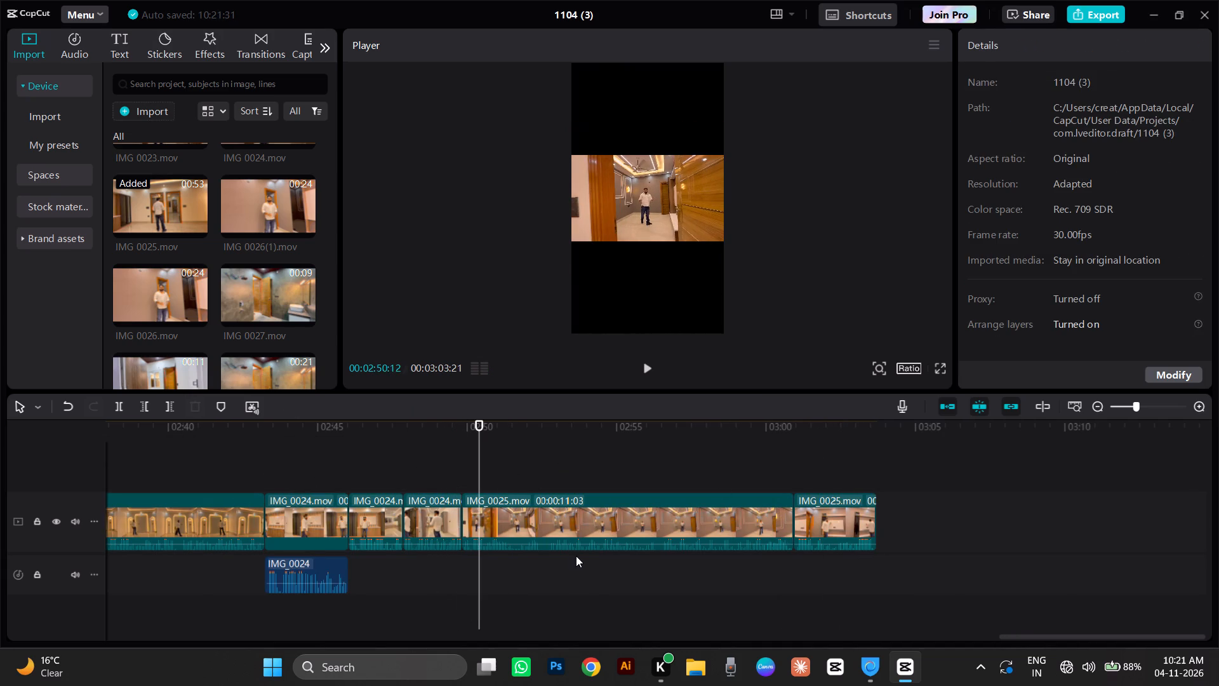
pyautogui.click(577, 556)
pyautogui.click(570, 506)
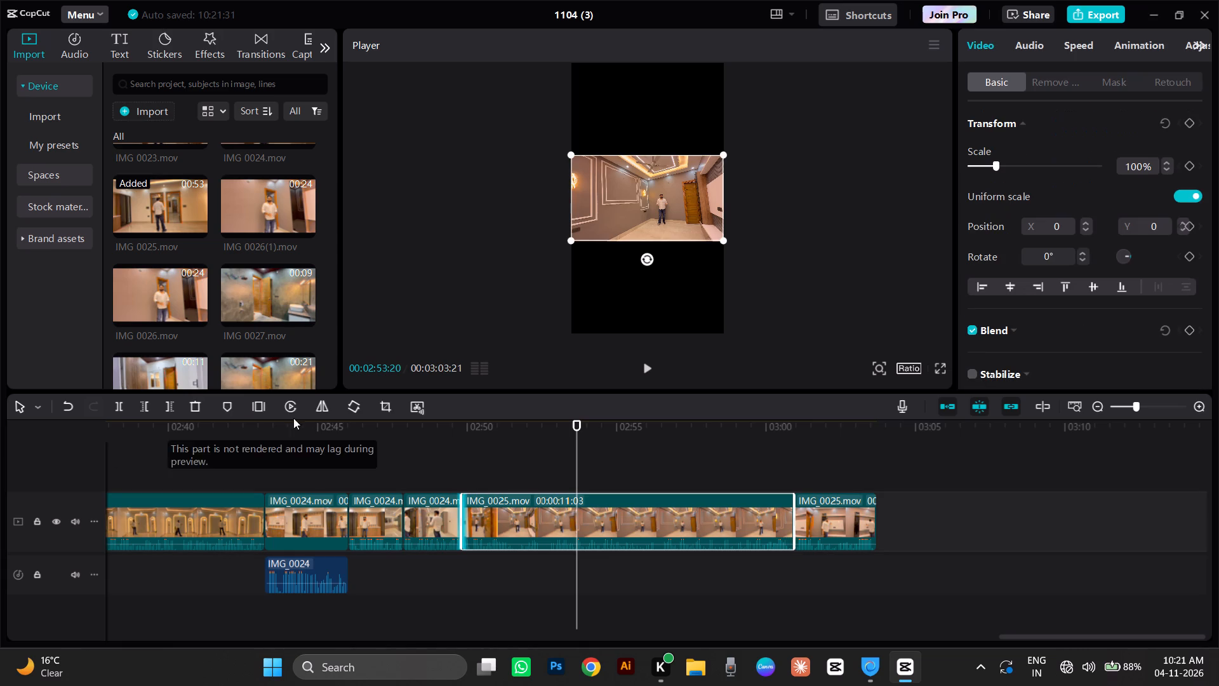
pyautogui.click(389, 412)
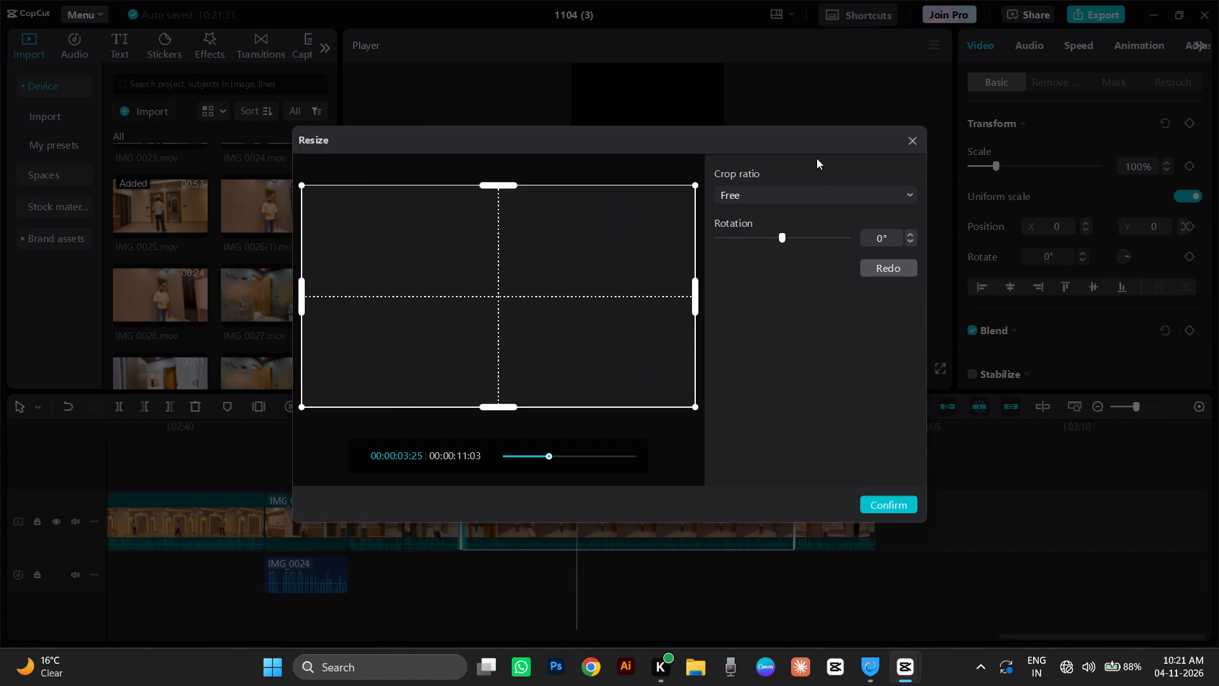
pyautogui.click(821, 192)
pyautogui.click(765, 349)
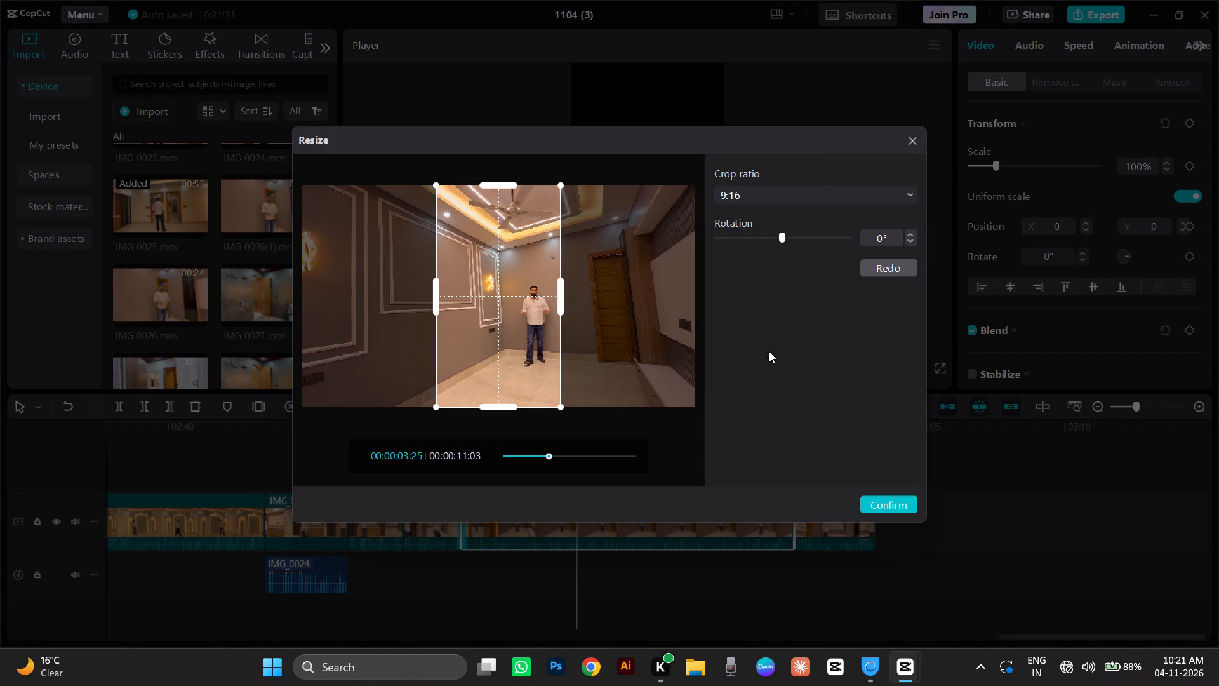
pyautogui.moveTo(510, 321); pyautogui.dragTo(540, 343)
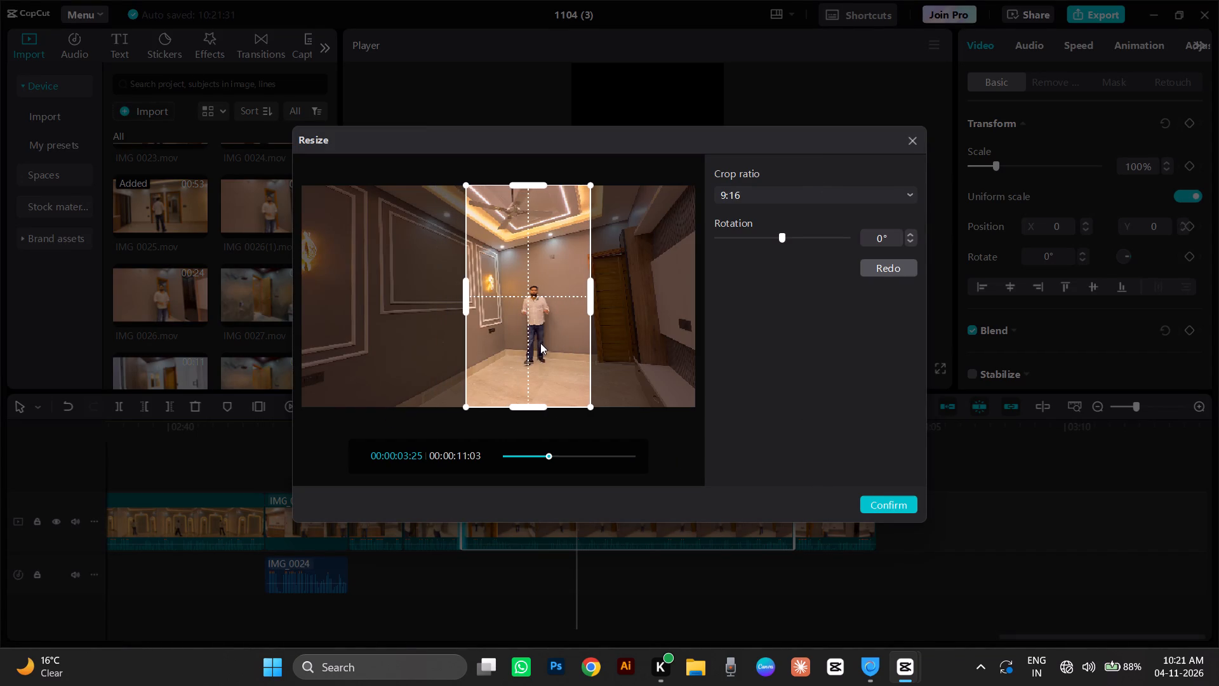
pyautogui.moveTo(540, 343); pyautogui.dragTo(547, 349)
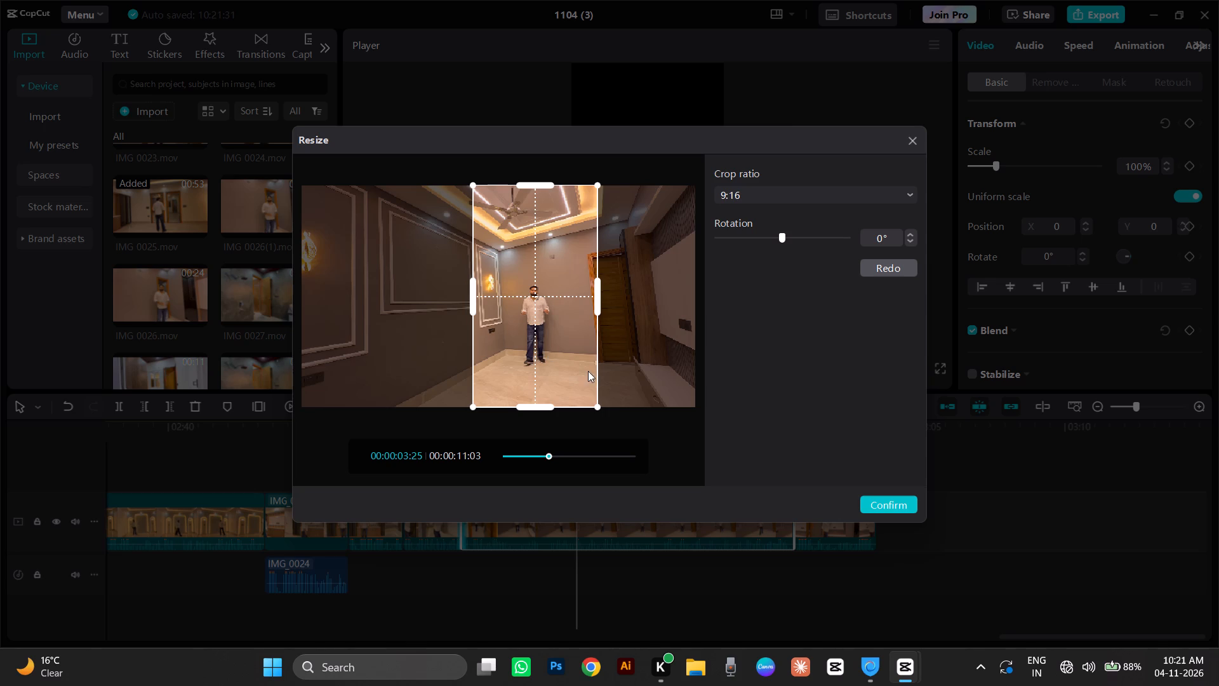
pyautogui.click(890, 505)
pyautogui.click(482, 457)
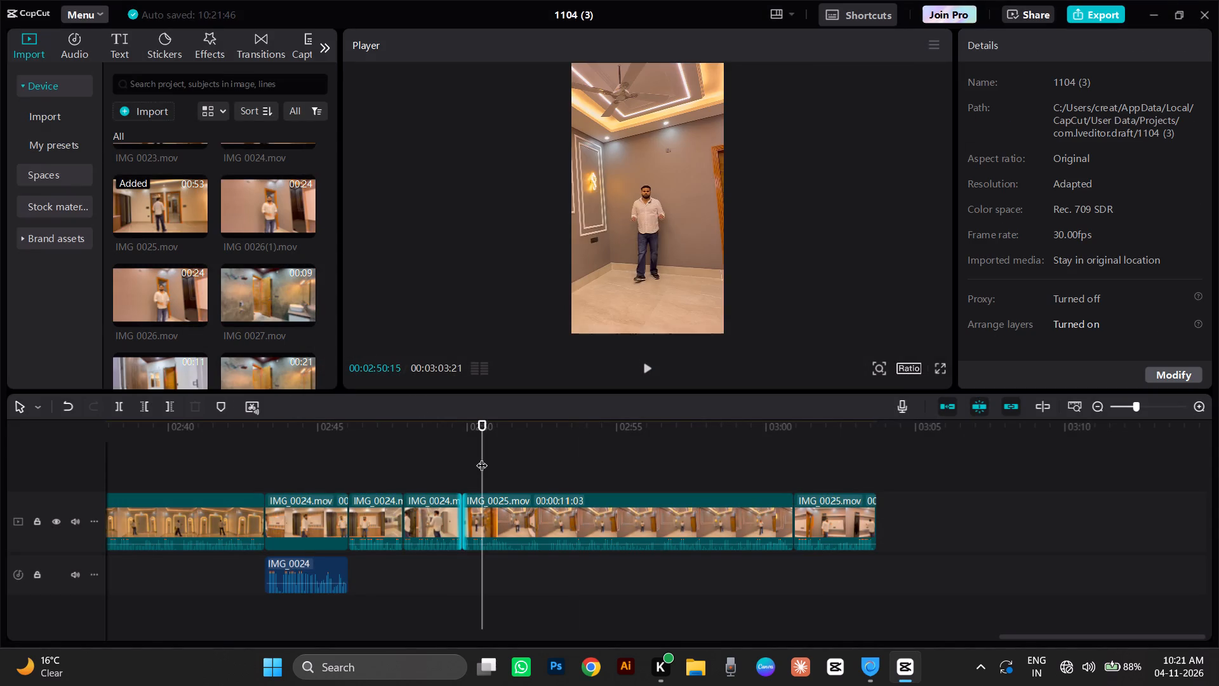
pyautogui.moveTo(482, 457); pyautogui.dragTo(465, 514)
pyautogui.press('space')
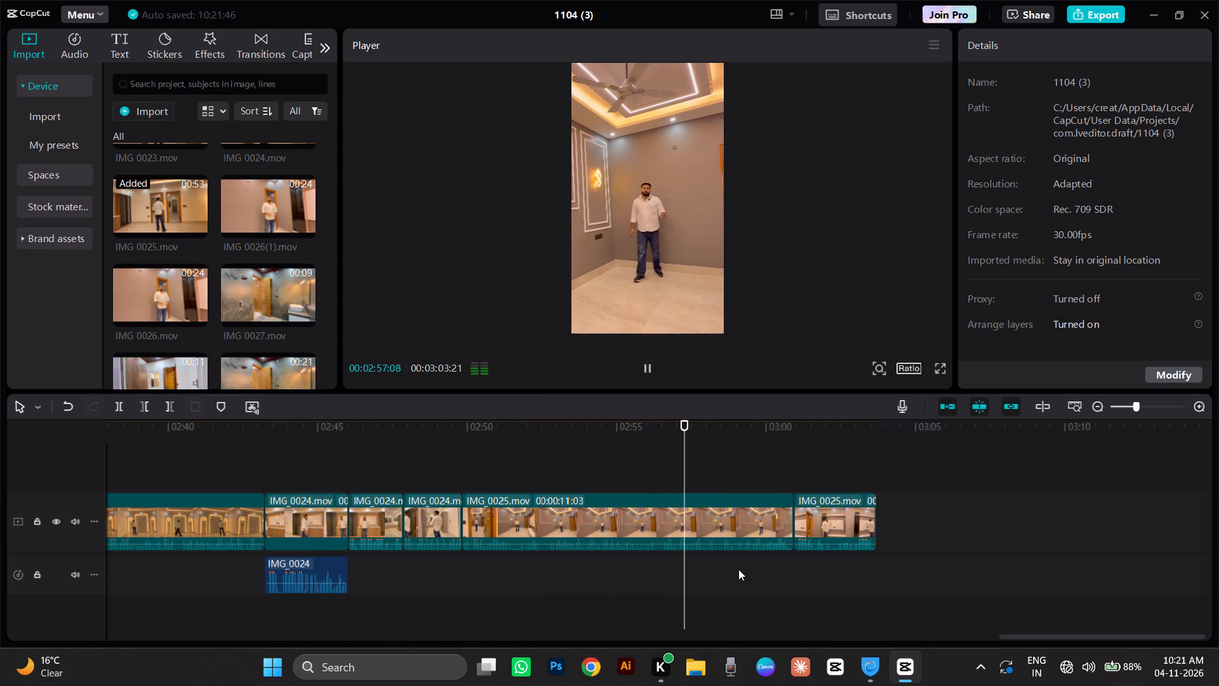
# Crop the final short IMG_0025.mov clip to a 1:1 ratio framing the man and the white wall panel, and play it back.
pyautogui.click(799, 438)
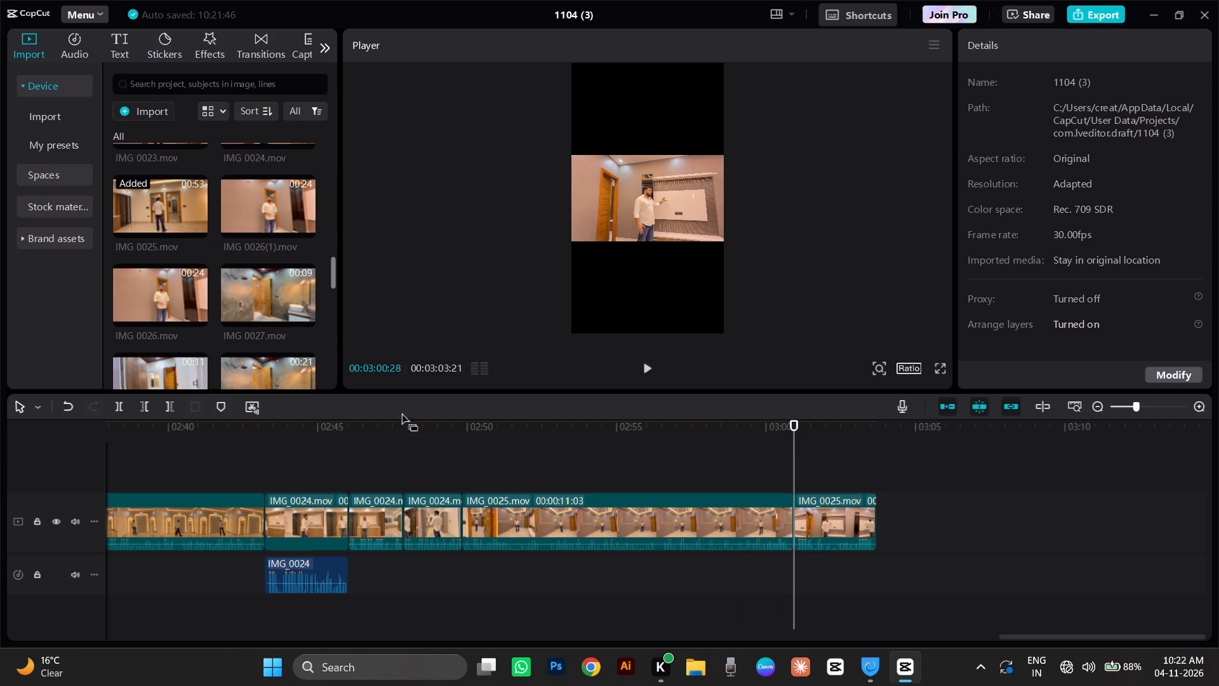
pyautogui.click(846, 528)
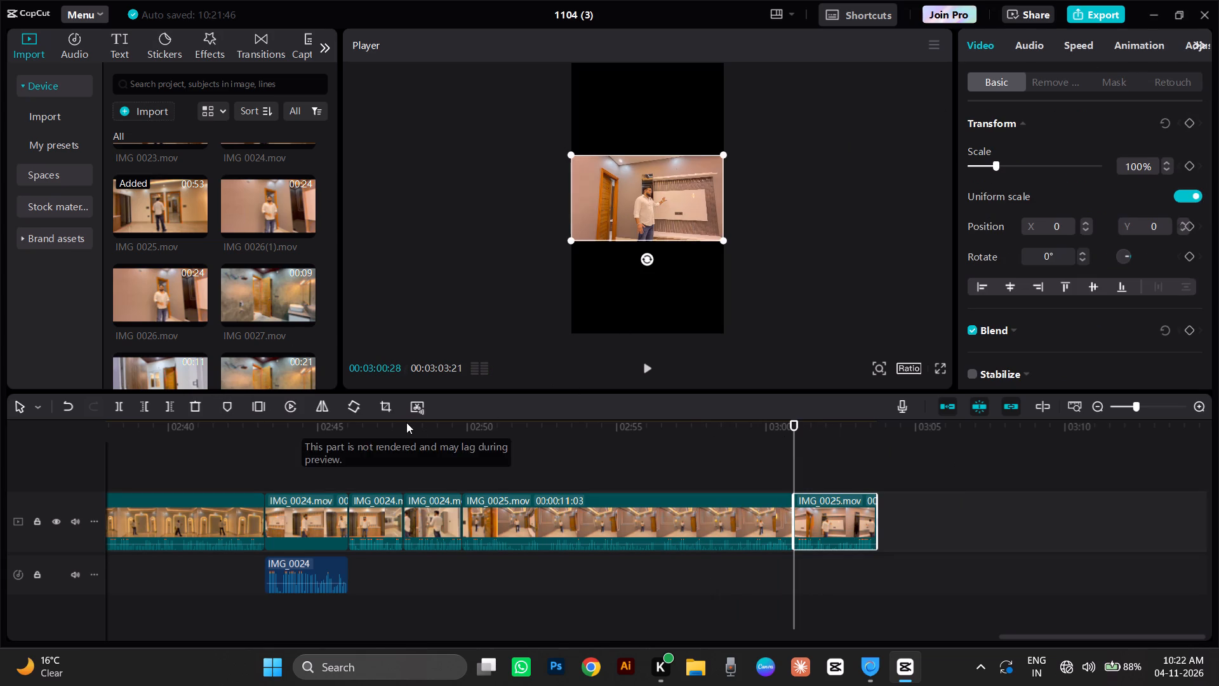
pyautogui.click(393, 409)
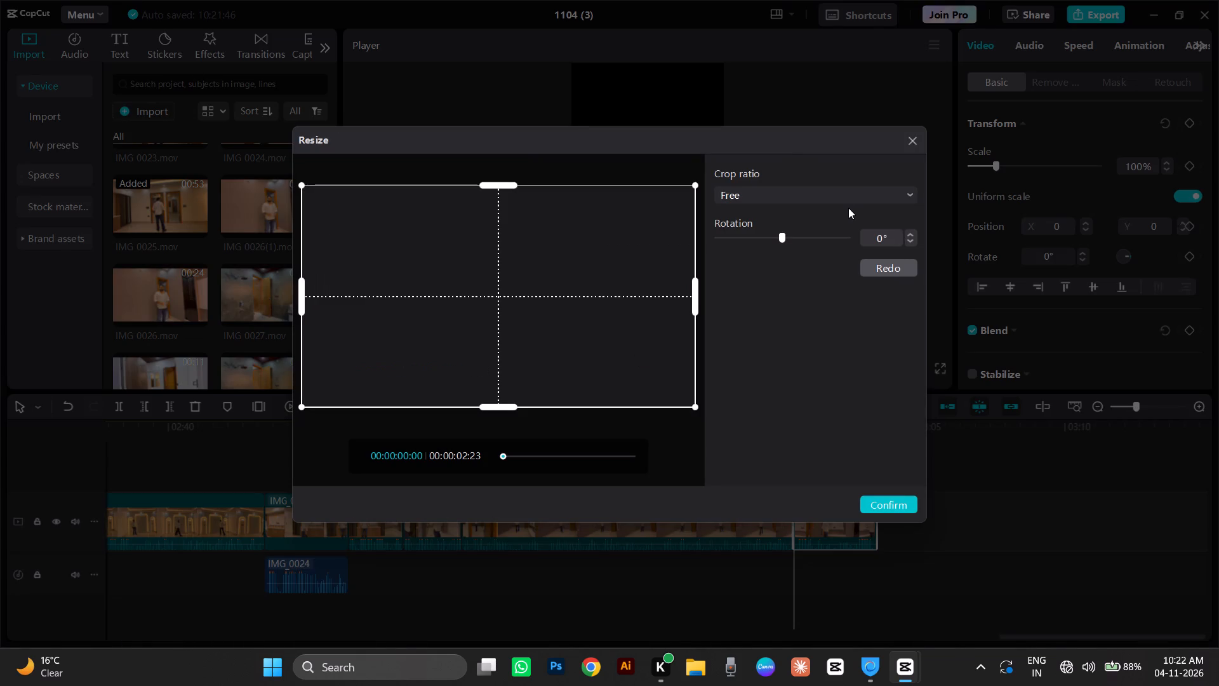
pyautogui.click(862, 201)
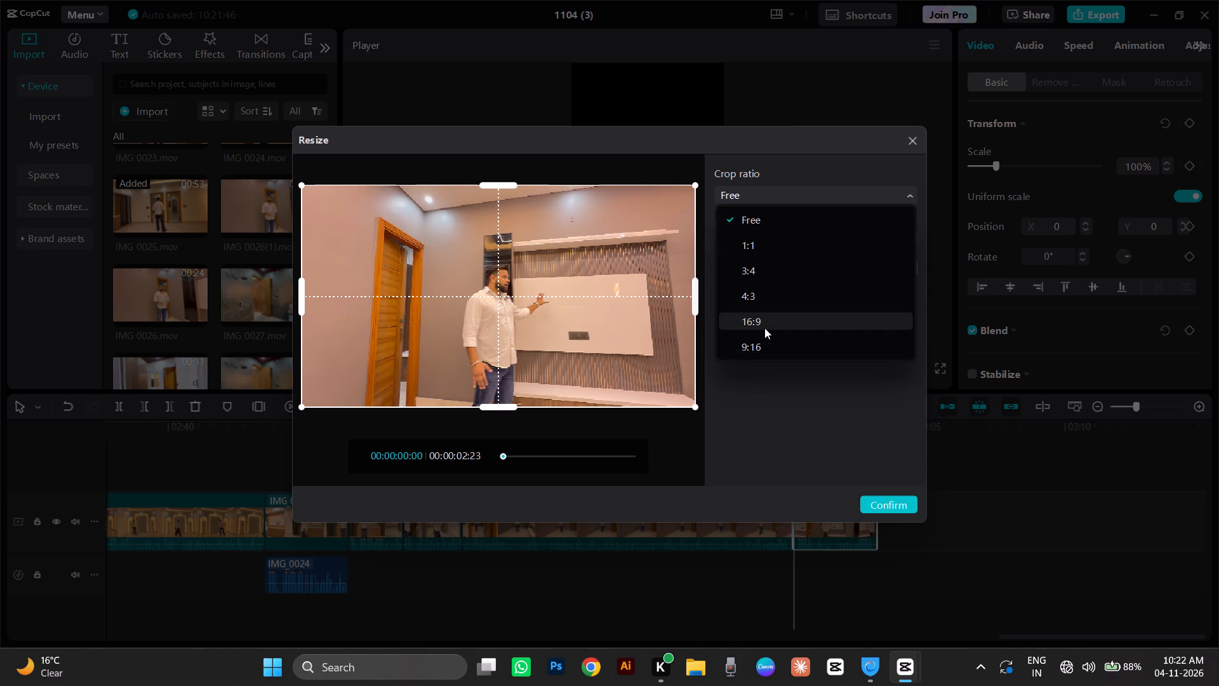
pyautogui.click(764, 328)
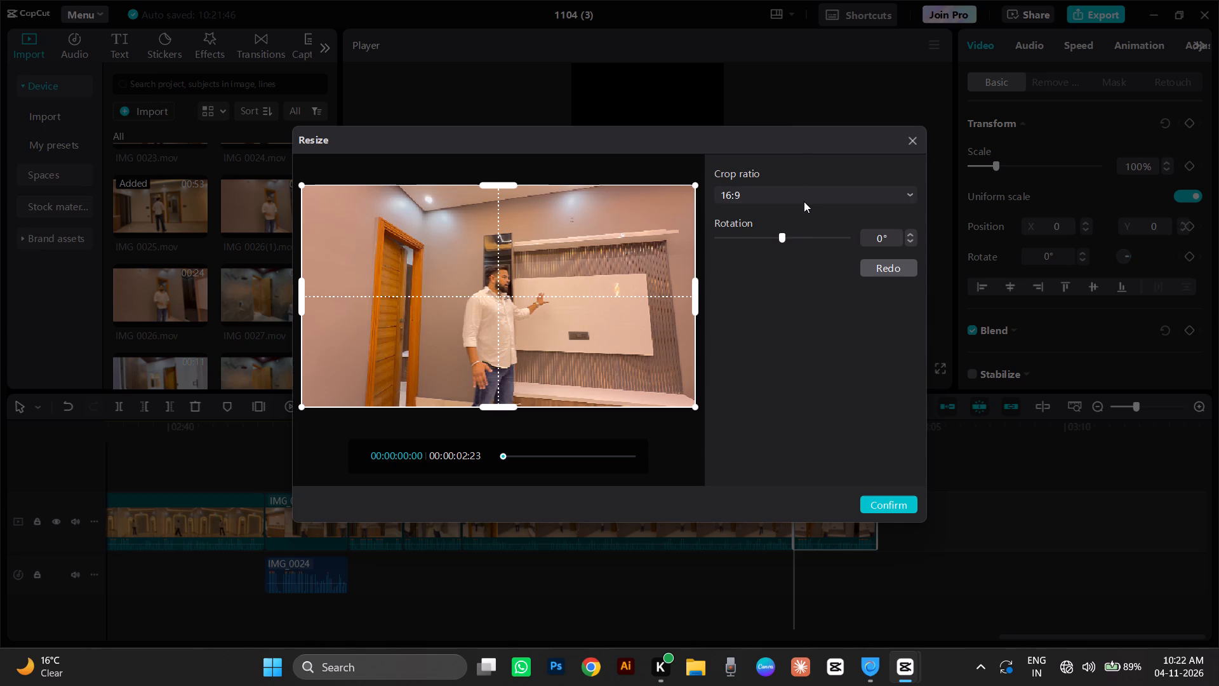
pyautogui.click(804, 201)
pyautogui.click(788, 339)
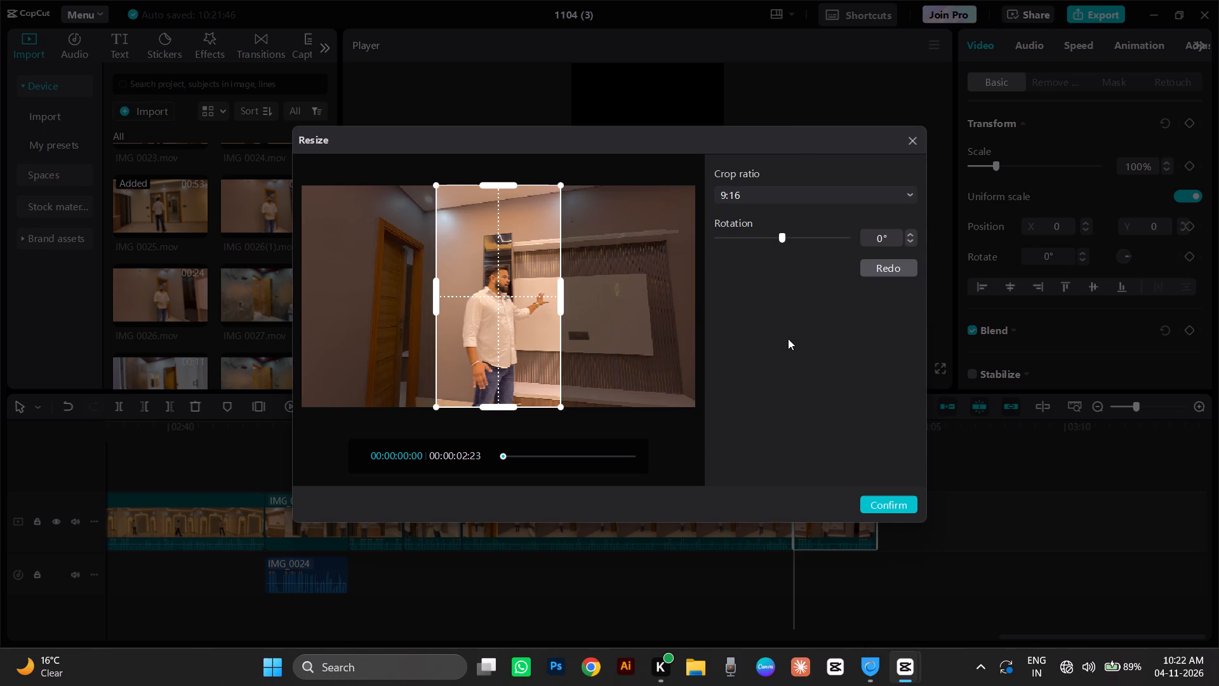
pyautogui.click(809, 201)
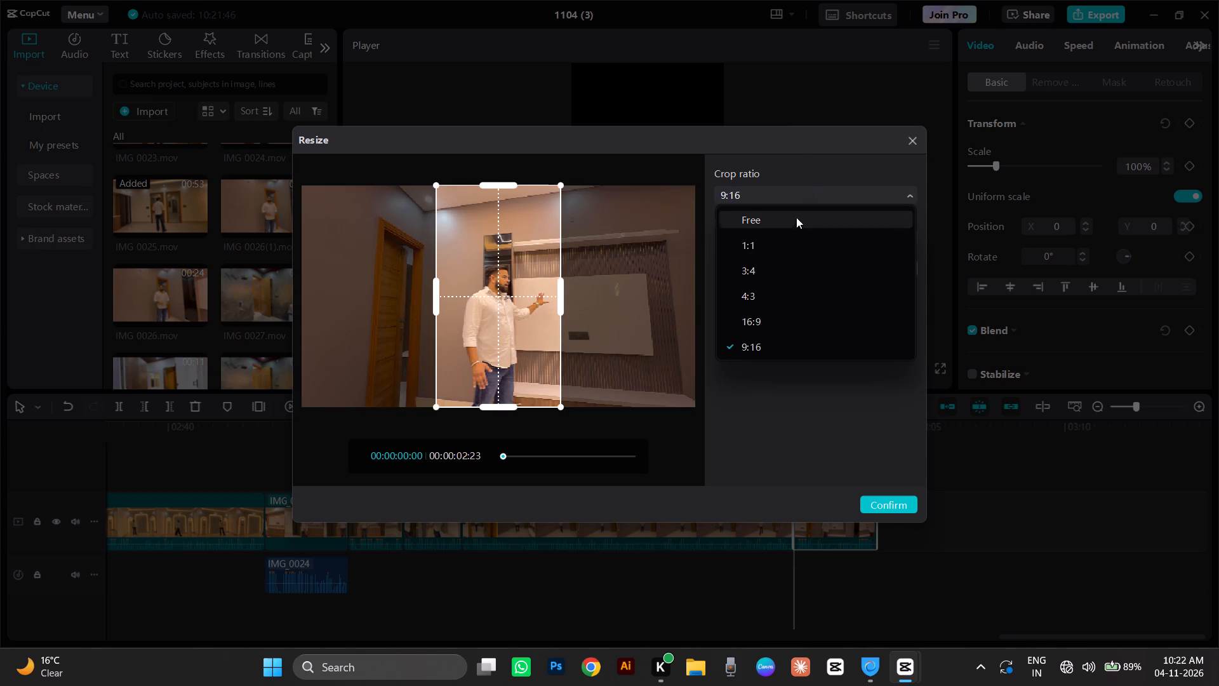
pyautogui.click(778, 245)
pyautogui.moveTo(502, 349); pyautogui.dragTo(567, 375)
pyautogui.click(886, 503)
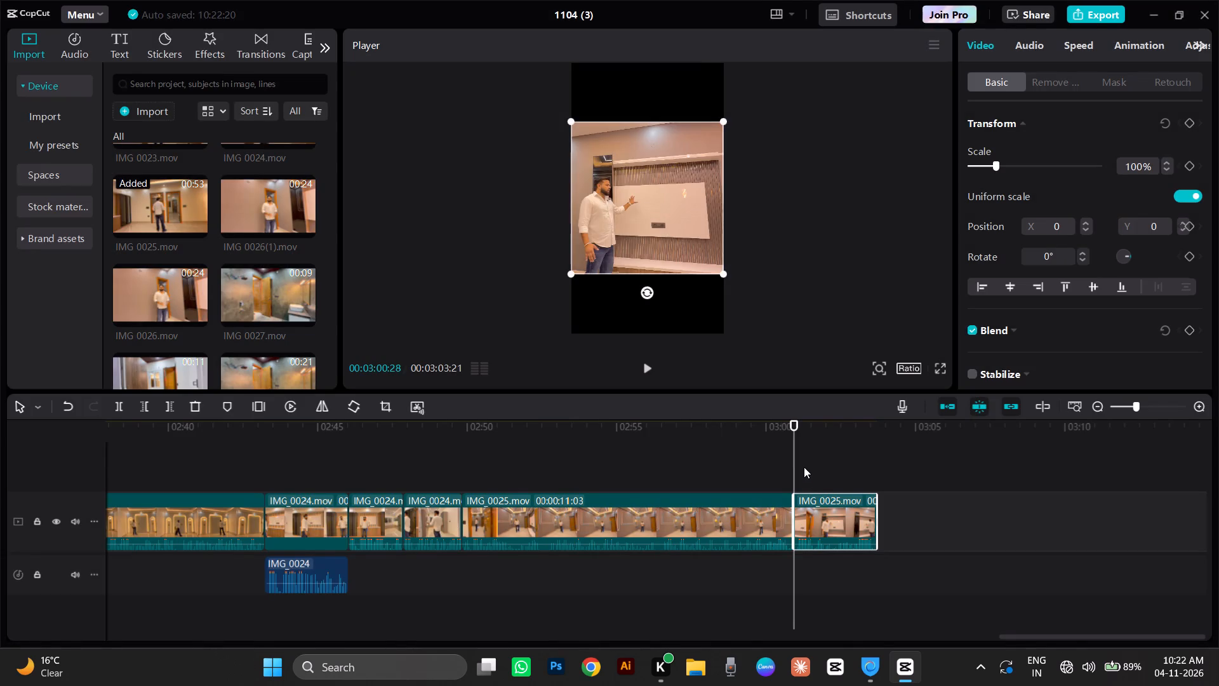
pyautogui.press('space')
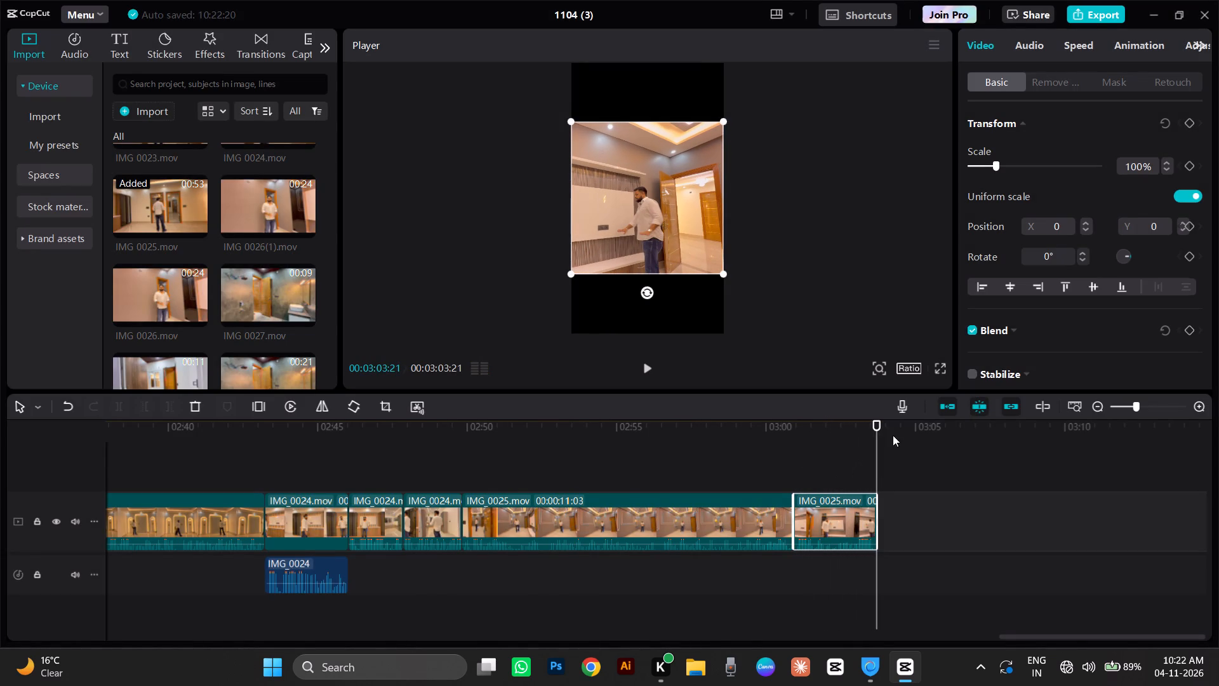
# Preview the source shots from IMG_0026(1).mov through IMG_0028.mov and append IMG_0028.mov to the end of the timeline.
pyautogui.click(264, 200)
pyautogui.moveTo(269, 202); pyautogui.dragTo(277, 205)
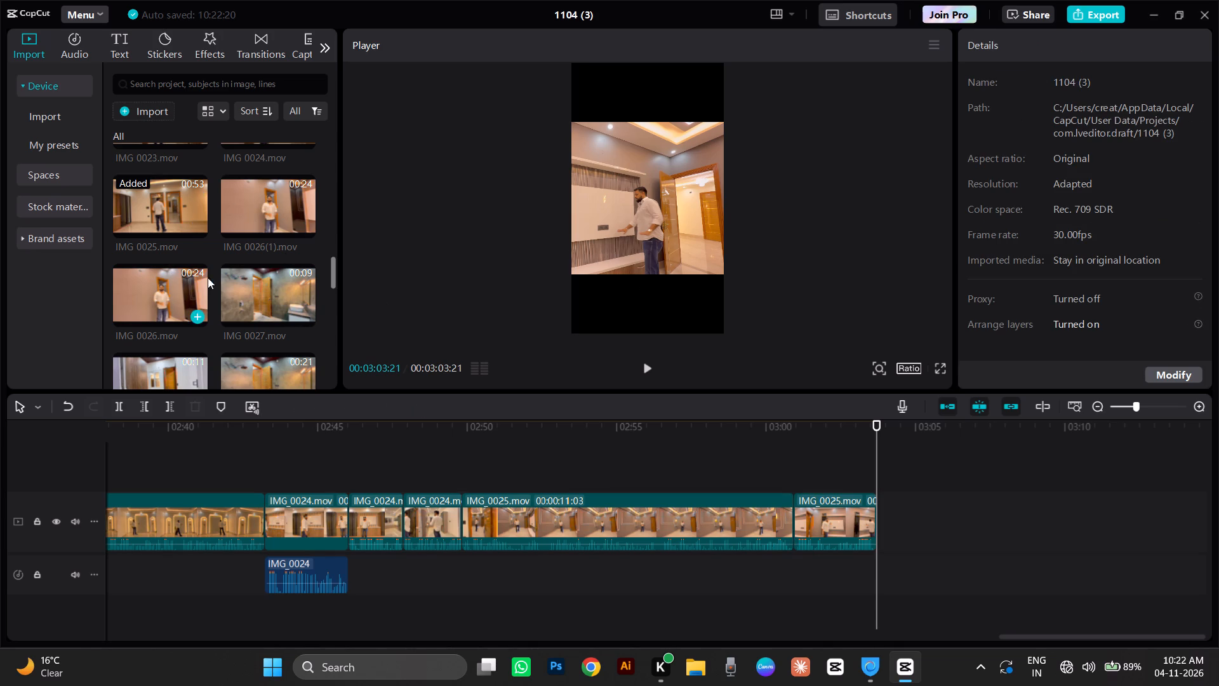
pyautogui.click(252, 206)
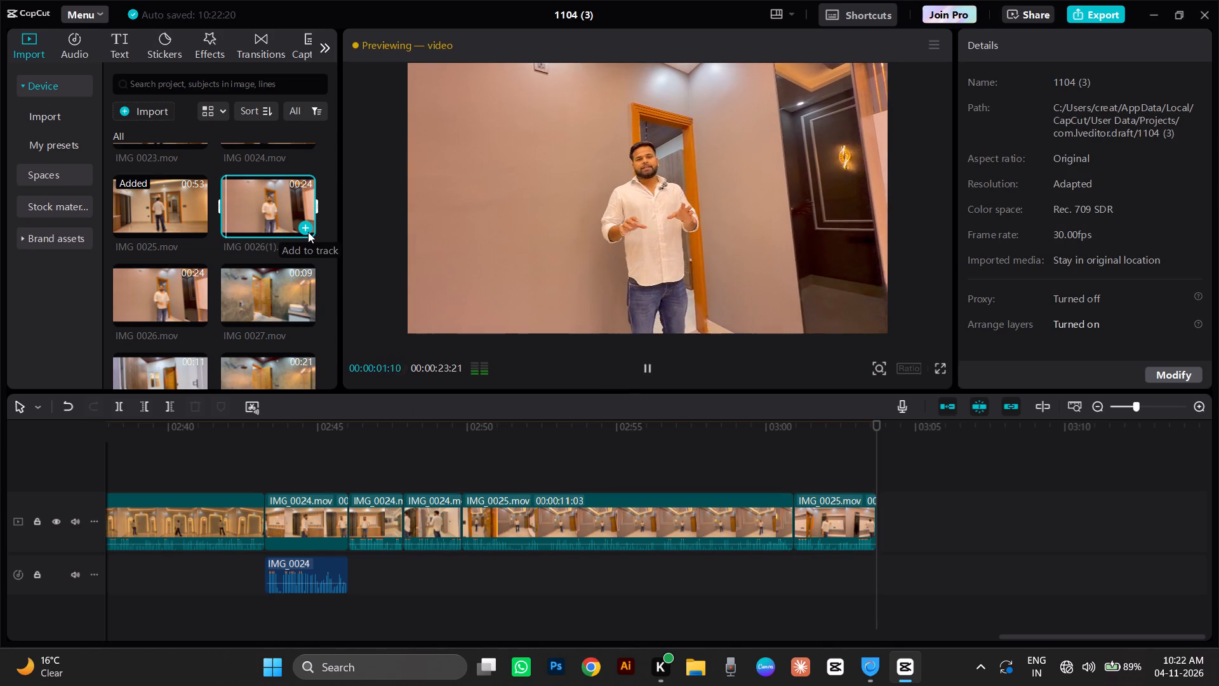
pyautogui.click(150, 300)
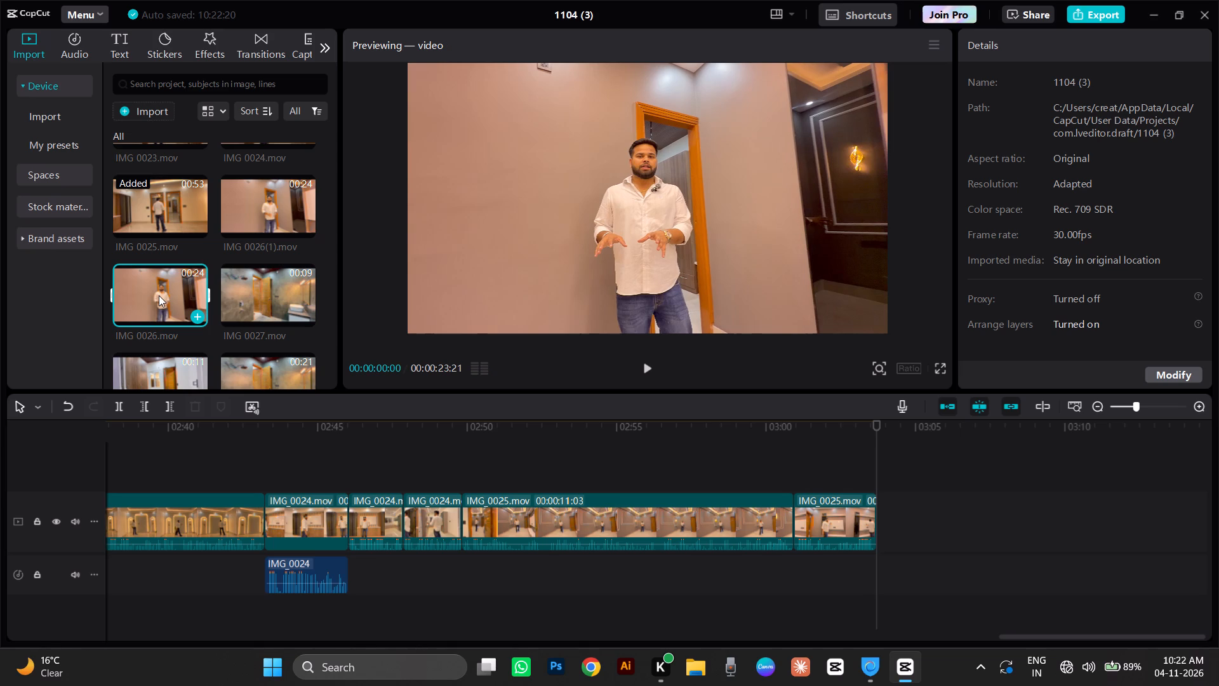
pyautogui.click(244, 290)
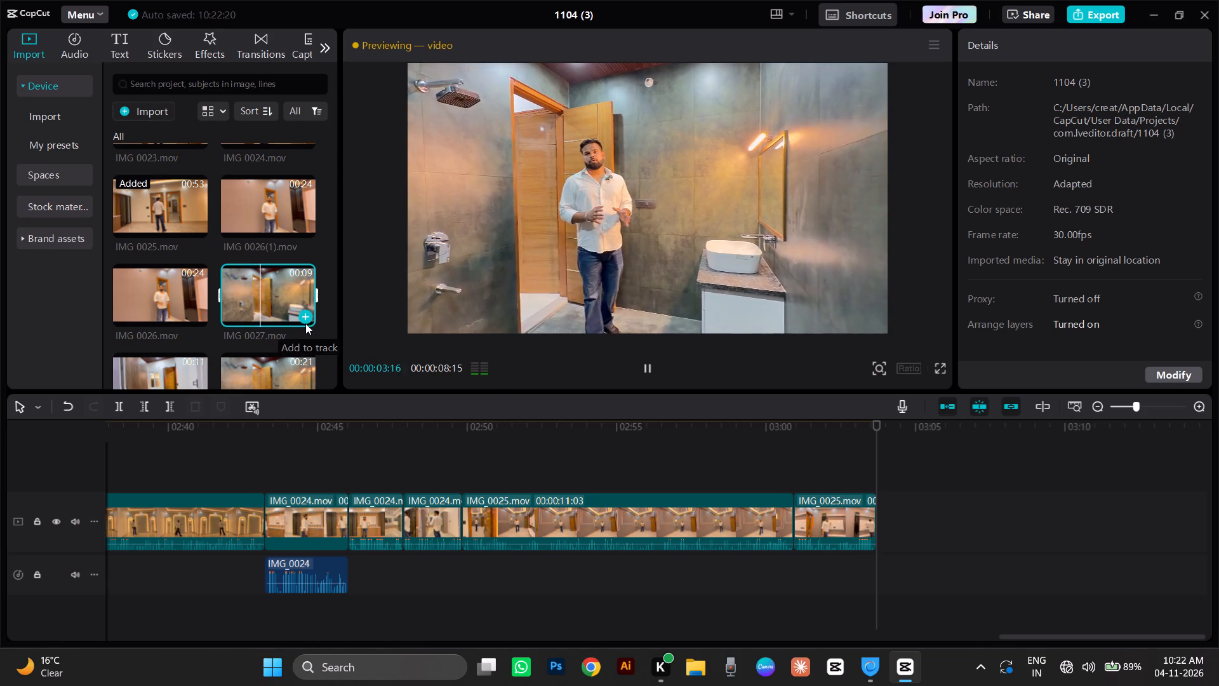
pyautogui.scroll(-1, 289, 281)
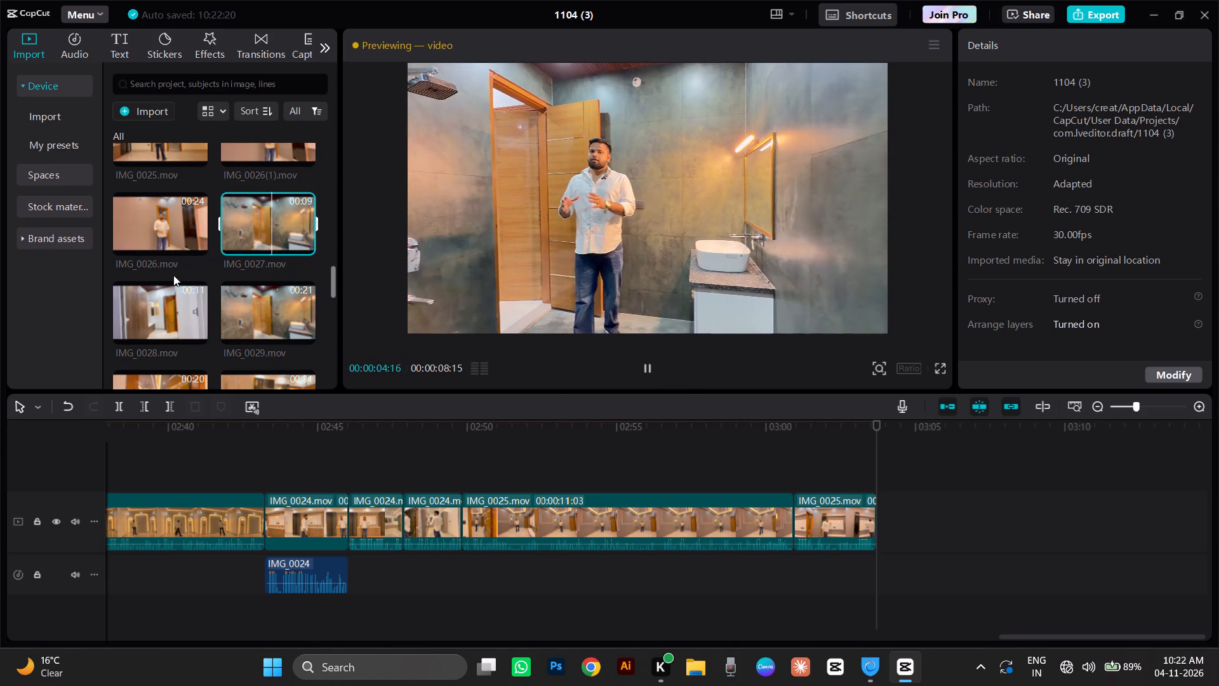
pyautogui.click(166, 320)
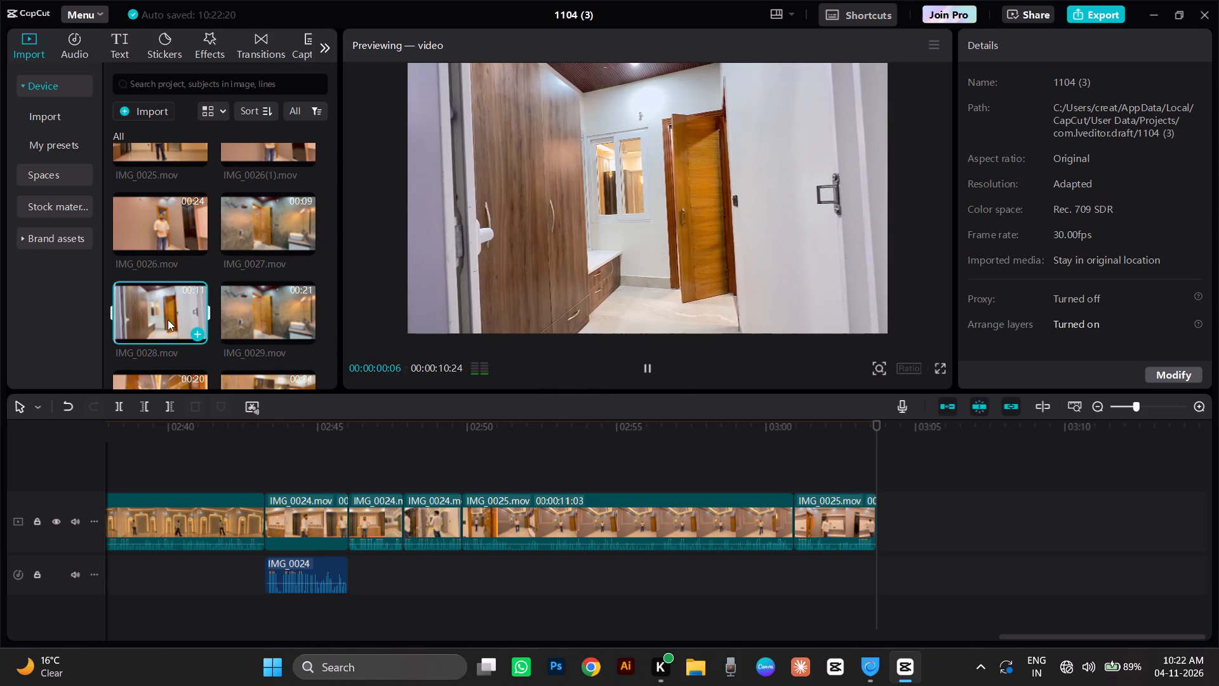
pyautogui.click(196, 338)
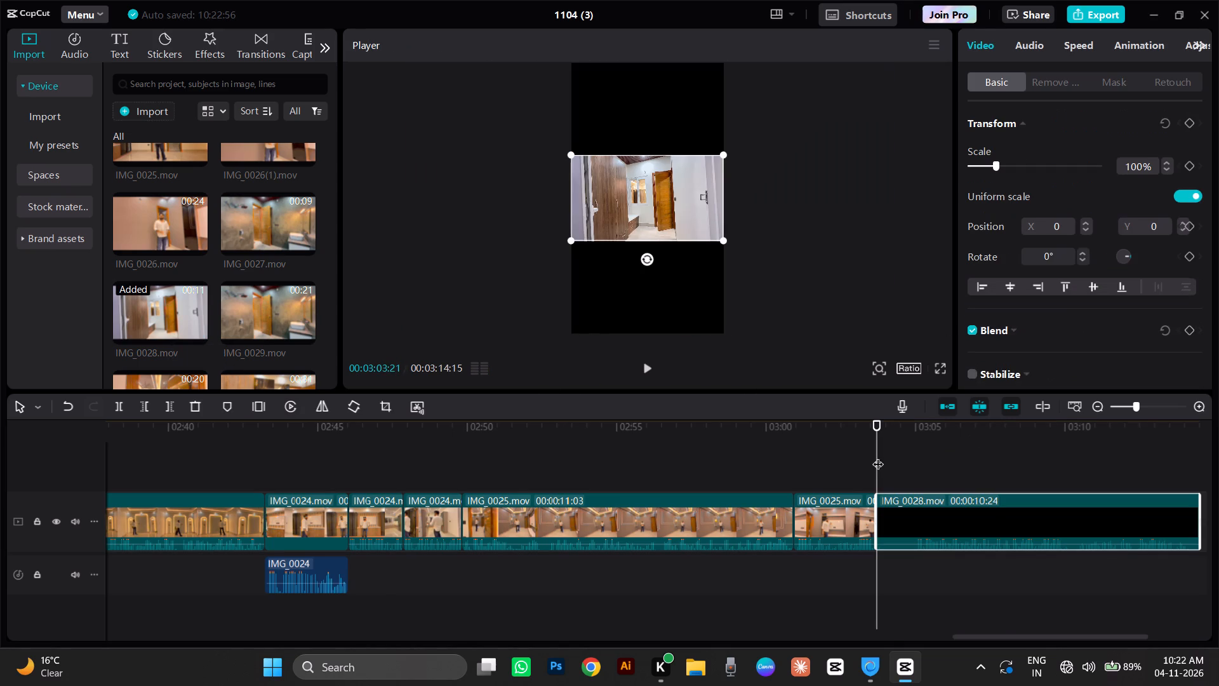
# Trim the start of the IMG_0028.mov clip up to 03:05:01, where the man stands in the doorway.
pyautogui.moveTo(879, 447); pyautogui.dragTo(916, 473)
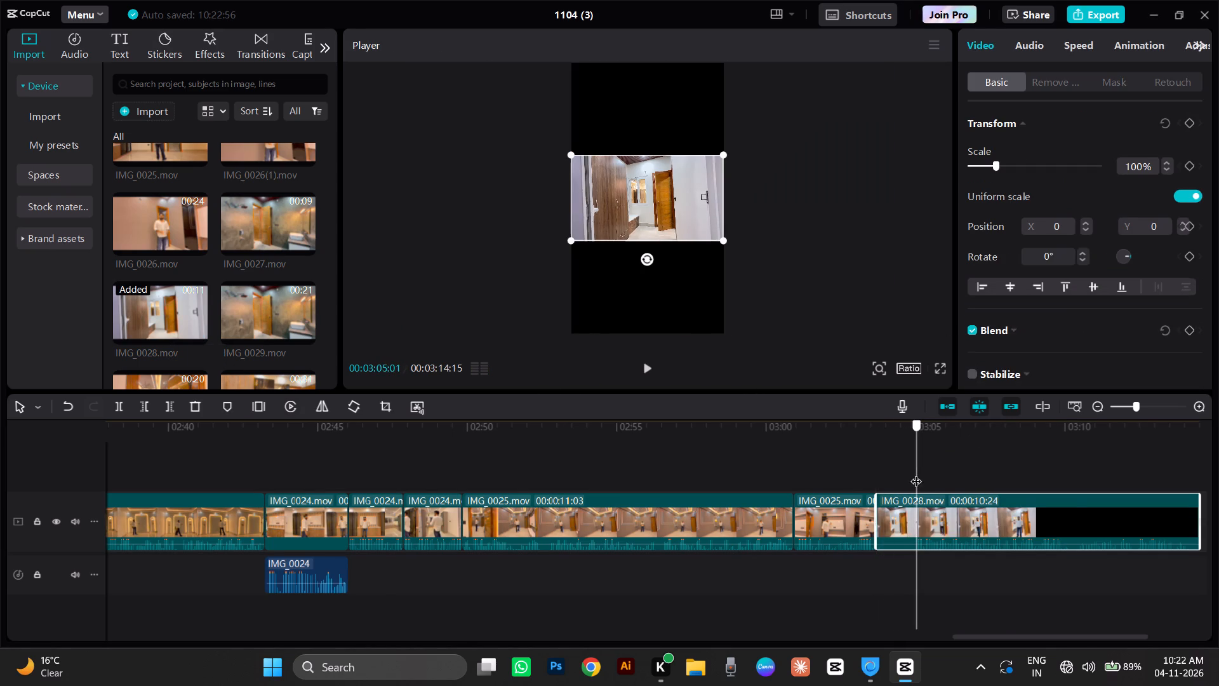
pyautogui.moveTo(916, 473); pyautogui.dragTo(916, 473)
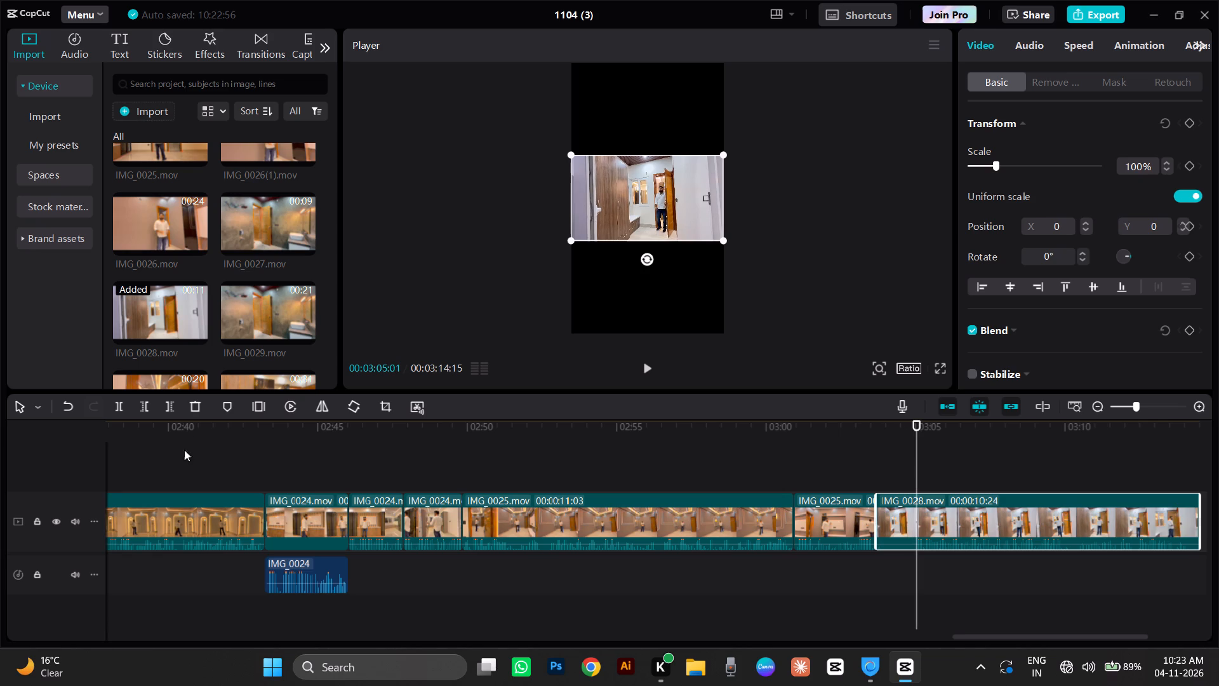
pyautogui.click(151, 402)
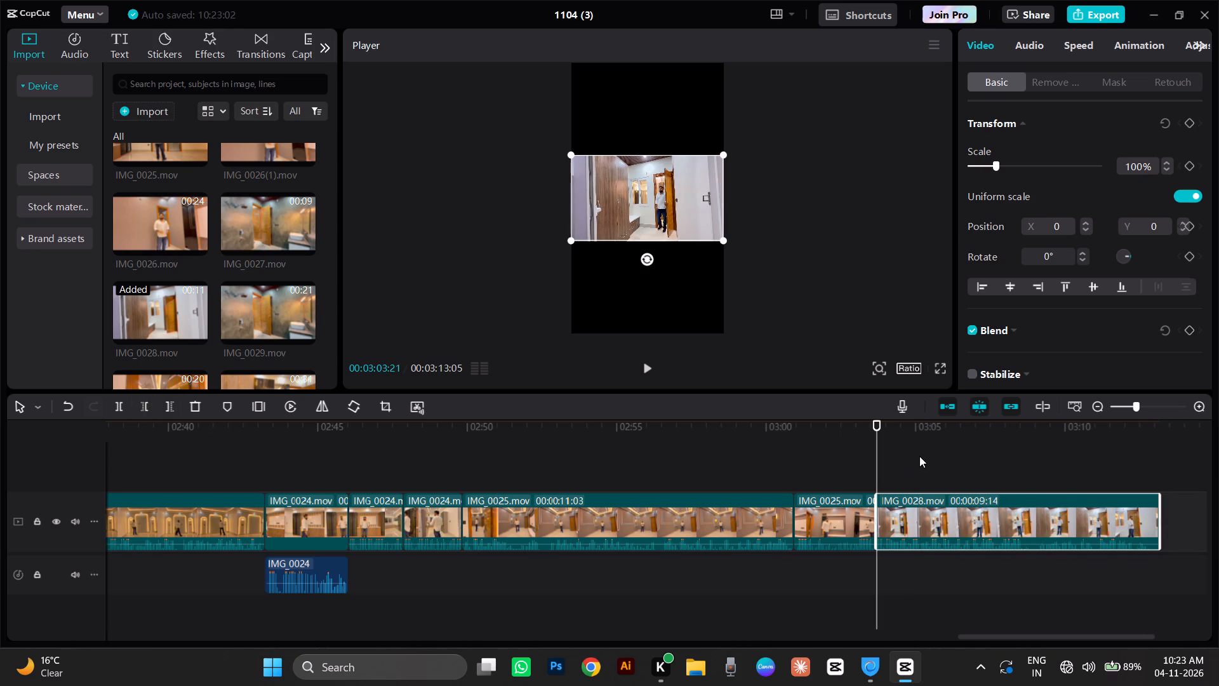
# Play through the IMG_0028.mov clip and cut off everything after 03:08:26.
pyautogui.press('space')
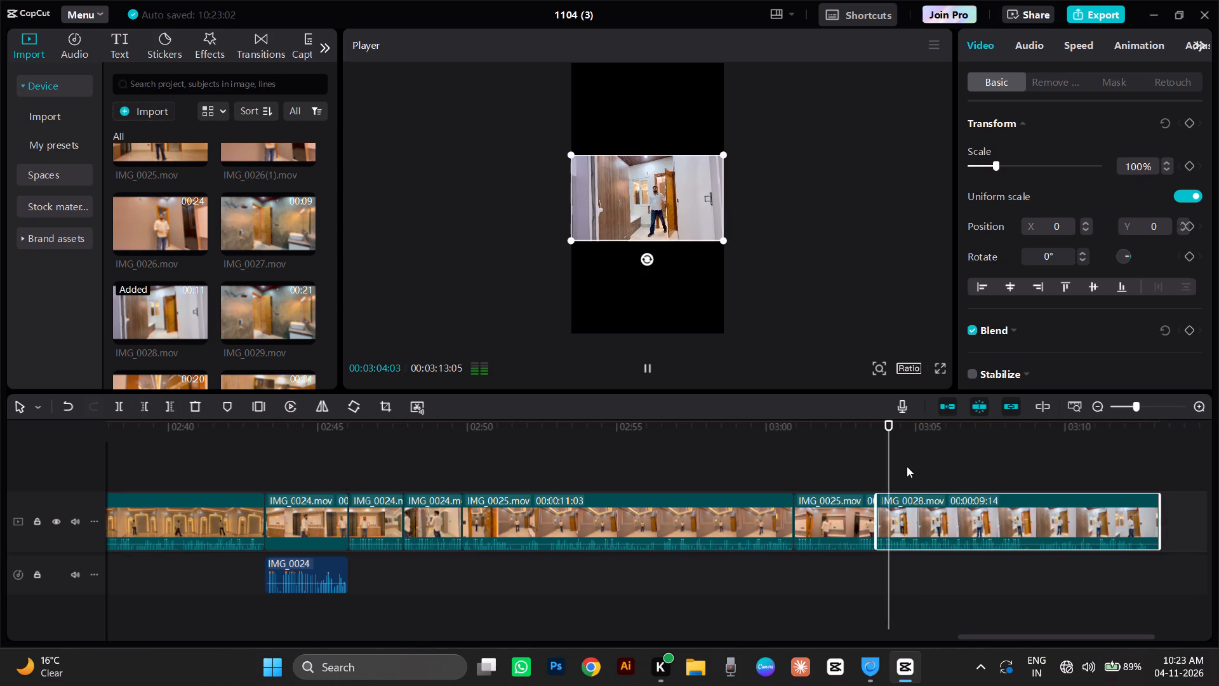
pyautogui.click(1024, 445)
pyautogui.moveTo(1024, 445); pyautogui.dragTo(1009, 457)
pyautogui.press('space')
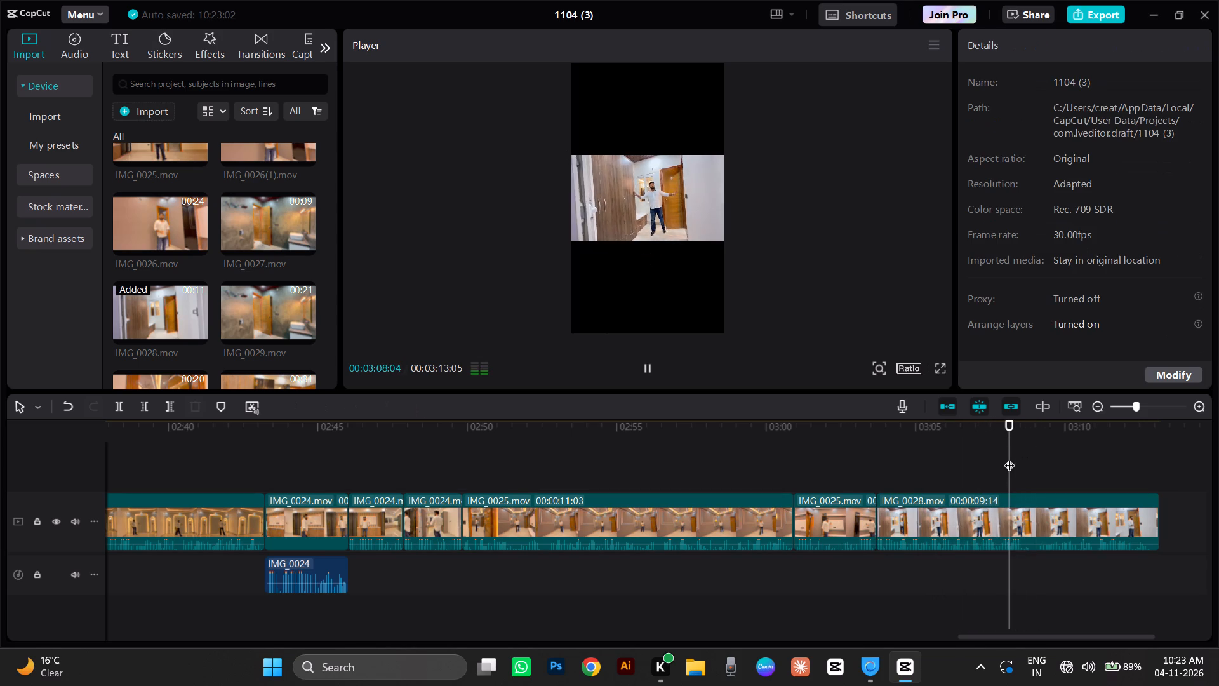
pyautogui.click(1019, 451)
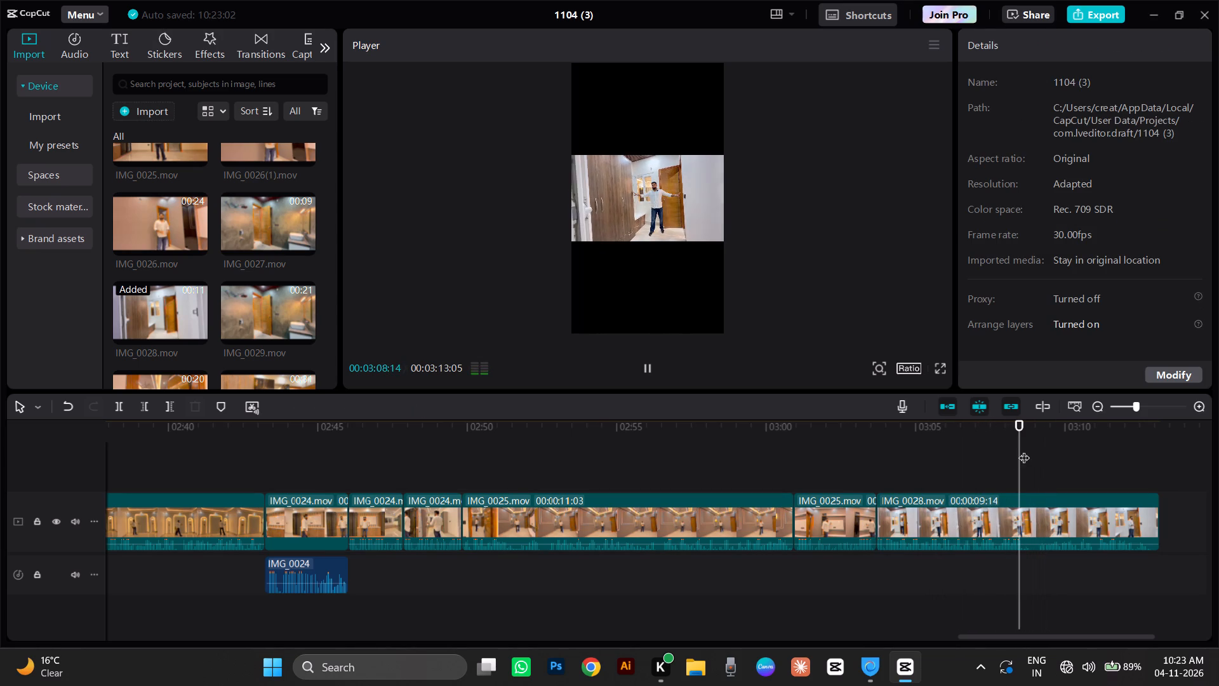
pyautogui.moveTo(1022, 450); pyautogui.dragTo(1031, 471)
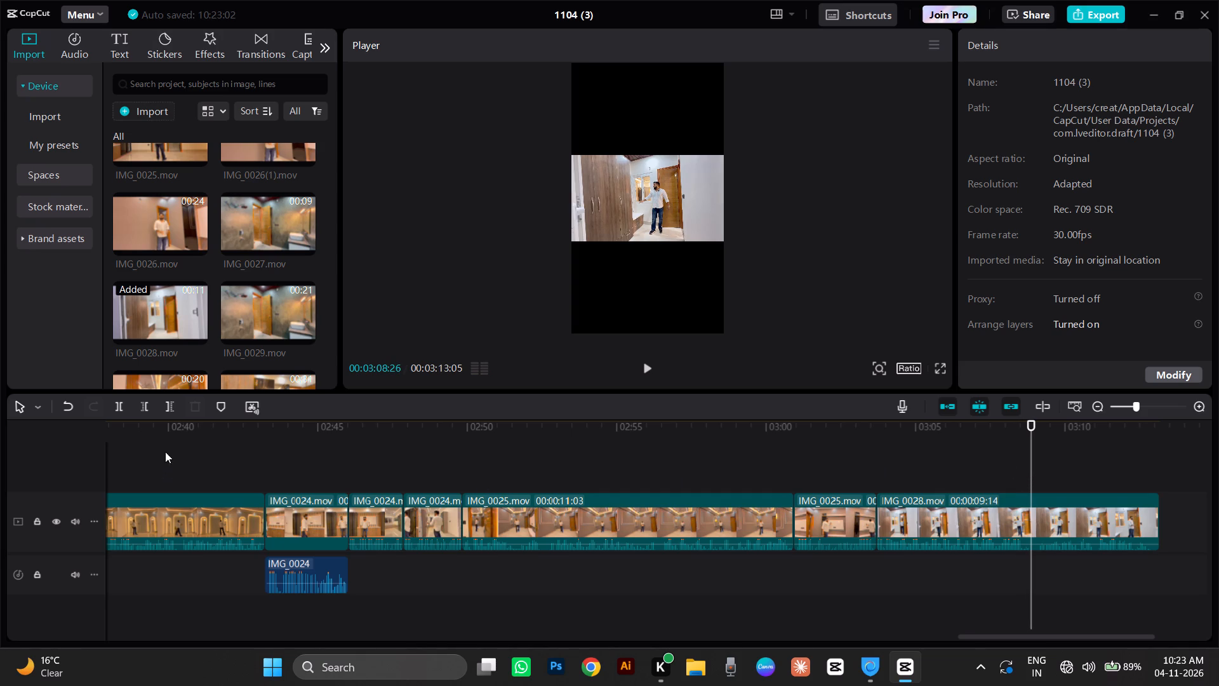
pyautogui.click(171, 408)
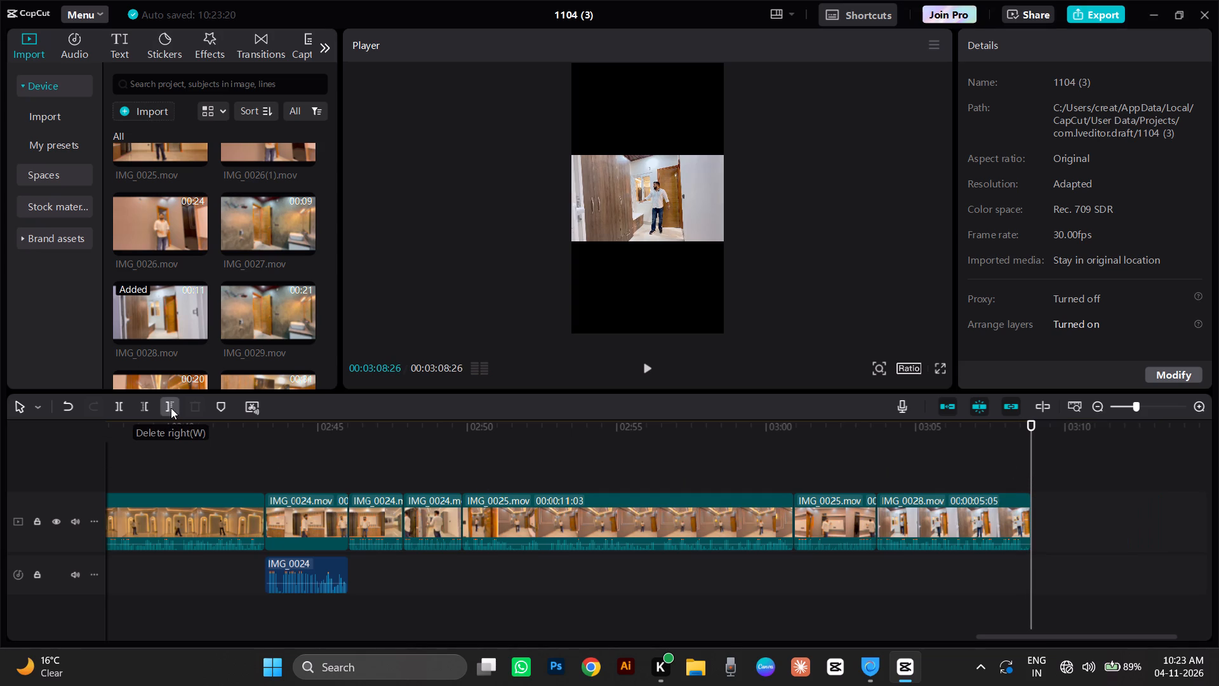
# Append the bathroom shot IMG_0029.mov after IMG_0028.mov and trim about its first second, before the man walks in.
pyautogui.click(271, 303)
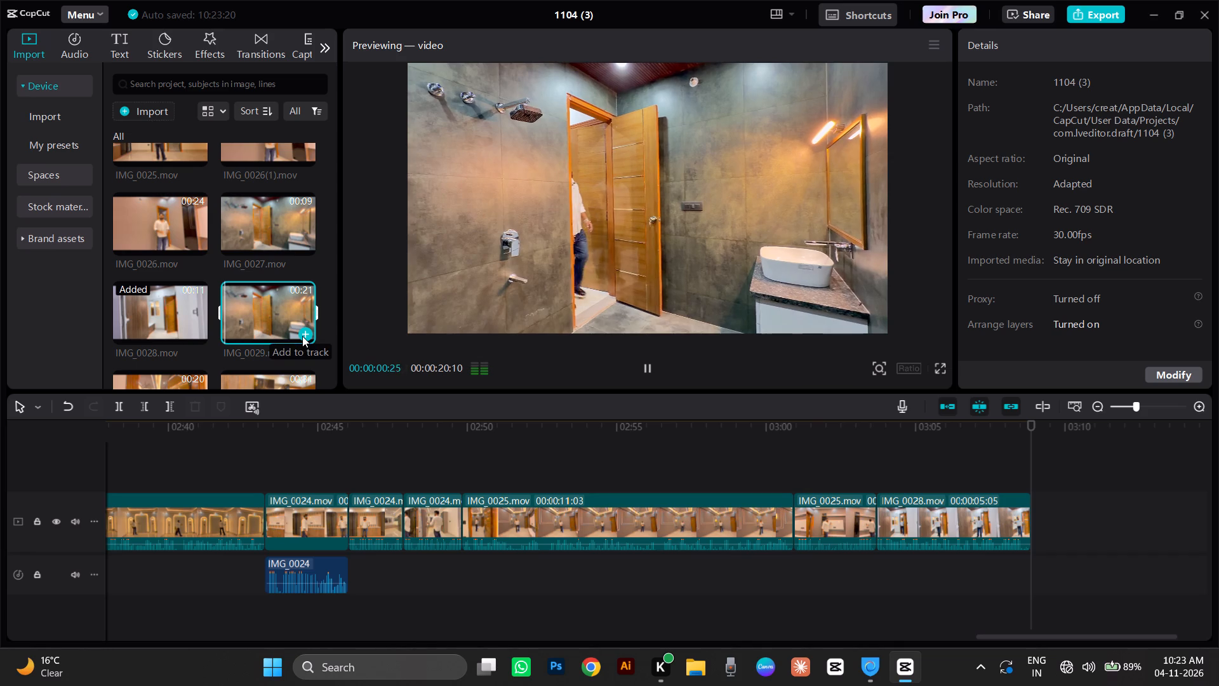
pyautogui.click(302, 336)
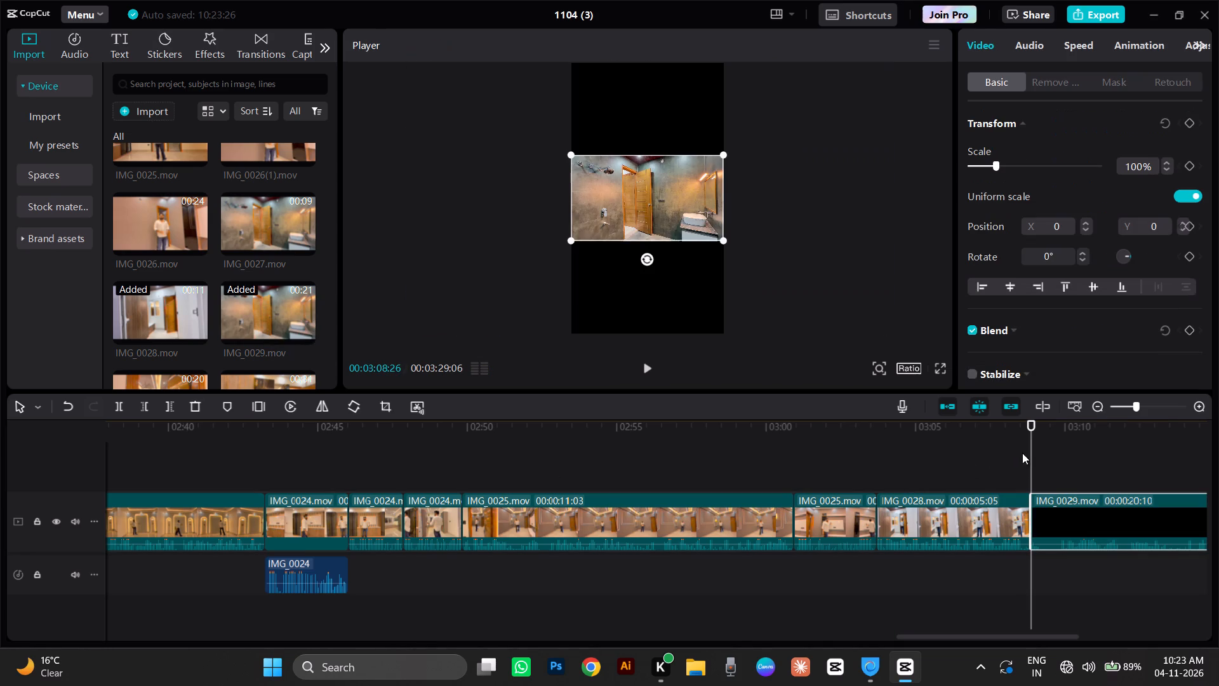
pyautogui.moveTo(1032, 454); pyautogui.dragTo(1058, 473)
pyautogui.click(147, 414)
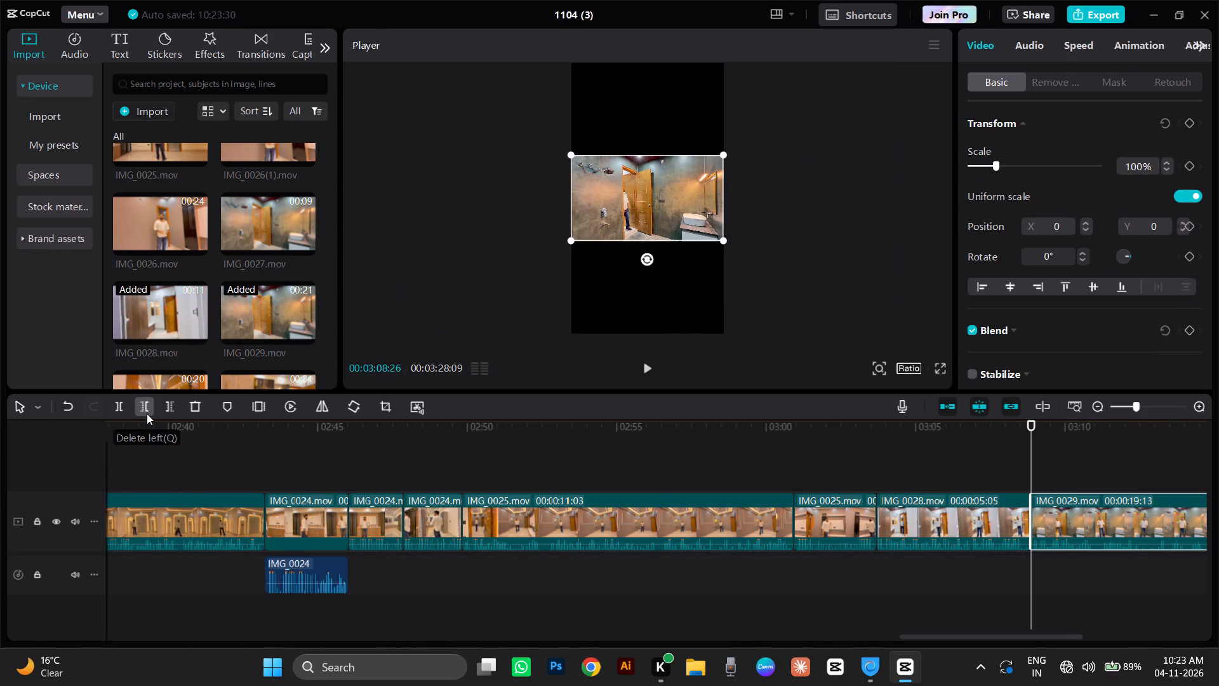
# Play through the IMG_0029.mov bathroom clip to find the cut point and remove everything after 03:16:13.
pyautogui.press('space')
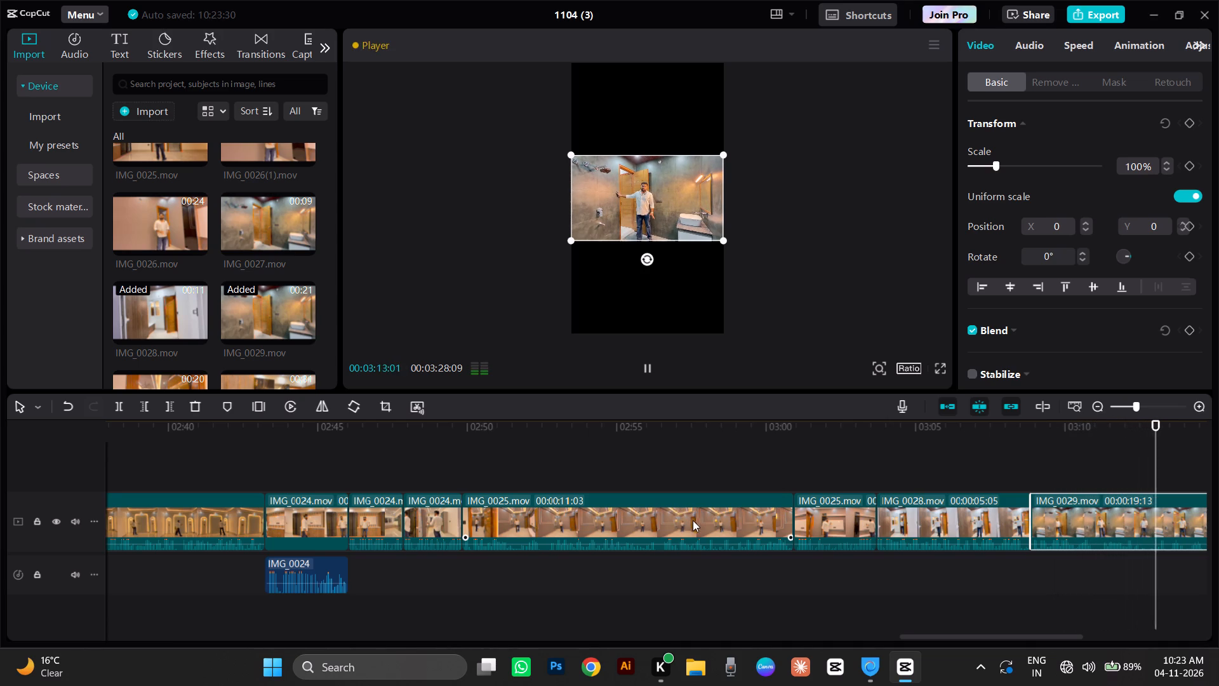
pyautogui.moveTo(928, 638); pyautogui.dragTo(980, 656)
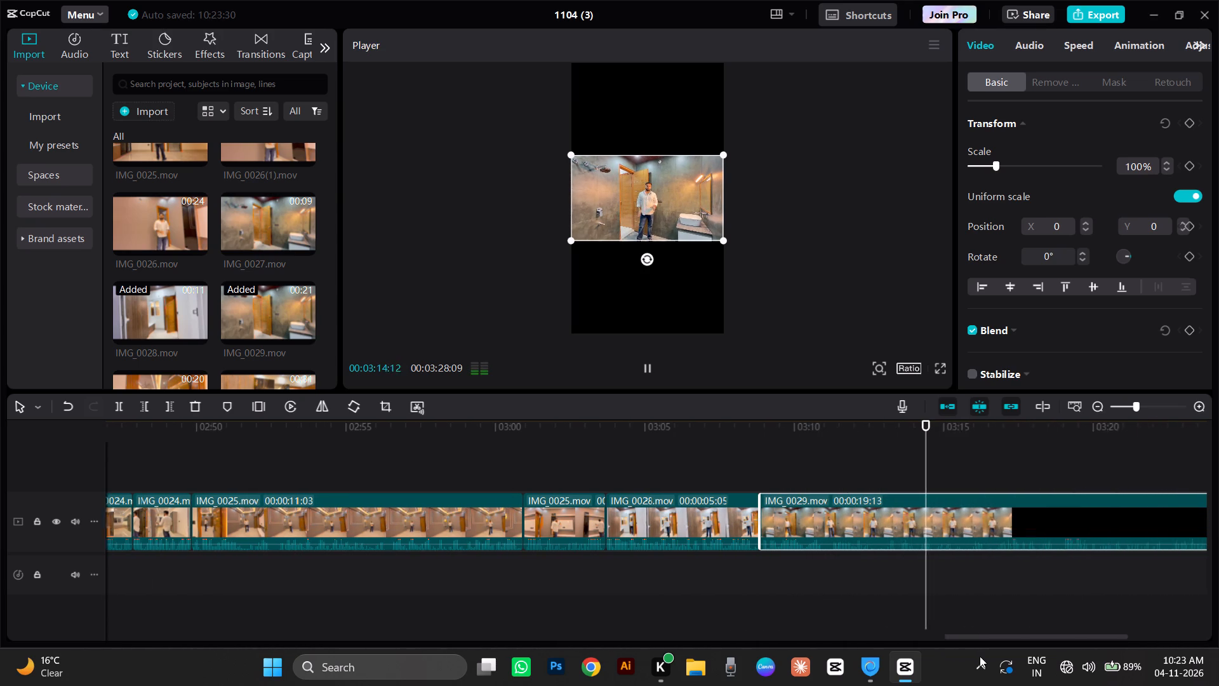
pyautogui.moveTo(980, 656); pyautogui.dragTo(996, 662)
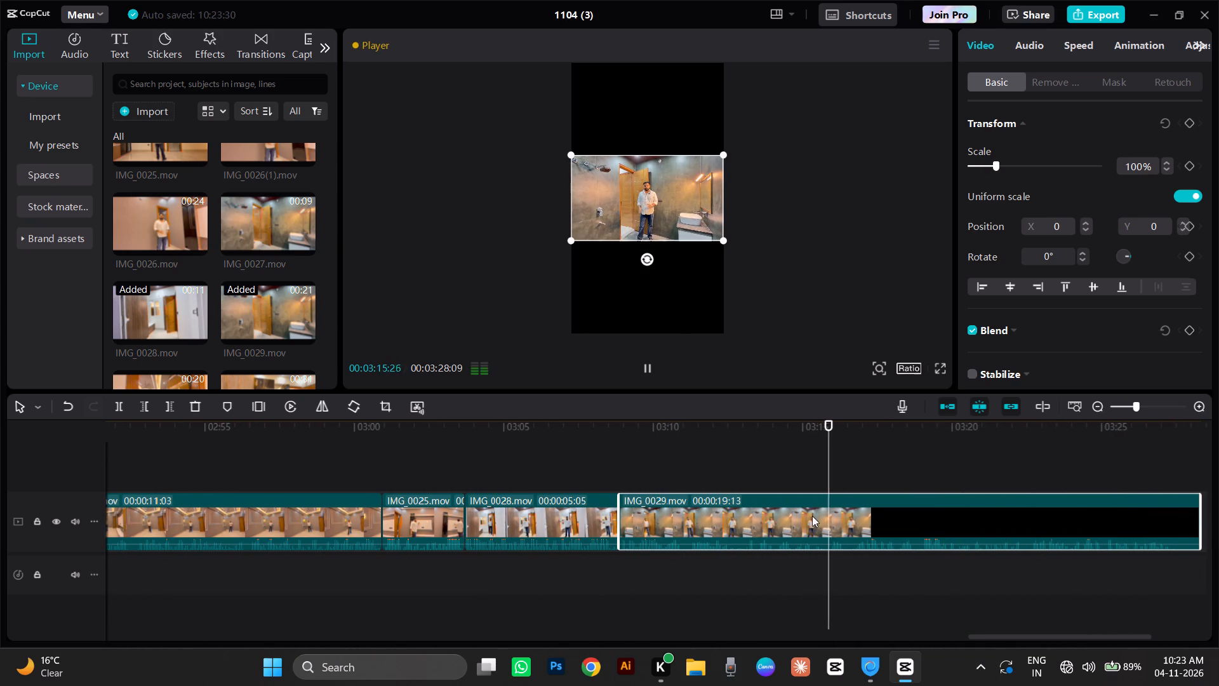
pyautogui.click(695, 436)
pyautogui.press('space')
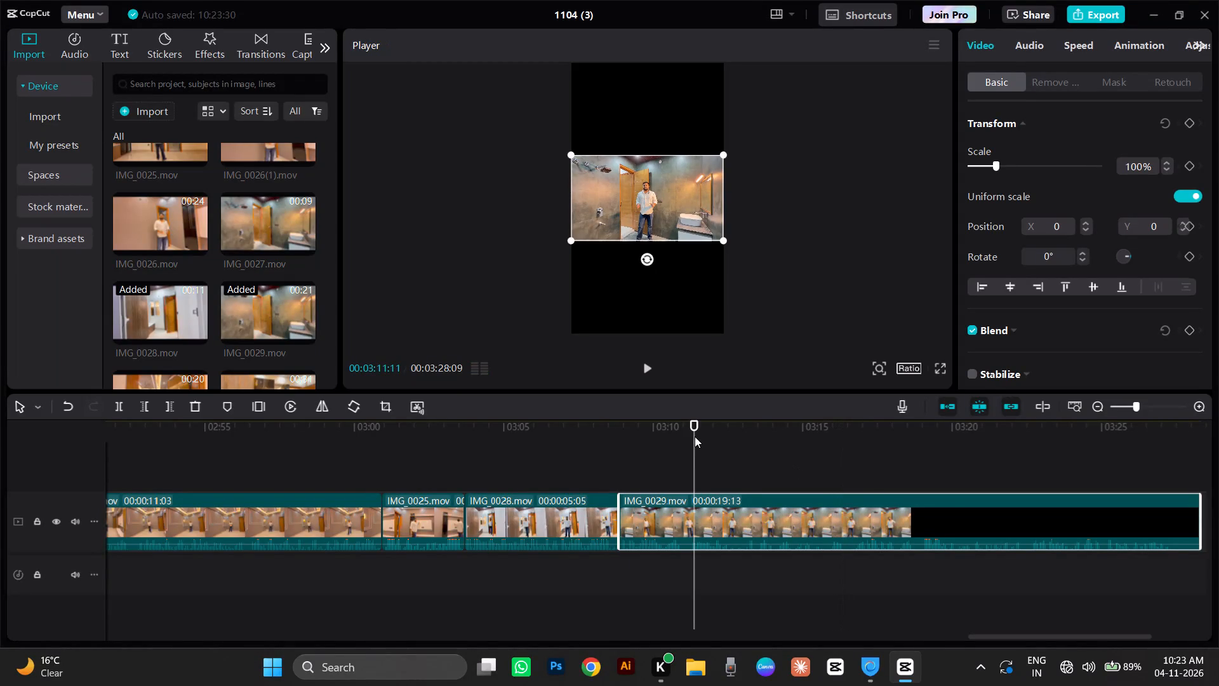
pyautogui.press('space')
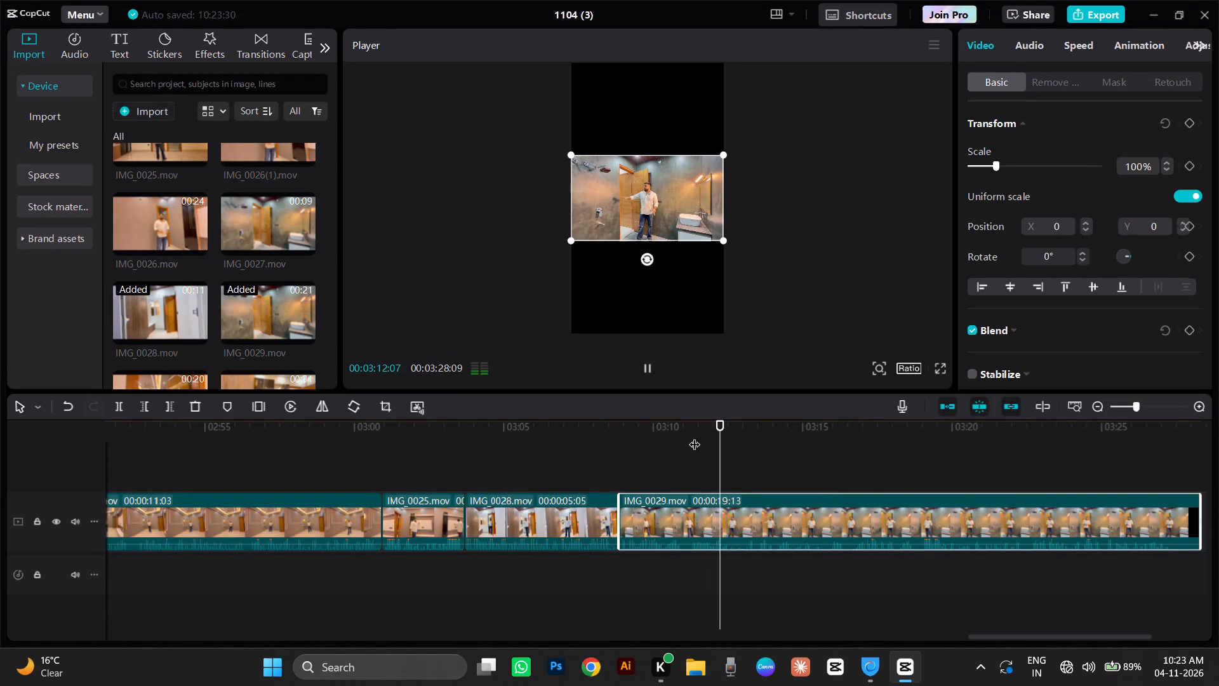
pyautogui.click(759, 442)
pyautogui.press('space')
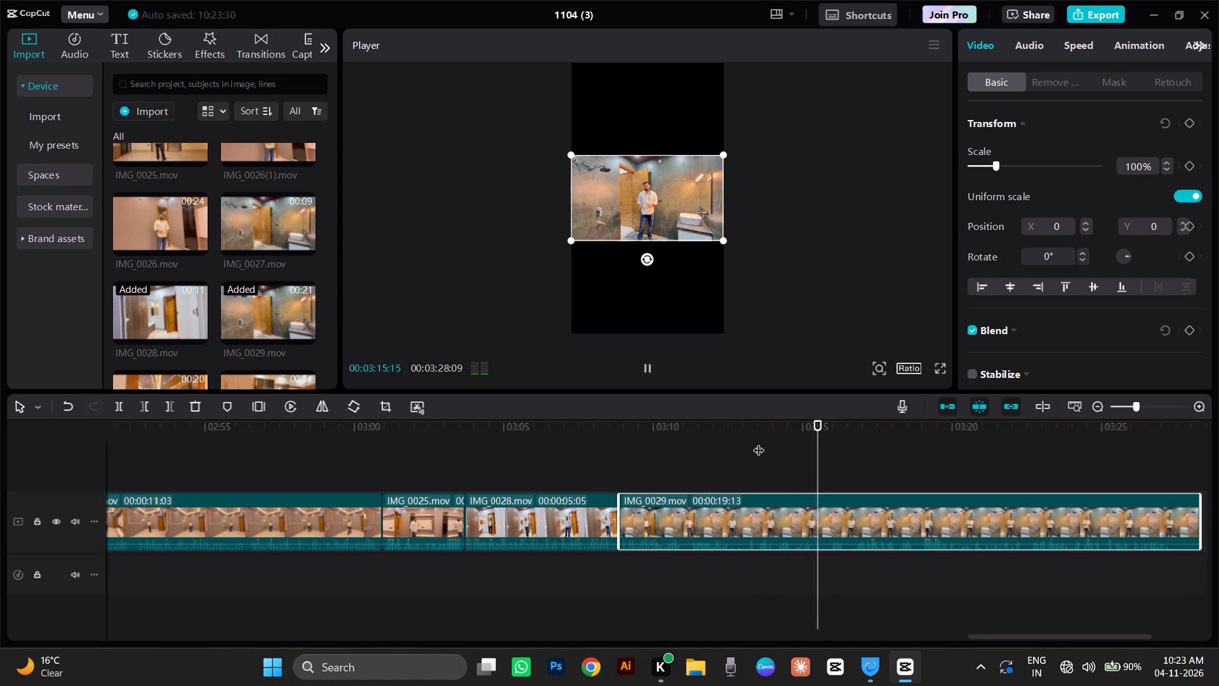
pyautogui.press('space')
pyautogui.click(815, 466)
pyautogui.press('space')
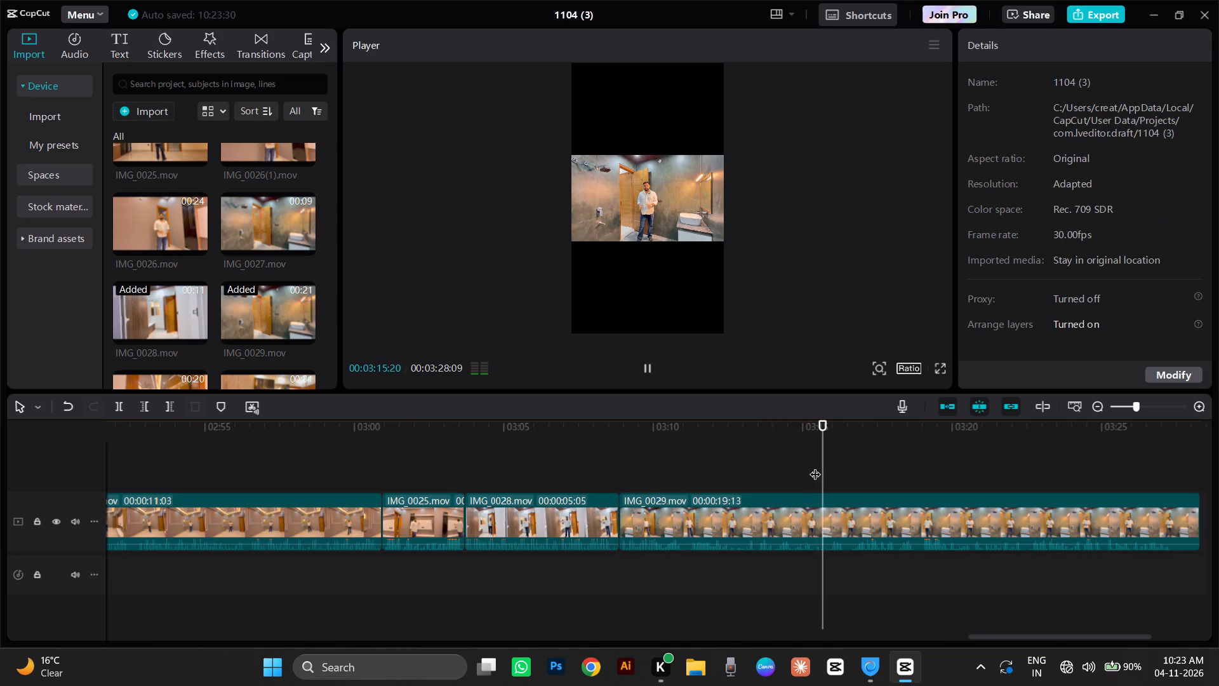
pyautogui.press('space')
pyautogui.click(830, 469)
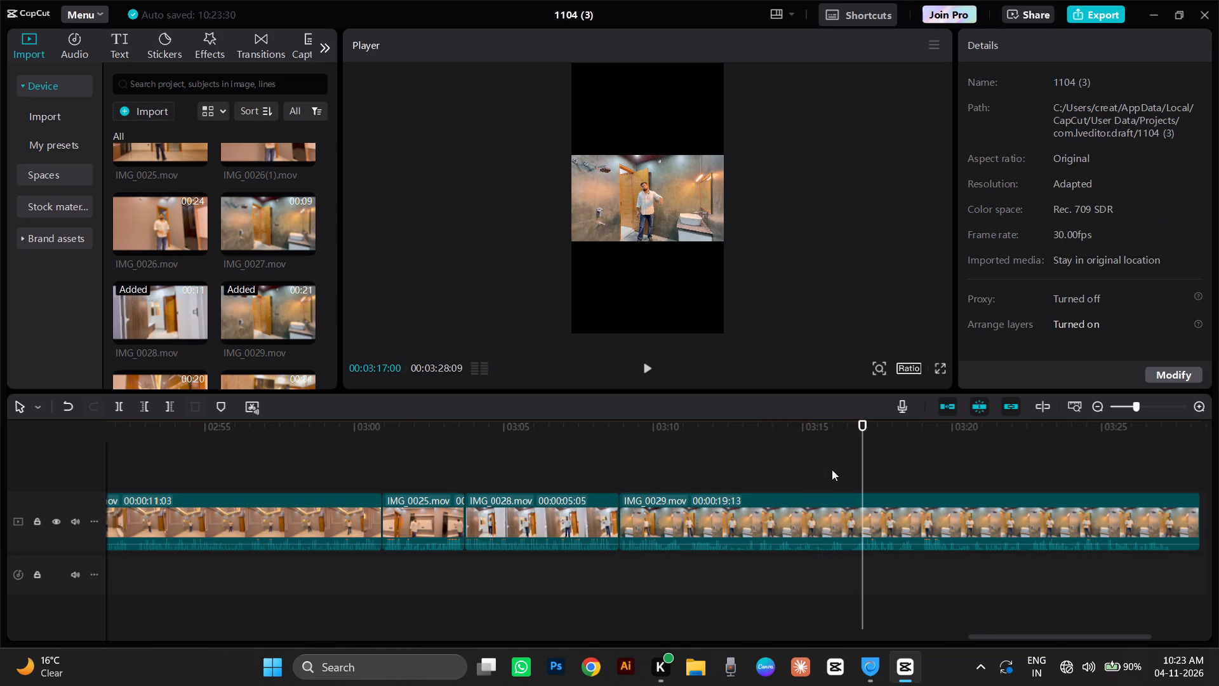
pyautogui.moveTo(832, 469); pyautogui.dragTo(846, 481)
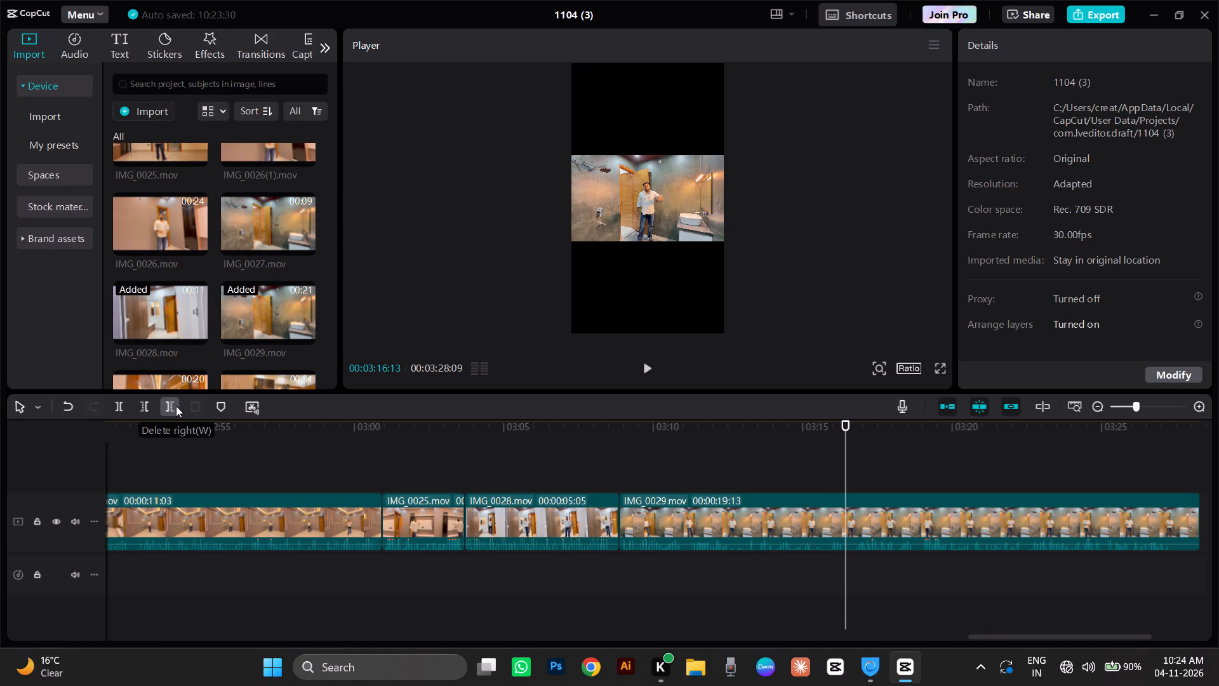
pyautogui.click(176, 406)
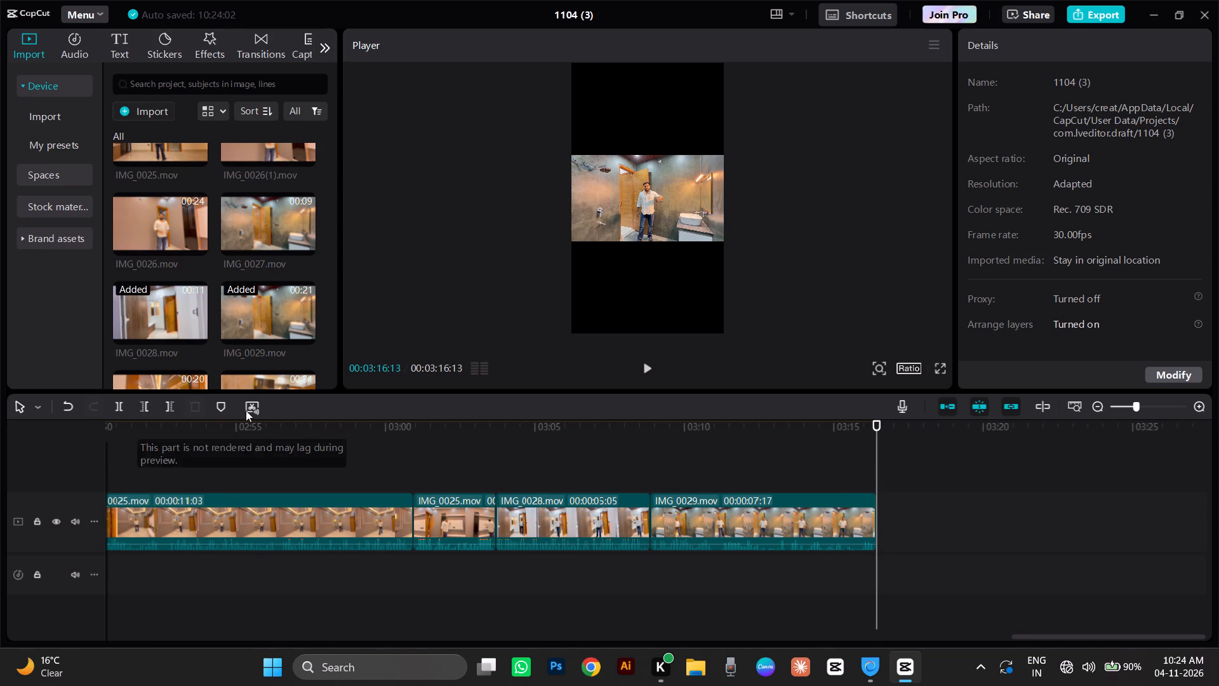
# Replay the end of the IMG_0029.mov clip and shorten it further by removing everything after 03:14:23.
pyautogui.click(786, 438)
pyautogui.press('space')
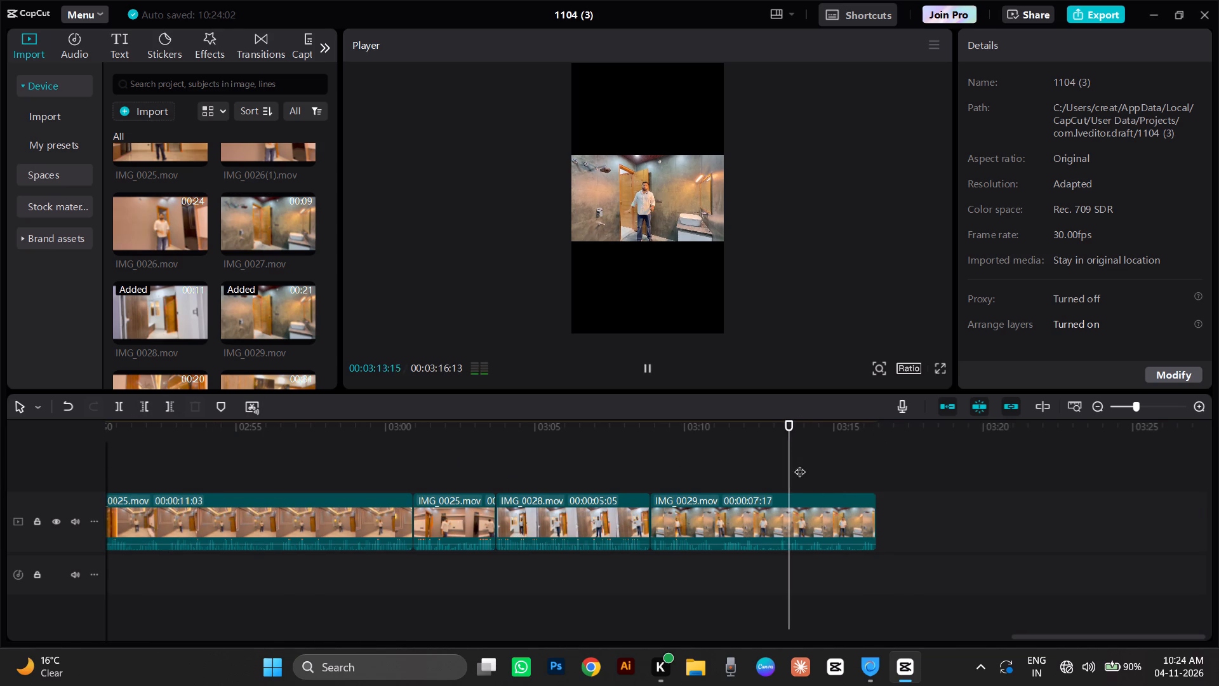
pyautogui.press('space')
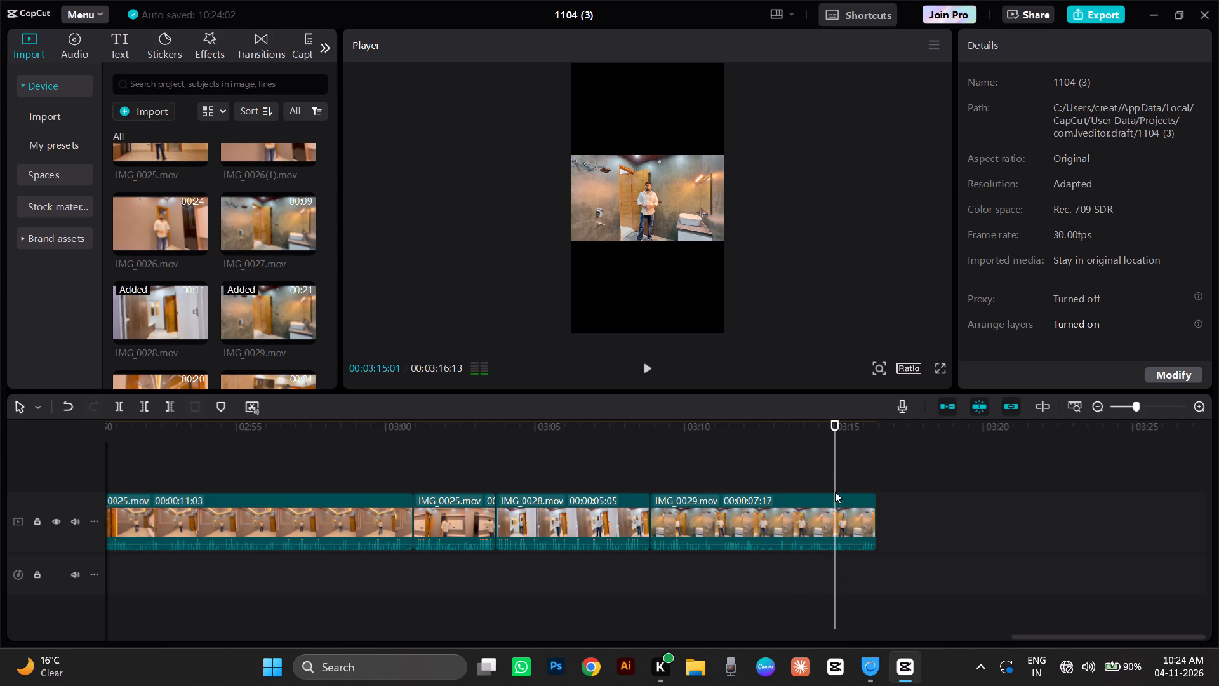
pyautogui.moveTo(839, 474); pyautogui.dragTo(827, 490)
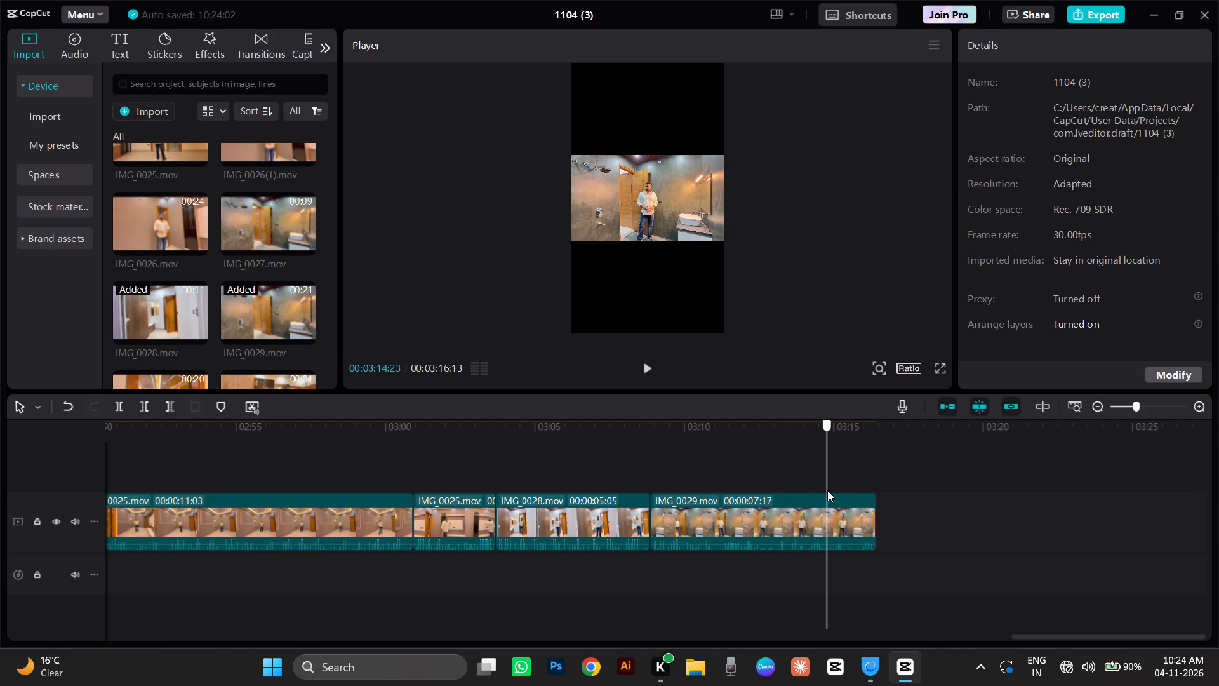
pyautogui.moveTo(827, 490); pyautogui.dragTo(830, 521)
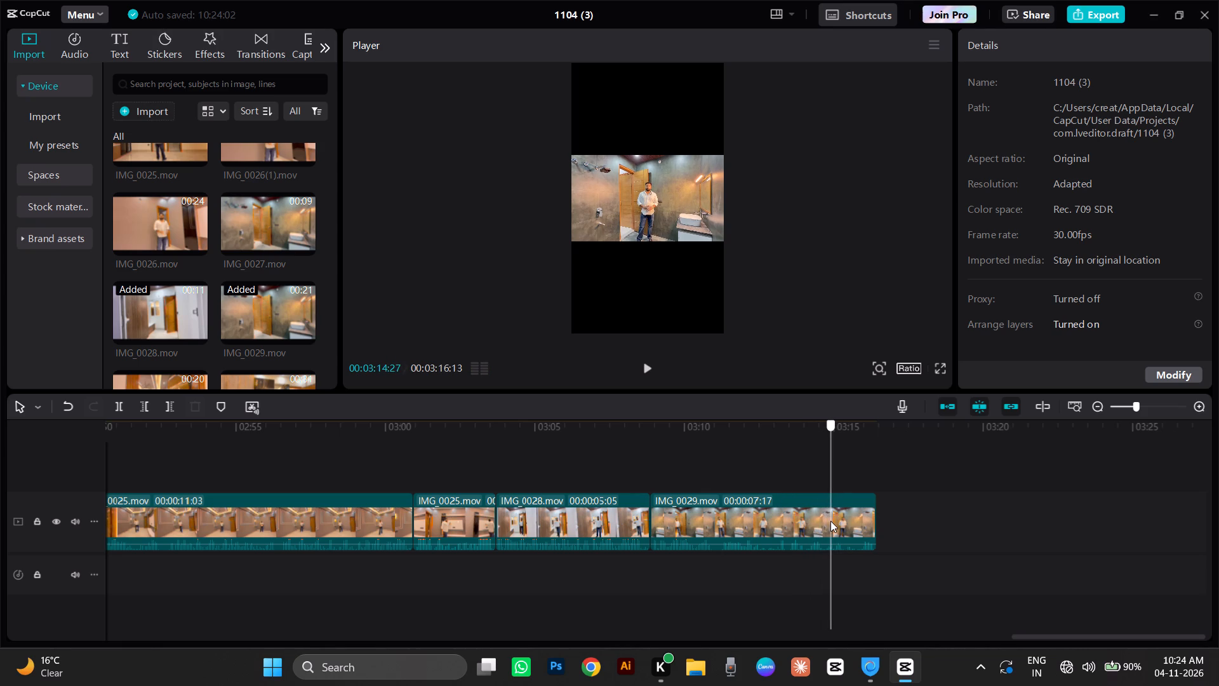
pyautogui.moveTo(830, 521); pyautogui.dragTo(827, 533)
pyautogui.click(164, 411)
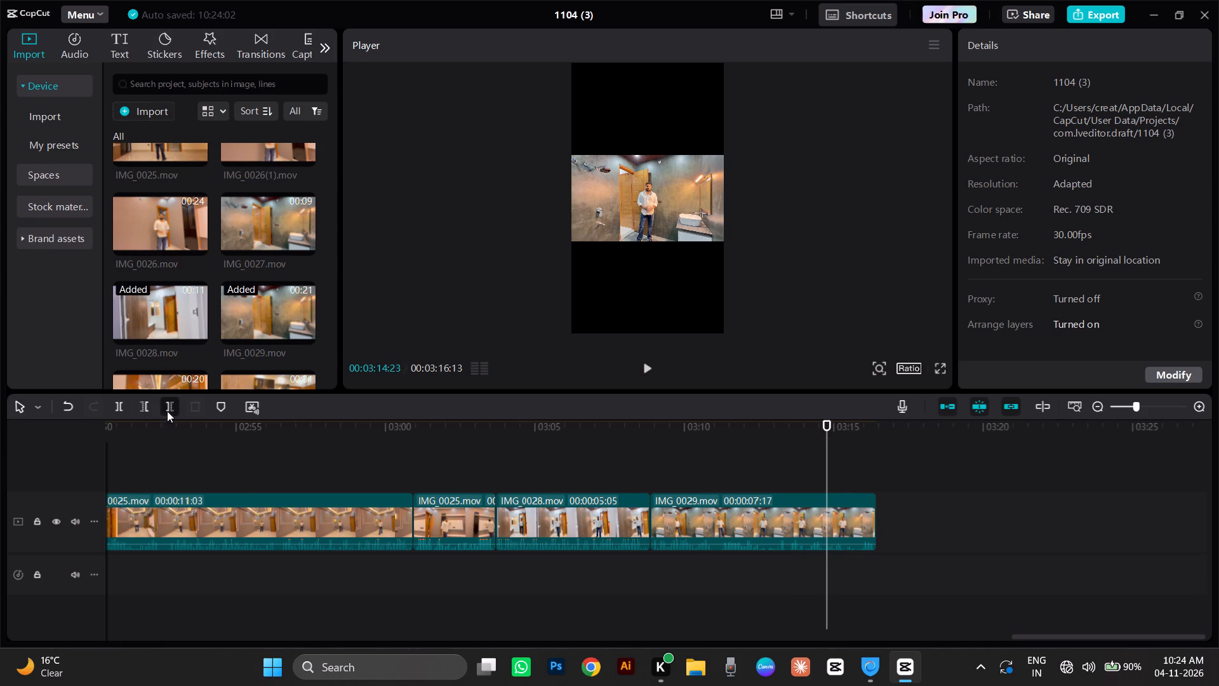
pyautogui.click(837, 440)
pyautogui.press('space')
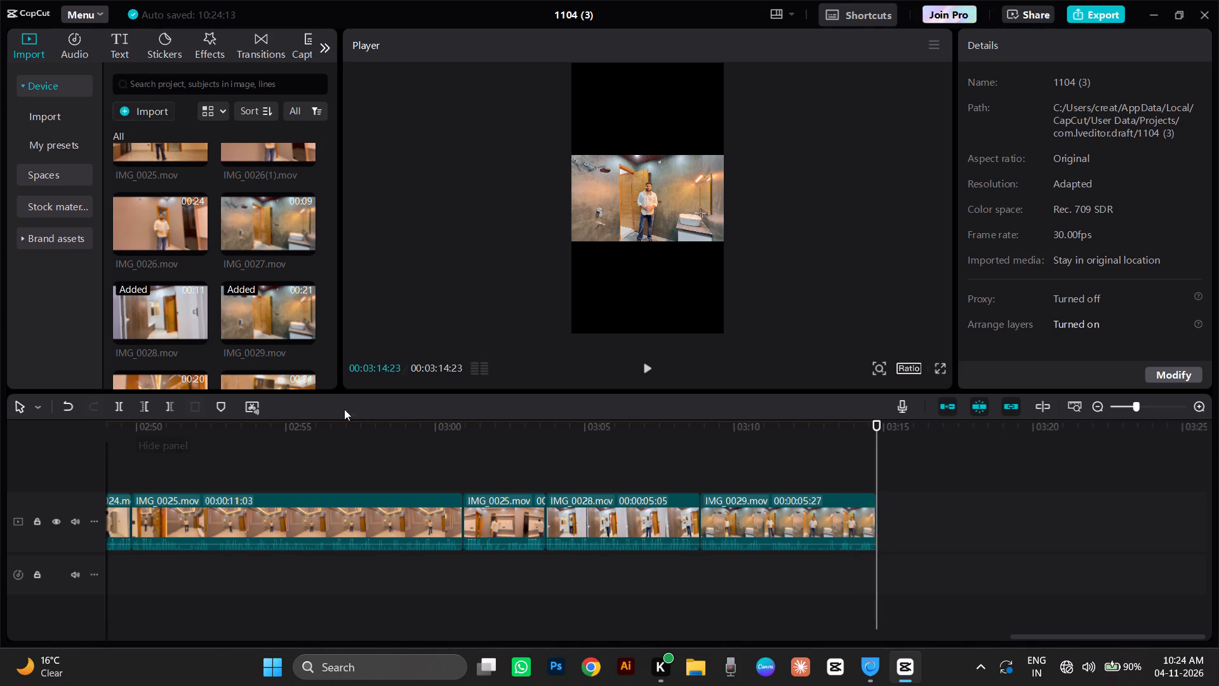
# Extend the end of the IMG_0029.mov clip to 03:15:02 and play the added part.
pyautogui.click(804, 521)
pyautogui.moveTo(874, 515); pyautogui.dragTo(878, 515)
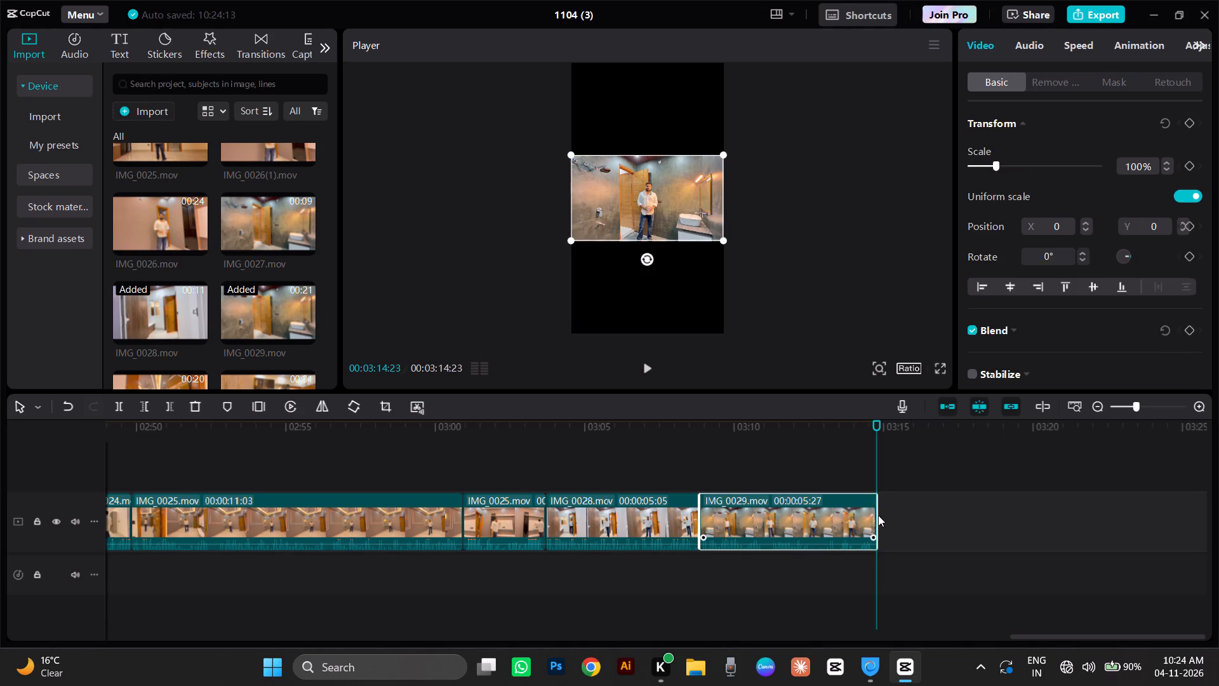
pyautogui.moveTo(878, 515); pyautogui.dragTo(883, 518)
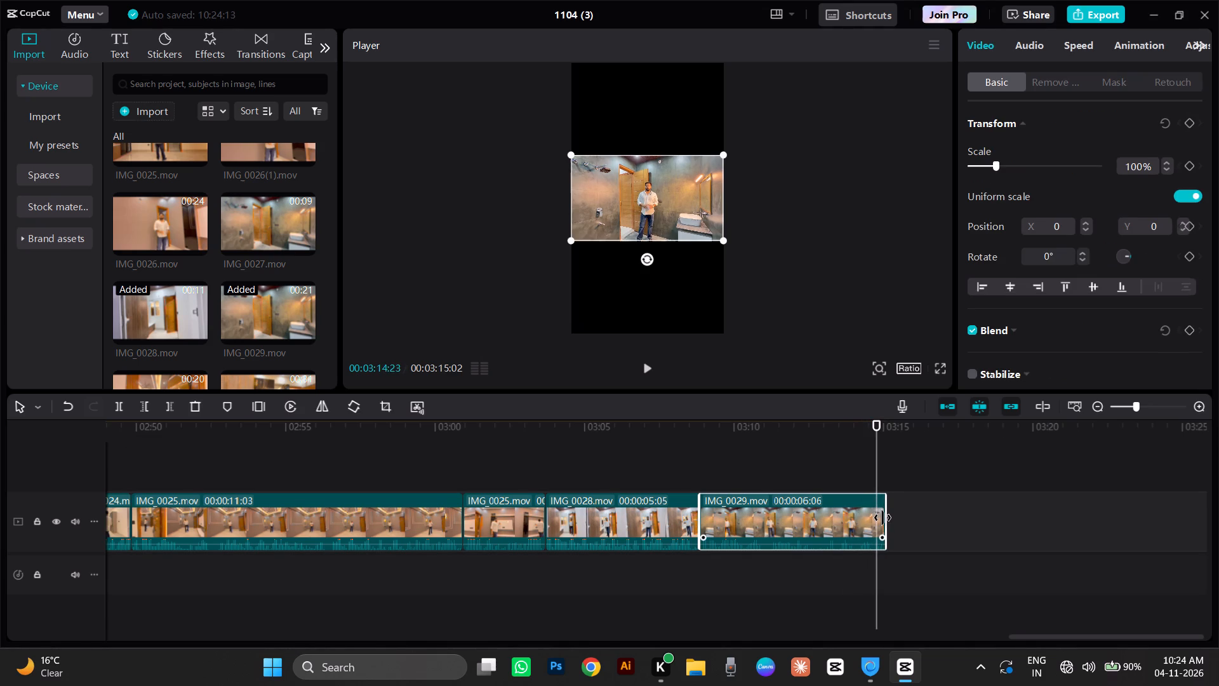
pyautogui.press('space')
pyautogui.click(853, 474)
pyautogui.press('space')
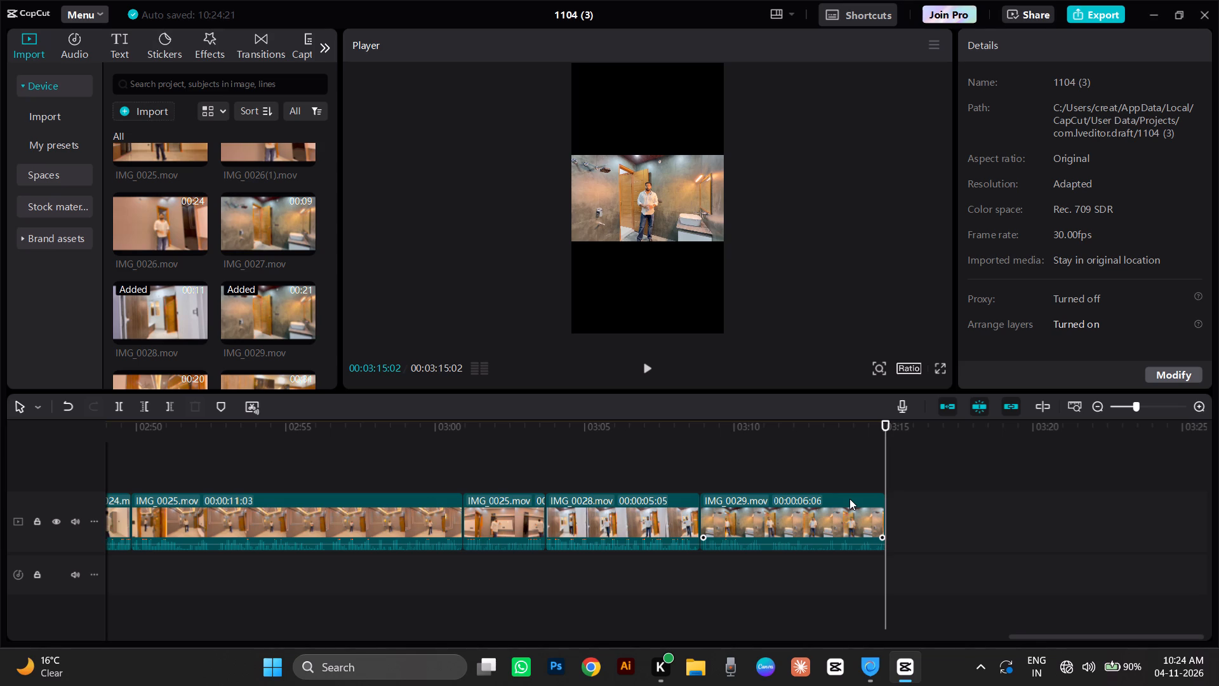
pyautogui.moveTo(849, 498); pyautogui.dragTo(843, 497, button='right')
pyautogui.click(695, 467)
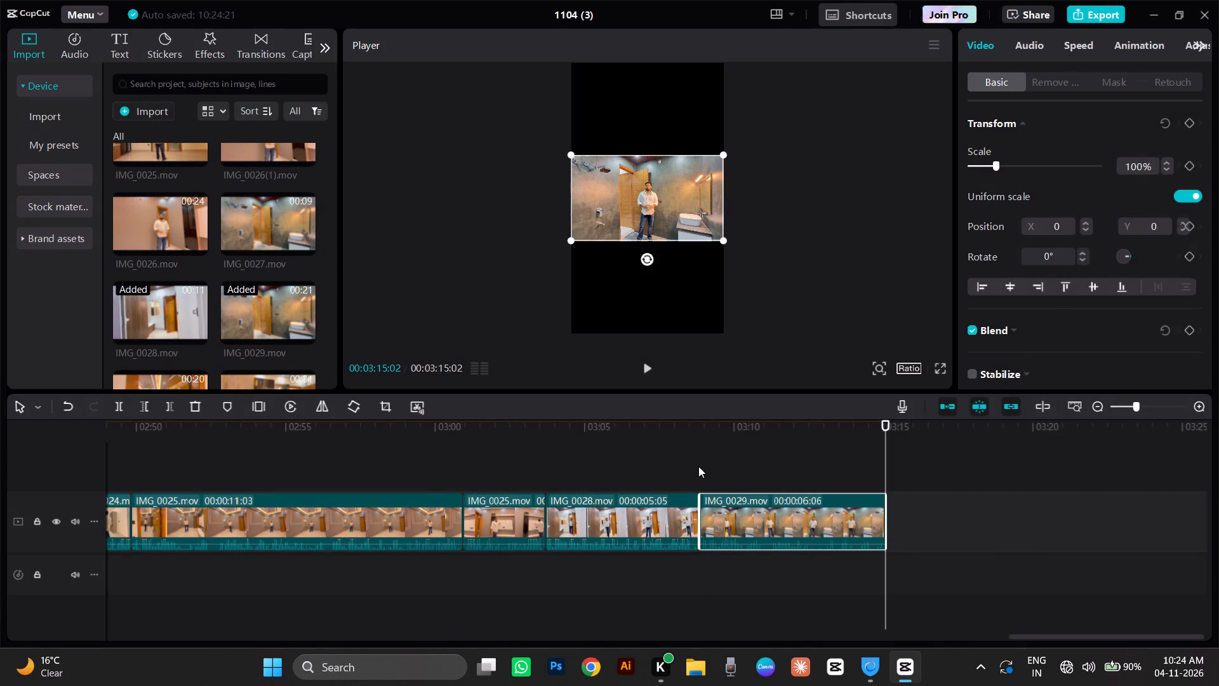
# Preview the source shots IMG_0030.mov and IMG_0031.mov, and insert IMG_0030.mov at 03:08:26, right after IMG_0028.mov.
pyautogui.click(700, 452)
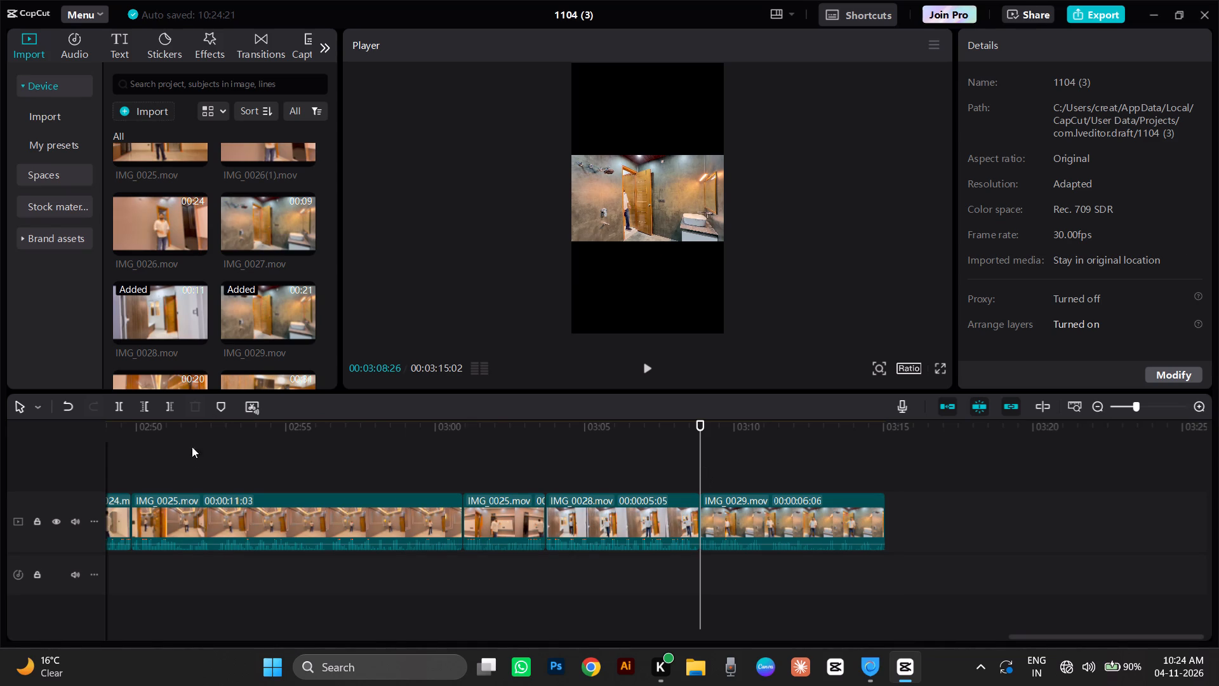
pyautogui.scroll(-3, 244, 298)
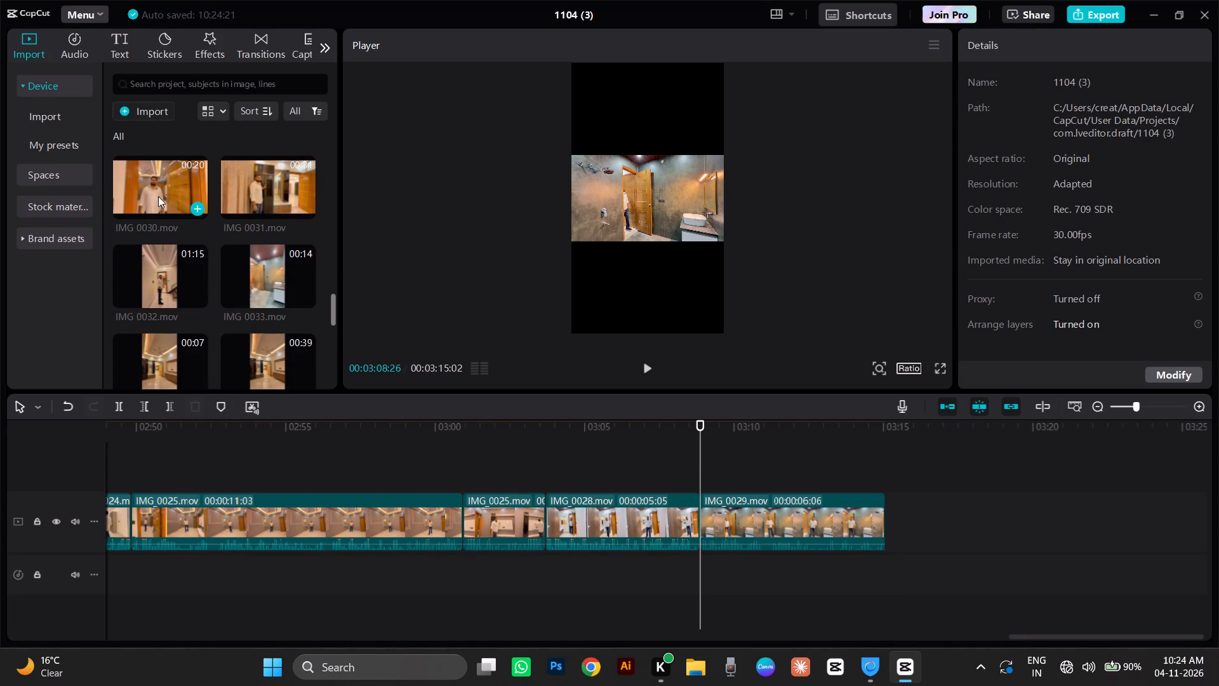
pyautogui.click(158, 191)
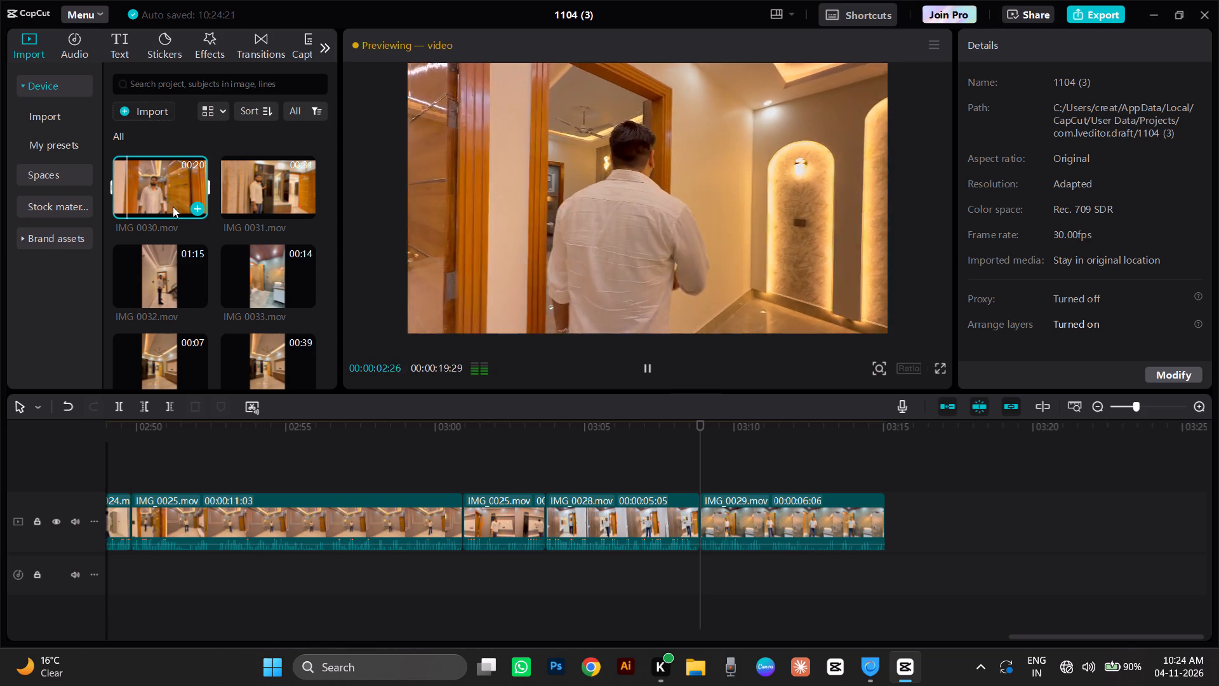
pyautogui.click(279, 197)
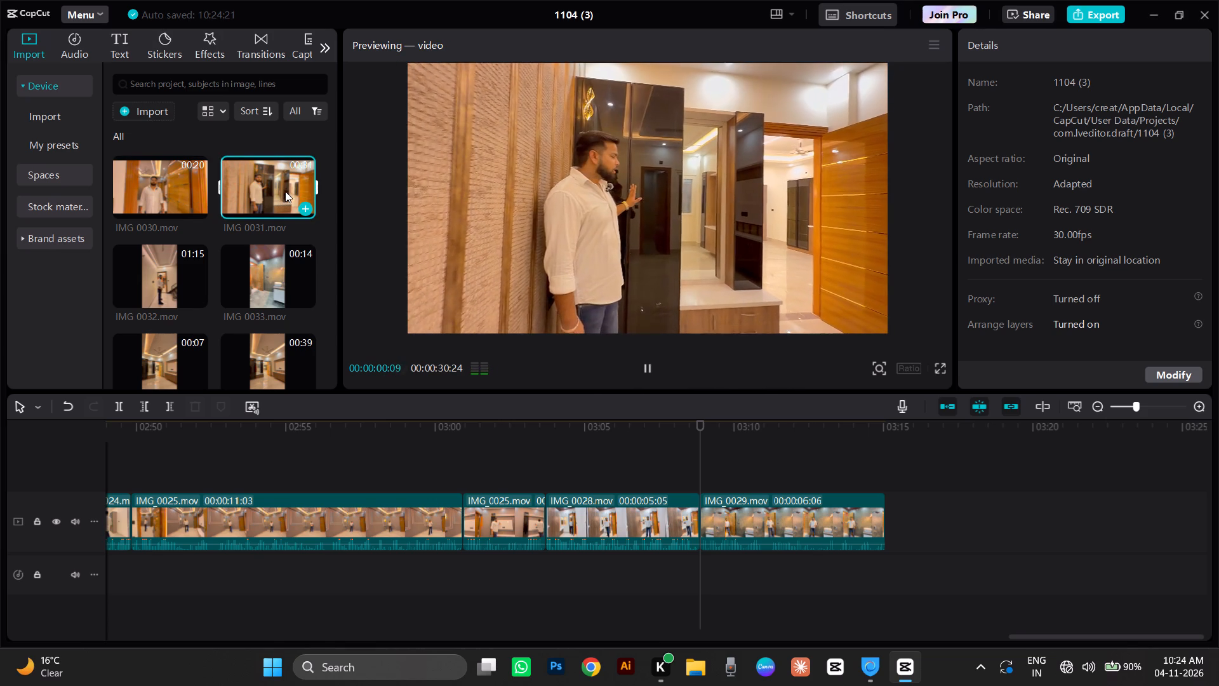
pyautogui.click(163, 189)
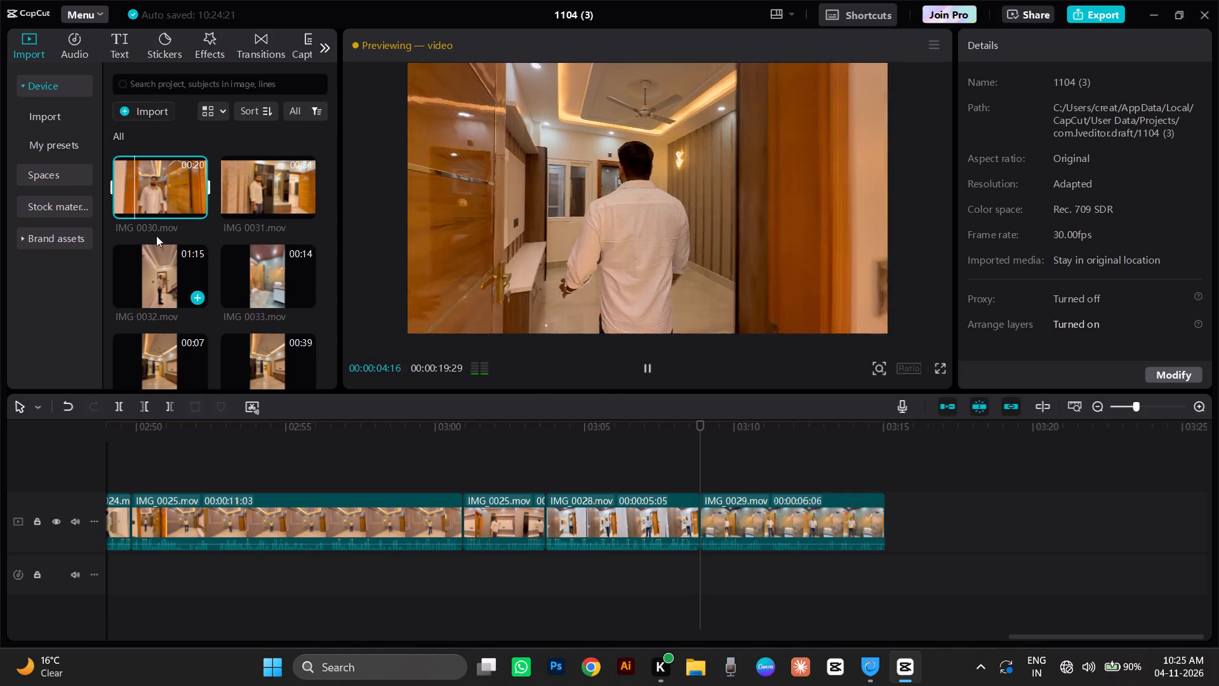
pyautogui.press('space')
pyautogui.click(195, 211)
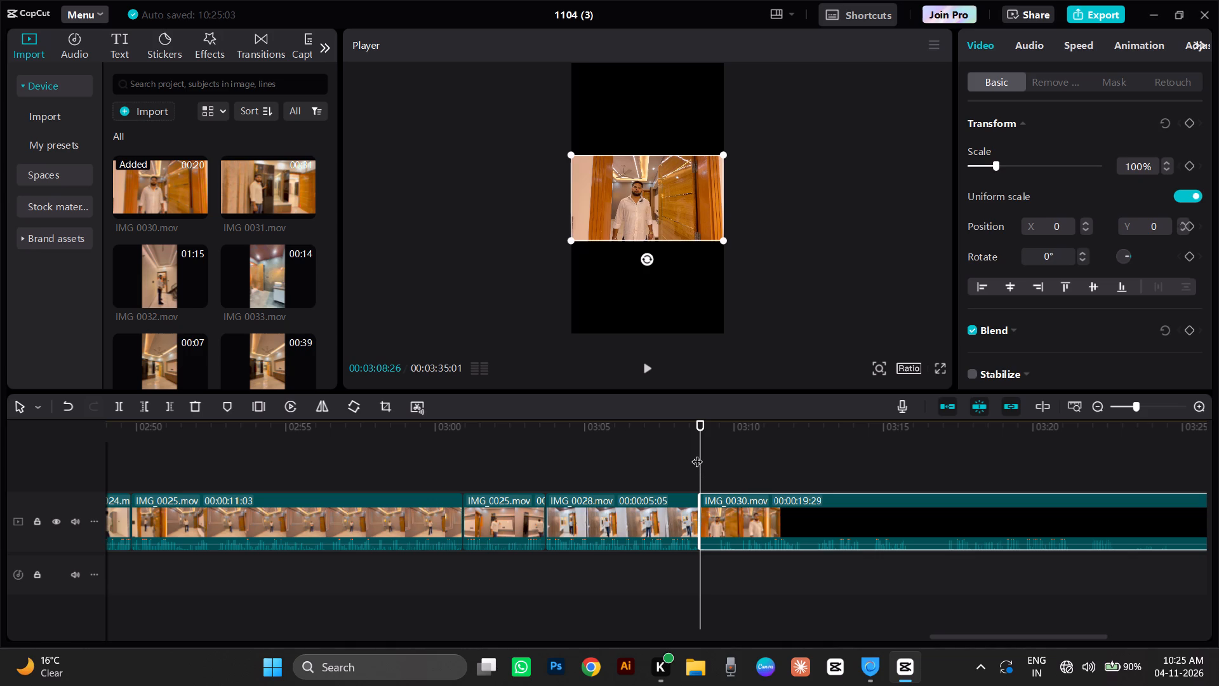
# Scrub back over the IMG_0028.mov and IMG_0025.mov clips to compare their framing.
pyautogui.click(538, 451)
pyautogui.moveTo(538, 451); pyautogui.dragTo(565, 462)
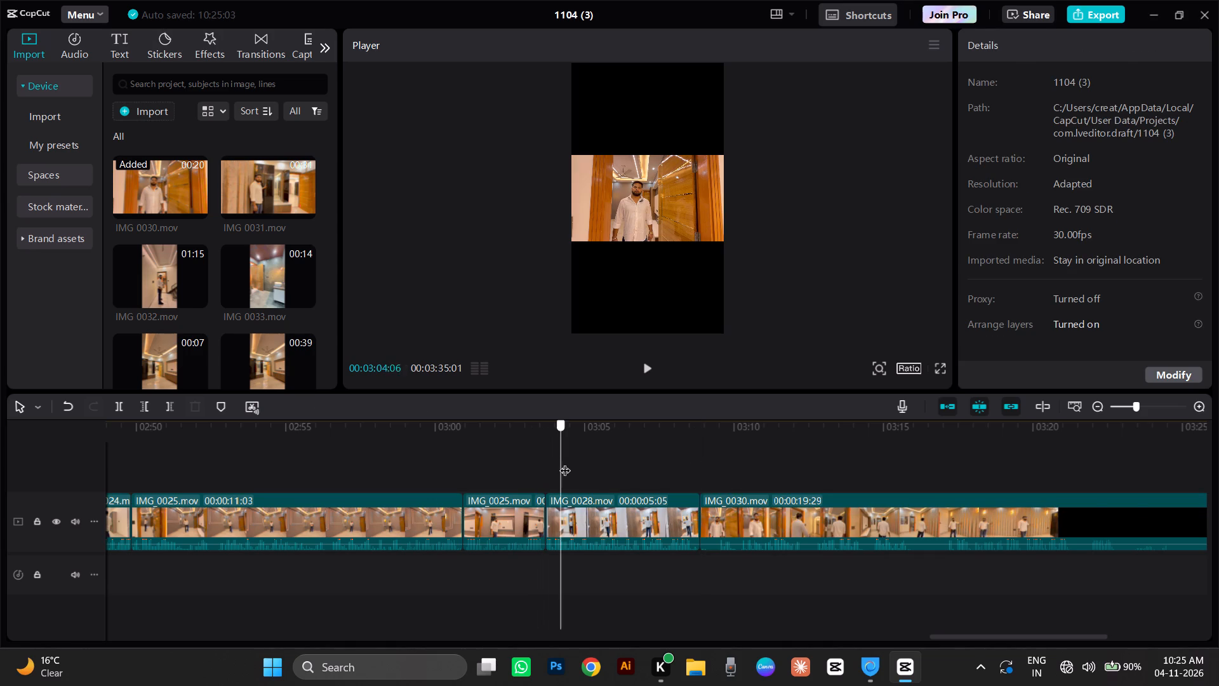
pyautogui.moveTo(565, 462); pyautogui.dragTo(291, 457)
pyautogui.click(359, 525)
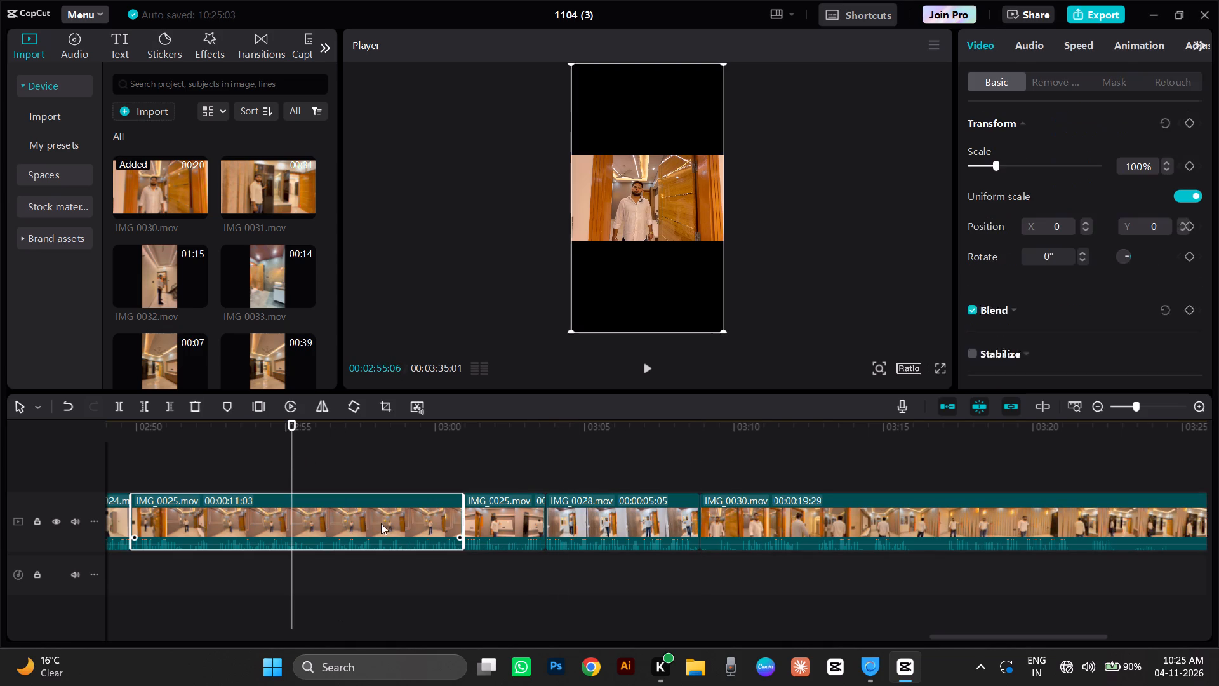
pyautogui.click(338, 449)
pyautogui.click(262, 460)
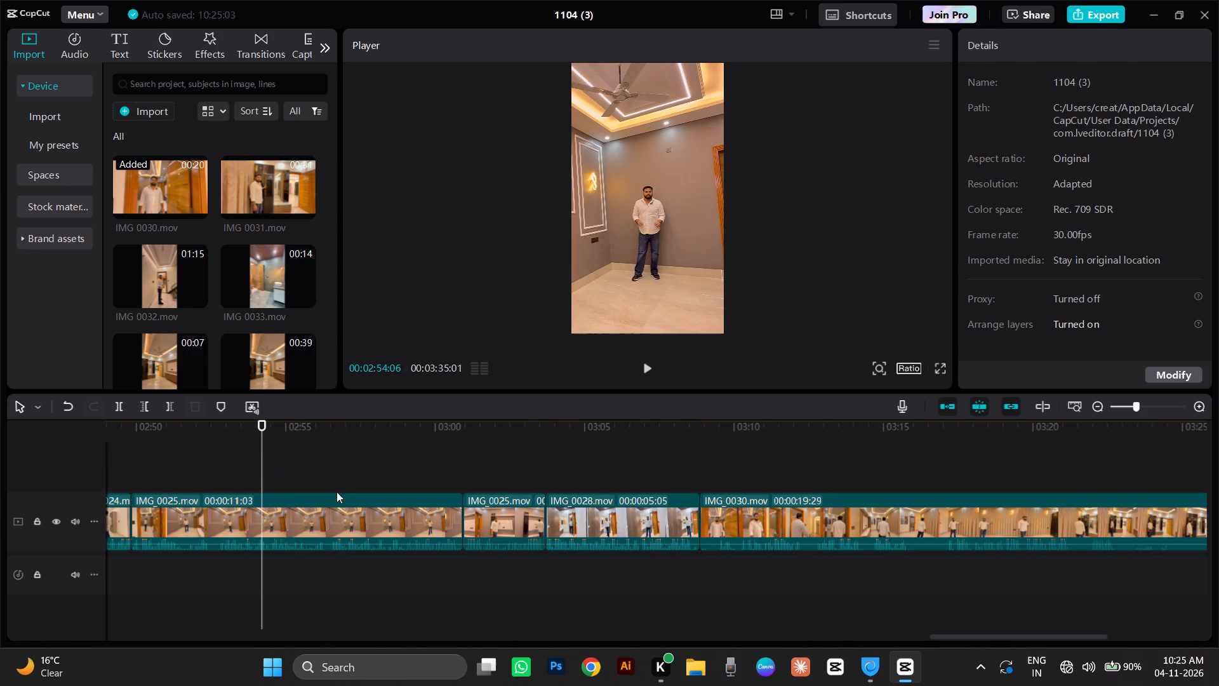
pyautogui.click(510, 450)
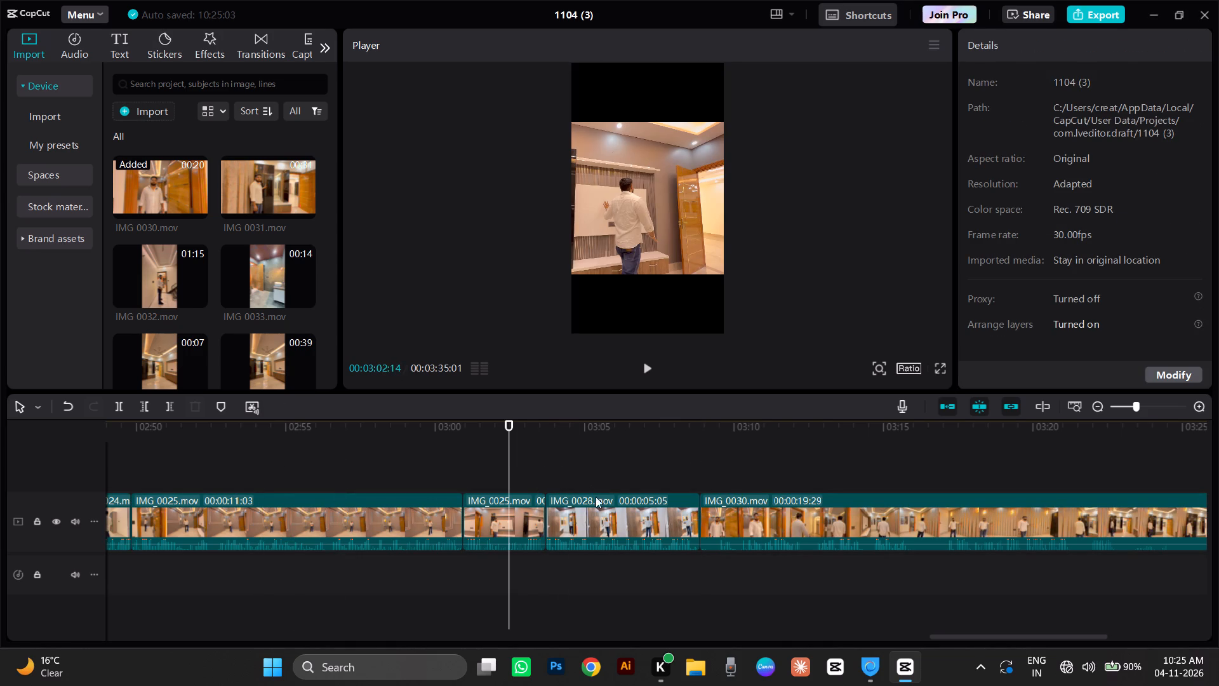
# Crop the IMG_0028.mov clip to a 1:1 ratio, shifting the crop area slightly right to include the man and the open door.
pyautogui.click(642, 440)
pyautogui.click(598, 520)
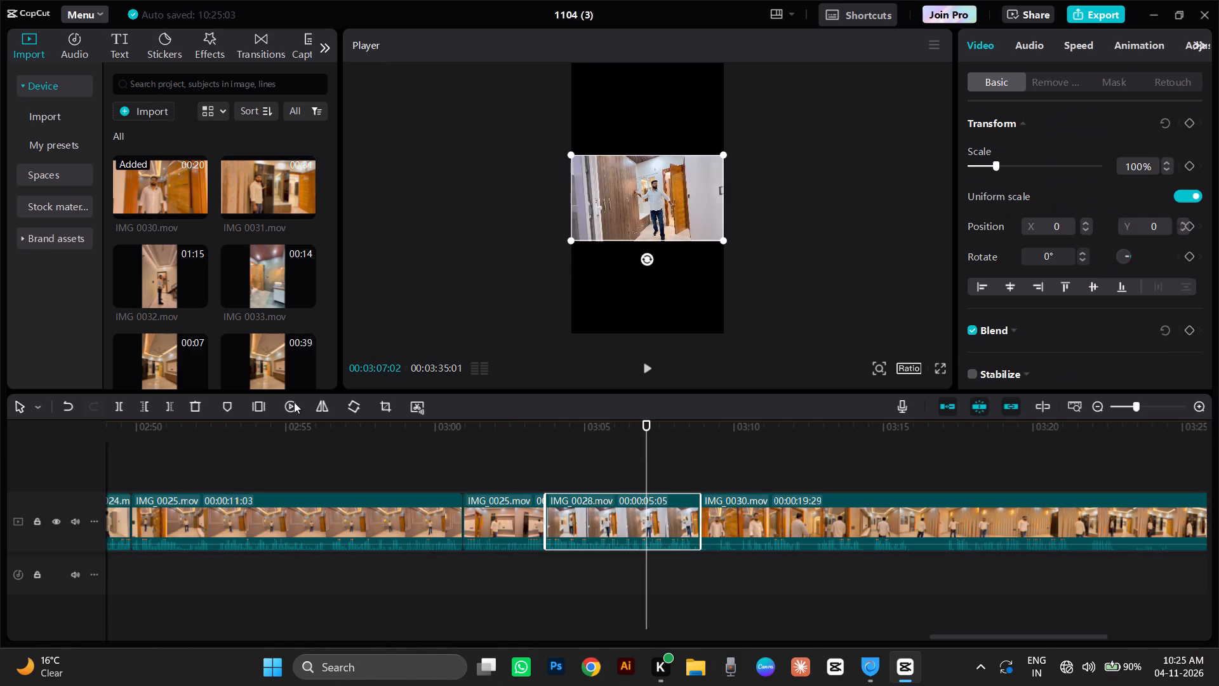
pyautogui.click(382, 405)
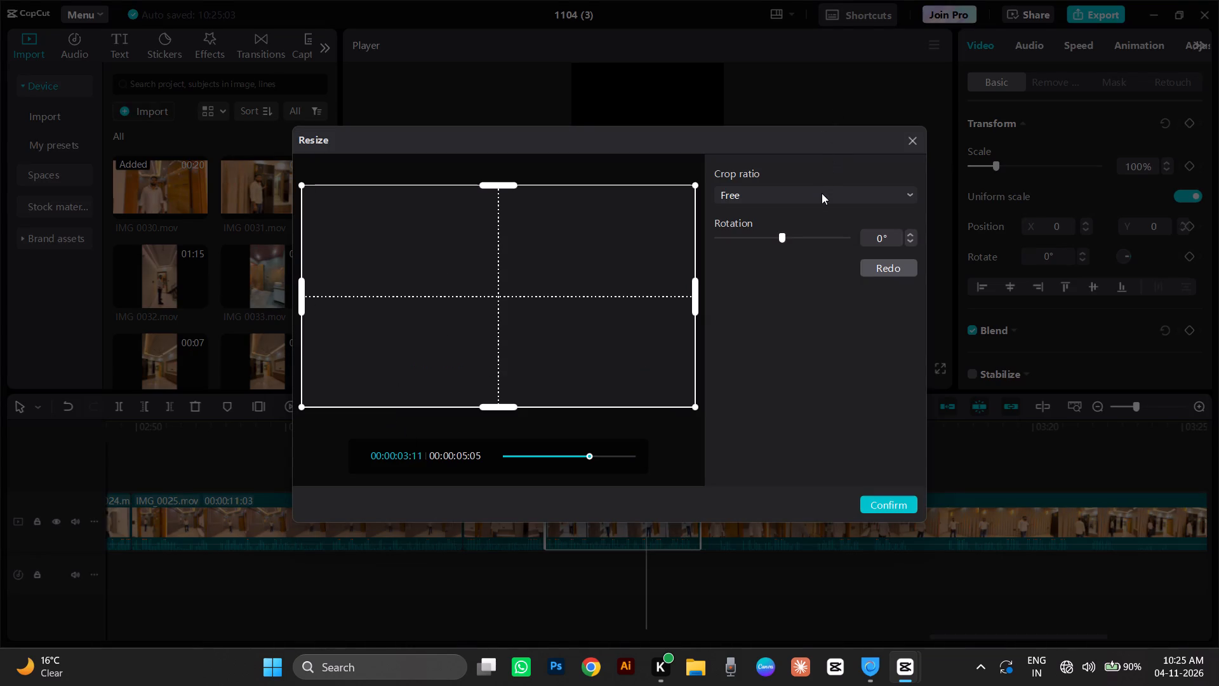
pyautogui.click(818, 199)
pyautogui.click(769, 349)
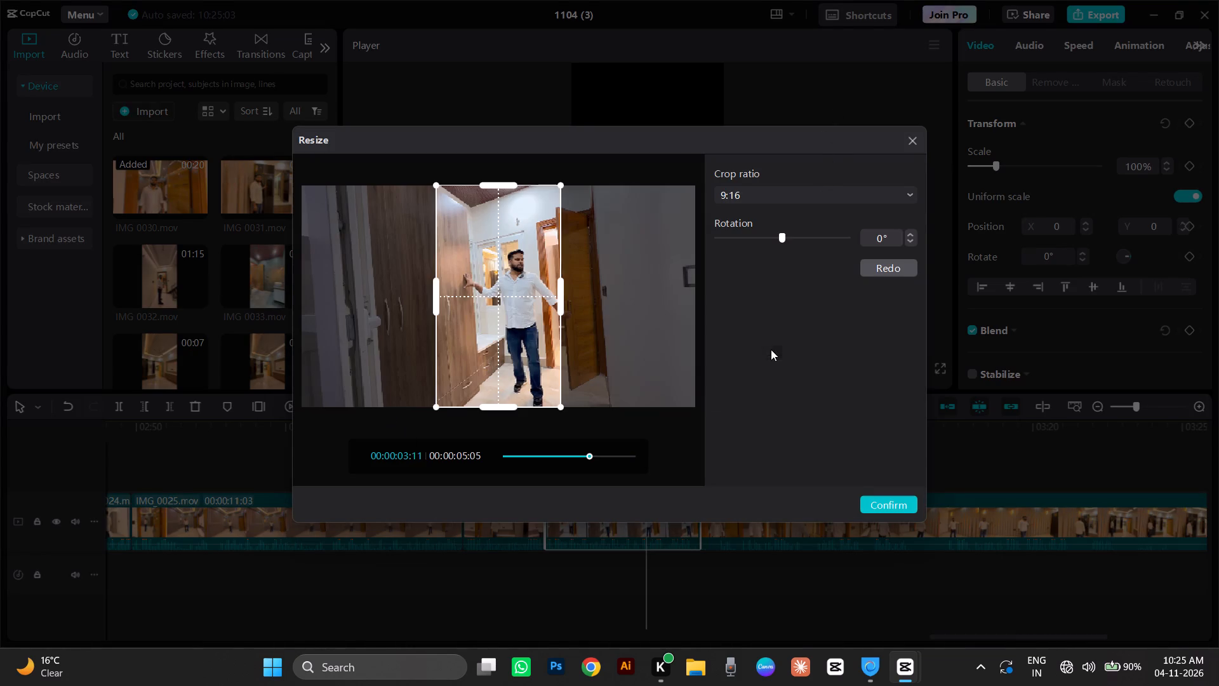
pyautogui.moveTo(530, 322); pyautogui.dragTo(539, 330)
pyautogui.click(799, 192)
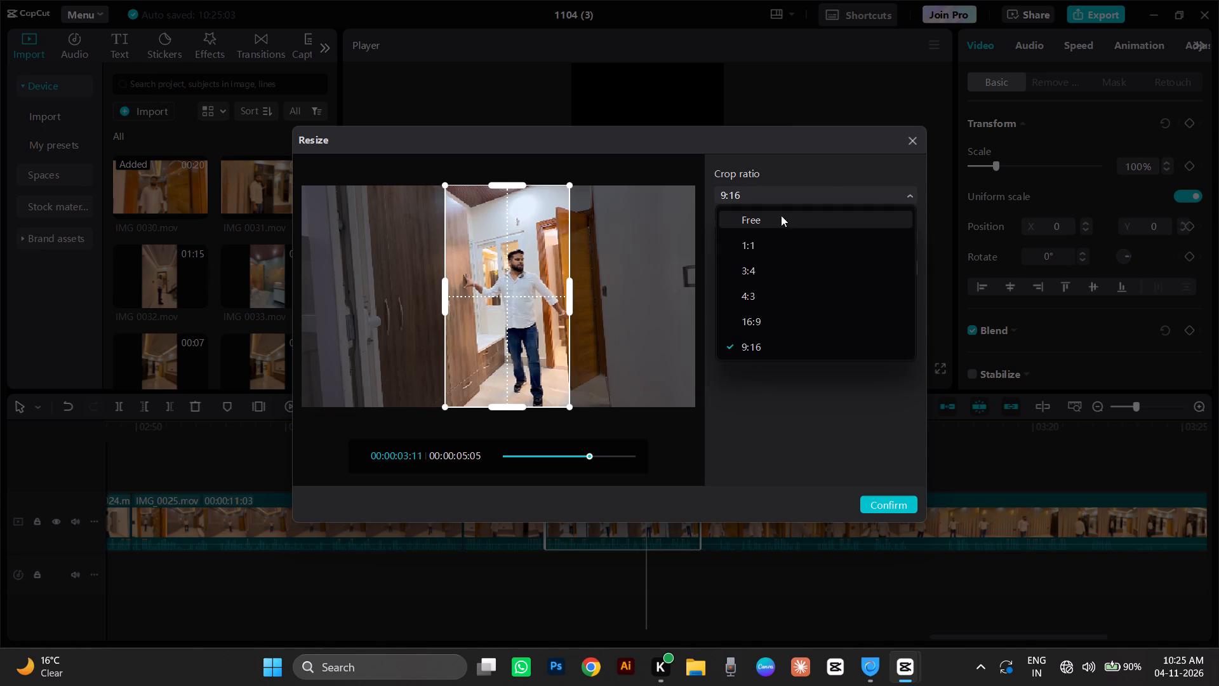
pyautogui.click(763, 241)
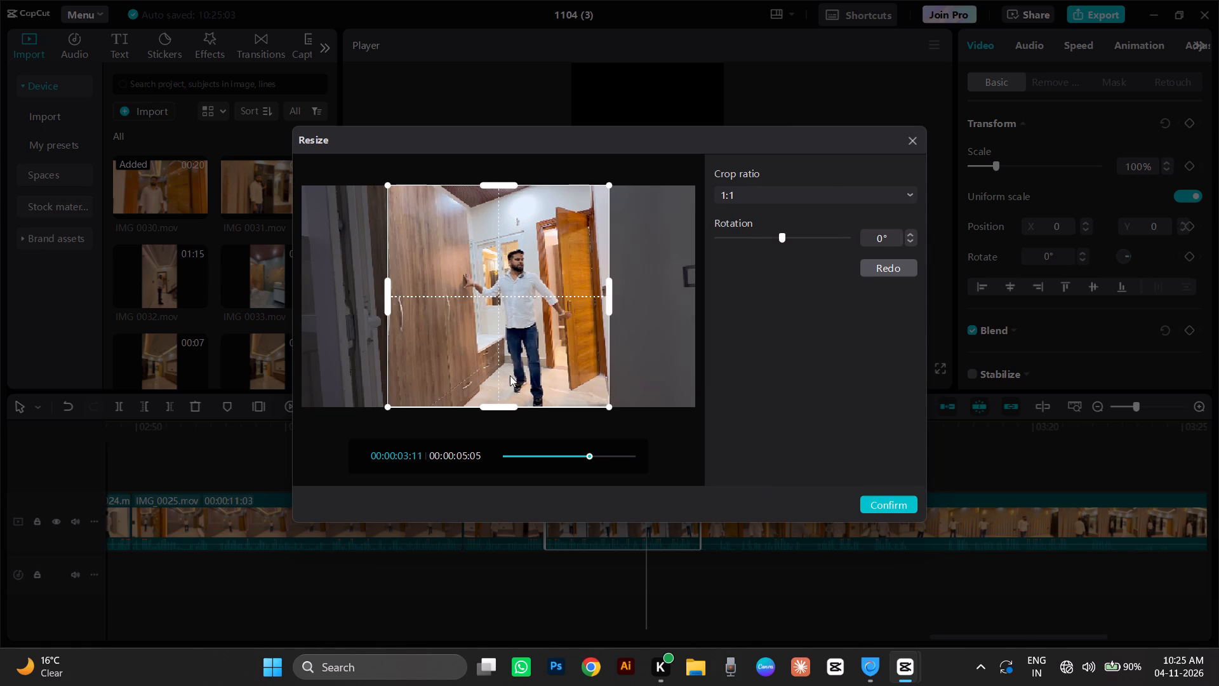
pyautogui.moveTo(519, 358); pyautogui.dragTo(533, 362)
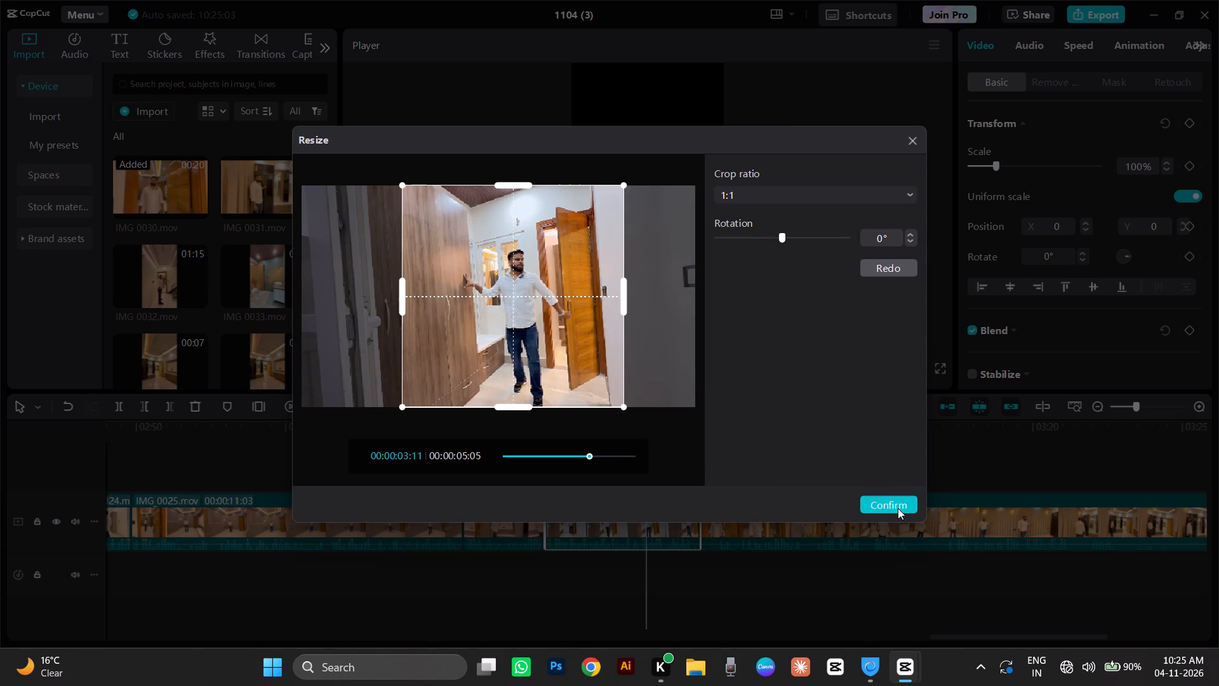
pyautogui.click(898, 508)
# Play the cropped IMG_0028.mov clip from its start through to the beginning of IMG_0030.mov.
pyautogui.click(553, 454)
pyautogui.moveTo(553, 452); pyautogui.dragTo(547, 469)
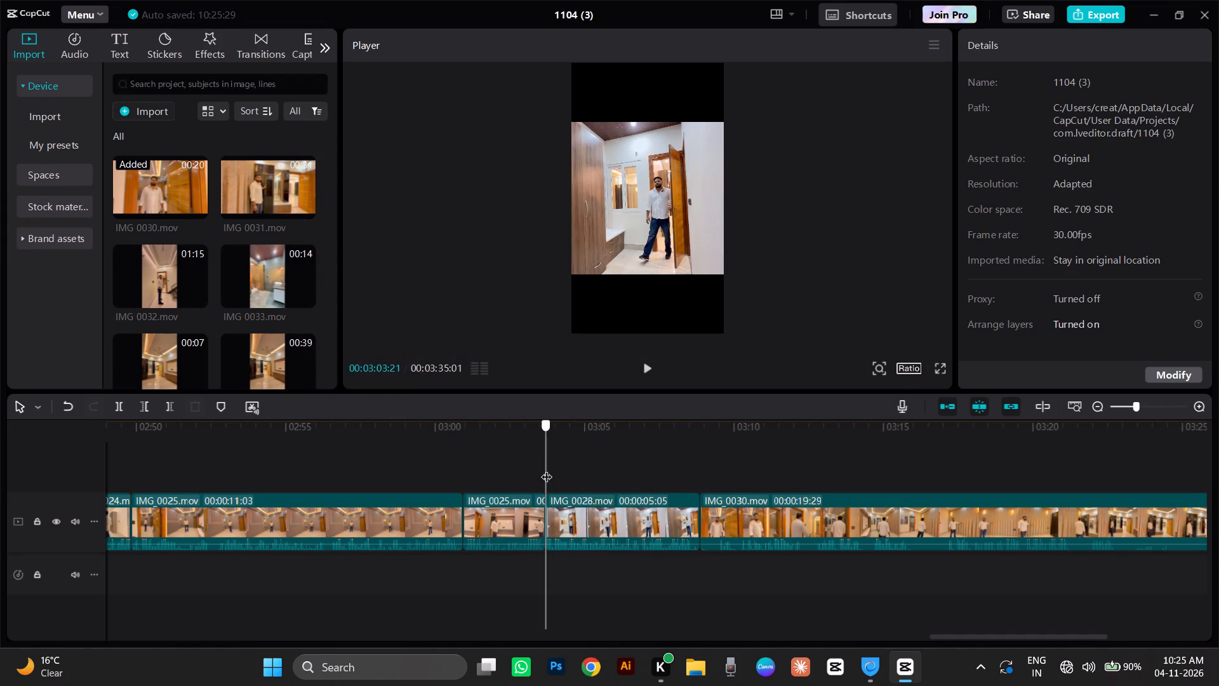
pyautogui.moveTo(547, 469); pyautogui.dragTo(547, 470)
pyautogui.press('space')
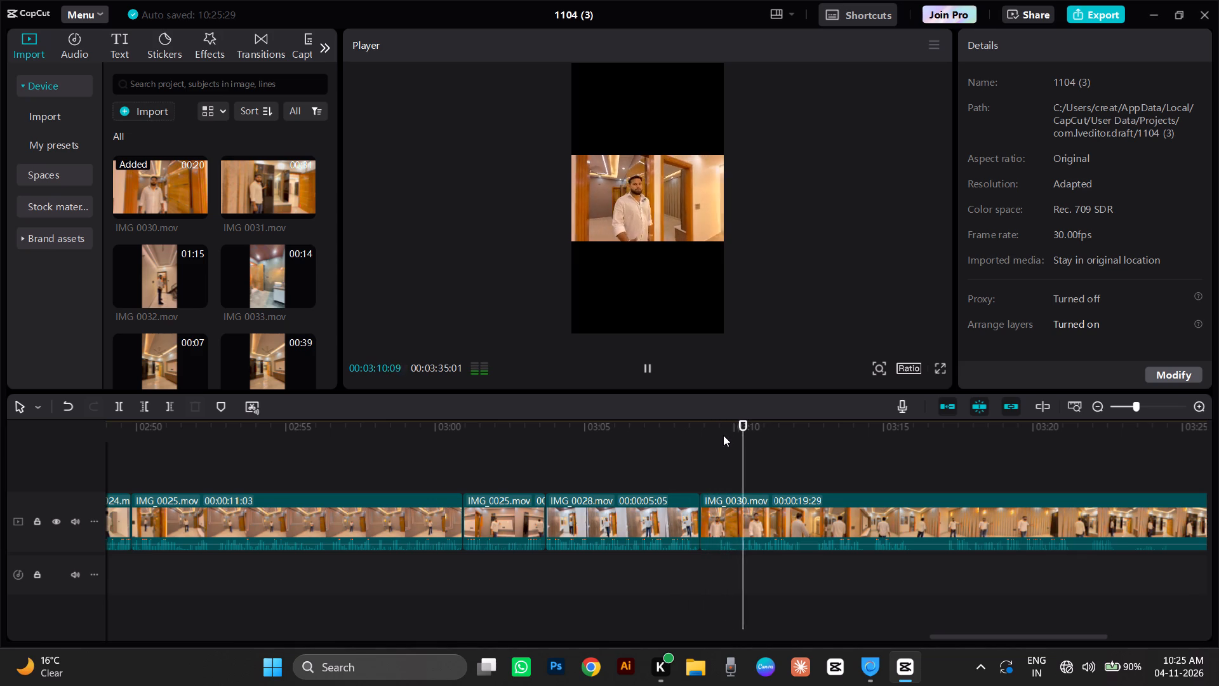
pyautogui.press('space')
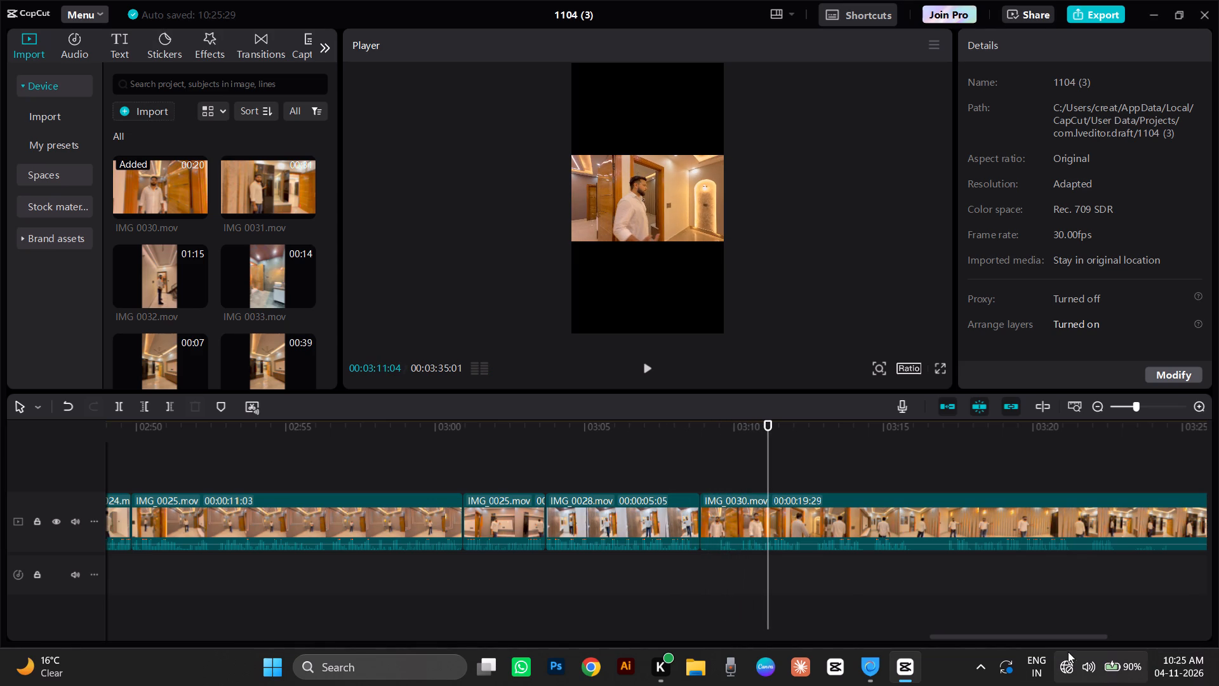
# Move the IMG_0029.mov bathroom clip from the end of the timeline to between IMG_0028.mov and IMG_0030.mov.
pyautogui.moveTo(1062, 639); pyautogui.dragTo(1185, 635)
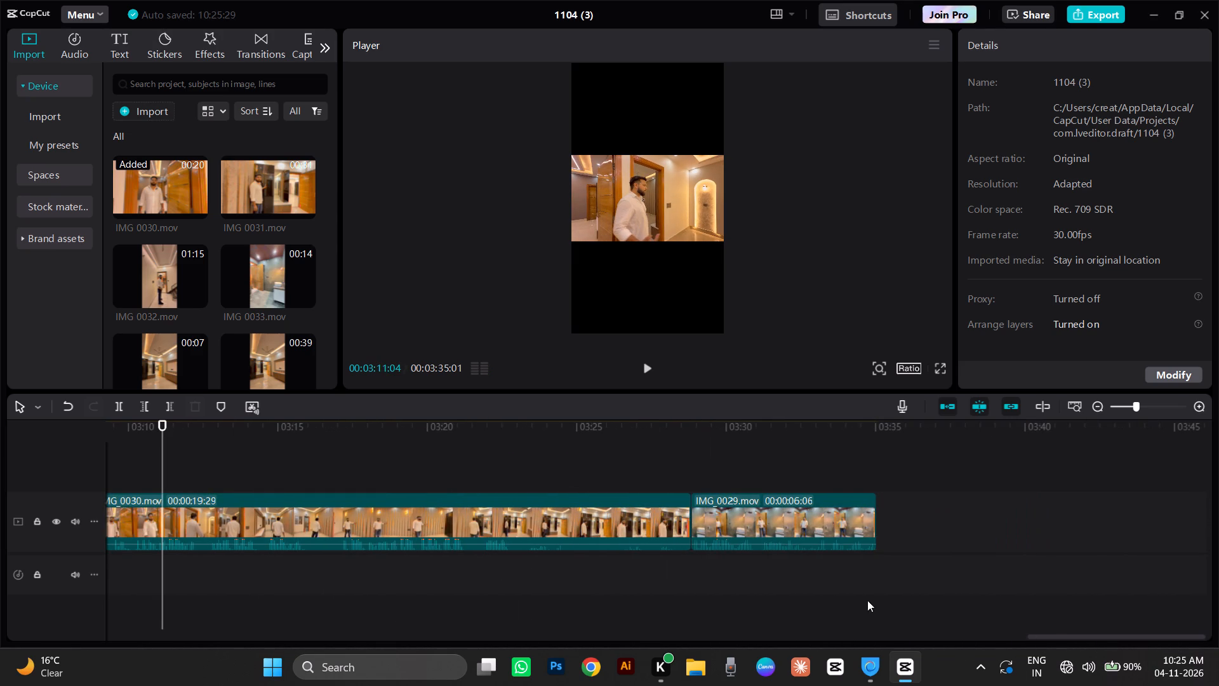
pyautogui.moveTo(809, 538); pyautogui.dragTo(203, 567)
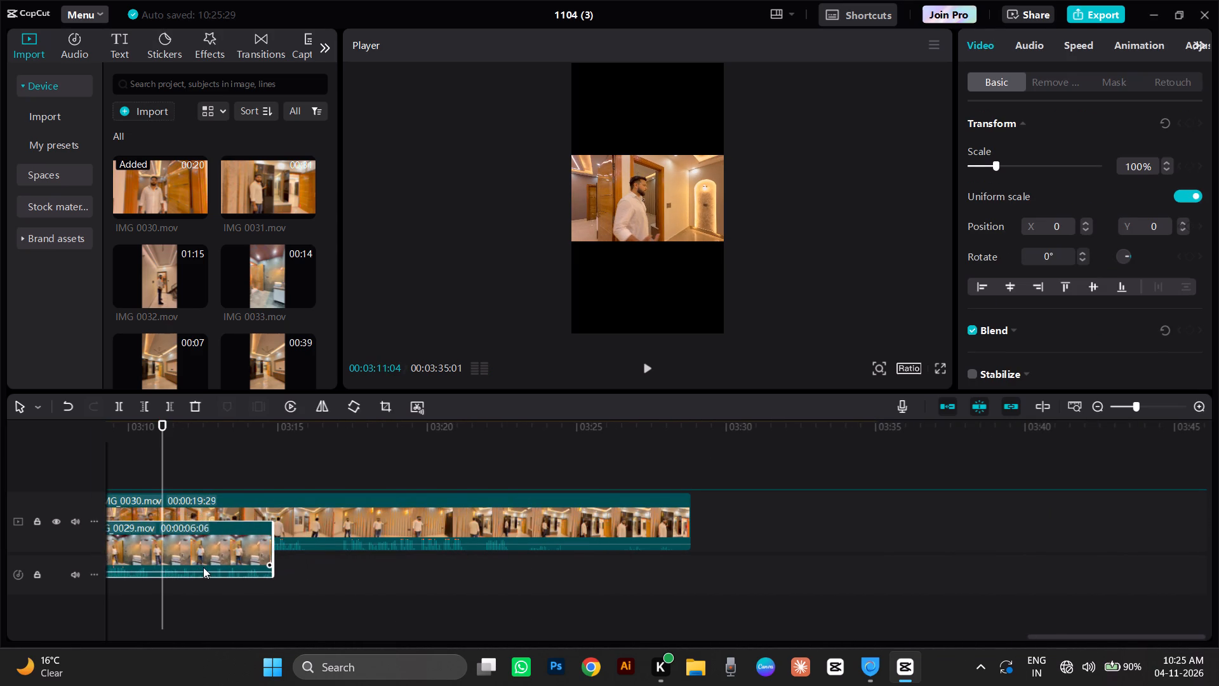
pyautogui.moveTo(203, 567); pyautogui.dragTo(223, 539)
# Crop the IMG_0029.mov bathroom clip to a 1:1 ratio, shifting the crop area right to include the man and the washbasin.
pyautogui.click(215, 467)
pyautogui.moveTo(215, 467); pyautogui.dragTo(179, 508)
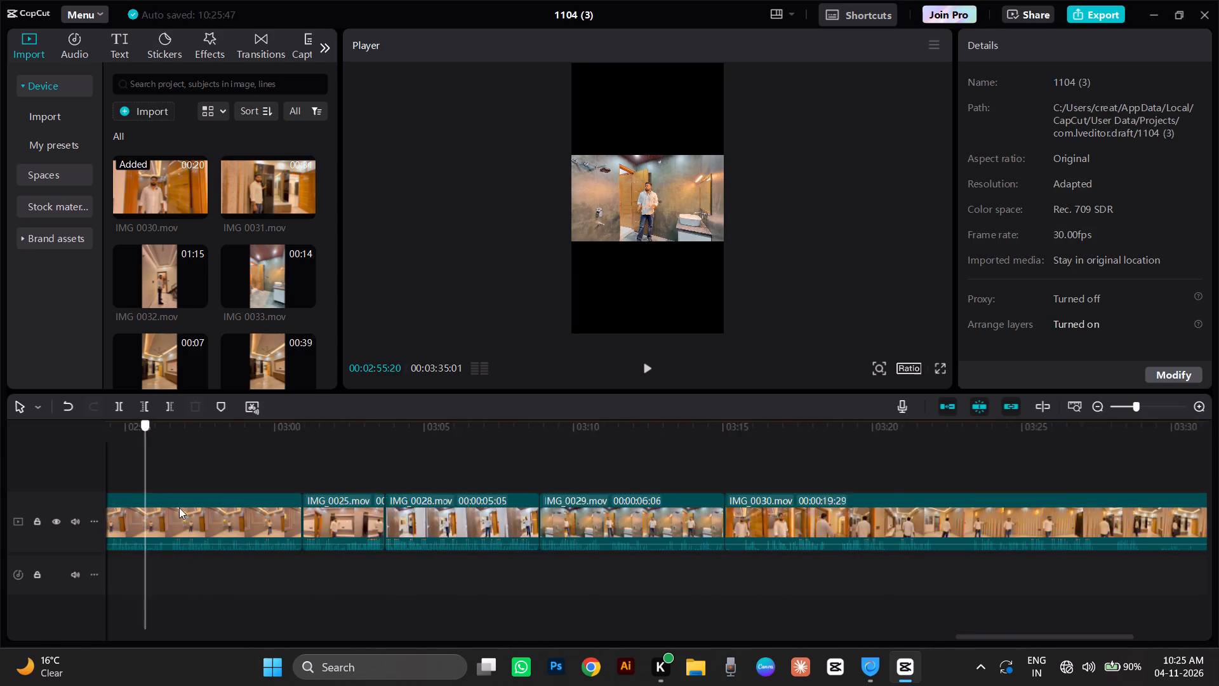
pyautogui.moveTo(179, 508); pyautogui.dragTo(583, 489)
pyautogui.press('space')
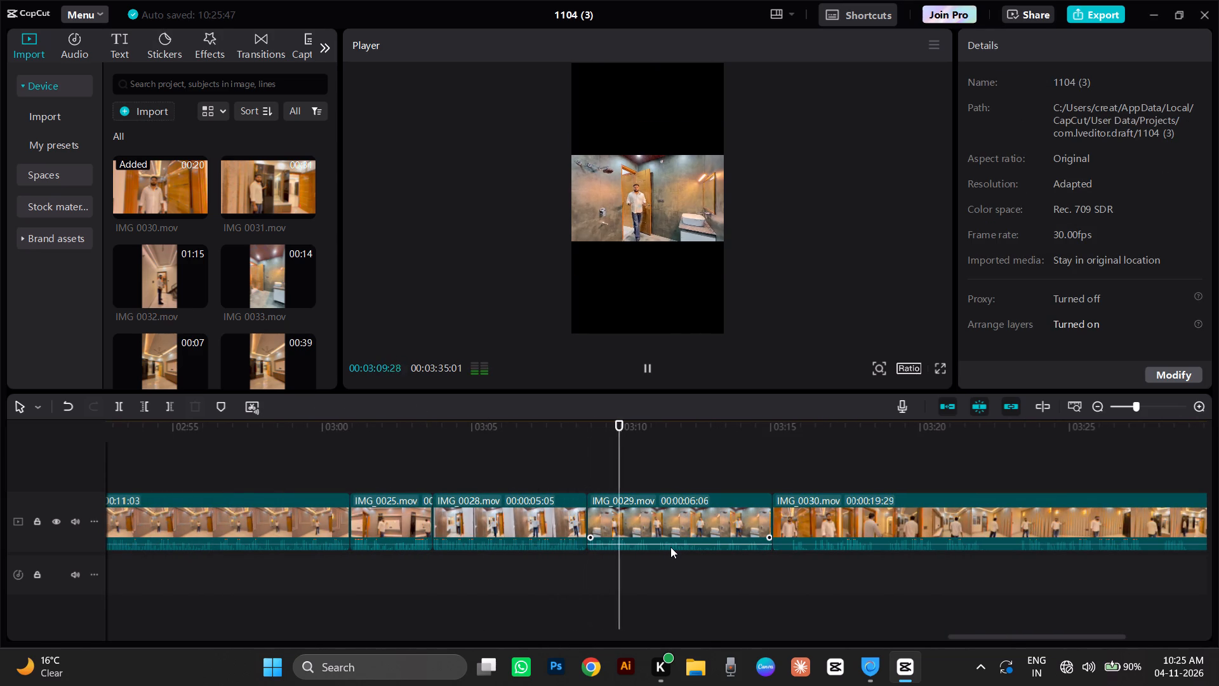
pyautogui.press('space')
pyautogui.click(667, 527)
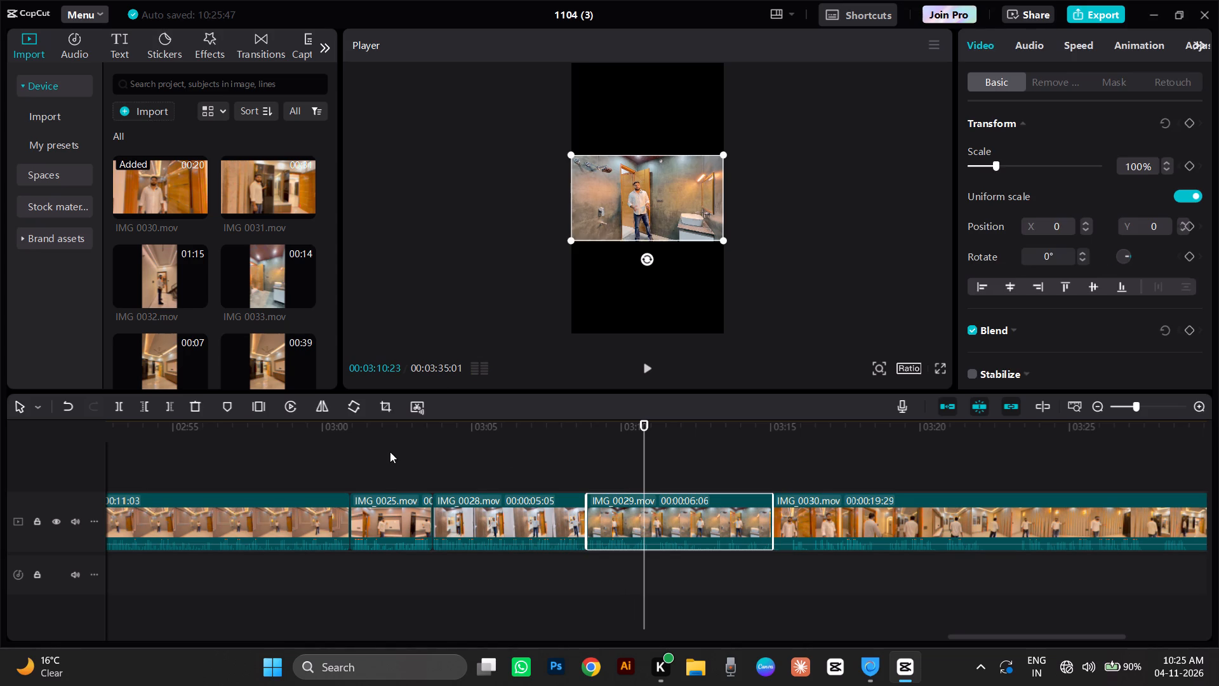
pyautogui.click(385, 408)
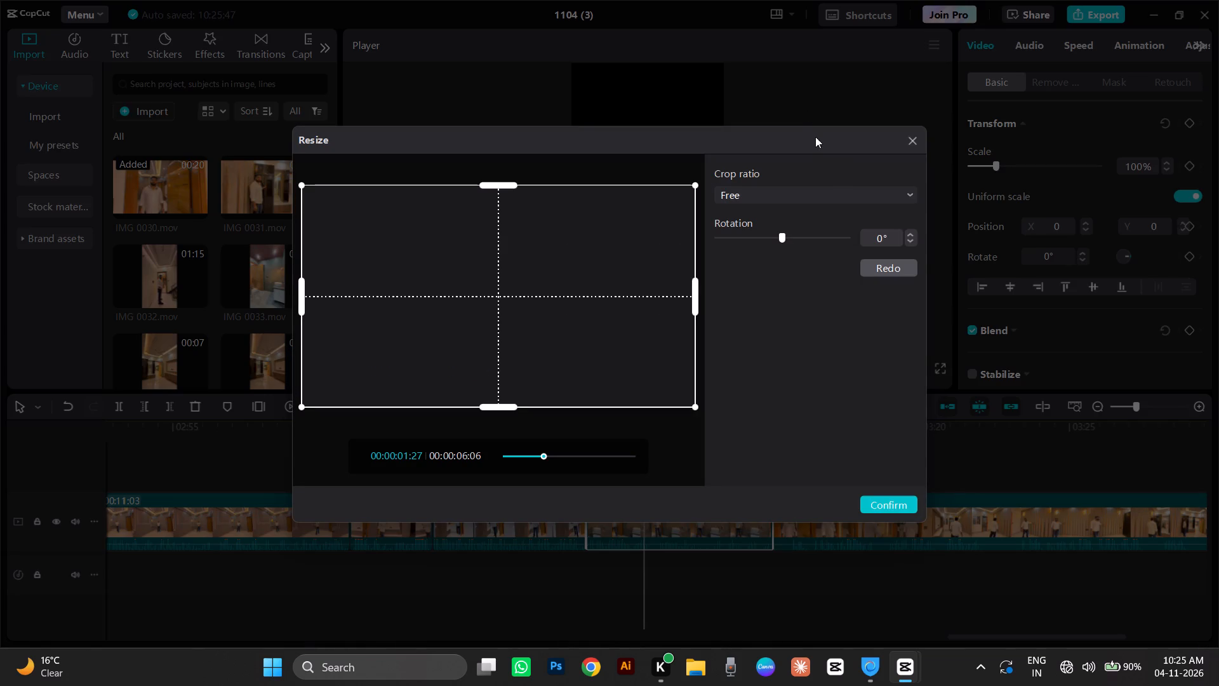
pyautogui.click(820, 196)
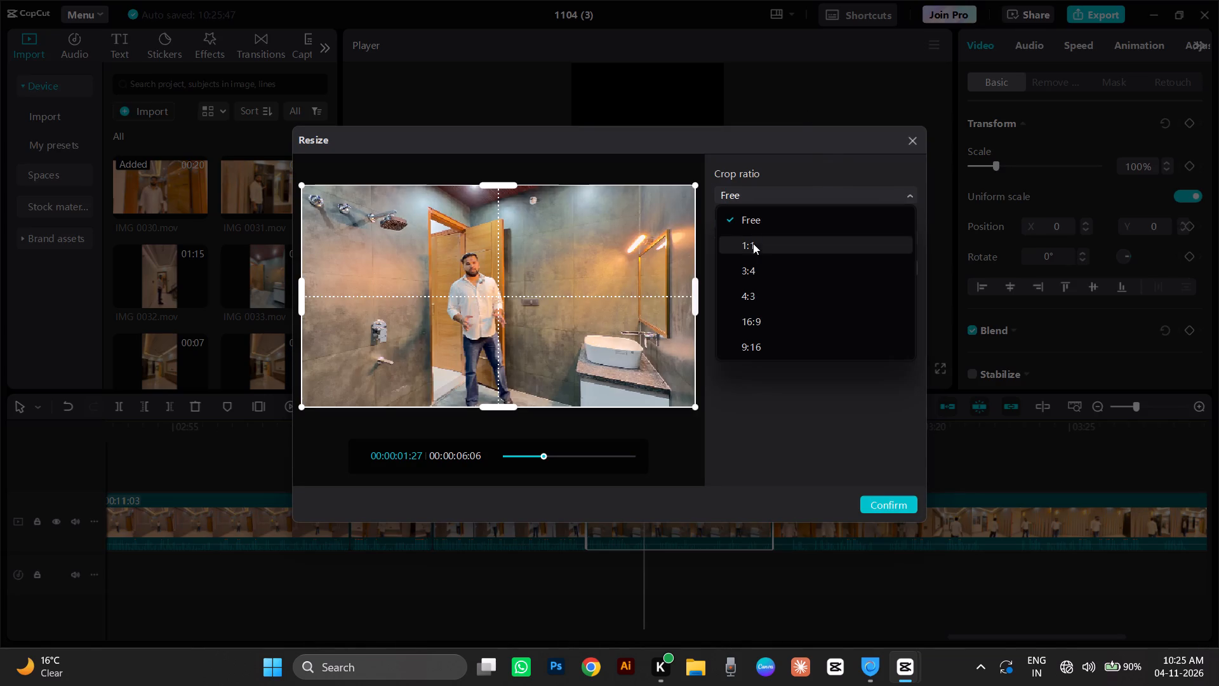
pyautogui.click(753, 248)
pyautogui.moveTo(472, 326); pyautogui.dragTo(538, 339)
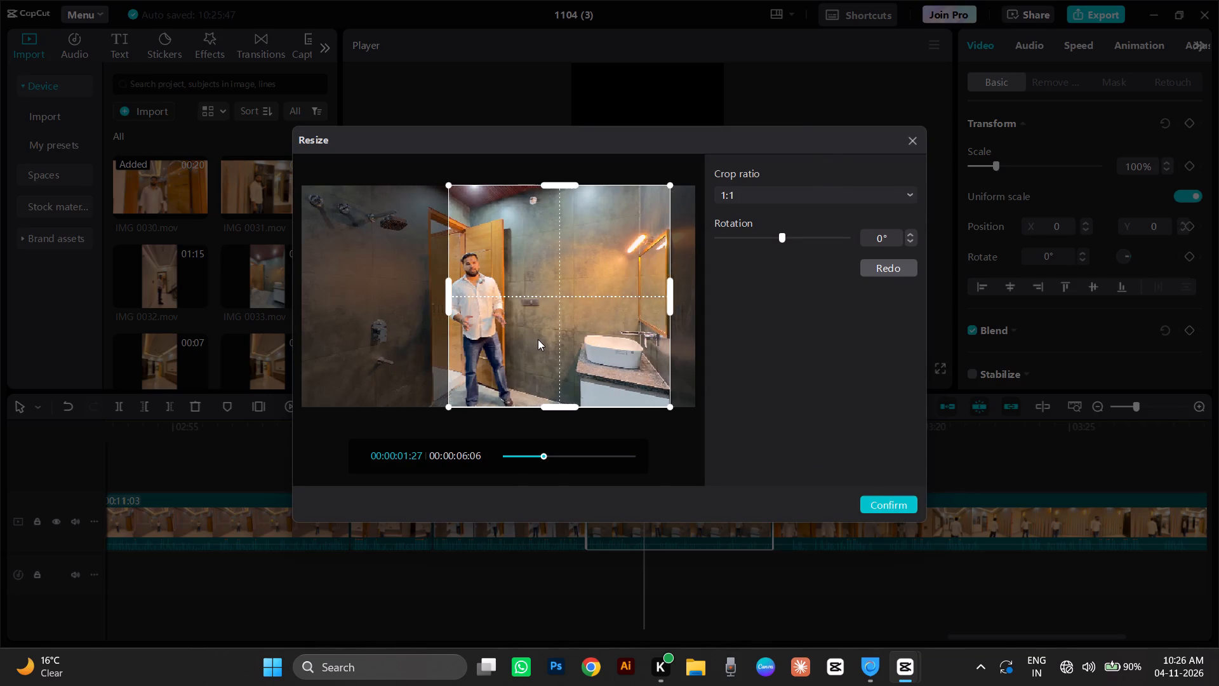
pyautogui.moveTo(538, 339); pyautogui.dragTo(521, 343)
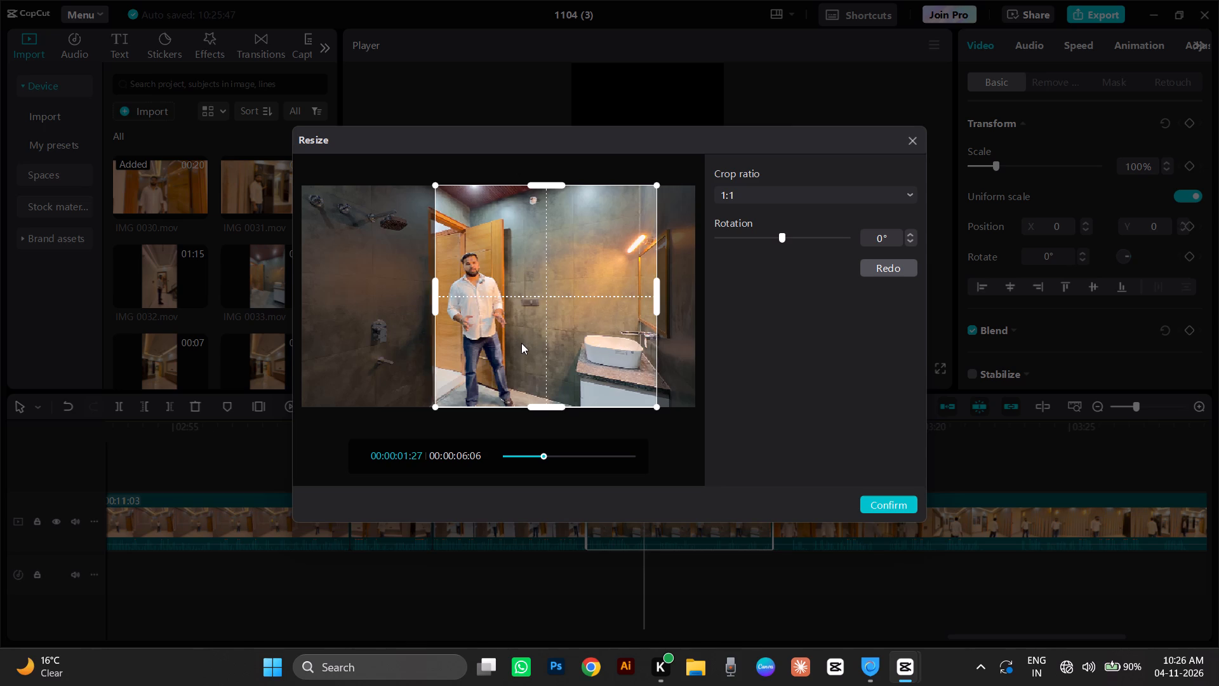
pyautogui.moveTo(521, 343); pyautogui.dragTo(523, 344)
pyautogui.click(888, 499)
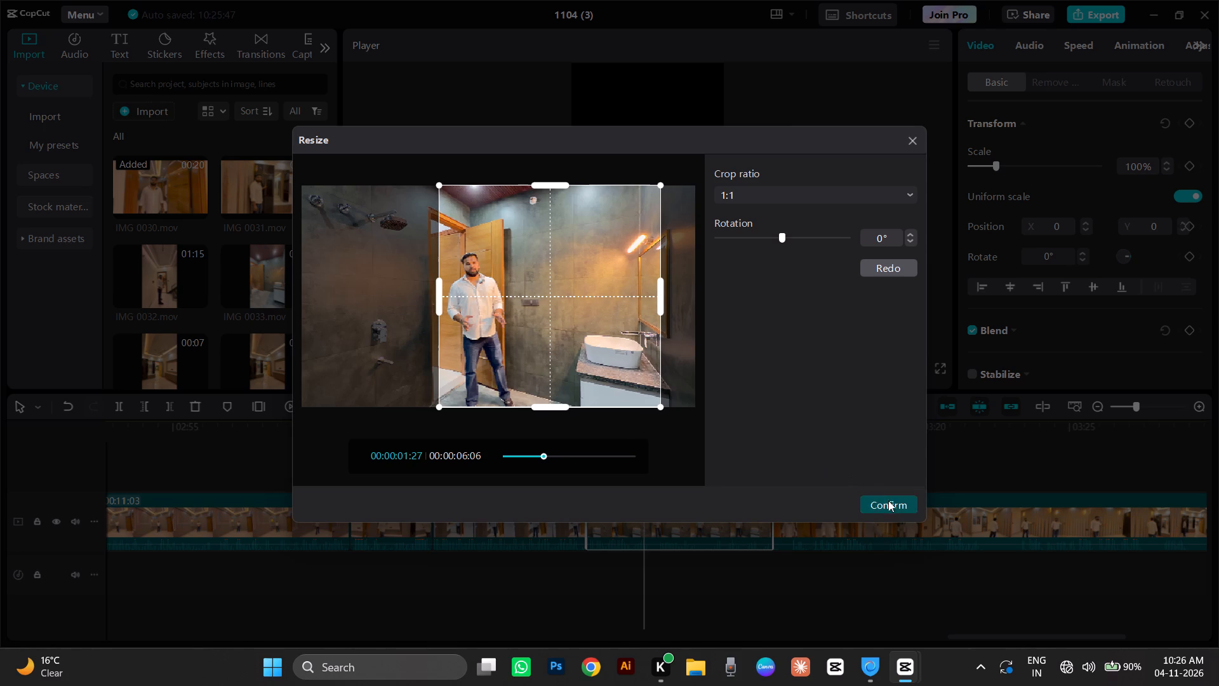
# Play the cropped IMG_0029.mov bathroom clip from its start into the beginning of IMG_0030.mov.
pyautogui.click(601, 447)
pyautogui.moveTo(599, 447); pyautogui.dragTo(586, 464)
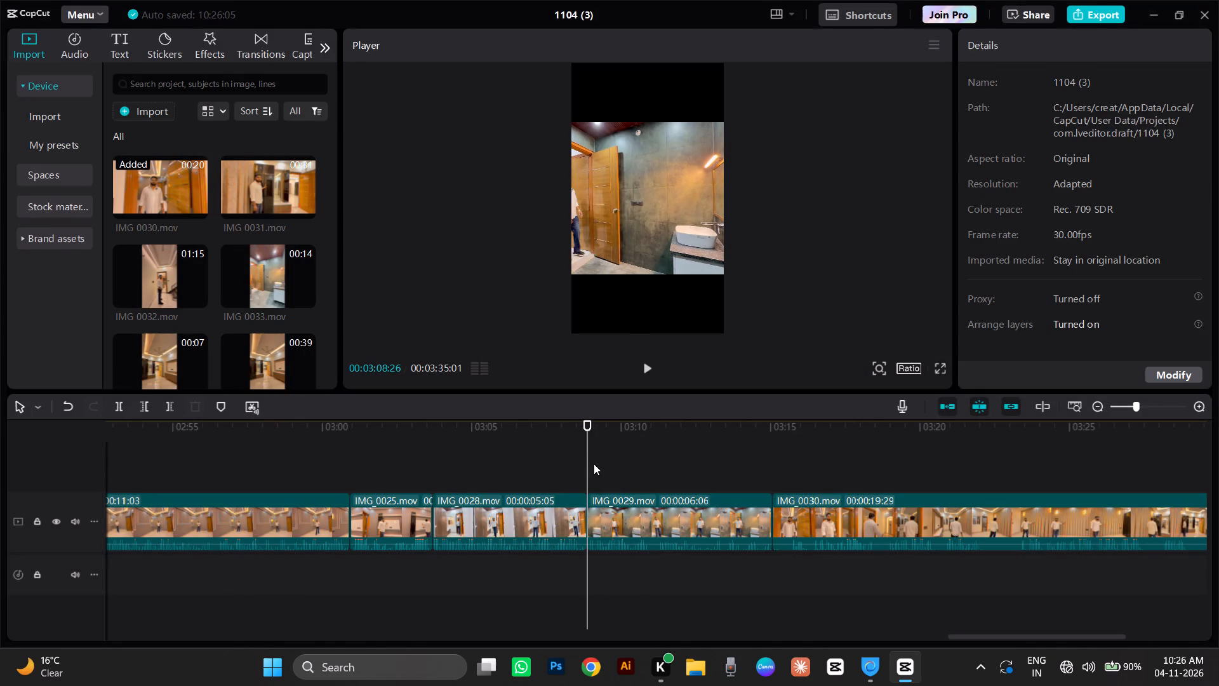
pyautogui.press('space')
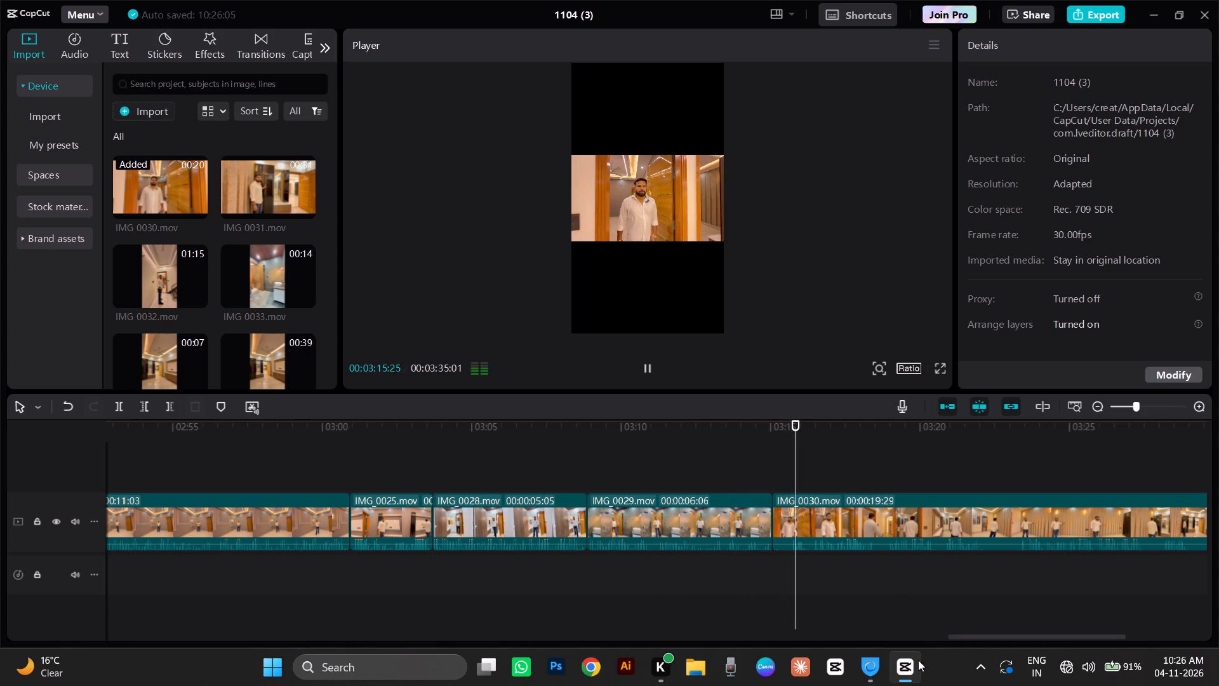
pyautogui.press('space')
# Trim off the last frames of the IMG_0029.mov bathroom clip, cutting its end at 00:03:15:00.
pyautogui.click(734, 467)
pyautogui.press('space')
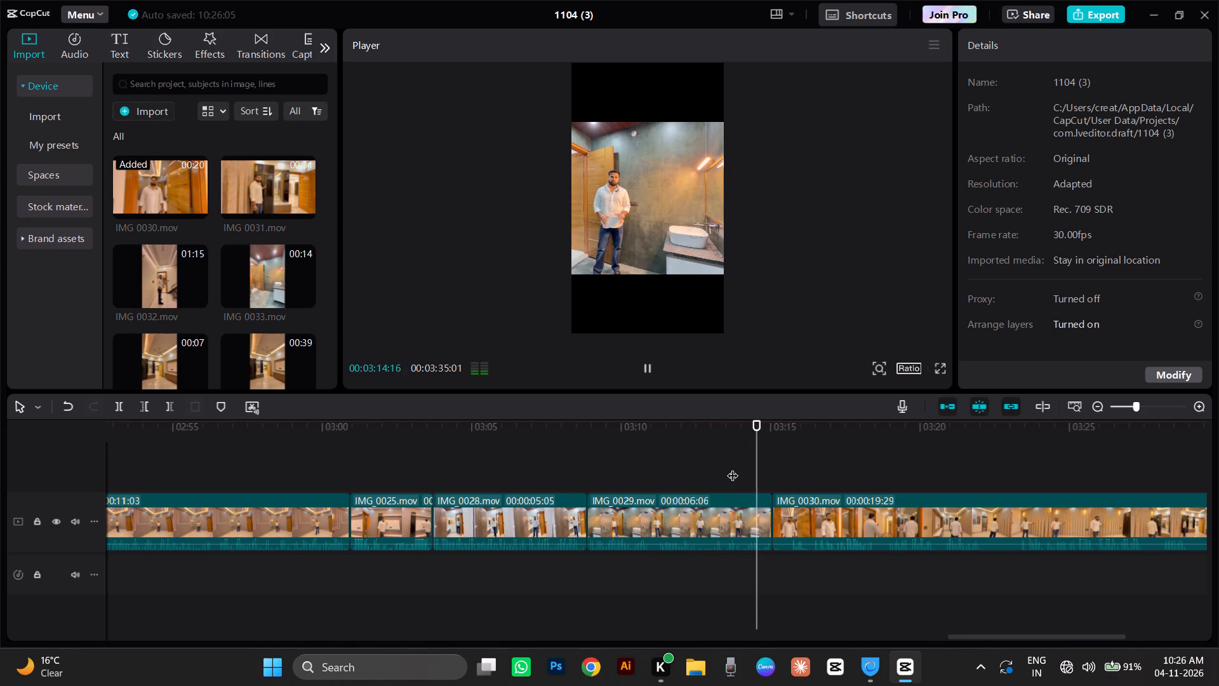
pyautogui.press('space')
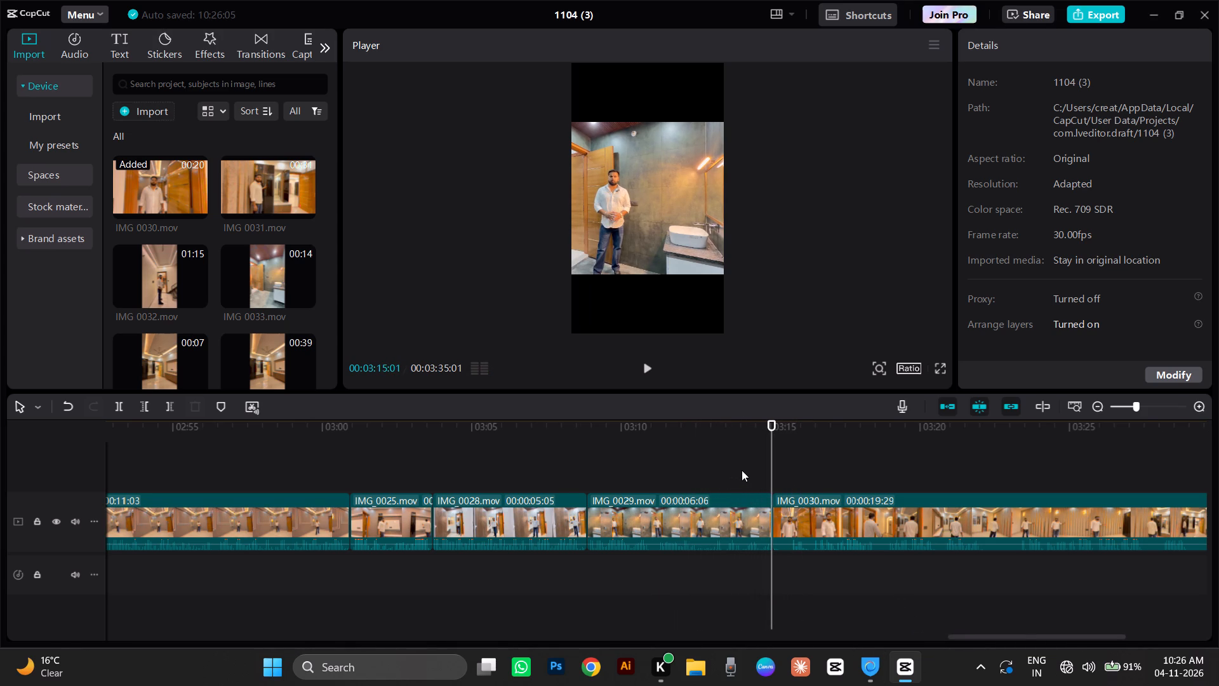
pyautogui.hotkey('ctrl', '=')
pyautogui.hotkey('ctrl', '=')
pyautogui.hotkey('ctrl', '=')
pyautogui.hotkey('ctrl', '=')
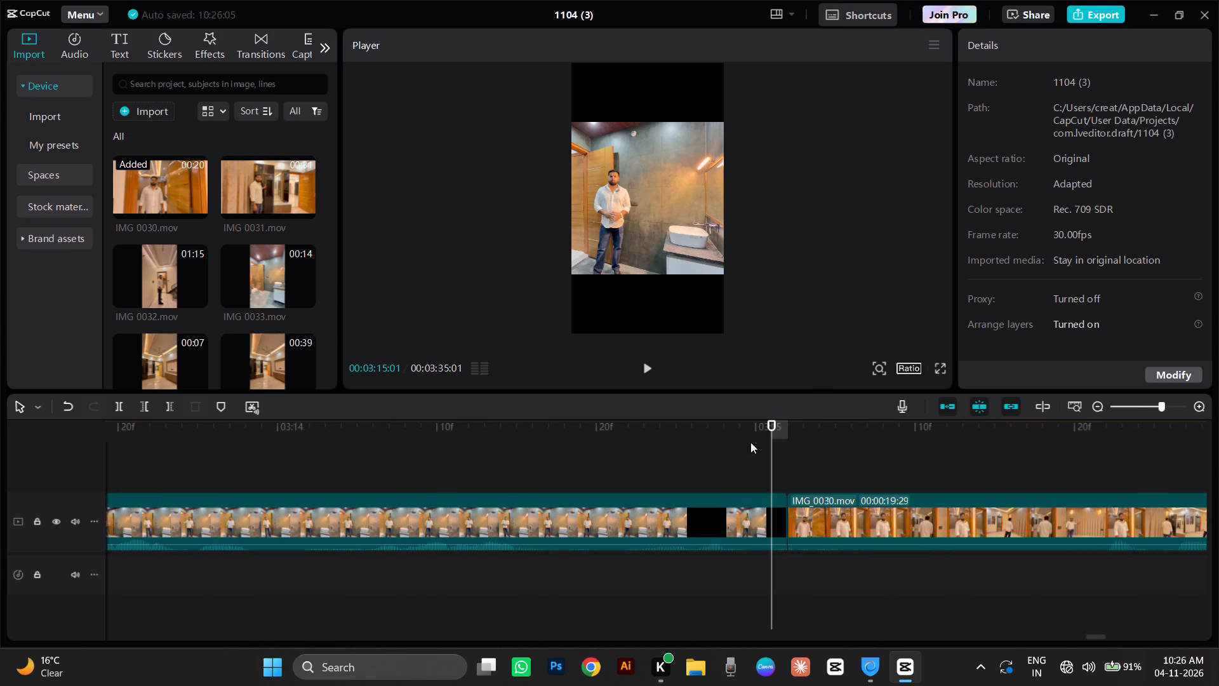
pyautogui.click(746, 469)
pyautogui.moveTo(745, 469); pyautogui.dragTo(755, 479)
pyautogui.click(168, 406)
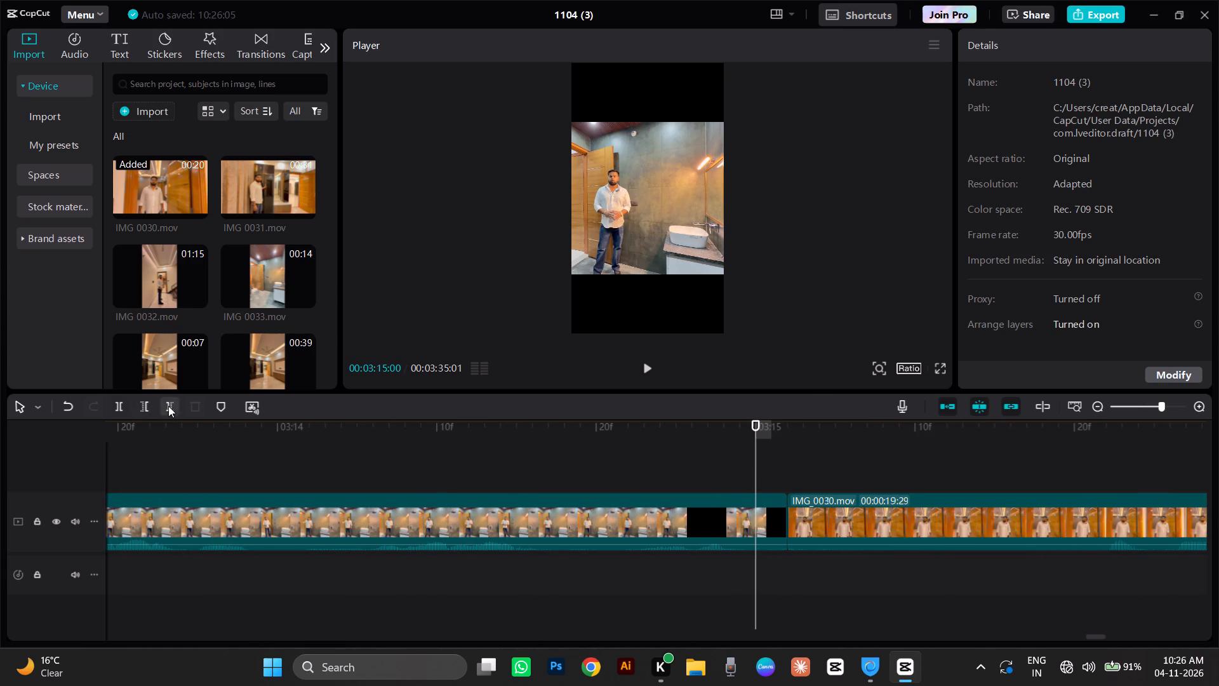
# Replay the cut from the trimmed end of IMG_0029.mov into IMG_0030.mov.
pyautogui.click(490, 473)
pyautogui.press('space')
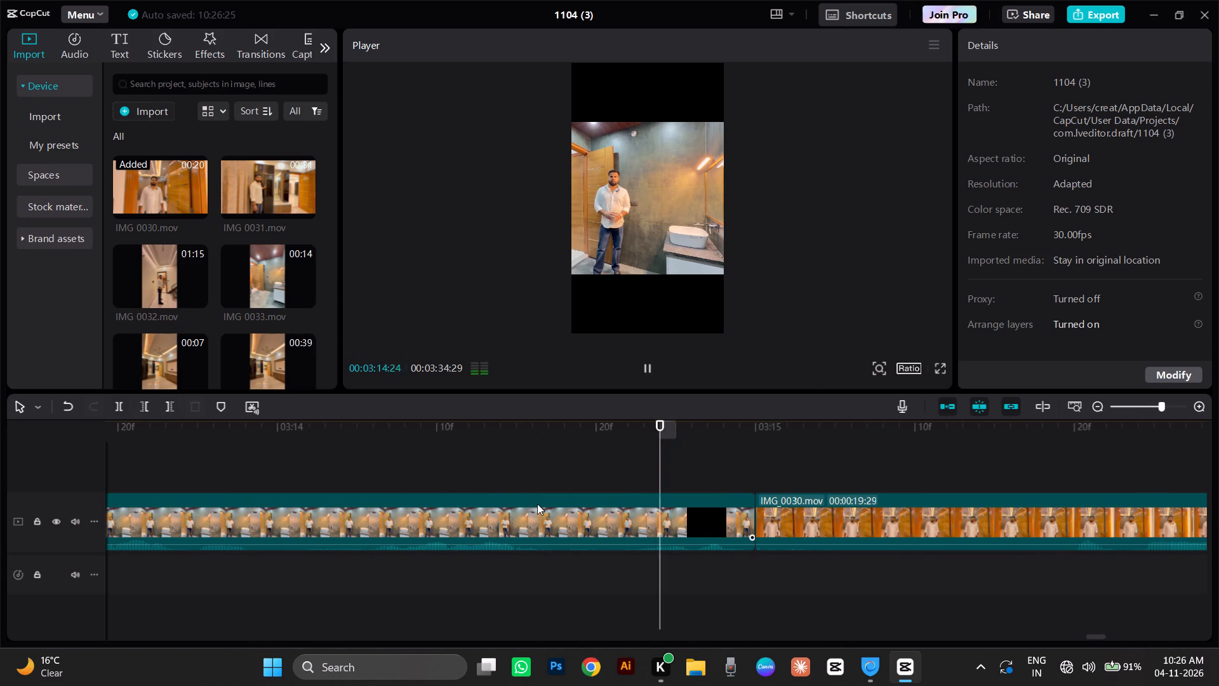
pyautogui.hotkey('ctrl', '-')
pyautogui.hotkey('ctrl', '-')
pyautogui.hotkey('ctrl', '-')
pyautogui.hotkey('ctrl', '-')
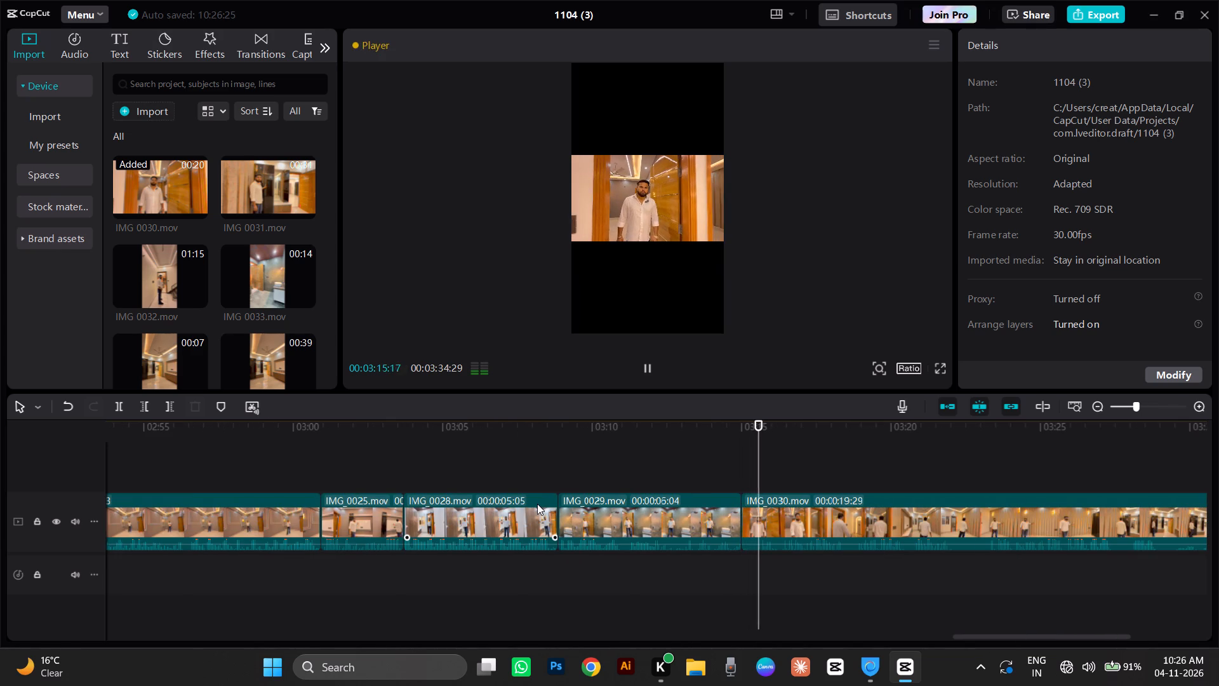
pyautogui.press('space')
pyautogui.click(716, 478)
pyautogui.press('space')
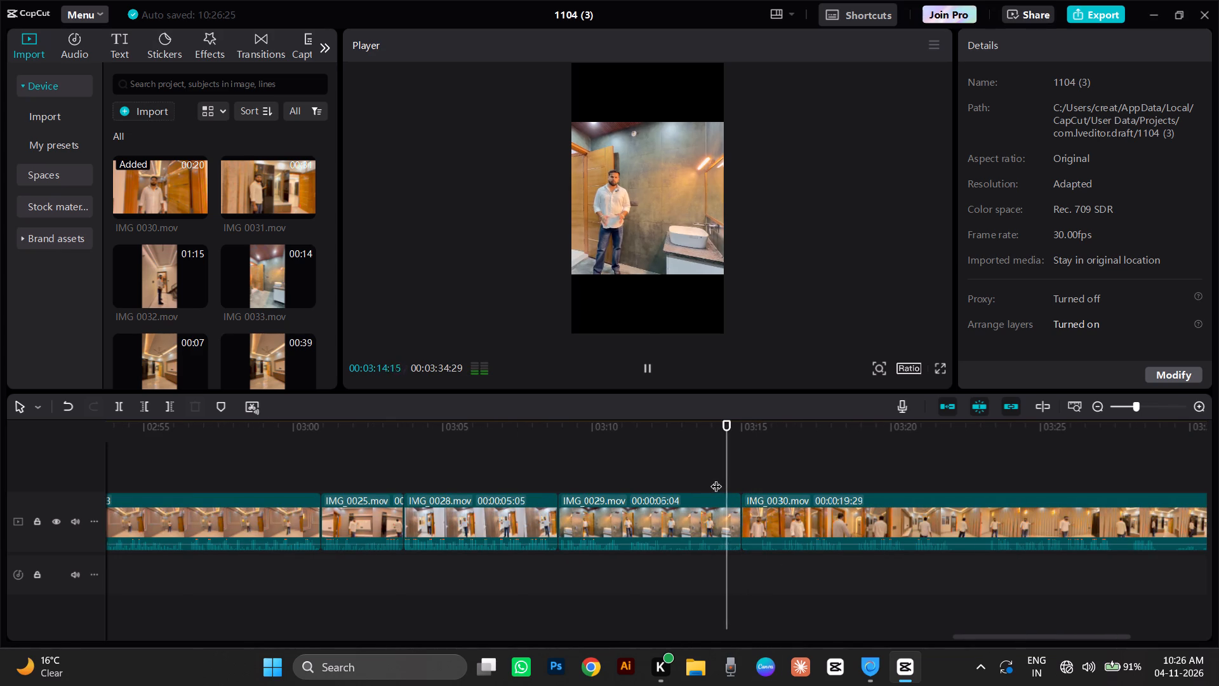
pyautogui.press('space')
pyautogui.click(716, 478)
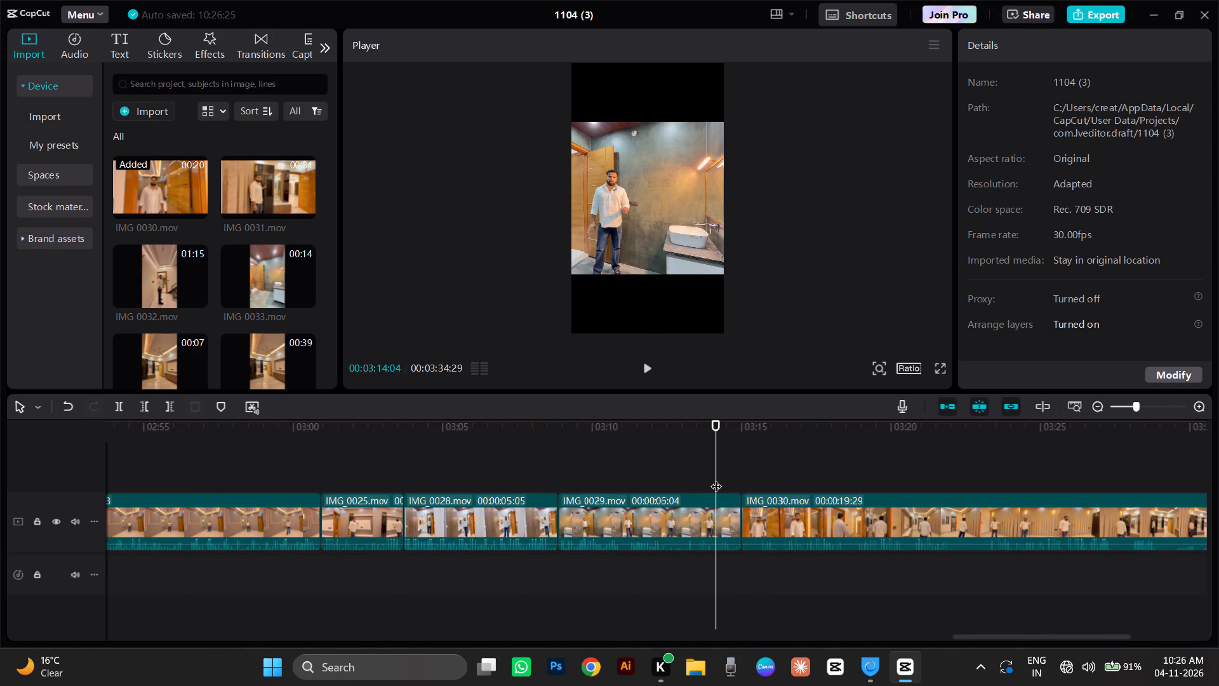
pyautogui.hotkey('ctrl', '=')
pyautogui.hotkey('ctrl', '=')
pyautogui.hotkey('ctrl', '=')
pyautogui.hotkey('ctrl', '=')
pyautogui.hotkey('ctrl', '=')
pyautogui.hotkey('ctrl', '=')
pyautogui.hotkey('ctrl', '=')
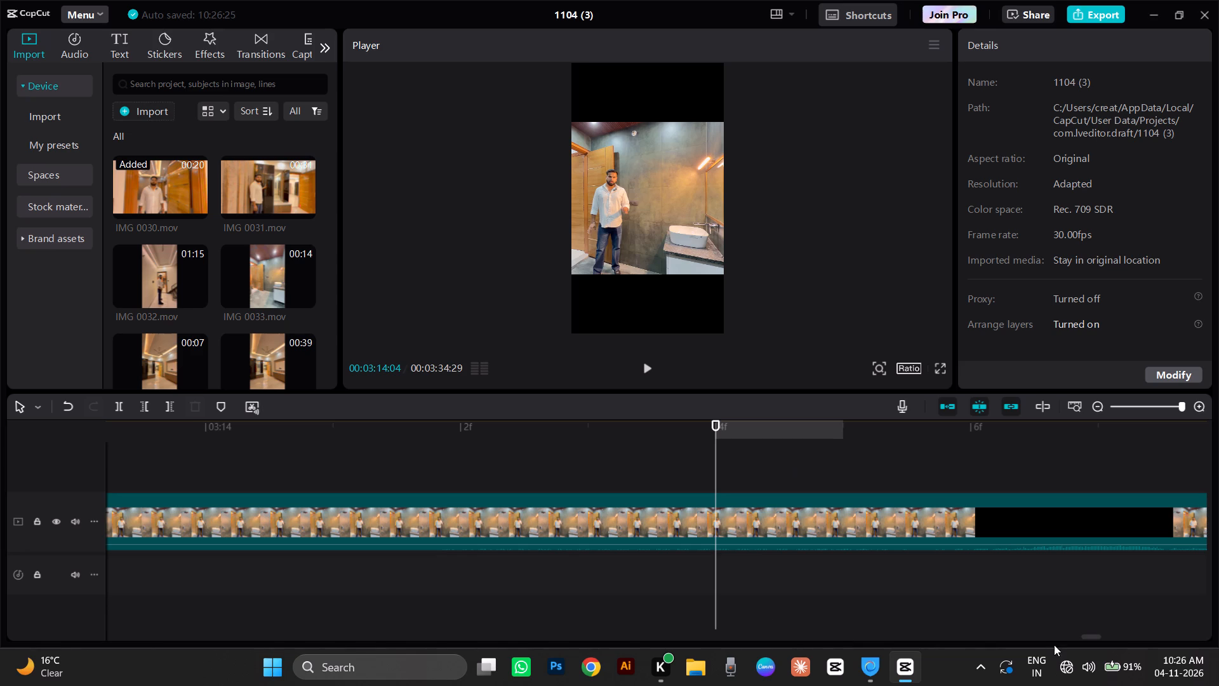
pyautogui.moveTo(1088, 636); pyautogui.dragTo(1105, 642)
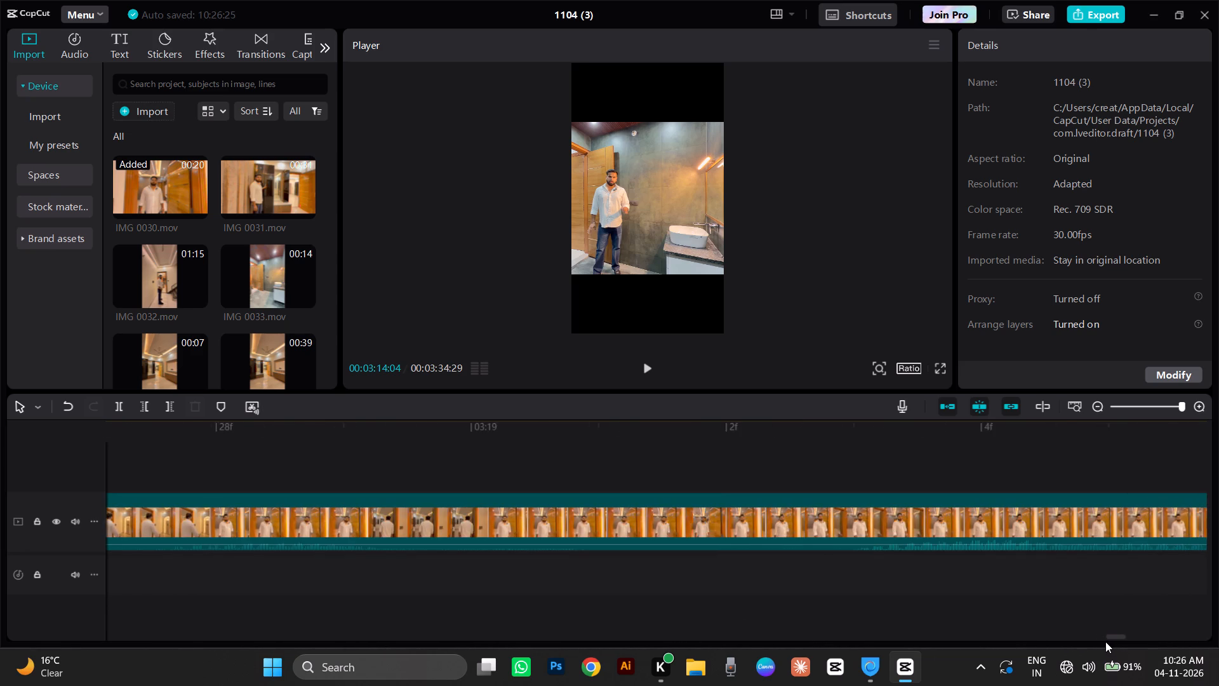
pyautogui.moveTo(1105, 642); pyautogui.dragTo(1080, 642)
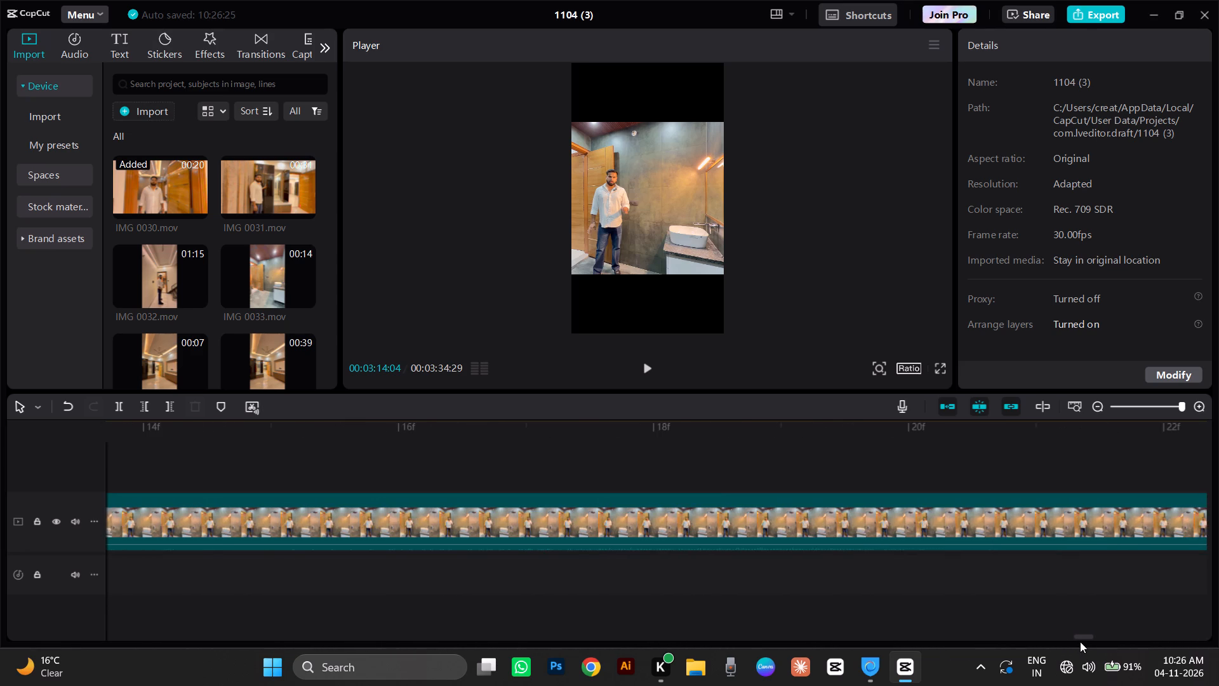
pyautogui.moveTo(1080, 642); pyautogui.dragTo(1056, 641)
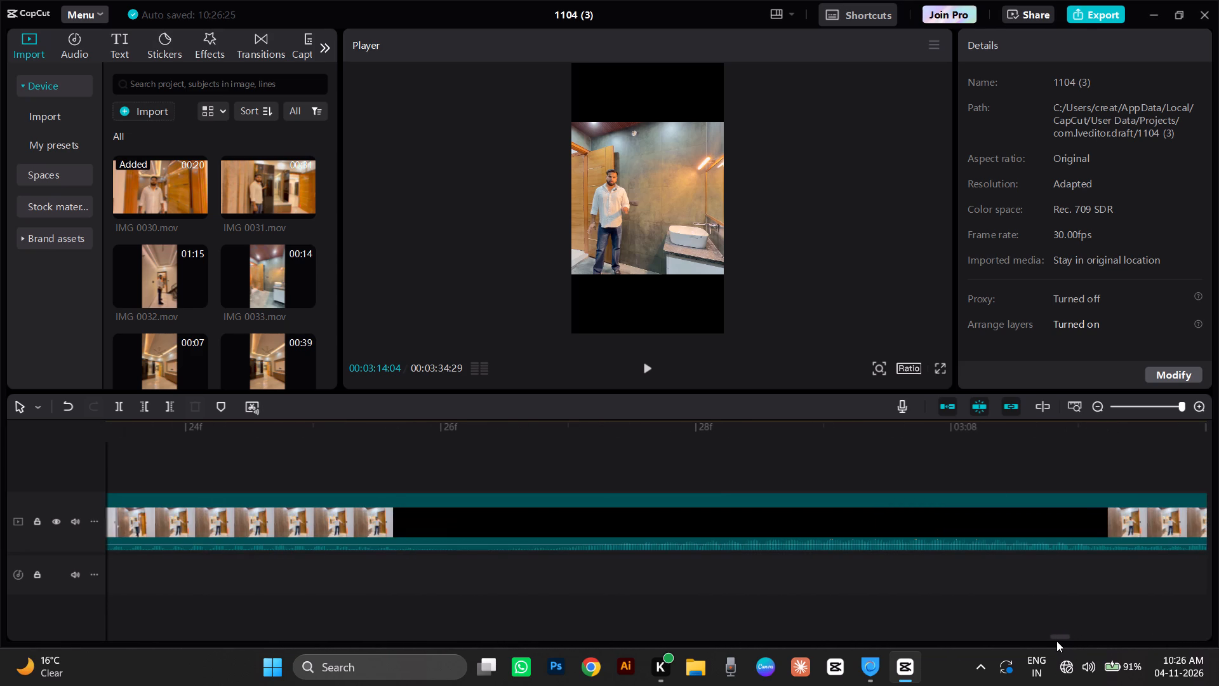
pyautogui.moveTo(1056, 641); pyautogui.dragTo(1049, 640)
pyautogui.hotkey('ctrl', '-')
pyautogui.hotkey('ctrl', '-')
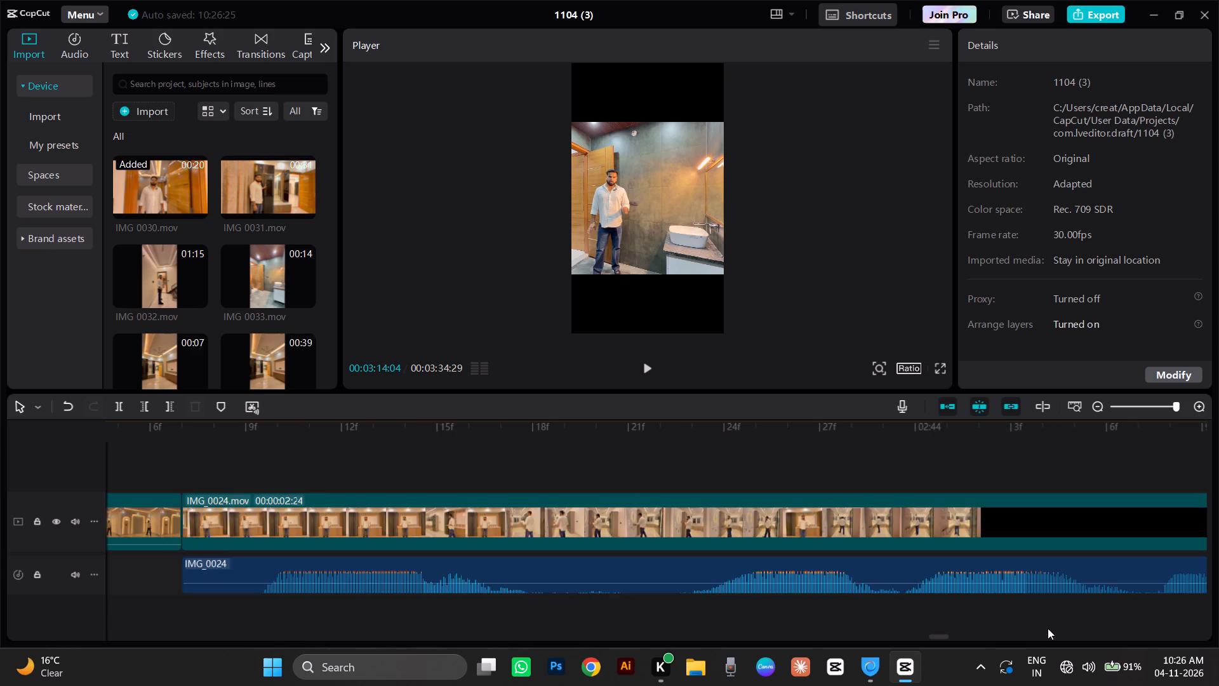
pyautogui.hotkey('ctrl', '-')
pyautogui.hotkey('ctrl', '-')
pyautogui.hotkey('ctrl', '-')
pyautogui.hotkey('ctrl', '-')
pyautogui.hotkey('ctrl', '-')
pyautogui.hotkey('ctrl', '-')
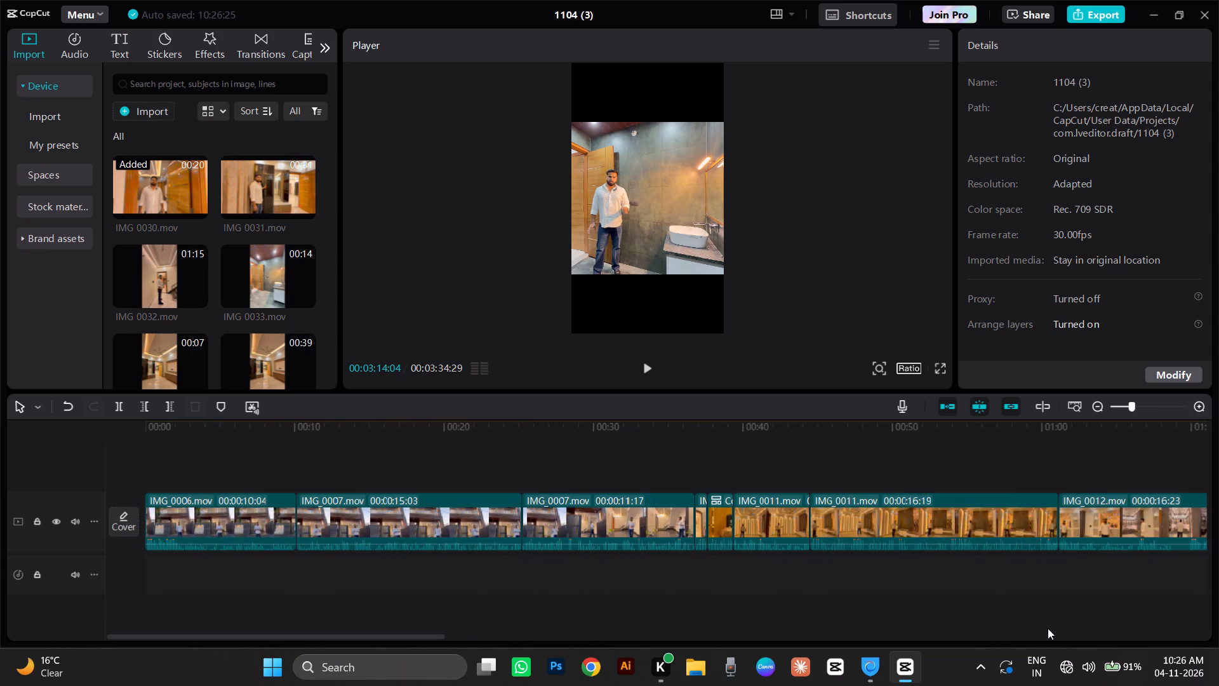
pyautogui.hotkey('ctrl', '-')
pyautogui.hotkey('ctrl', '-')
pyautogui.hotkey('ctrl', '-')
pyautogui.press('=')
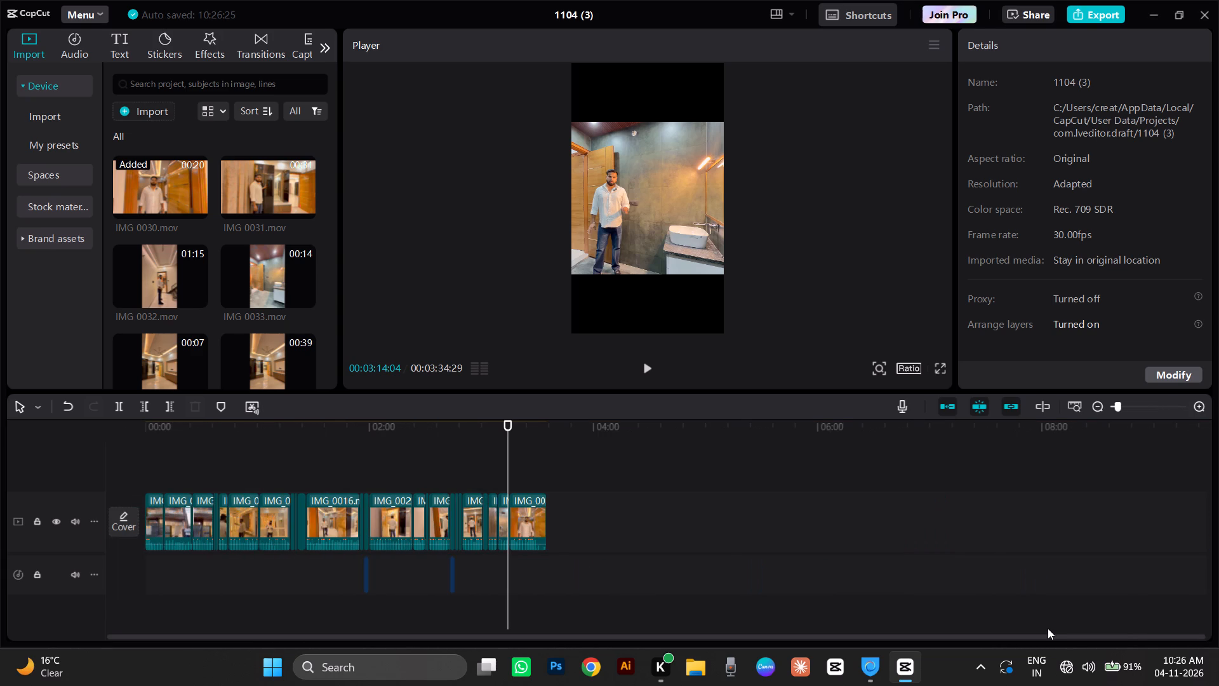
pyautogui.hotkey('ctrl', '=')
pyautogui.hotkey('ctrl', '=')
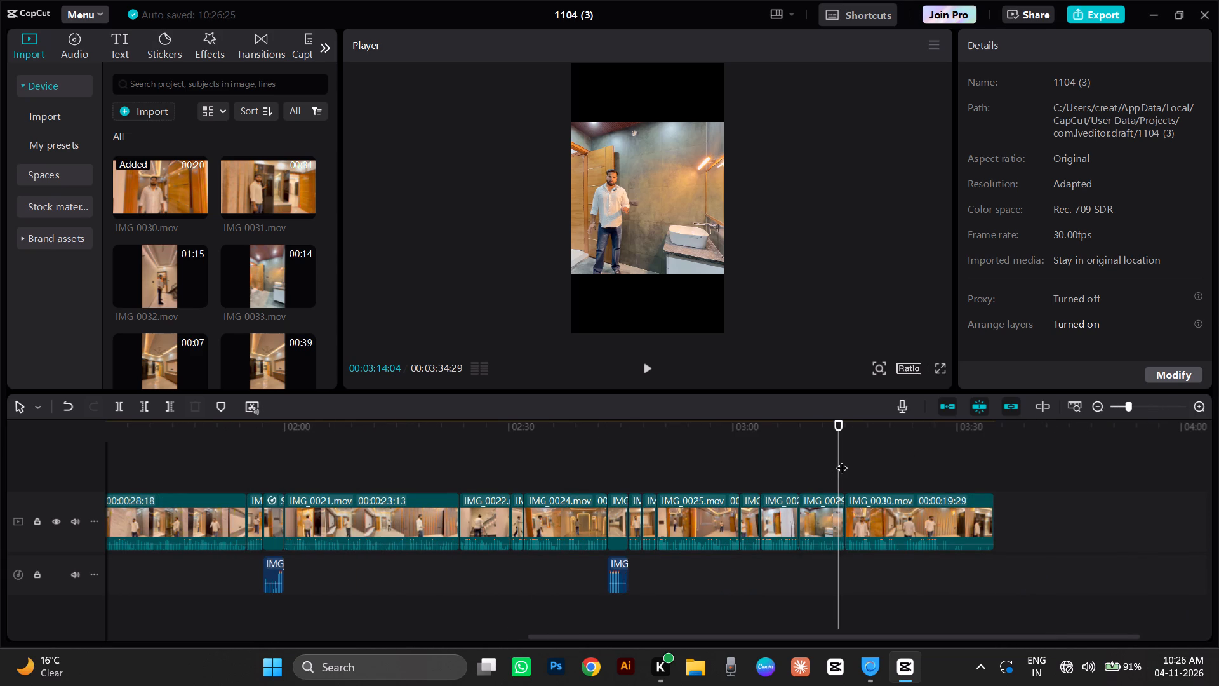
# Play from about 00:03:14:00 near the end of IMG_0029.mov into the opening of IMG_0030.mov.
pyautogui.click(834, 456)
pyautogui.press('space')
pyautogui.press('space')
pyautogui.press('space')
pyautogui.press('space')
pyautogui.press('space')
pyautogui.press('space')
pyautogui.press('space')
pyautogui.press('space')
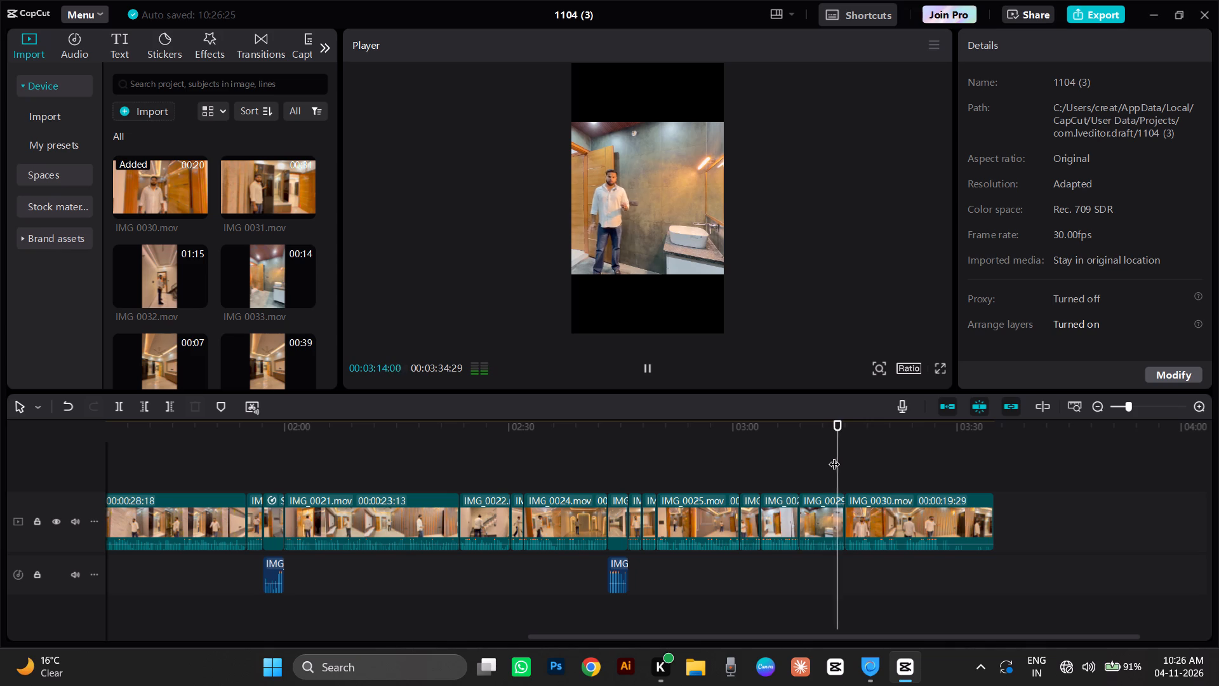
pyautogui.hotkey('ctrl', '=')
pyautogui.hotkey('ctrl', '=')
pyautogui.hotkey('ctrl', '=')
pyautogui.hotkey('ctrl', '=')
pyautogui.hotkey('ctrl', '=')
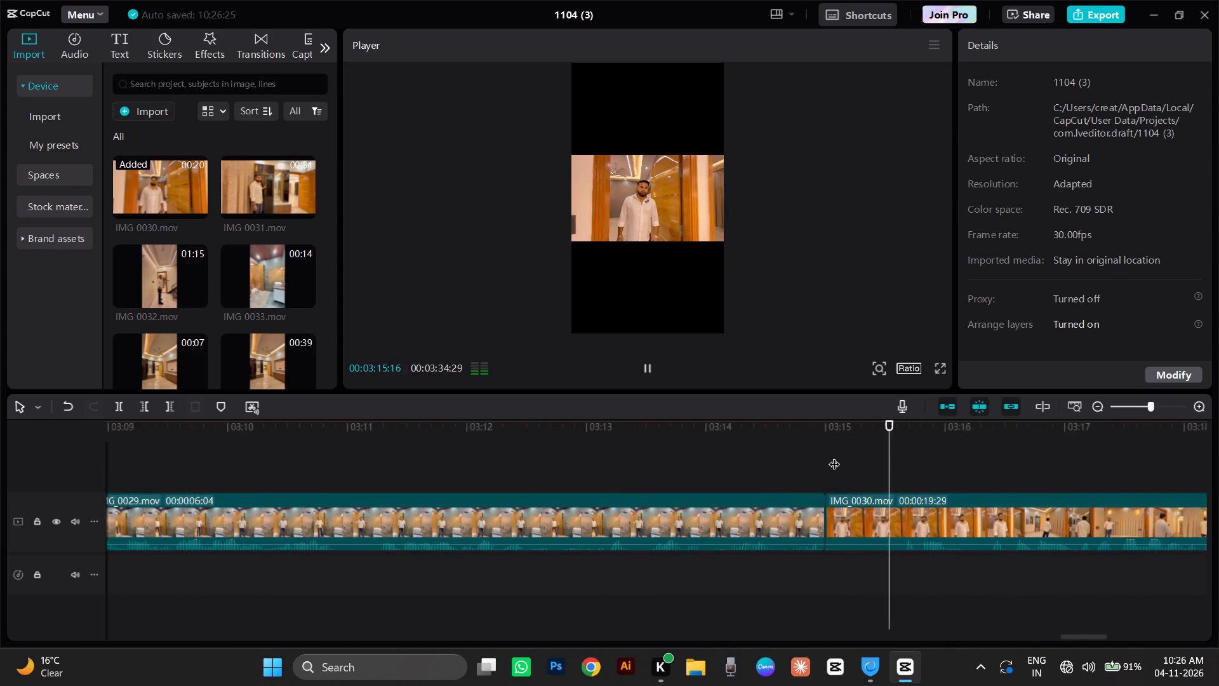
pyautogui.hotkey('ctrl', '=')
pyautogui.press('space')
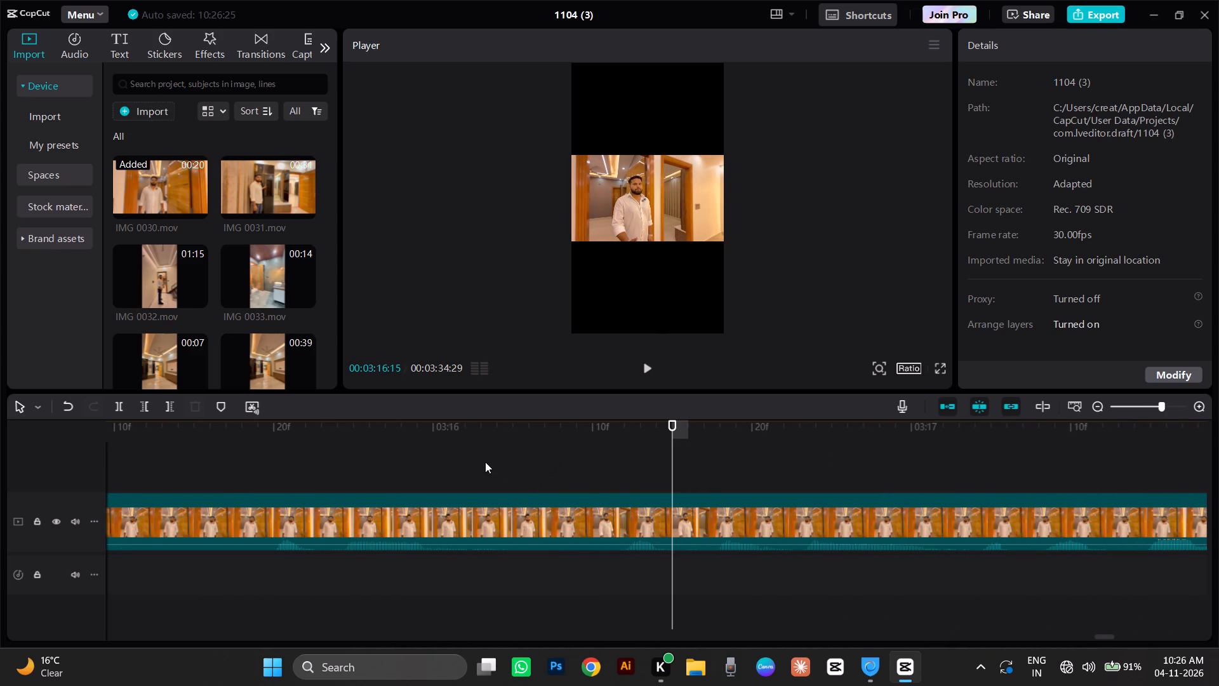
# Scrub and replay the last frames of IMG_0029.mov and the opening of IMG_0030.mov to check where speech starts.
pyautogui.click(598, 463)
pyautogui.moveTo(596, 463); pyautogui.dragTo(91, 570)
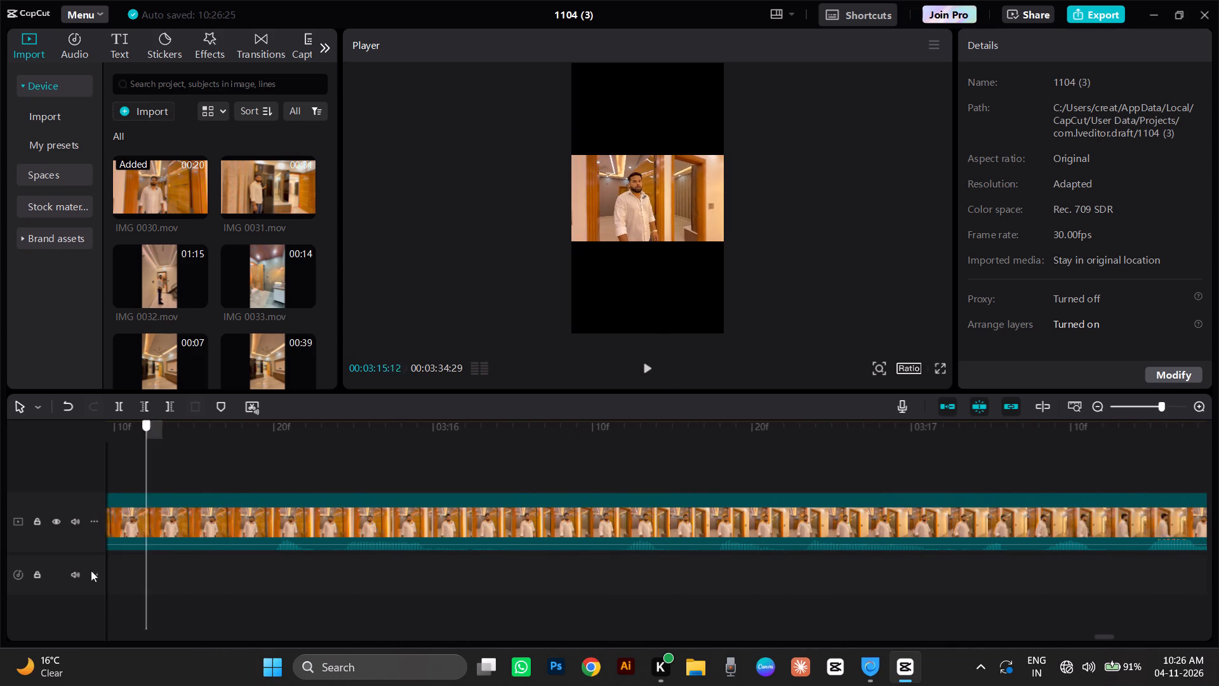
pyautogui.moveTo(91, 570); pyautogui.dragTo(517, 492)
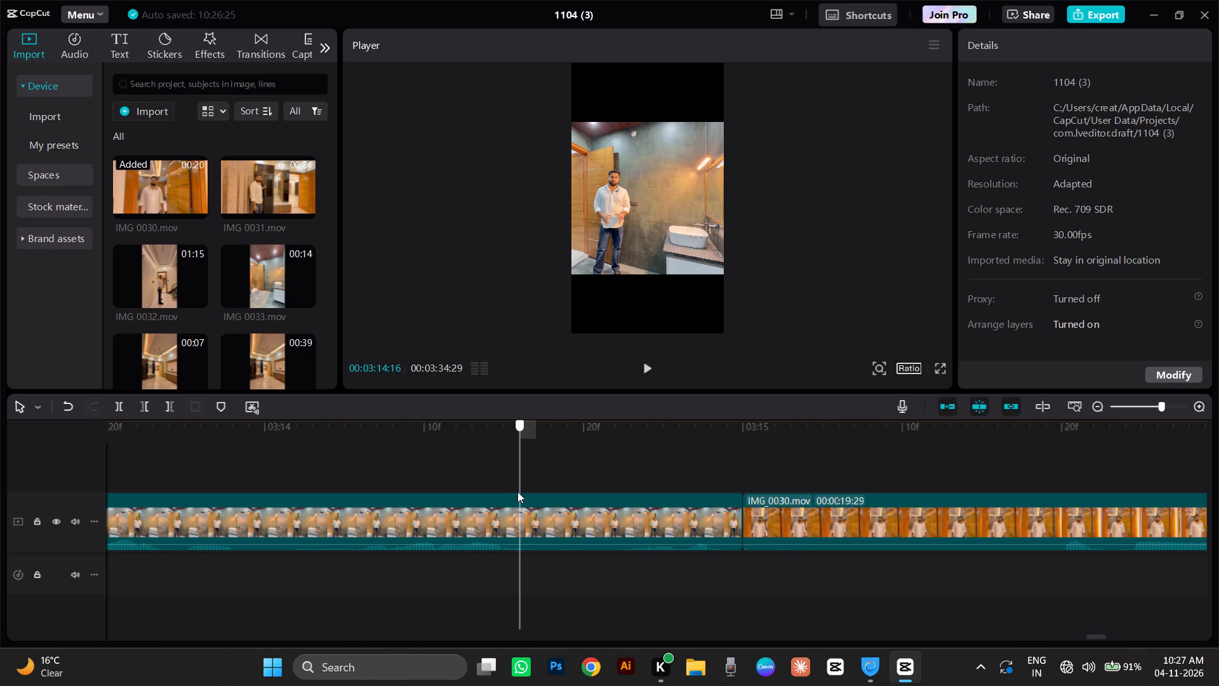
pyautogui.press('space')
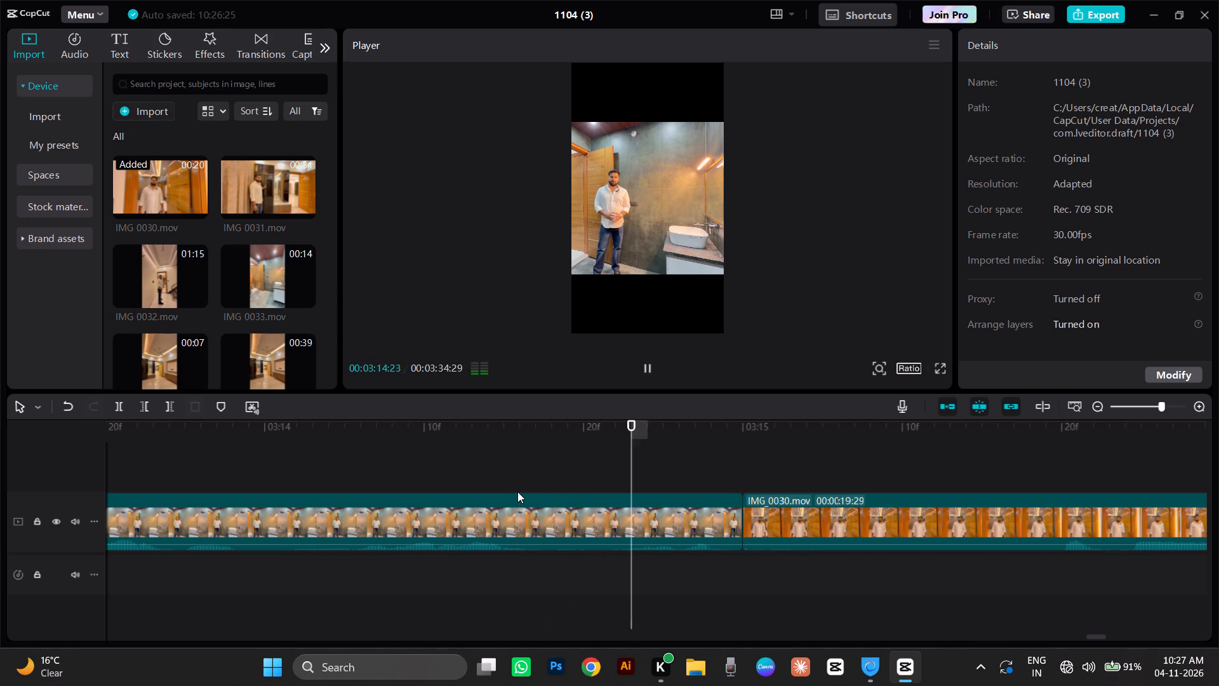
pyautogui.press('space')
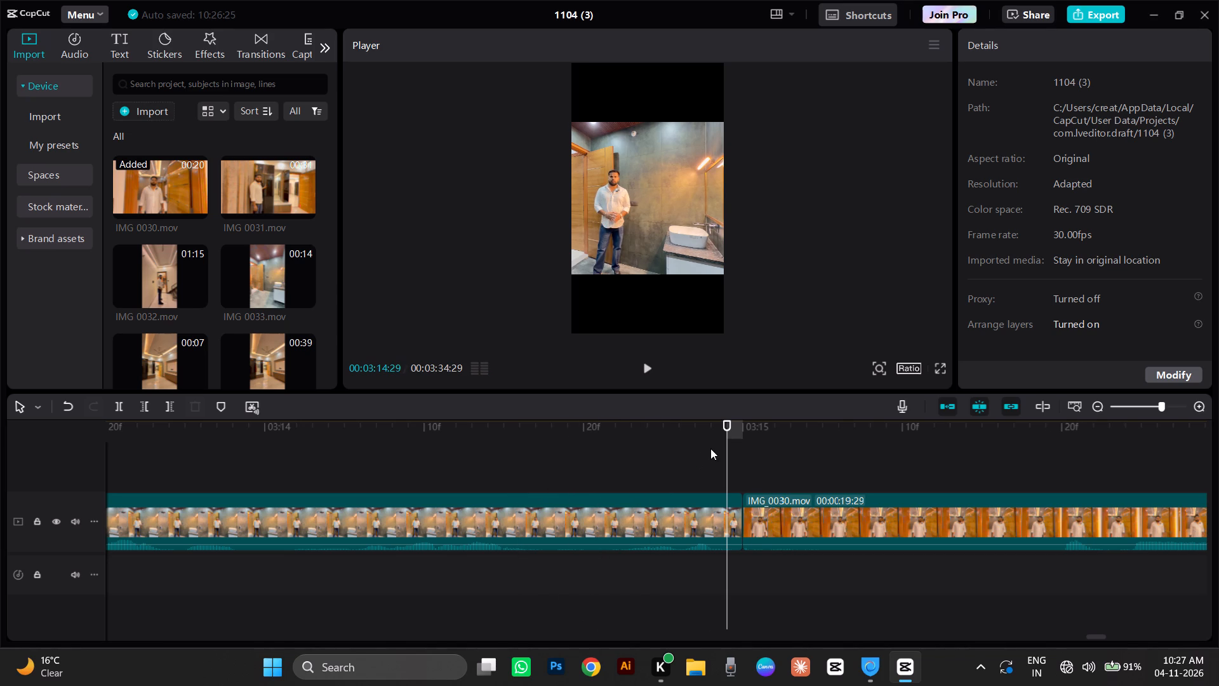
pyautogui.click(711, 448)
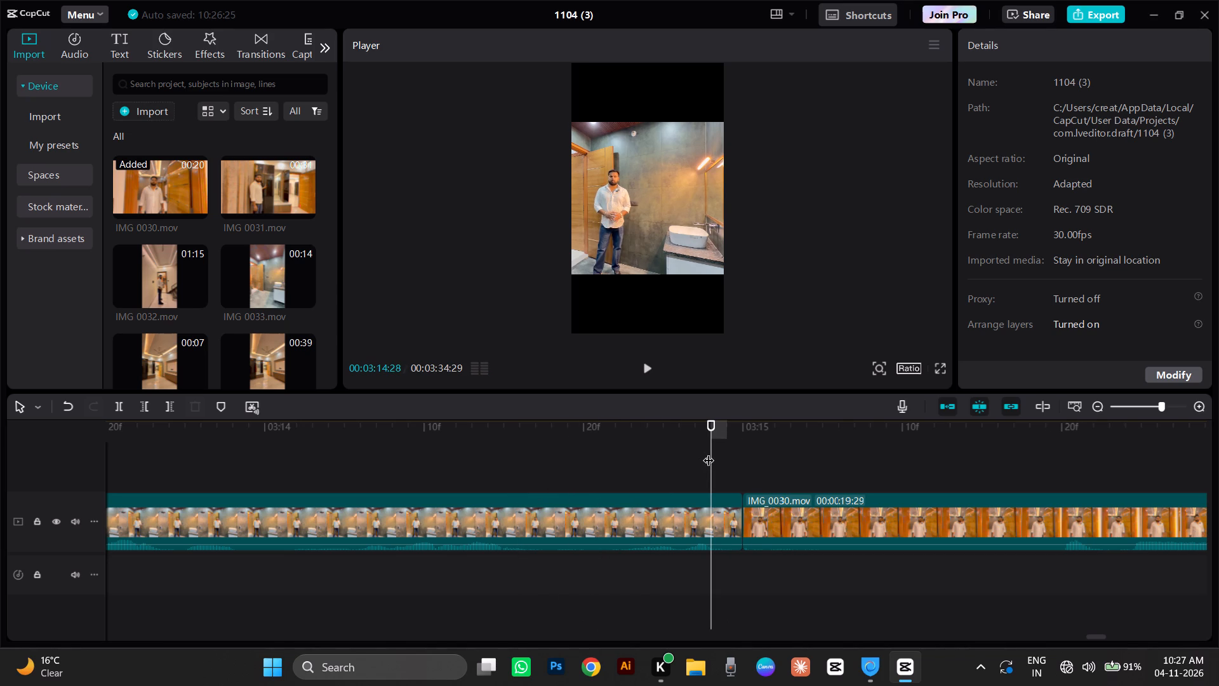
pyautogui.moveTo(709, 452); pyautogui.dragTo(630, 532)
pyautogui.press('space')
pyautogui.press('space')
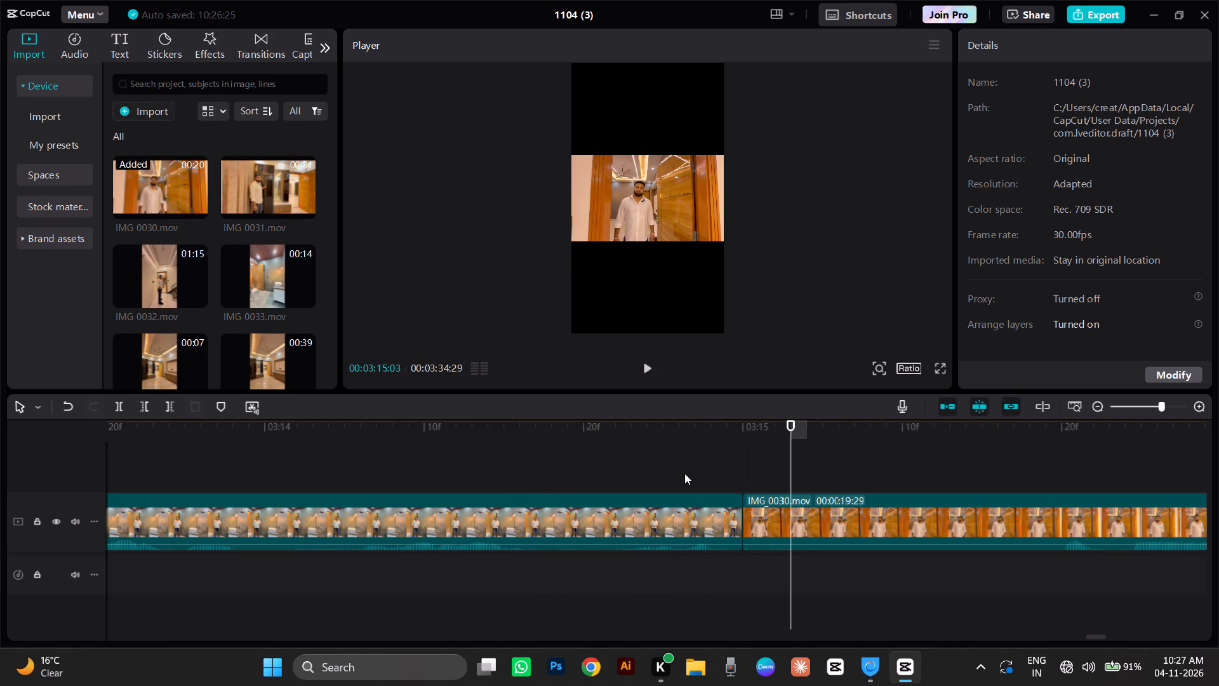
pyautogui.click(686, 468)
pyautogui.press('space')
pyautogui.press('space')
pyautogui.click(699, 459)
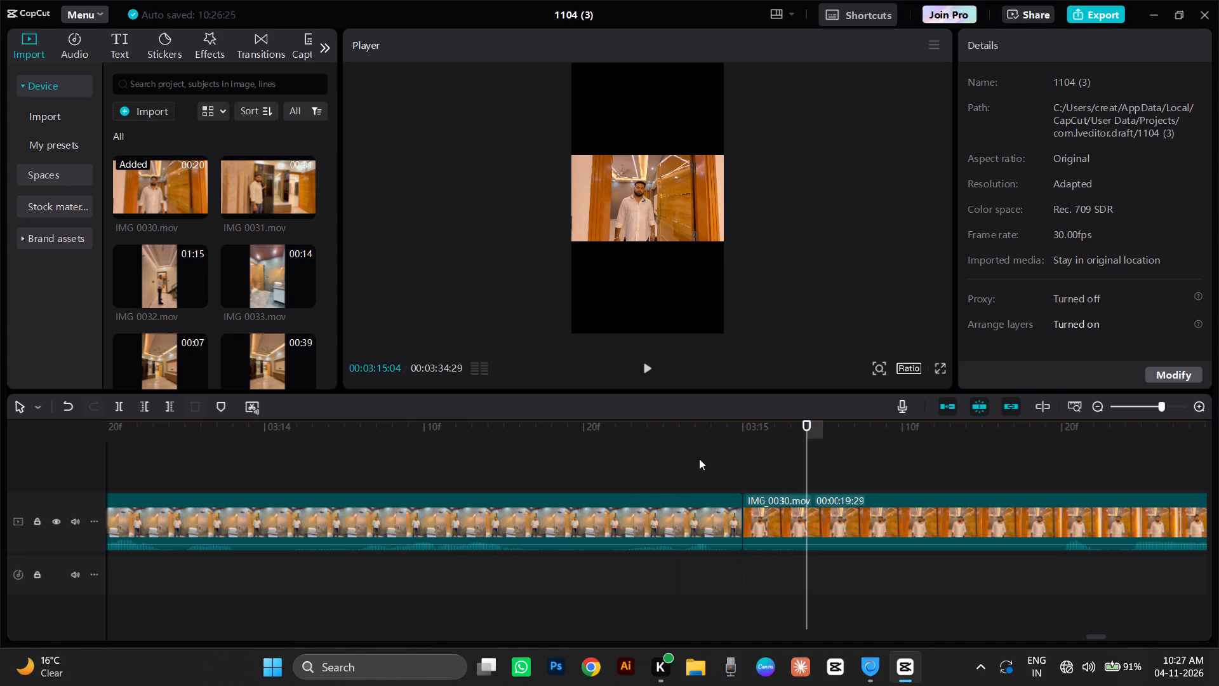
pyautogui.click(754, 443)
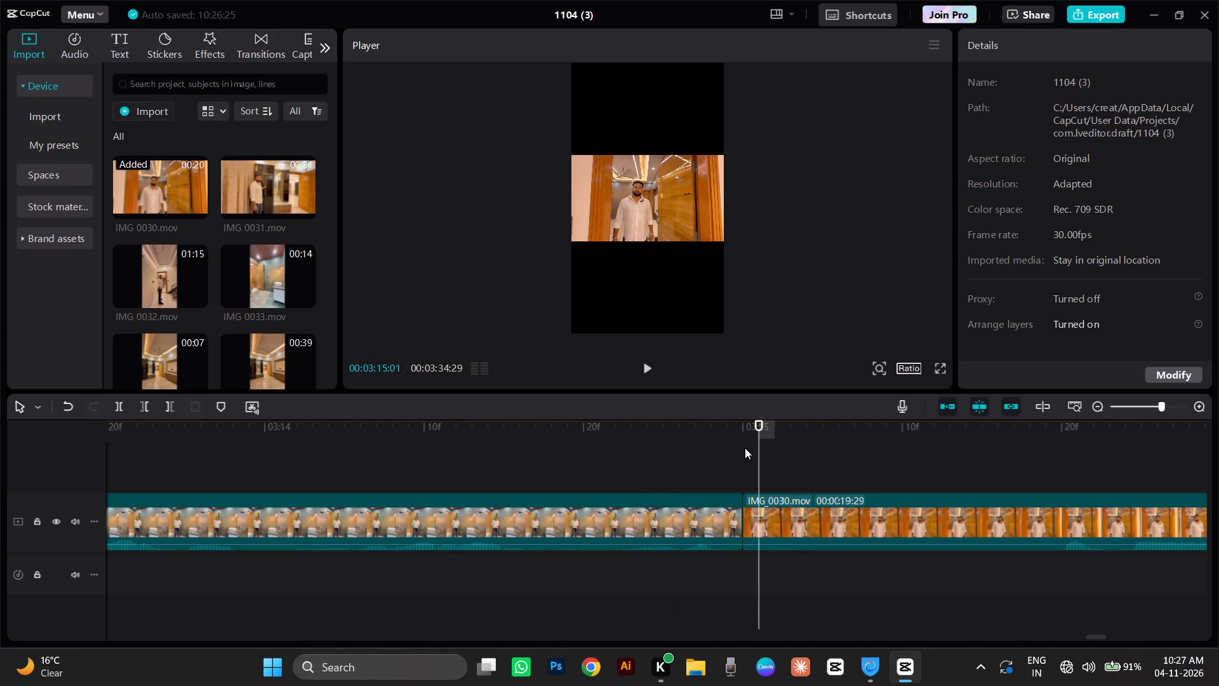
pyautogui.click(741, 450)
pyautogui.press('space')
pyautogui.press('space')
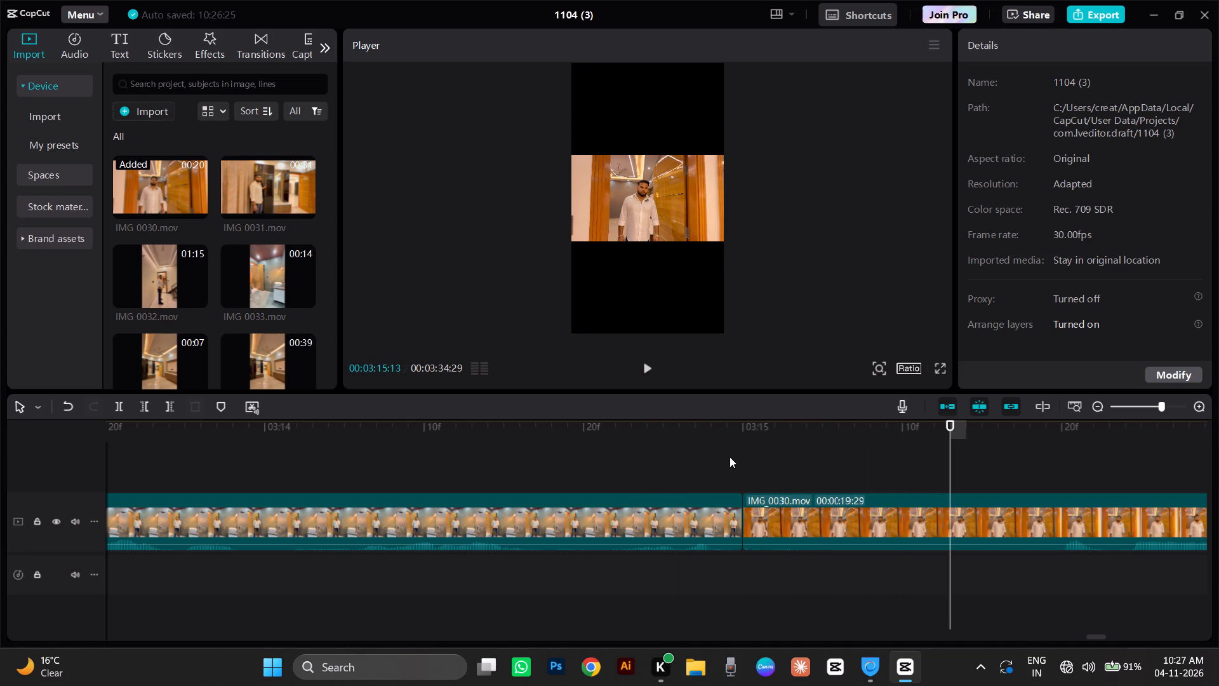
pyautogui.click(738, 449)
pyautogui.press('space')
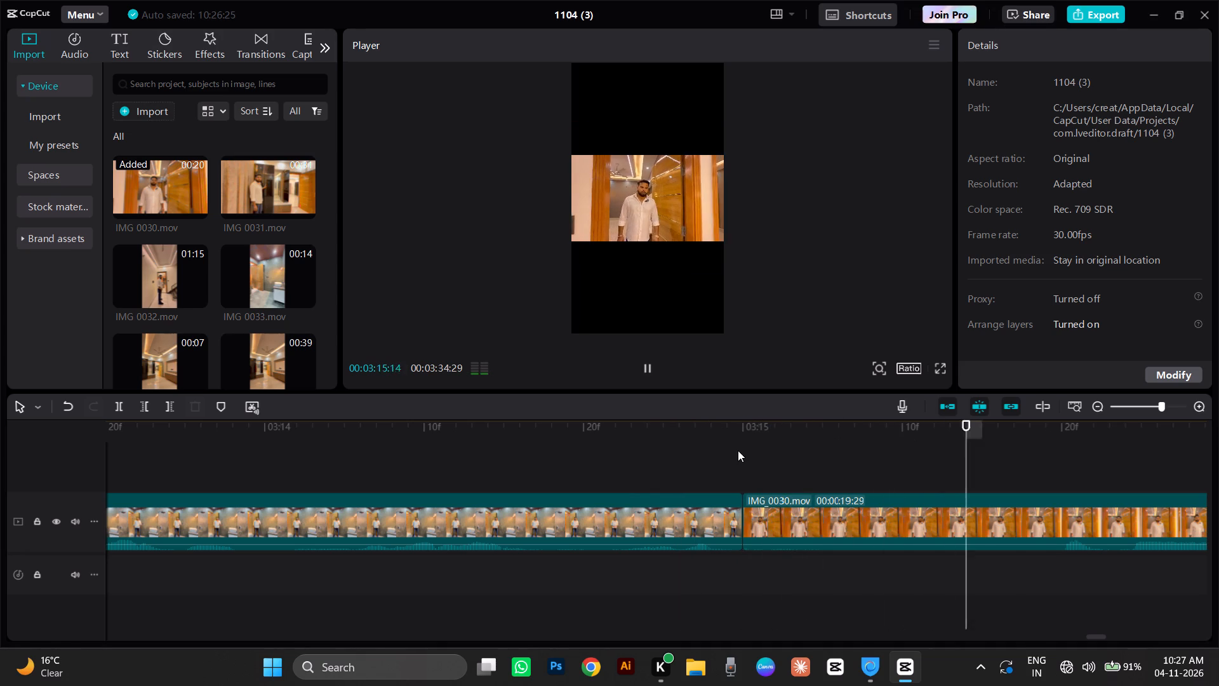
pyautogui.press('space')
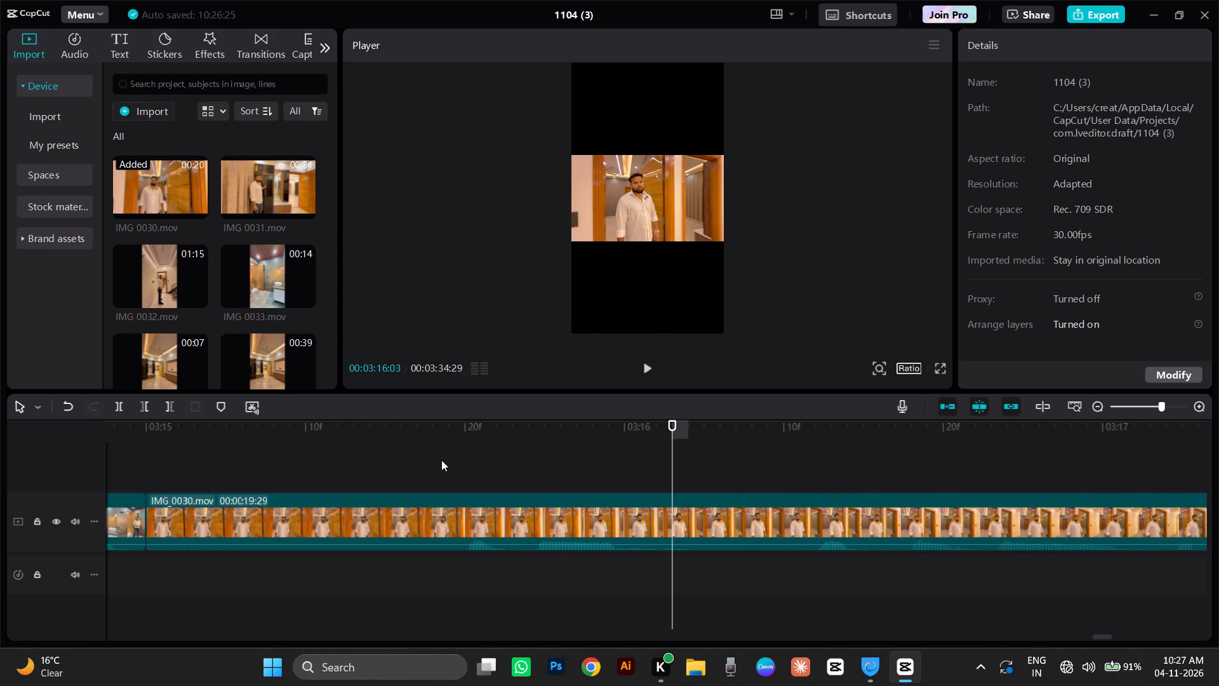
# Trim the first 19 frames off the start of IMG_0030.mov, leaving the clip 00:00:19:10 long.
pyautogui.hotkey('ctrl', '-')
pyautogui.hotkey('ctrl', '-')
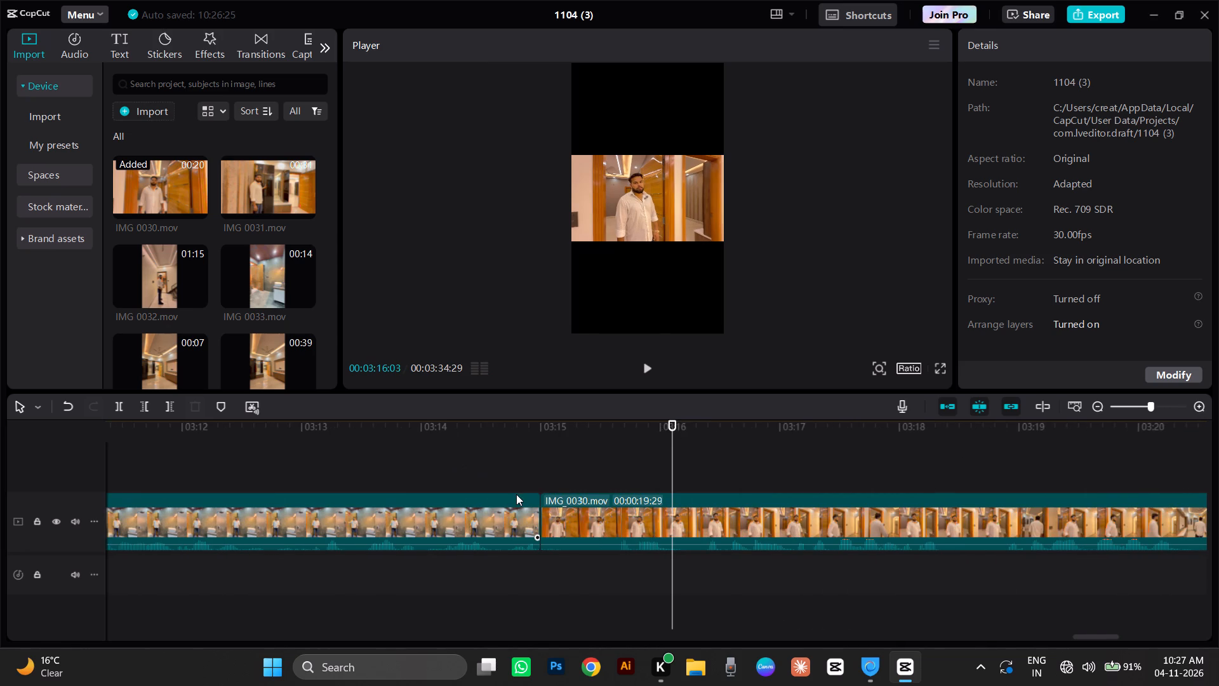
pyautogui.click(620, 455)
pyautogui.moveTo(620, 455); pyautogui.dragTo(619, 460)
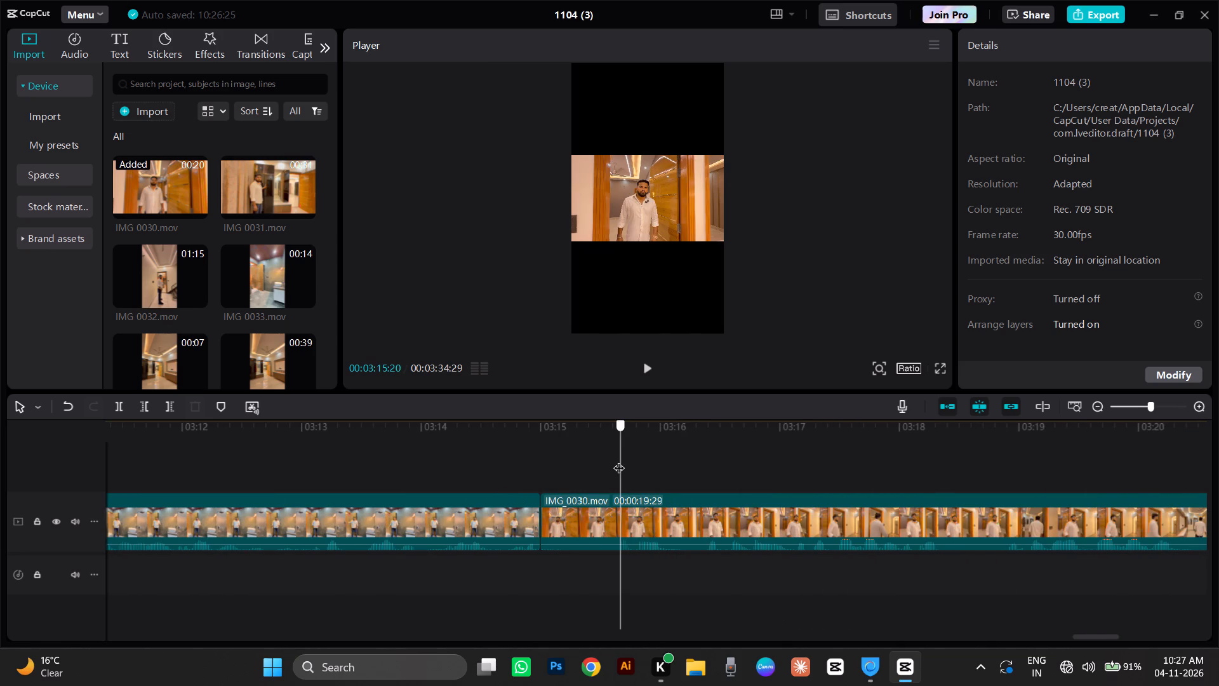
pyautogui.moveTo(619, 460); pyautogui.dragTo(616, 478)
pyautogui.click(147, 408)
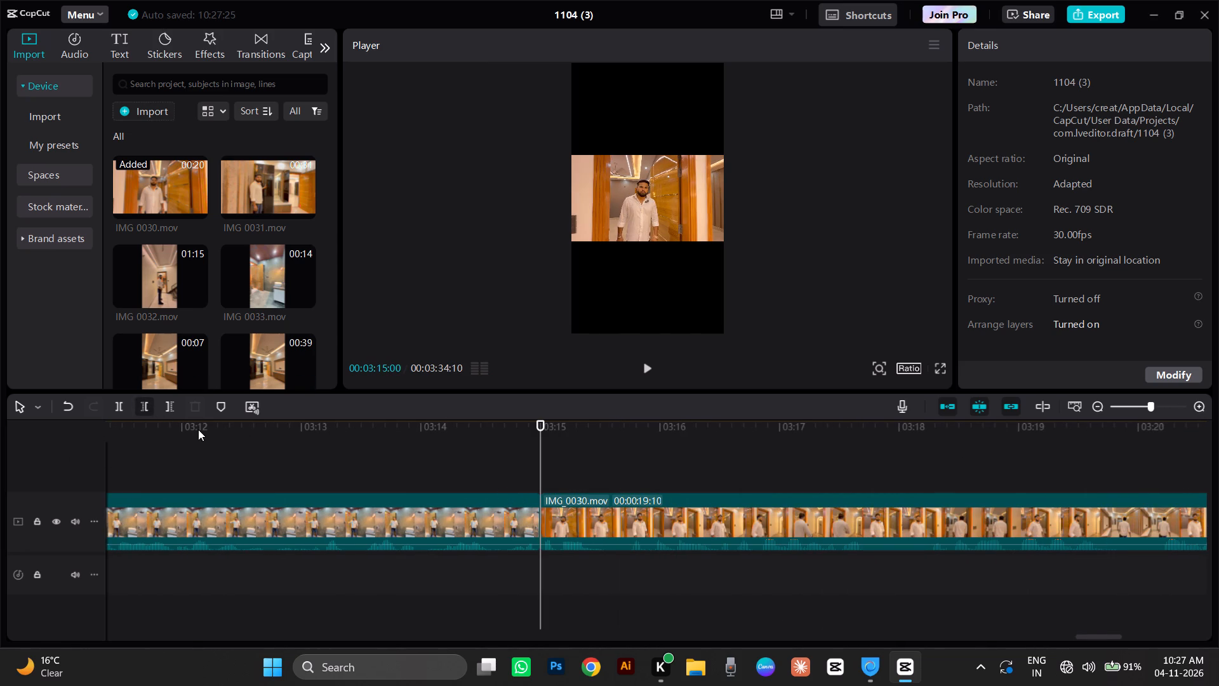
# Play and replay IMG_0030.mov from its trimmed start to about 00:03:26:26 to find where to cut it.
pyautogui.press('space')
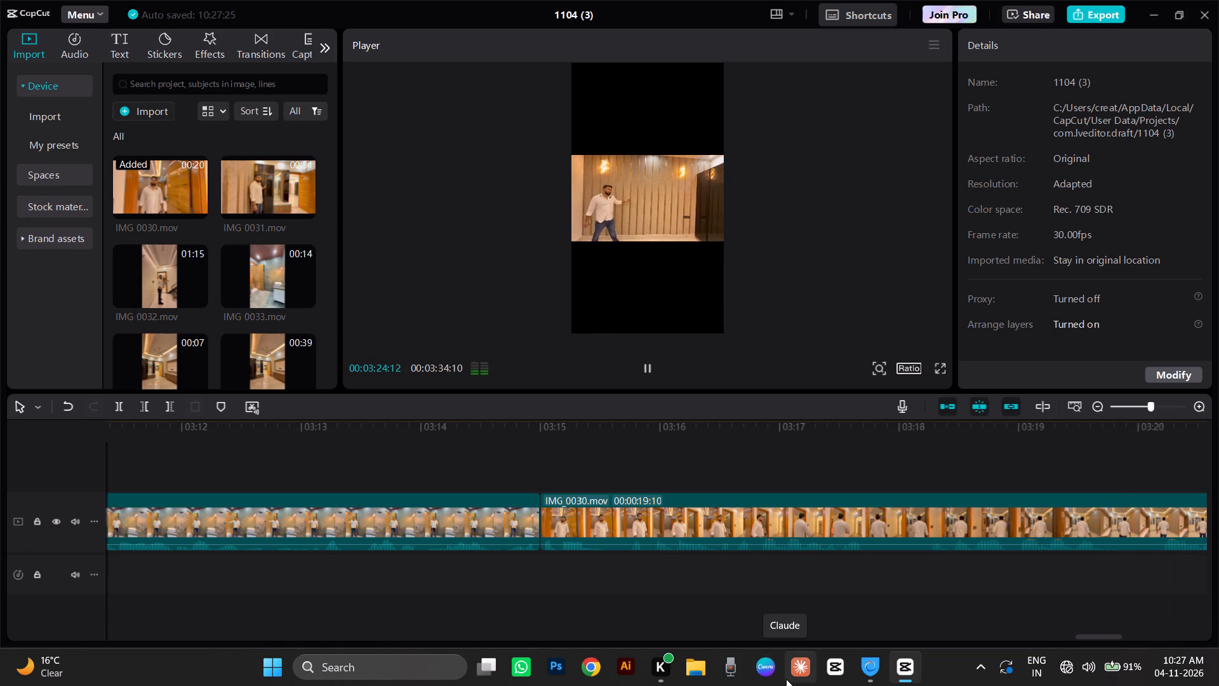
pyautogui.press('space')
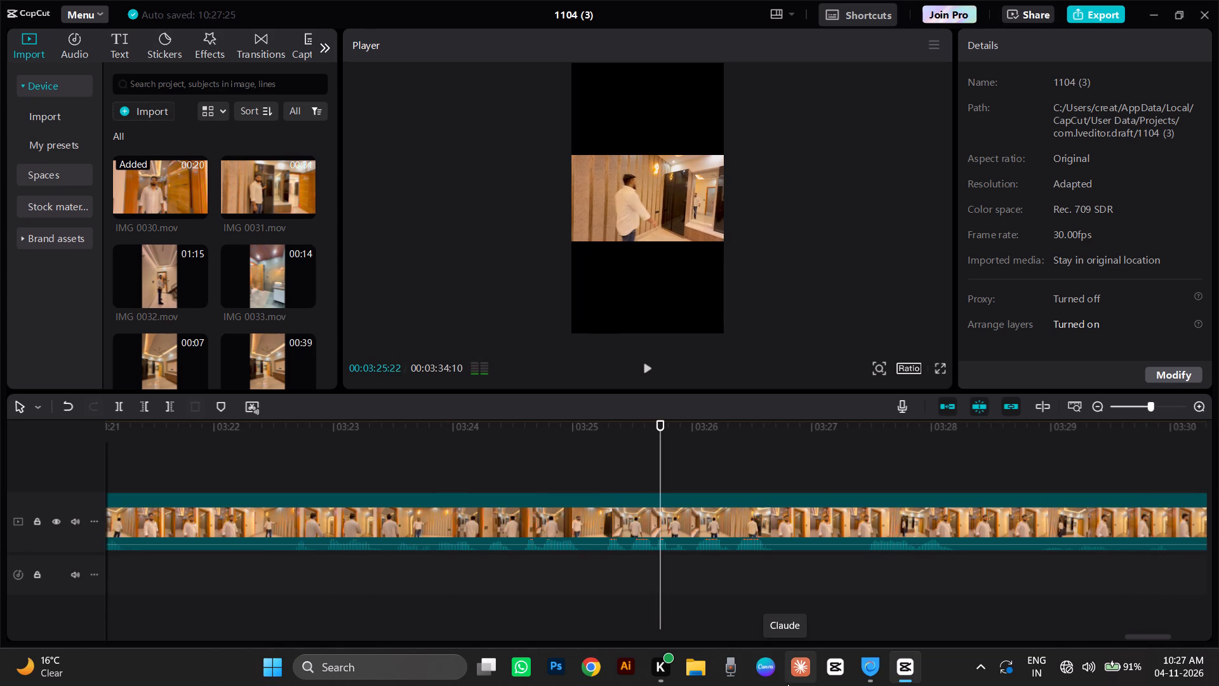
pyautogui.click(248, 455)
pyautogui.moveTo(248, 455); pyautogui.dragTo(100, 643)
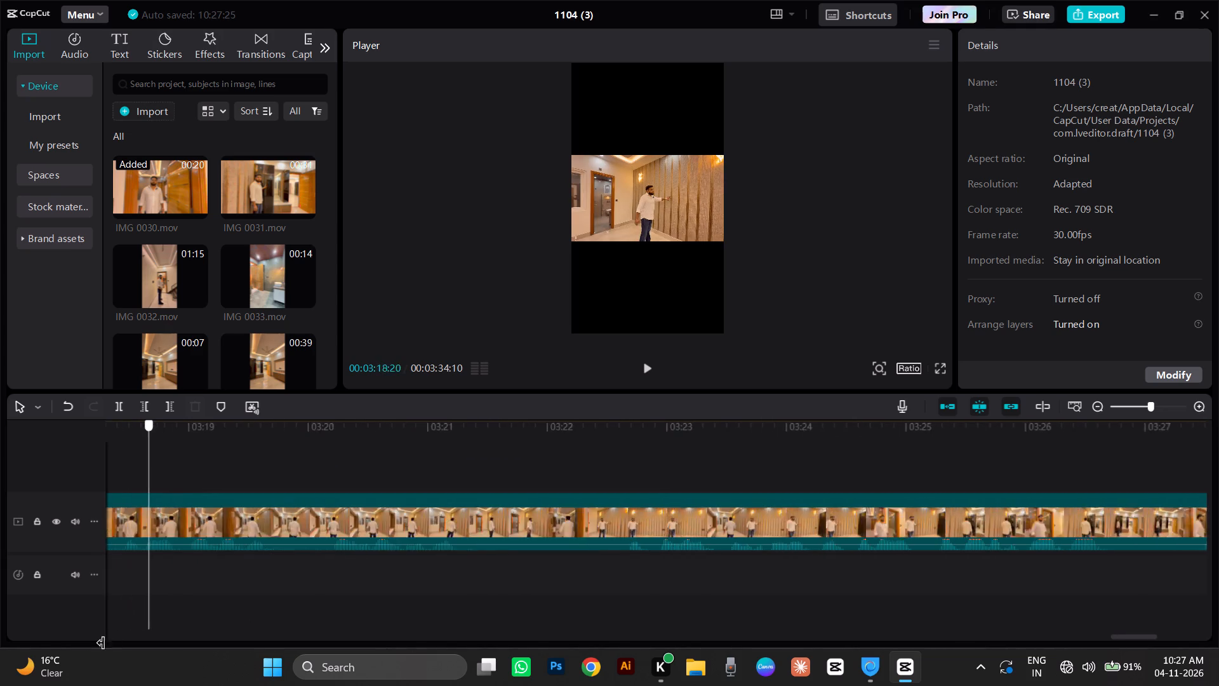
pyautogui.moveTo(100, 643); pyautogui.dragTo(244, 590)
pyautogui.press('space')
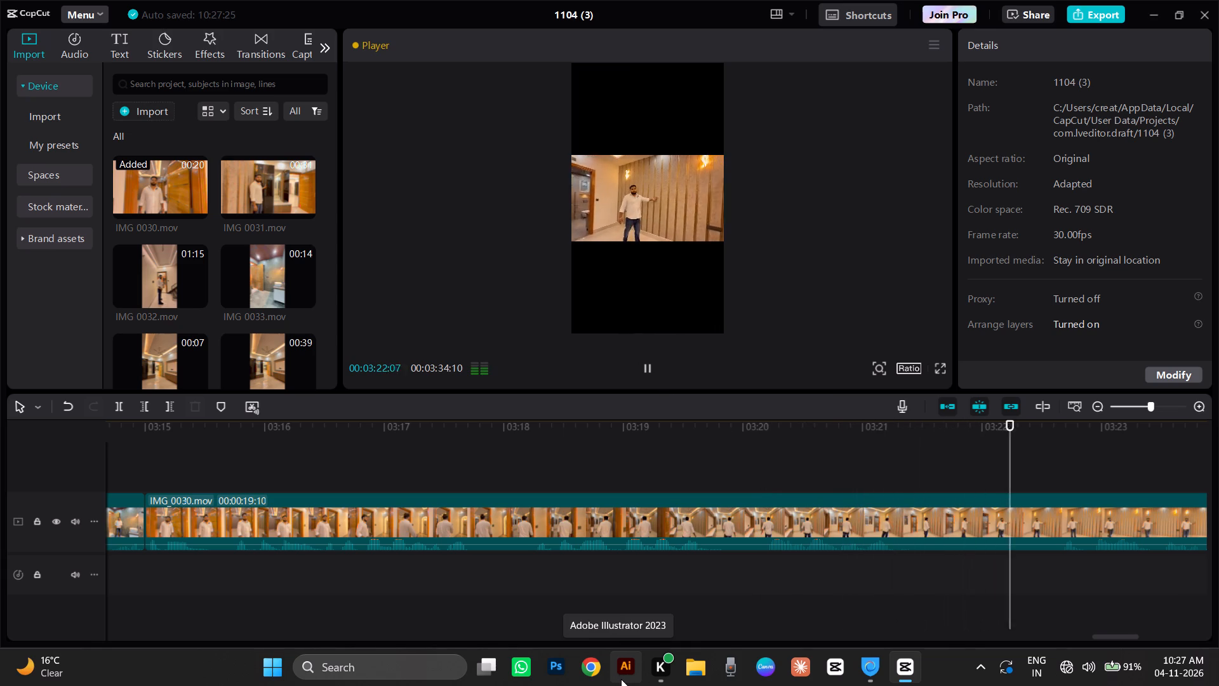
pyautogui.press('space')
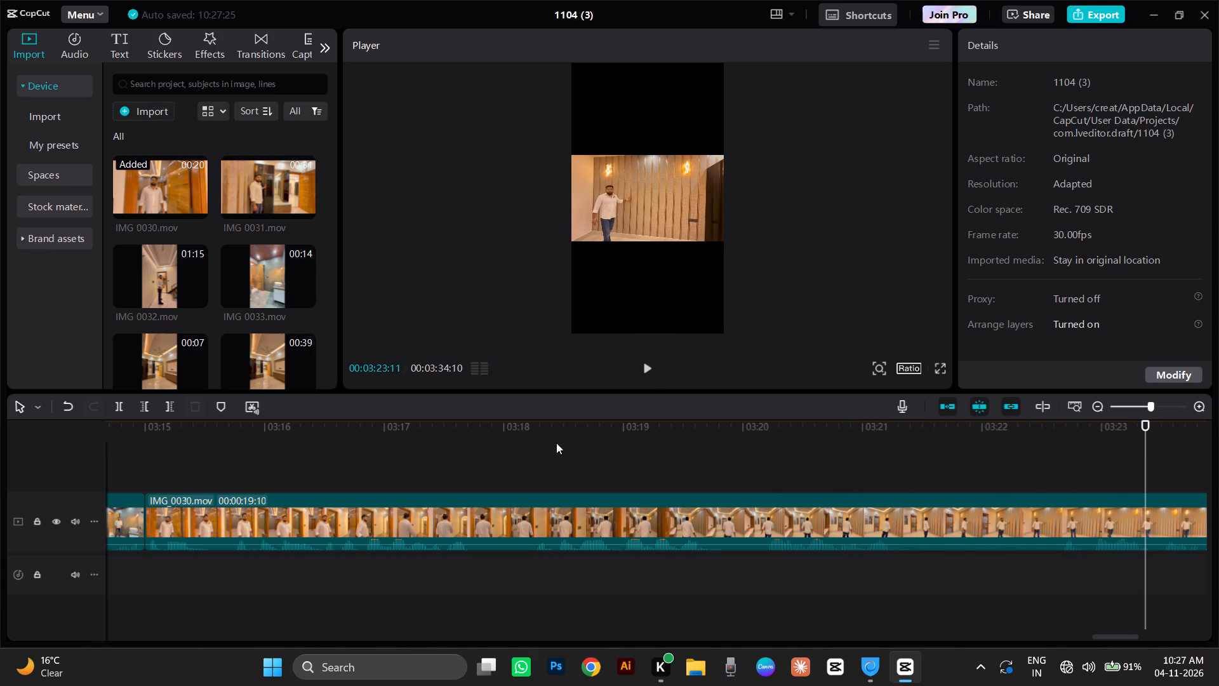
pyautogui.click(545, 437)
pyautogui.press('space')
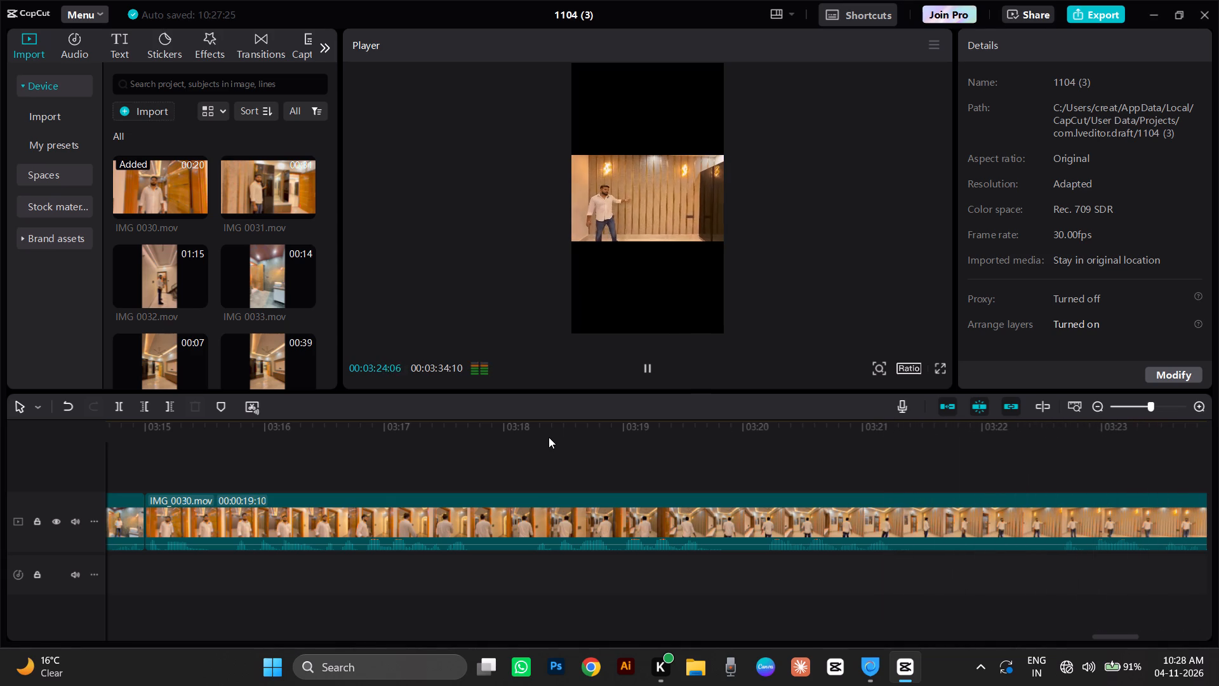
pyautogui.press('space')
pyautogui.press('space')
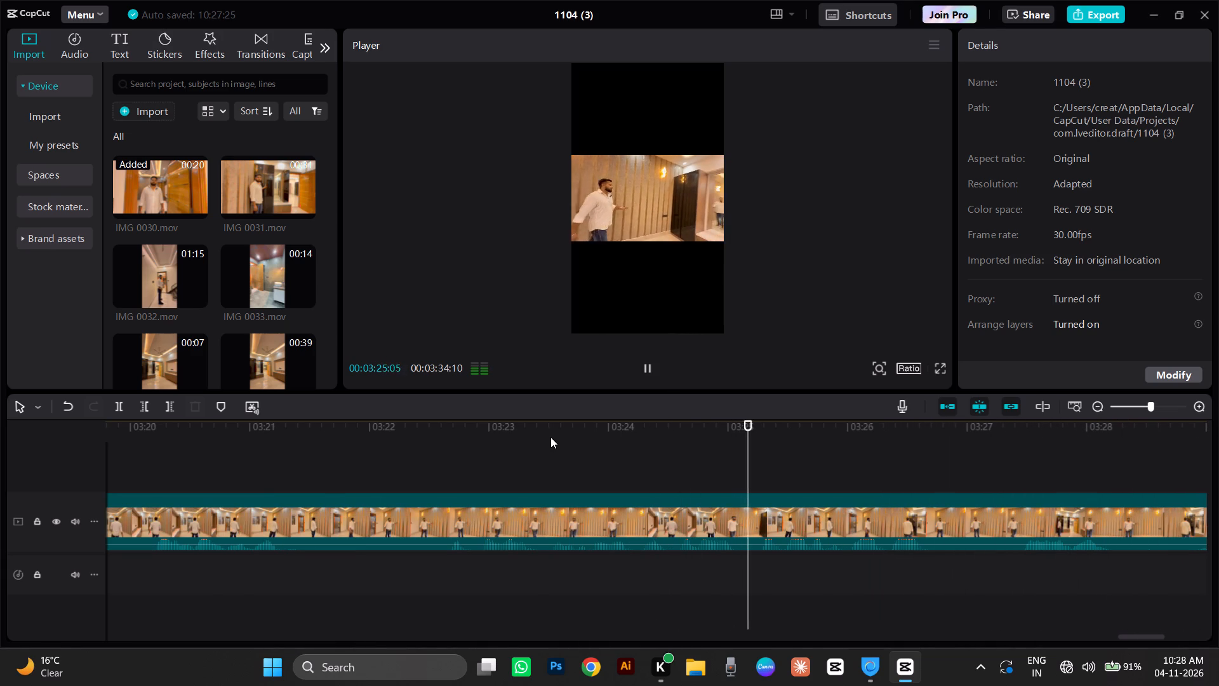
pyautogui.press('space')
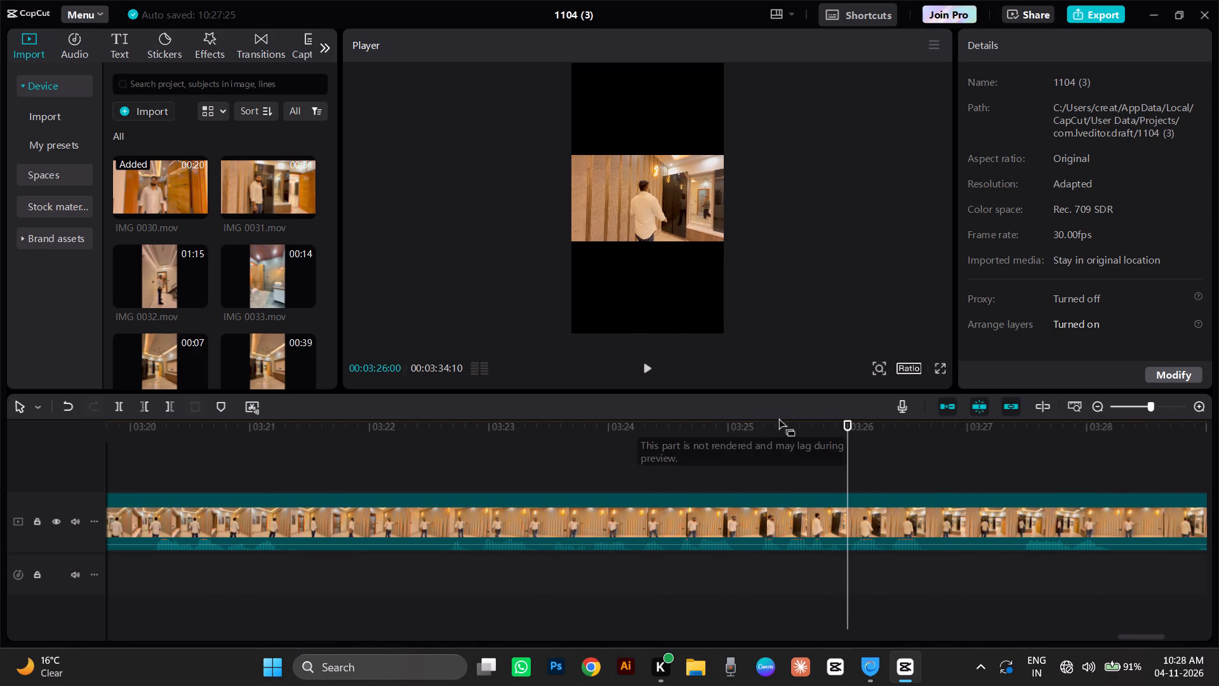
pyautogui.click(750, 485)
pyautogui.press('space')
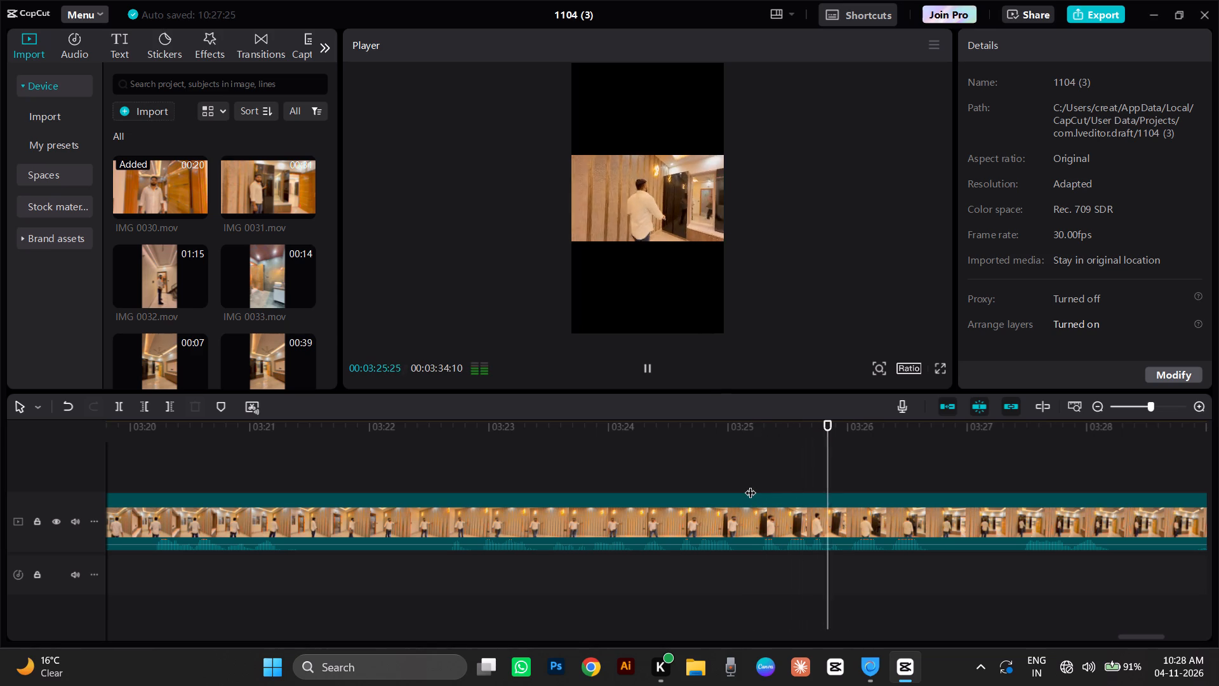
pyautogui.press('space')
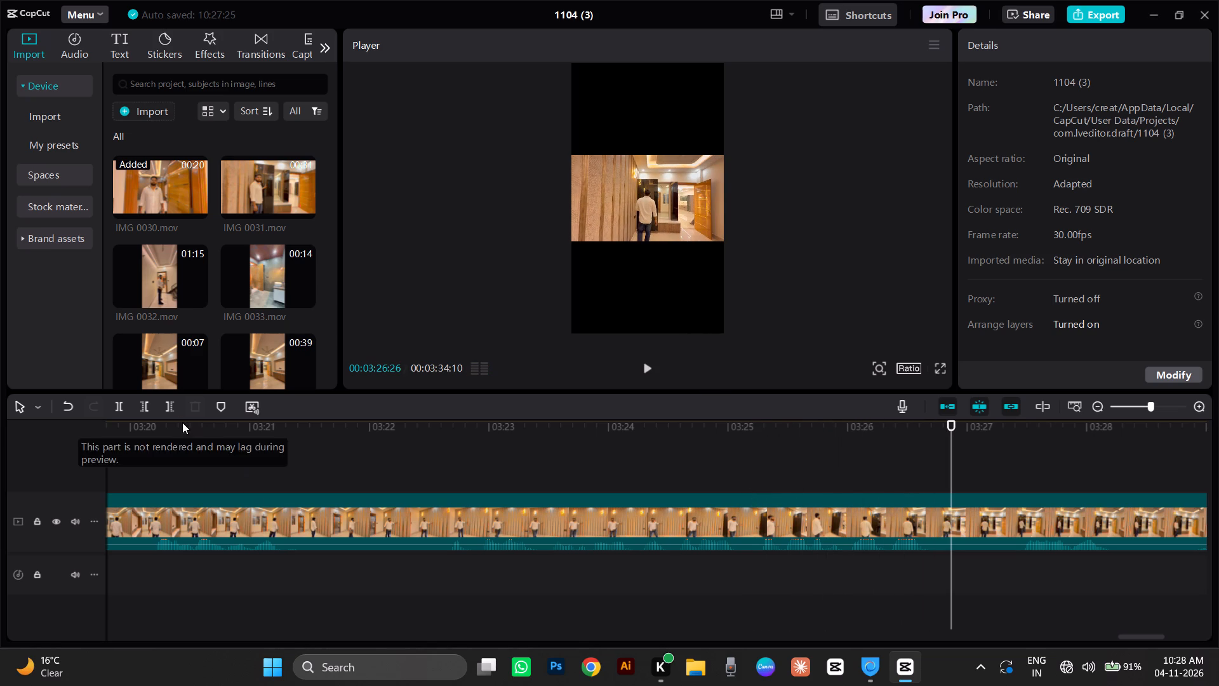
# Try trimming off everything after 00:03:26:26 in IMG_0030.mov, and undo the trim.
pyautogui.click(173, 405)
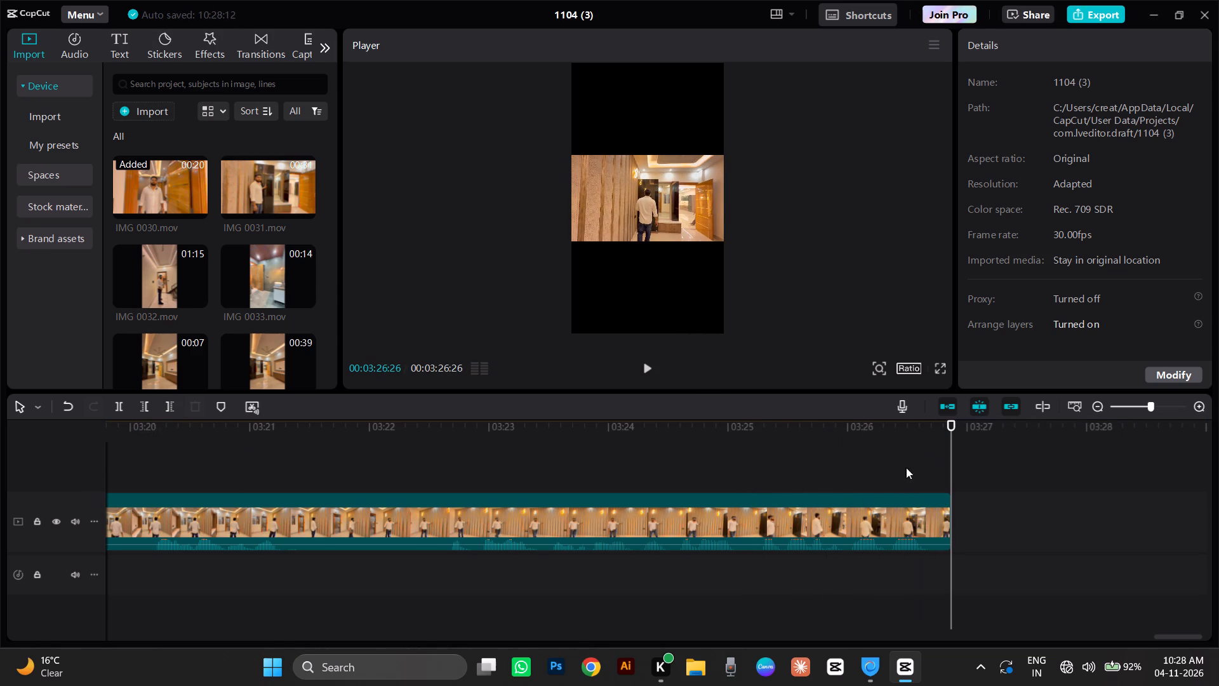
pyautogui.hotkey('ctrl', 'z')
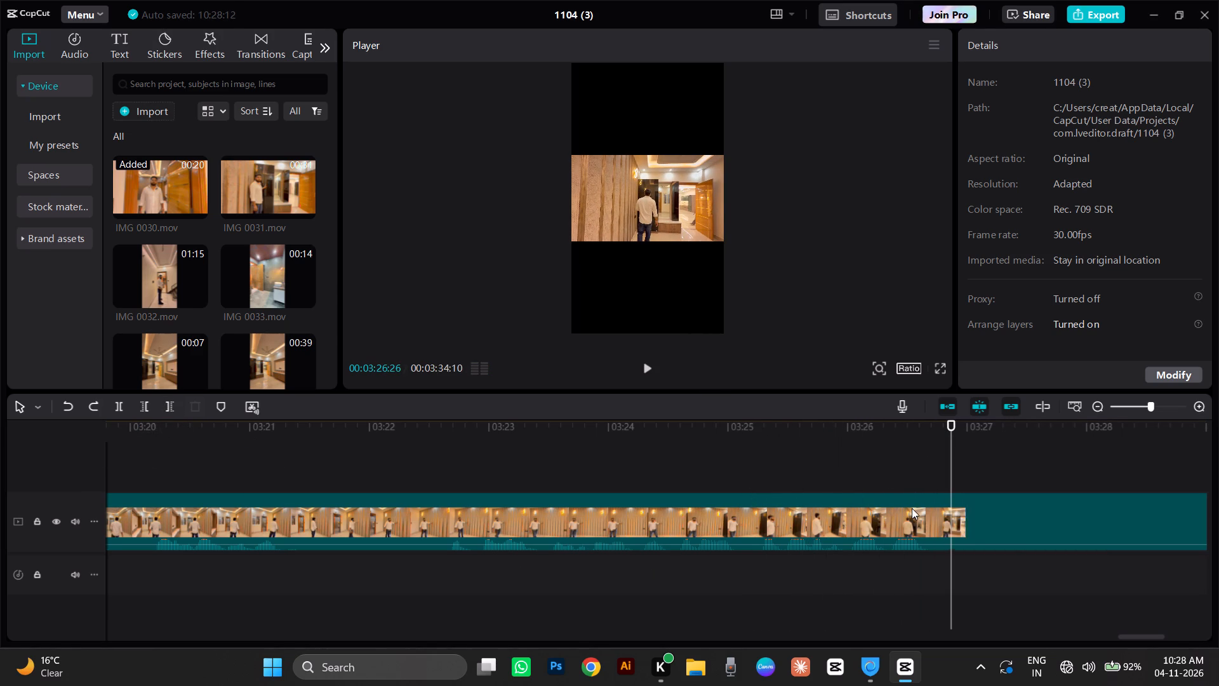
# Split IMG_0030.mov at 00:03:26:26.
pyautogui.click(117, 407)
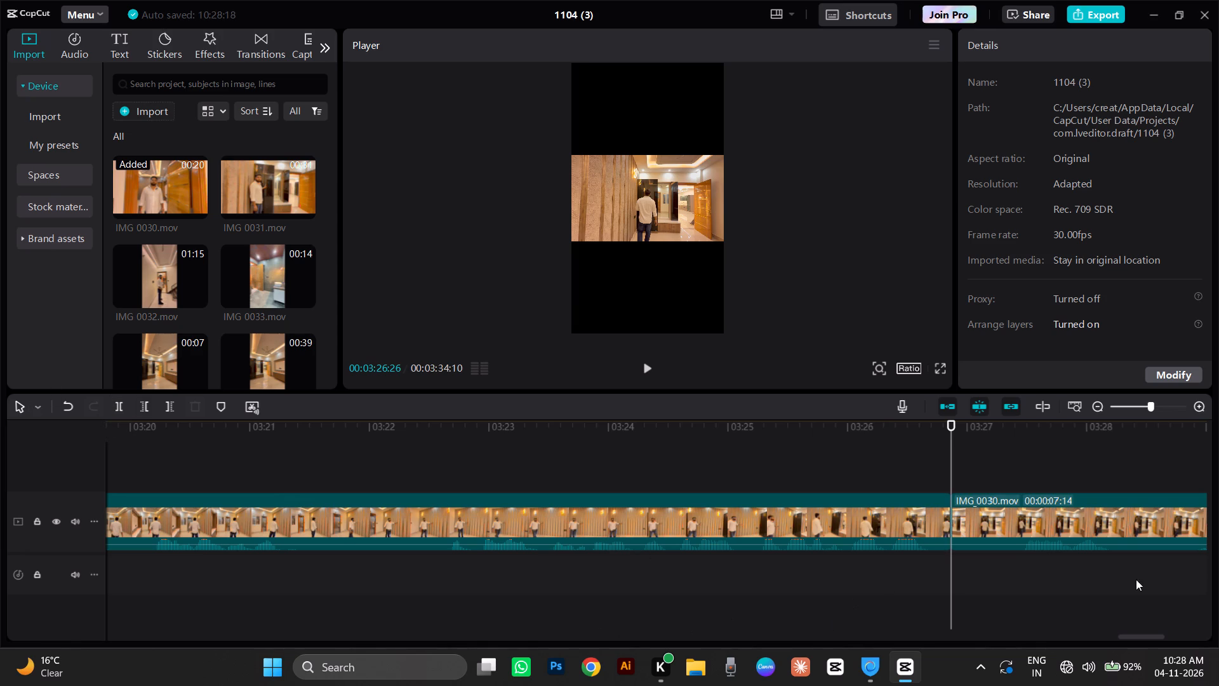
# Play the end of the split-off IMG_0030.mov segment and preview the opening of source clip IMG_0031.mov for comparison.
pyautogui.moveTo(1129, 637); pyautogui.dragTo(1171, 647)
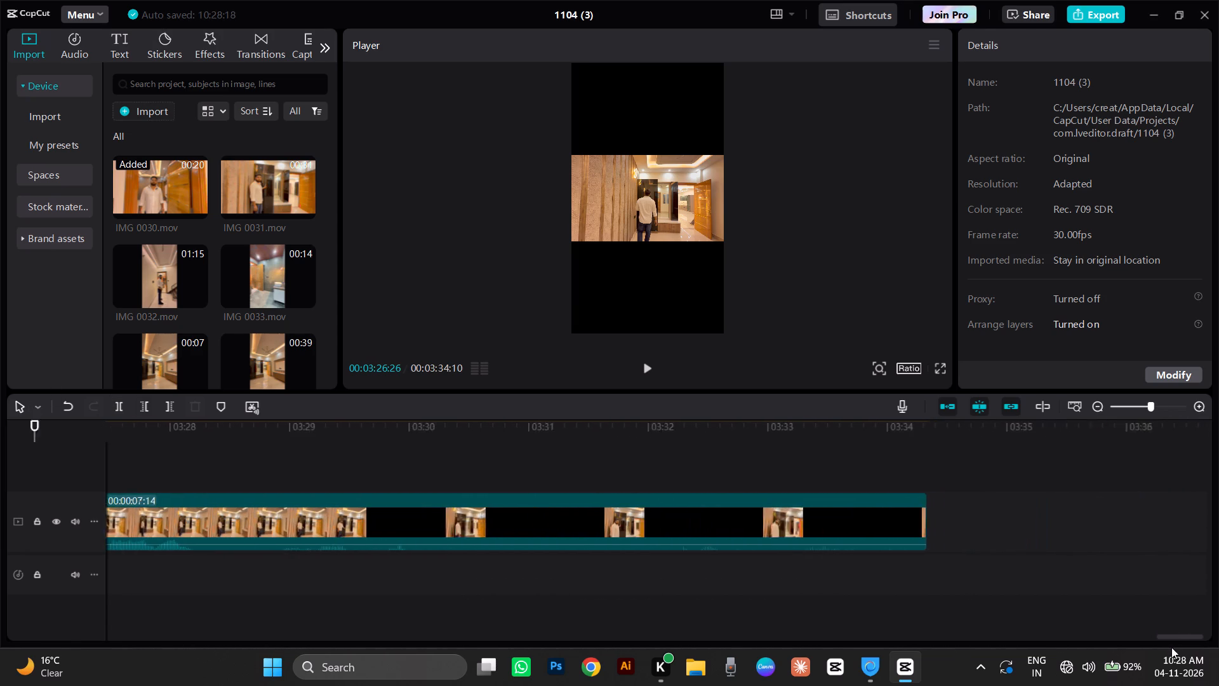
pyautogui.moveTo(1171, 647); pyautogui.dragTo(1172, 648)
pyautogui.click(565, 457)
pyautogui.press('space')
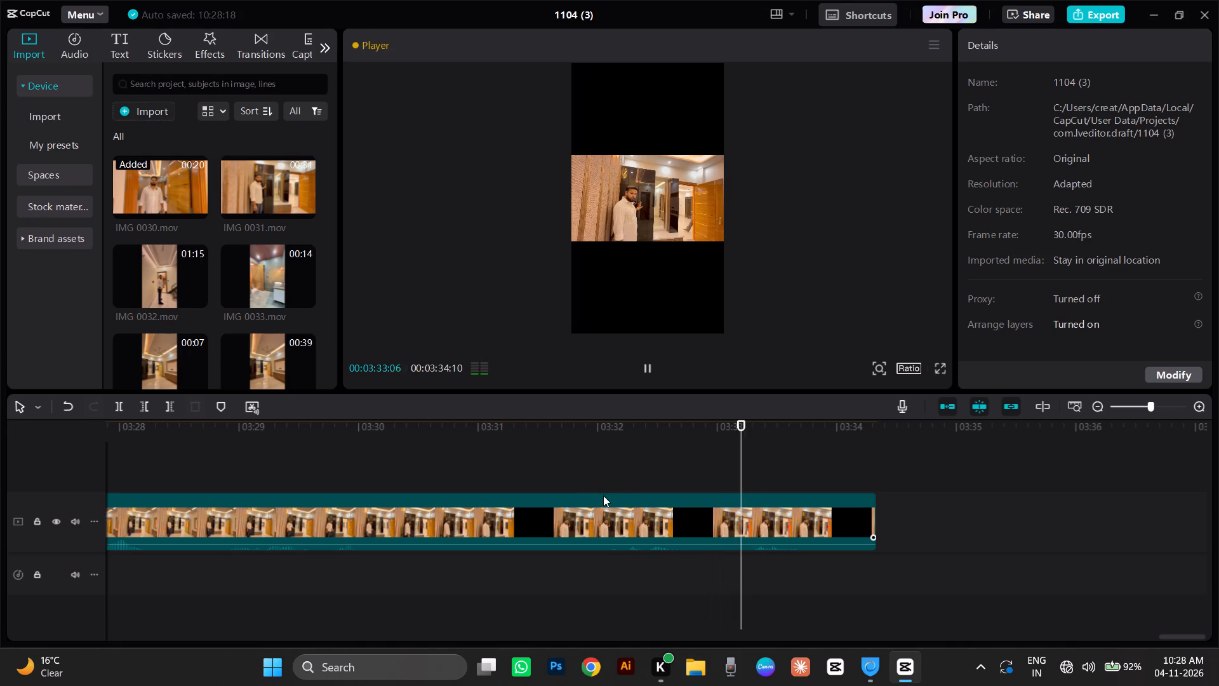
pyautogui.press('space')
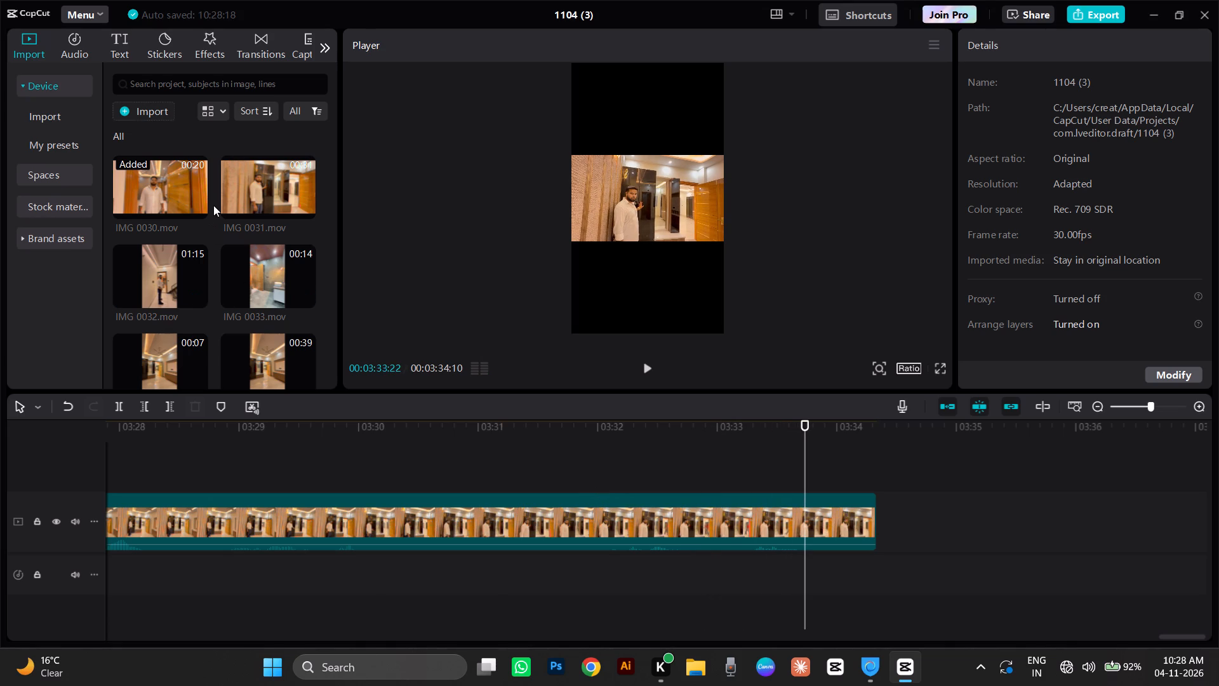
pyautogui.click(248, 186)
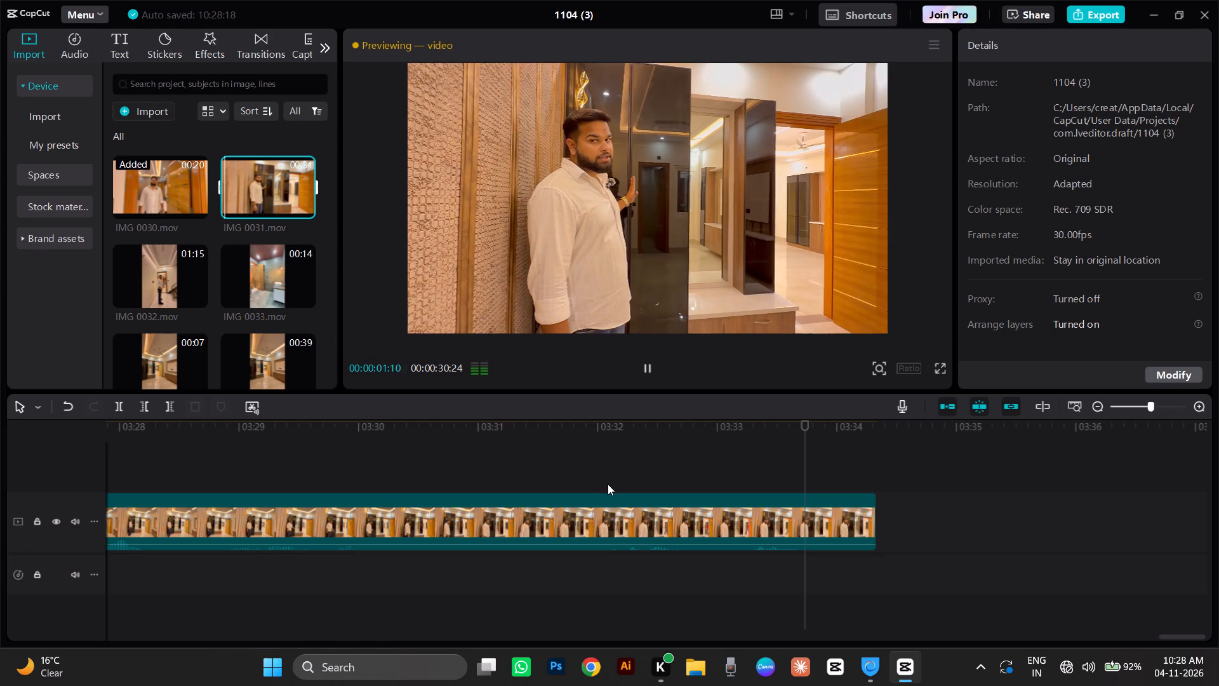
# Scrub back to the start of IMG_0030.mov and replay its first segment to about 00:03:22:16.
pyautogui.click(463, 451)
pyautogui.moveTo(463, 451); pyautogui.dragTo(134, 614)
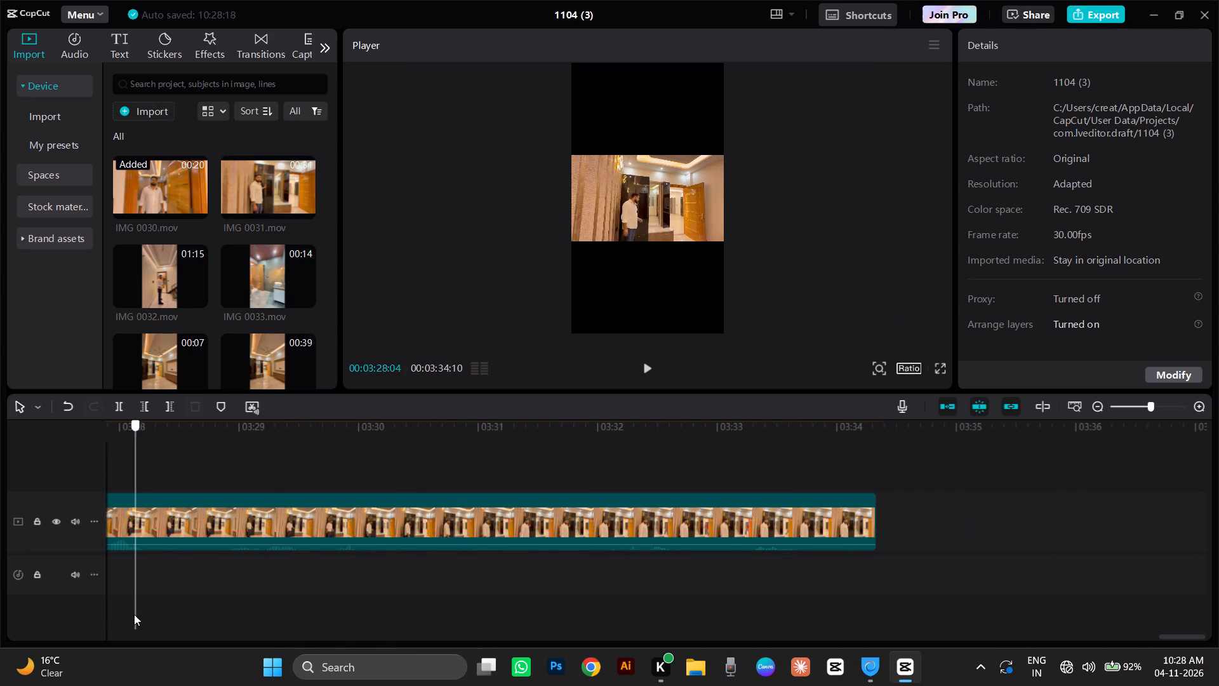
pyautogui.moveTo(134, 614); pyautogui.dragTo(163, 679)
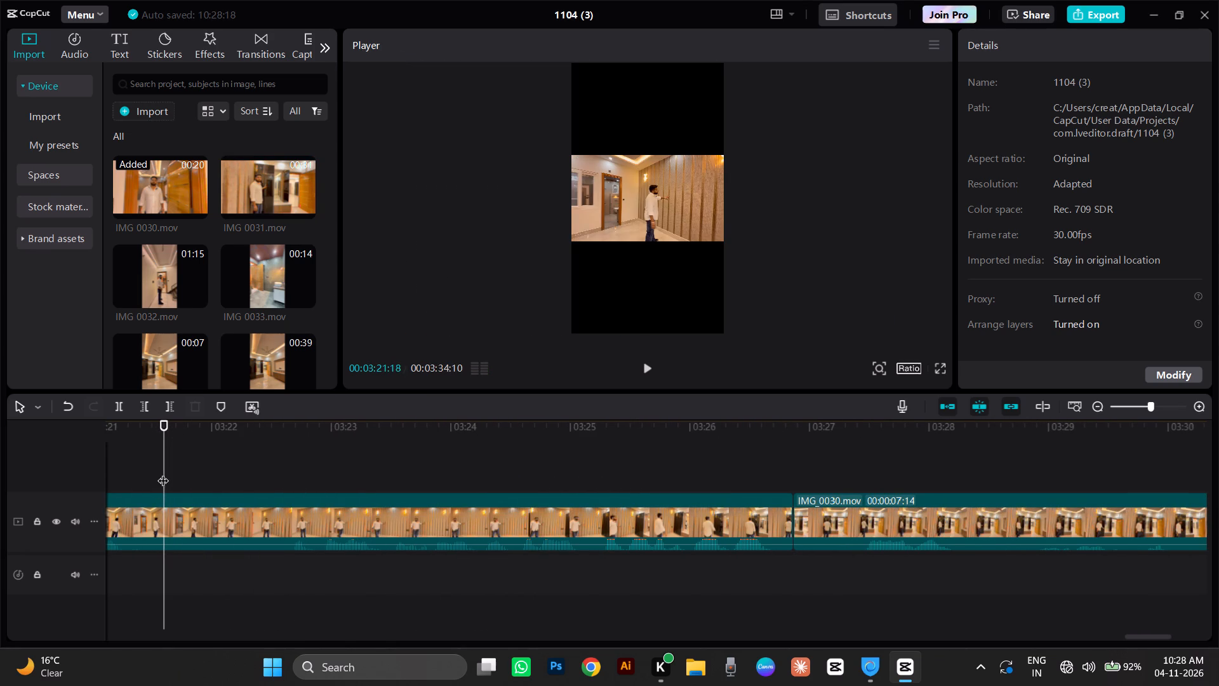
pyautogui.moveTo(163, 473); pyautogui.dragTo(1218, 368)
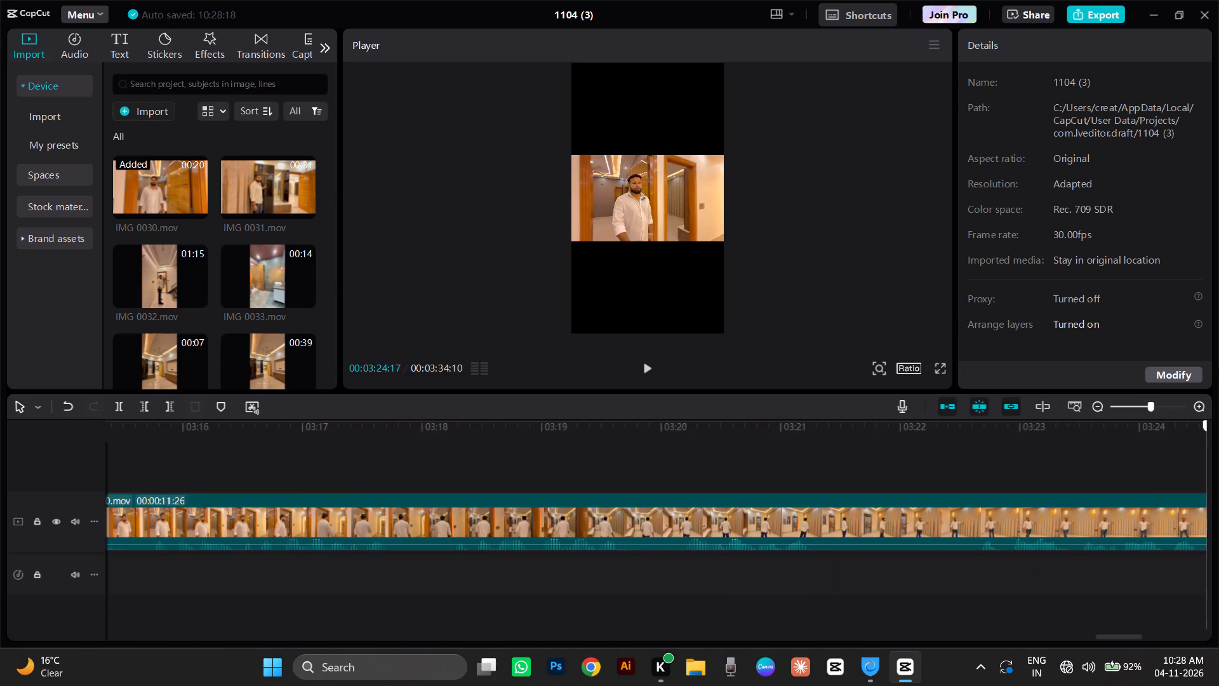
pyautogui.moveTo(1218, 368); pyautogui.dragTo(604, 582)
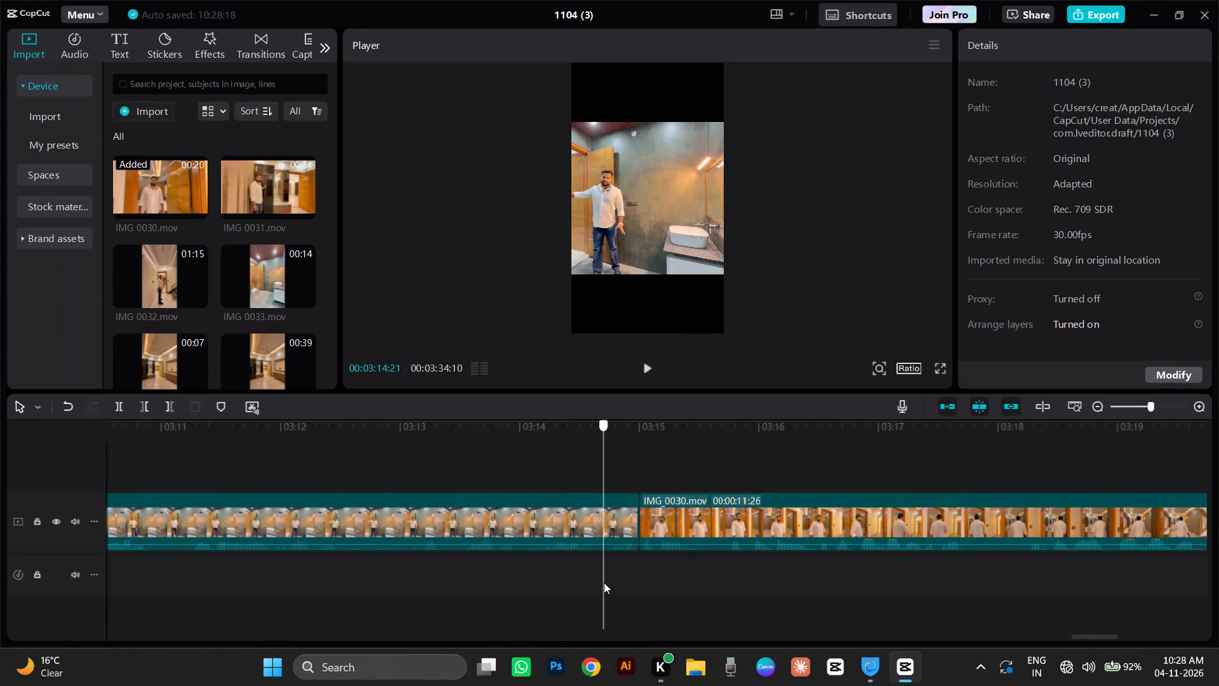
pyautogui.moveTo(604, 582); pyautogui.dragTo(648, 586)
pyautogui.press('space')
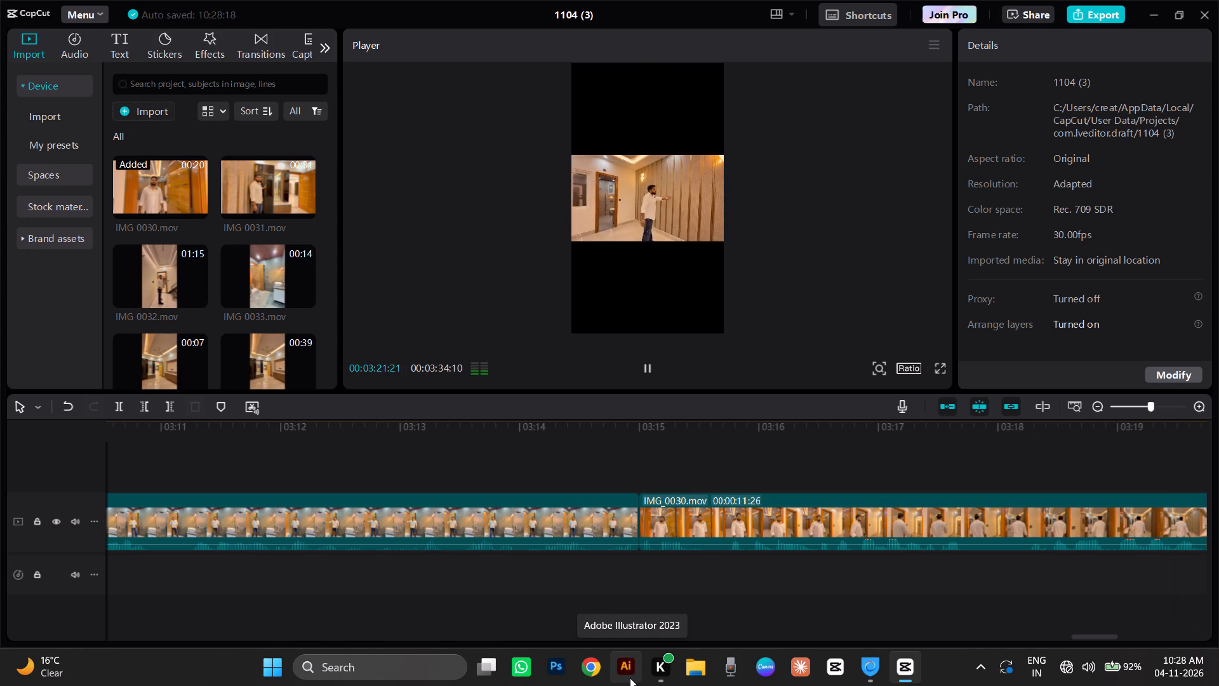
pyautogui.press('space')
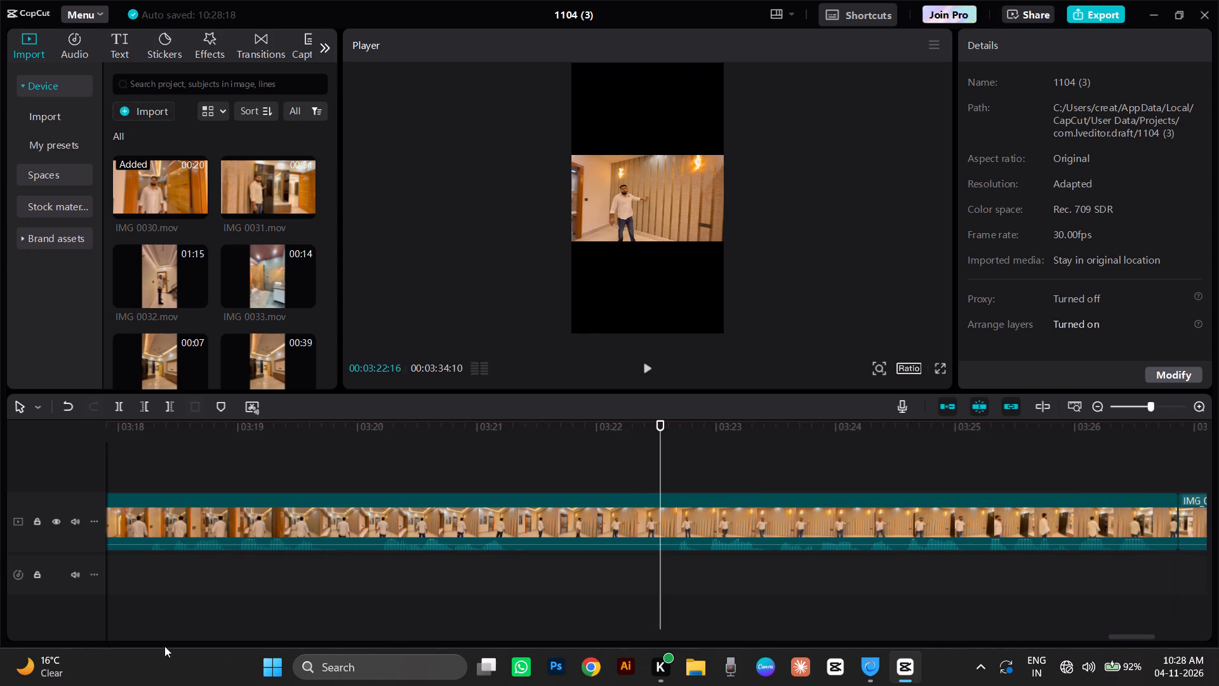
# Replay the first IMG_0030.mov segment and trim off its end after 00:03:24:07.
pyautogui.click(255, 454)
pyautogui.moveTo(255, 454); pyautogui.dragTo(231, 591)
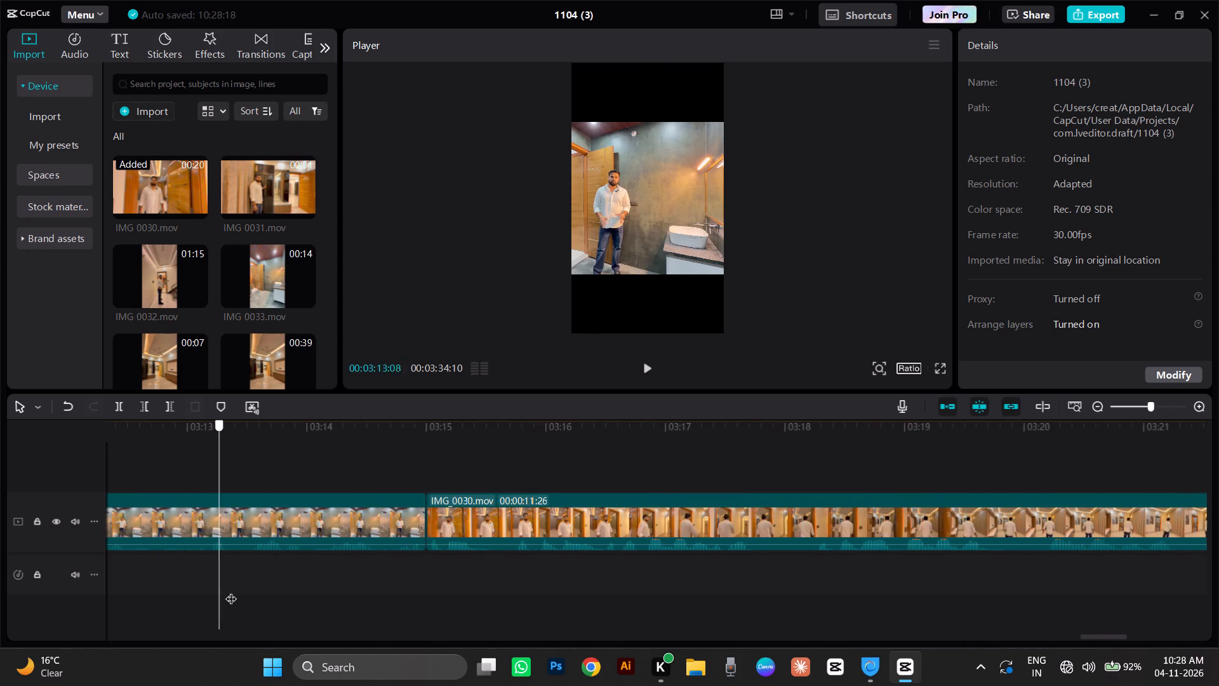
pyautogui.moveTo(231, 591); pyautogui.dragTo(421, 608)
pyautogui.press('space')
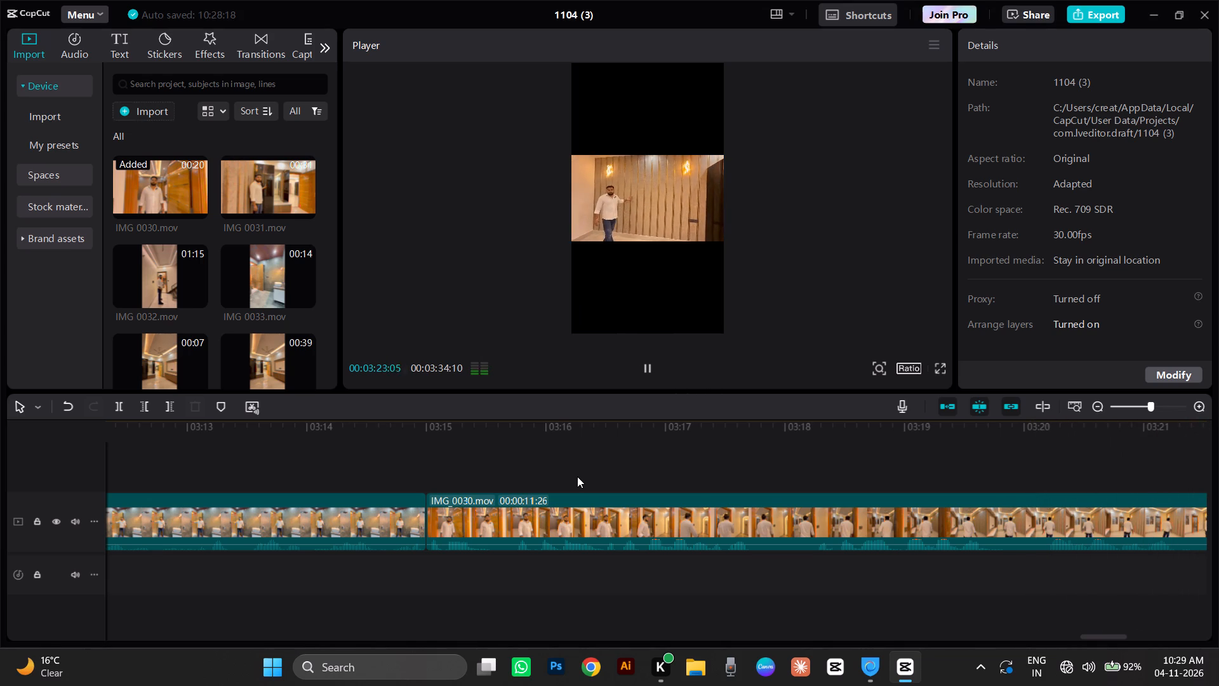
pyautogui.press('space')
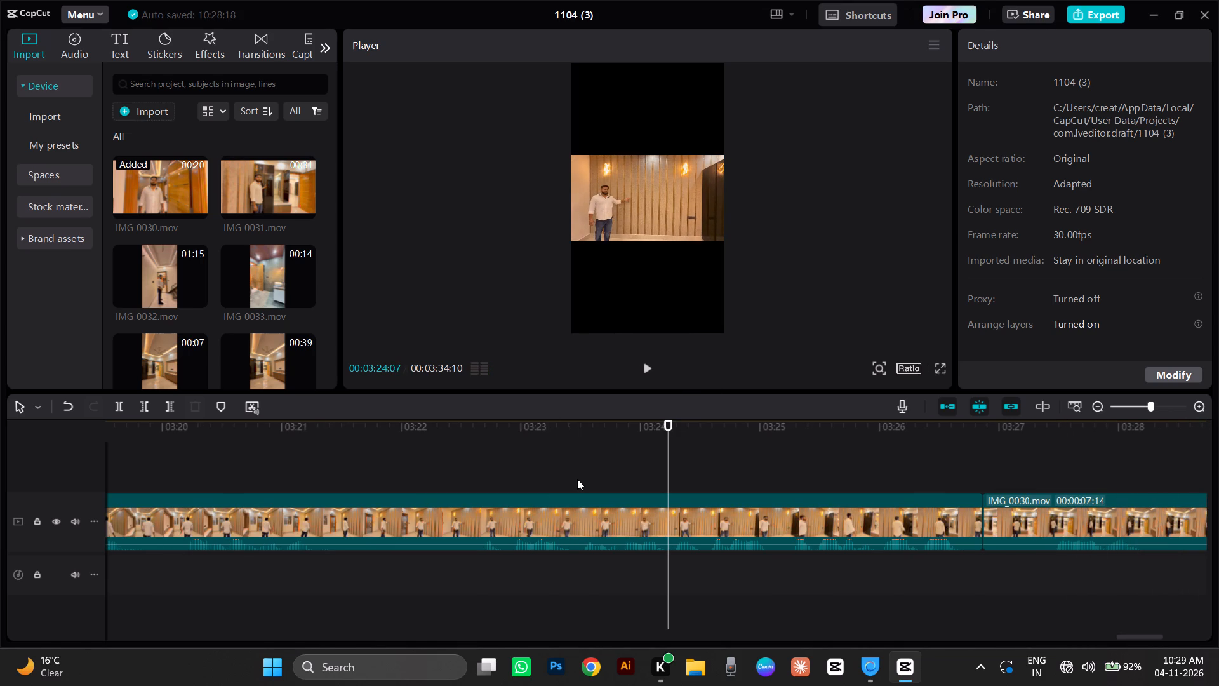
pyautogui.click(177, 400)
# Play across the cut and delete the remaining 00:00:07:14 segment of IMG_0030.mov.
pyautogui.click(497, 449)
pyautogui.press('space')
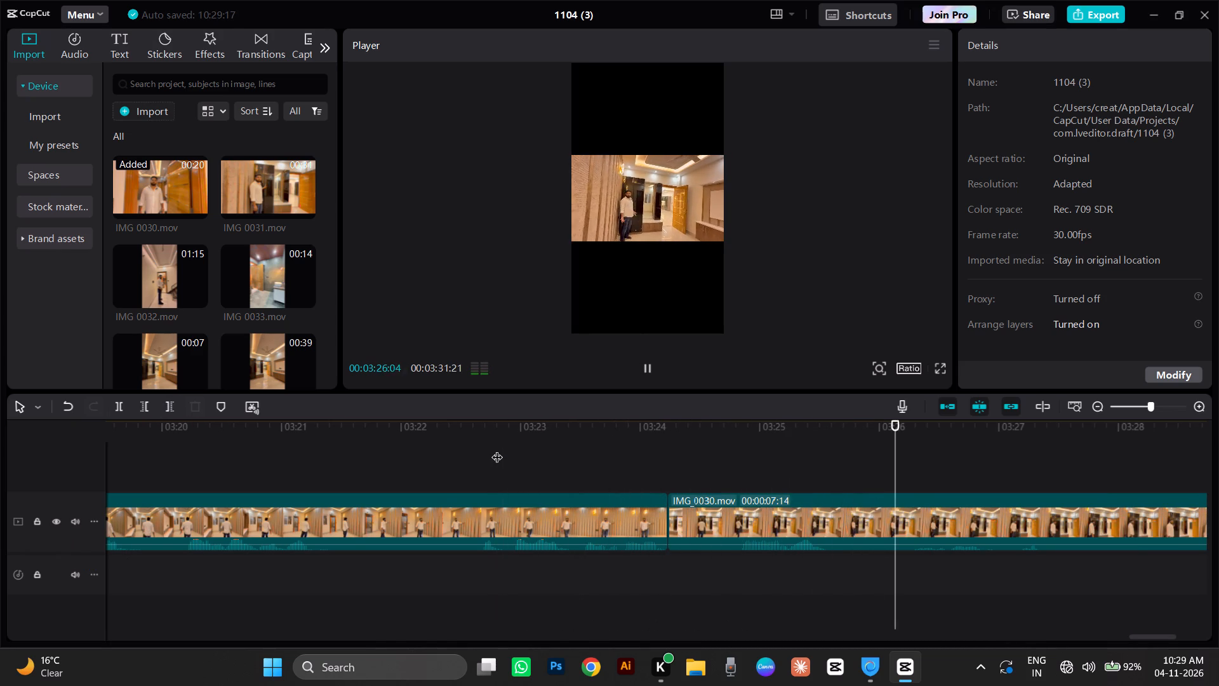
pyautogui.click(783, 506)
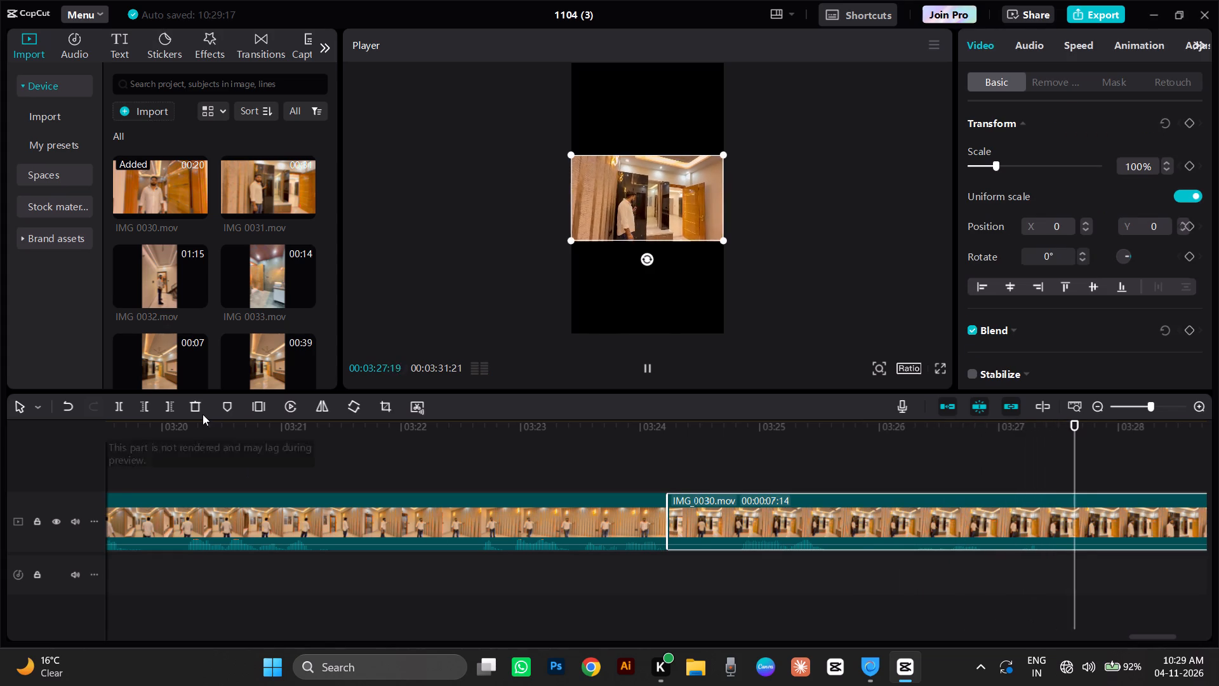
pyautogui.click(203, 414)
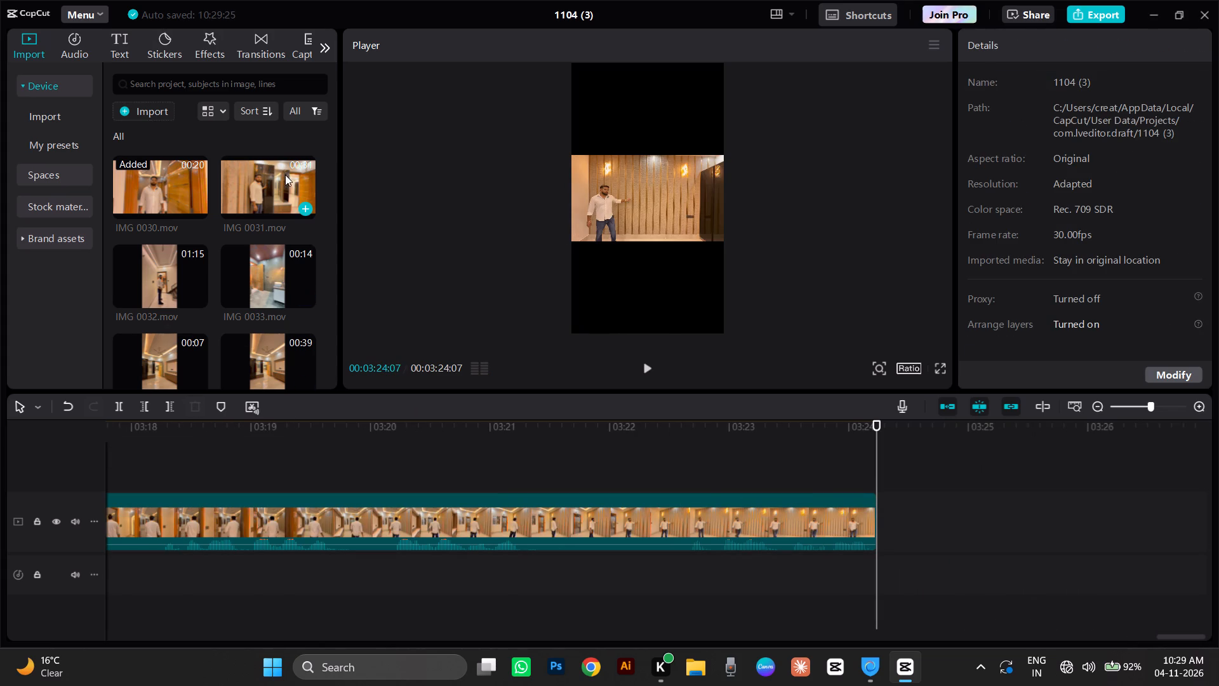
# Add IMG_0031.mov to the main track after IMG_0030.mov, at 00:03:24:07.
pyautogui.click(300, 211)
pyautogui.press('space')
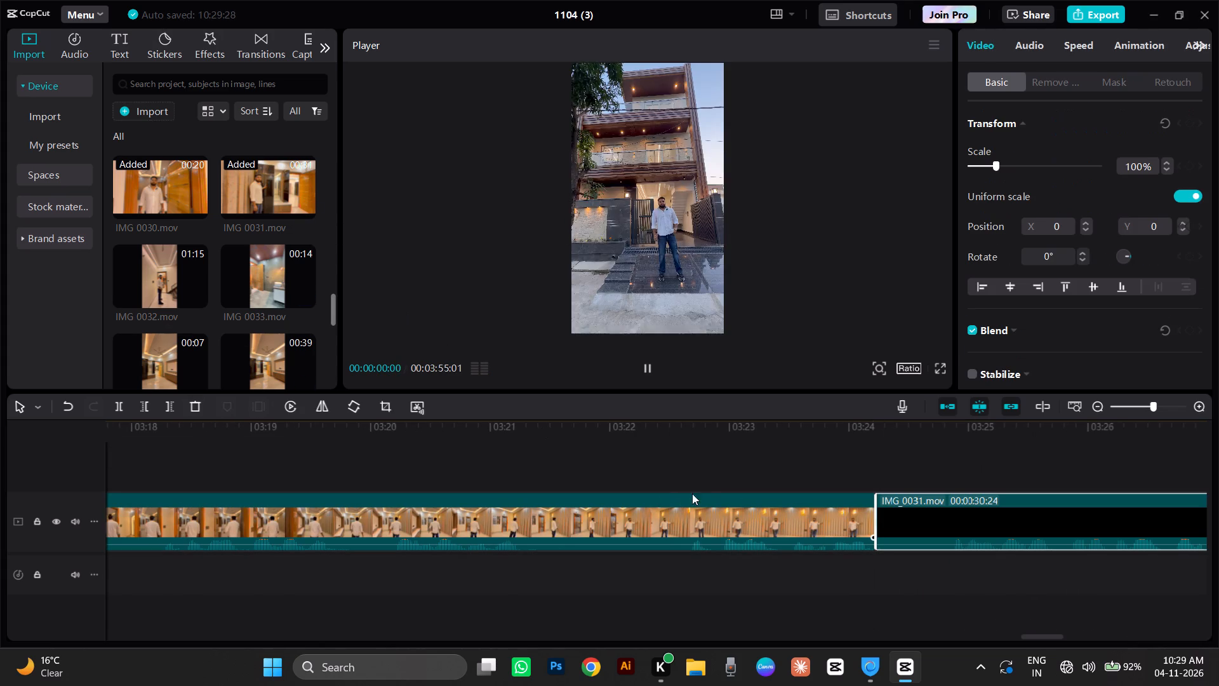
# Play into IMG_0031.mov and trim the first 19 frames off its start, leaving the clip 00:00:30:05 long.
pyautogui.click(868, 450)
pyautogui.press('space')
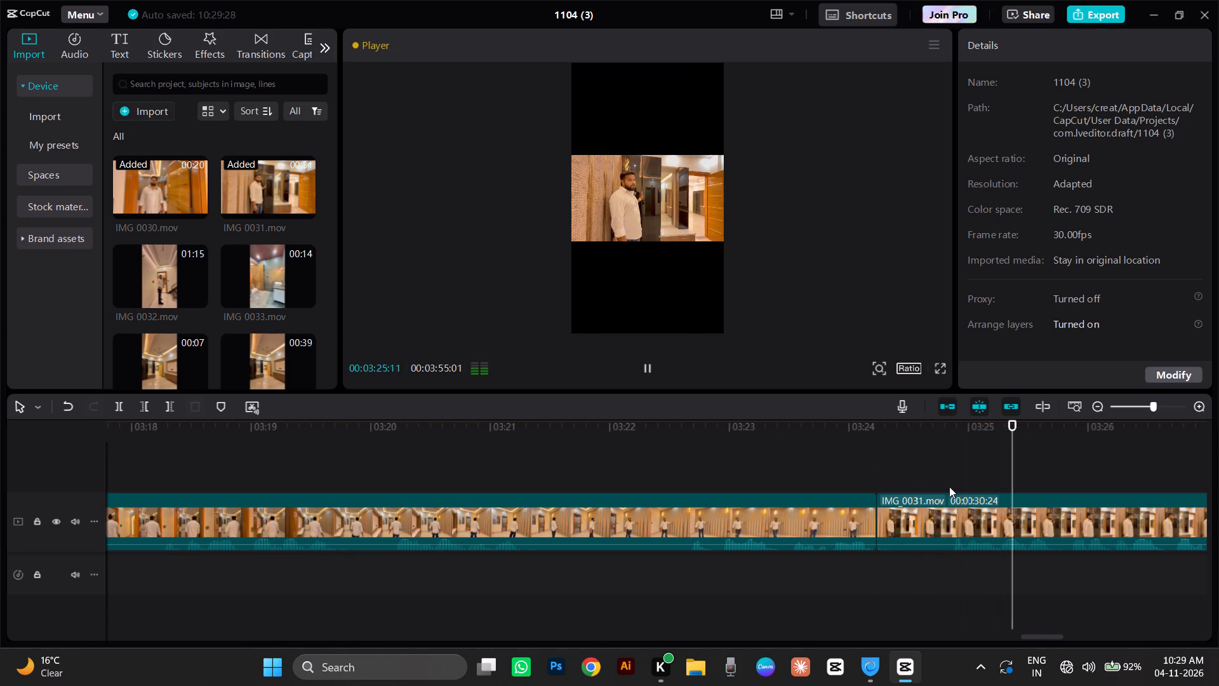
pyautogui.click(952, 439)
pyautogui.click(141, 407)
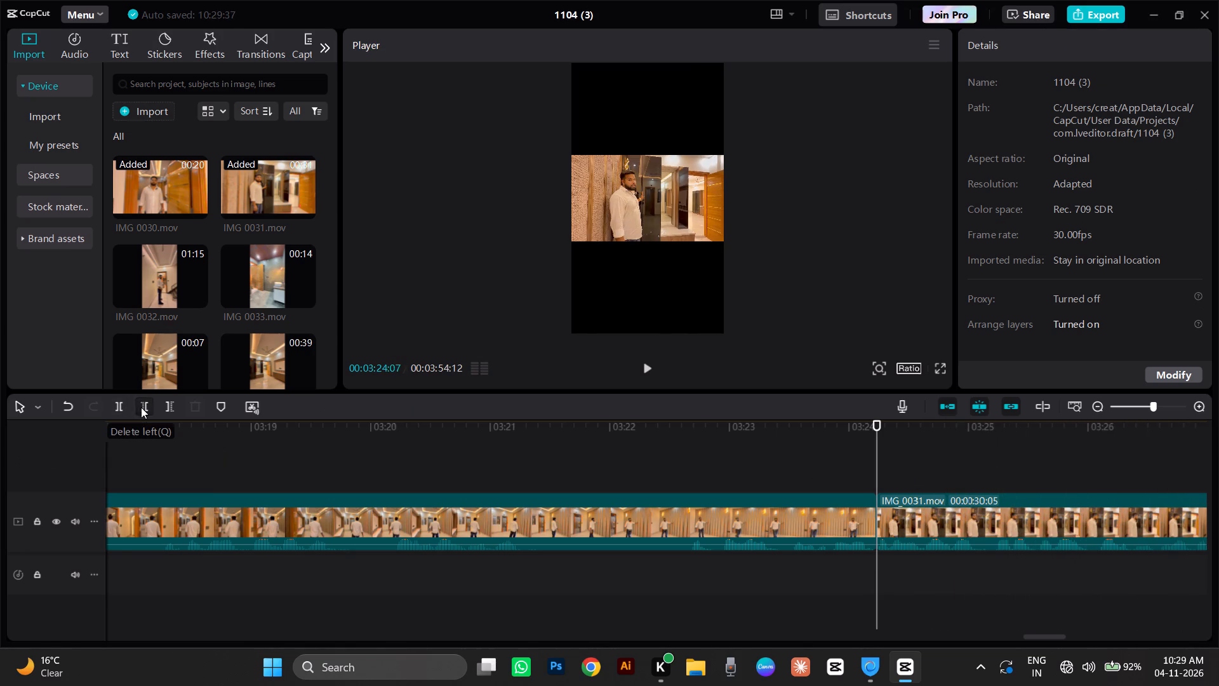
# Play and scrub through the opening of IMG_0031.mov, from 00:03:24:07 to about 00:03:31, to look for cut points.
pyautogui.press('space')
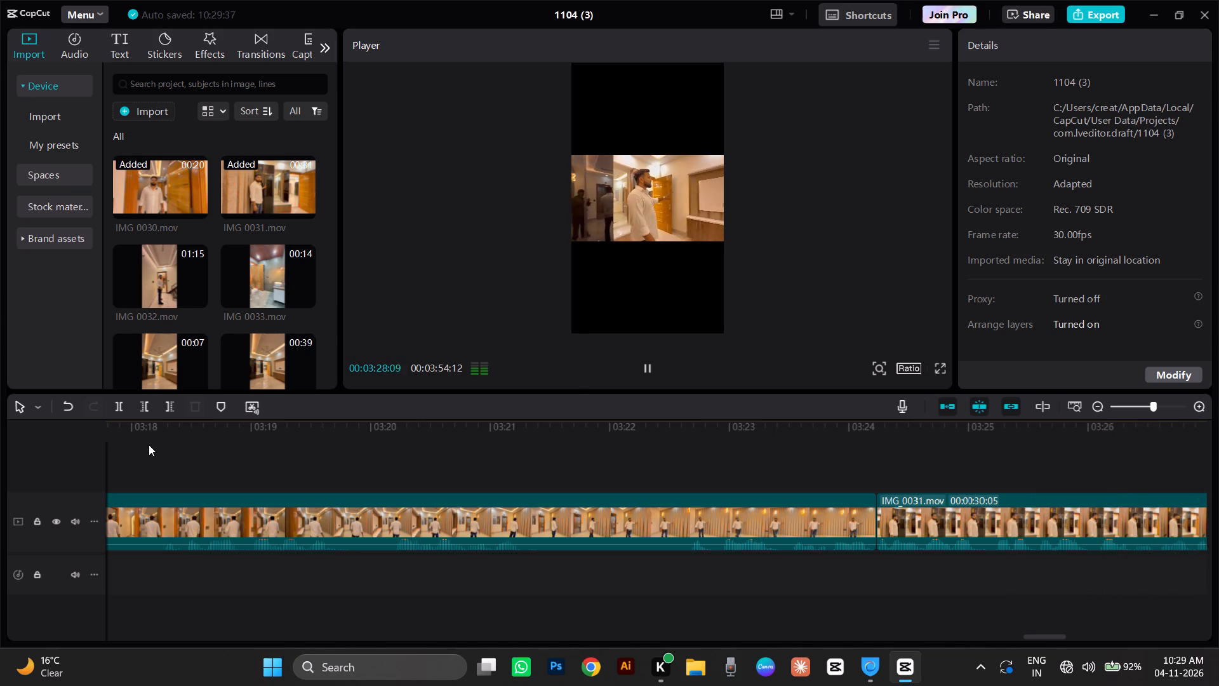
pyautogui.press('space')
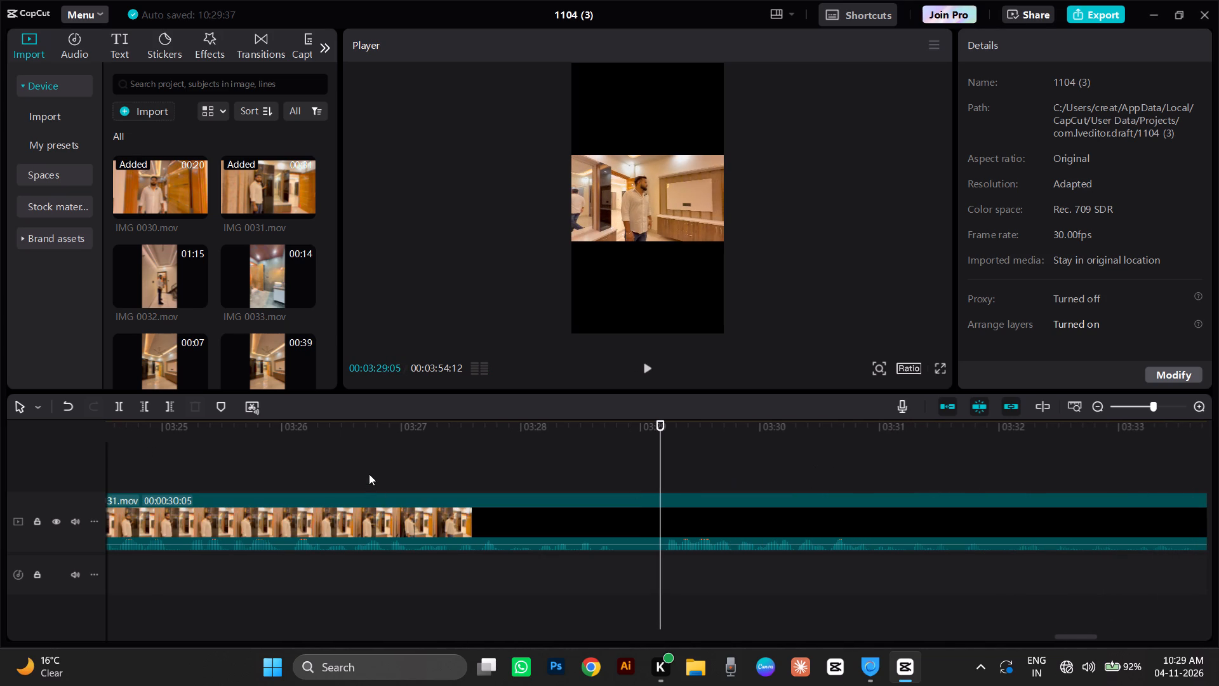
pyautogui.click(369, 474)
pyautogui.moveTo(368, 474); pyautogui.dragTo(564, 553)
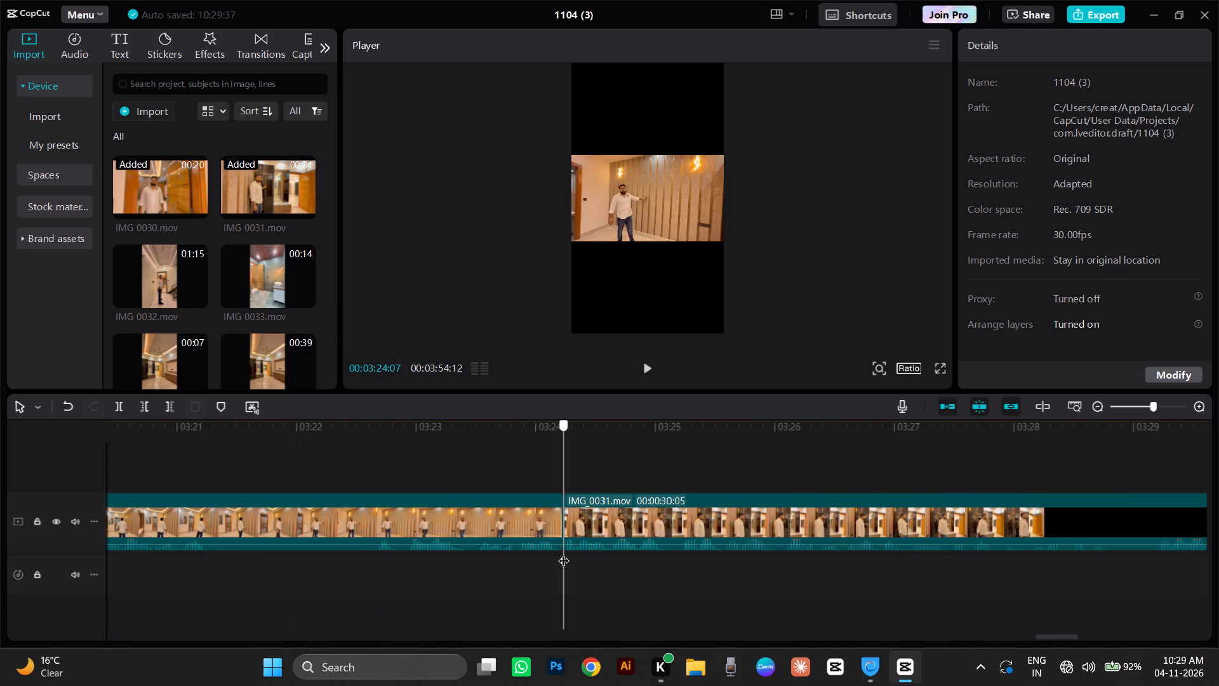
pyautogui.moveTo(564, 553); pyautogui.dragTo(564, 554)
pyautogui.press('space')
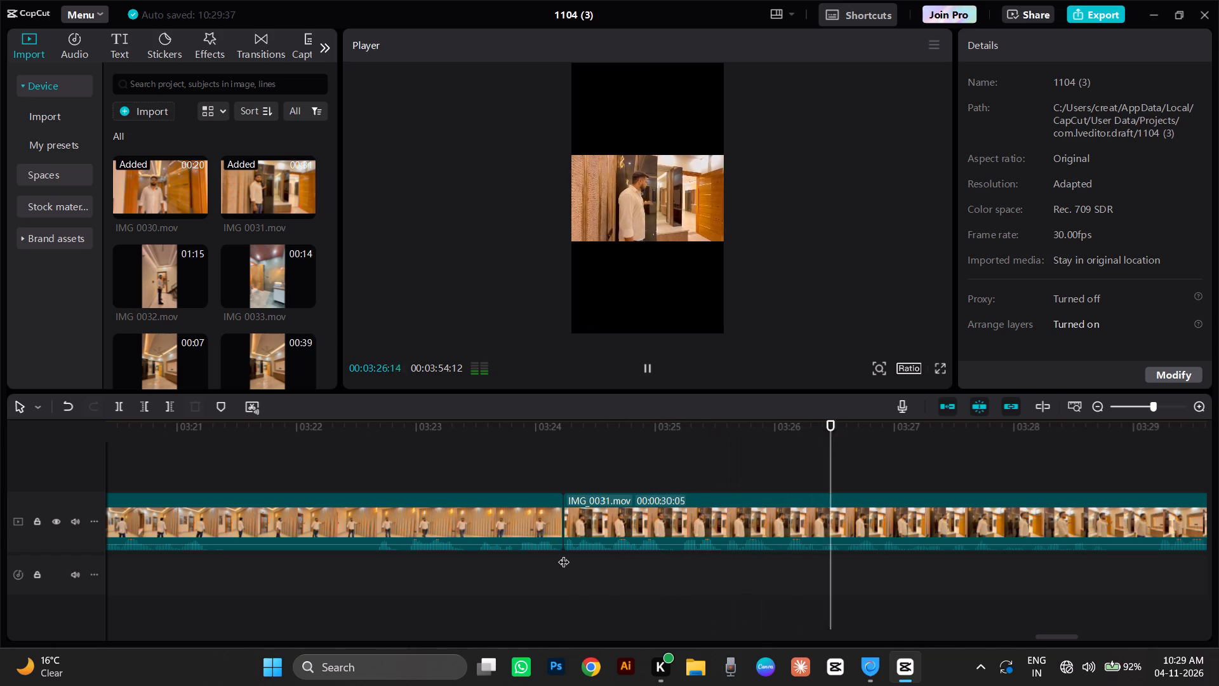
pyautogui.press('space')
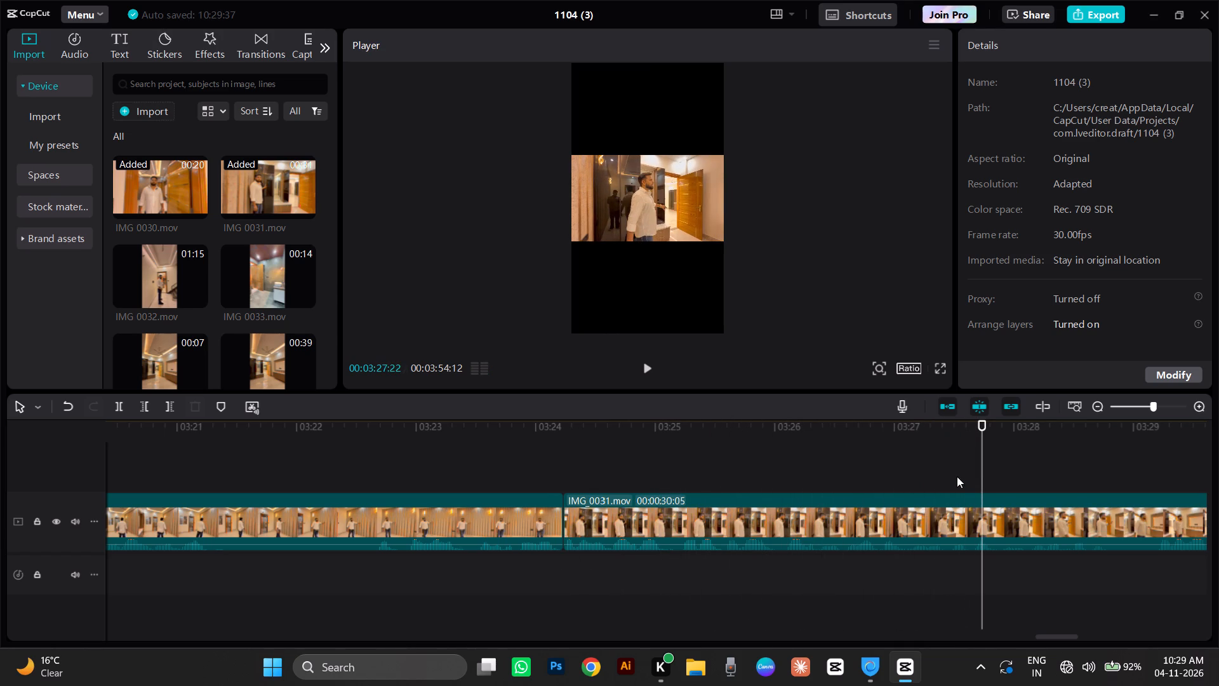
pyautogui.click(952, 461)
pyautogui.press('space')
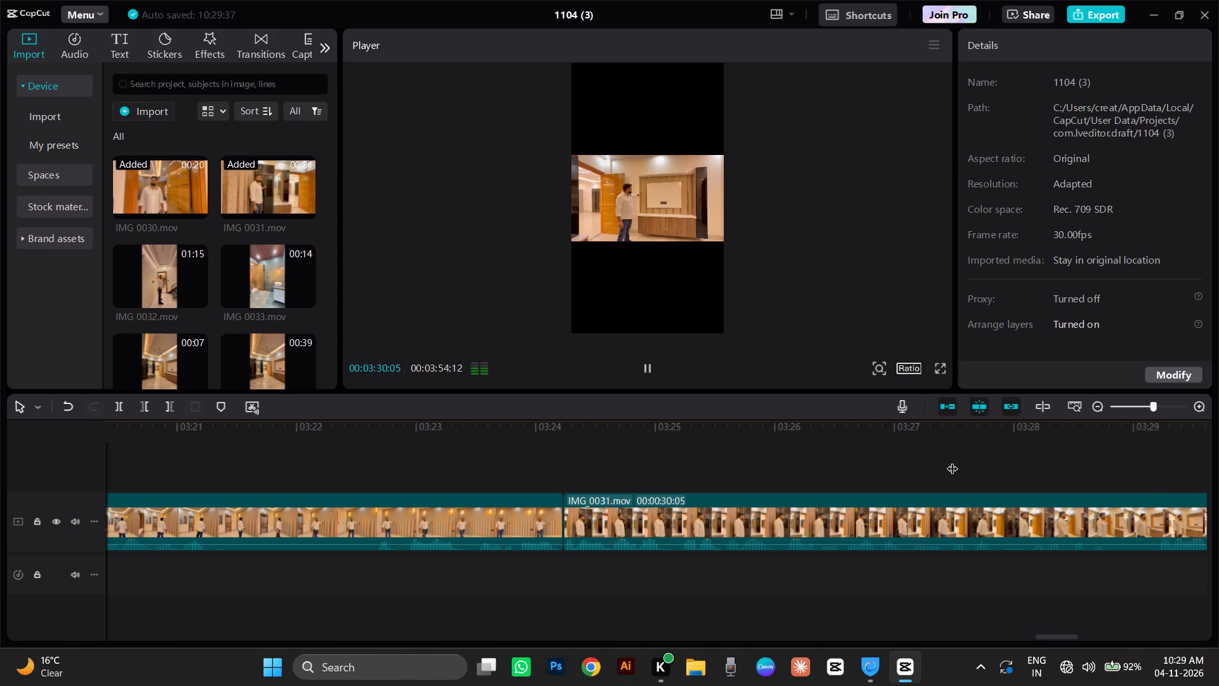
pyautogui.press('space')
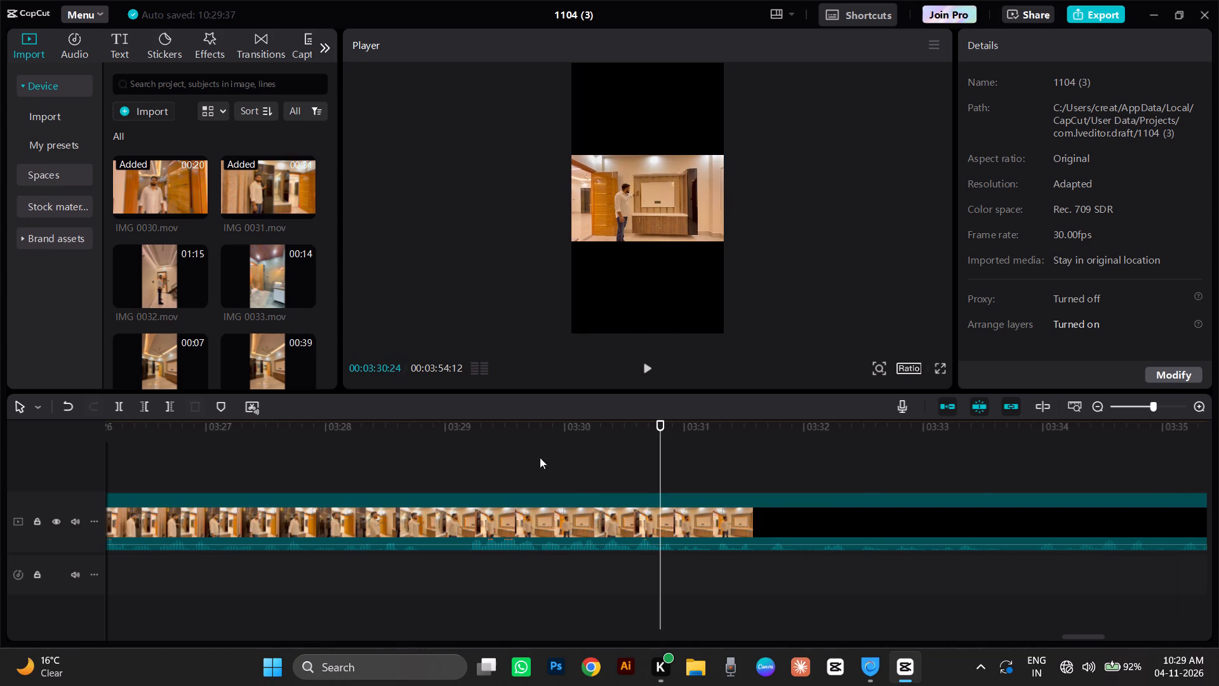
pyautogui.click(467, 453)
pyautogui.press('space')
pyautogui.press('space')
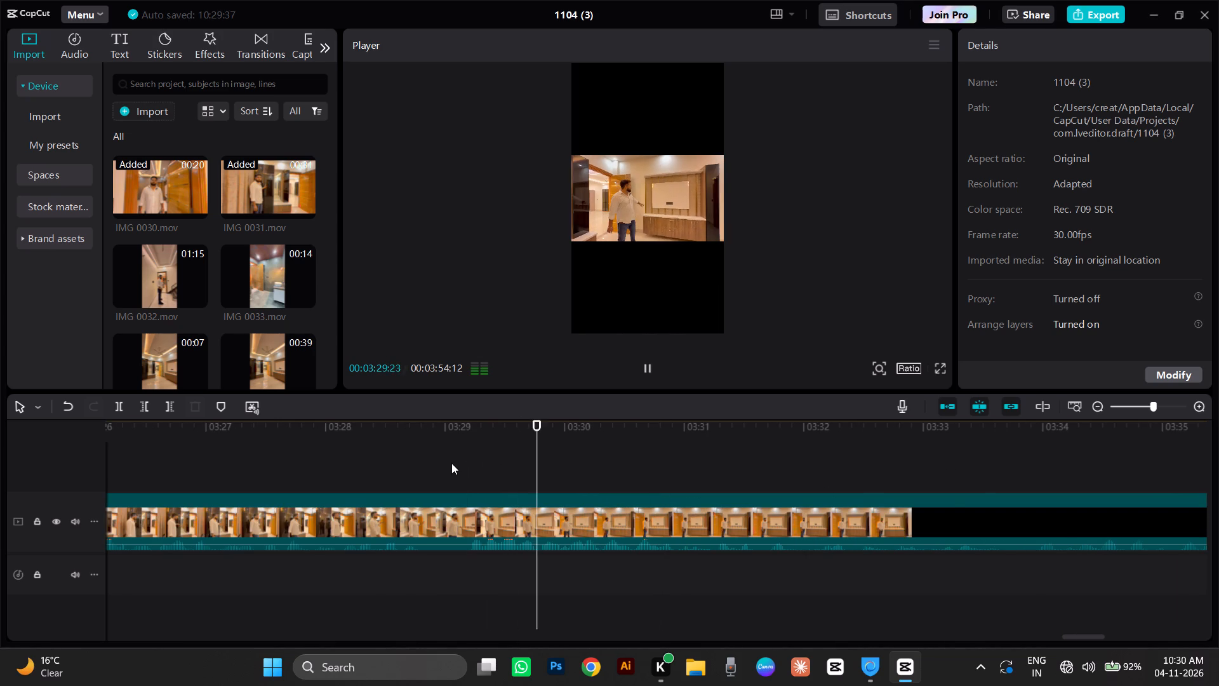
pyautogui.click(451, 463)
pyautogui.moveTo(453, 465); pyautogui.dragTo(455, 466)
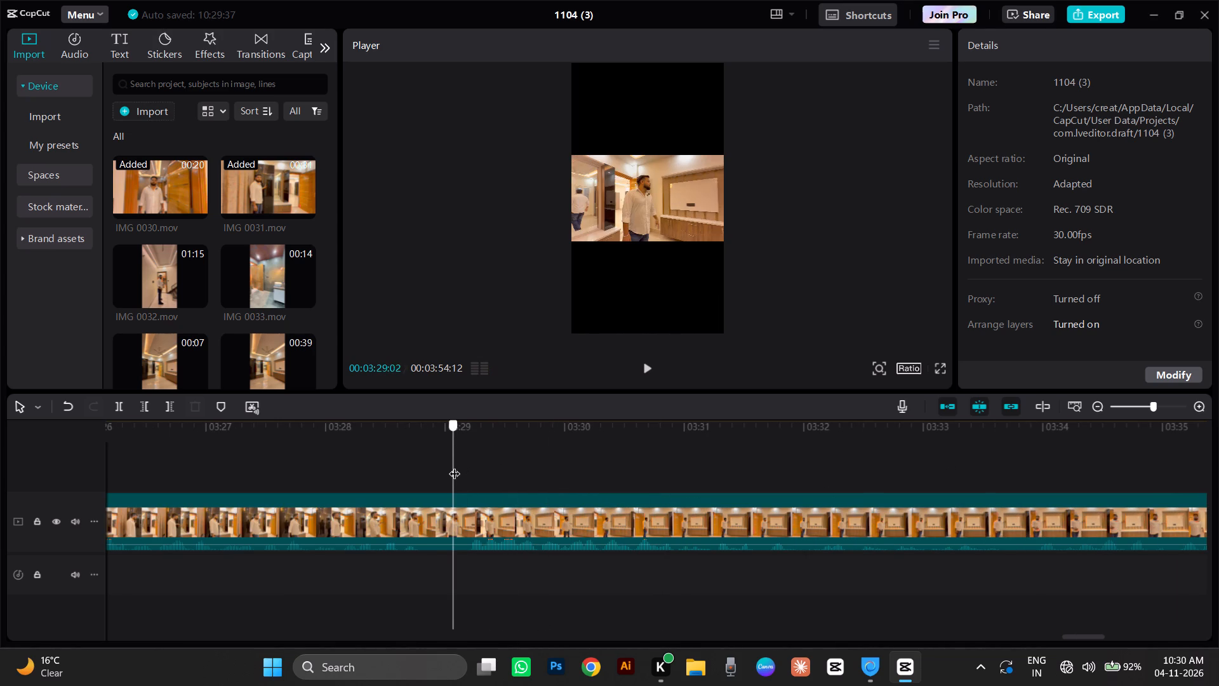
pyautogui.moveTo(455, 466); pyautogui.dragTo(623, 525)
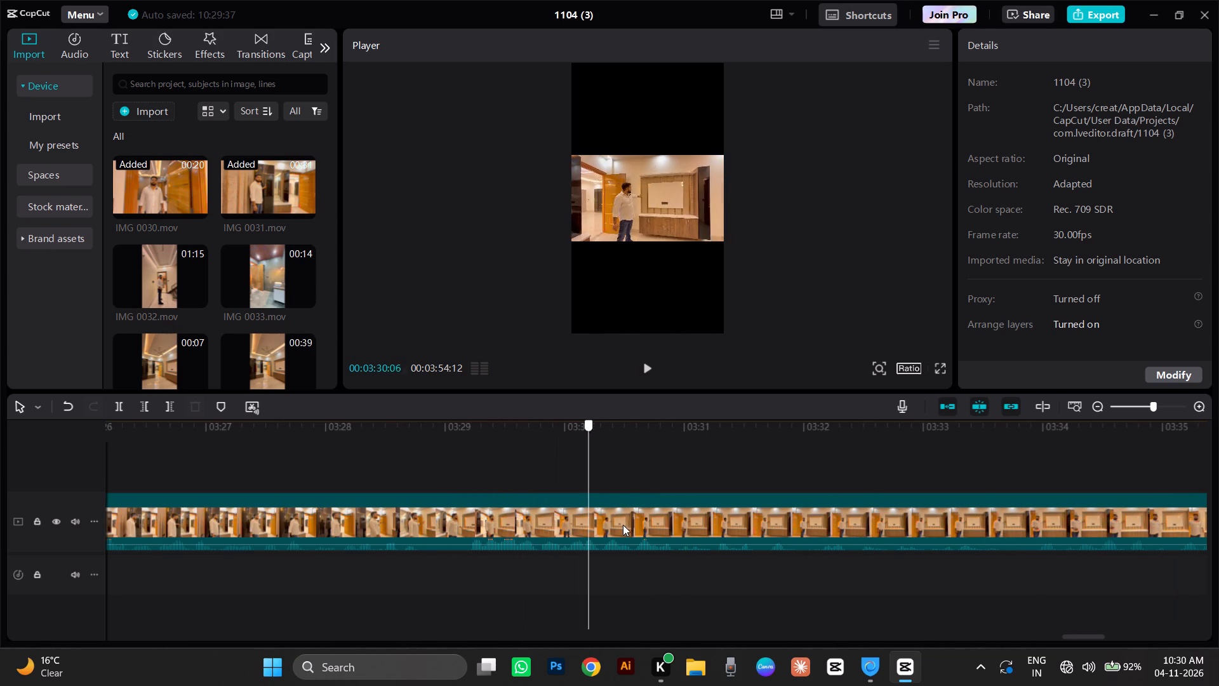
pyautogui.moveTo(623, 525); pyautogui.dragTo(693, 558)
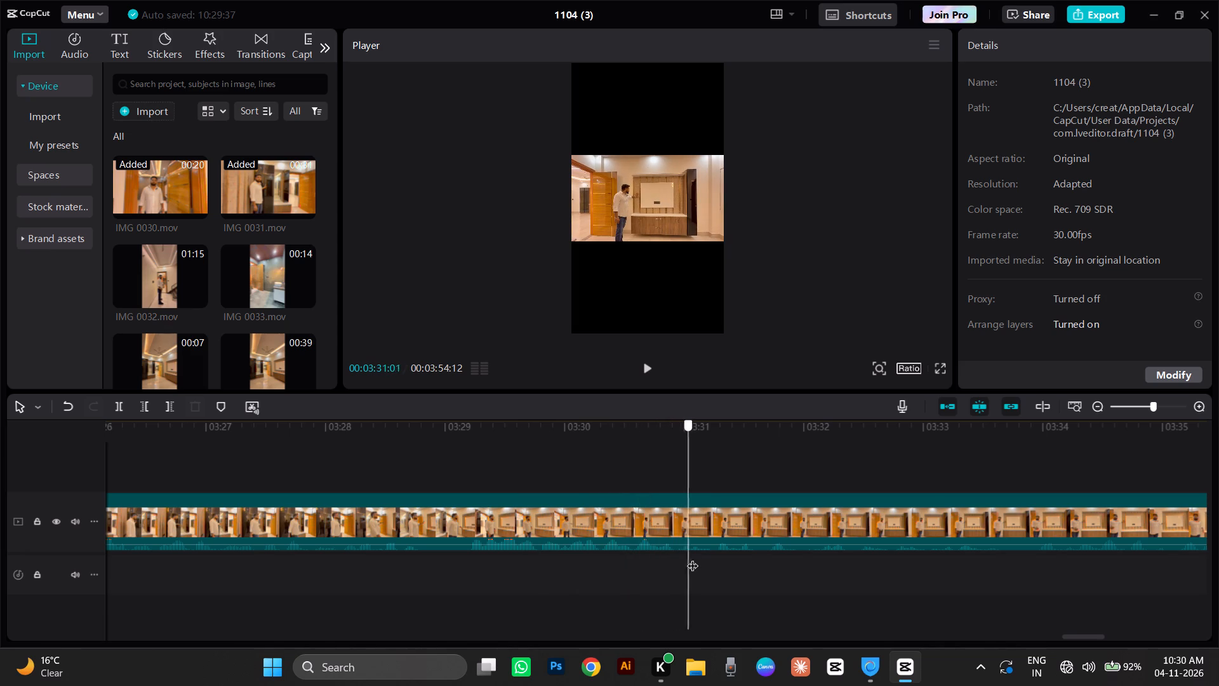
pyautogui.moveTo(693, 558); pyautogui.dragTo(246, 593)
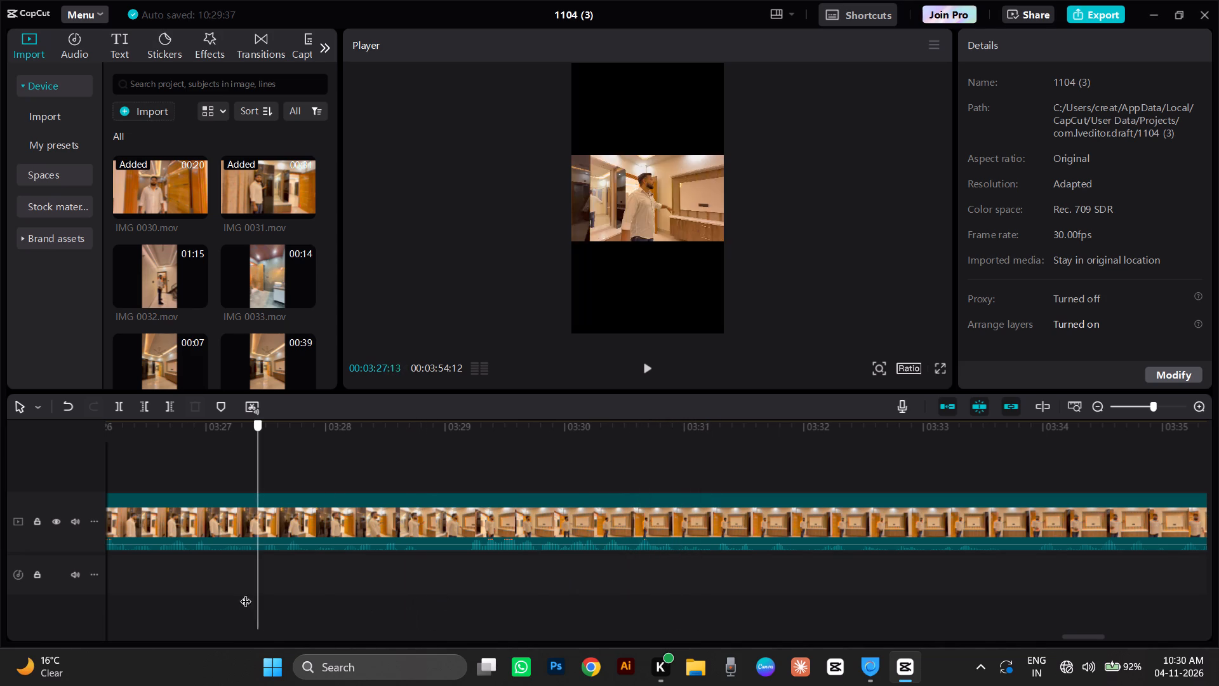
pyautogui.moveTo(246, 593); pyautogui.dragTo(378, 621)
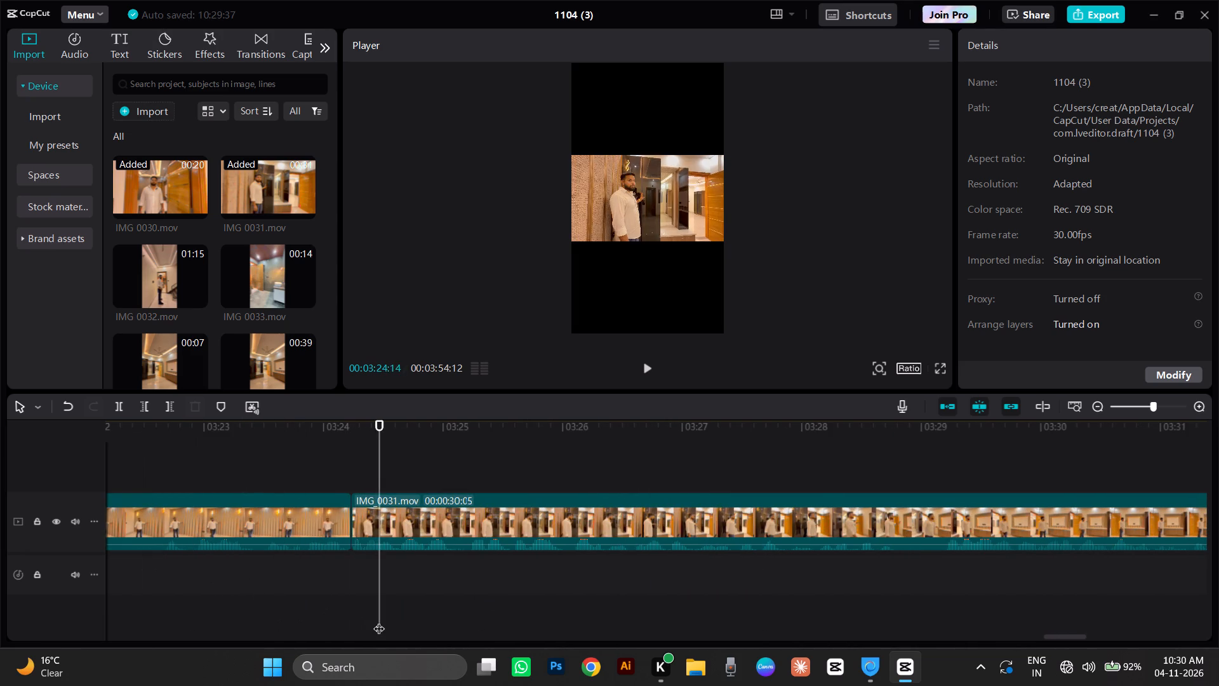
# Replay the start of IMG_0031.mov and split the clip at 00:03:27:26.
pyautogui.press('space')
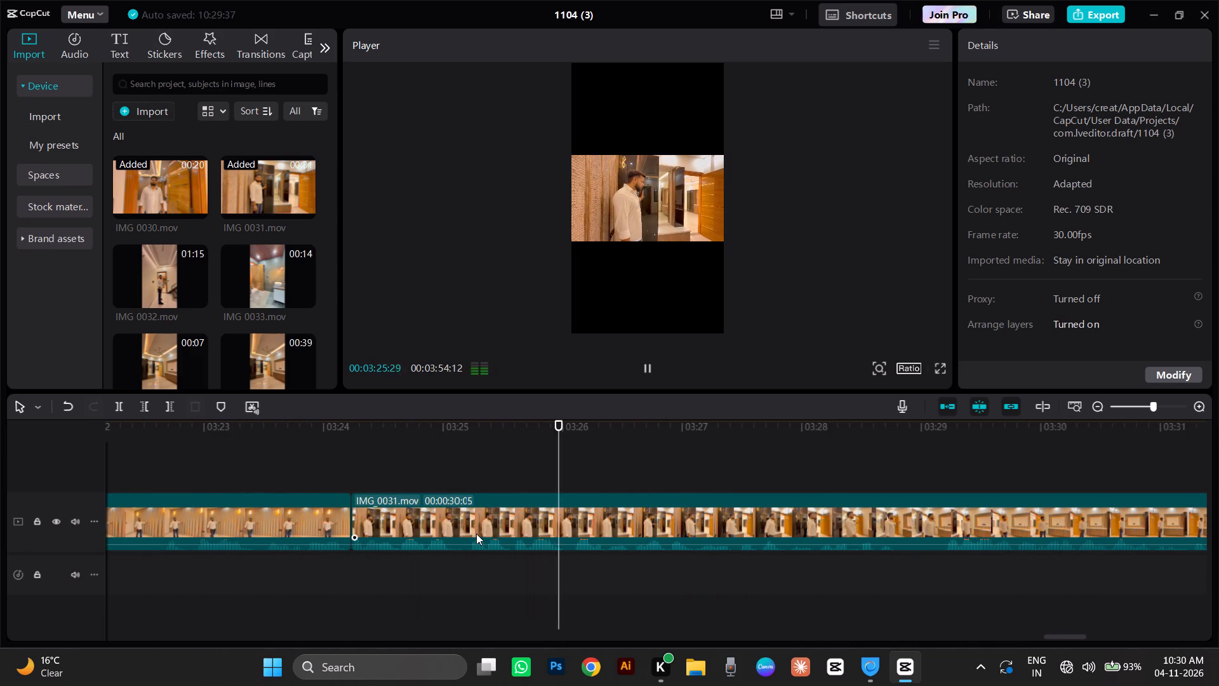
pyautogui.press('space')
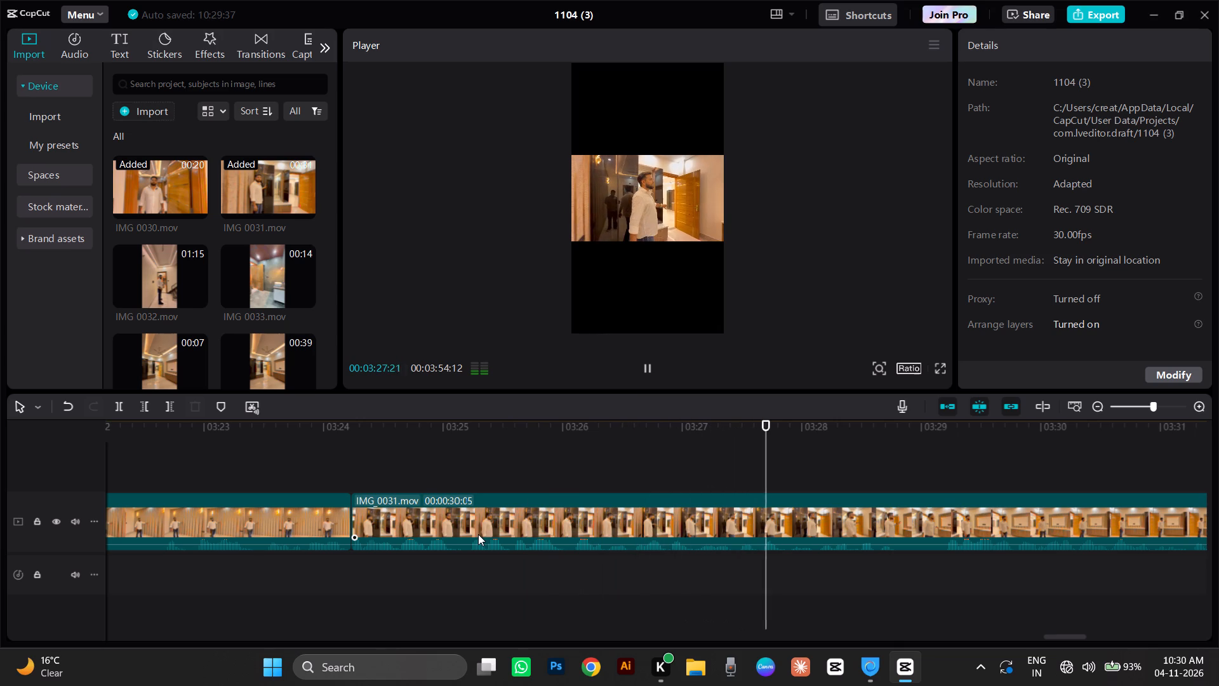
pyautogui.click(726, 456)
pyautogui.press('space')
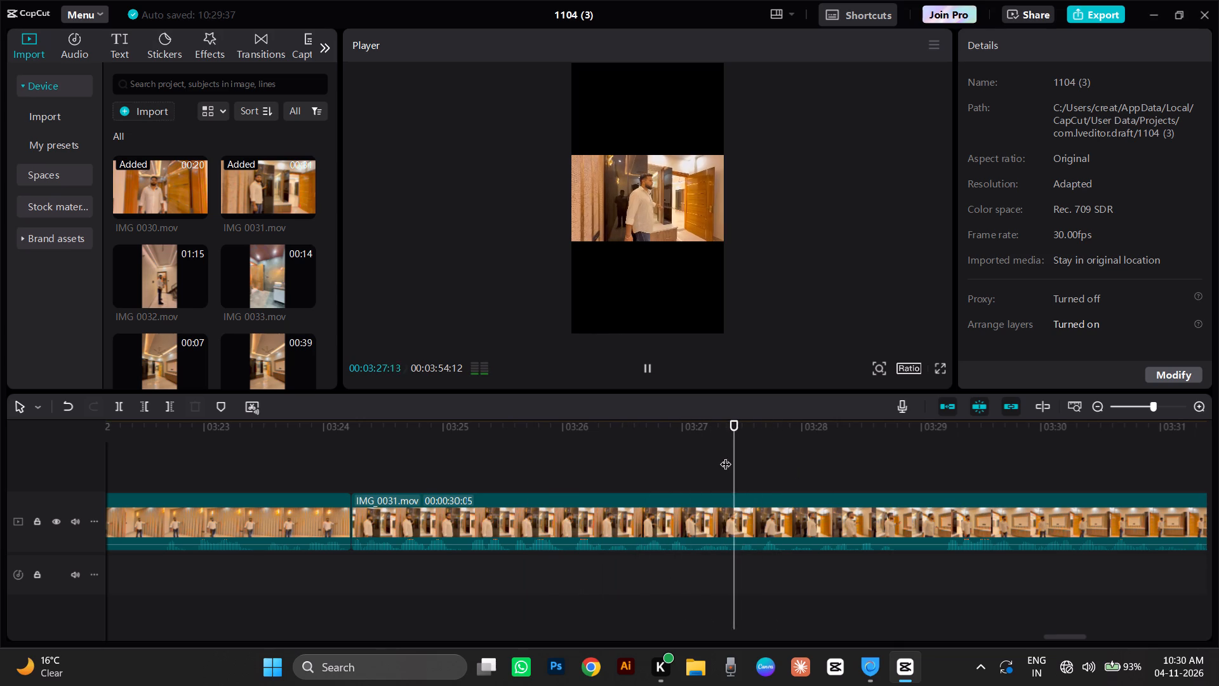
pyautogui.press('space')
pyautogui.click(772, 446)
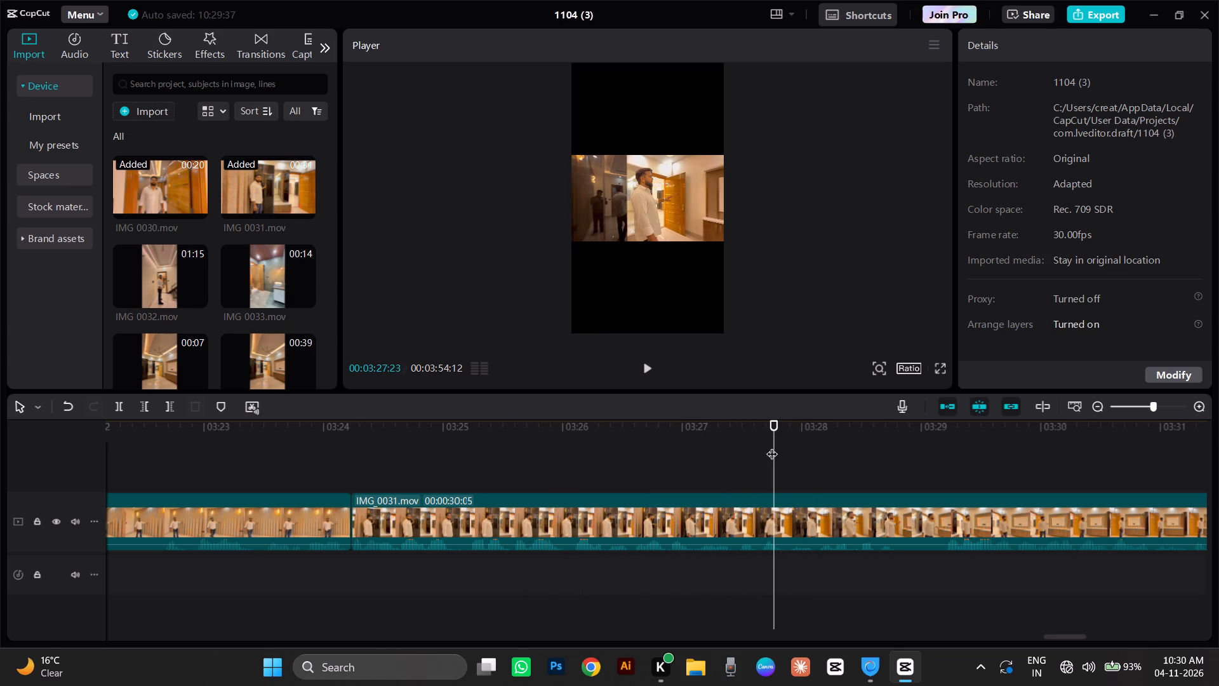
pyautogui.press('space')
pyautogui.press('space')
pyautogui.click(785, 446)
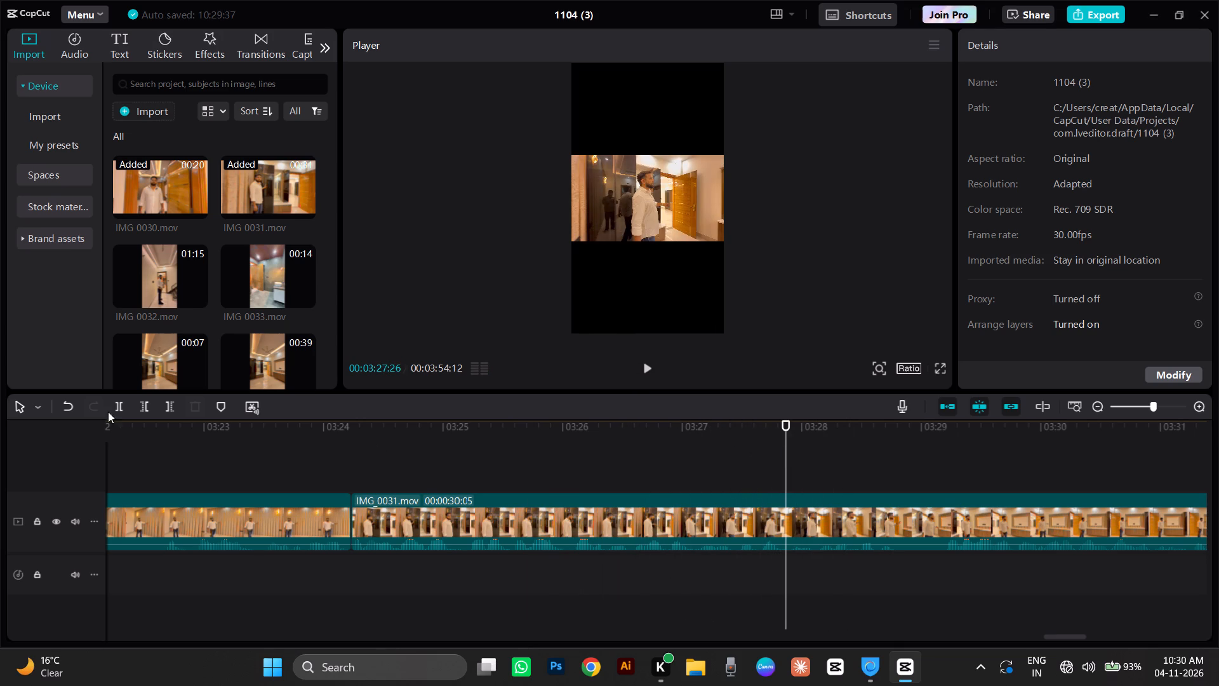
pyautogui.click(119, 405)
# Split the remaining part of IMG_0031.mov again at 00:03:28:26, isolating a one-second segment.
pyautogui.press('space')
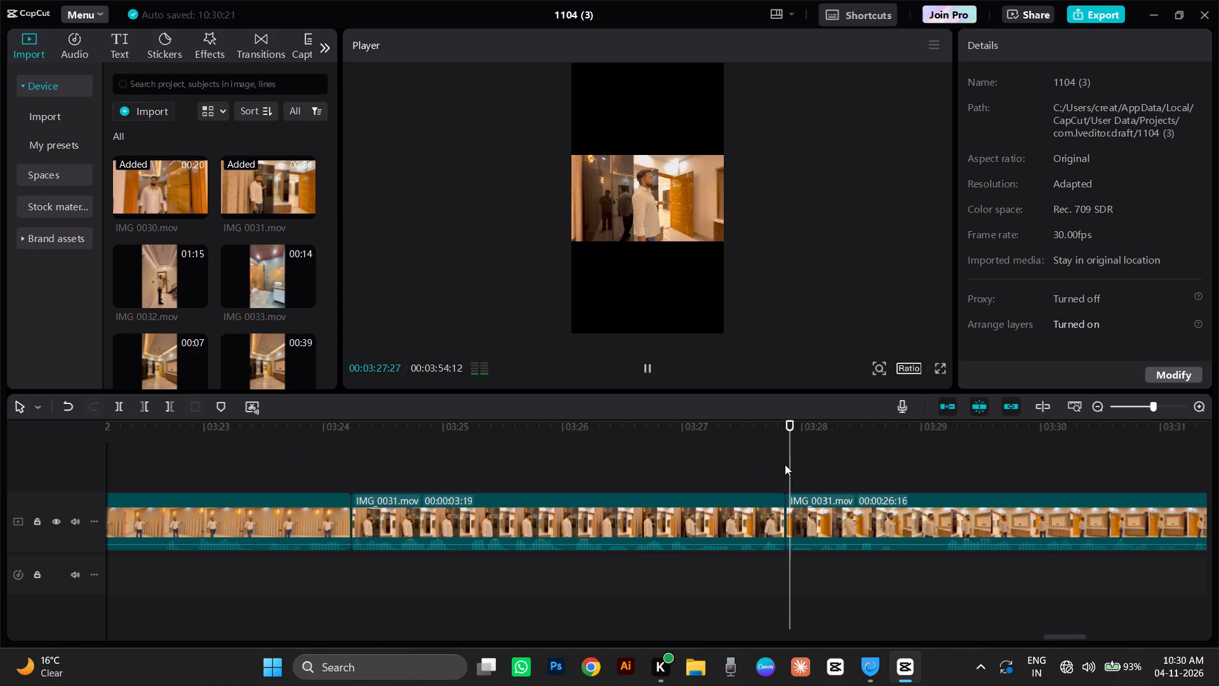
pyautogui.press('space')
pyautogui.click(893, 449)
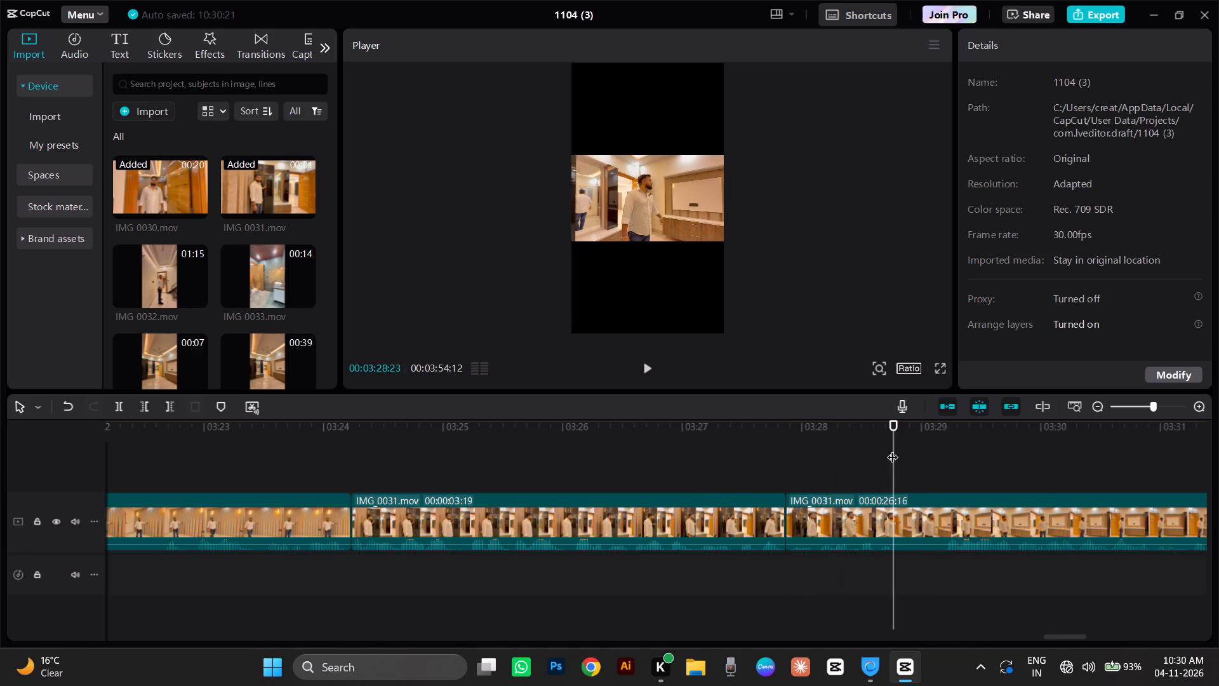
pyautogui.moveTo(898, 453); pyautogui.dragTo(907, 468)
pyautogui.click(119, 407)
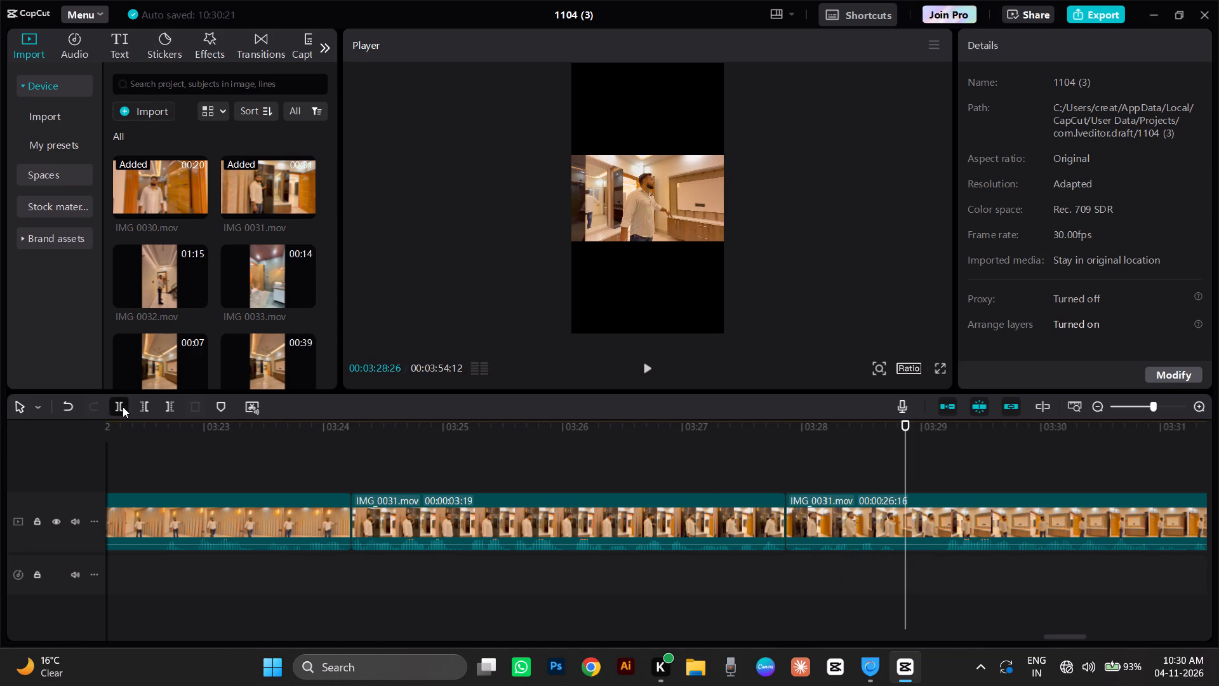
# Trim the last IMG_0031.mov segment, removing its start up to 00:03:29:25 and its end after 00:03:29:15.
pyautogui.moveTo(907, 448); pyautogui.dragTo(950, 461)
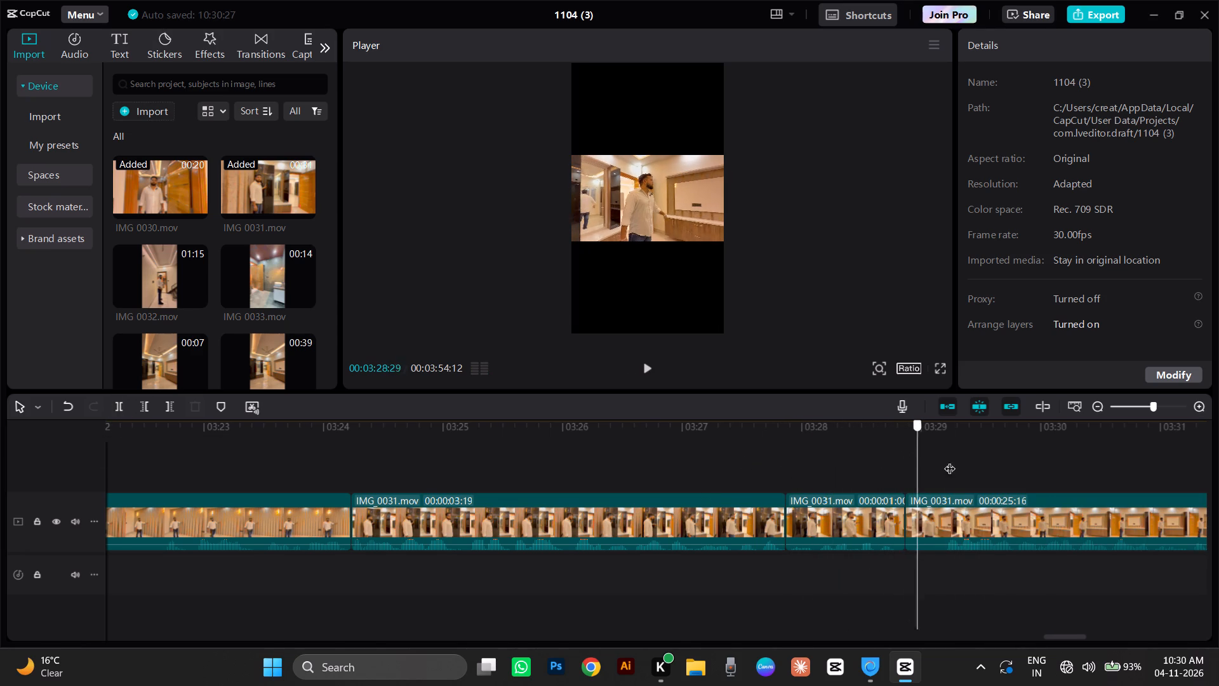
pyautogui.moveTo(950, 461); pyautogui.dragTo(1020, 485)
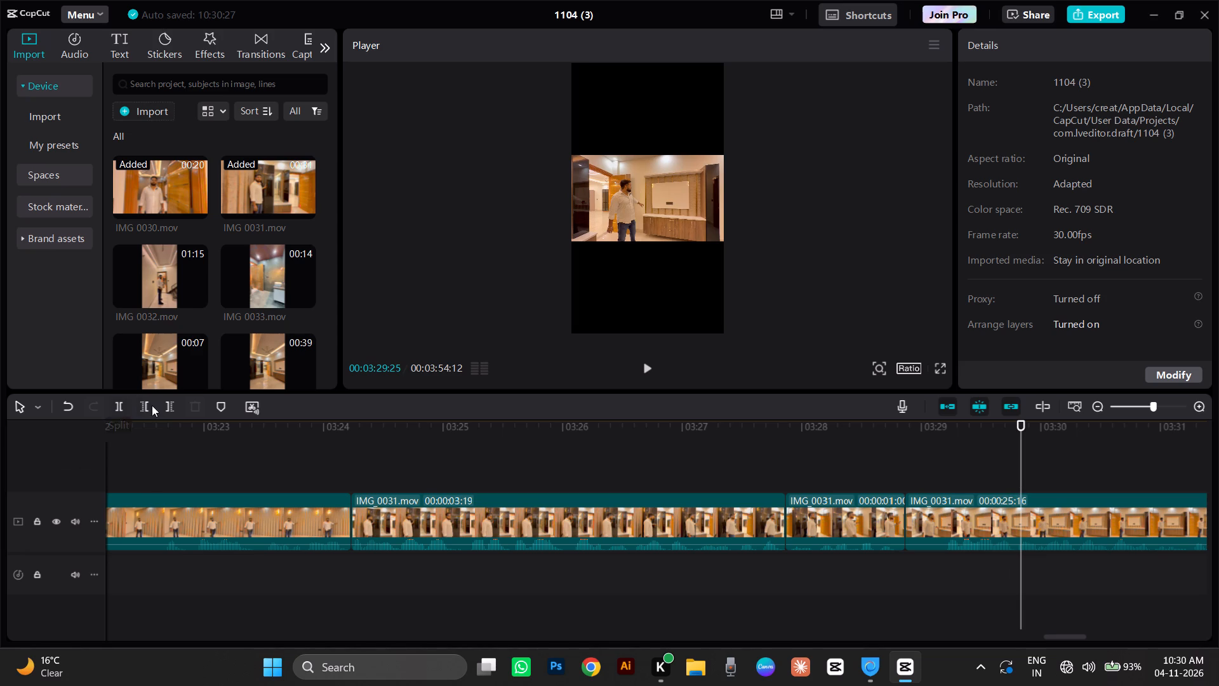
pyautogui.click(147, 406)
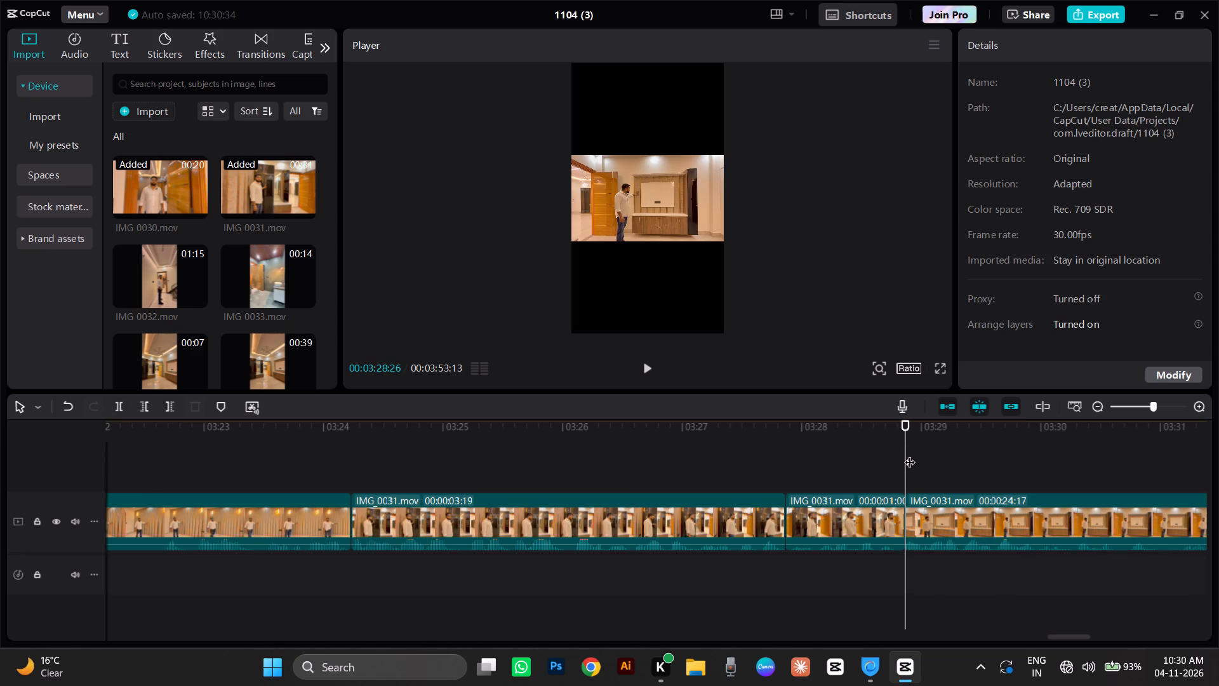
pyautogui.moveTo(905, 454); pyautogui.dragTo(983, 475)
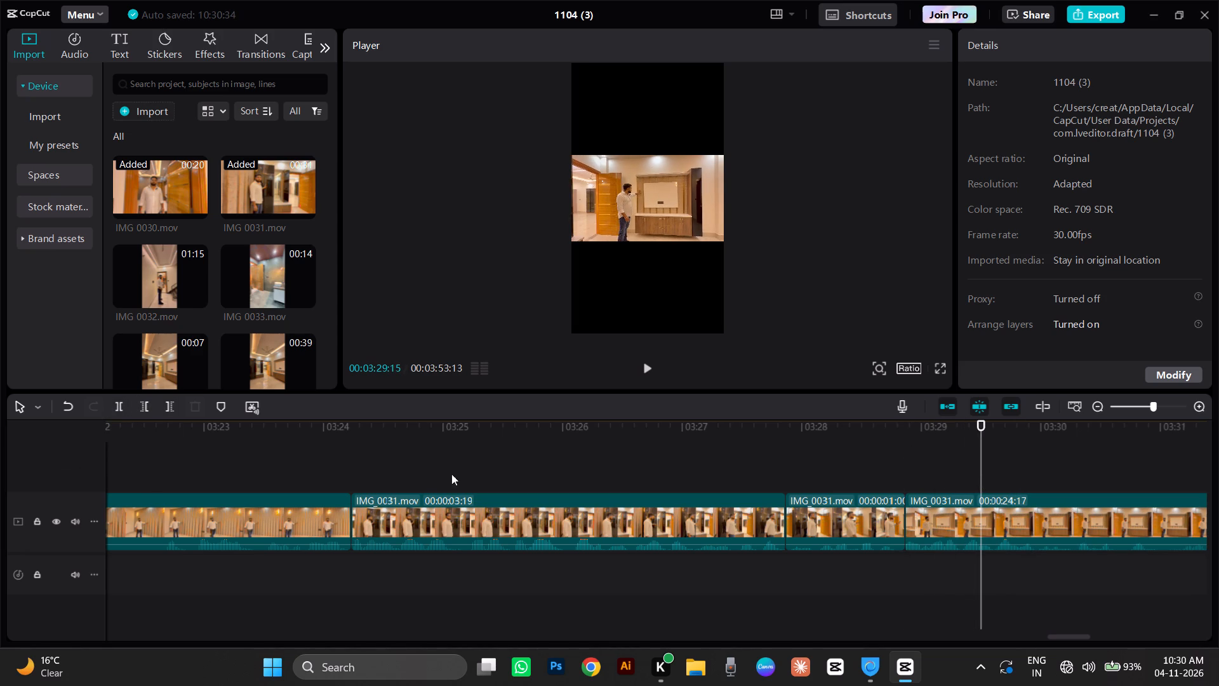
pyautogui.click(172, 410)
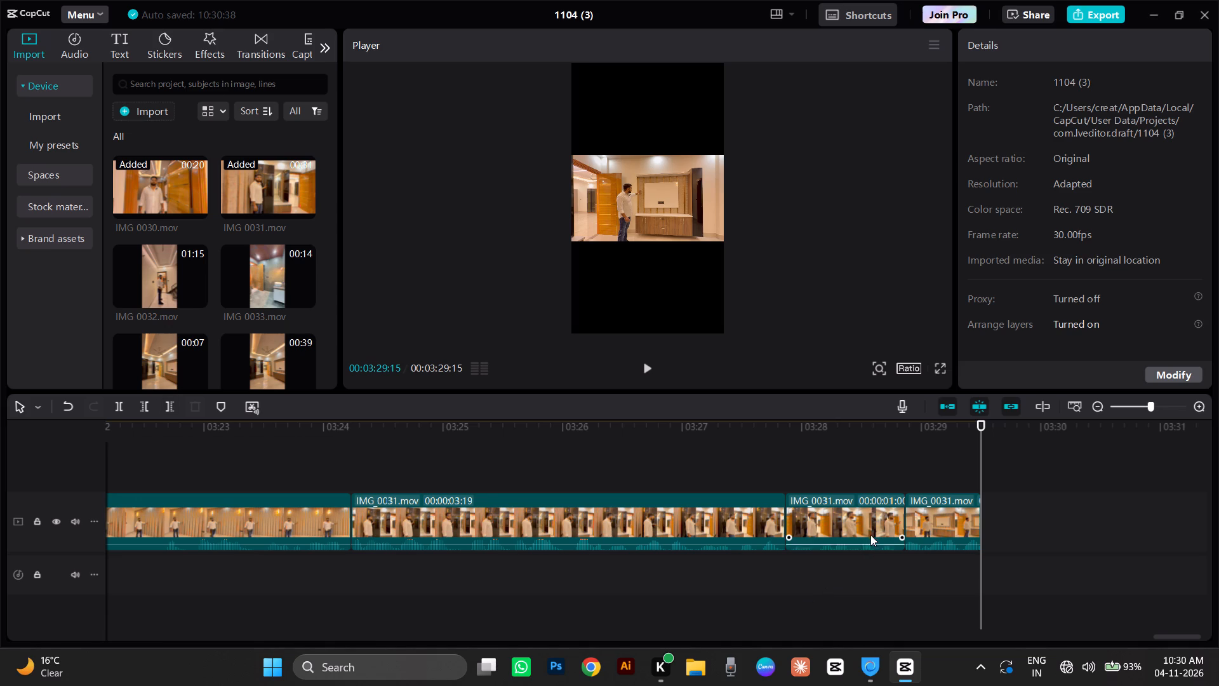
# Extract the audio from the one-second middle segment of IMG_0031.mov.
pyautogui.click(869, 530)
pyautogui.rightClick(818, 525)
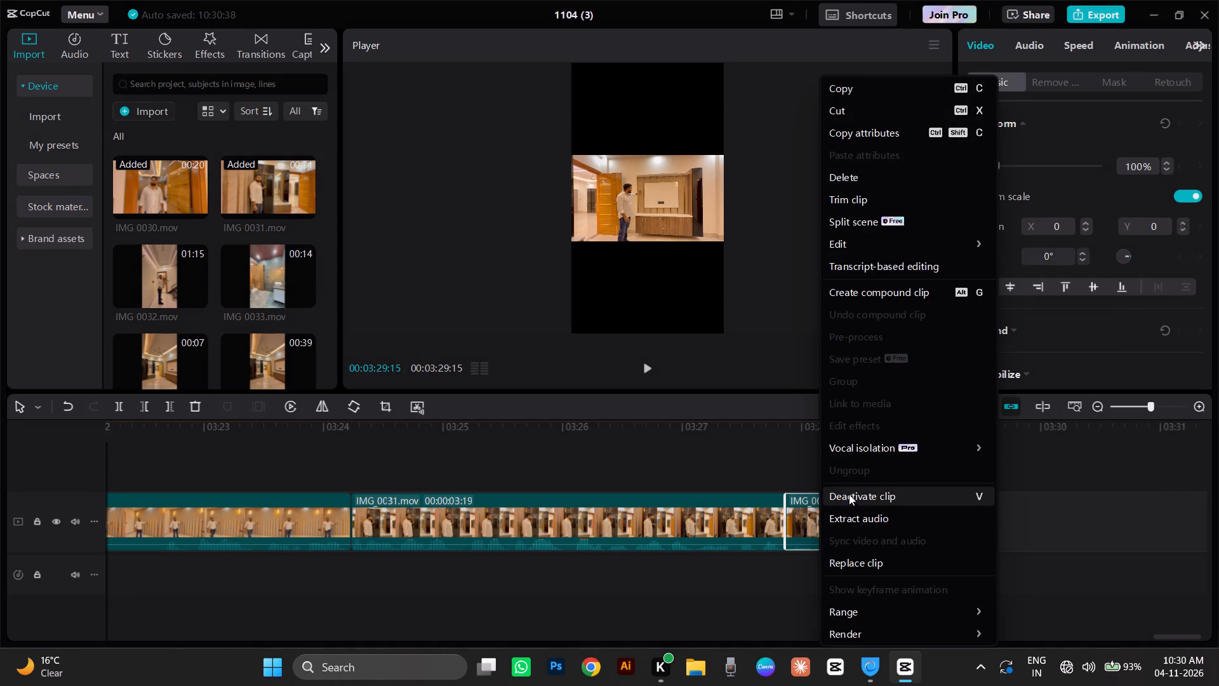
pyautogui.click(859, 527)
# Delete the one-second middle video segment of IMG_0031.mov, keeping its extracted audio on the audio track.
pyautogui.click(825, 523)
pyautogui.press('space')
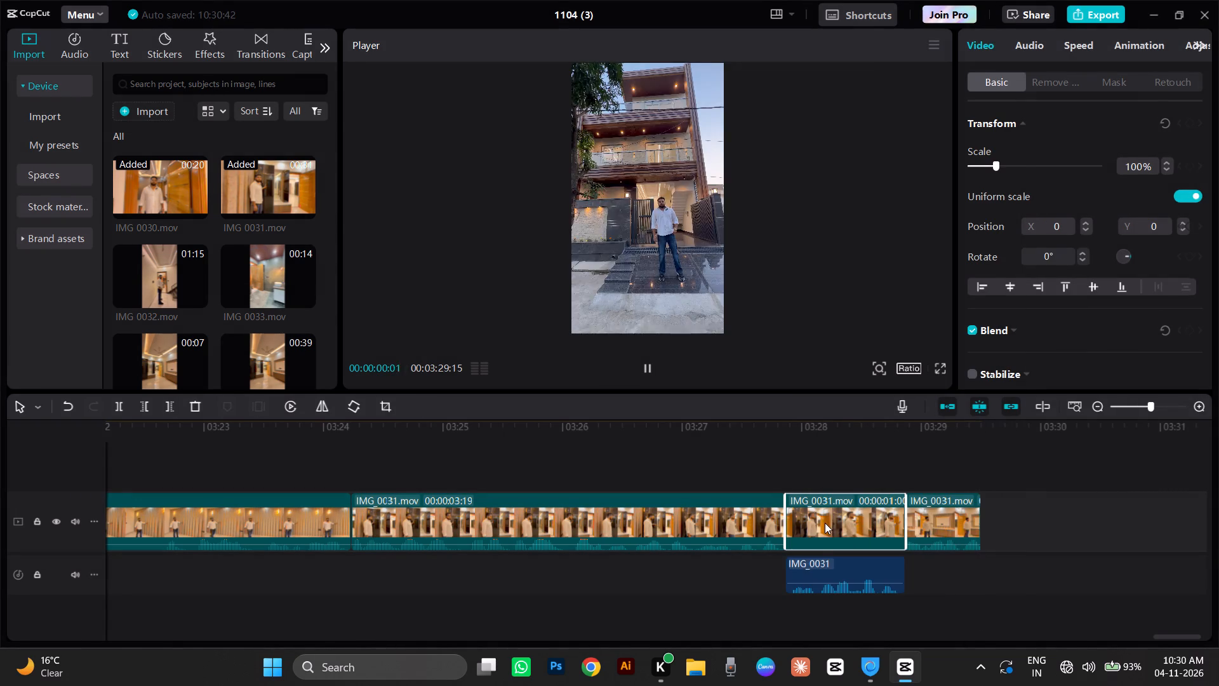
pyautogui.press('space')
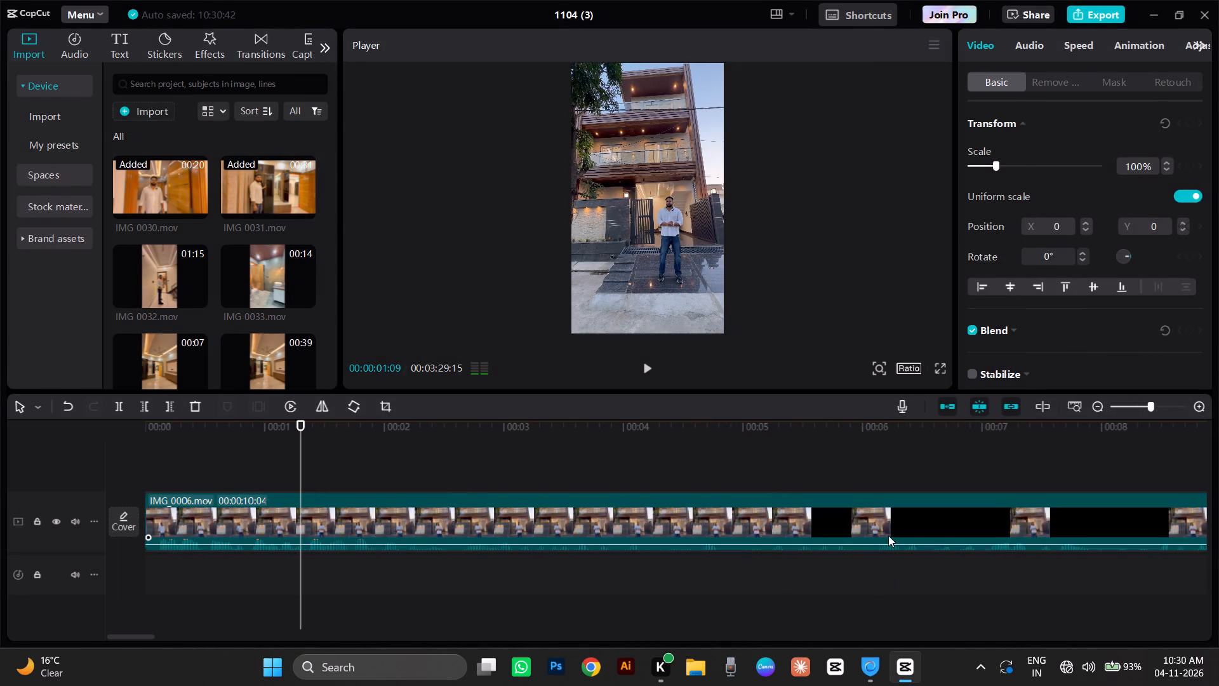
pyautogui.moveTo(132, 636); pyautogui.dragTo(1218, 604)
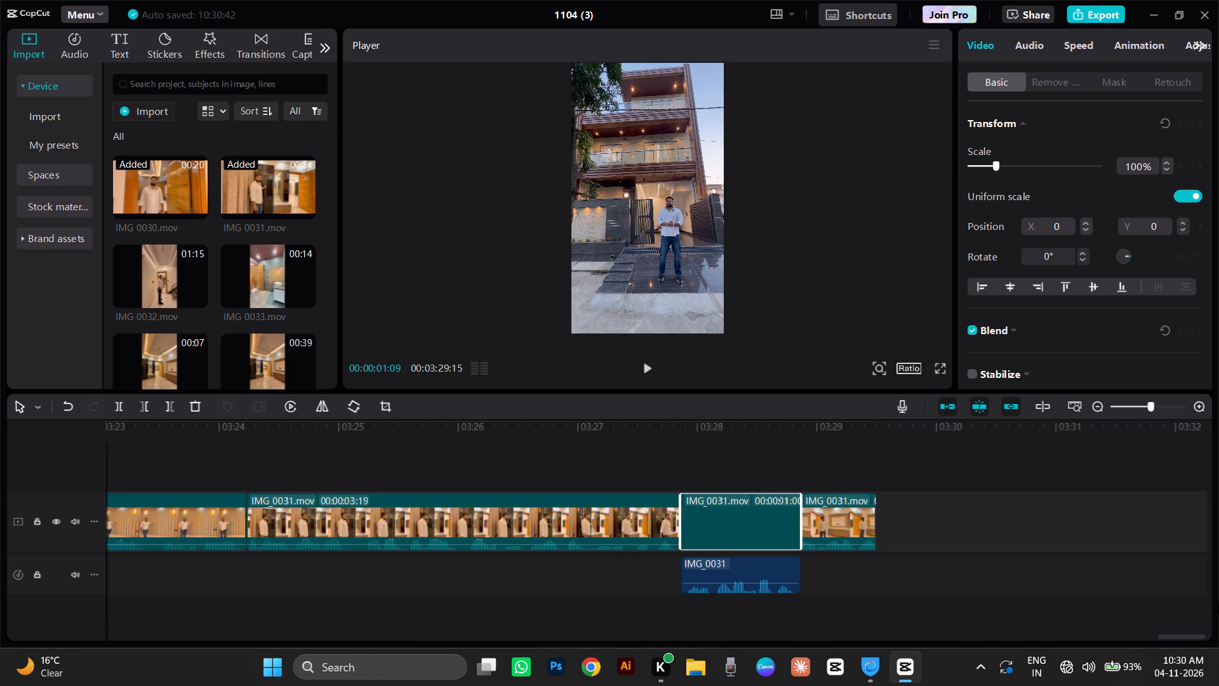
pyautogui.moveTo(1218, 604); pyautogui.dragTo(1218, 603)
pyautogui.click(717, 526)
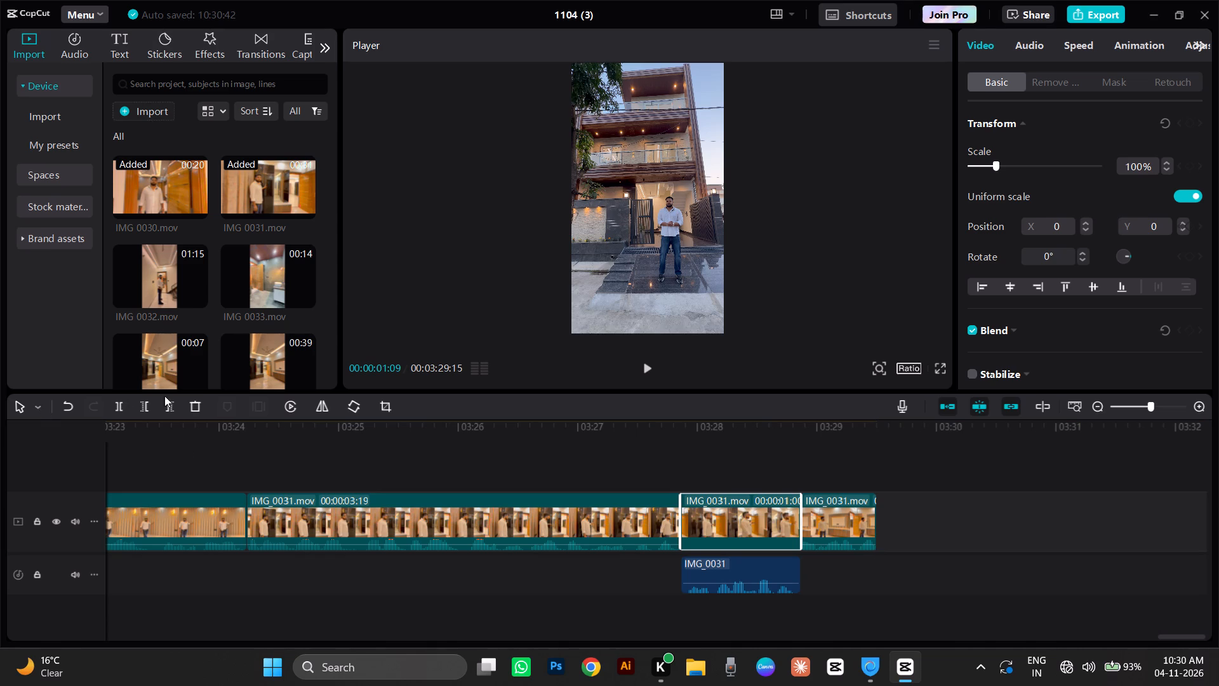
pyautogui.click(196, 403)
# Extend the last IMG_0031.mov segment's end to match the end of the extracted audio beneath it.
pyautogui.click(755, 469)
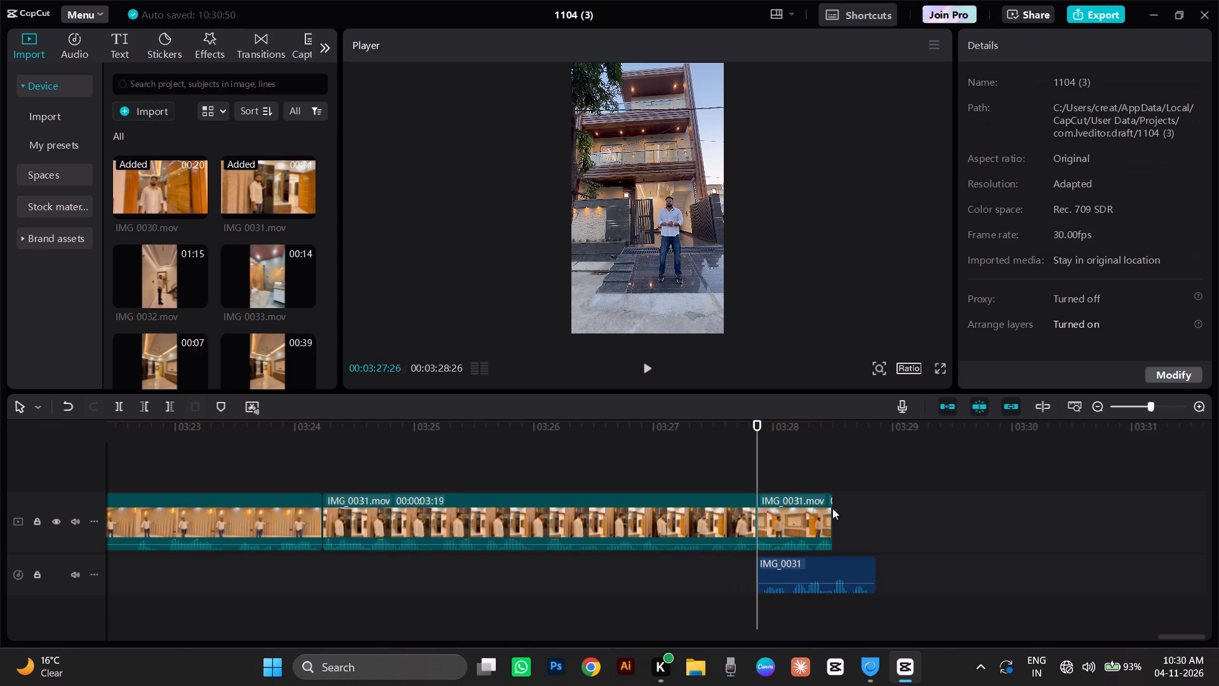
pyautogui.click(821, 513)
pyautogui.moveTo(832, 517); pyautogui.dragTo(869, 532)
# Strip the last IMG_0031.mov segment's own sound by extracting its audio and deleting that newly extracted audio clip.
pyautogui.rightClick(820, 502)
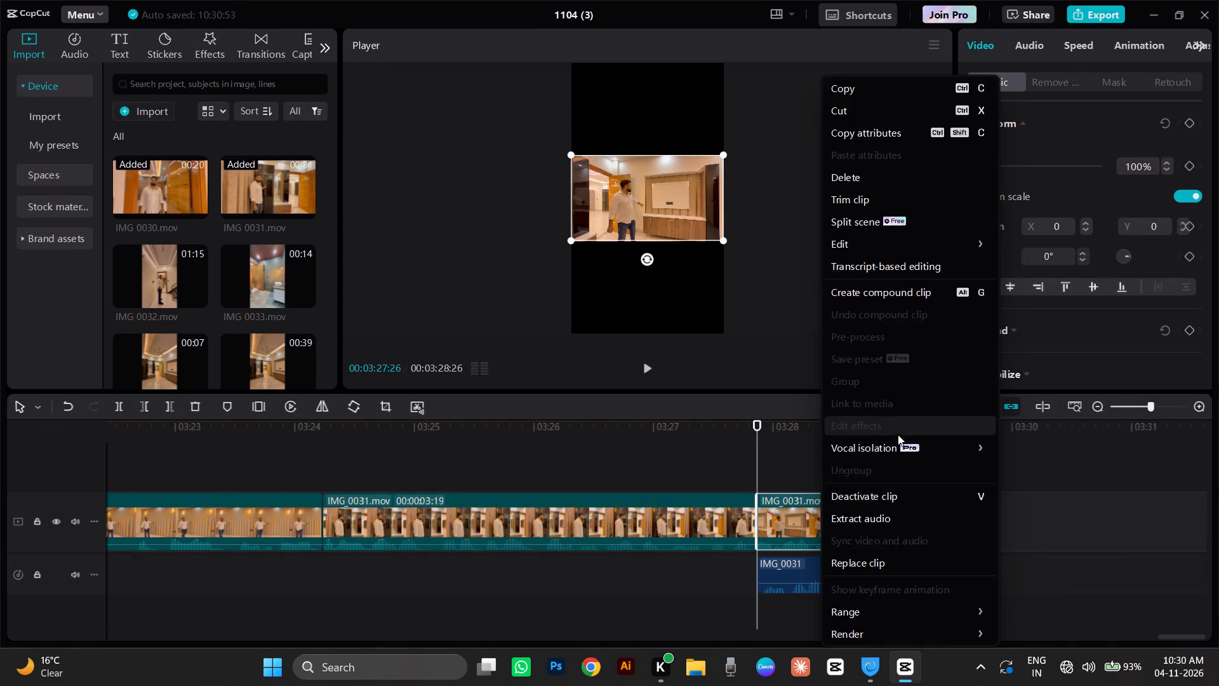
pyautogui.click(867, 512)
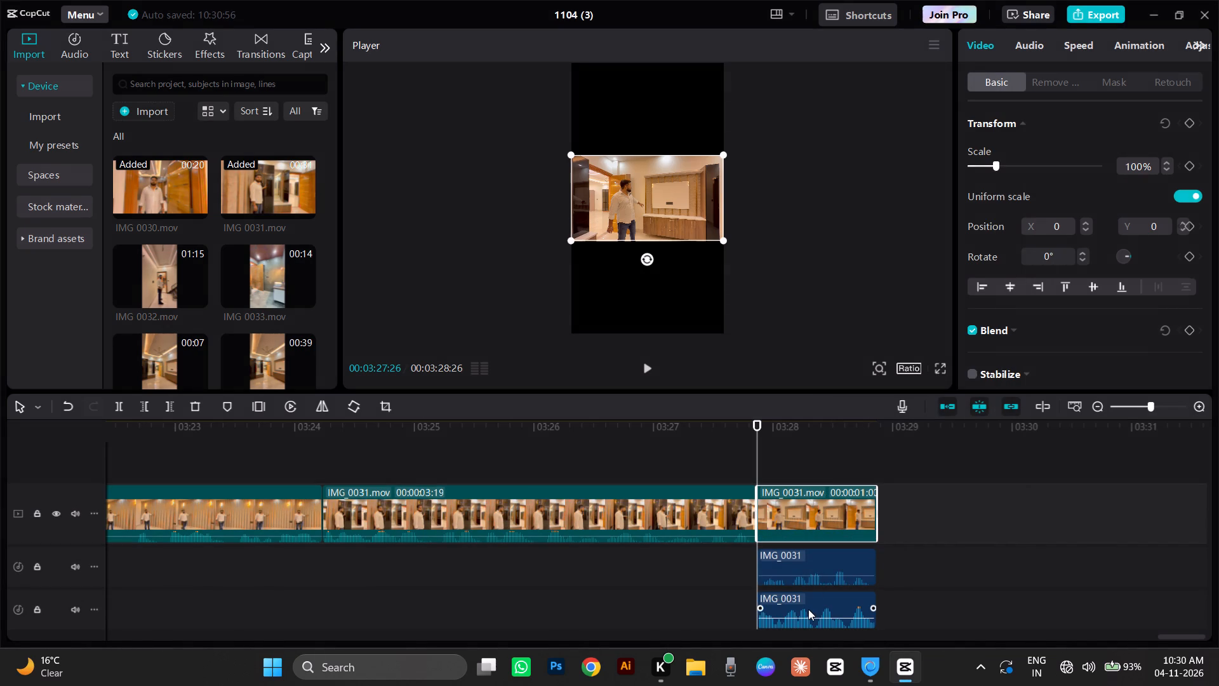
pyautogui.click(808, 609)
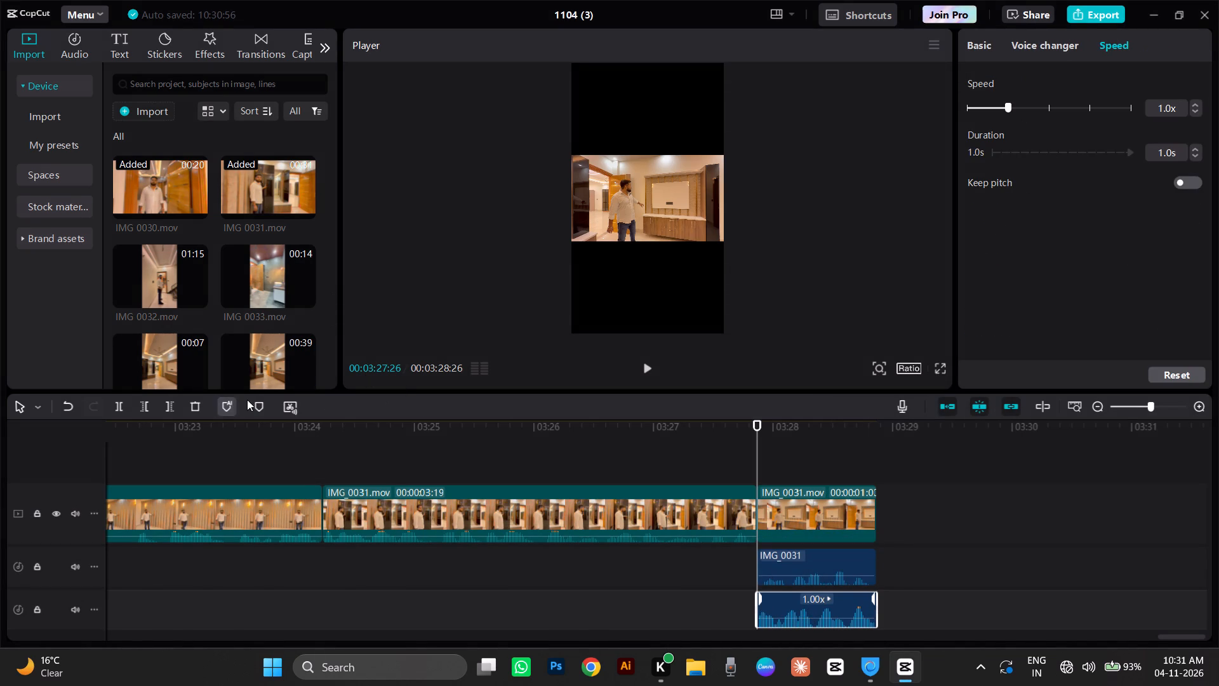
pyautogui.click(196, 411)
# Play back the closing IMG_0031.mov segment and the start of IMG_0030.mov to check the picture and voice.
pyautogui.press('space')
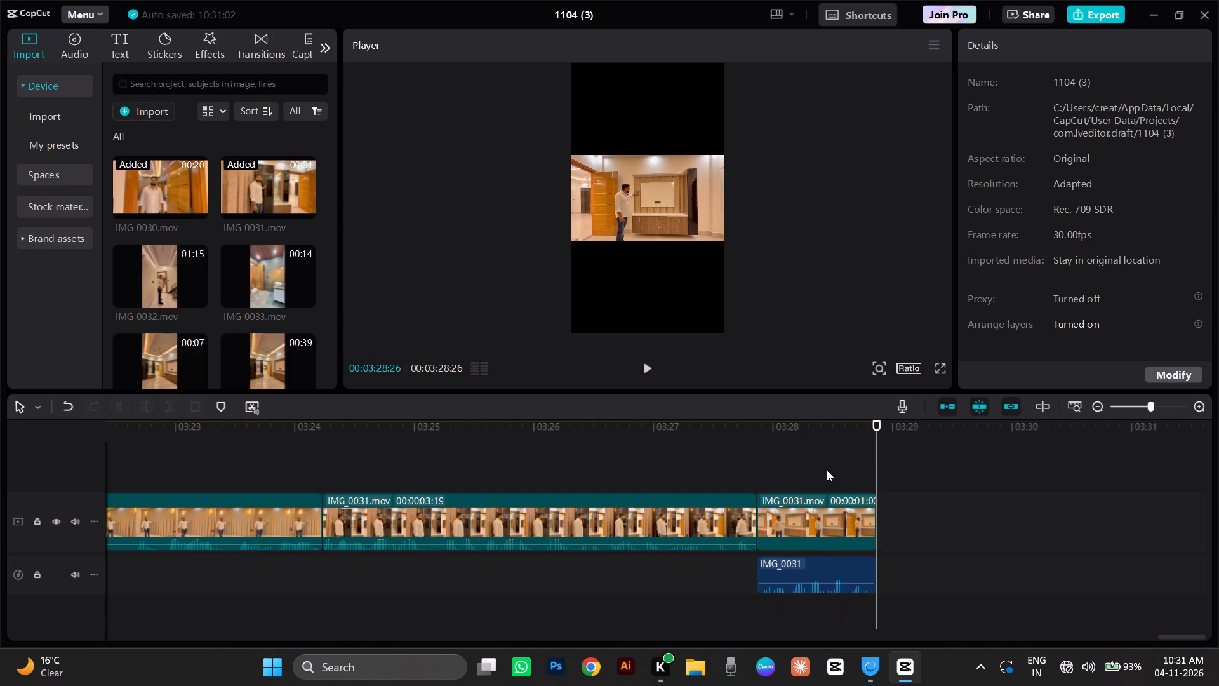
pyautogui.click(803, 453)
pyautogui.moveTo(803, 453); pyautogui.dragTo(756, 511)
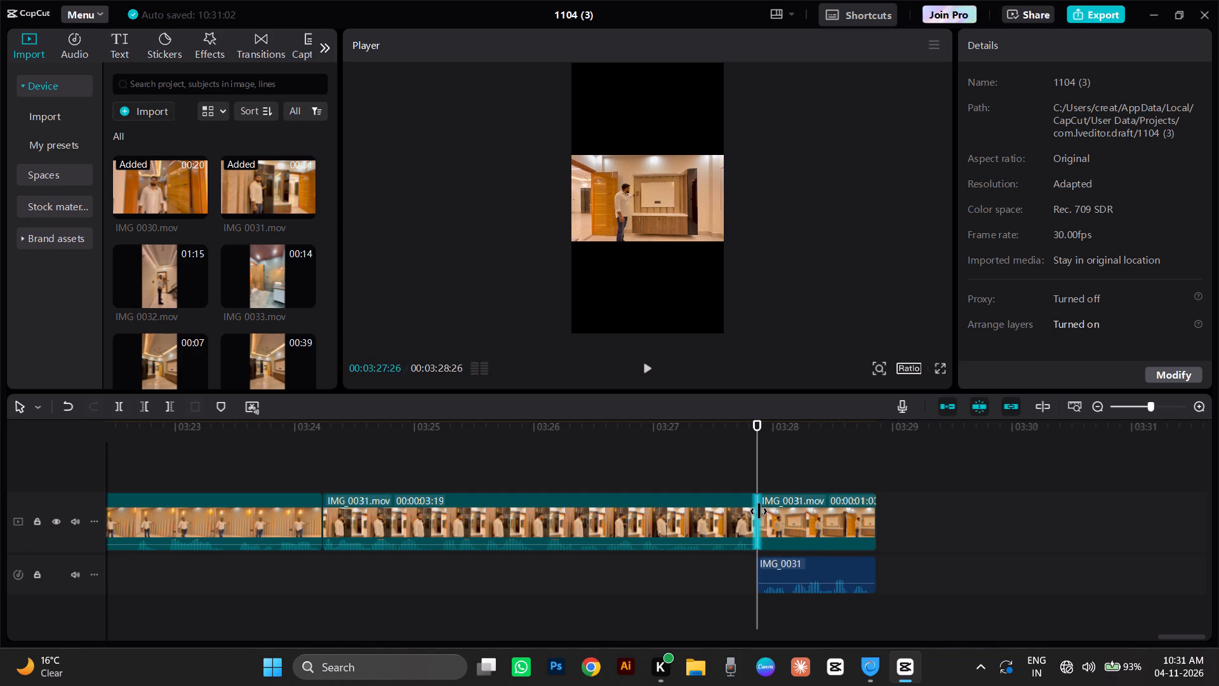
pyautogui.click(756, 461)
pyautogui.press('space')
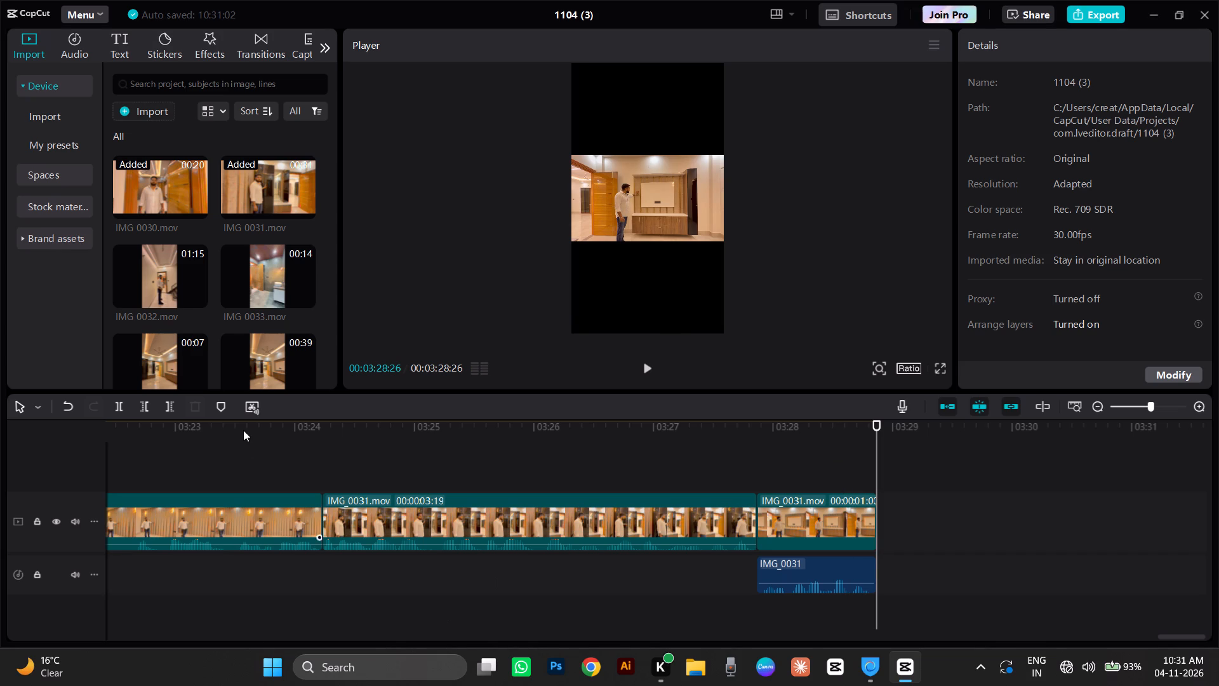
pyautogui.click(259, 474)
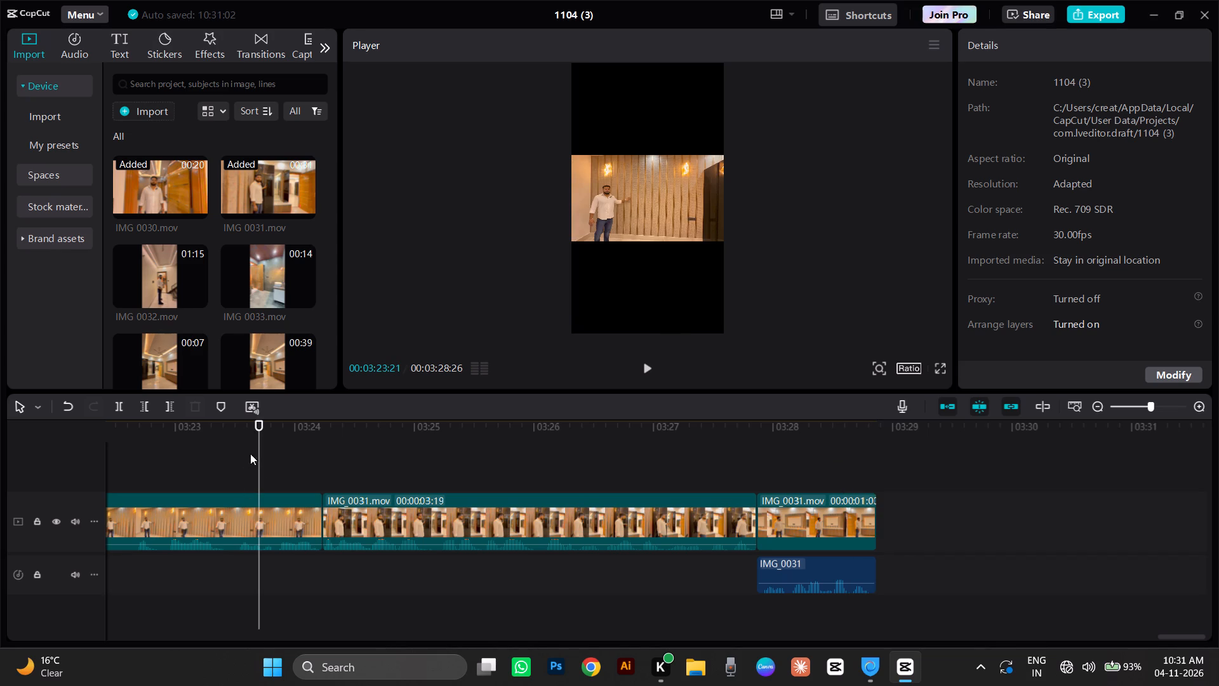
pyautogui.moveTo(257, 452); pyautogui.dragTo(266, 547)
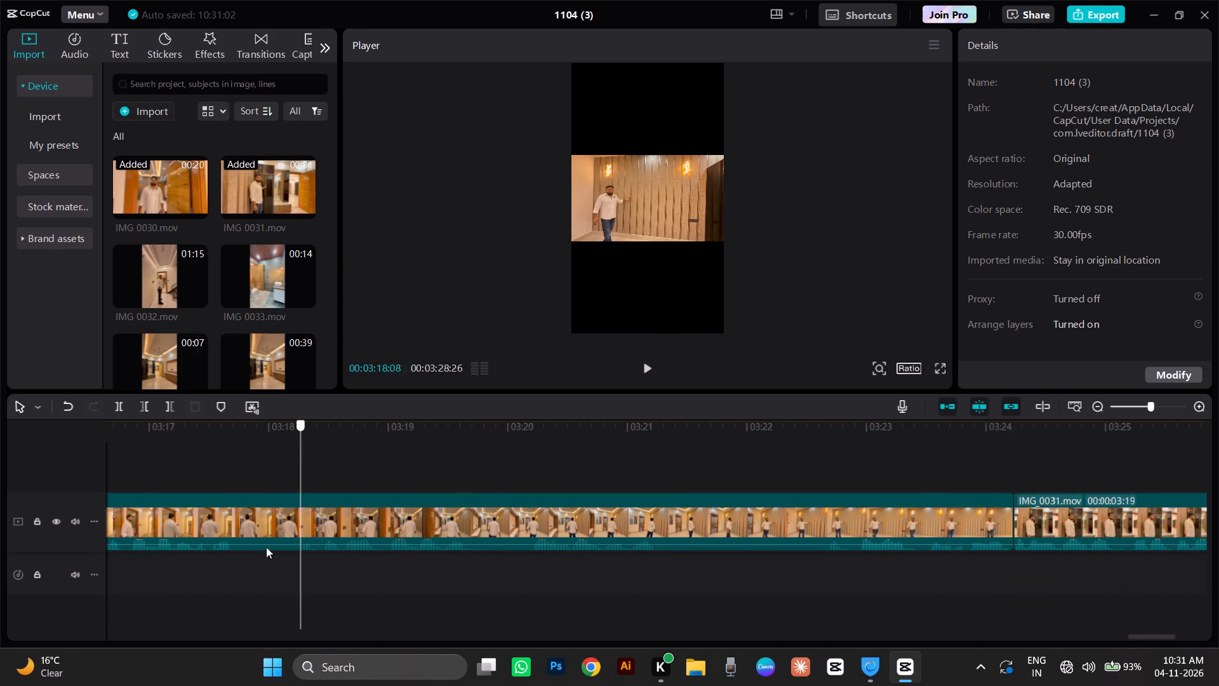
pyautogui.moveTo(266, 547); pyautogui.dragTo(192, 591)
pyautogui.hotkey('ctrl', '-')
pyautogui.hotkey('ctrl', '-')
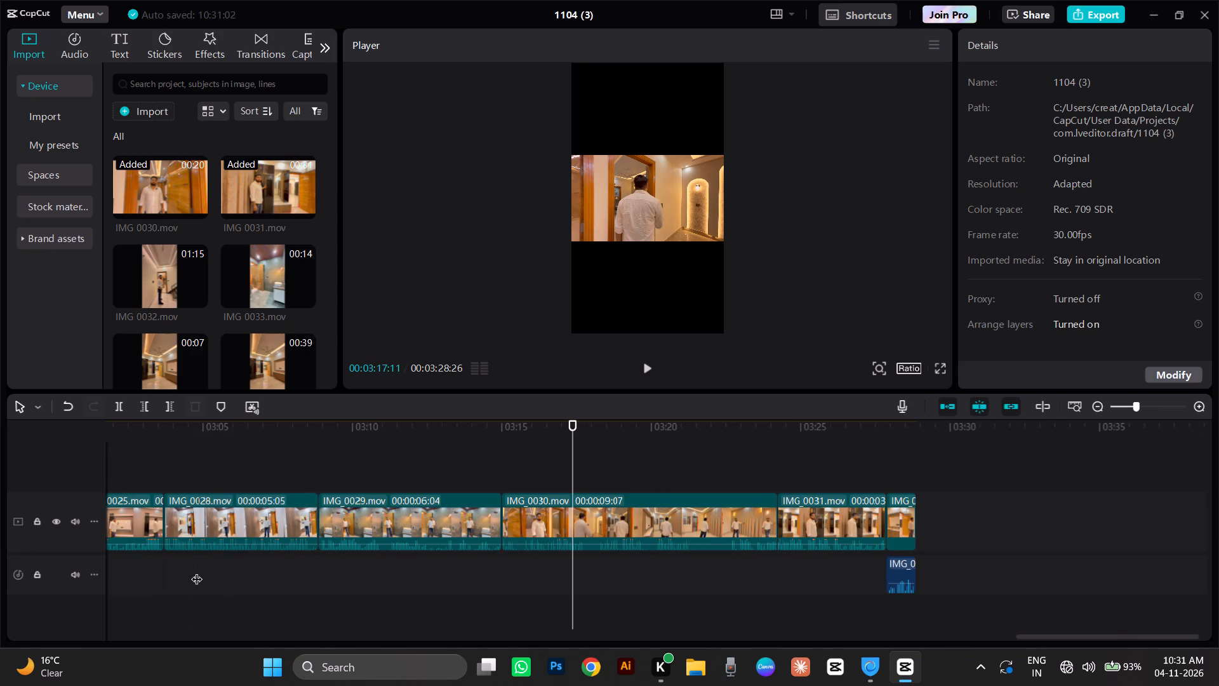
pyautogui.click(505, 447)
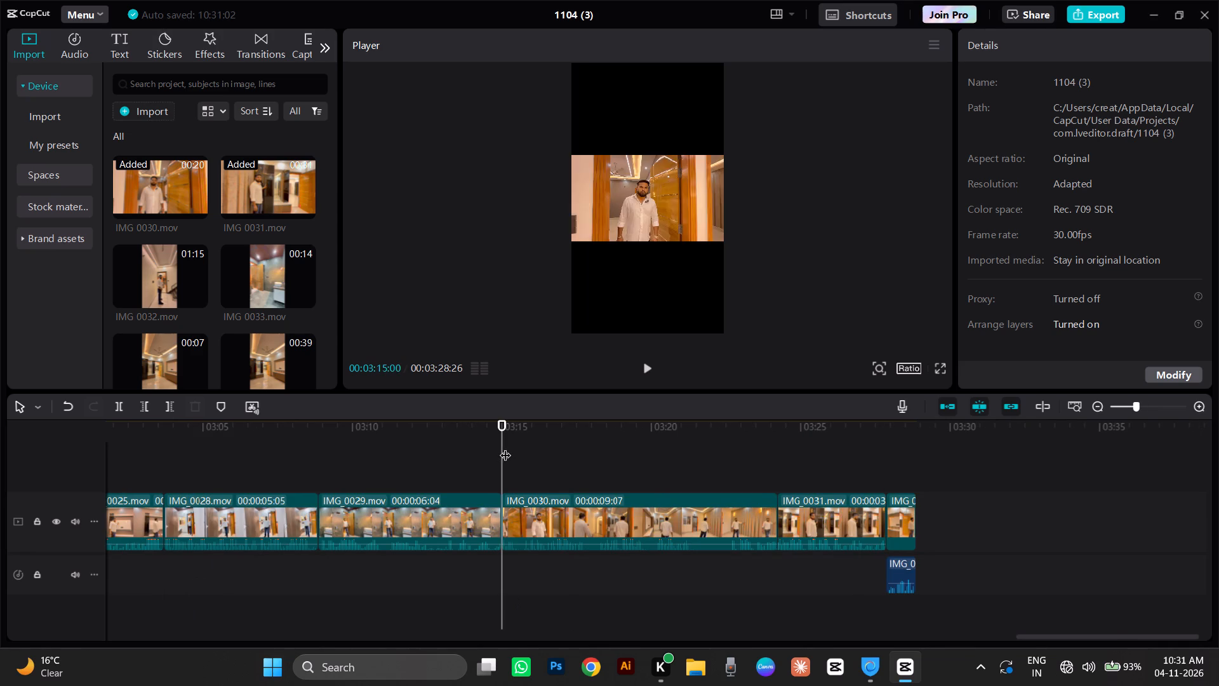
pyautogui.press('space')
# Crop the IMG_0030.mov clip to a 9:16 ratio framed on the man in the doorway, and play it back.
pyautogui.click(625, 519)
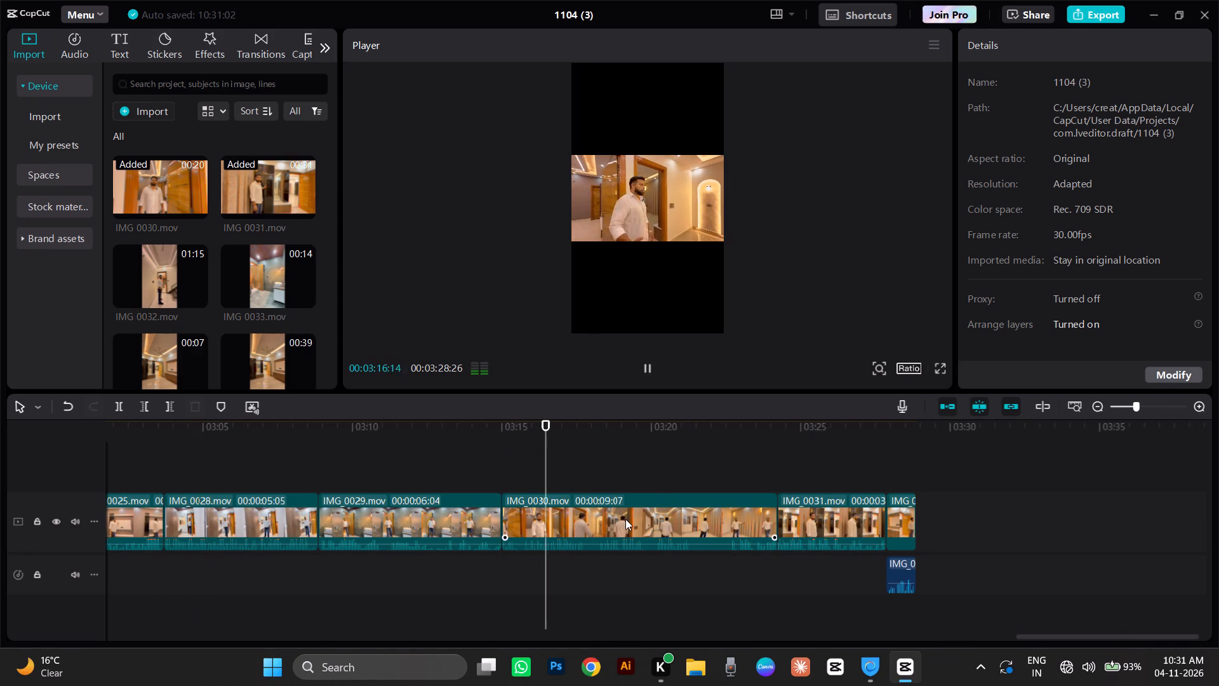
pyautogui.click(387, 403)
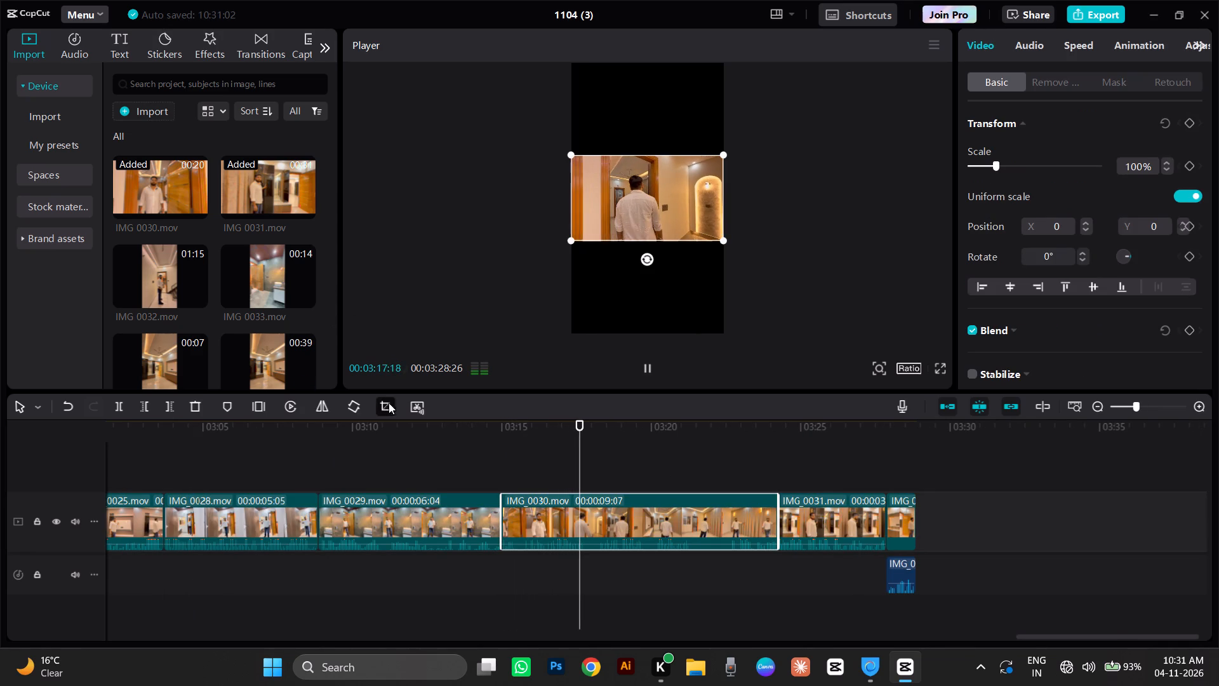
pyautogui.click(848, 197)
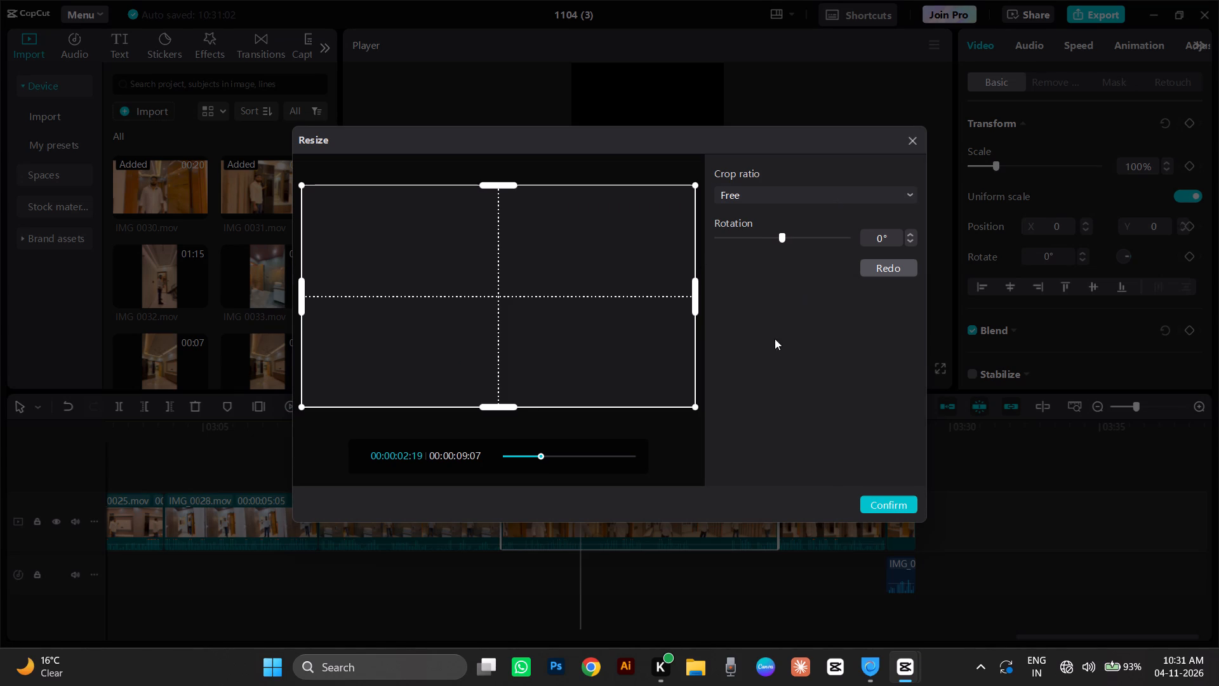
pyautogui.click(760, 349)
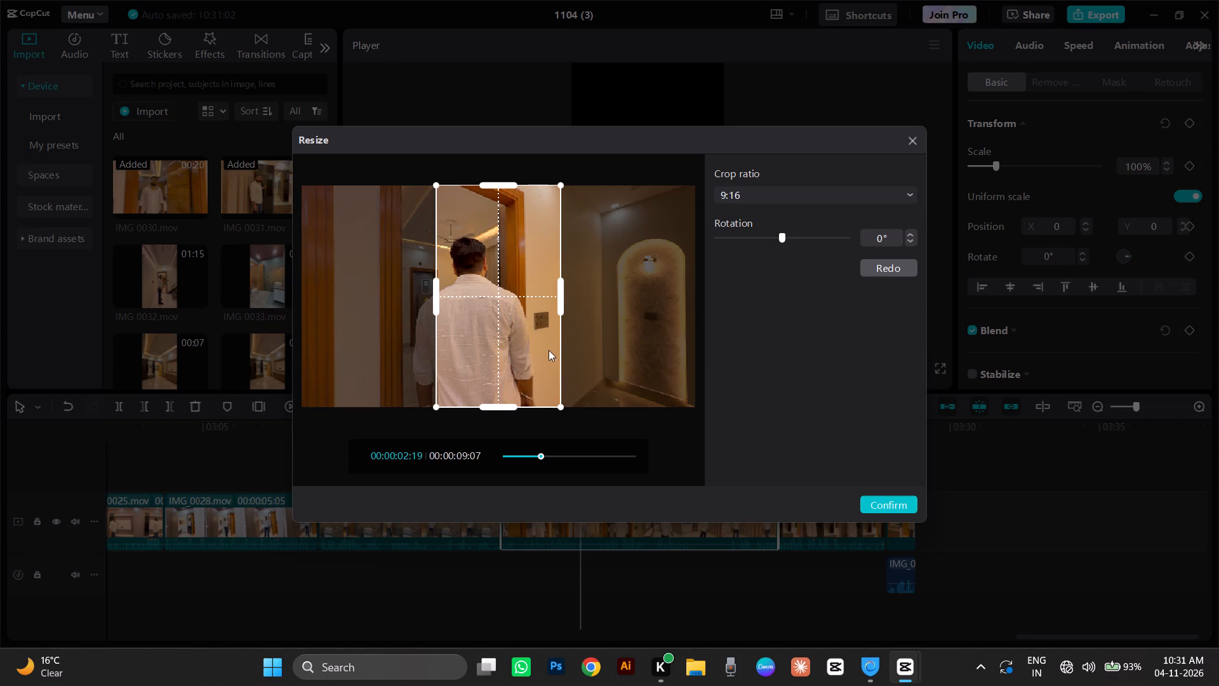
pyautogui.moveTo(542, 349); pyautogui.dragTo(511, 351)
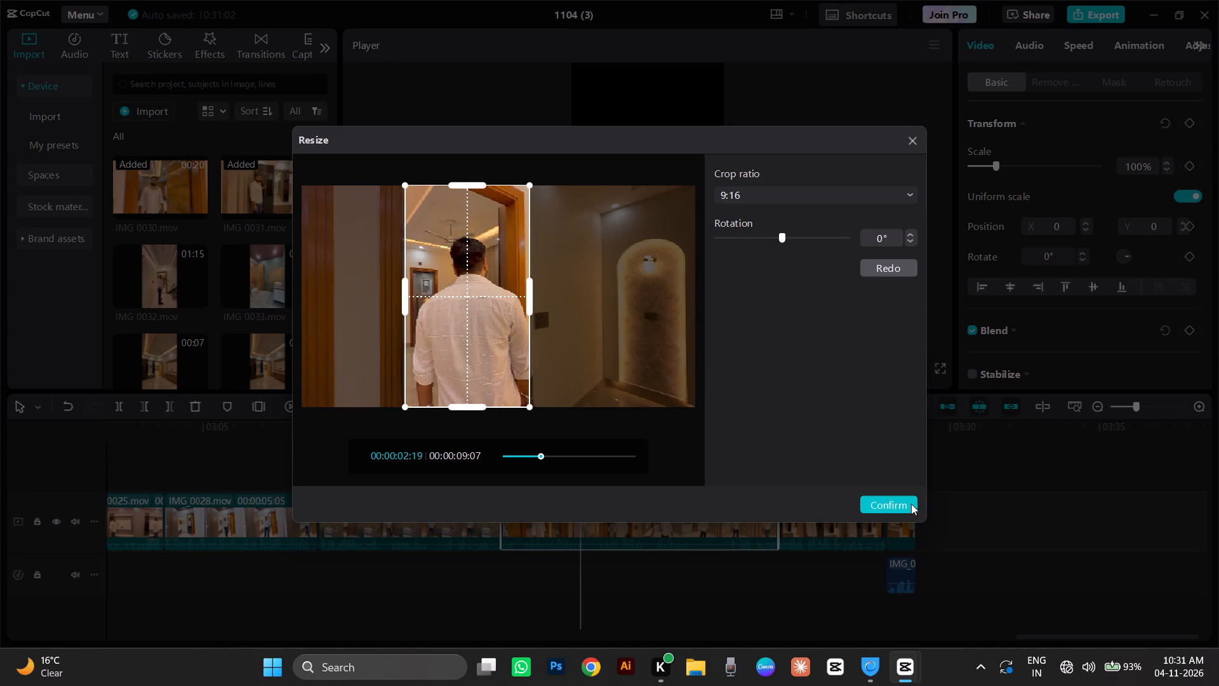
pyautogui.click(909, 504)
pyautogui.click(509, 478)
pyautogui.moveTo(509, 478); pyautogui.dragTo(503, 494)
pyautogui.press('space')
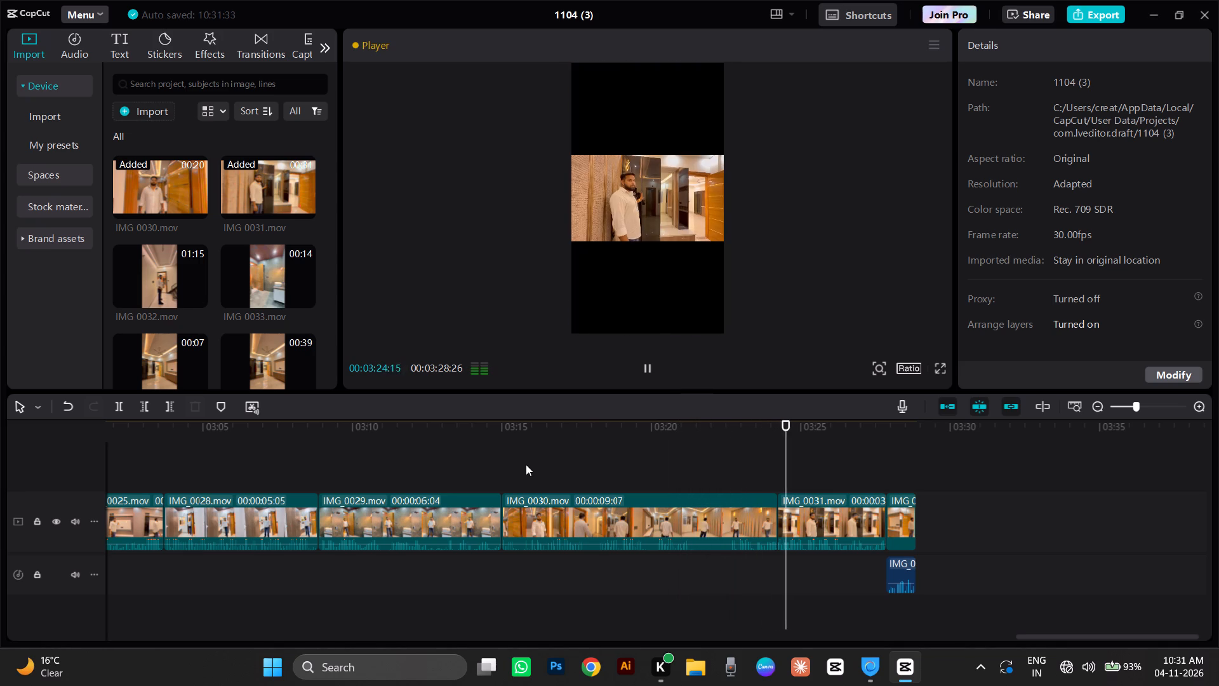
pyautogui.press('space')
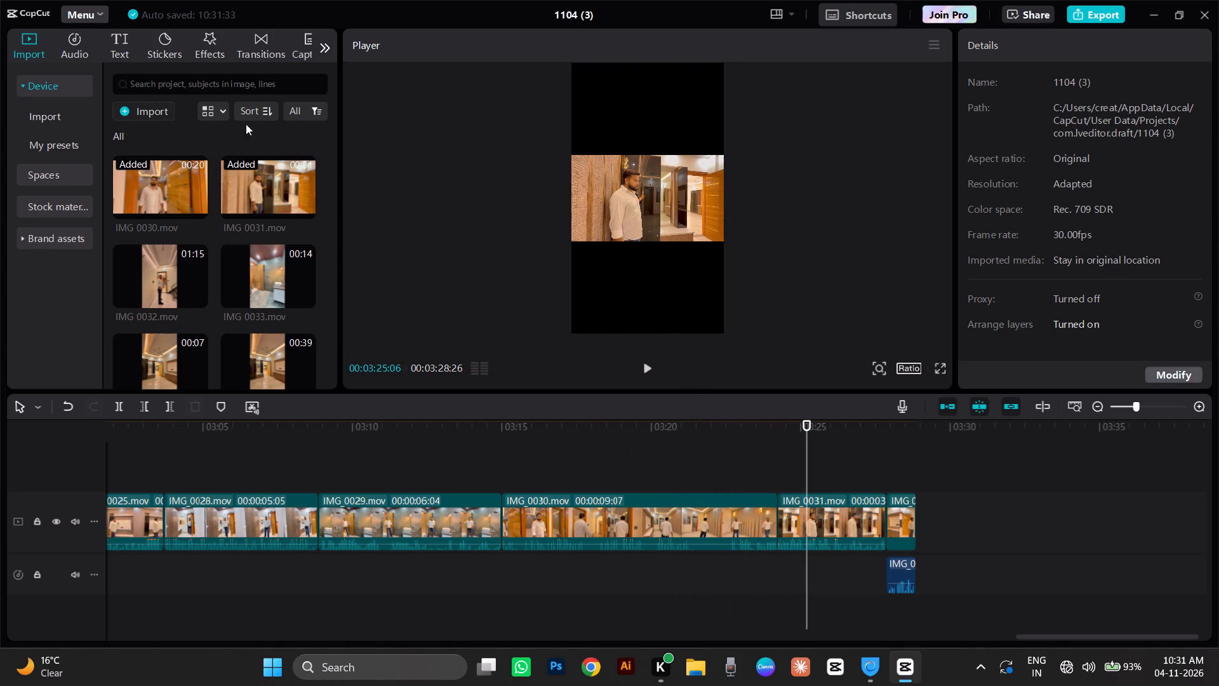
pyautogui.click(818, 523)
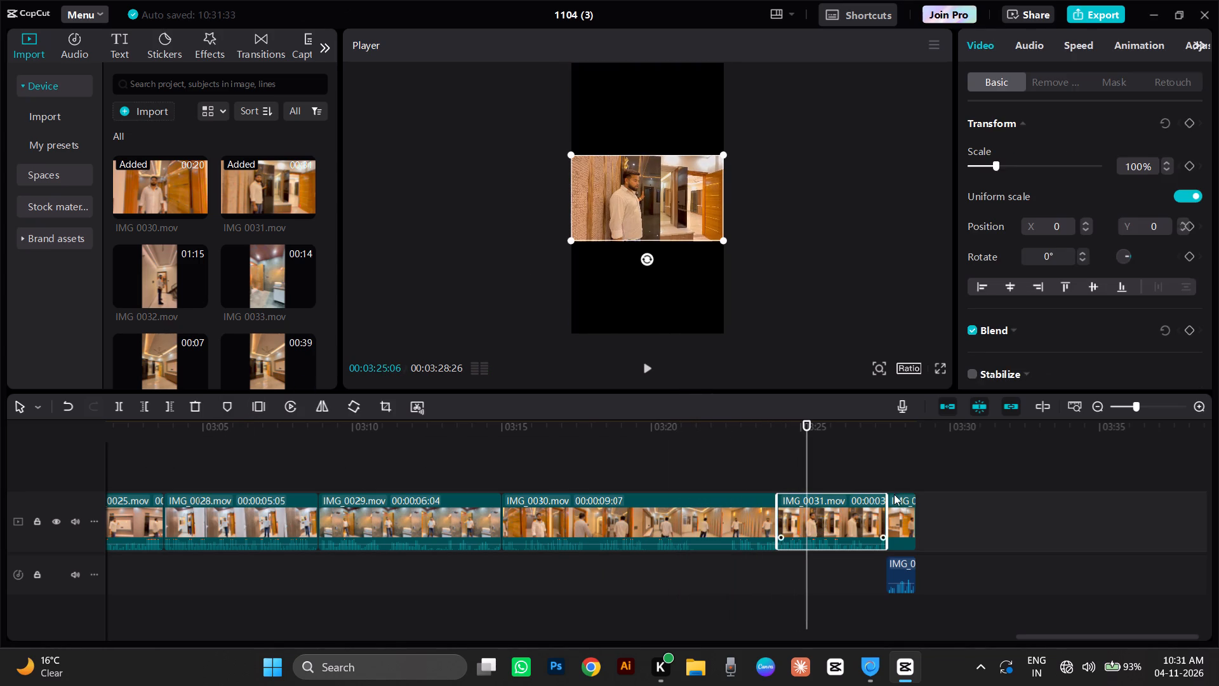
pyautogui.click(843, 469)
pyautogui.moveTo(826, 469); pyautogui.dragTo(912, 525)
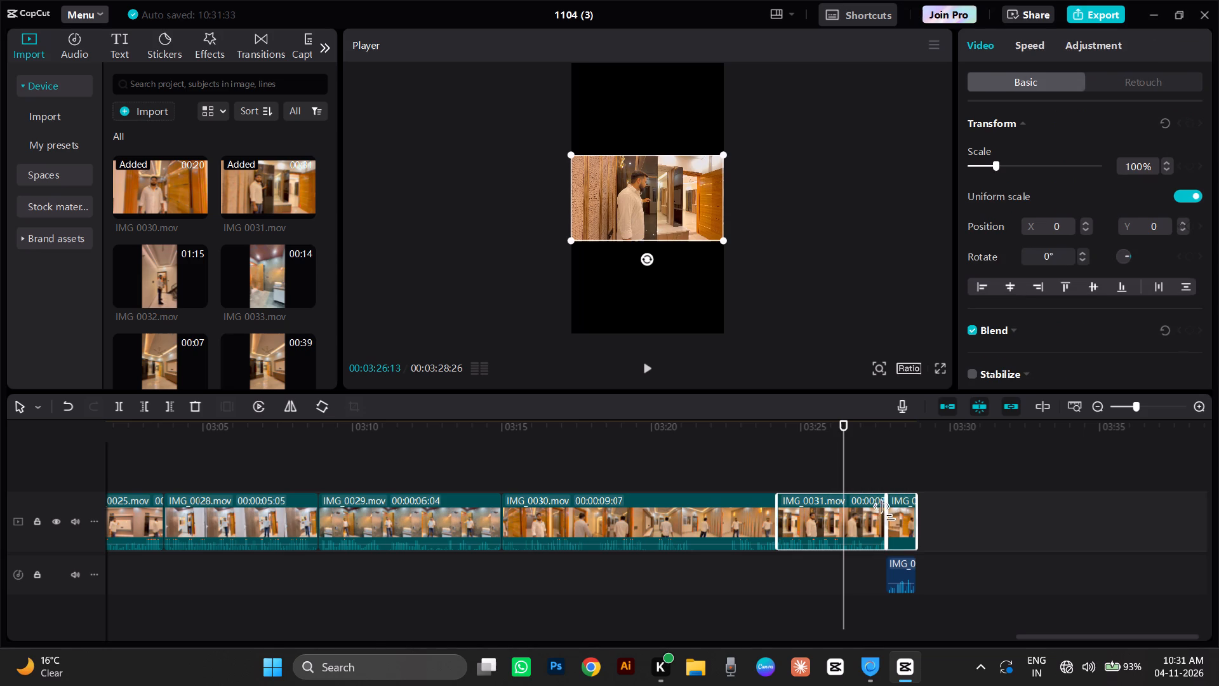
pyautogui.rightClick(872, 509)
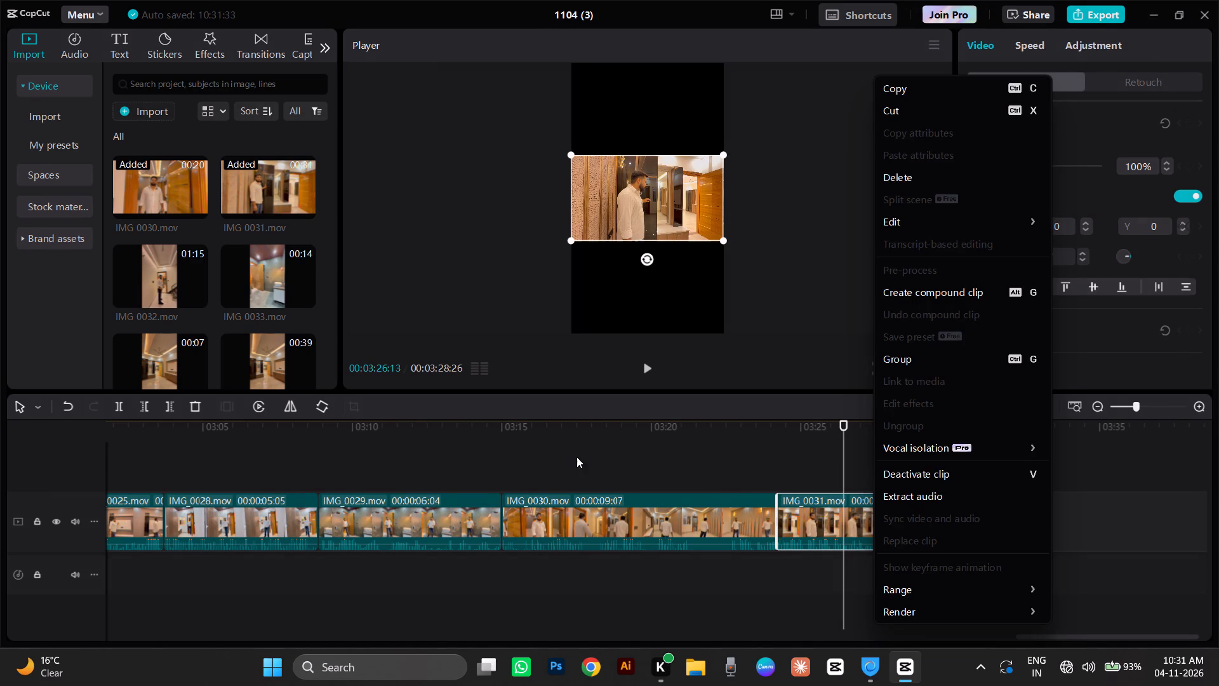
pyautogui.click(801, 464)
# Crop the longer IMG_0031.mov segment to a 9:16 ratio framed on the man and the dark door panel.
pyautogui.click(815, 518)
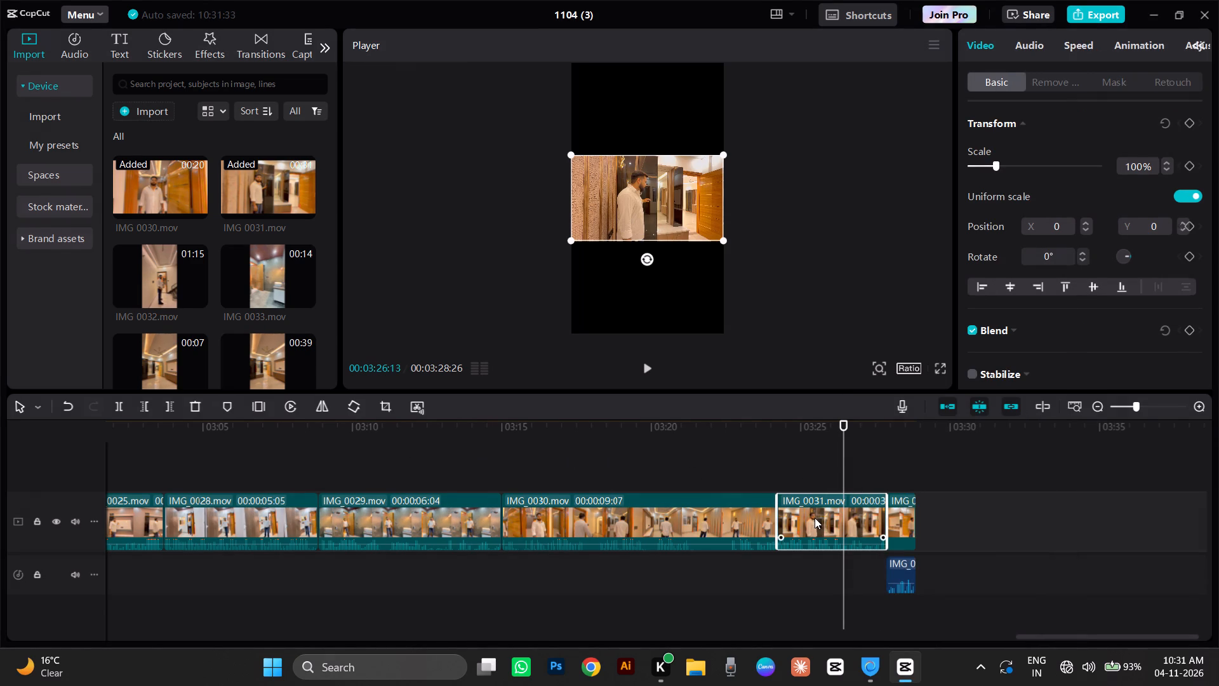
pyautogui.click(383, 410)
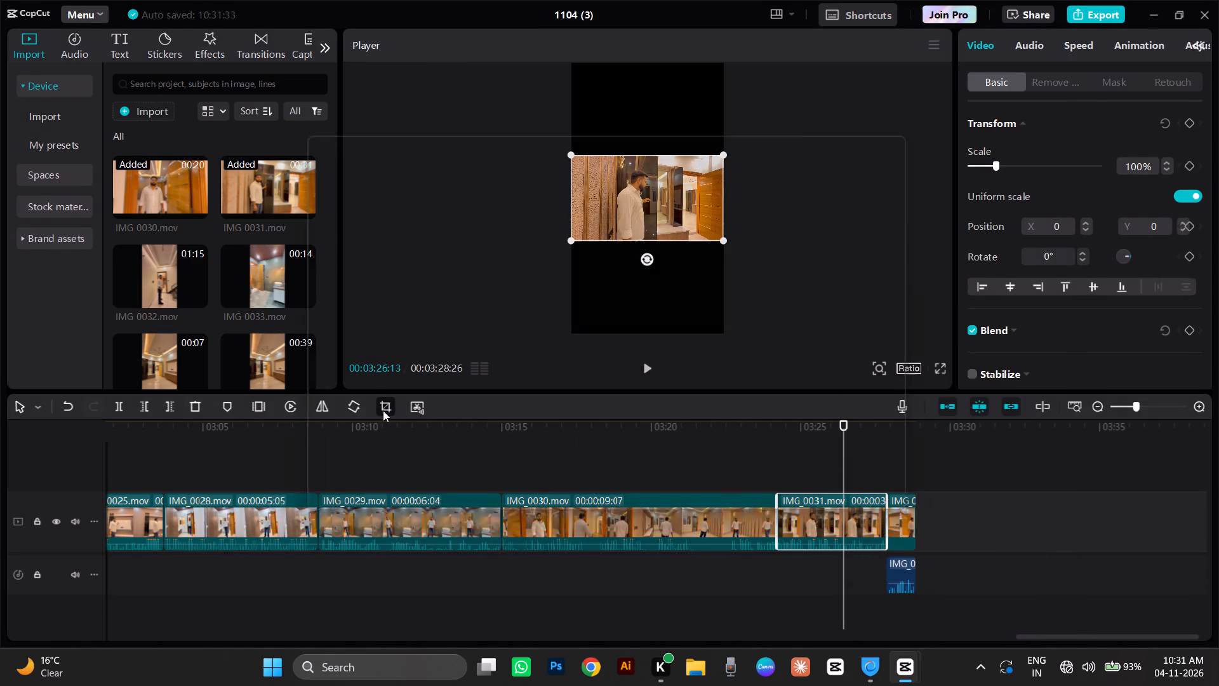
pyautogui.click(835, 201)
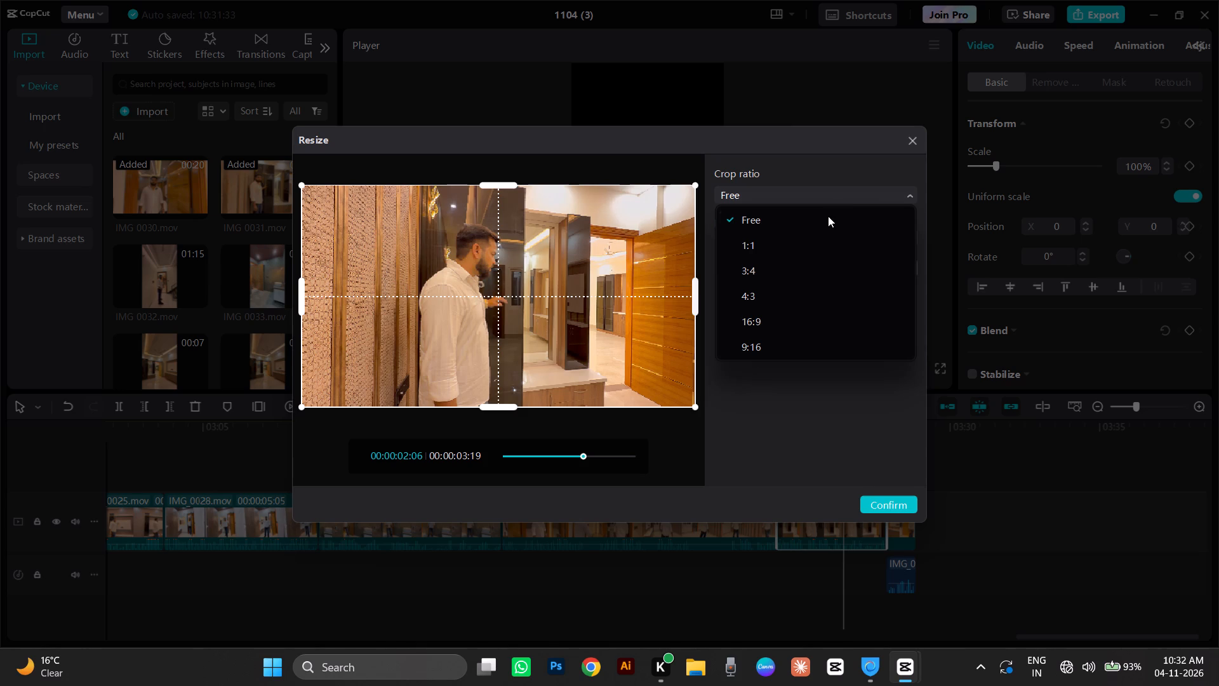
pyautogui.click(778, 353)
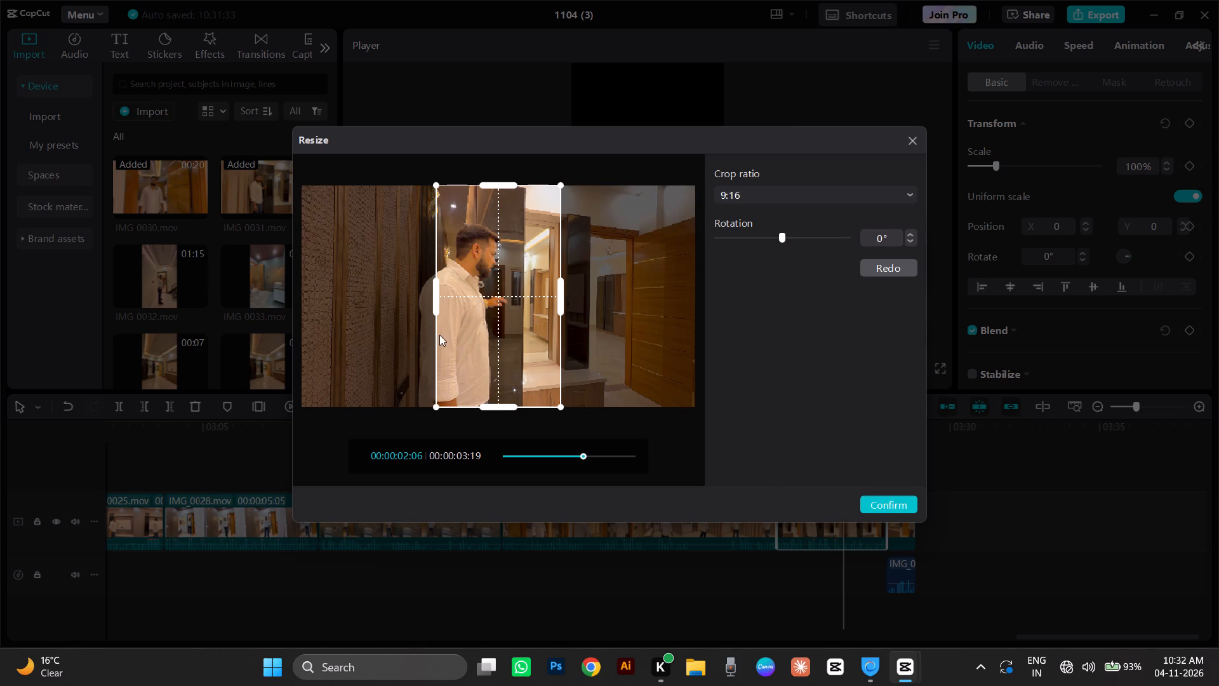
pyautogui.moveTo(460, 335); pyautogui.dragTo(462, 337)
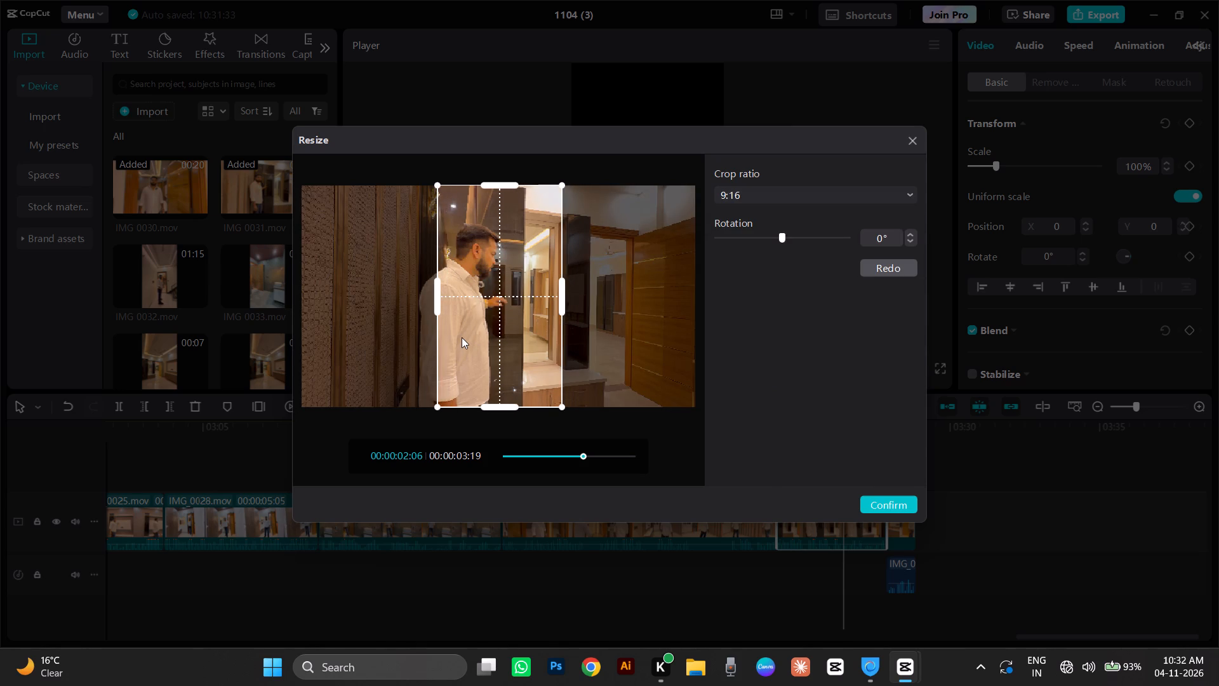
pyautogui.moveTo(462, 337); pyautogui.dragTo(467, 340)
pyautogui.click(897, 494)
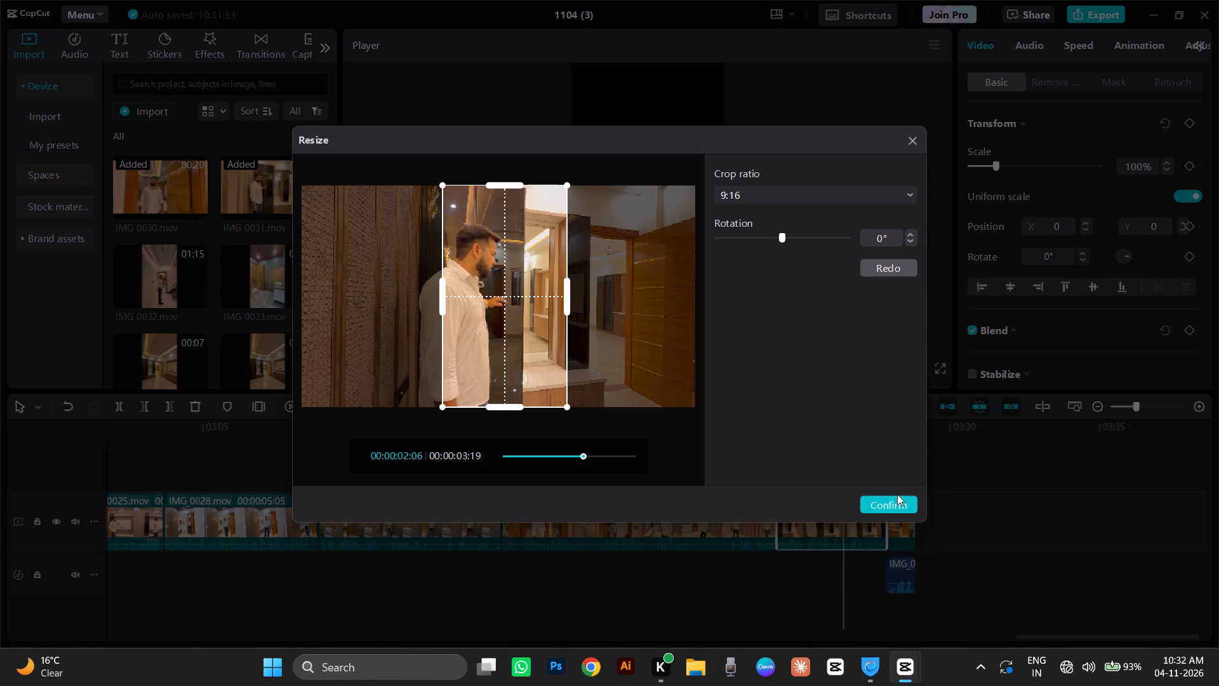
pyautogui.click(897, 506)
# Crop the last one-second IMG_0031.mov segment to a 1:1 ratio framed on the man and the TV unit.
pyautogui.click(898, 516)
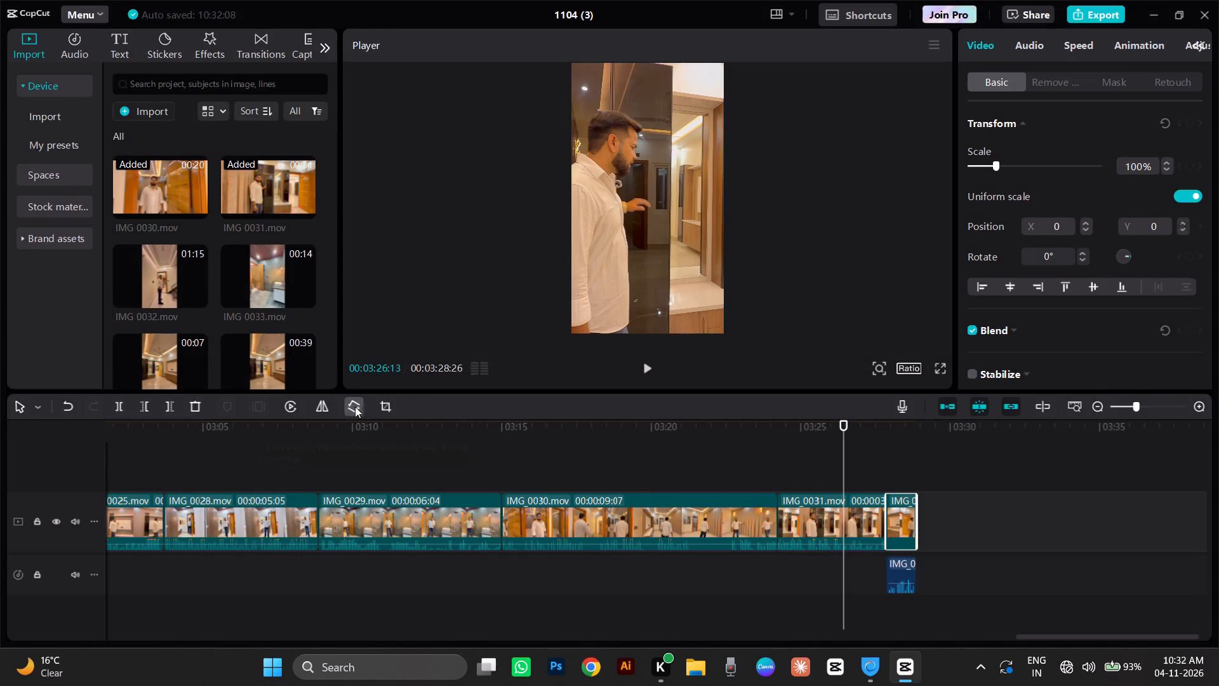
pyautogui.click(378, 409)
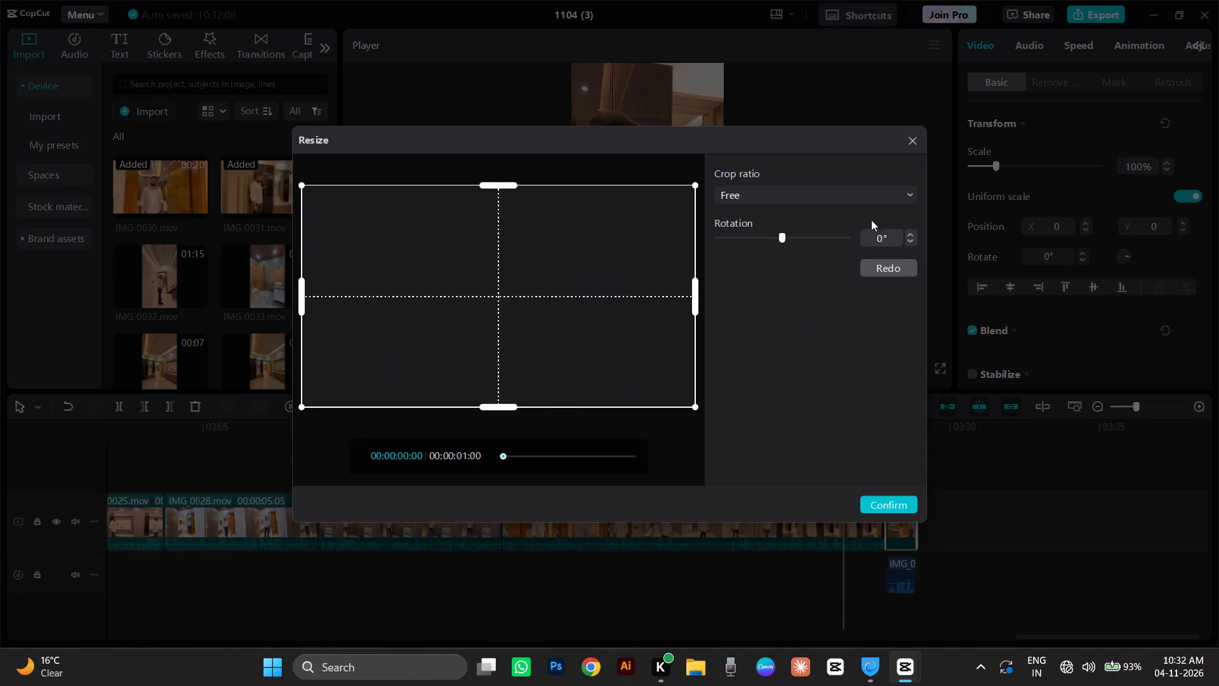
pyautogui.click(879, 197)
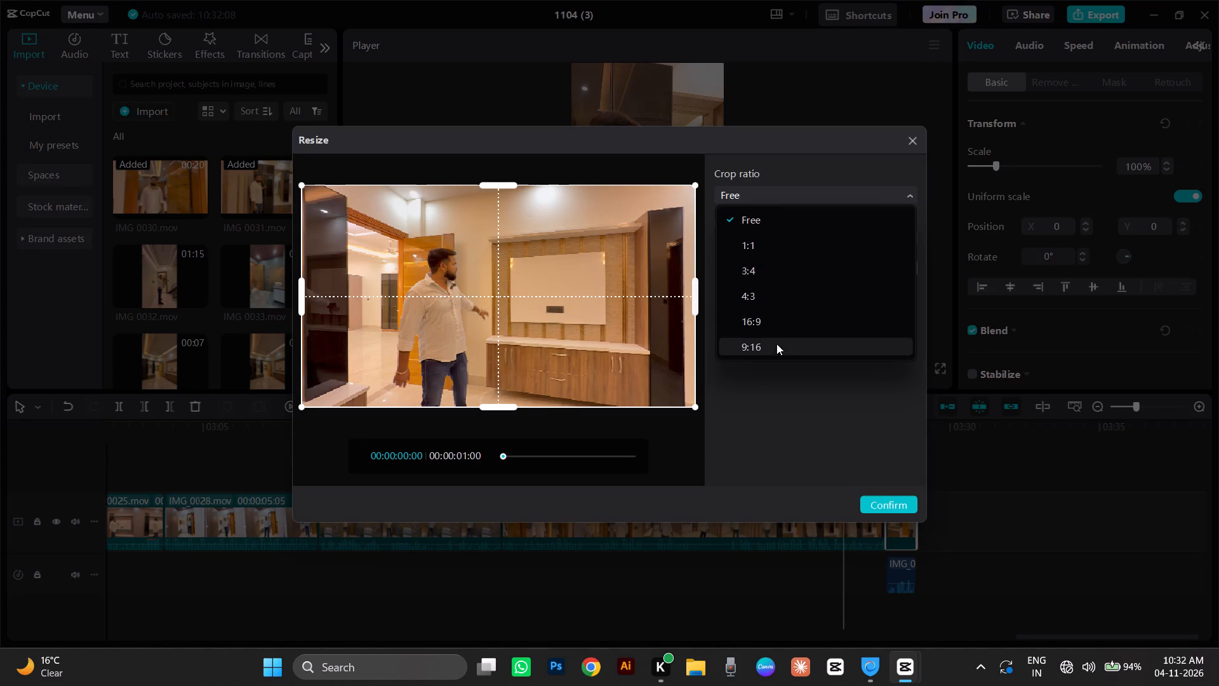
pyautogui.click(778, 246)
pyautogui.moveTo(463, 311); pyautogui.dragTo(526, 342)
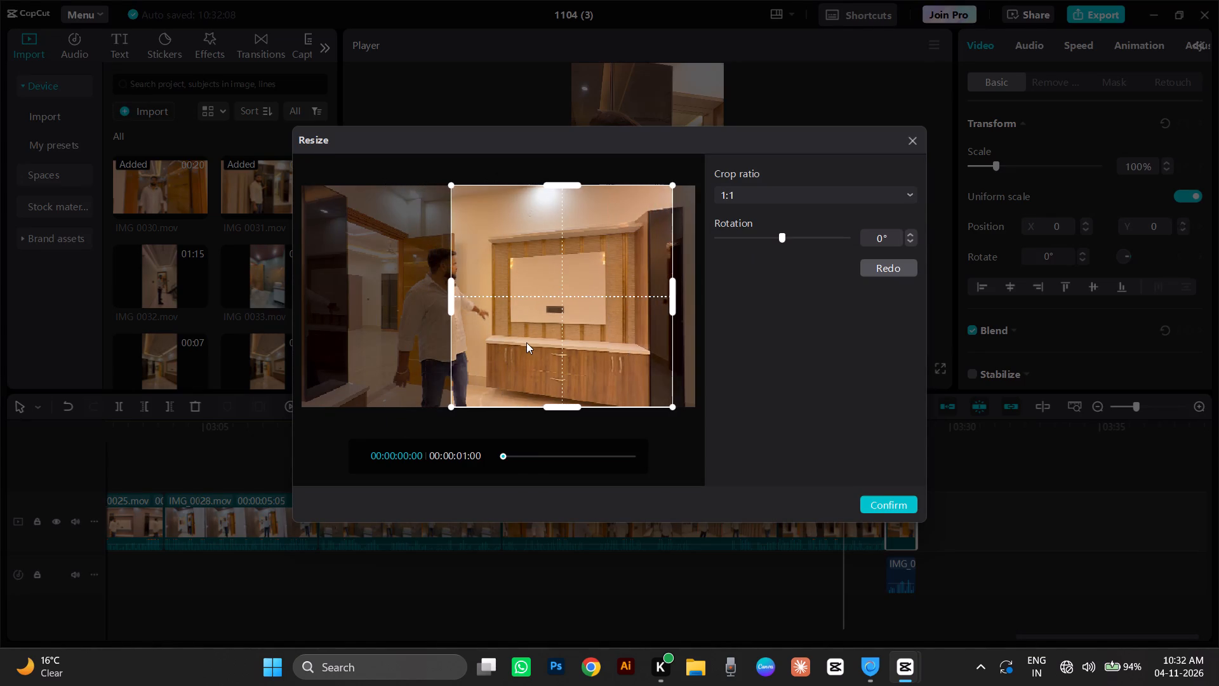
pyautogui.moveTo(526, 342); pyautogui.dragTo(499, 335)
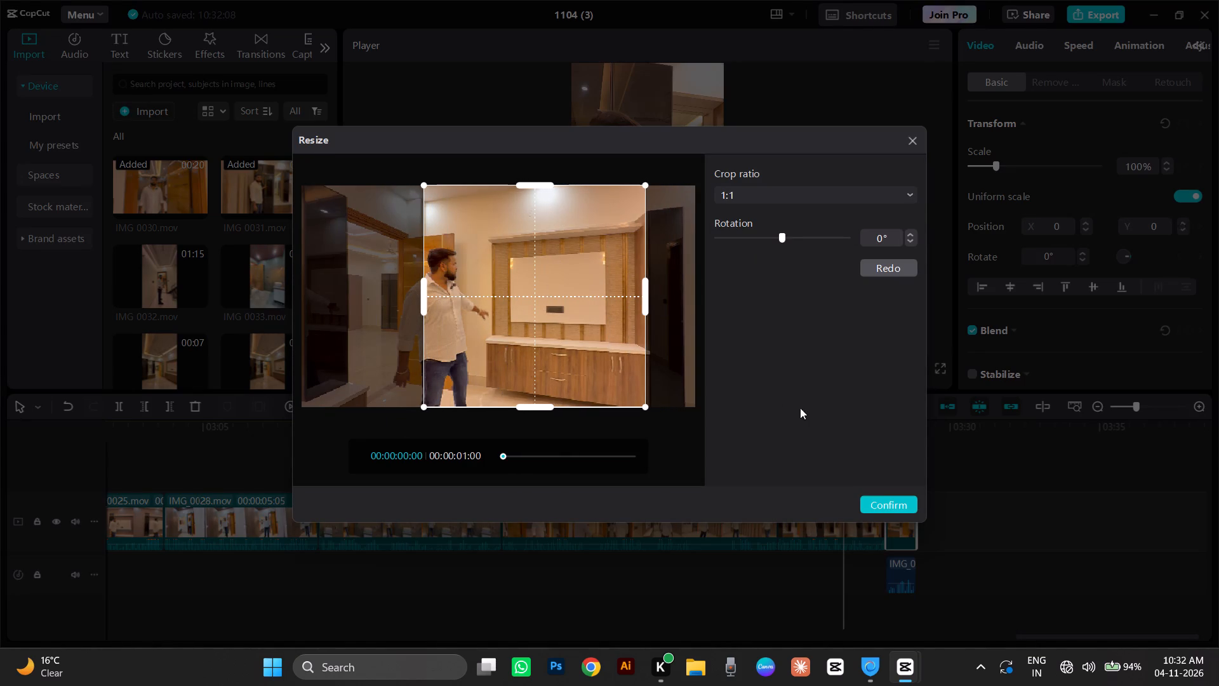
pyautogui.click(874, 507)
# Play back the closing one-second IMG_0031.mov segment to check its 1:1 crop.
pyautogui.click(886, 462)
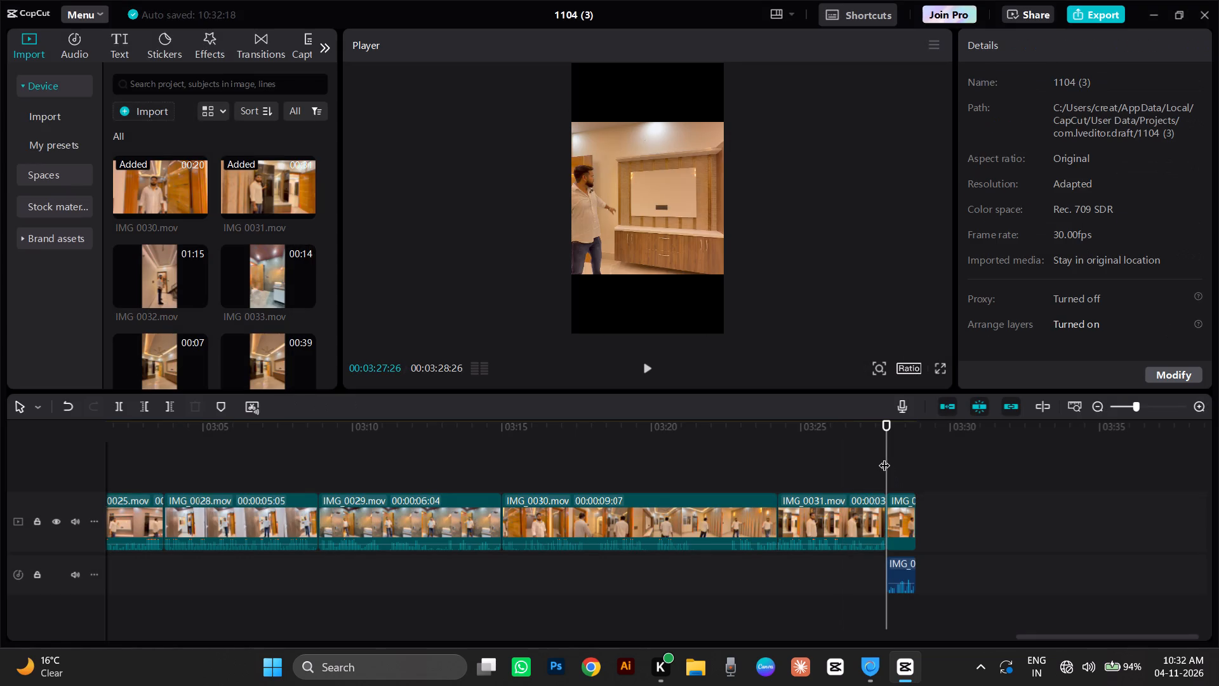
pyautogui.press('space')
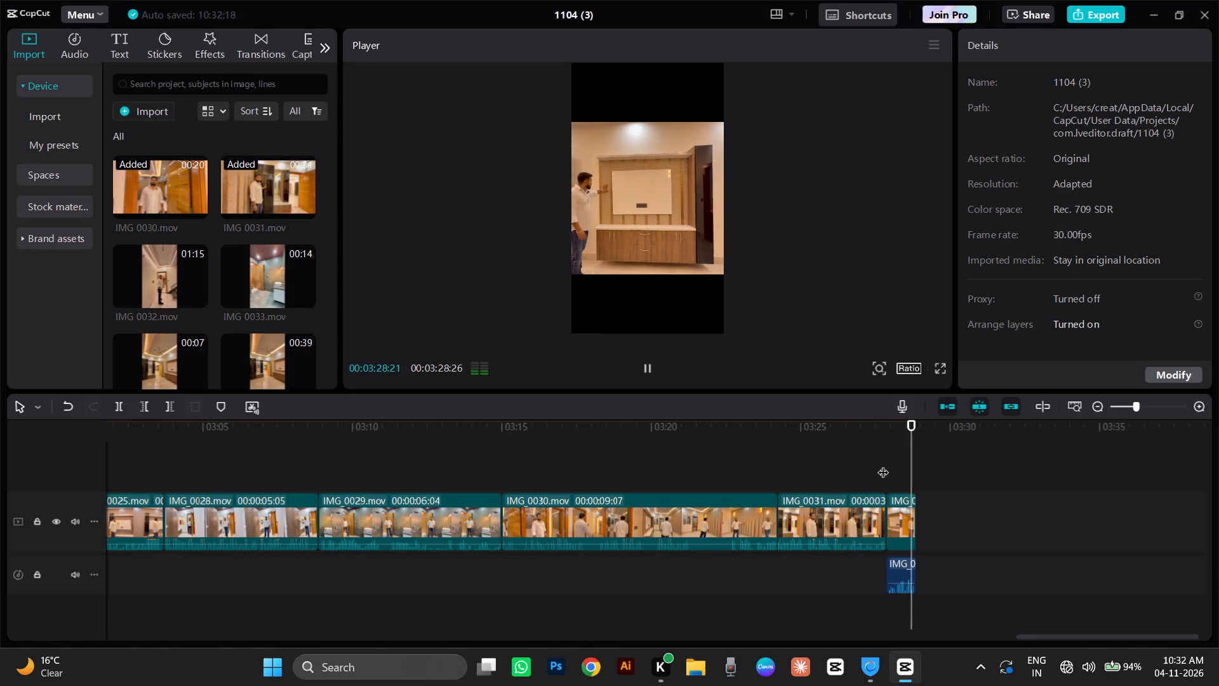
pyautogui.press('space')
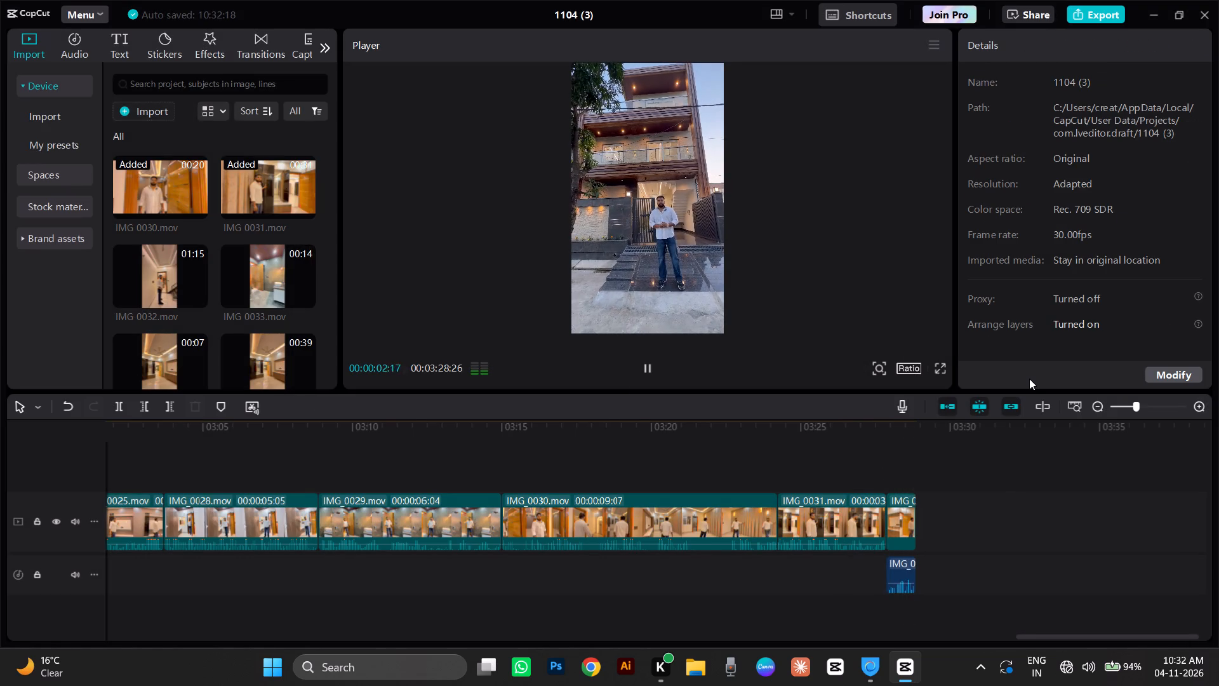
# Preview the unused source clips IMG_0032.mov, IMG_0033.mov and IMG_0034.mov in the media library.
pyautogui.hotkey('ctrl', '-')
pyautogui.hotkey('ctrl', '-')
pyautogui.hotkey('ctrl', '-')
pyautogui.hotkey('ctrl', '-')
pyautogui.hotkey('ctrl', '-')
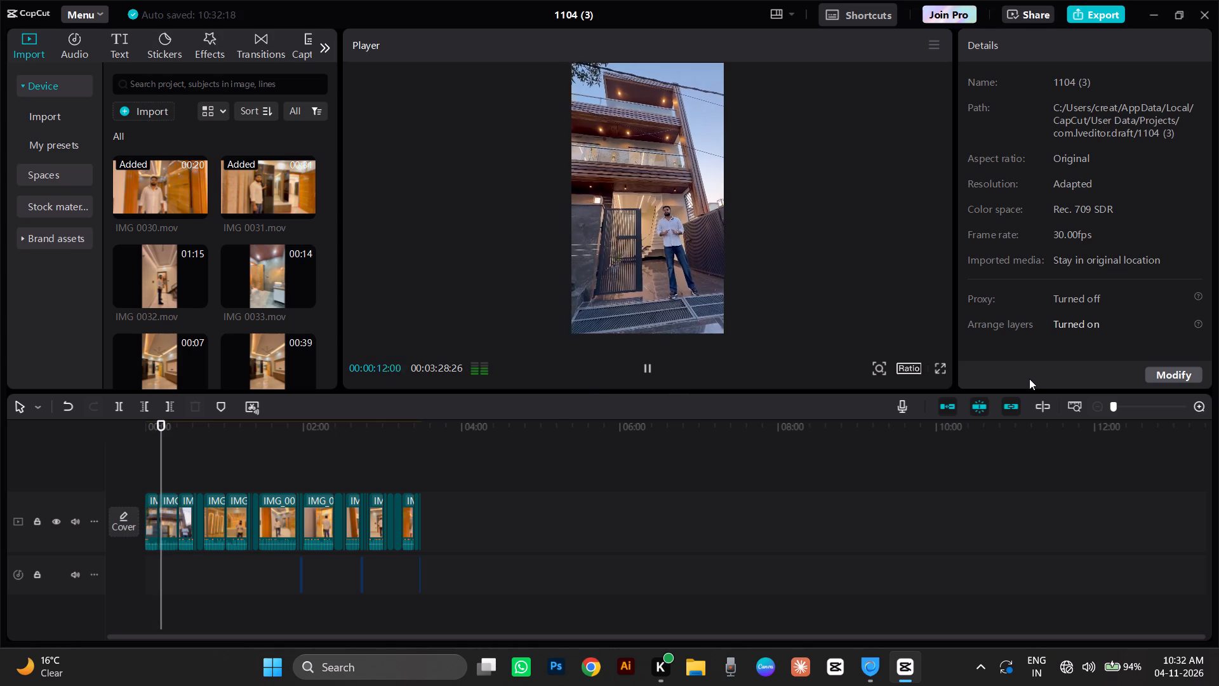
pyautogui.hotkey('ctrl', '=')
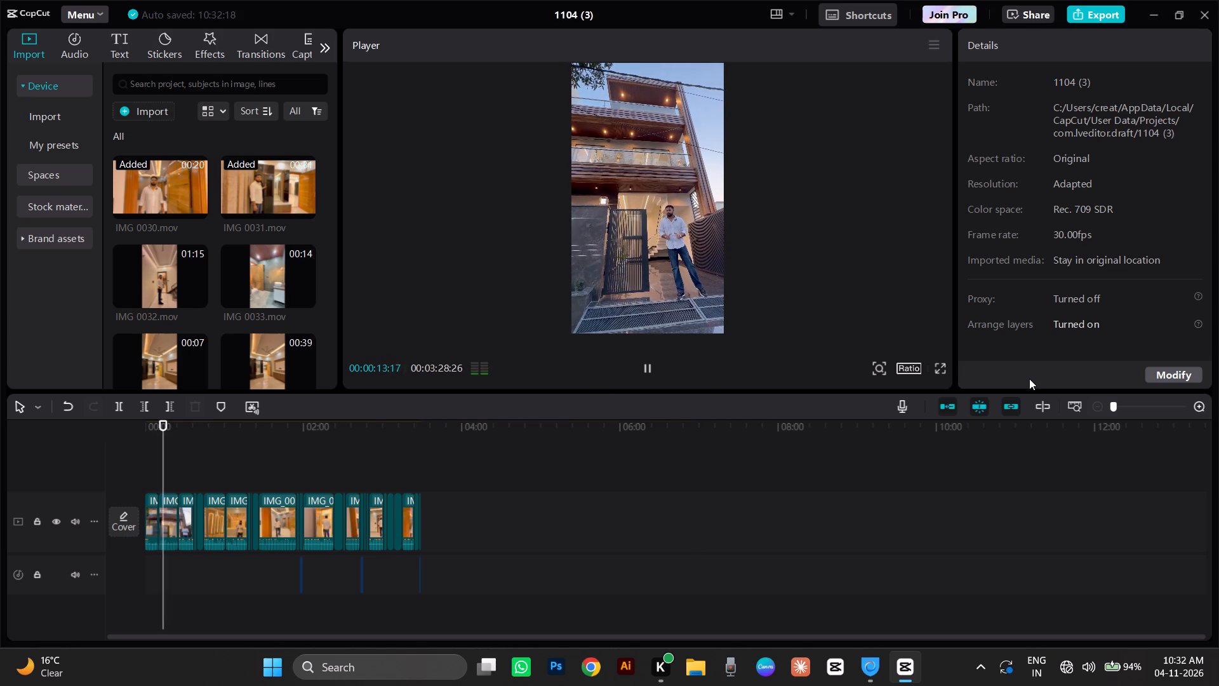
pyautogui.hotkey('ctrl', '=')
pyautogui.hotkey('ctrl', '=')
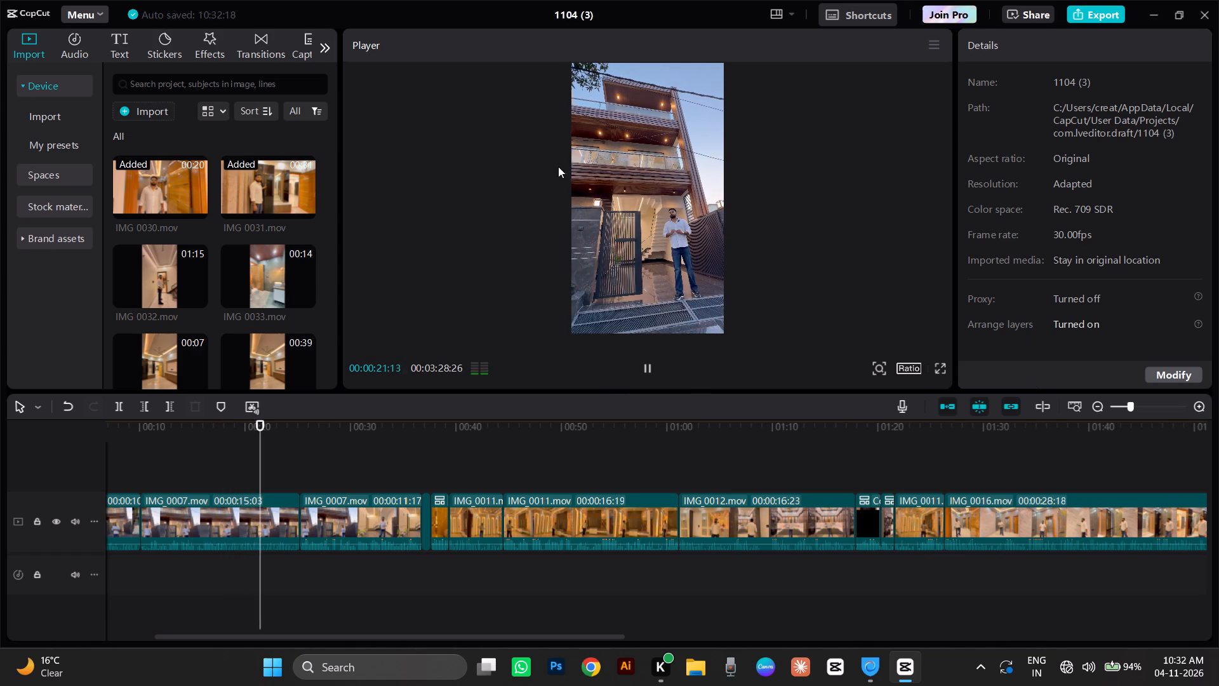
pyautogui.click(162, 279)
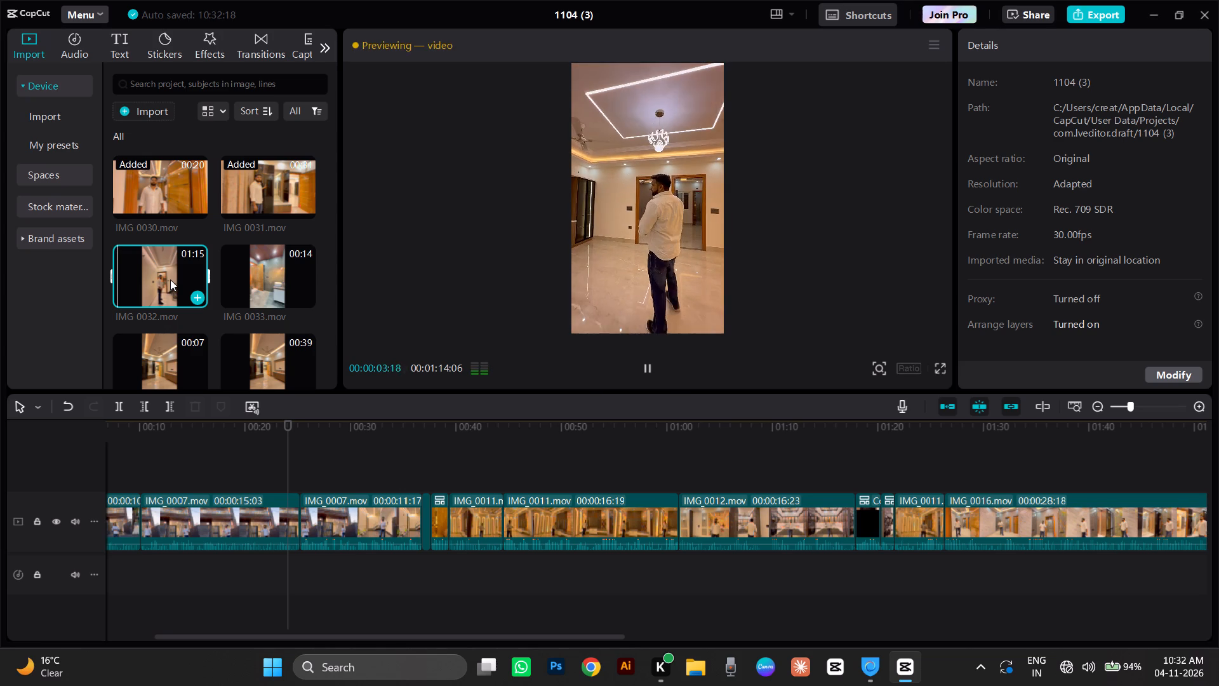
pyautogui.click(257, 283)
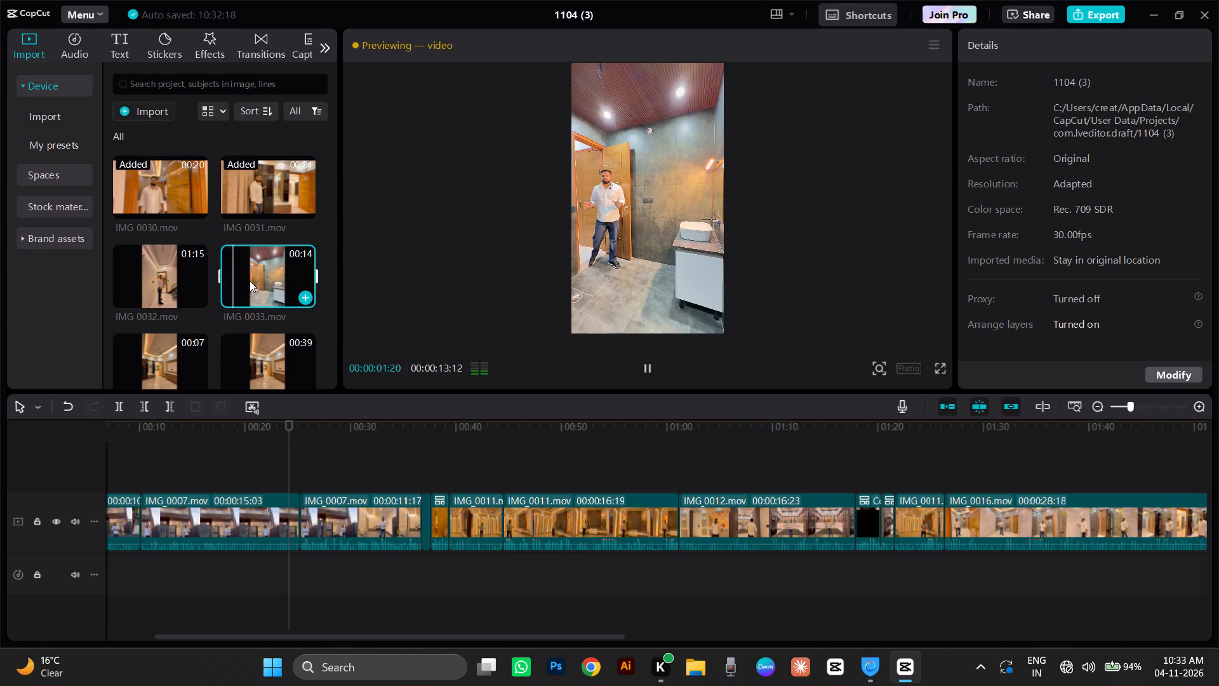
pyautogui.scroll(-1, 243, 272)
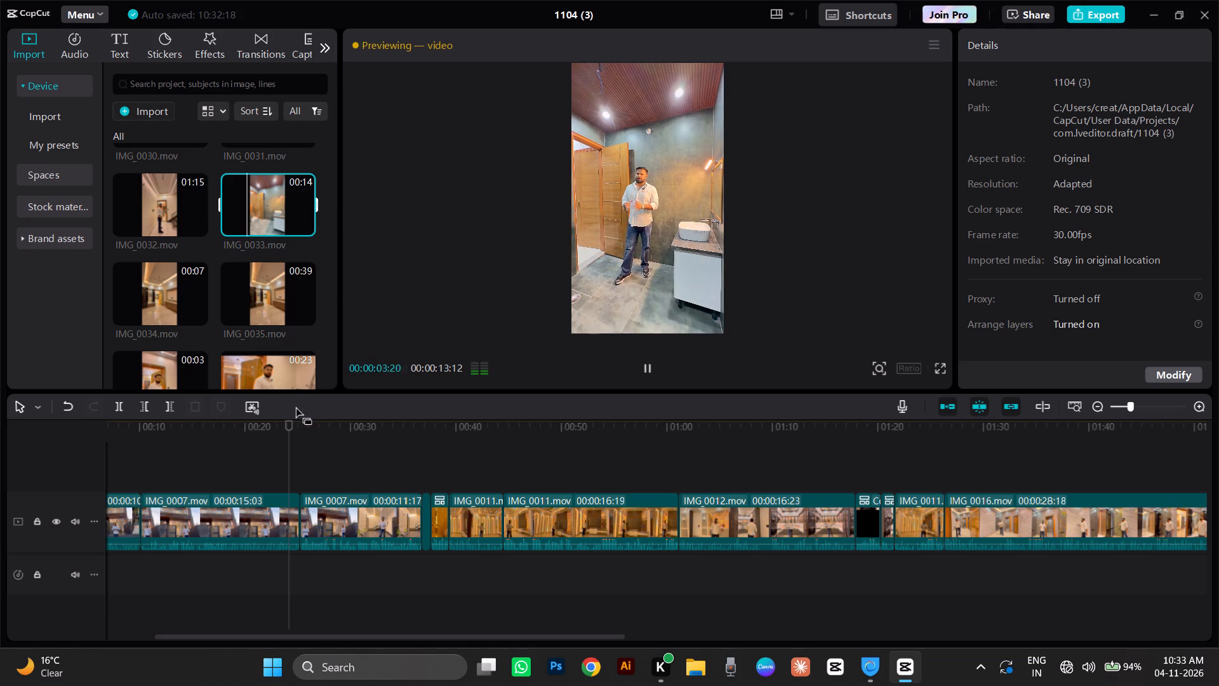
pyautogui.click(160, 298)
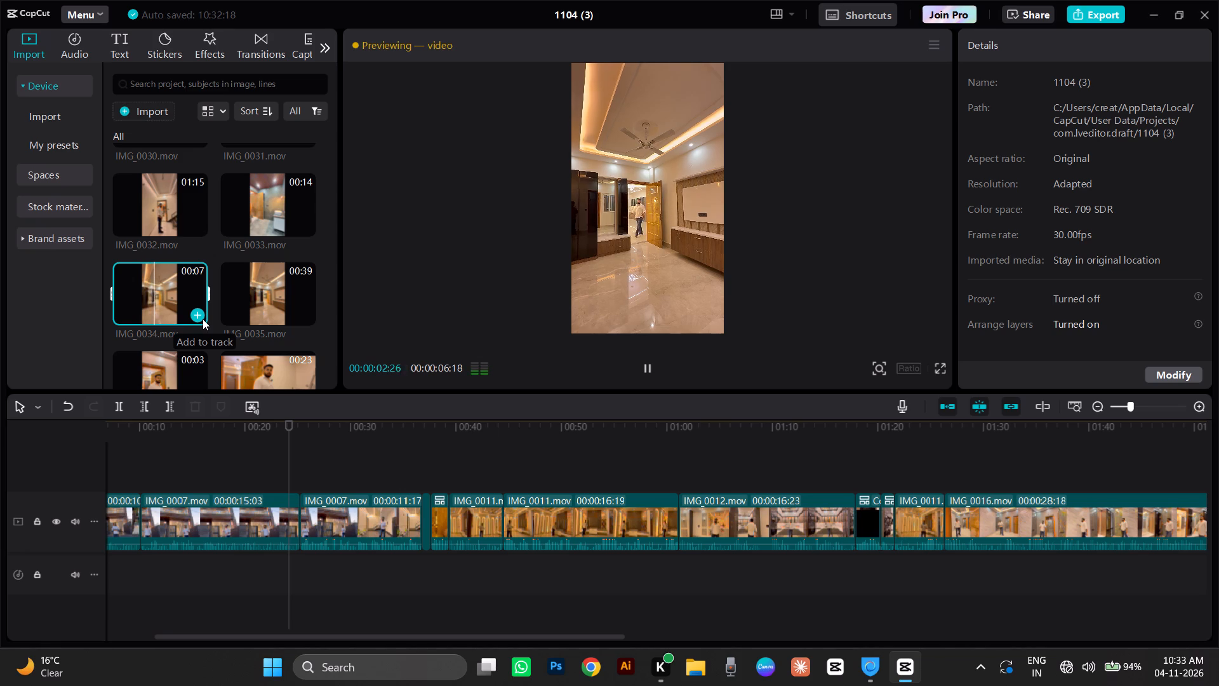
pyautogui.press('space')
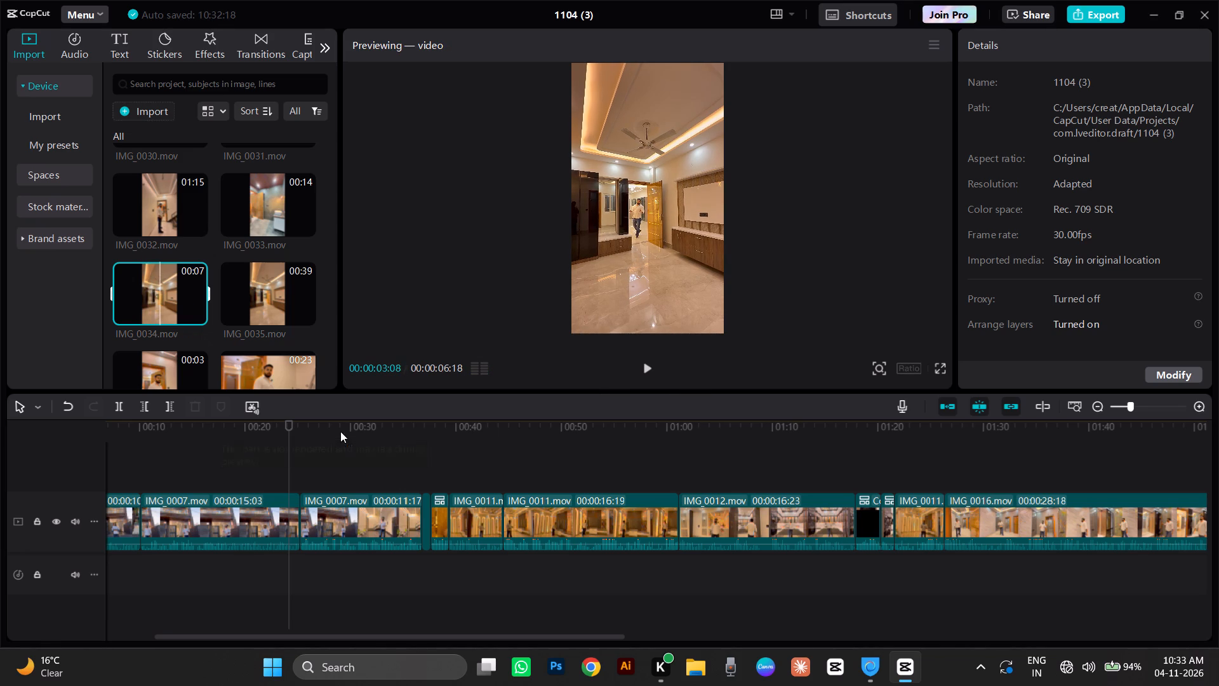
# Review the cut between the IMG_0021.mov and IMG_0024.mov shots to check where the man walks through the corridor doorway.
pyautogui.hotkey('ctrl', '-')
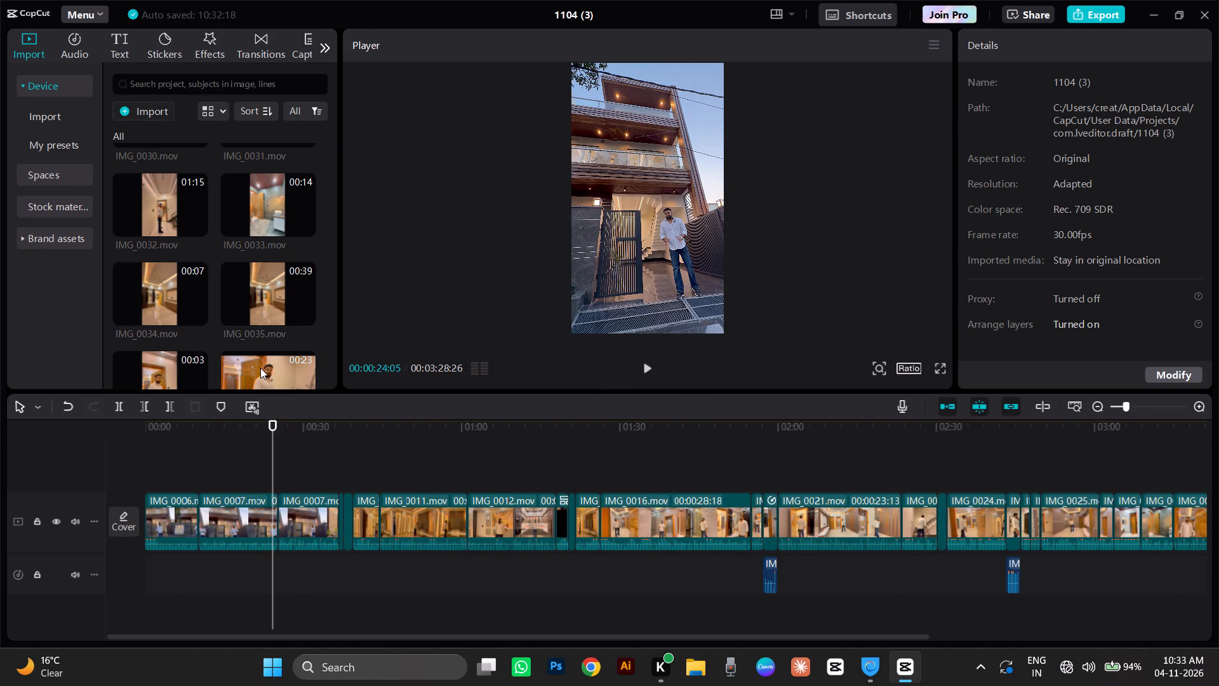
pyautogui.click(269, 429)
pyautogui.click(314, 449)
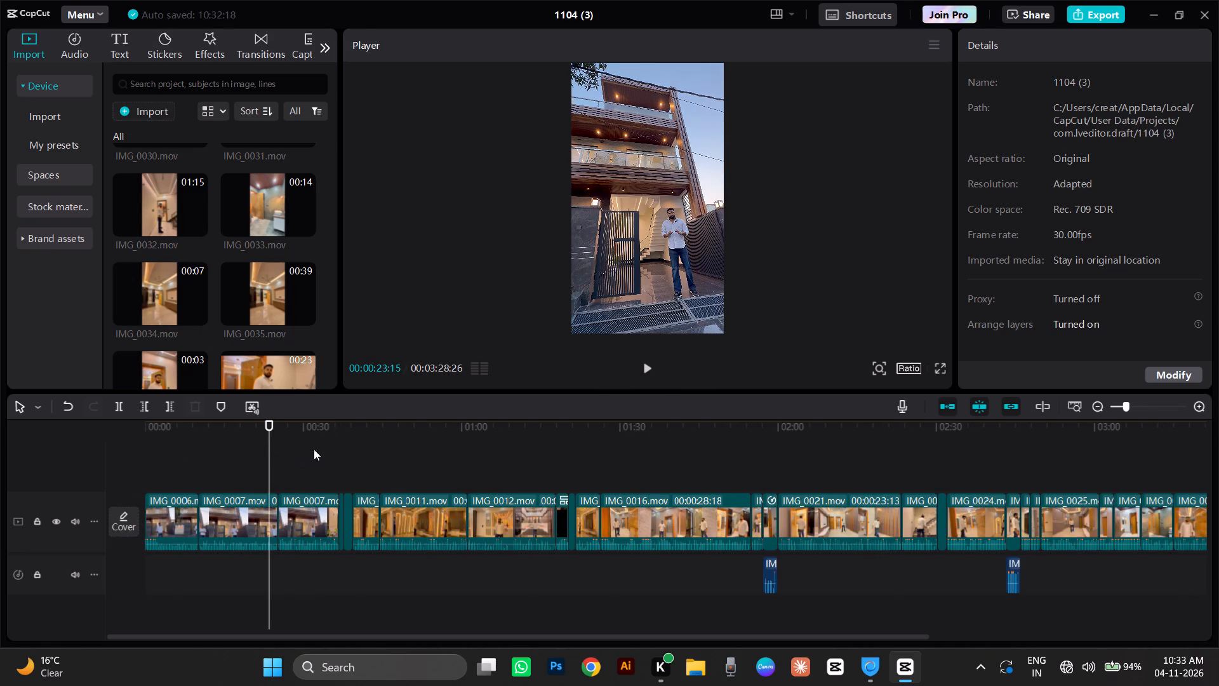
pyautogui.moveTo(314, 449); pyautogui.dragTo(1218, 525)
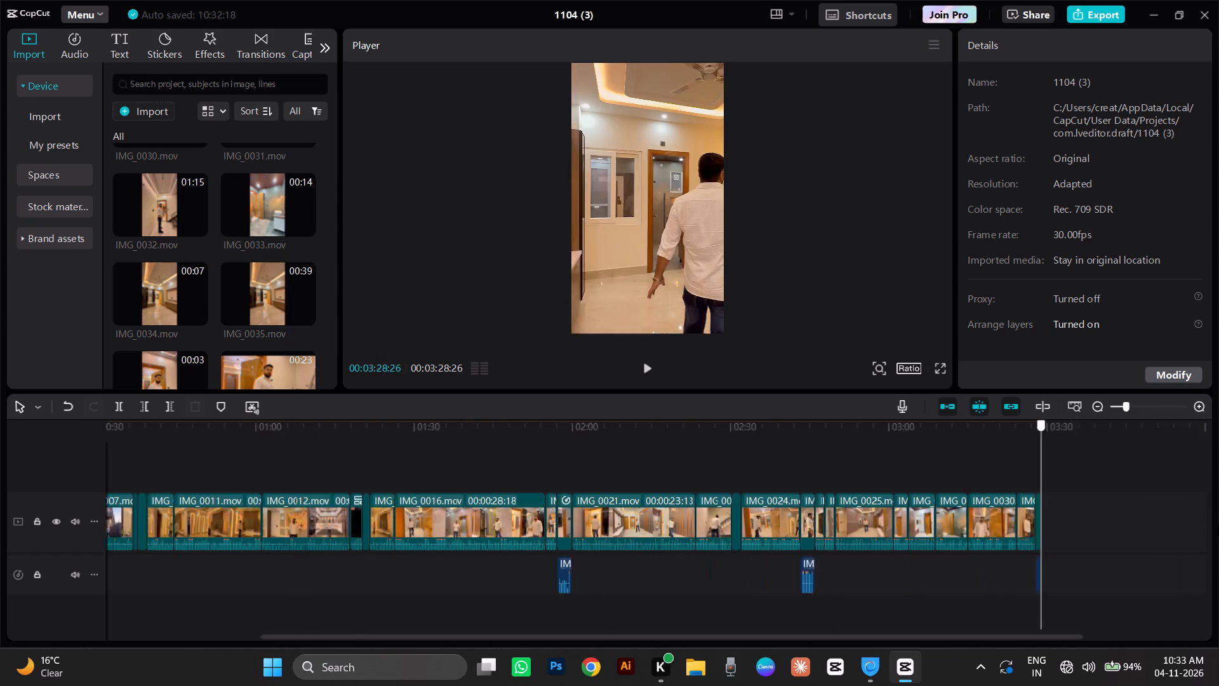
pyautogui.moveTo(1218, 525); pyautogui.dragTo(538, 643)
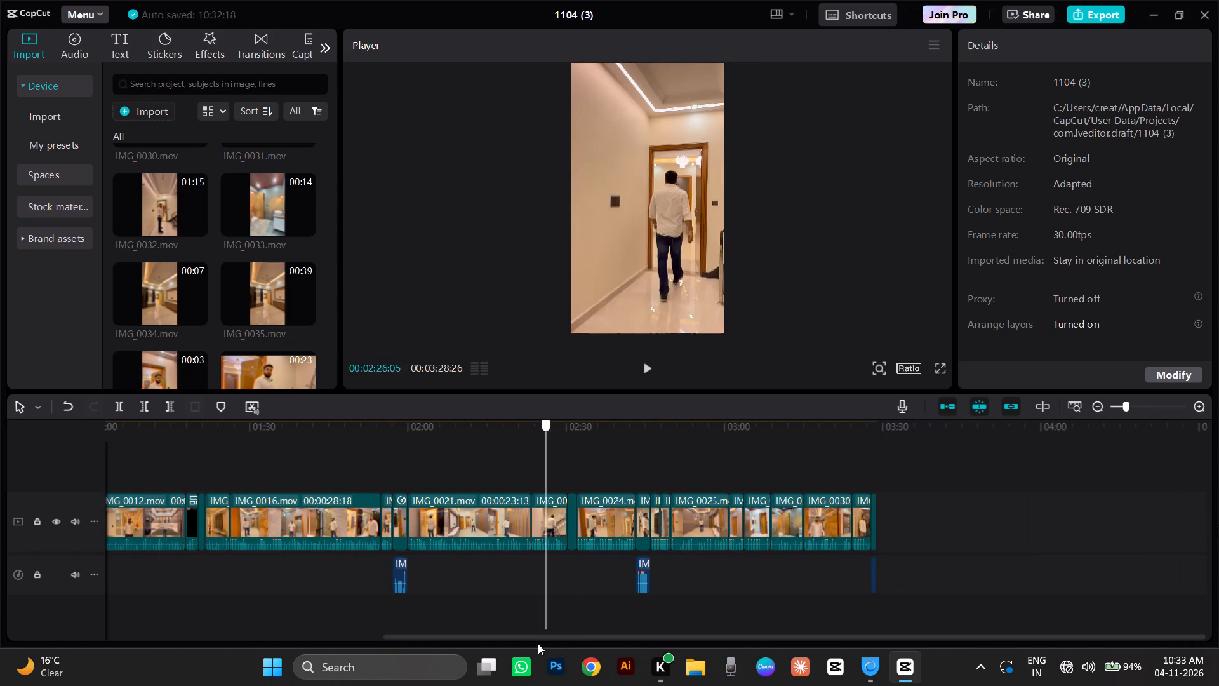
pyautogui.moveTo(538, 643); pyautogui.dragTo(491, 673)
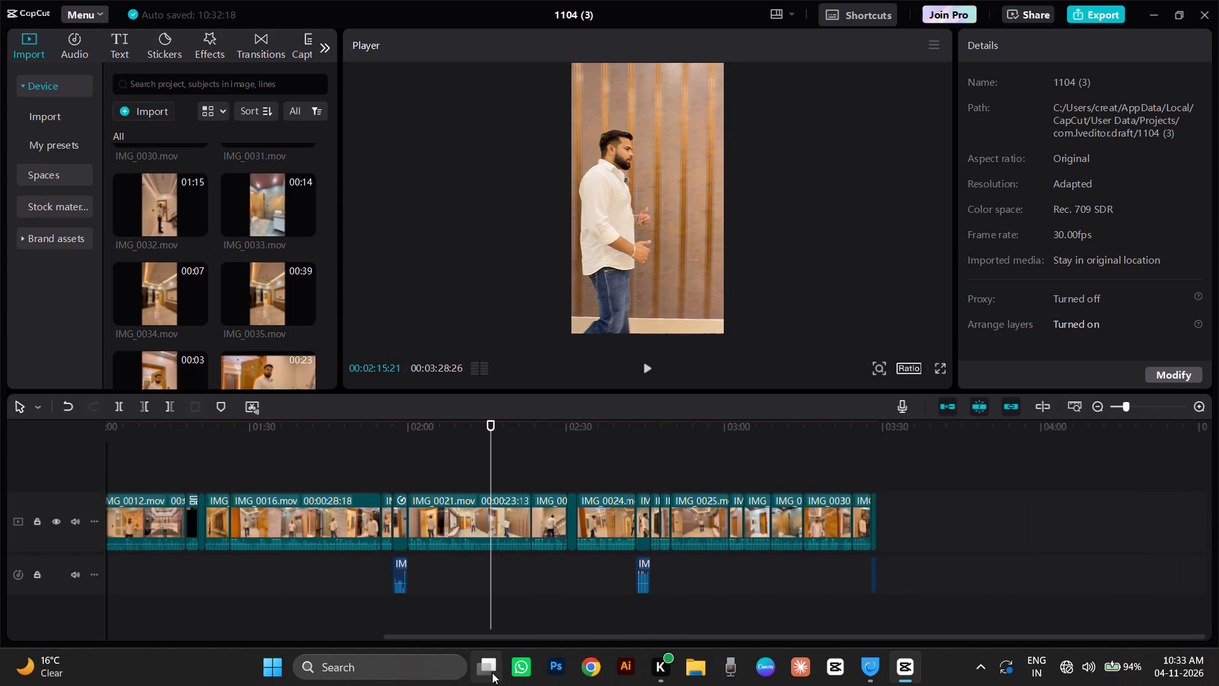
pyautogui.press('space')
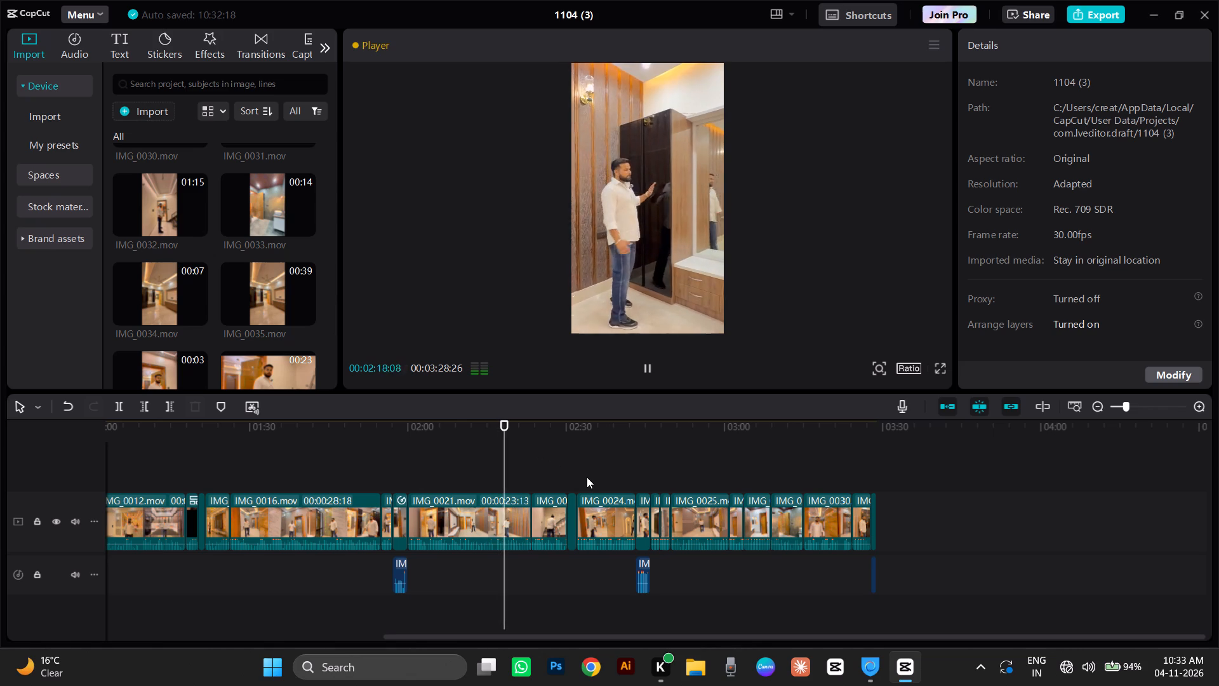
pyautogui.click(548, 464)
pyautogui.click(569, 453)
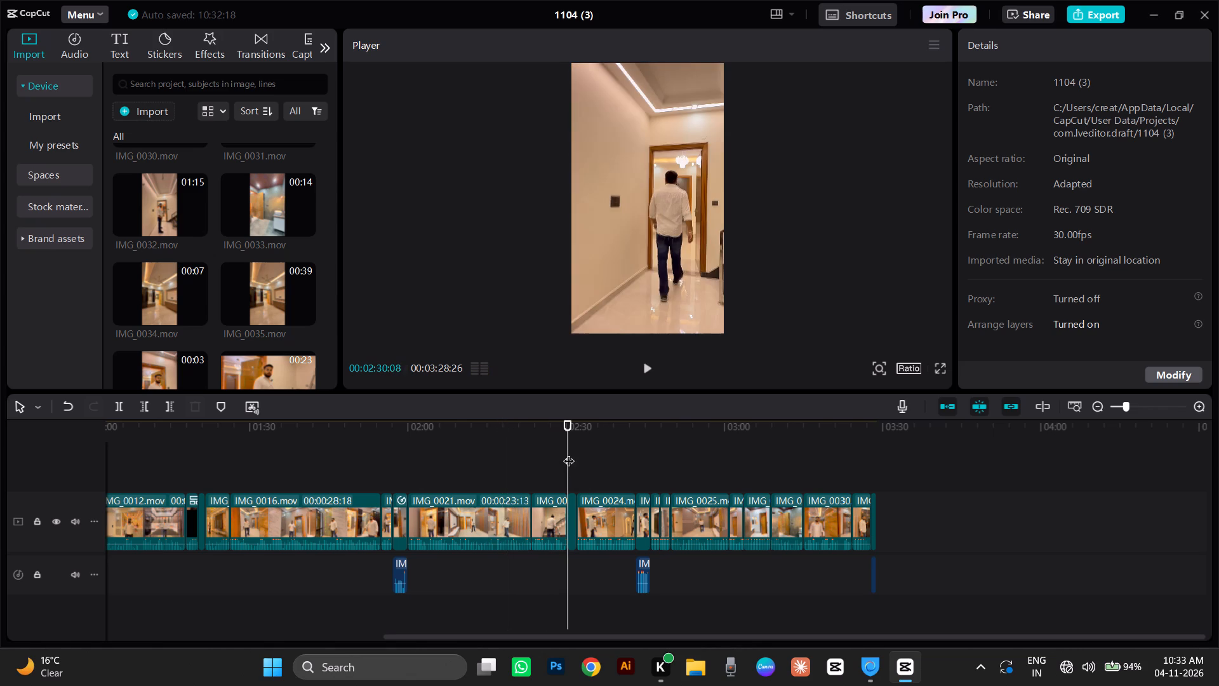
pyautogui.click(578, 452)
pyautogui.click(606, 452)
pyautogui.press('space')
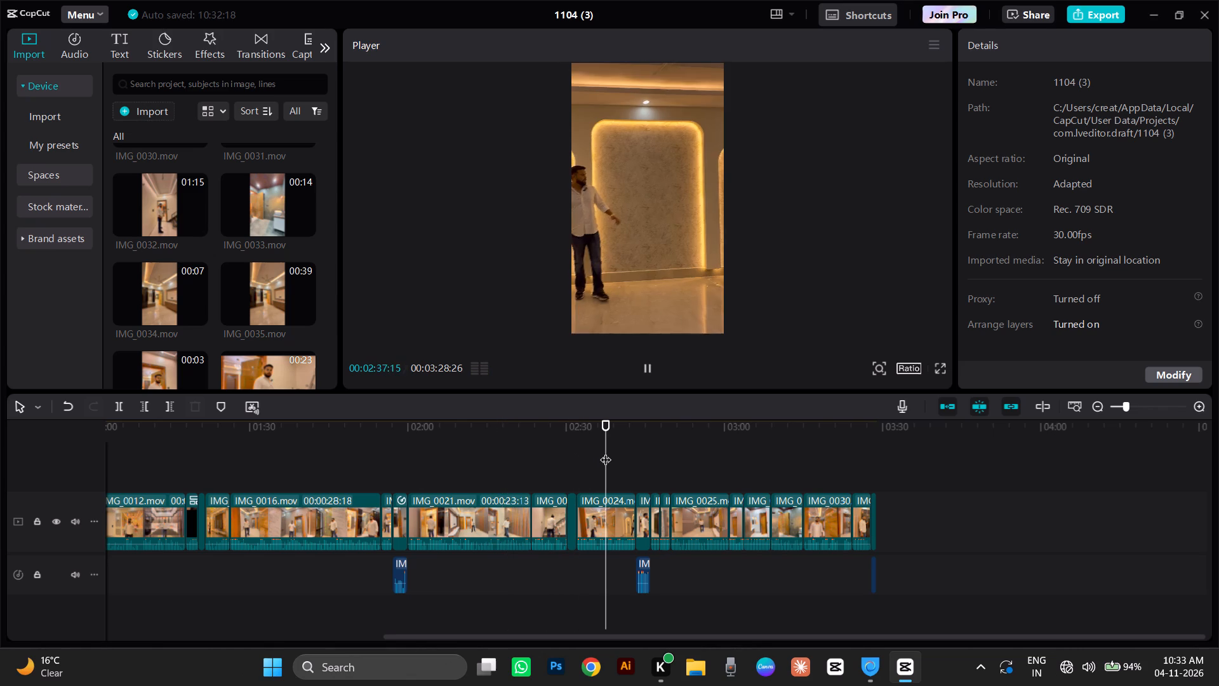
pyautogui.click(568, 465)
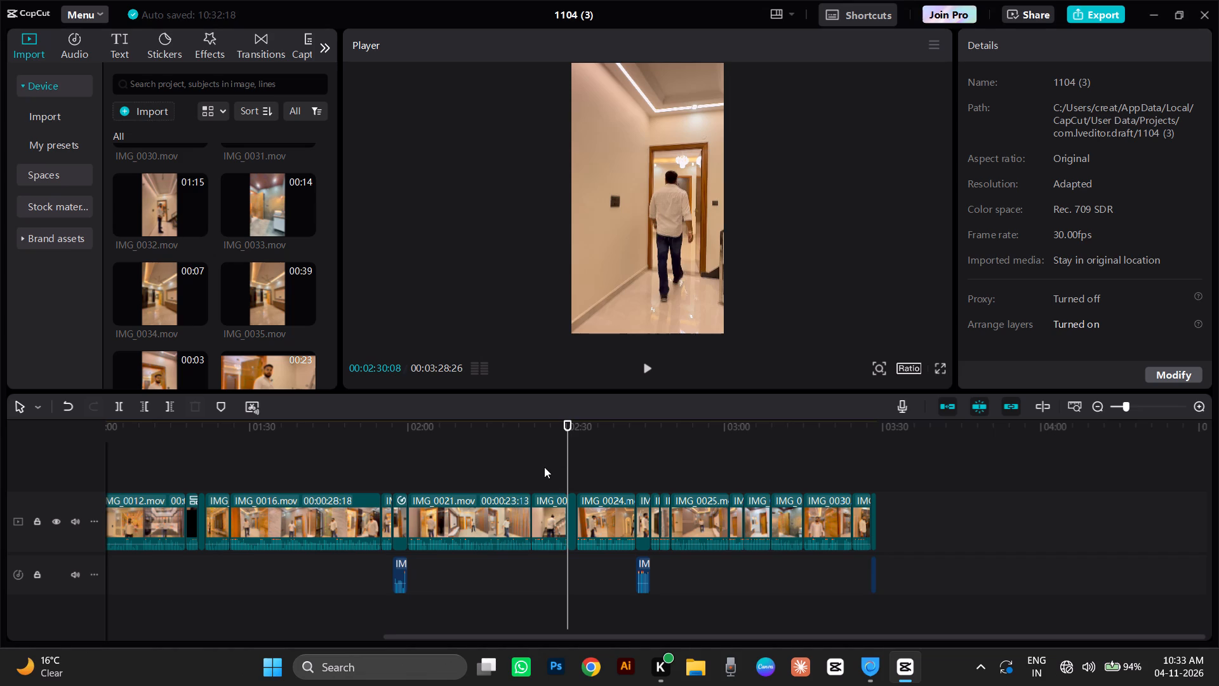
pyautogui.click(544, 467)
pyautogui.press('space')
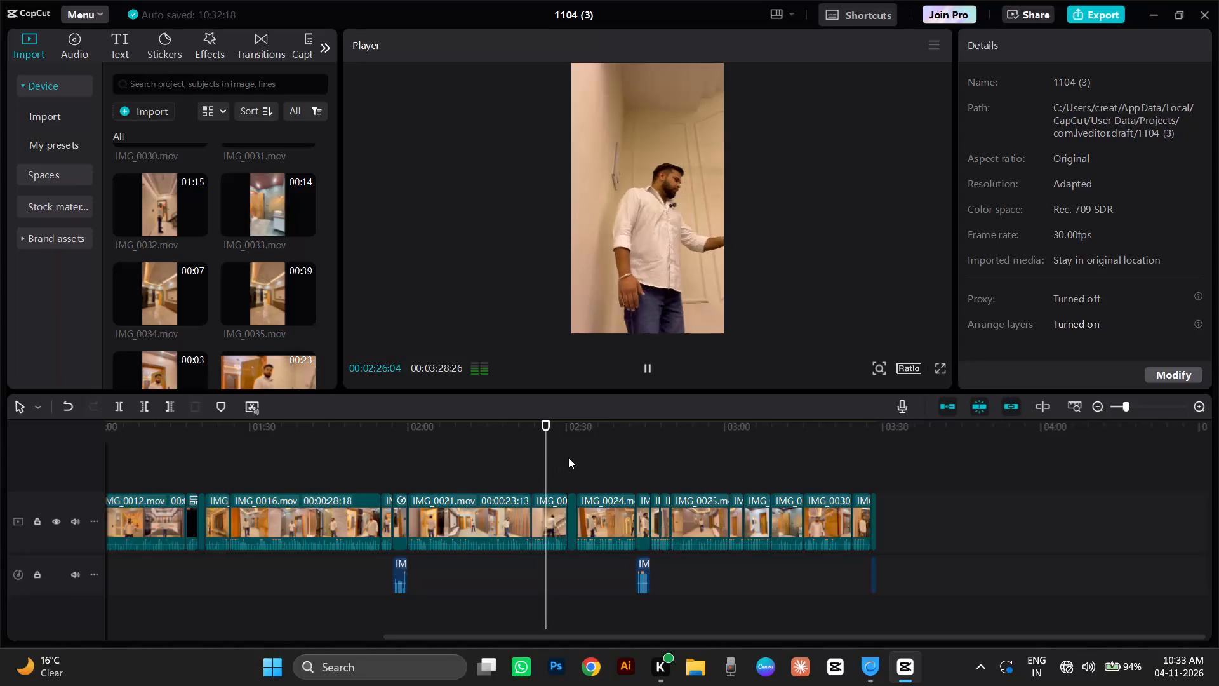
pyautogui.click(571, 451)
pyautogui.press('space')
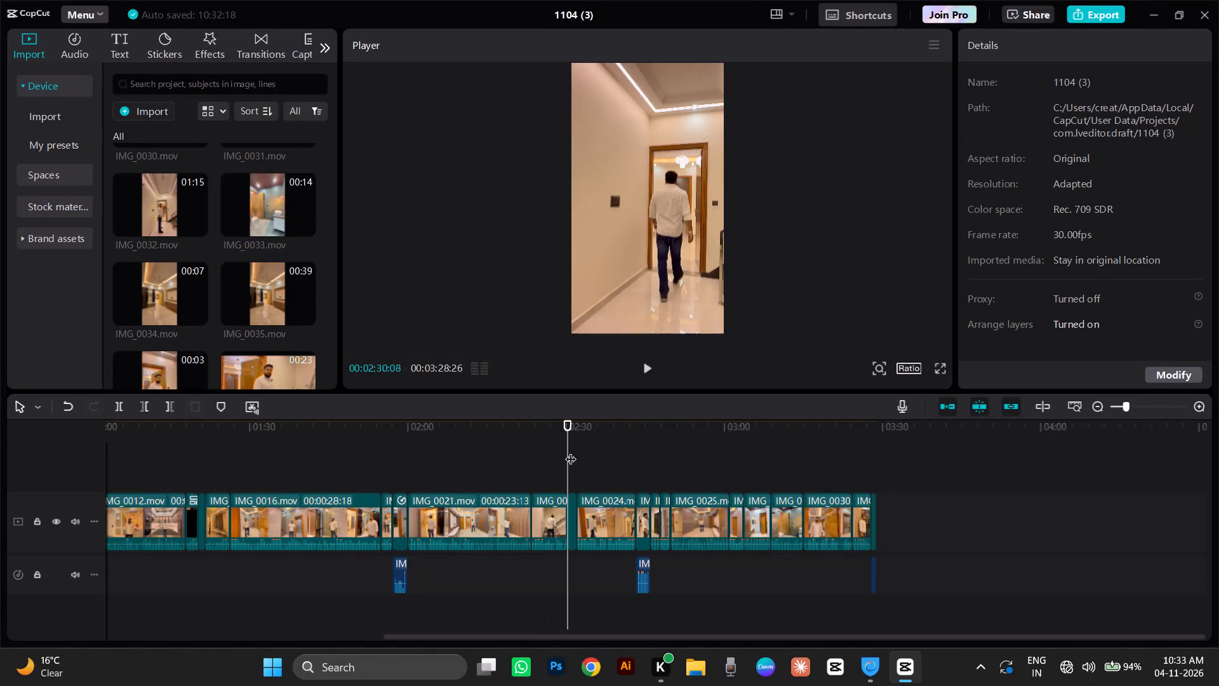
pyautogui.press('space')
# Delete all clips from IMG_0024.mov through the closing IMG_0031.mov, together with the two voice clips beneath them.
pyautogui.moveTo(592, 465); pyautogui.dragTo(884, 565)
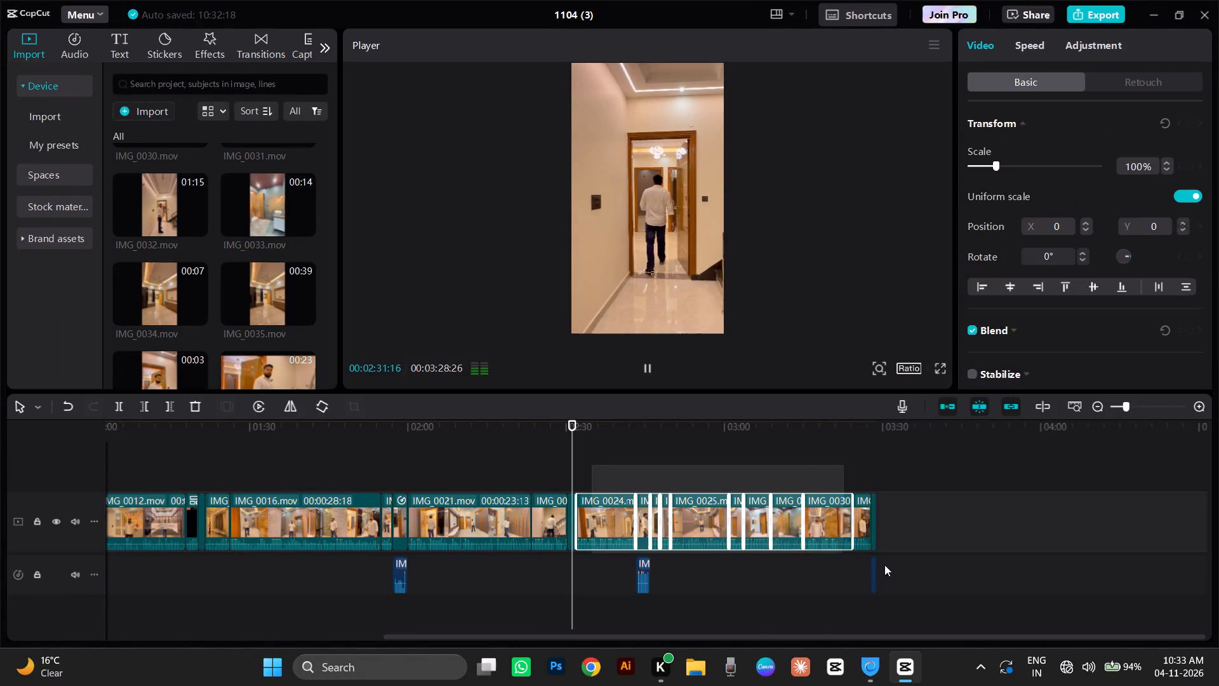
pyautogui.moveTo(884, 565); pyautogui.dragTo(921, 575)
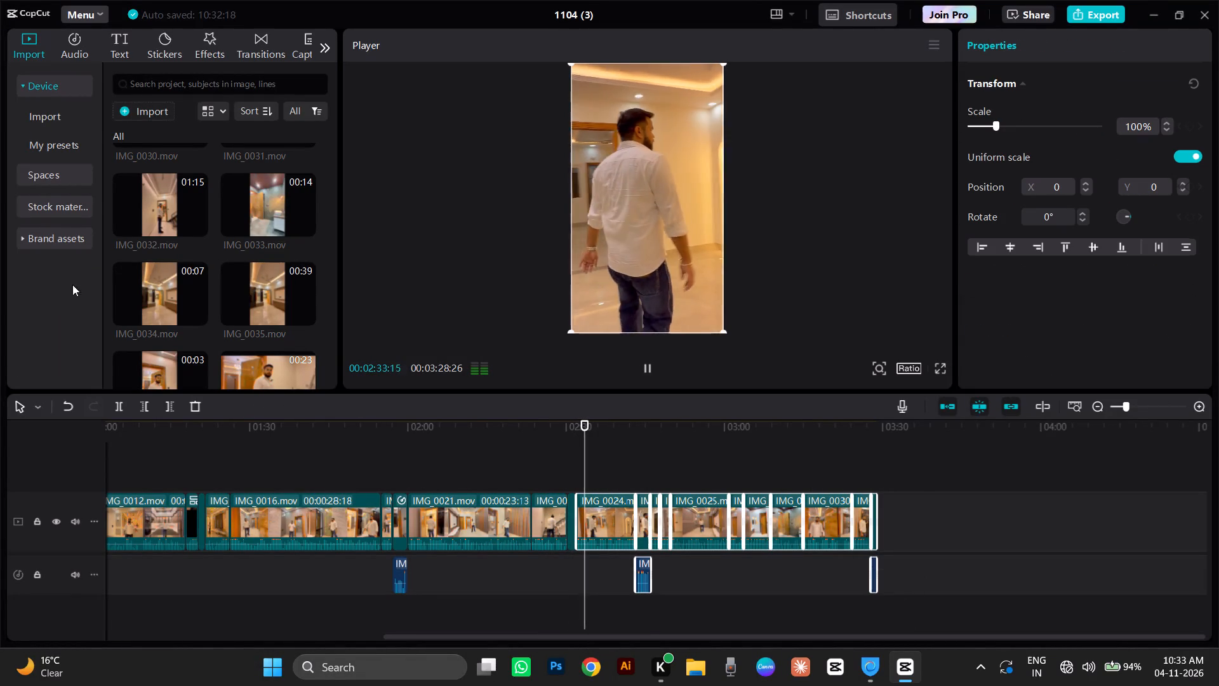
pyautogui.click(199, 403)
pyautogui.press('space')
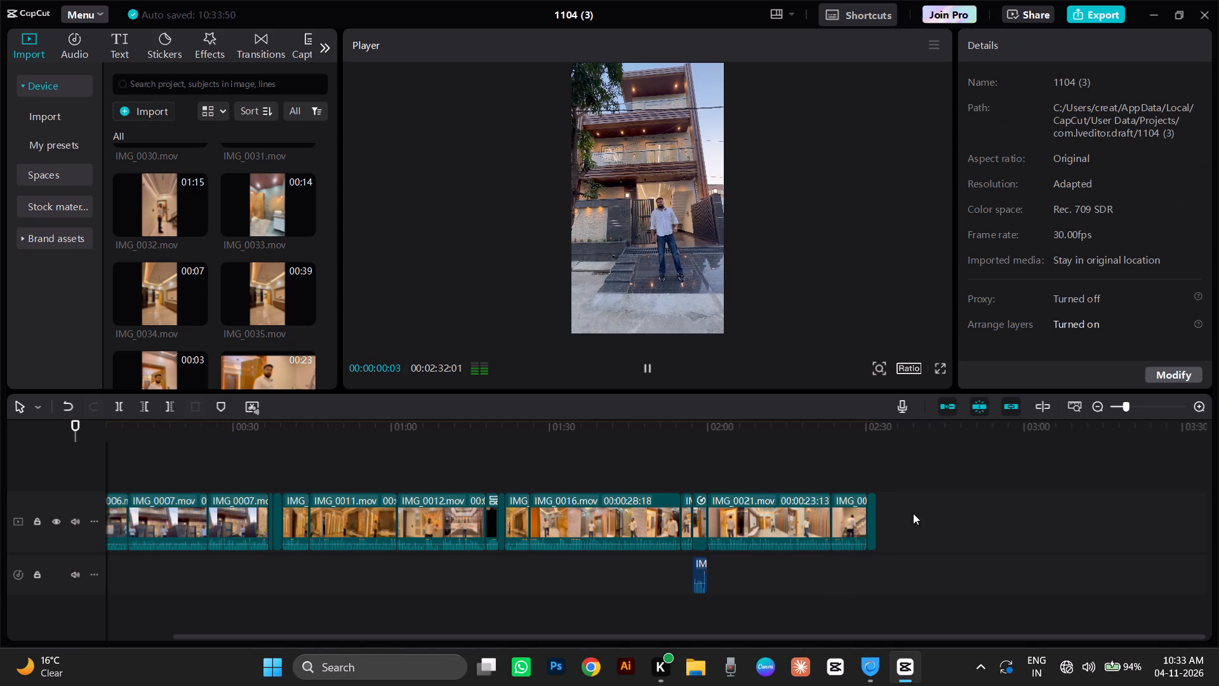
# Play back the last corridor shot at the end of the shortened timeline.
pyautogui.click(869, 459)
pyautogui.press('space')
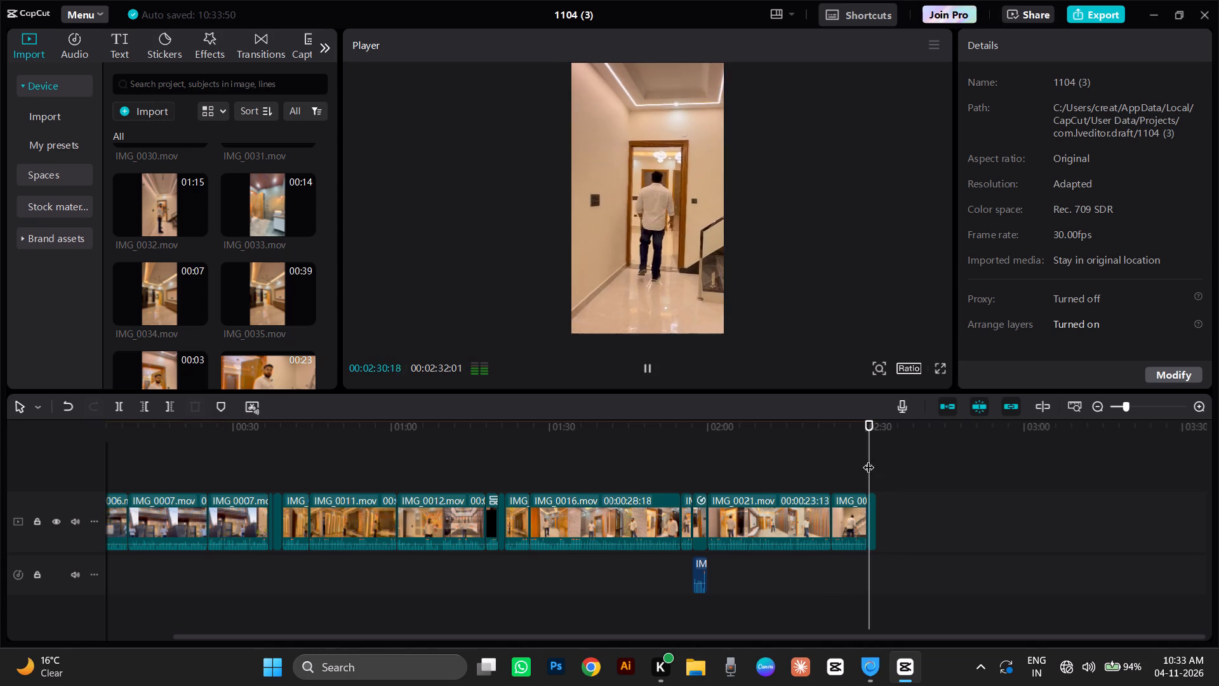
pyautogui.press('space')
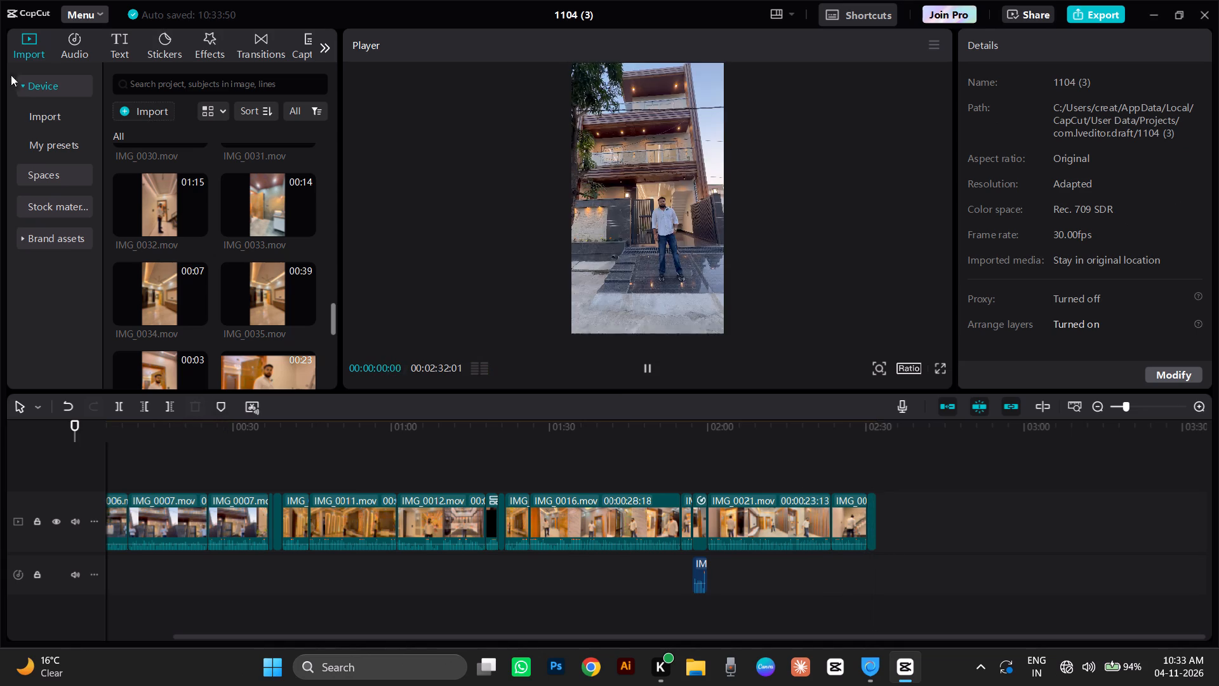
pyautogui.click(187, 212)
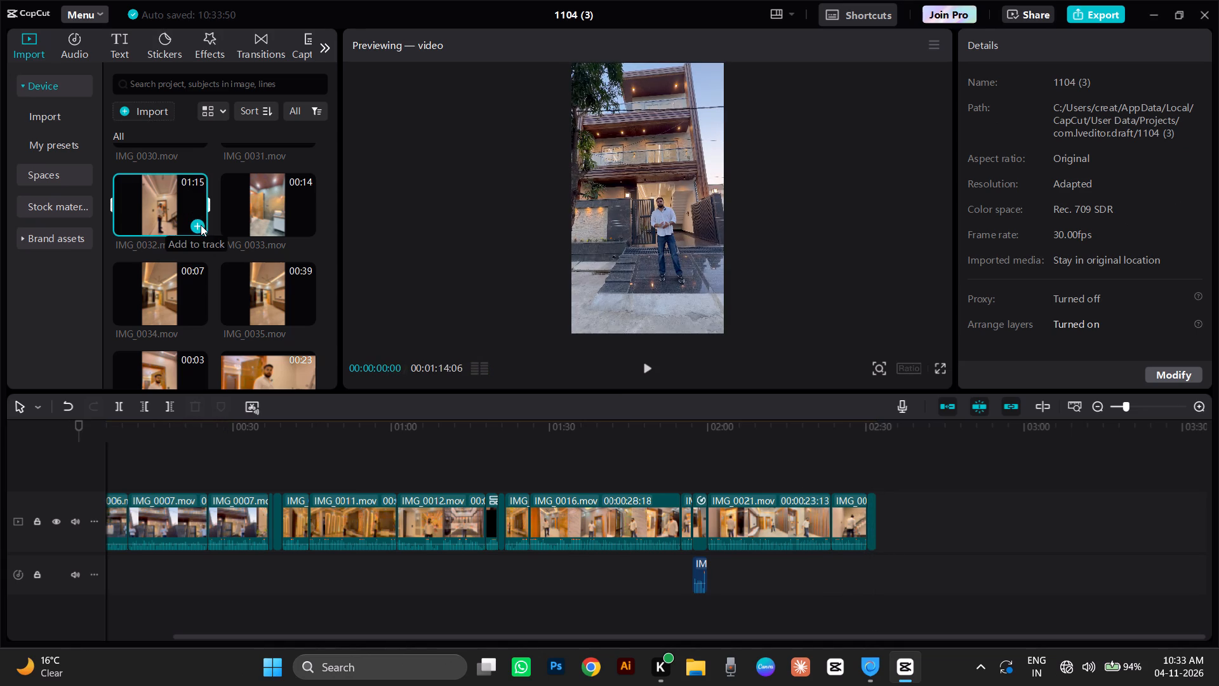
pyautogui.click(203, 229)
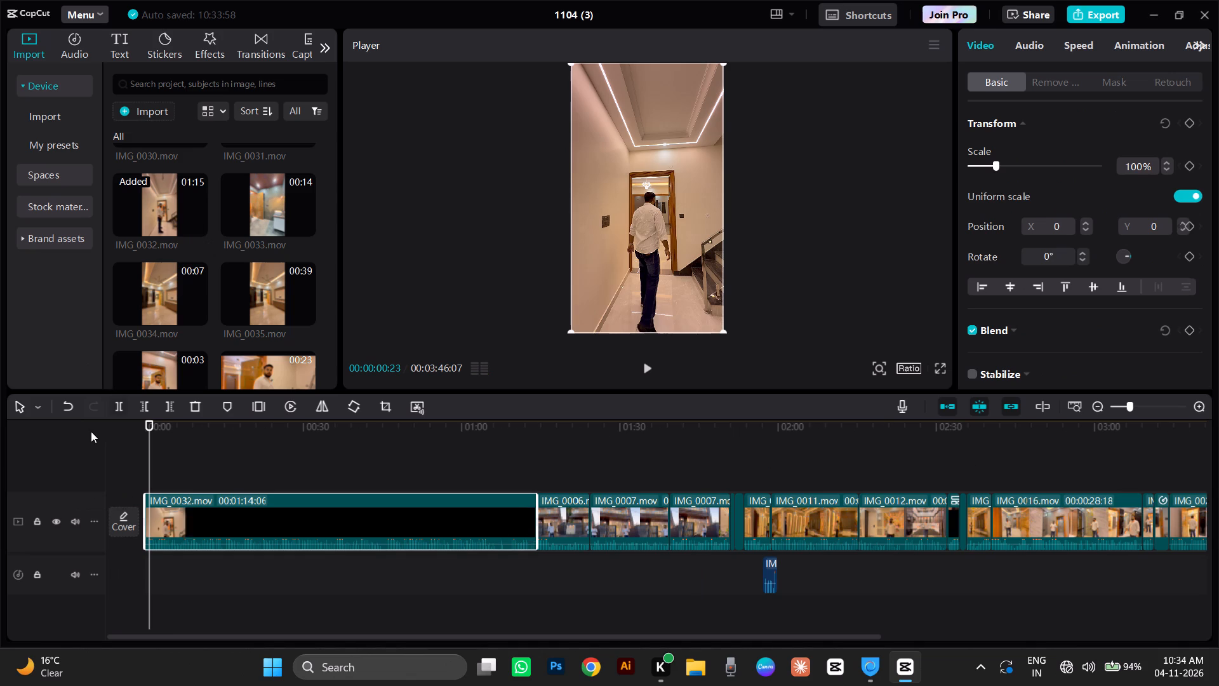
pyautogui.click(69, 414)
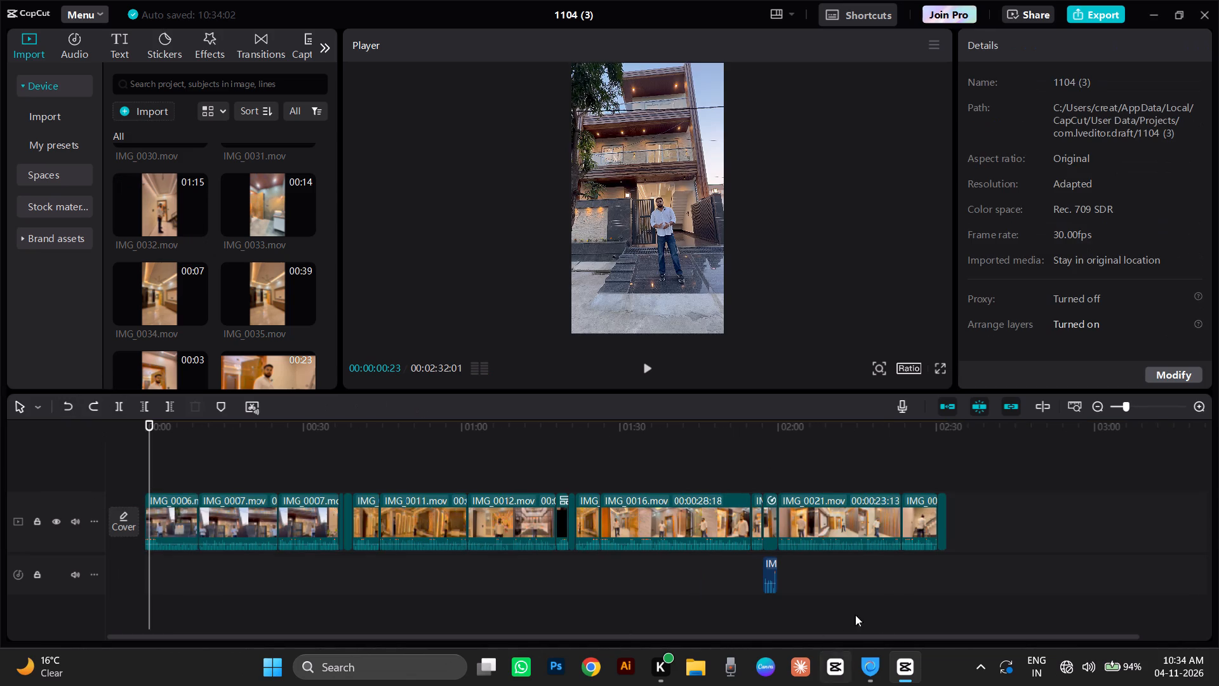
# Add IMG_0032.mov at the end of the timeline, directly after the corridor shot.
pyautogui.click(962, 454)
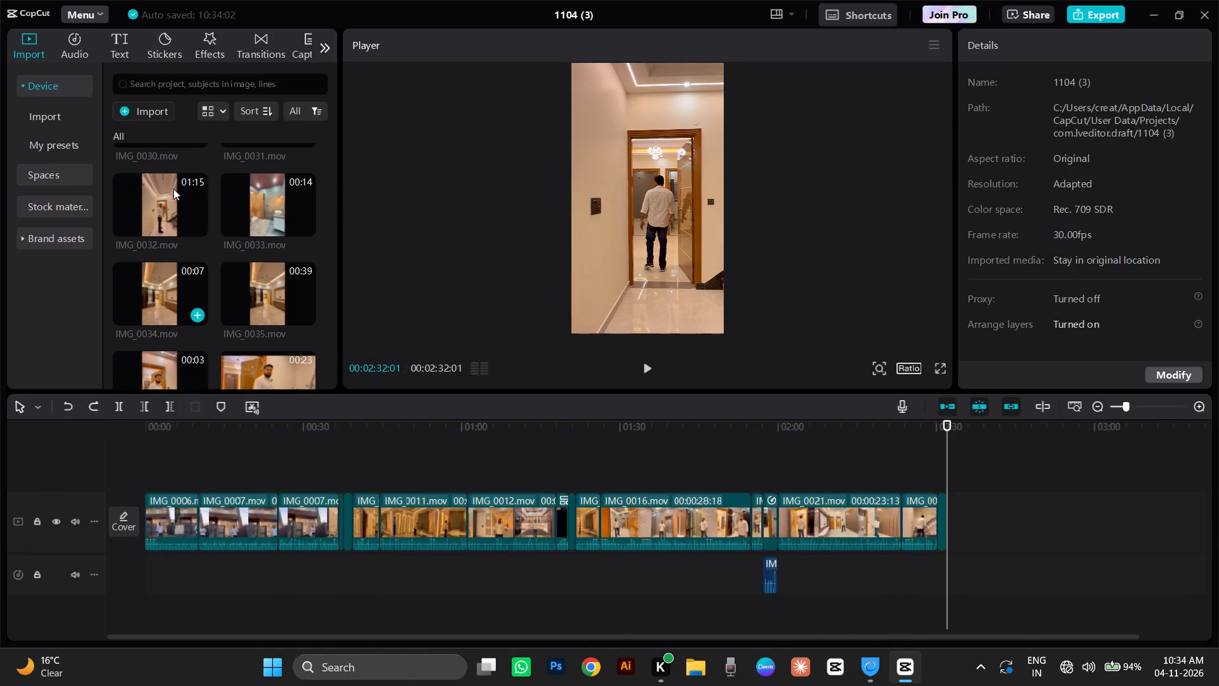
pyautogui.click(197, 224)
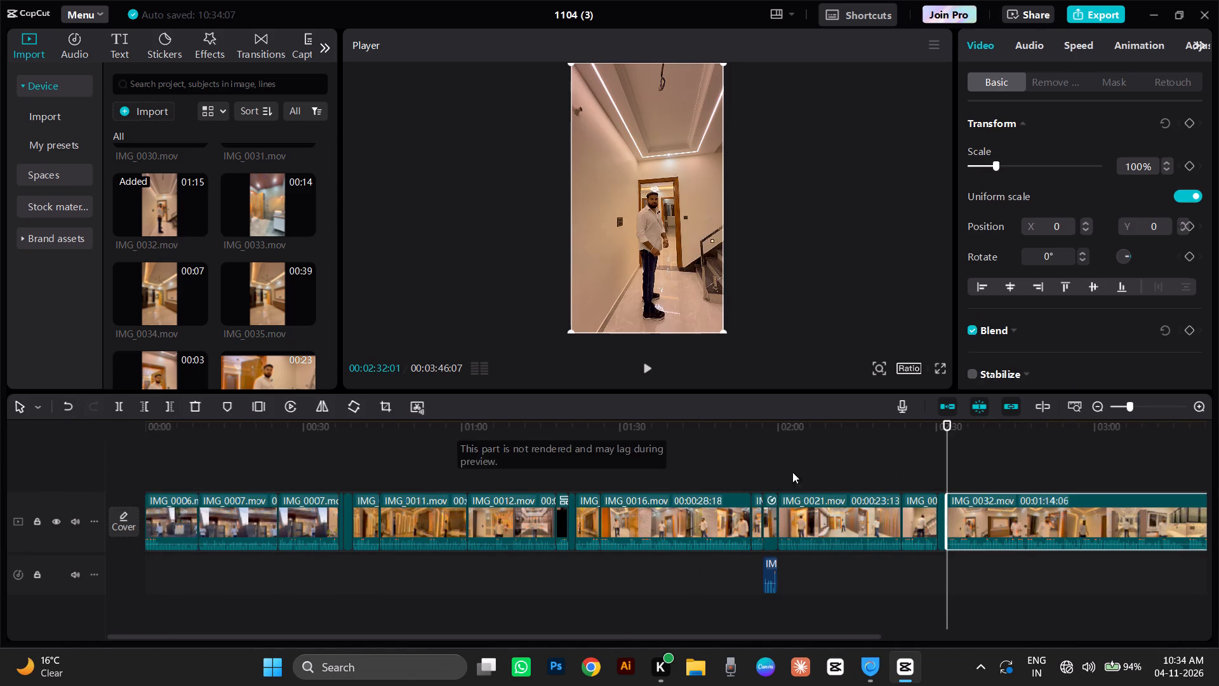
# Preview IMG_0034.mov and replay the opening of IMG_0032.mov on the timeline to examine the walk from the corridor into the hall.
pyautogui.click(167, 309)
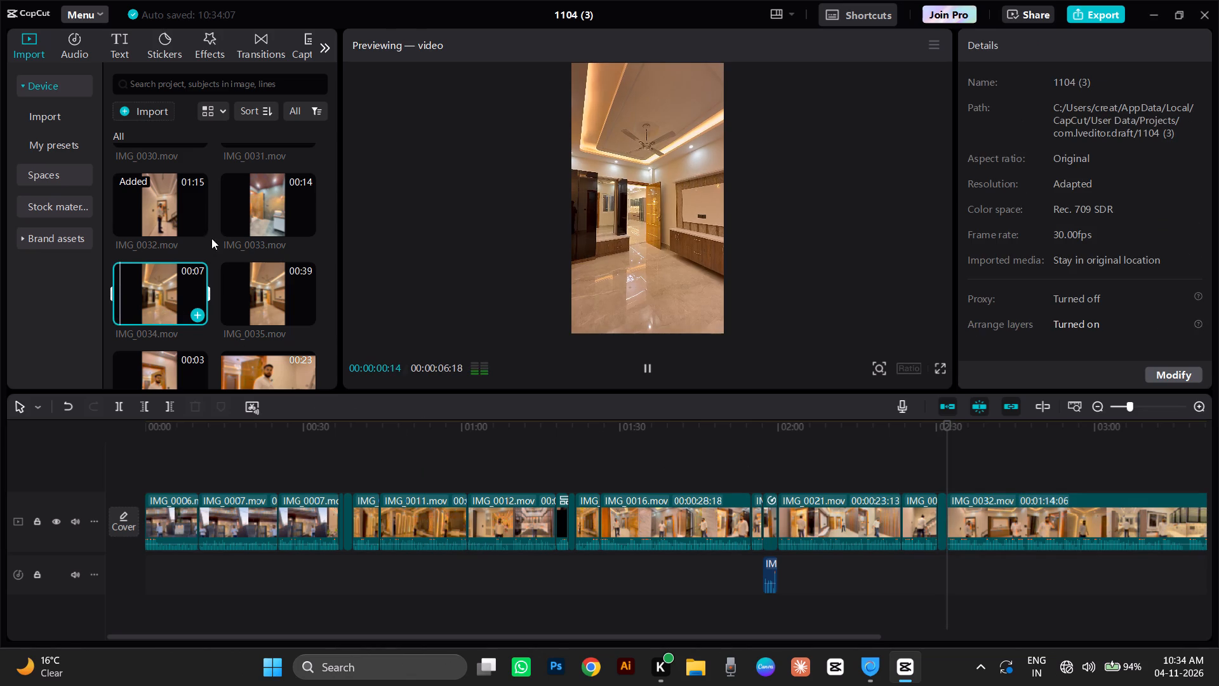
pyautogui.click(957, 452)
pyautogui.moveTo(957, 452); pyautogui.dragTo(950, 461)
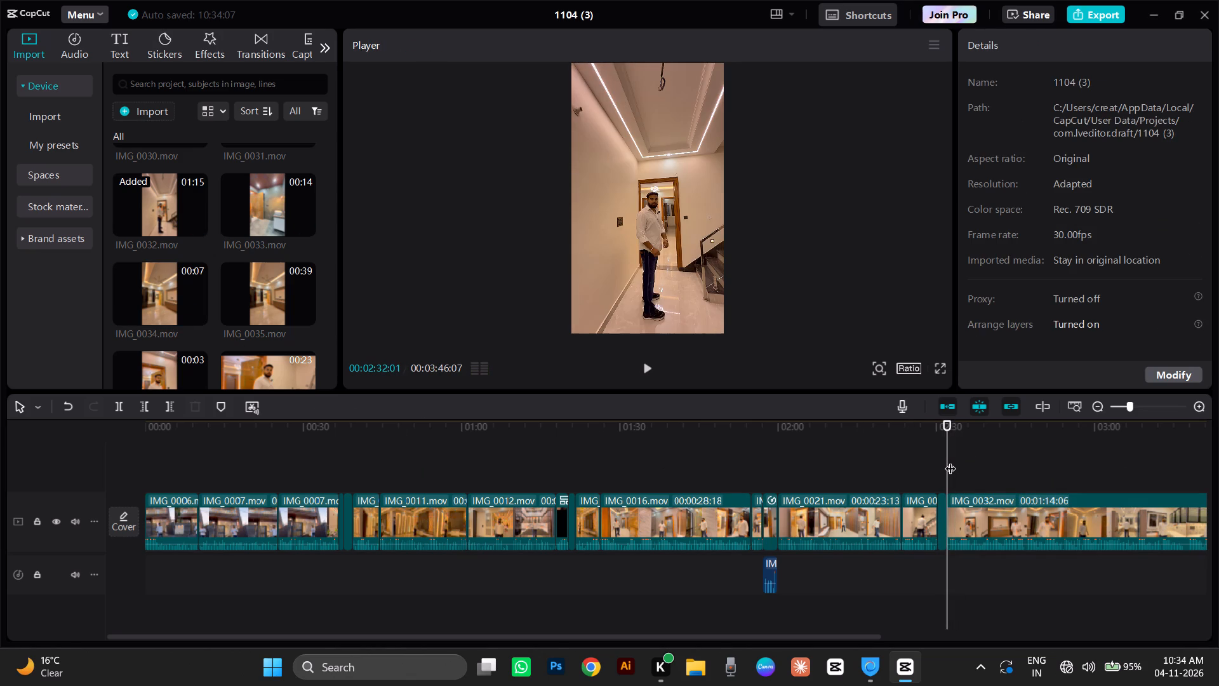
pyautogui.press('space')
pyautogui.moveTo(845, 642); pyautogui.dragTo(859, 642)
pyautogui.moveTo(851, 638); pyautogui.dragTo(866, 640)
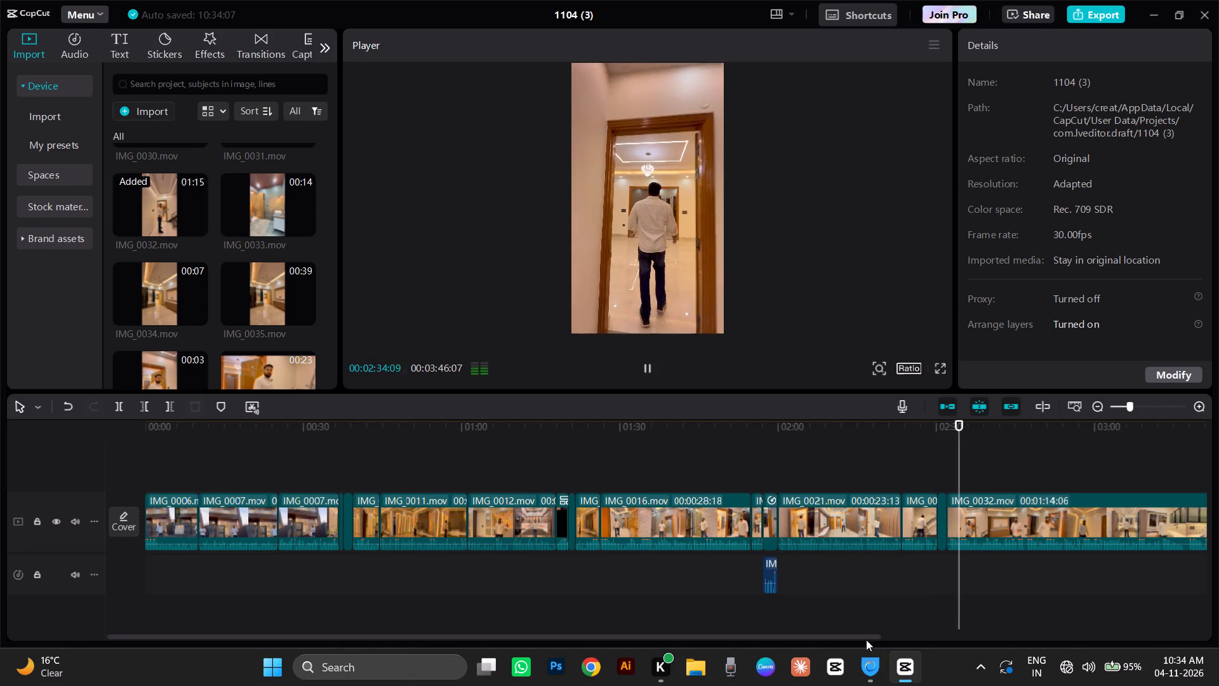
pyautogui.moveTo(866, 640); pyautogui.dragTo(1129, 673)
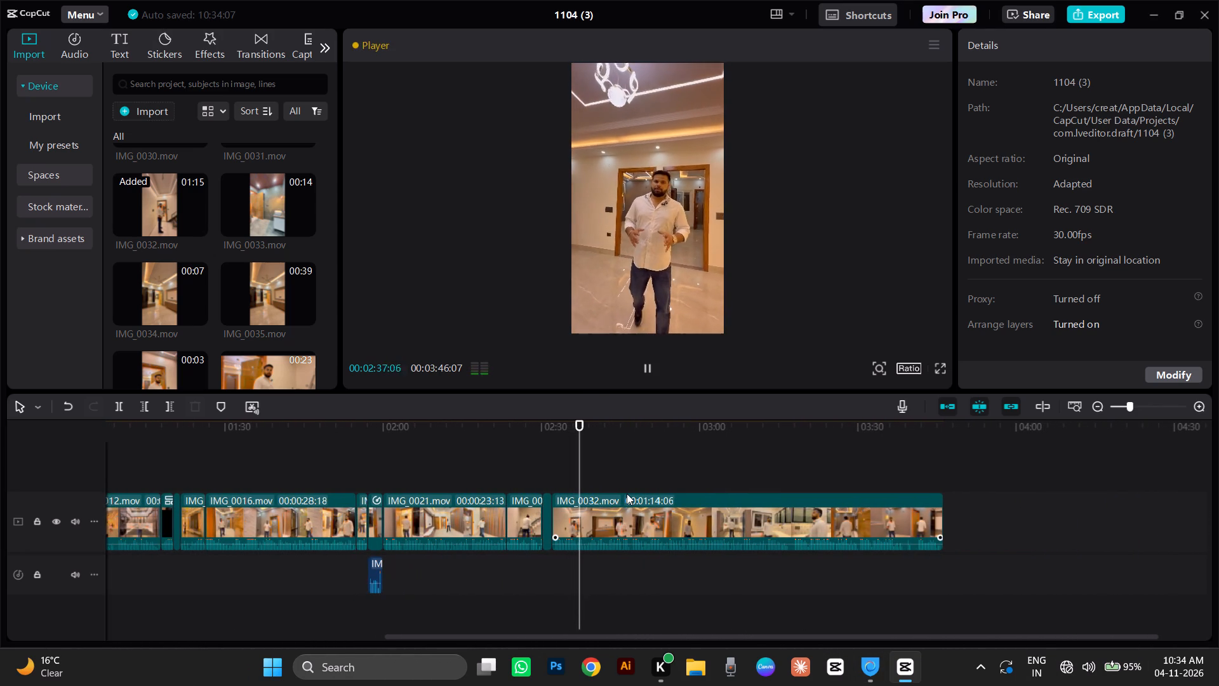
pyautogui.click(582, 440)
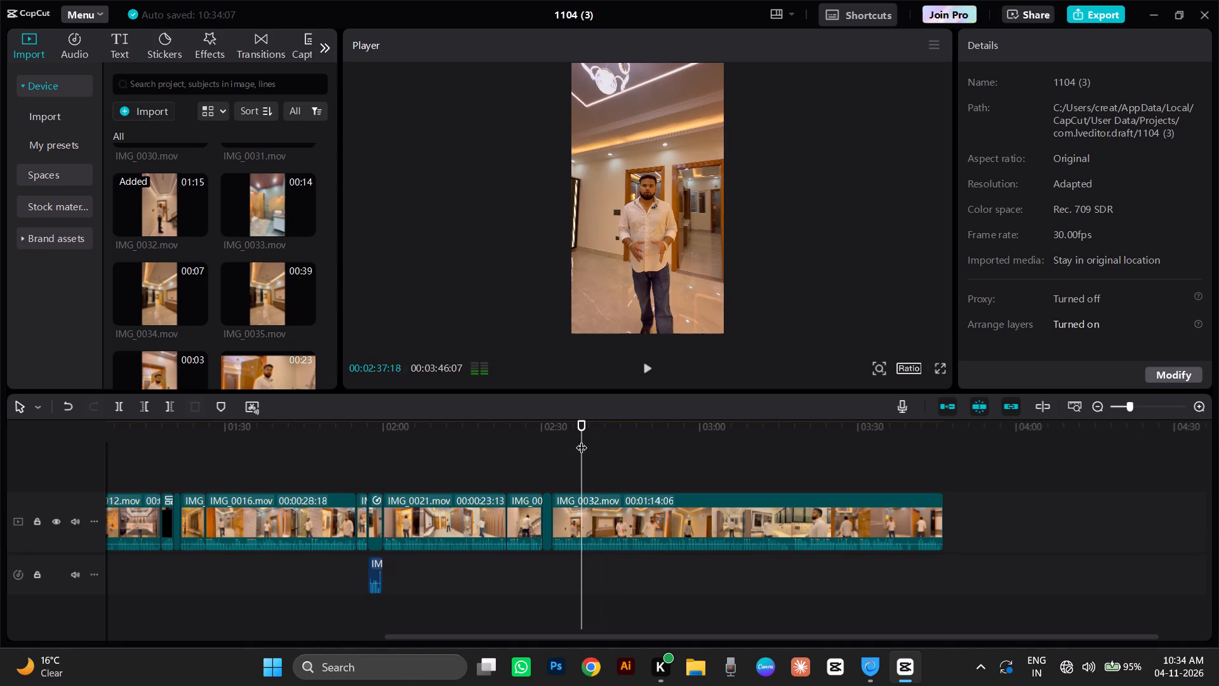
pyautogui.moveTo(582, 440); pyautogui.dragTo(556, 480)
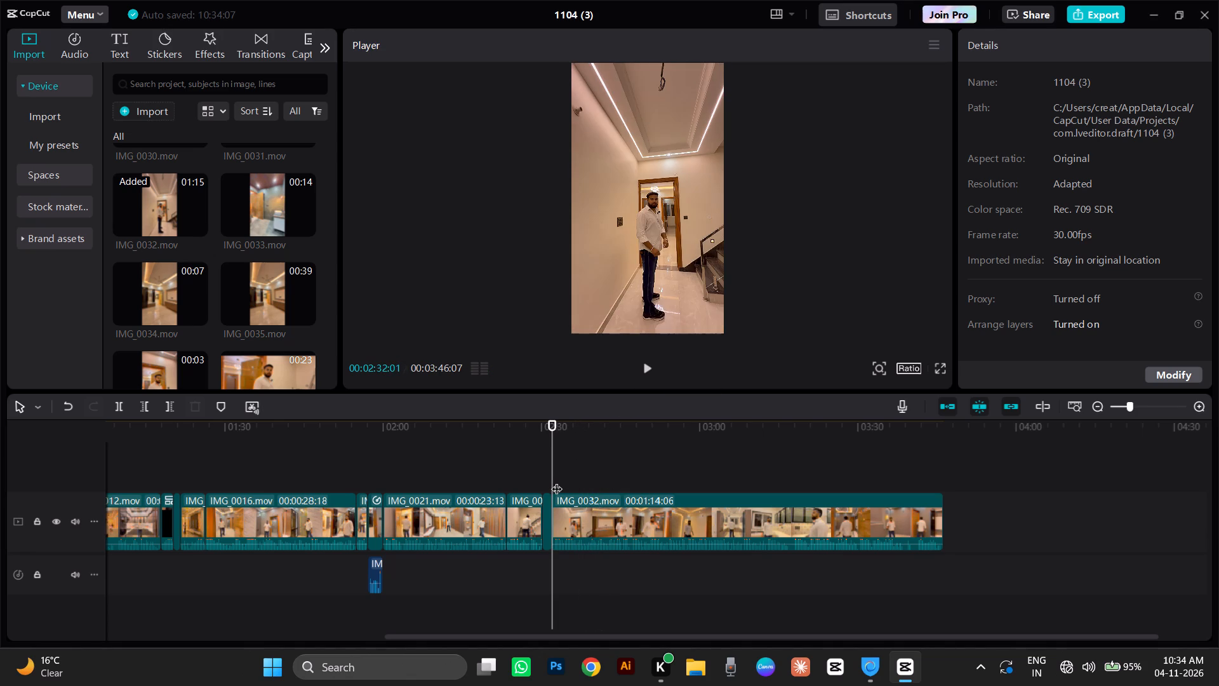
pyautogui.press('space')
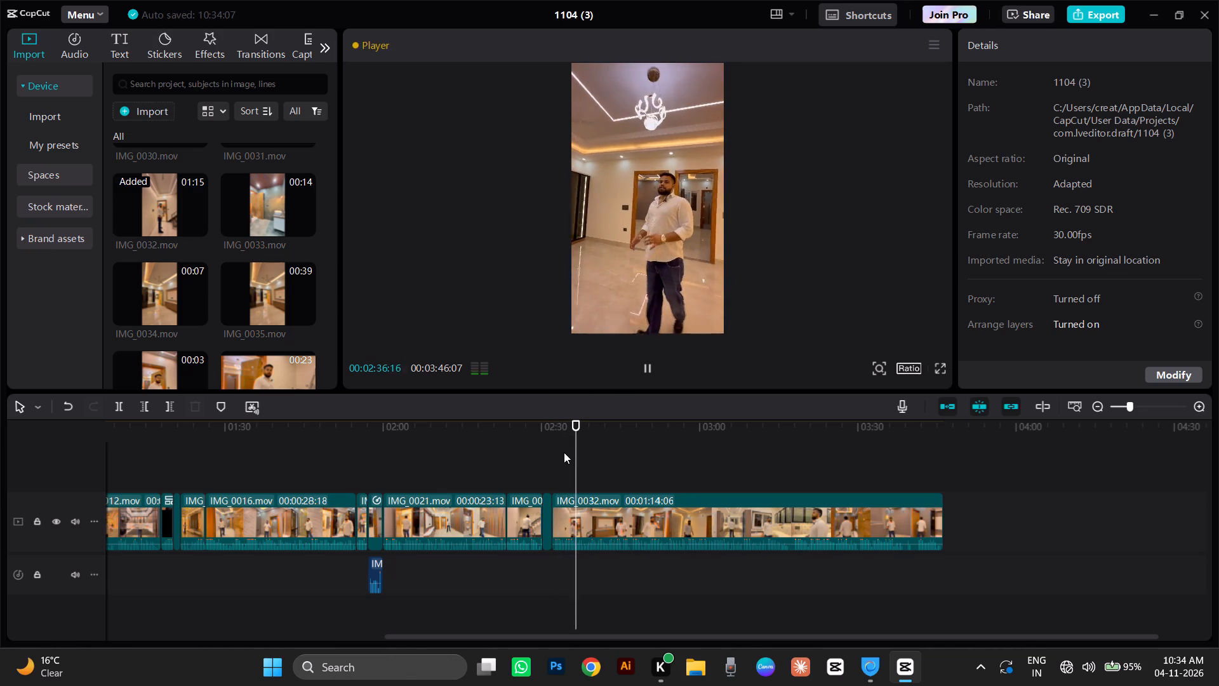
pyautogui.click(564, 452)
pyautogui.press('space')
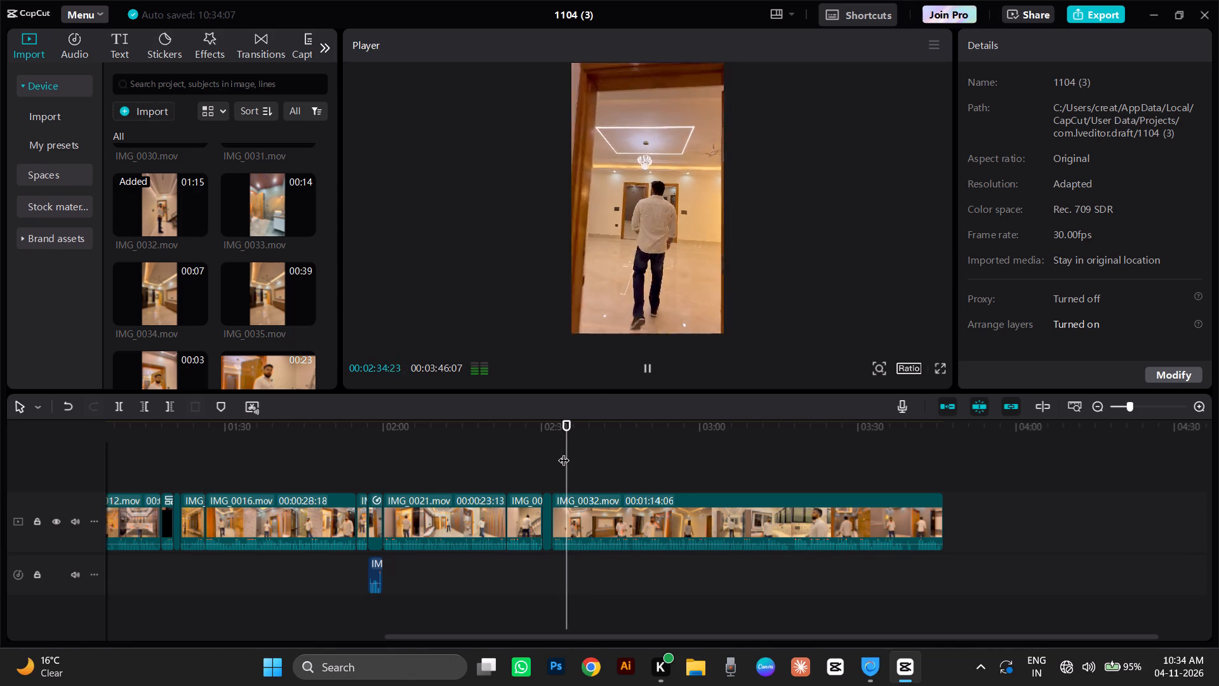
pyautogui.click(554, 449)
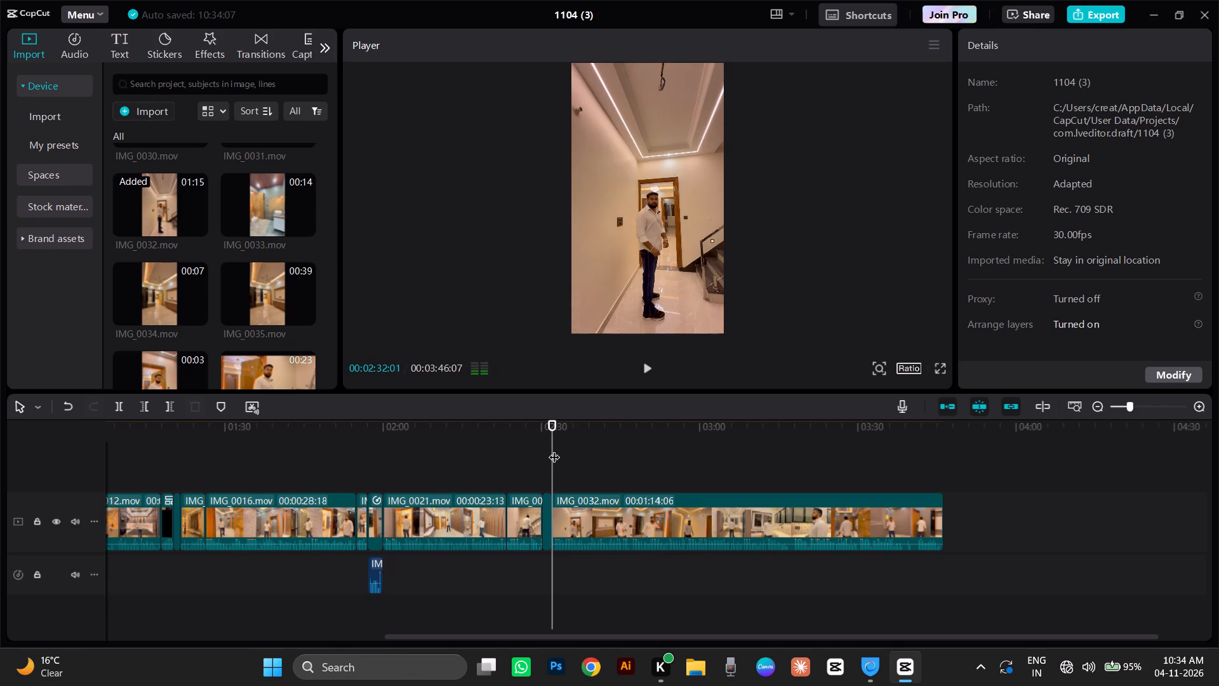
pyautogui.press('space')
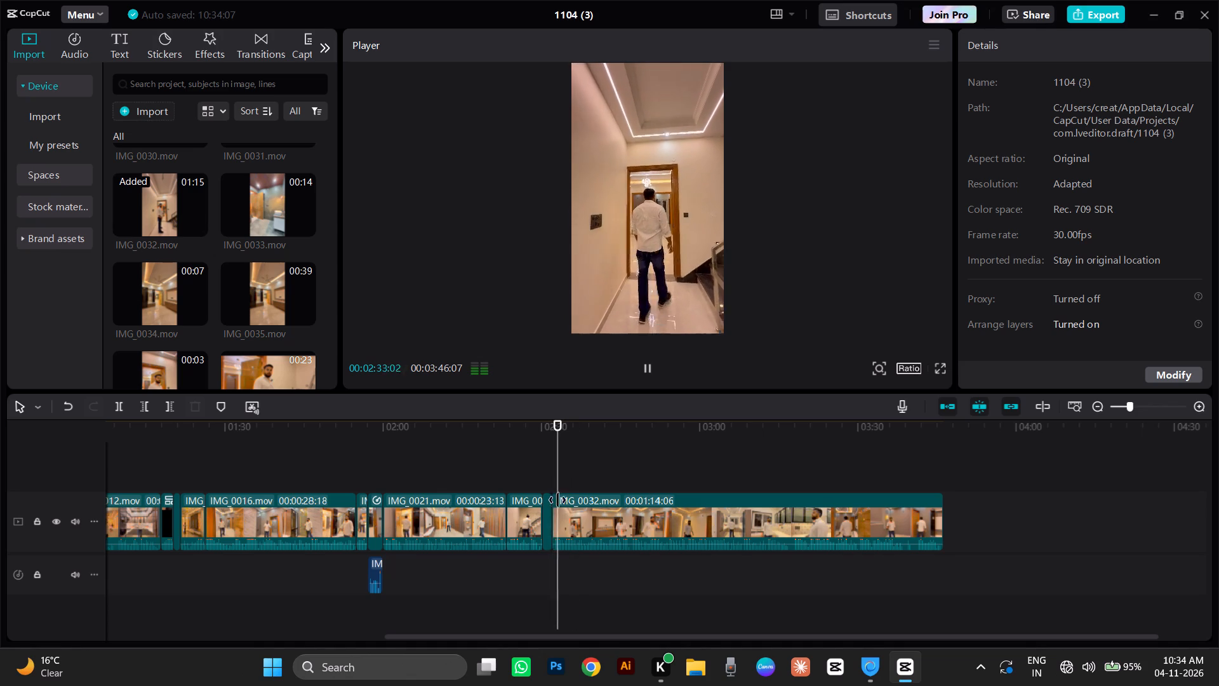
pyautogui.click(546, 510)
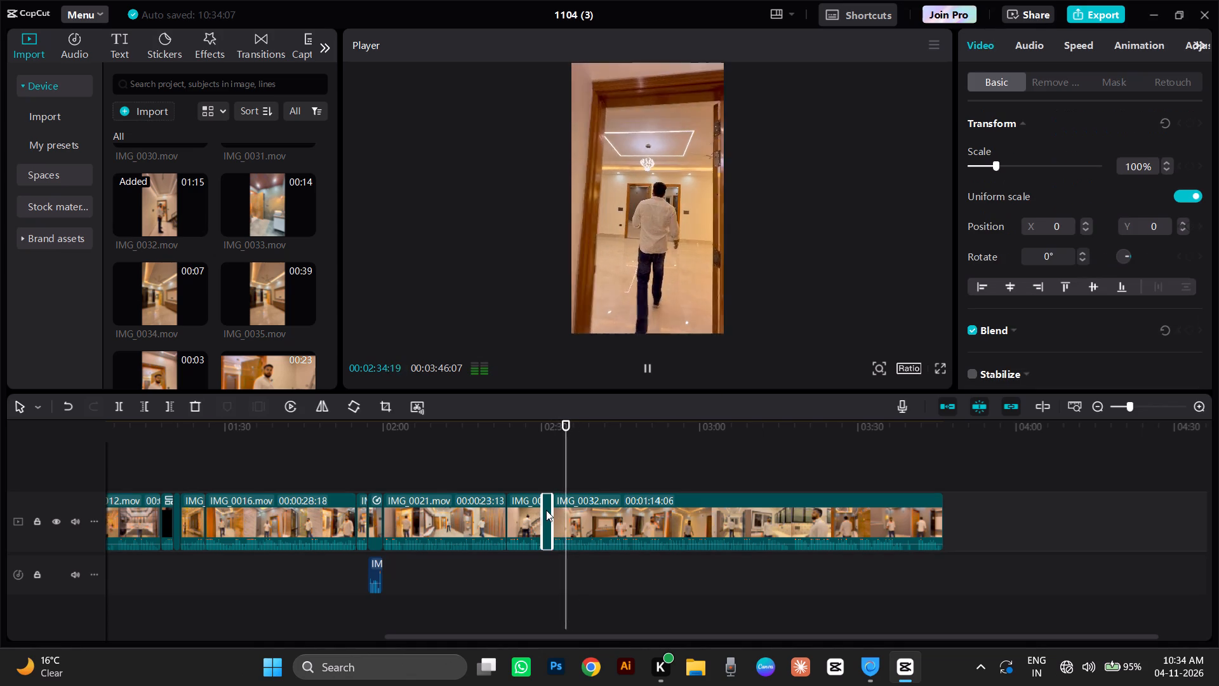
pyautogui.press('space')
# Undo the addition of IMG_0032.mov and the deletion of the clips from IMG_0024.mov through IMG_0031.mov with their voice clips.
pyautogui.hotkey('ctrl', 'z')
pyautogui.hotkey('ctrl', 'z')
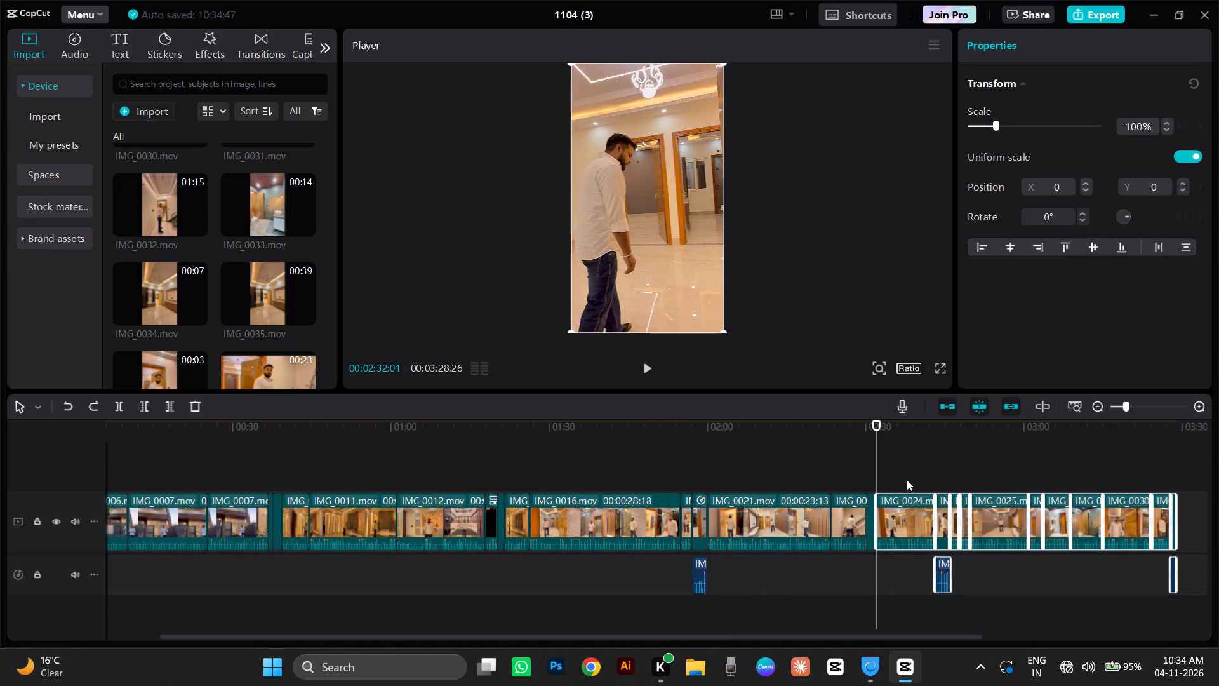
# Play back the closing shot after IMG_0030.mov through to the end of the timeline.
pyautogui.click(924, 447)
pyautogui.moveTo(924, 447); pyautogui.dragTo(818, 474)
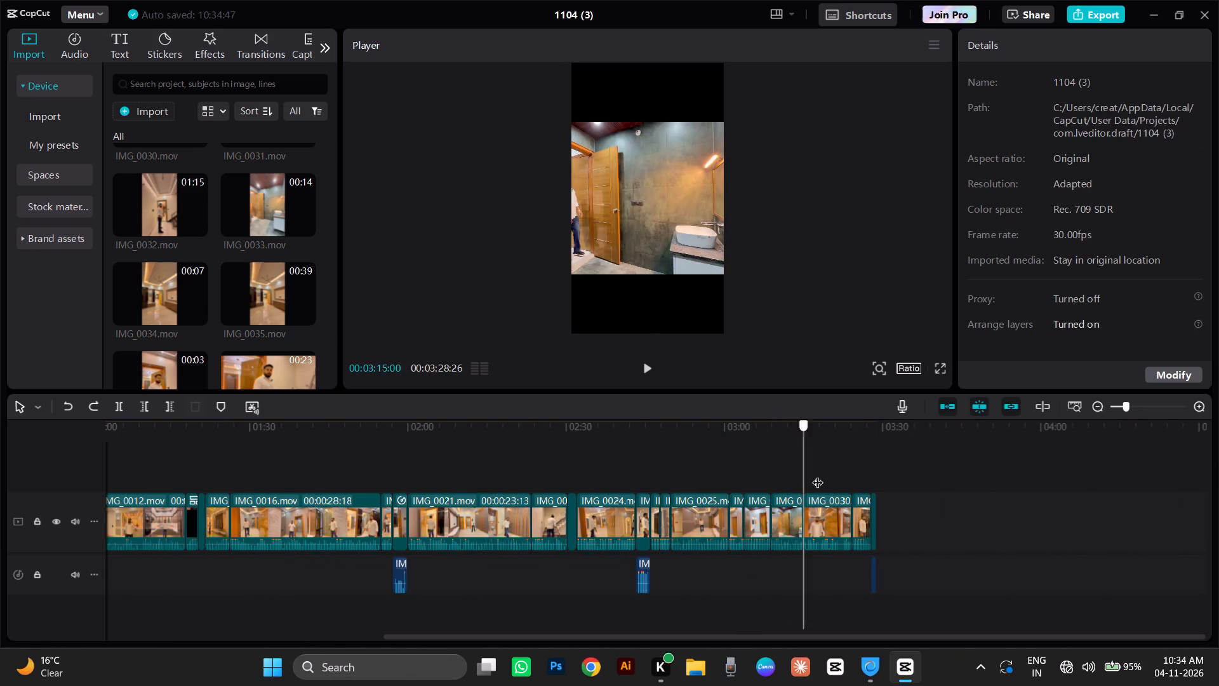
pyautogui.moveTo(818, 474); pyautogui.dragTo(848, 484)
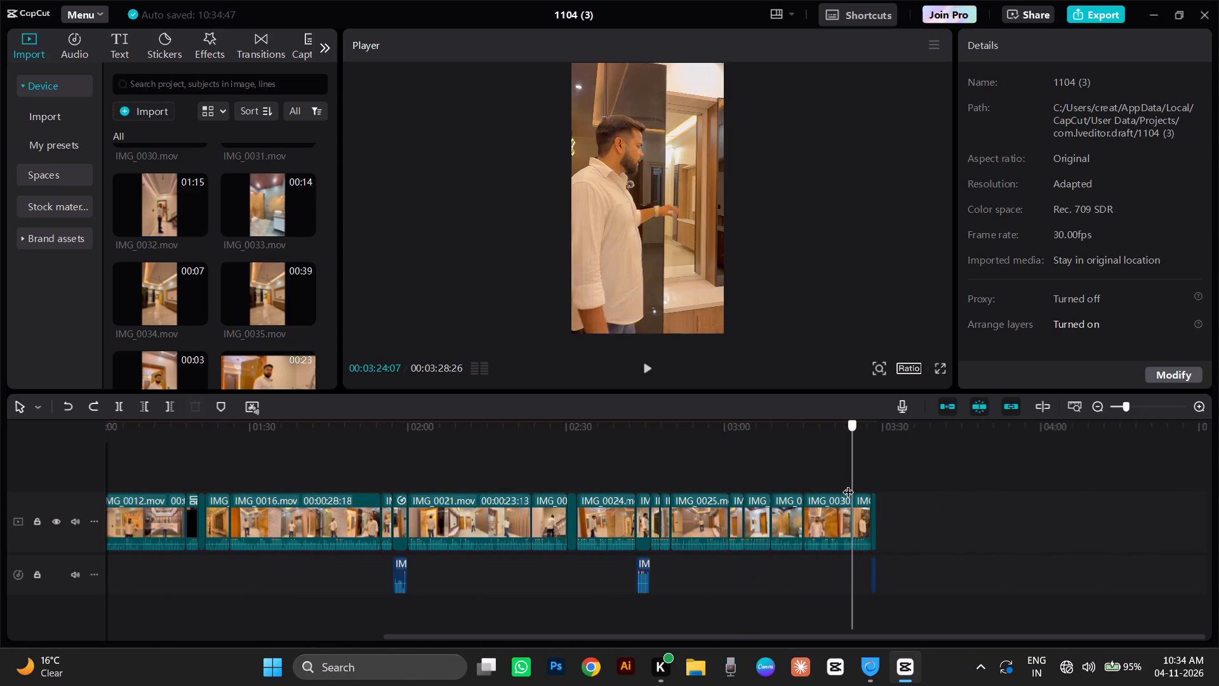
pyautogui.press('space')
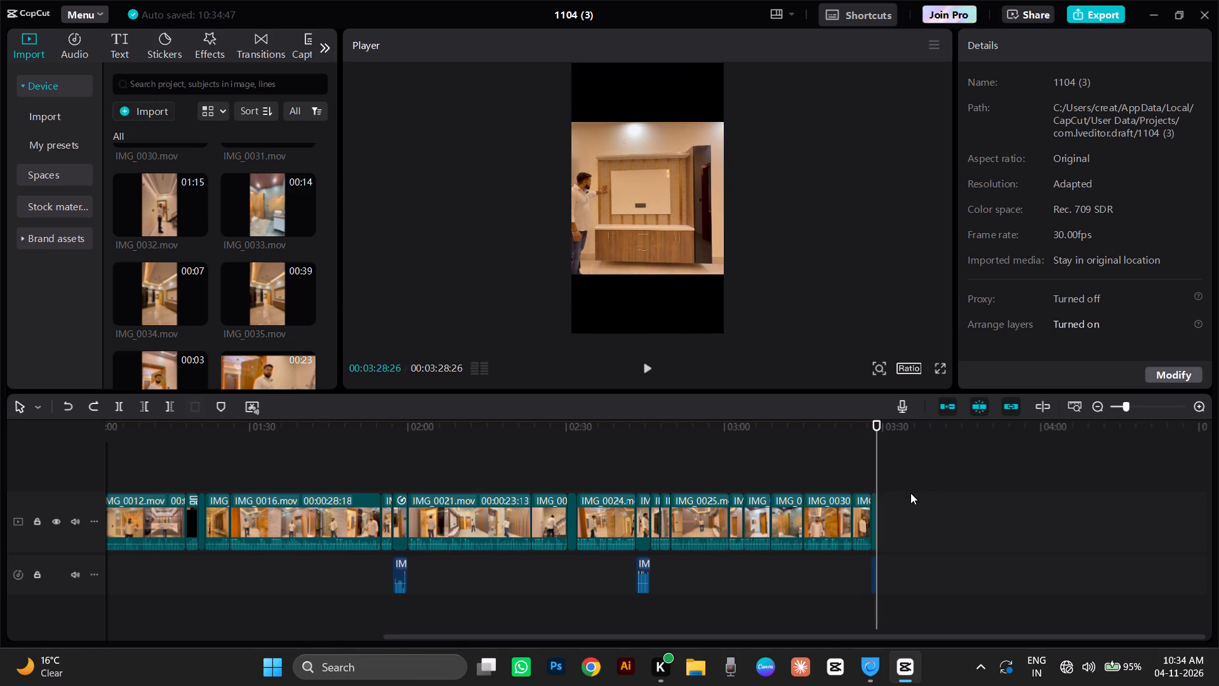
# Preview the source clips IMG_0038.mov, IMG_0039.mov, IMG_0040.mov and IMG_0041.mov to look for the next shot.
pyautogui.scroll(-3, 257, 297)
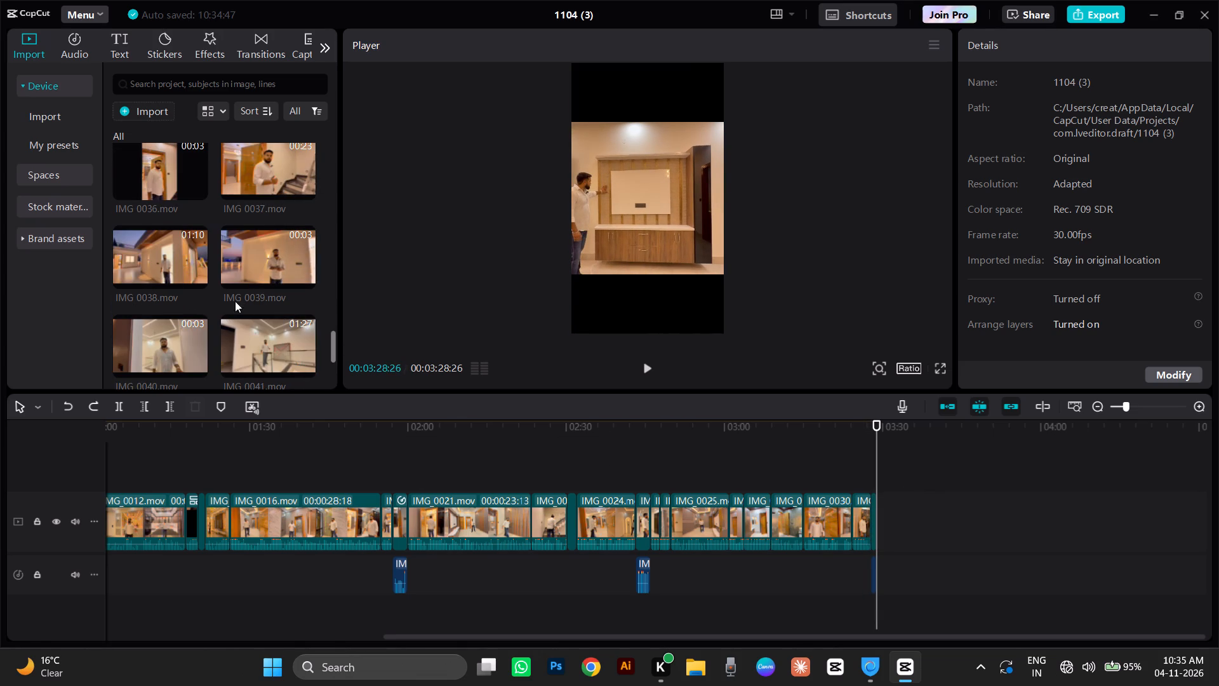
pyautogui.click(184, 242)
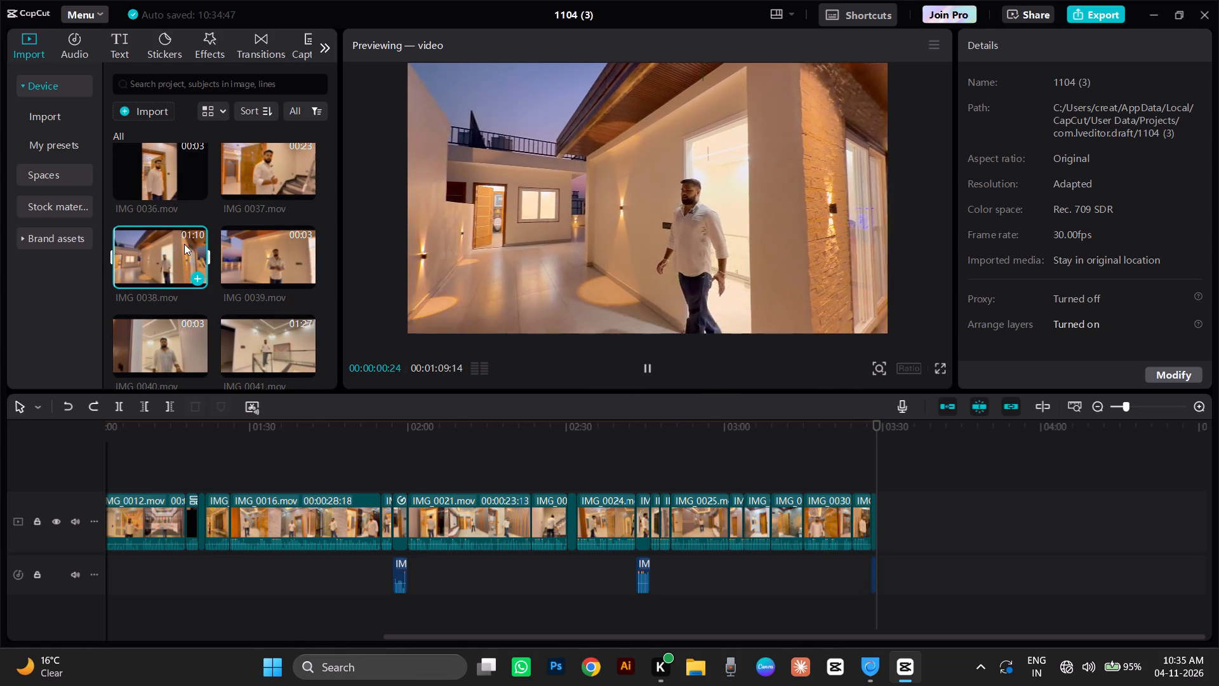
pyautogui.click(269, 251)
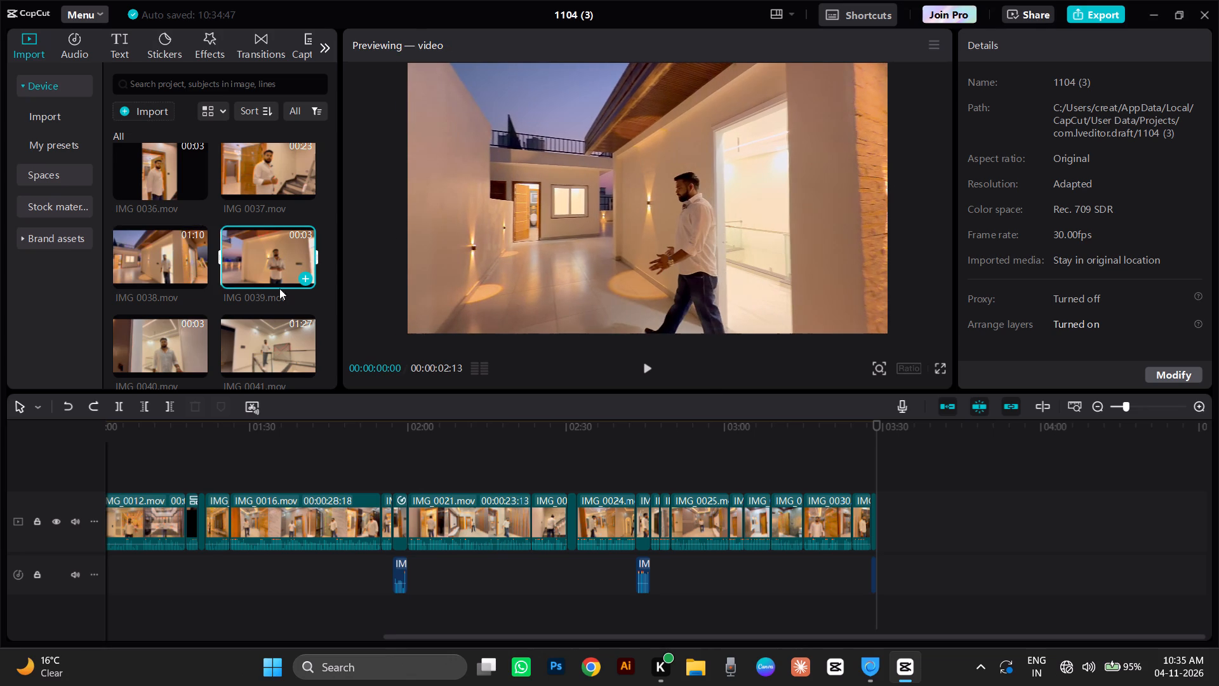
pyautogui.scroll(-1, 269, 234)
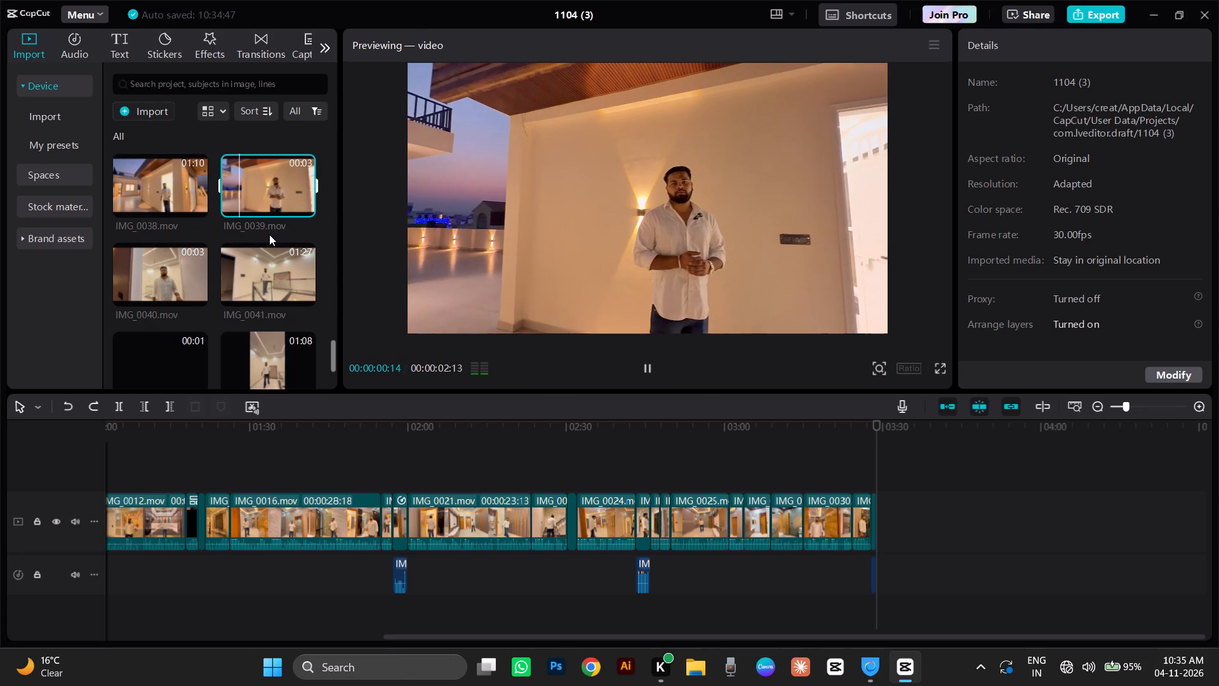
pyautogui.click(144, 274)
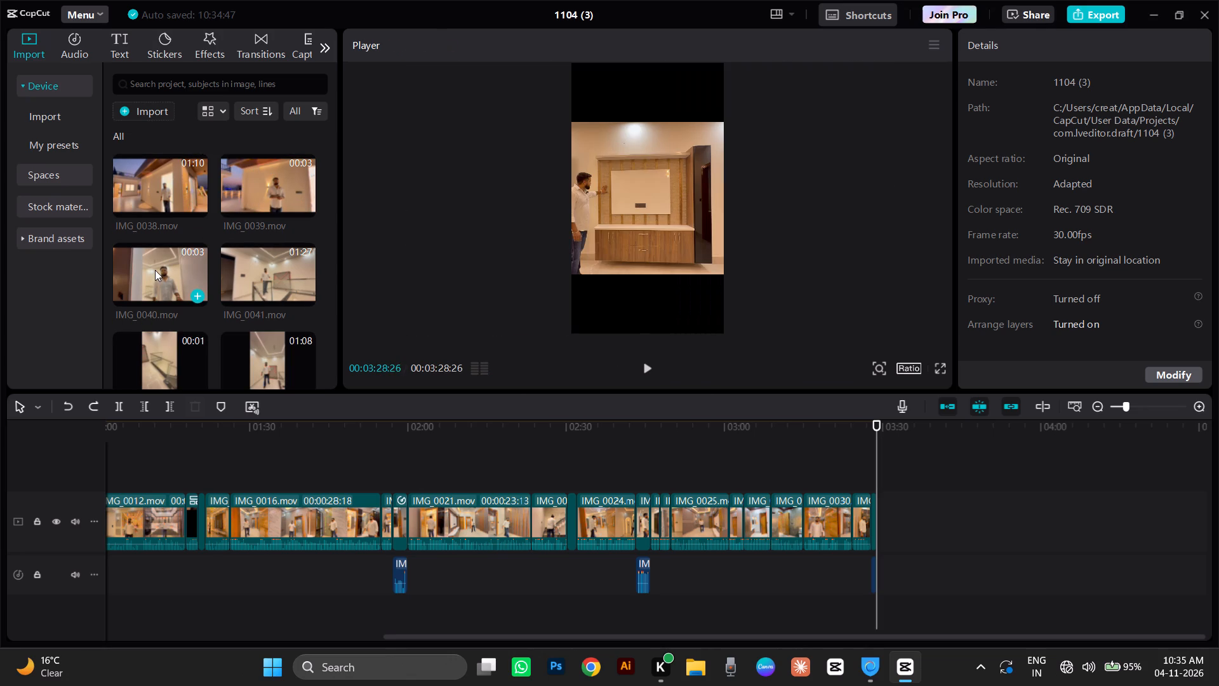
pyautogui.click(159, 270)
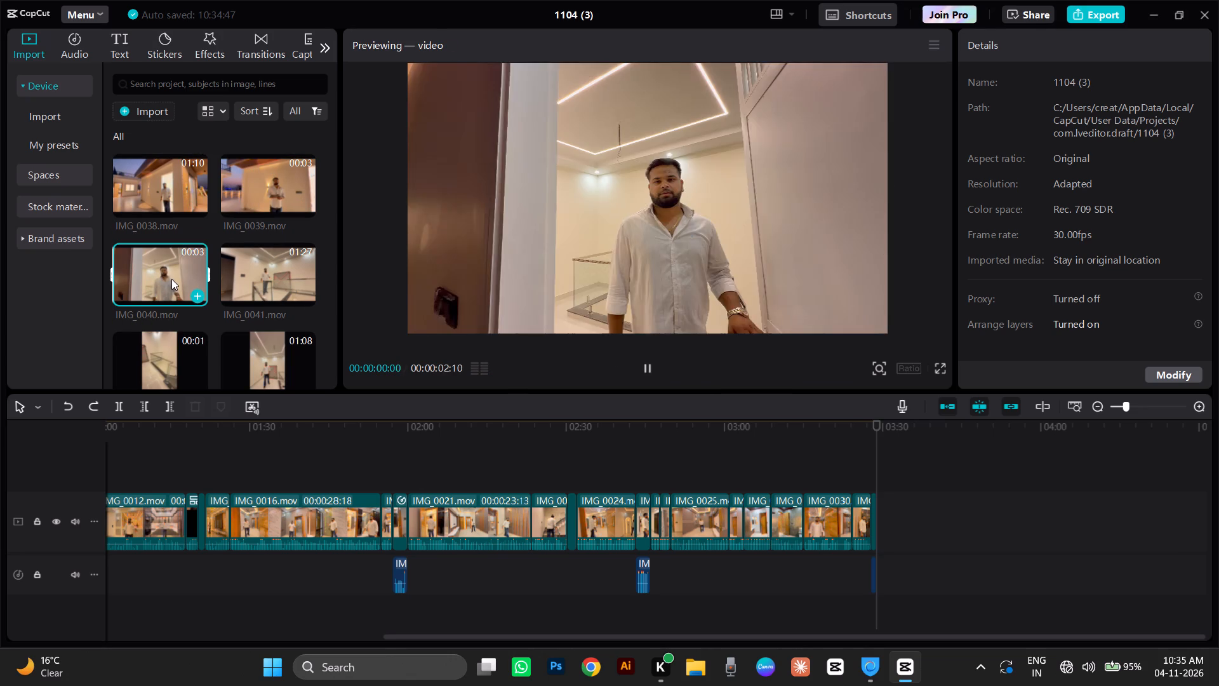
pyautogui.click(251, 262)
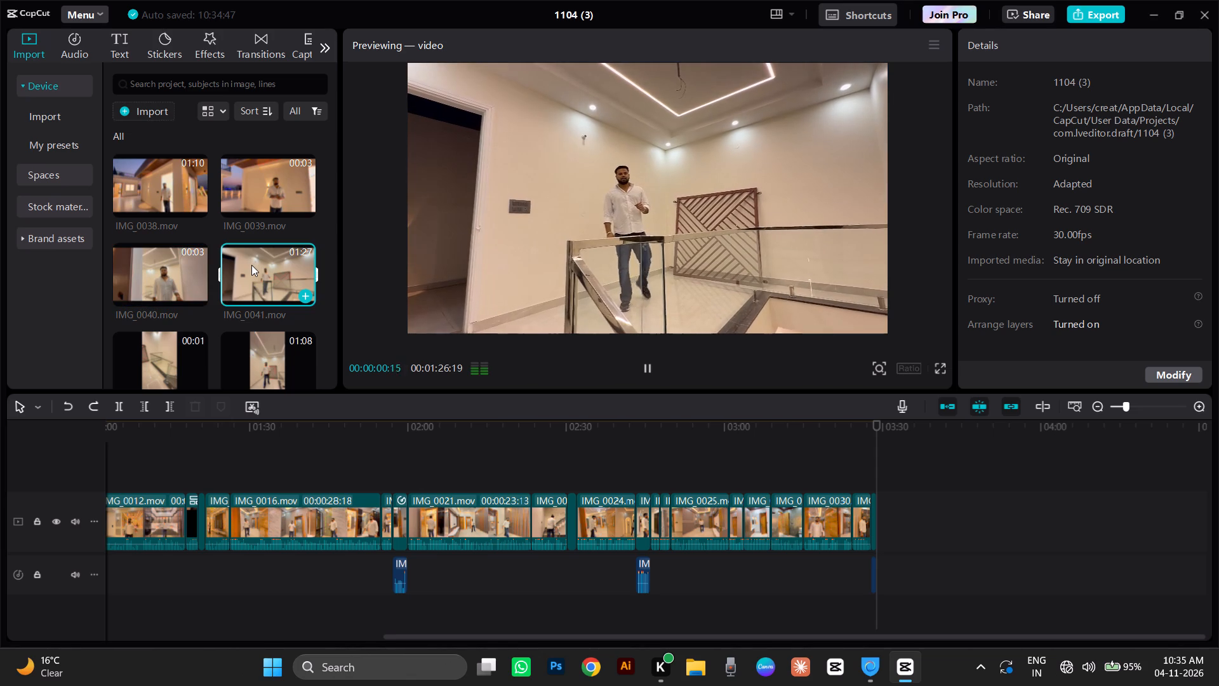
pyautogui.scroll(-1, 262, 262)
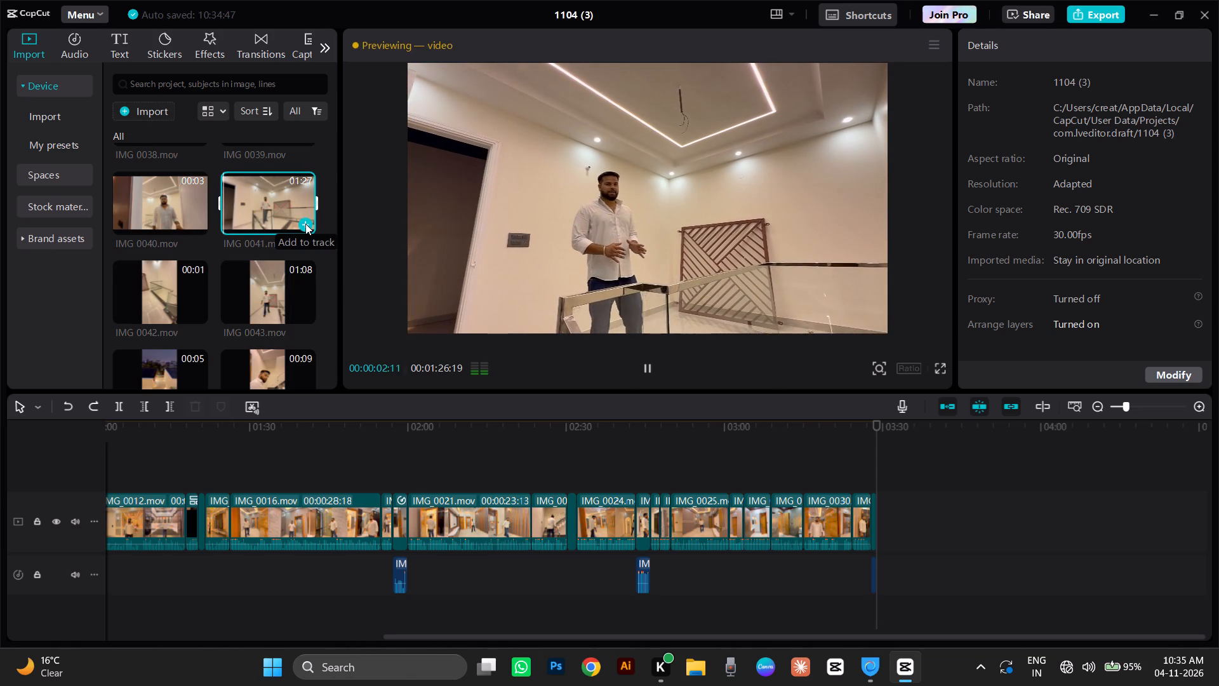
# Preview IMG_0043.mov and add it at the end of the timeline.
pyautogui.click(280, 274)
pyautogui.scroll(-1, 281, 274)
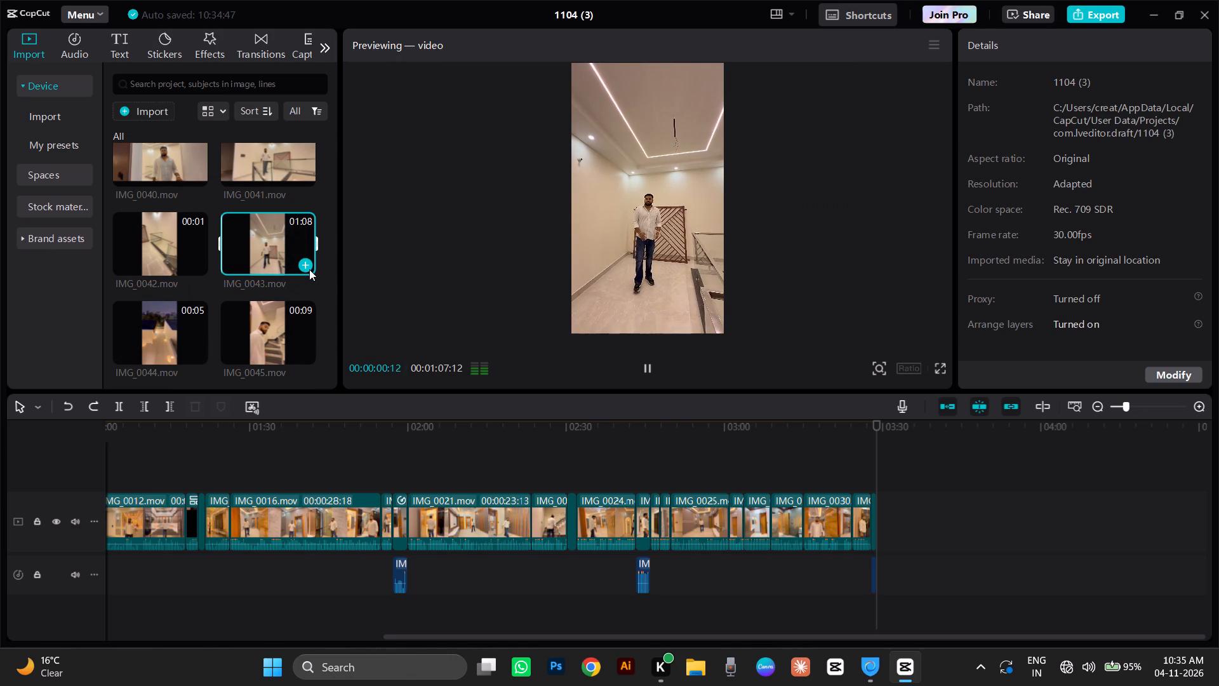
pyautogui.click(309, 269)
# Play back the opening of IMG_0043.mov up to where the man turns toward the dark doorway.
pyautogui.press('space')
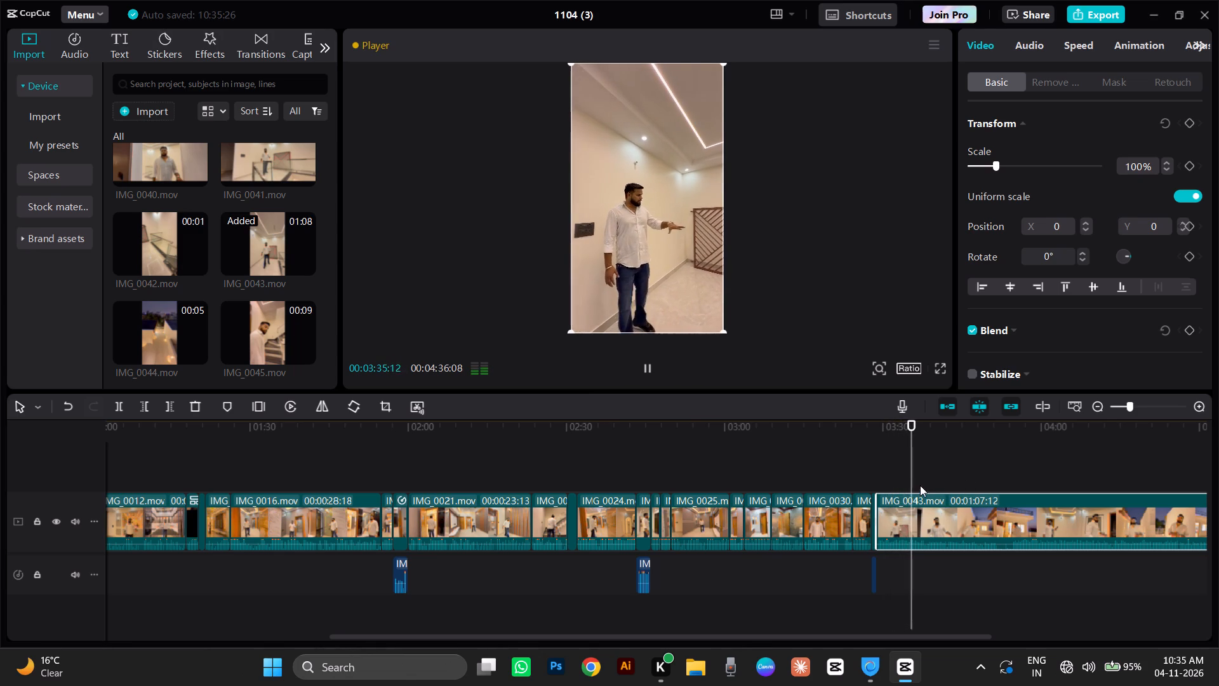
pyautogui.press('space')
pyautogui.click(903, 448)
pyautogui.press('space')
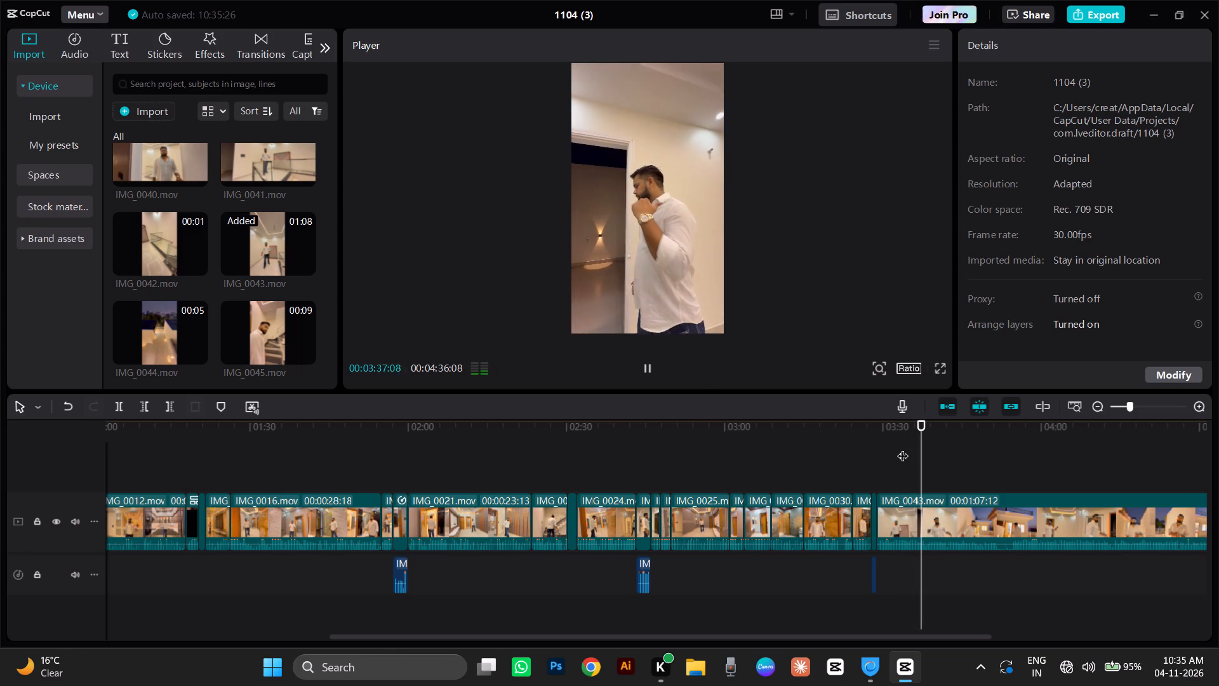
pyautogui.press('space')
pyautogui.moveTo(866, 639); pyautogui.dragTo(925, 641)
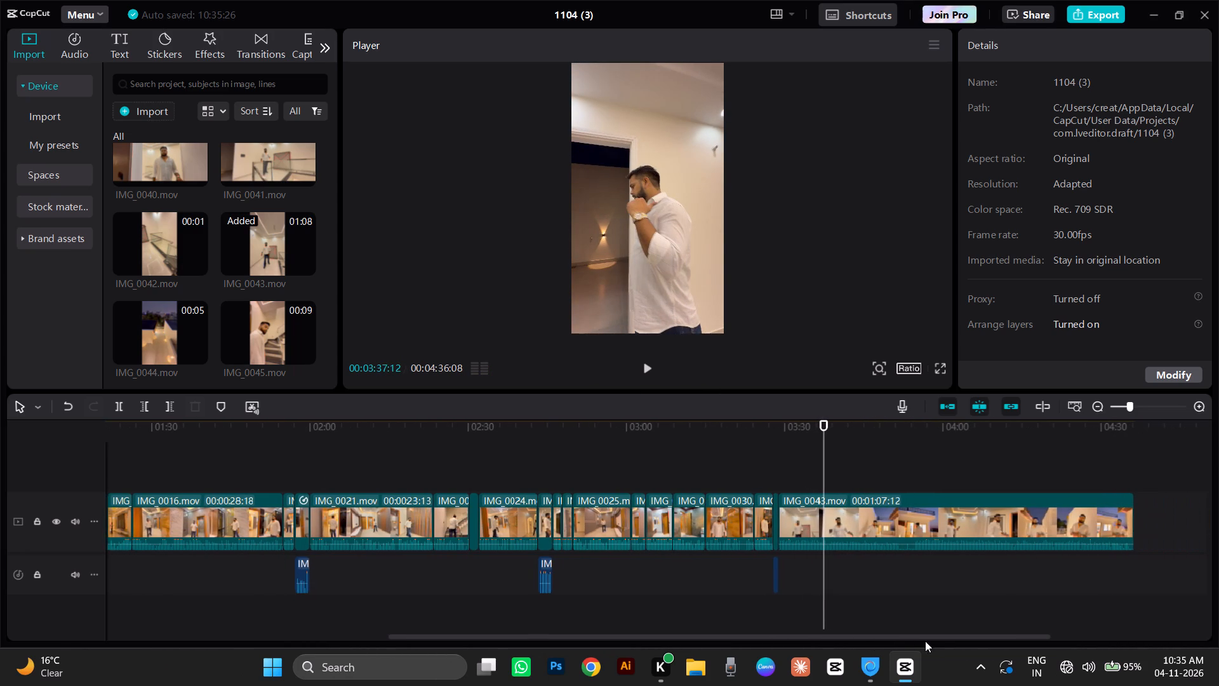
# Split IMG_0043.mov at 00:03:38:05, where the man faces the dark doorway with his back to the camera.
pyautogui.hotkey('ctrl', '=')
pyautogui.hotkey('ctrl', '=')
pyautogui.hotkey('ctrl', '=')
pyautogui.hotkey('ctrl', '=')
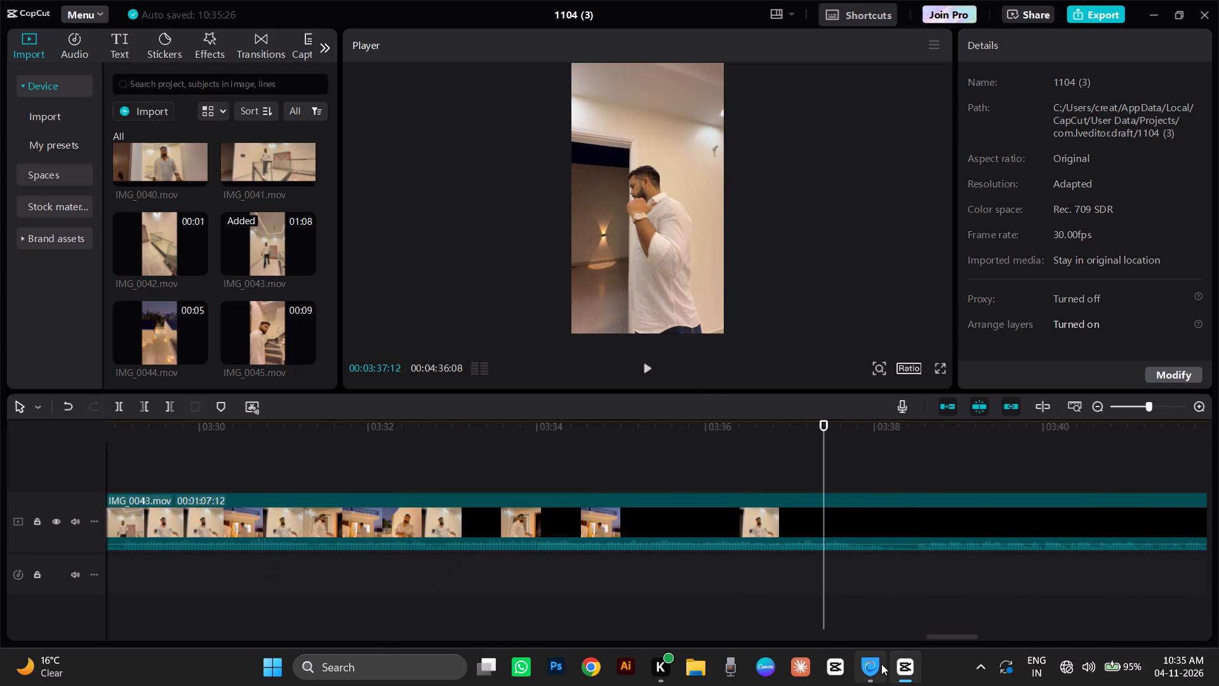
pyautogui.click(806, 436)
pyautogui.press('space')
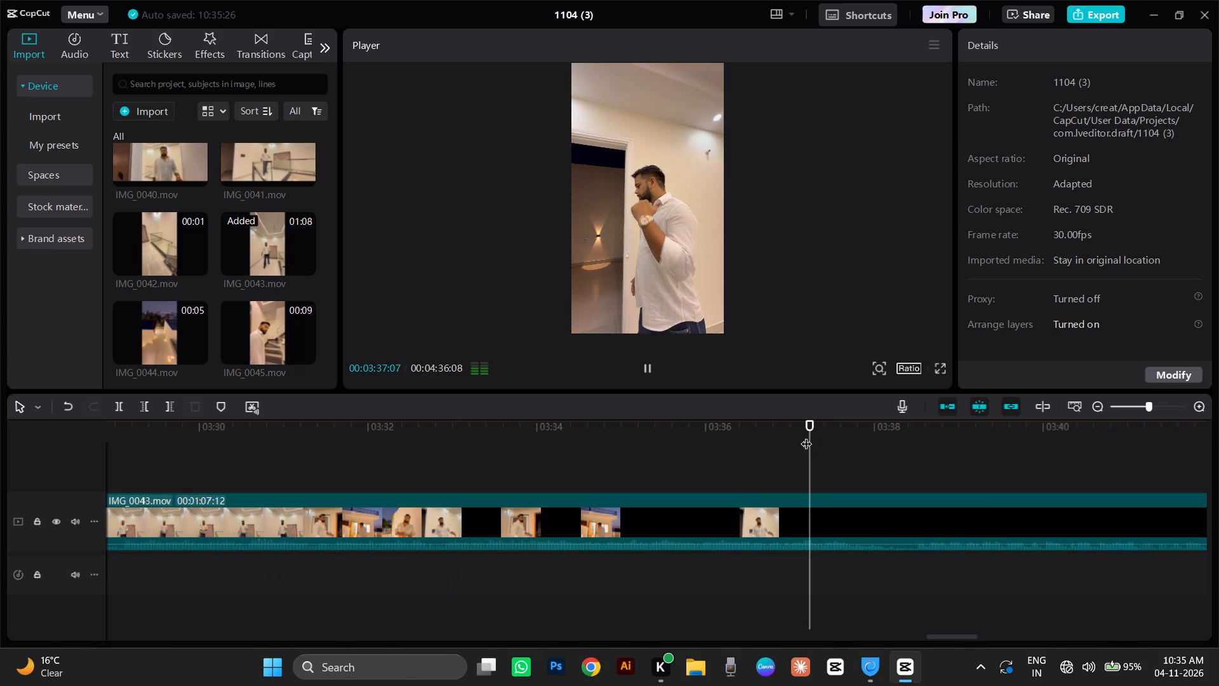
pyautogui.press('space')
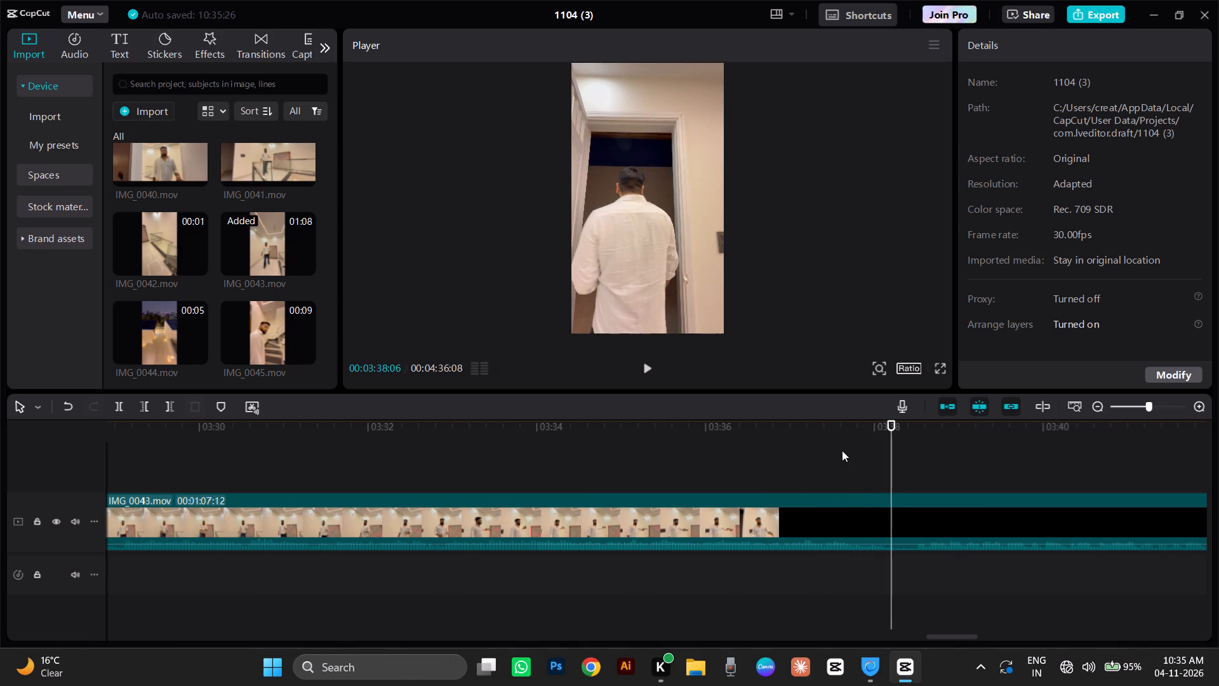
pyautogui.click(843, 450)
pyautogui.click(712, 456)
pyautogui.press('space')
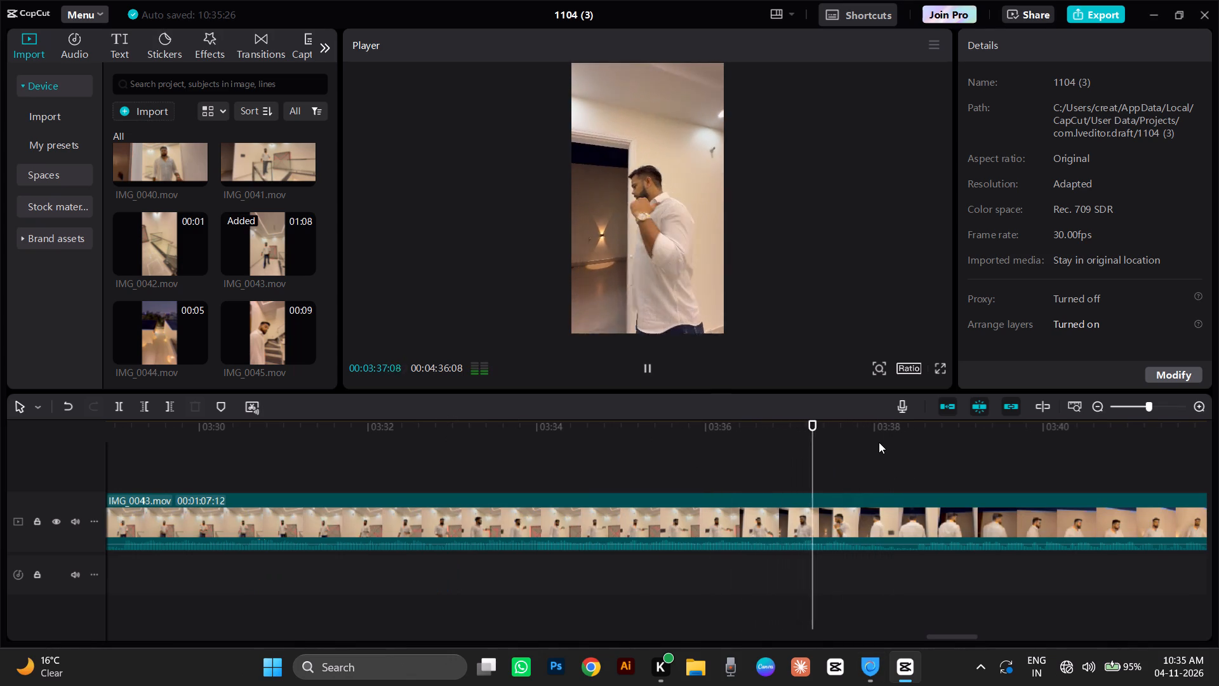
pyautogui.press('space')
pyautogui.click(901, 446)
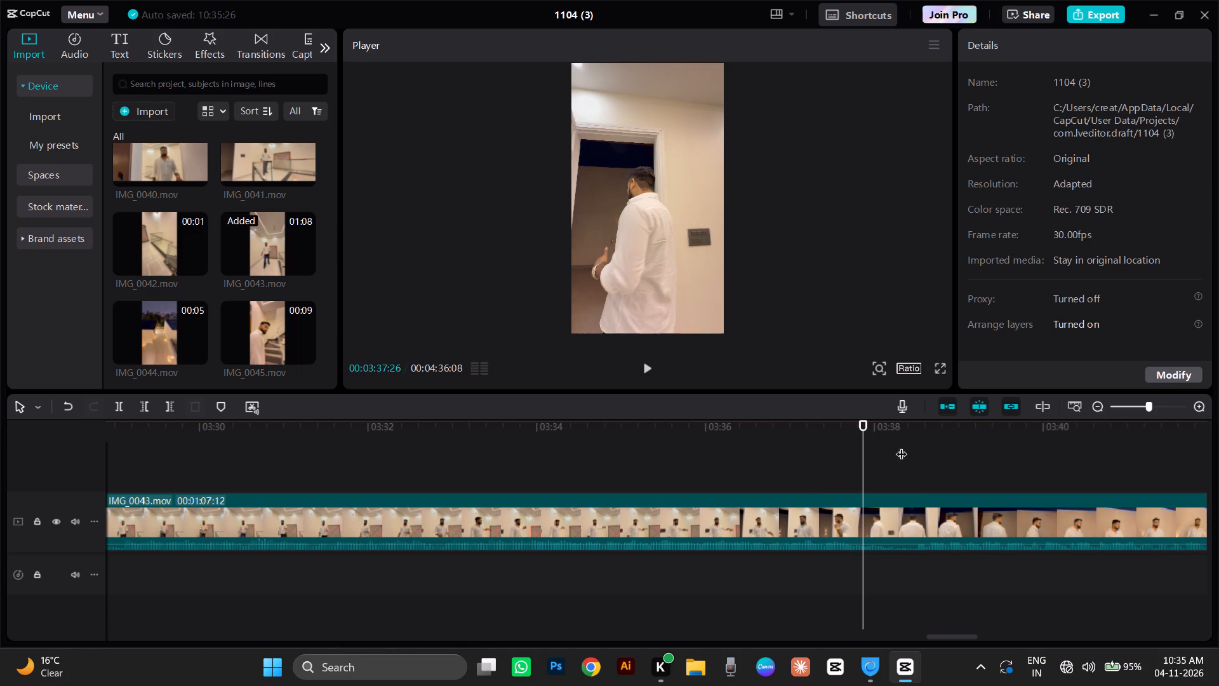
pyautogui.press('space')
pyautogui.press('space')
pyautogui.click(902, 447)
pyautogui.moveTo(902, 447); pyautogui.dragTo(889, 467)
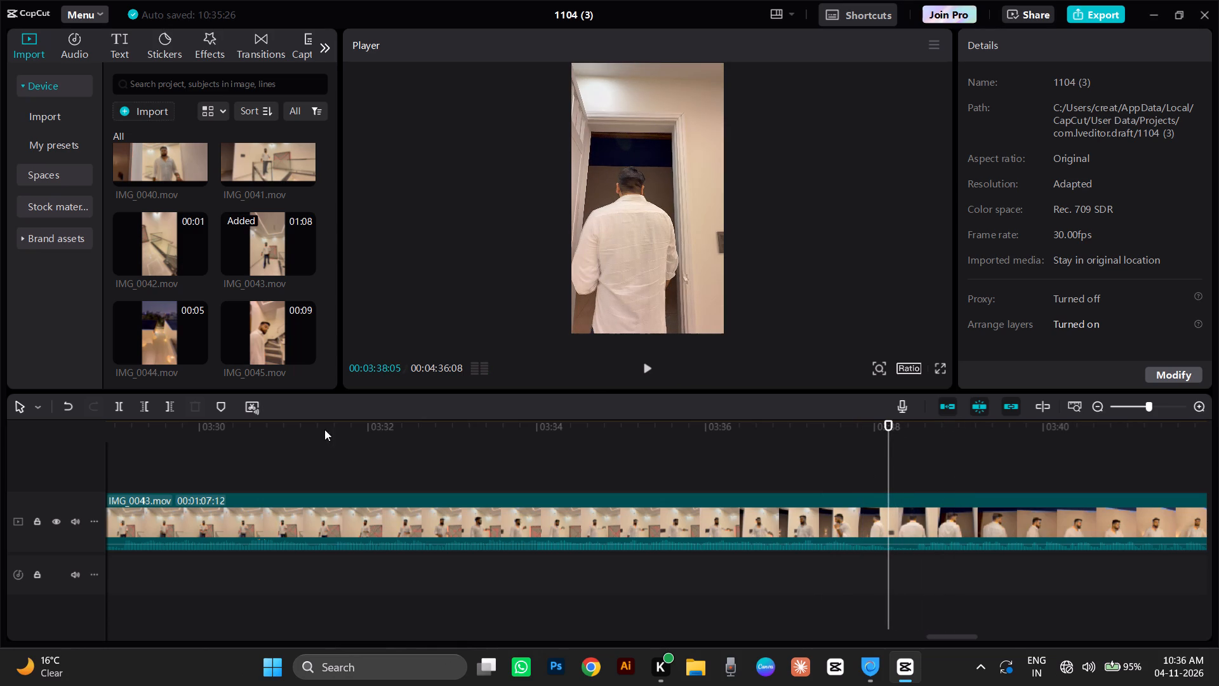
pyautogui.click(120, 406)
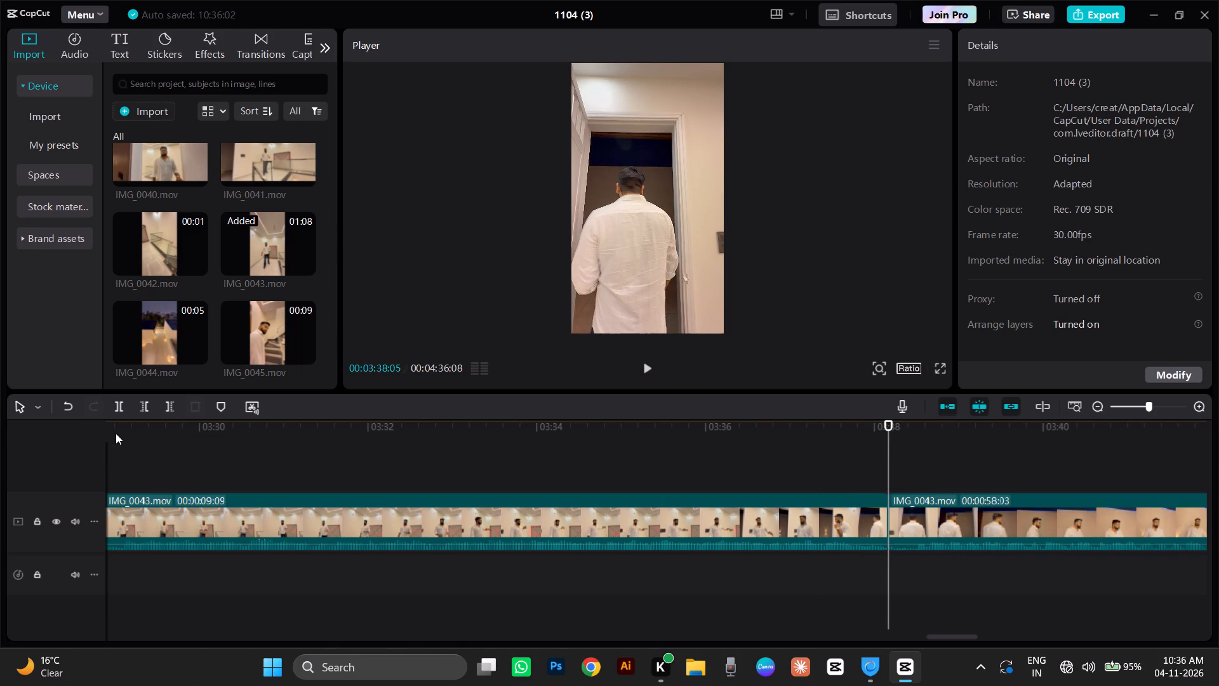
pyautogui.hotkey('ctrl', '-')
pyautogui.hotkey('ctrl', '-')
pyautogui.hotkey('ctrl', '-')
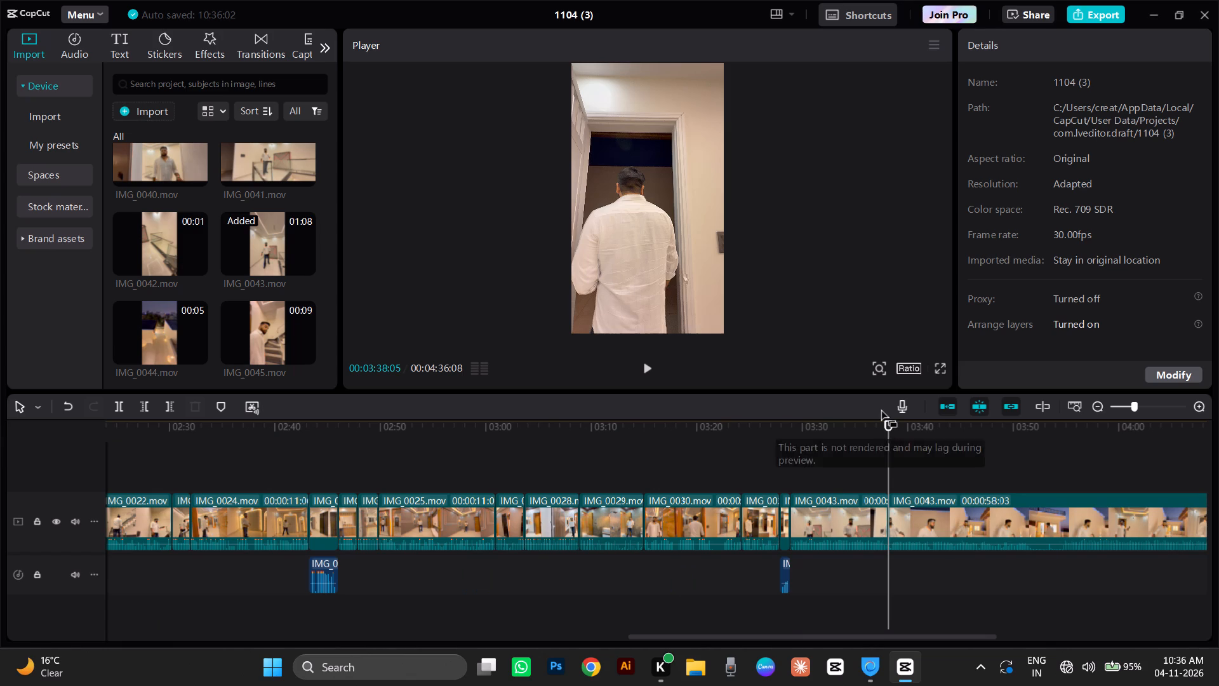
# Review the rooftop terrace part of the second IMG_0043.mov segment to find where the man reaches the next room.
pyautogui.moveTo(889, 444); pyautogui.dragTo(1049, 477)
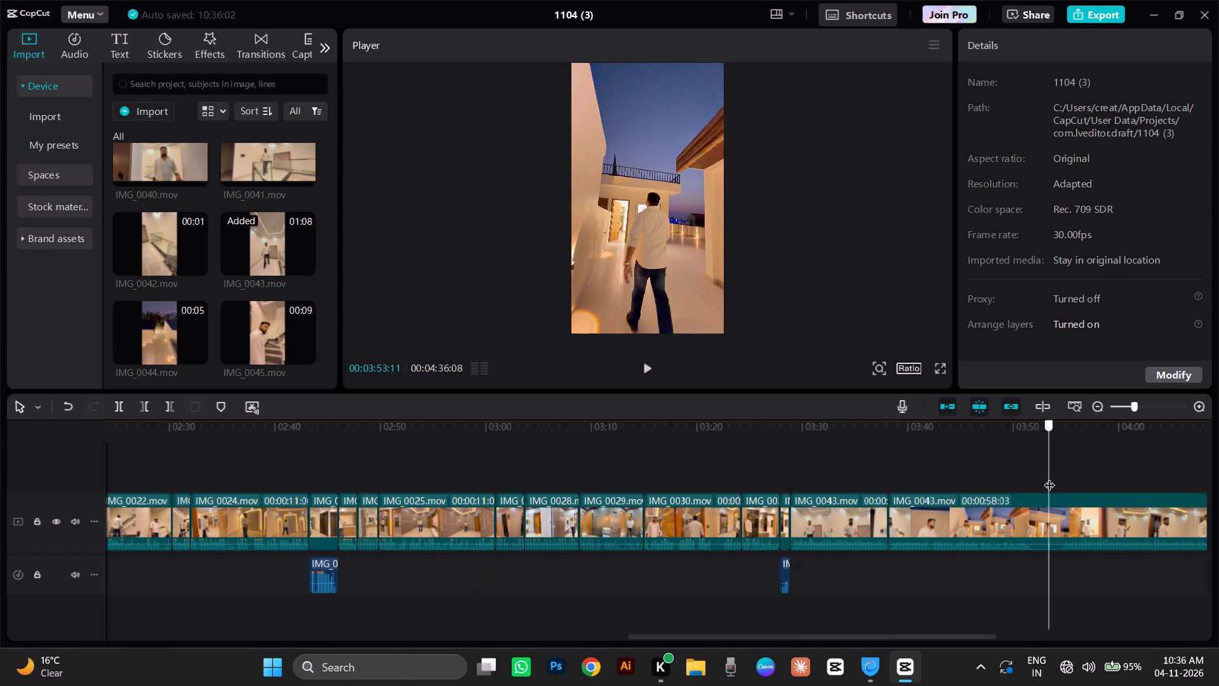
pyautogui.moveTo(1049, 477); pyautogui.dragTo(977, 518)
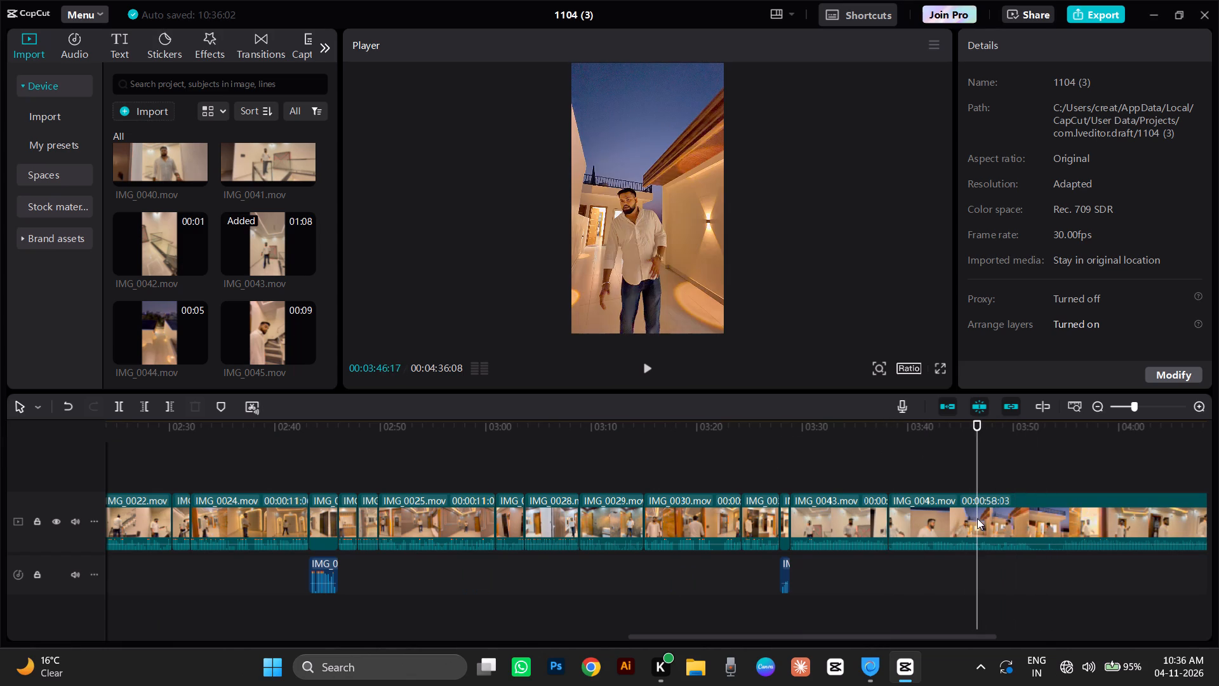
pyautogui.press('space')
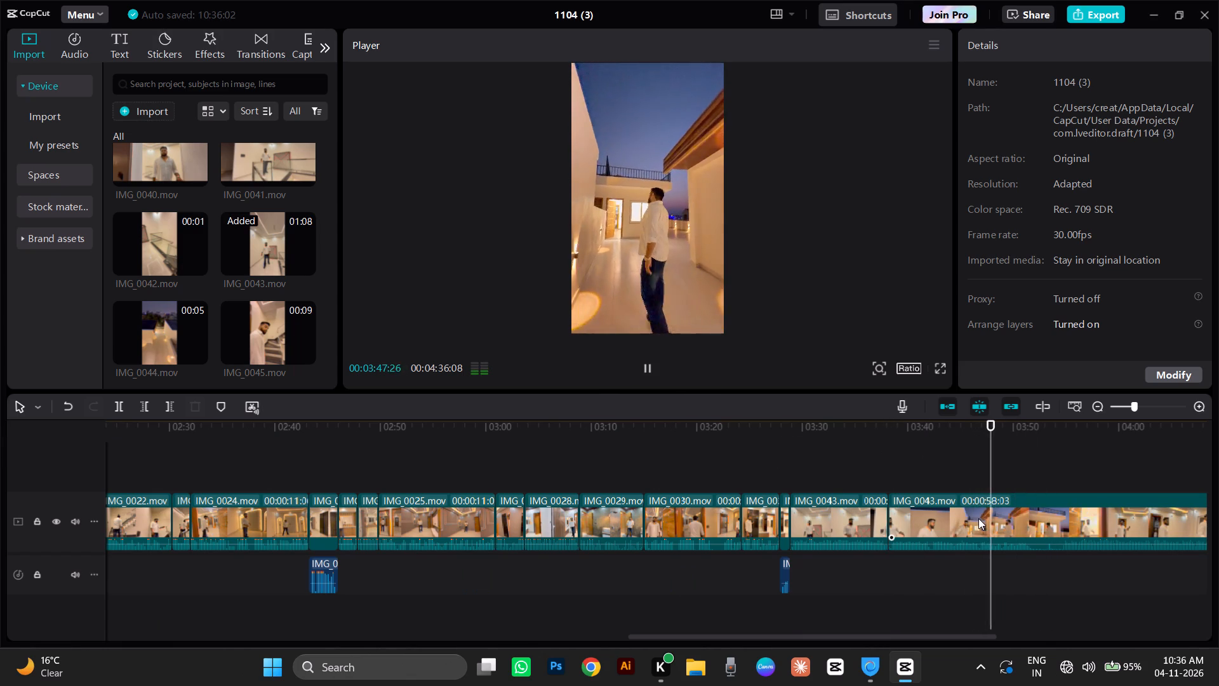
pyautogui.moveTo(1003, 455); pyautogui.dragTo(1008, 467)
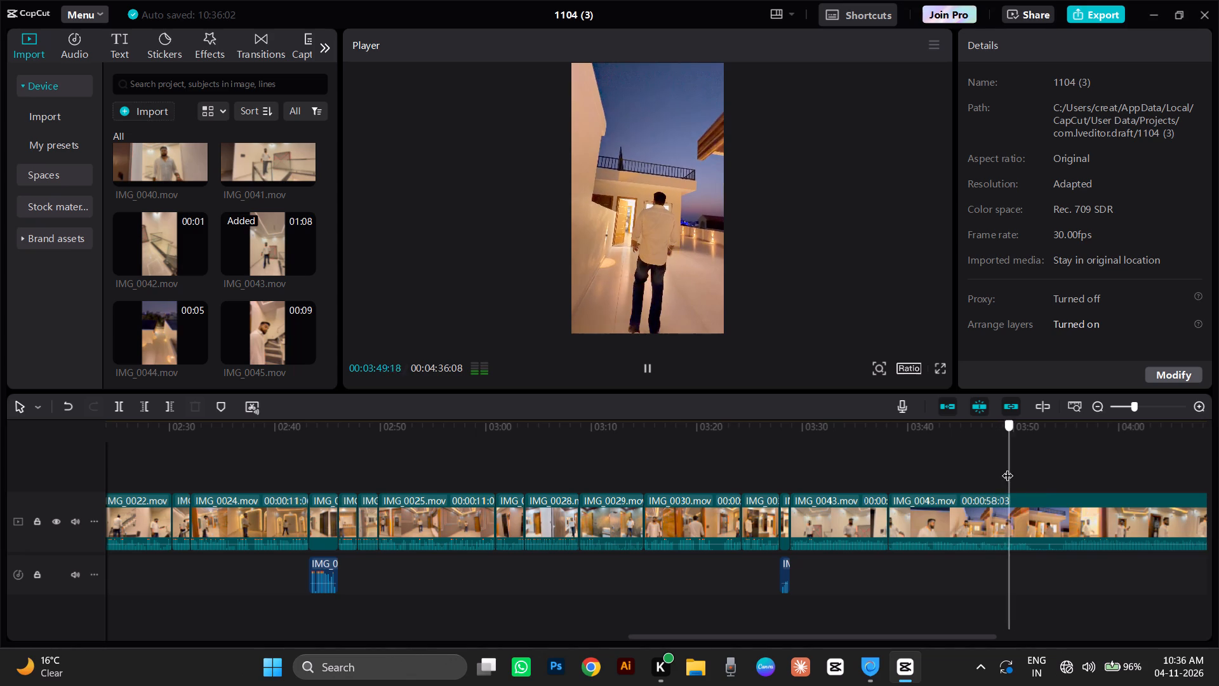
pyautogui.moveTo(1008, 467); pyautogui.dragTo(898, 544)
pyautogui.press('space')
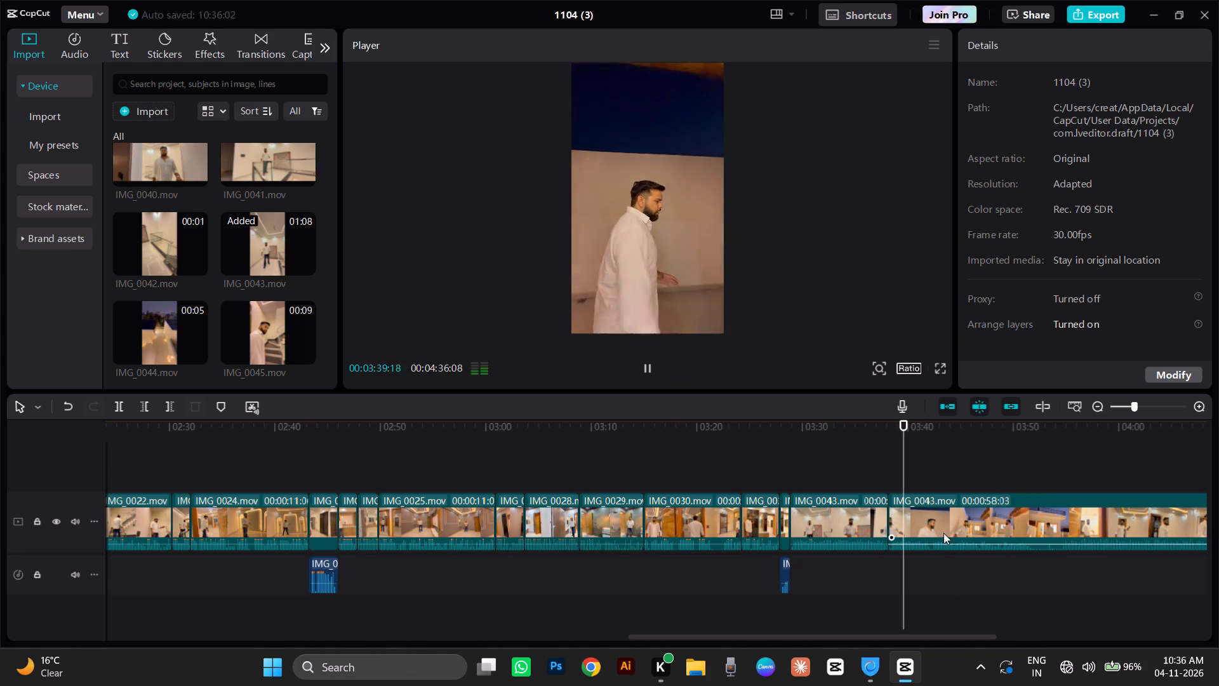
pyautogui.click(1048, 452)
pyautogui.press('space')
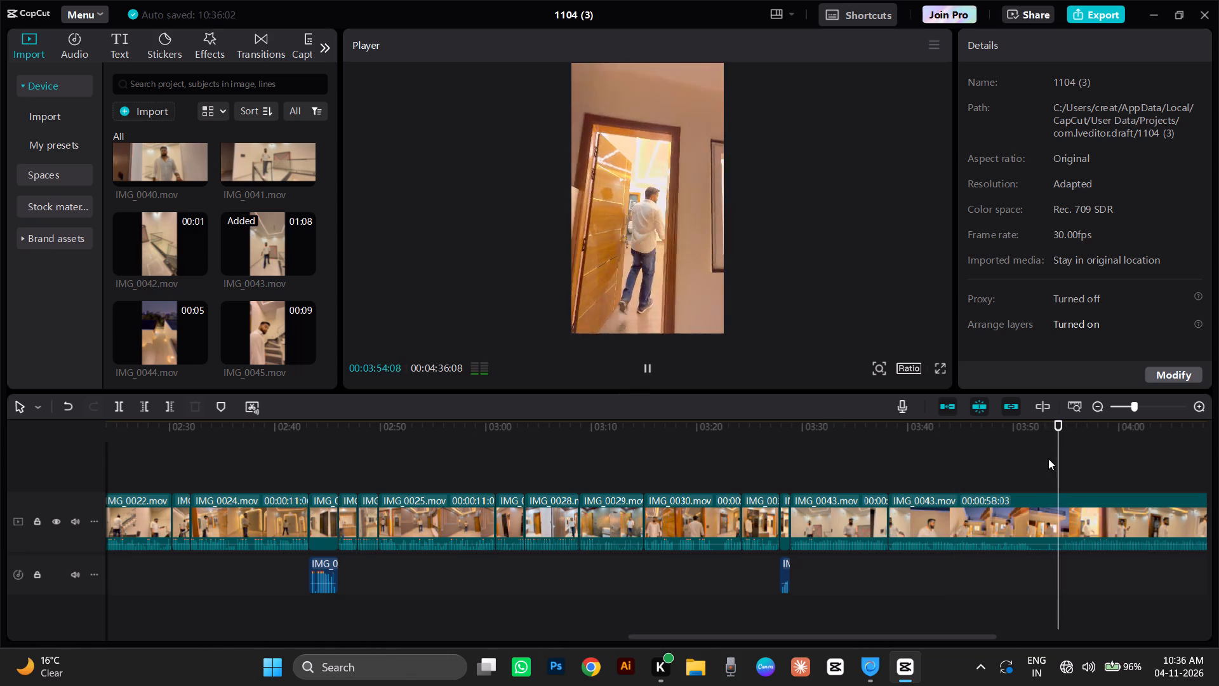
pyautogui.click(1017, 466)
pyautogui.click(954, 463)
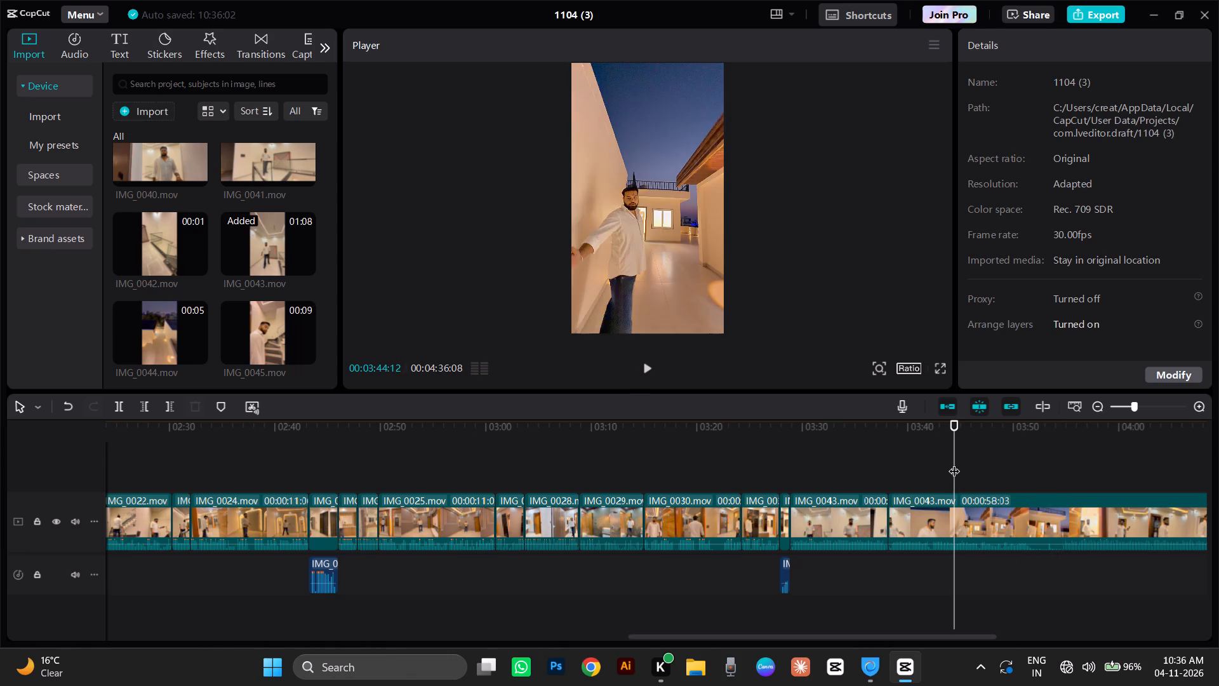
pyautogui.press('space')
pyautogui.click(990, 464)
pyautogui.press('space')
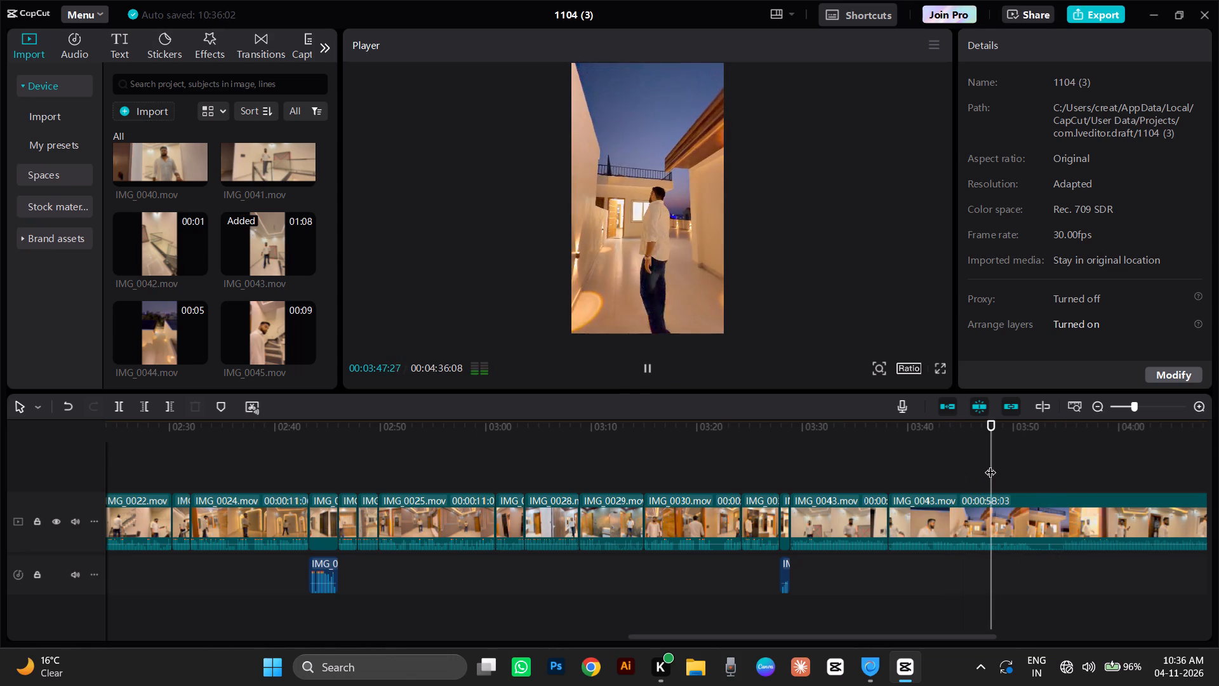
# Trim away the start of the second IMG_0043.mov segment up to 00:03:53:29, where the man walks through the wooden door.
pyautogui.click(1058, 458)
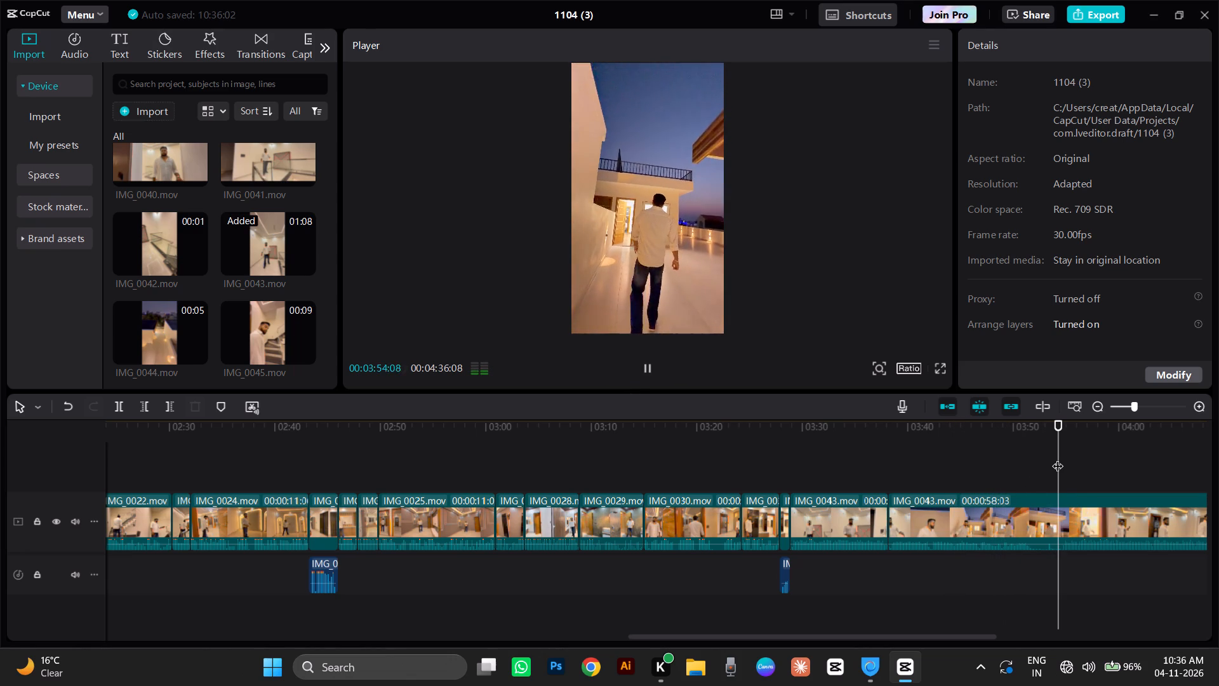
pyautogui.press('space')
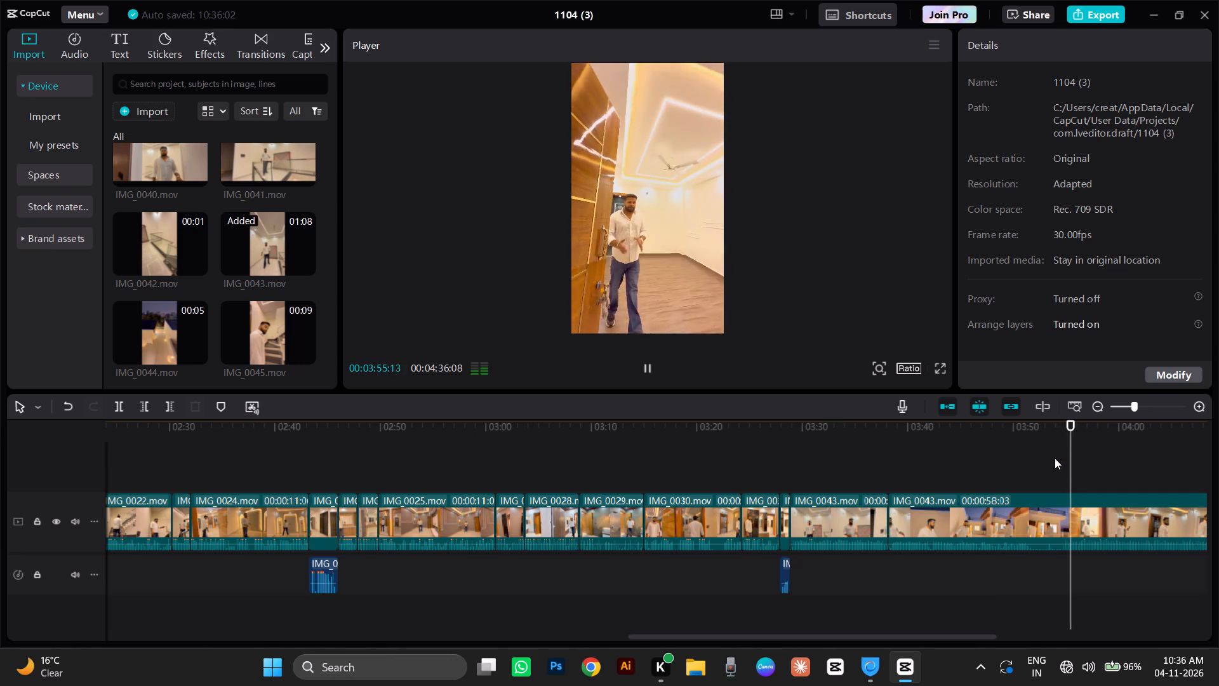
pyautogui.press('space')
pyautogui.click(1042, 467)
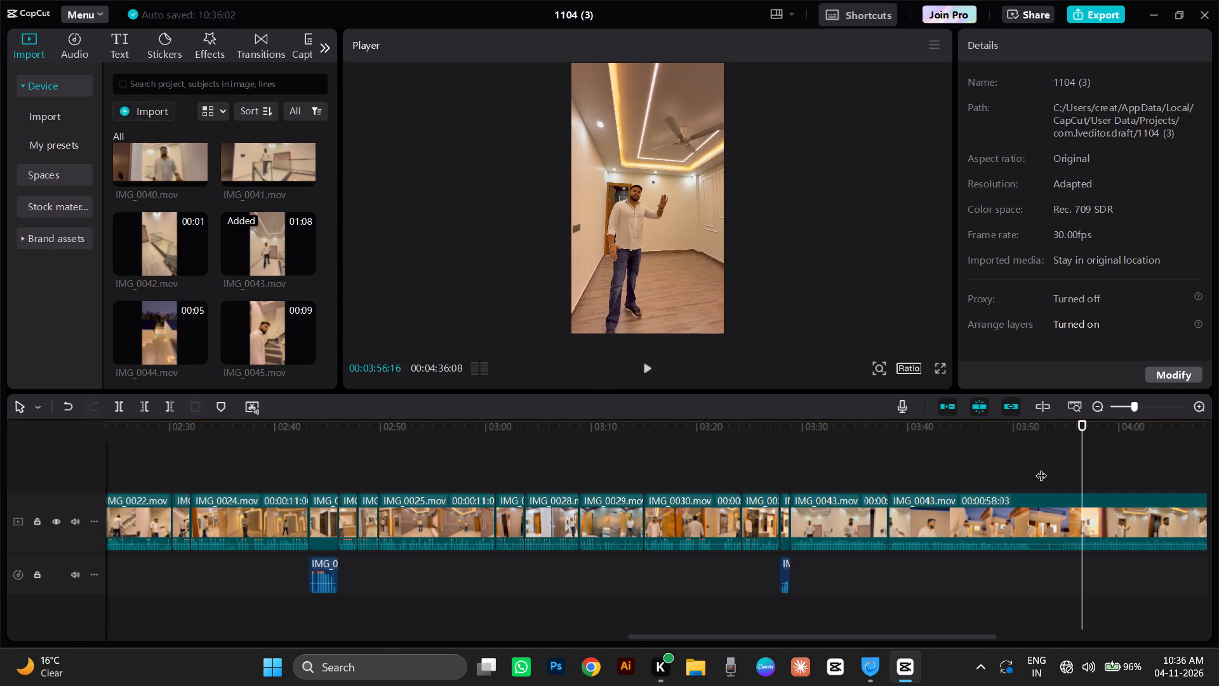
pyautogui.moveTo(1041, 467); pyautogui.dragTo(1055, 487)
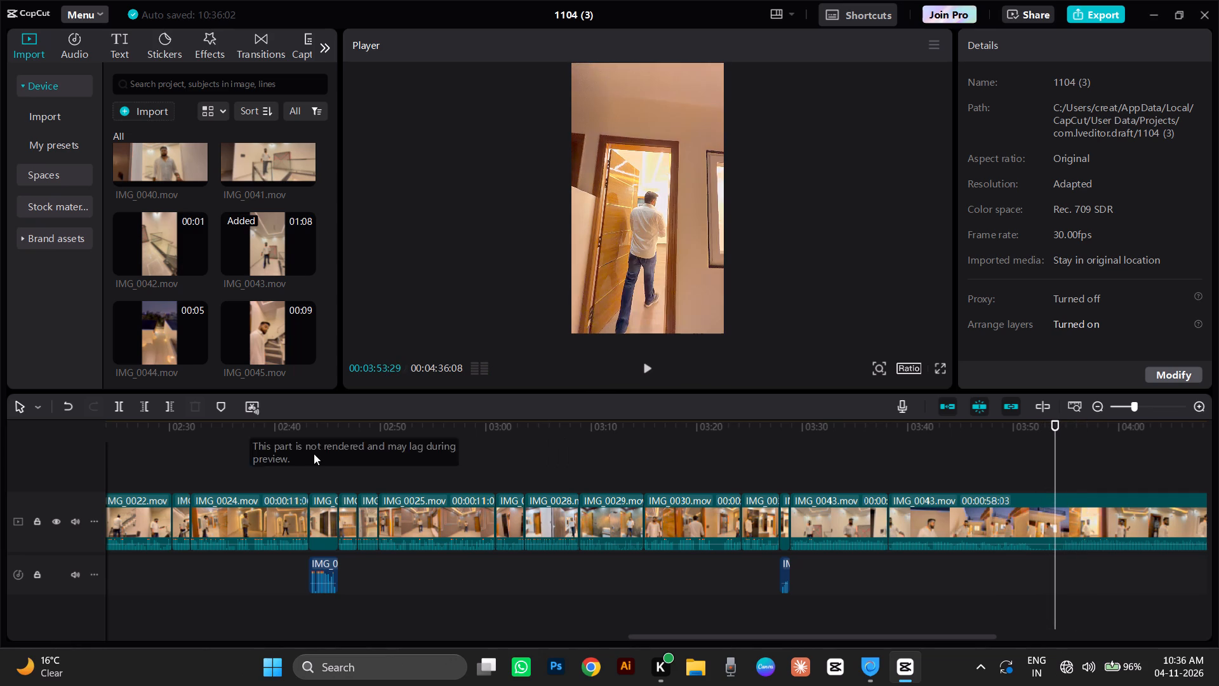
pyautogui.click(140, 412)
# Play back the trimmed IMG_0043.mov segment and replay its opening from the wooden door into the room.
pyautogui.press('space')
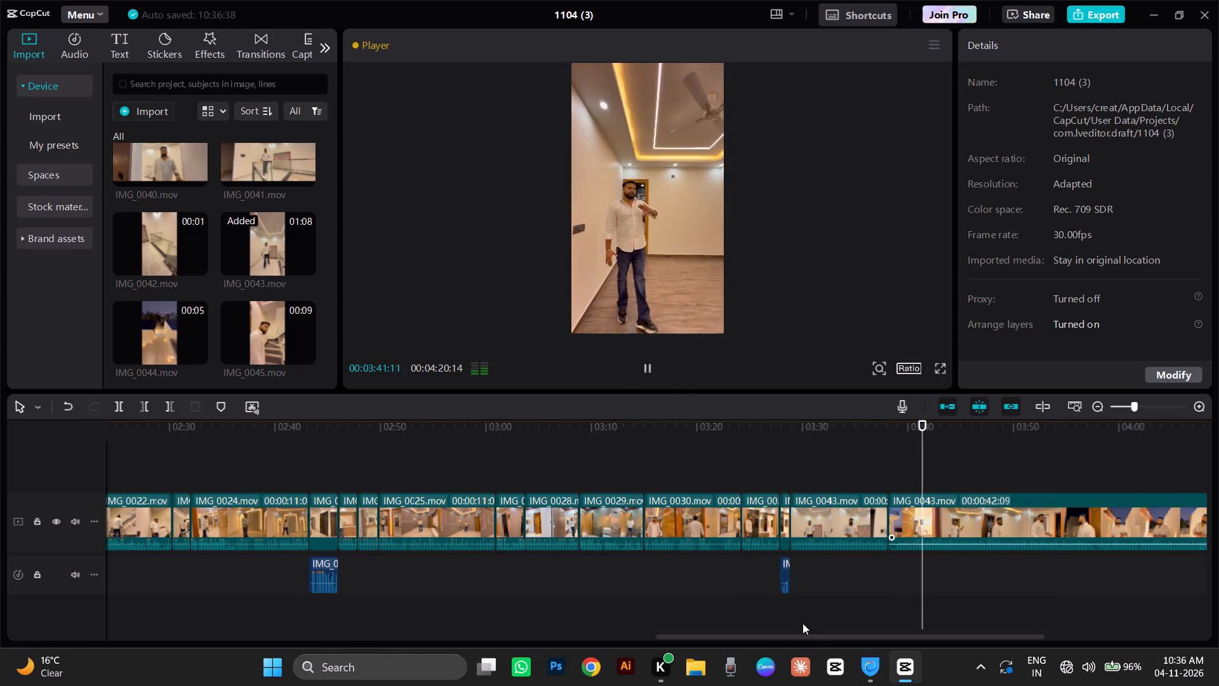
pyautogui.moveTo(817, 636); pyautogui.dragTo(866, 640)
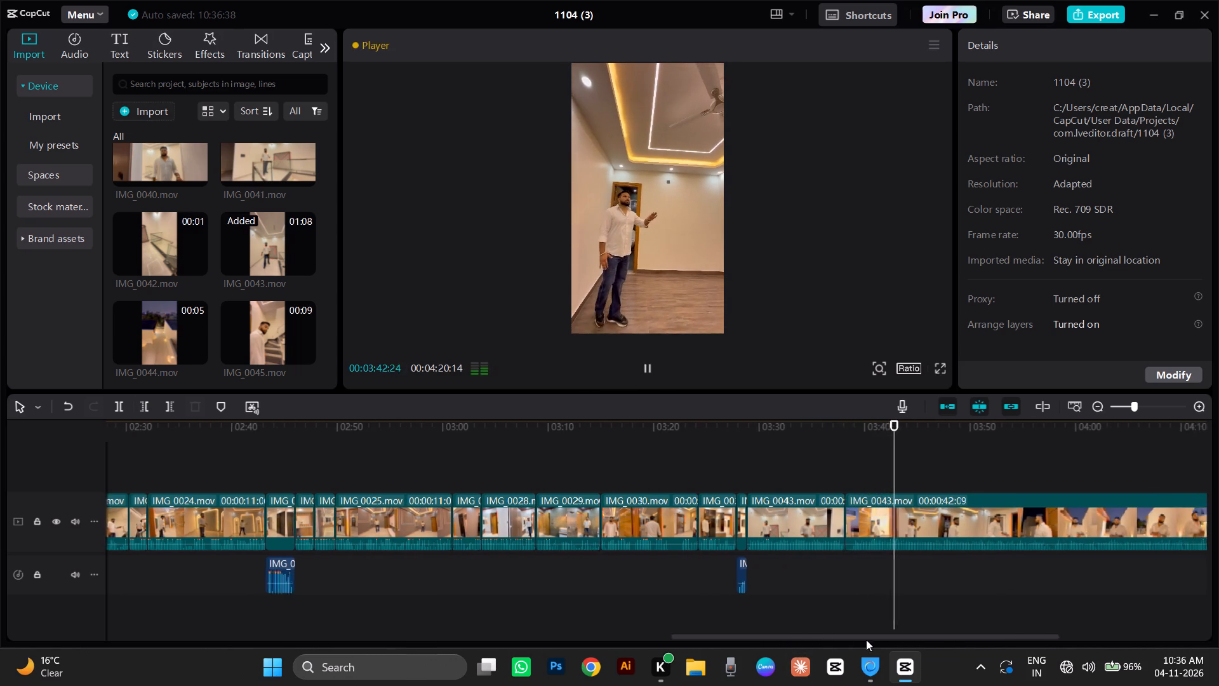
pyautogui.moveTo(866, 640); pyautogui.dragTo(950, 636)
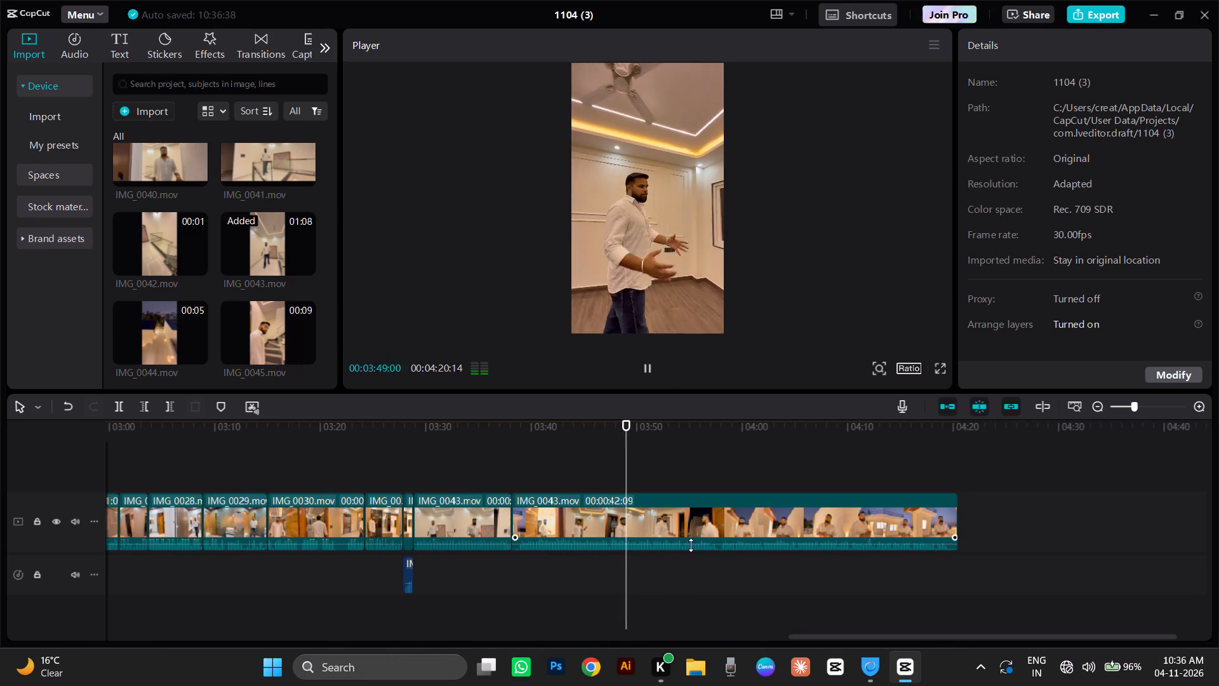
pyautogui.click(529, 441)
pyautogui.moveTo(529, 441); pyautogui.dragTo(527, 445)
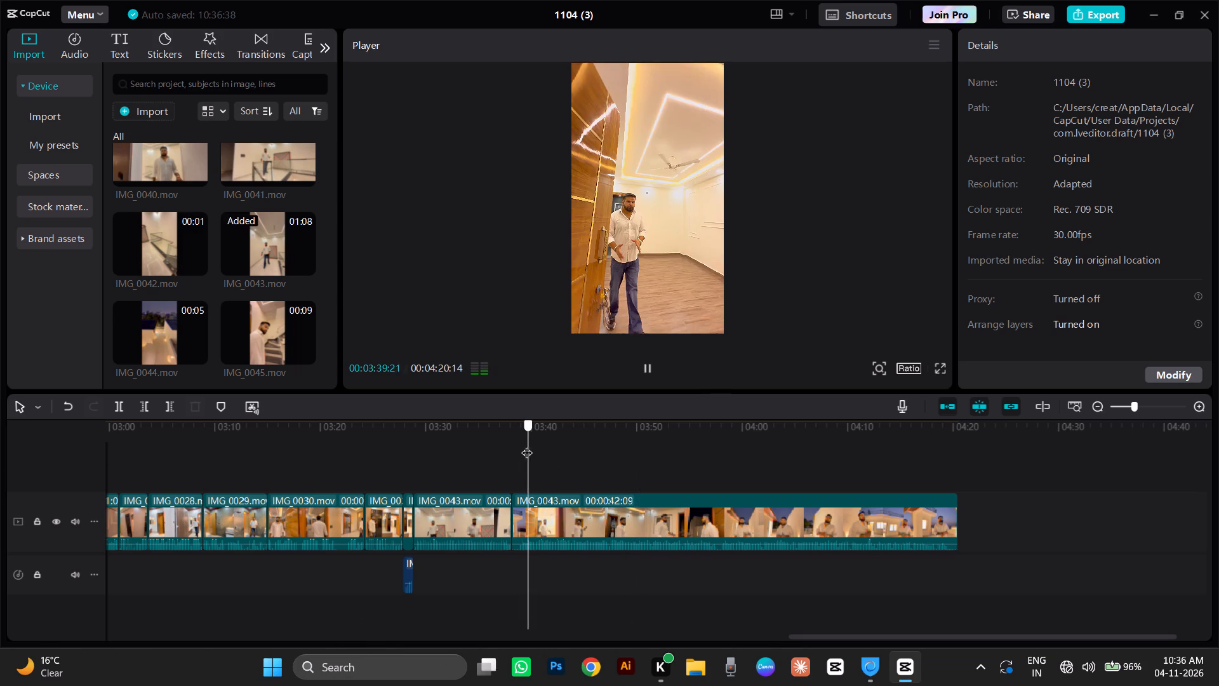
pyautogui.moveTo(527, 445); pyautogui.dragTo(520, 472)
pyautogui.press('space')
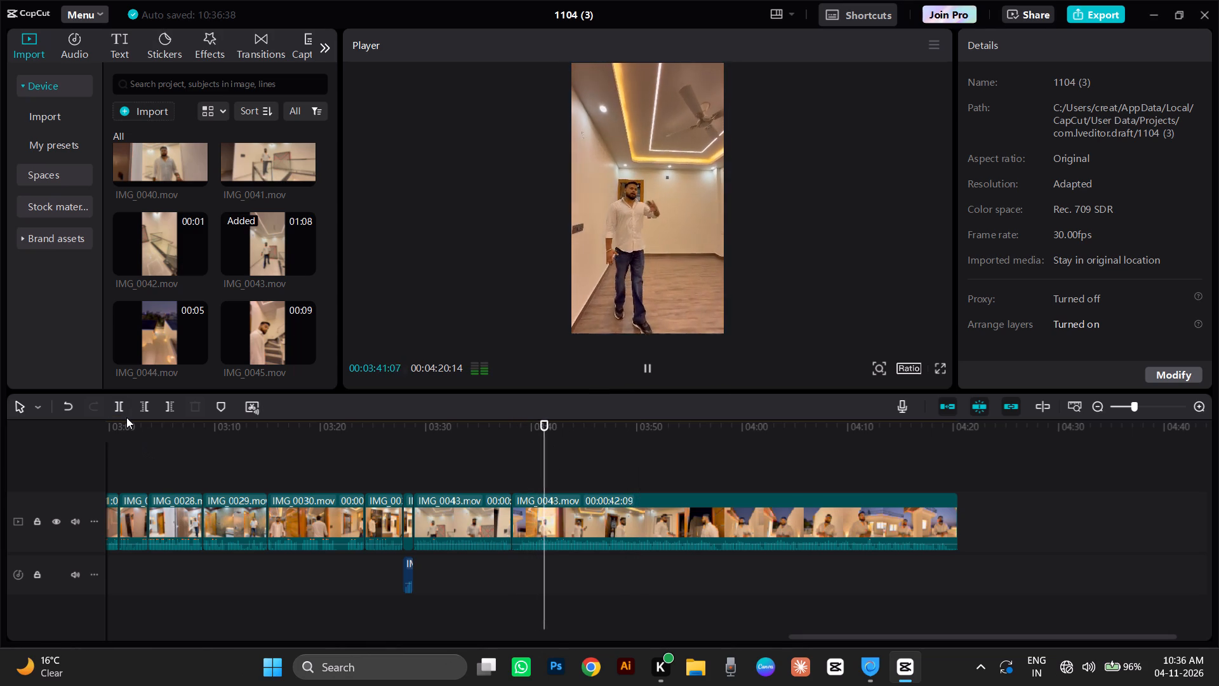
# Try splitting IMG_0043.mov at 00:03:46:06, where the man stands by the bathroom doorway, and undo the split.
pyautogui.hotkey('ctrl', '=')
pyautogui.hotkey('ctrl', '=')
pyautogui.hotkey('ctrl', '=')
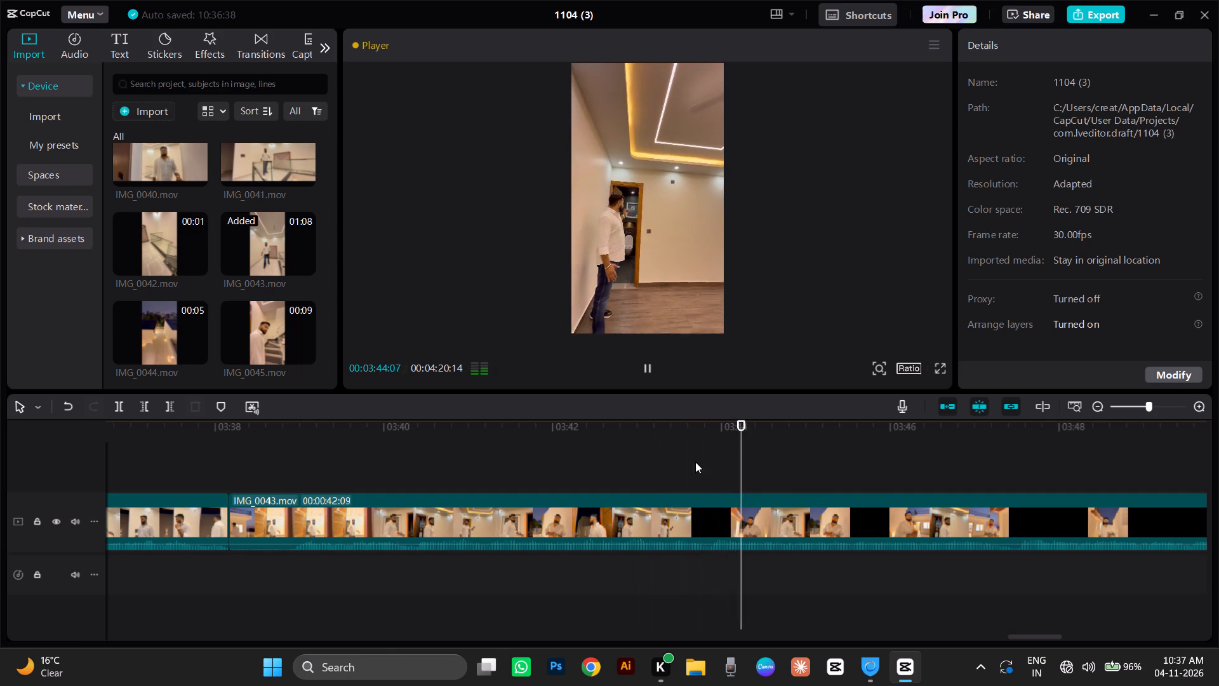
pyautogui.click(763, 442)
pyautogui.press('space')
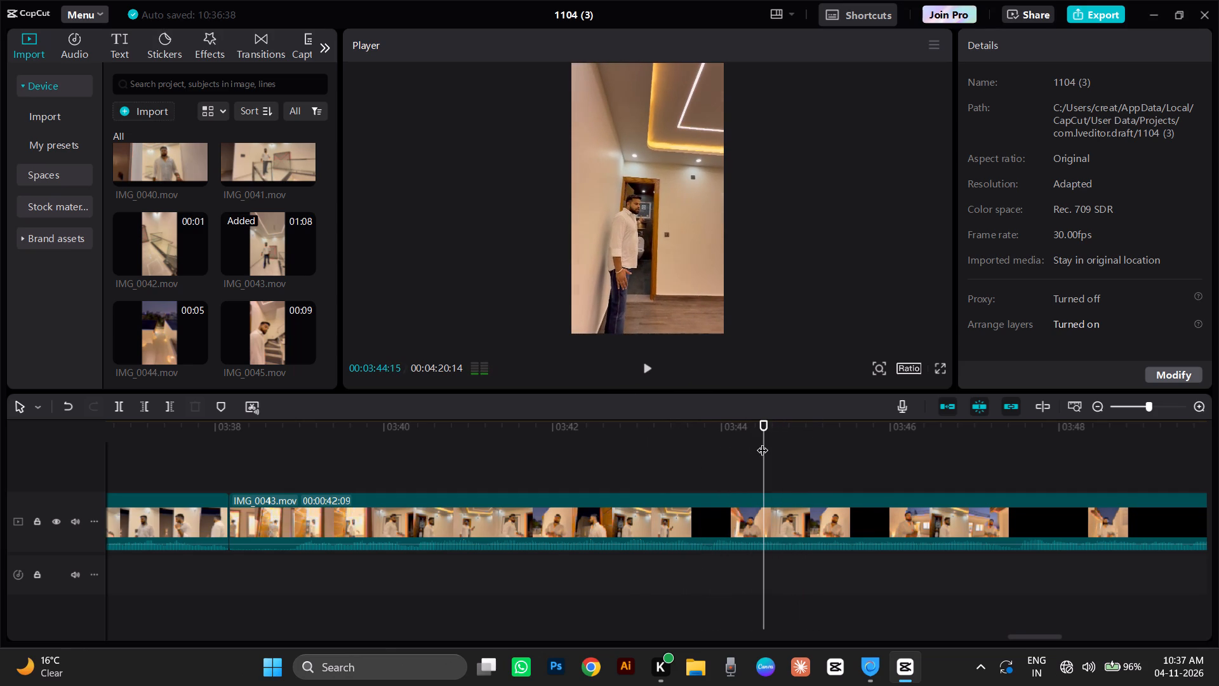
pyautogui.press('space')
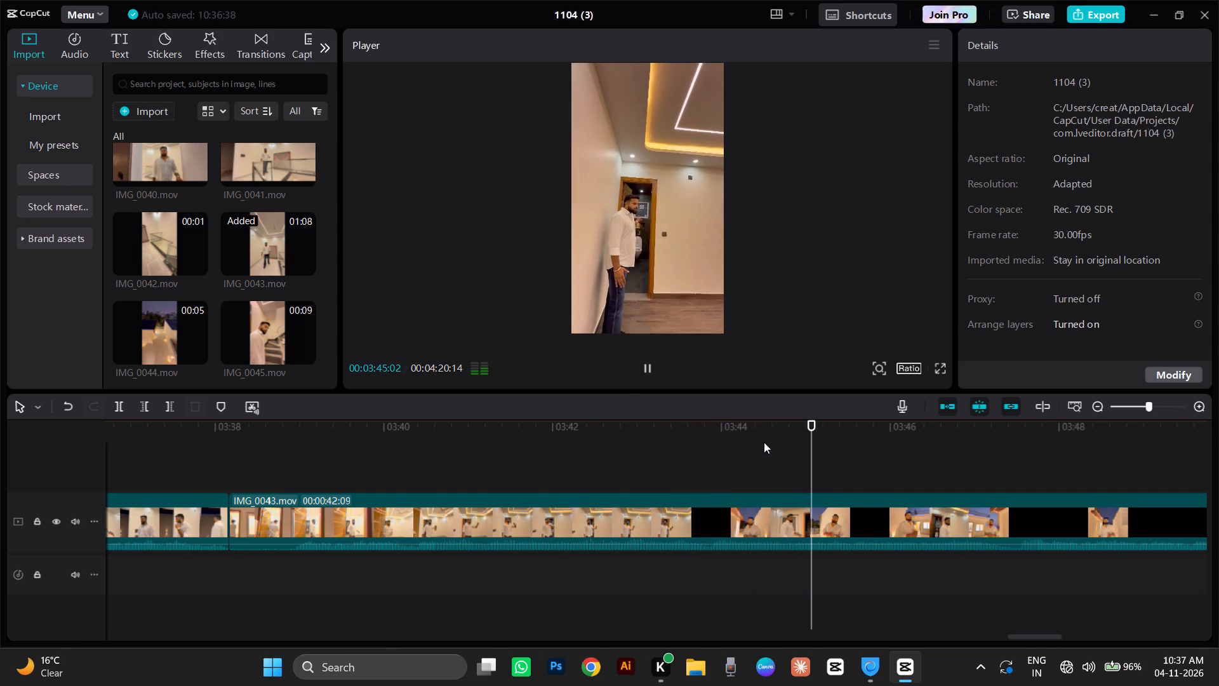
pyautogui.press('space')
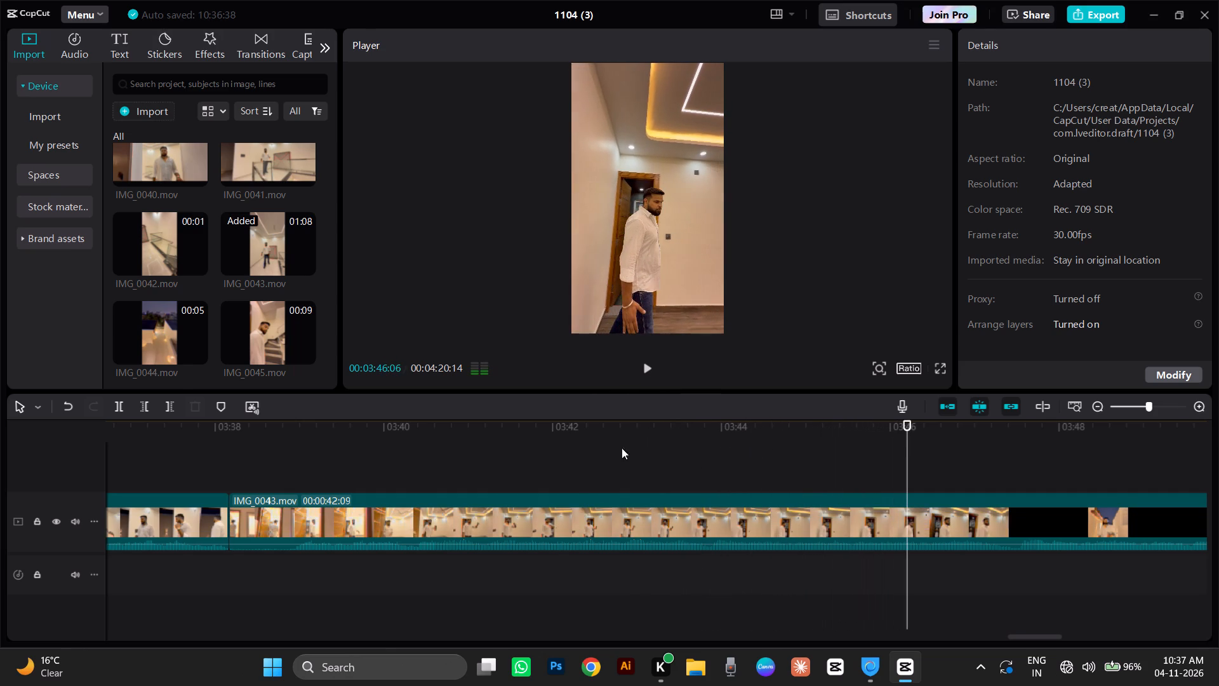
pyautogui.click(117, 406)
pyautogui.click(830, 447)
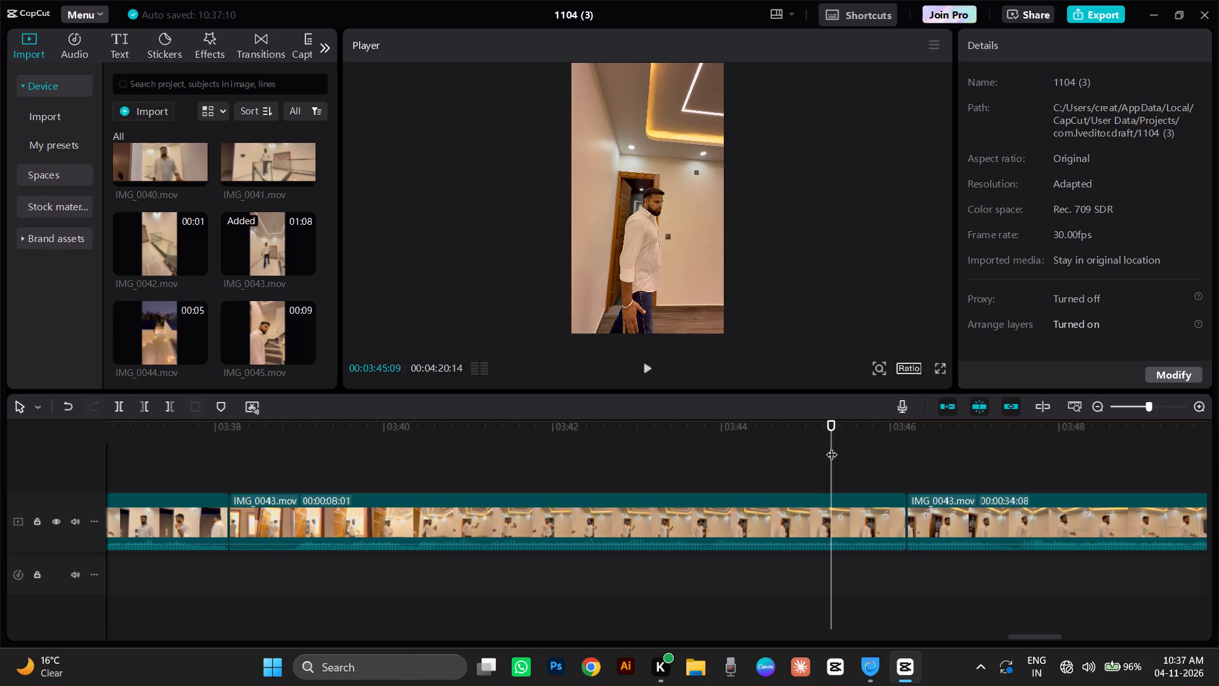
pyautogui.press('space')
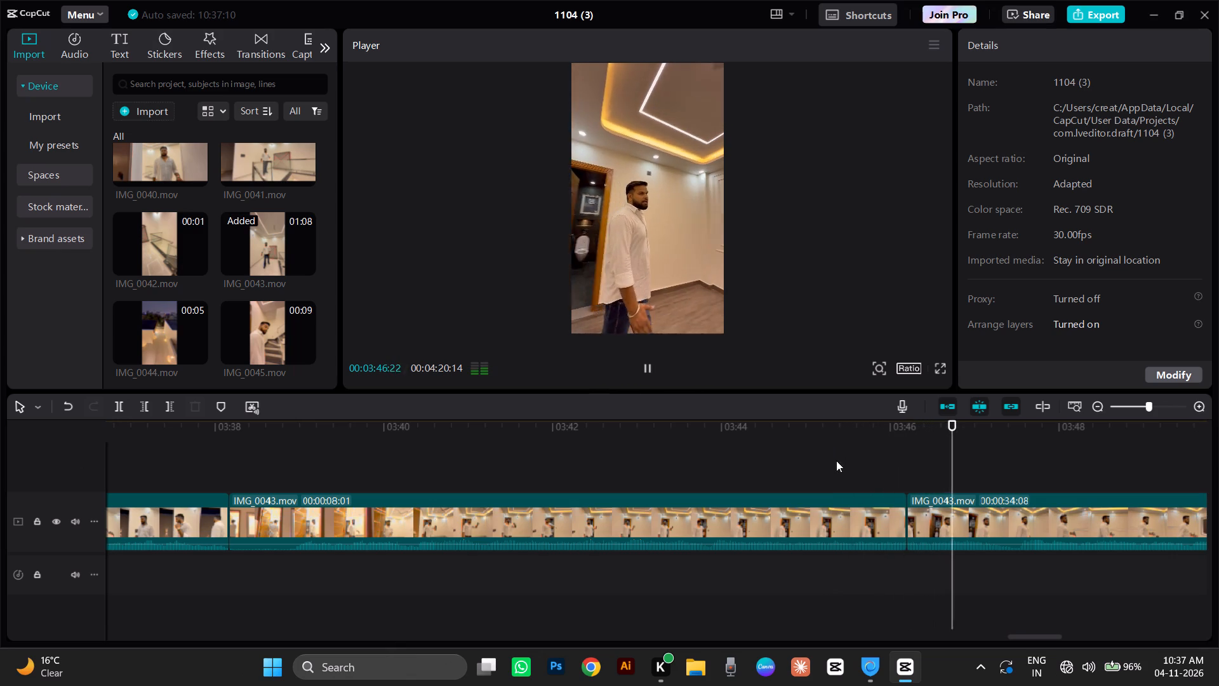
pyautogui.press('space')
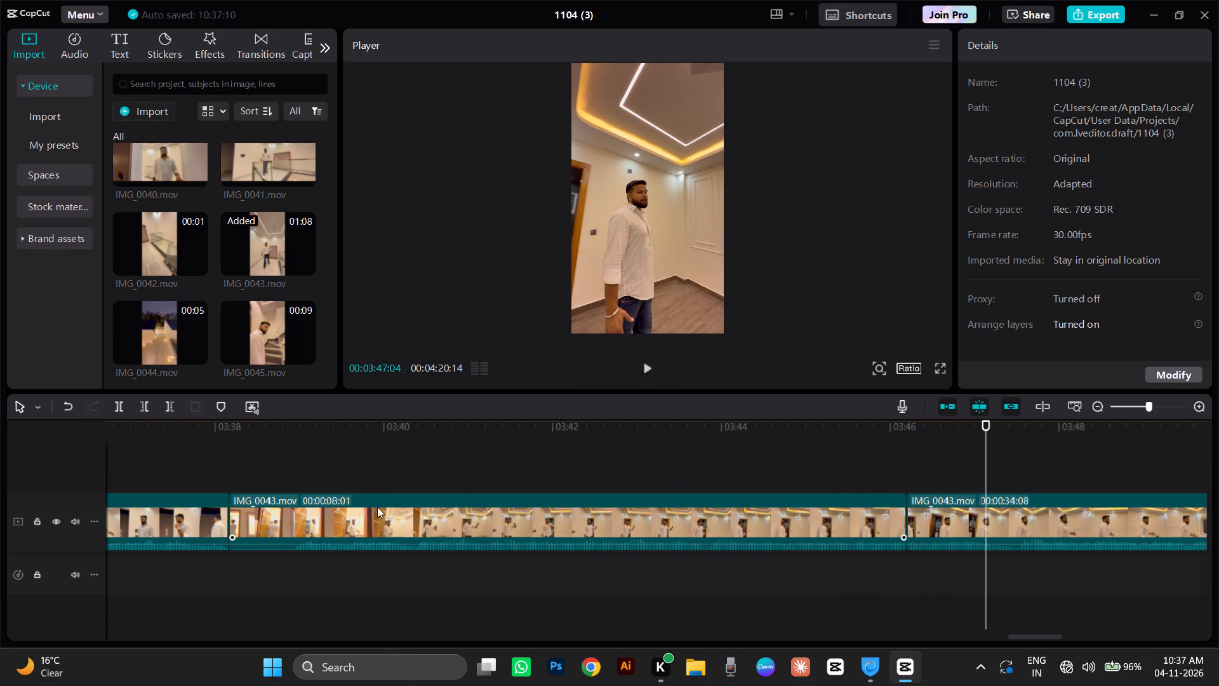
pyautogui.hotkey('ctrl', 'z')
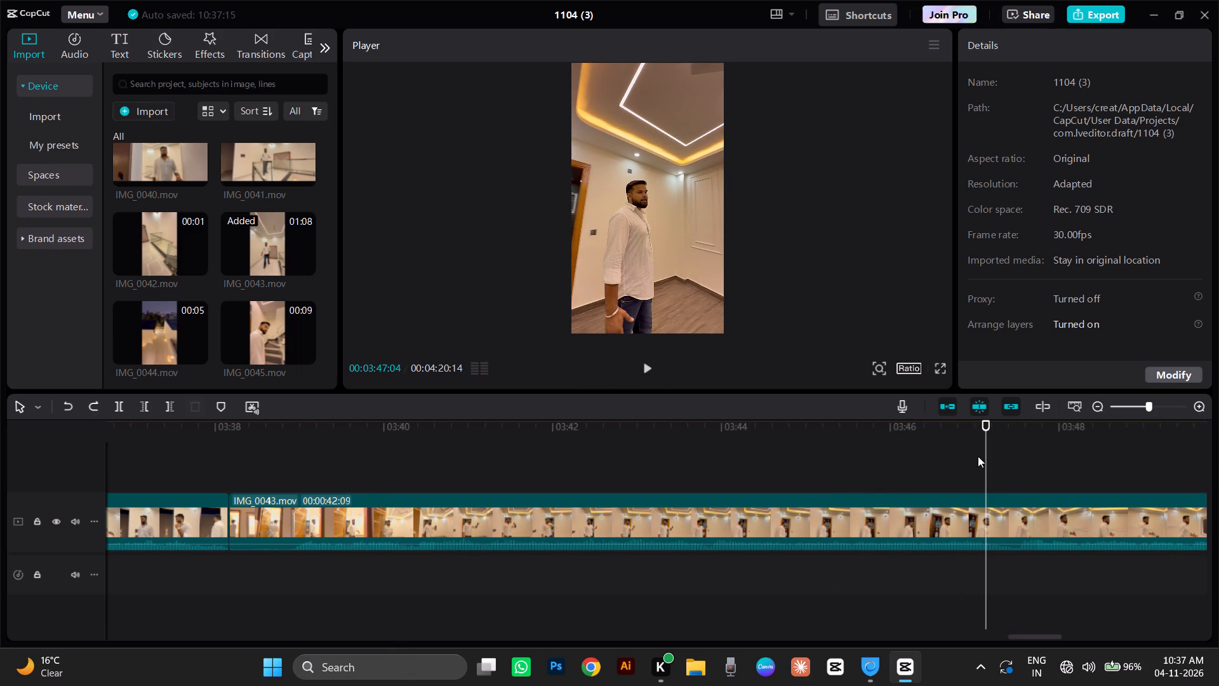
# Split IMG_0043.mov at 00:03:47:14, where the man has moved past the bathroom doorway toward the room's corner.
pyautogui.click(971, 457)
pyautogui.press('space')
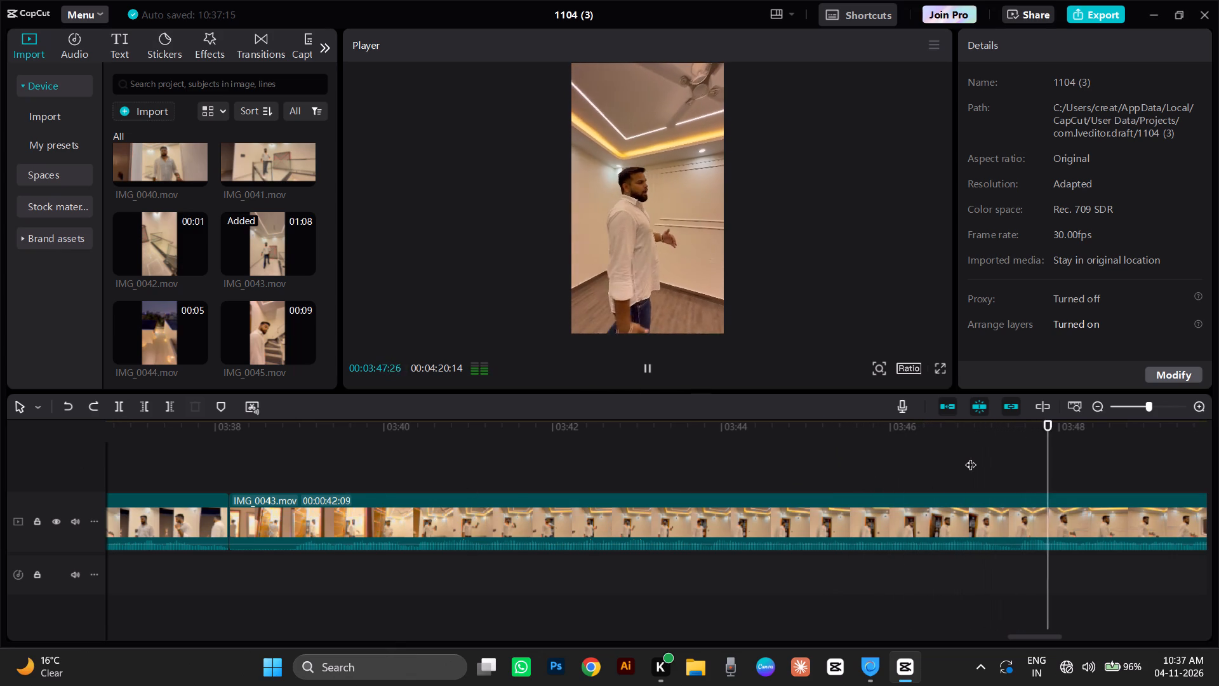
pyautogui.press('space')
pyautogui.click(999, 467)
pyautogui.moveTo(996, 467); pyautogui.dragTo(1014, 482)
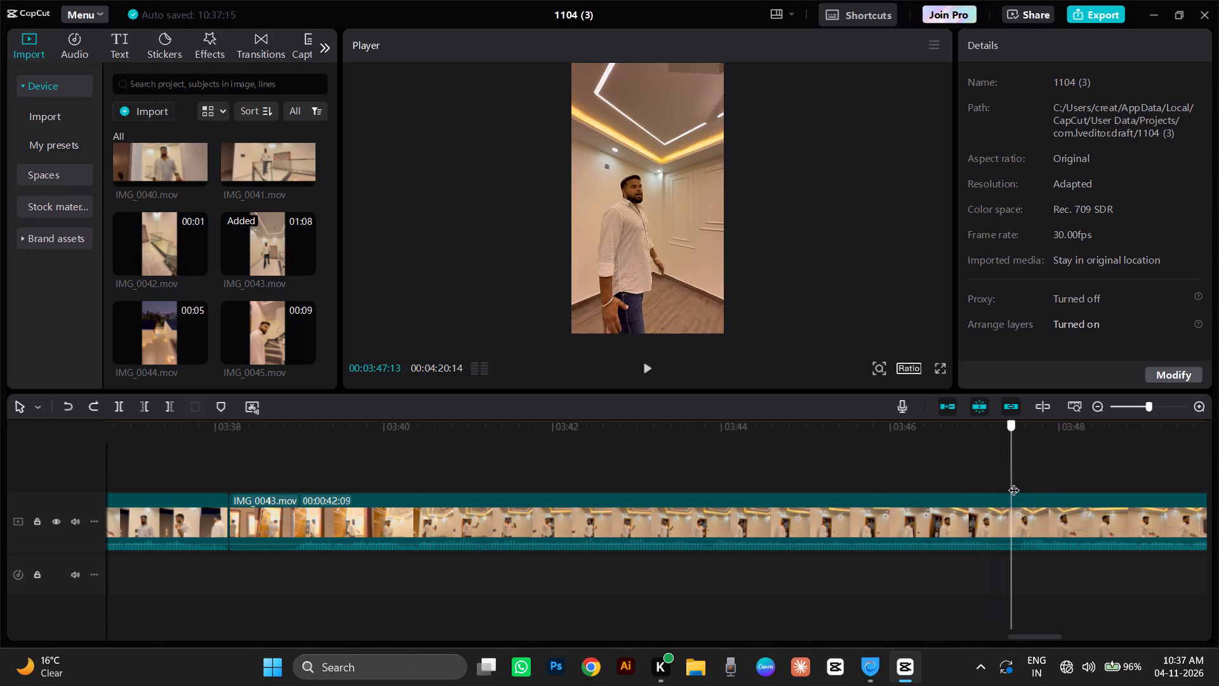
pyautogui.moveTo(1014, 482); pyautogui.dragTo(1015, 483)
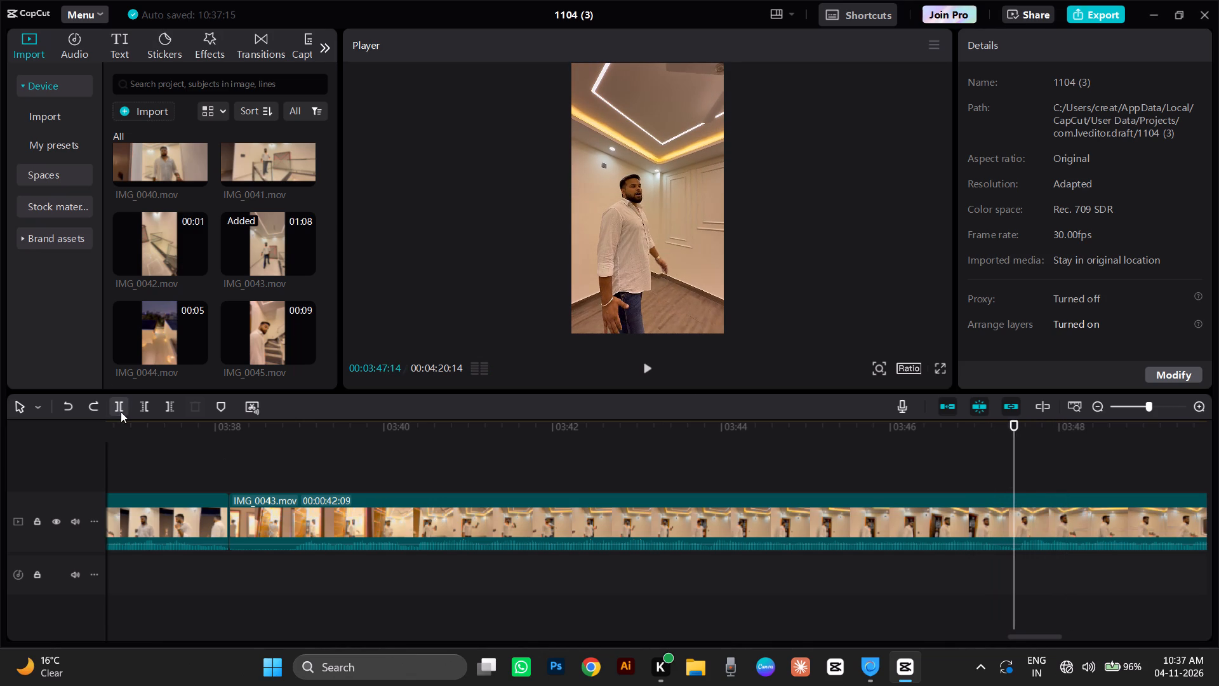
pyautogui.click(121, 412)
# Trim away the start of the last IMG_0043.mov segment up to 00:03:54:12, where the man stands in the doorway to the terrace.
pyautogui.press('space')
pyautogui.moveTo(1047, 638); pyautogui.dragTo(1066, 641)
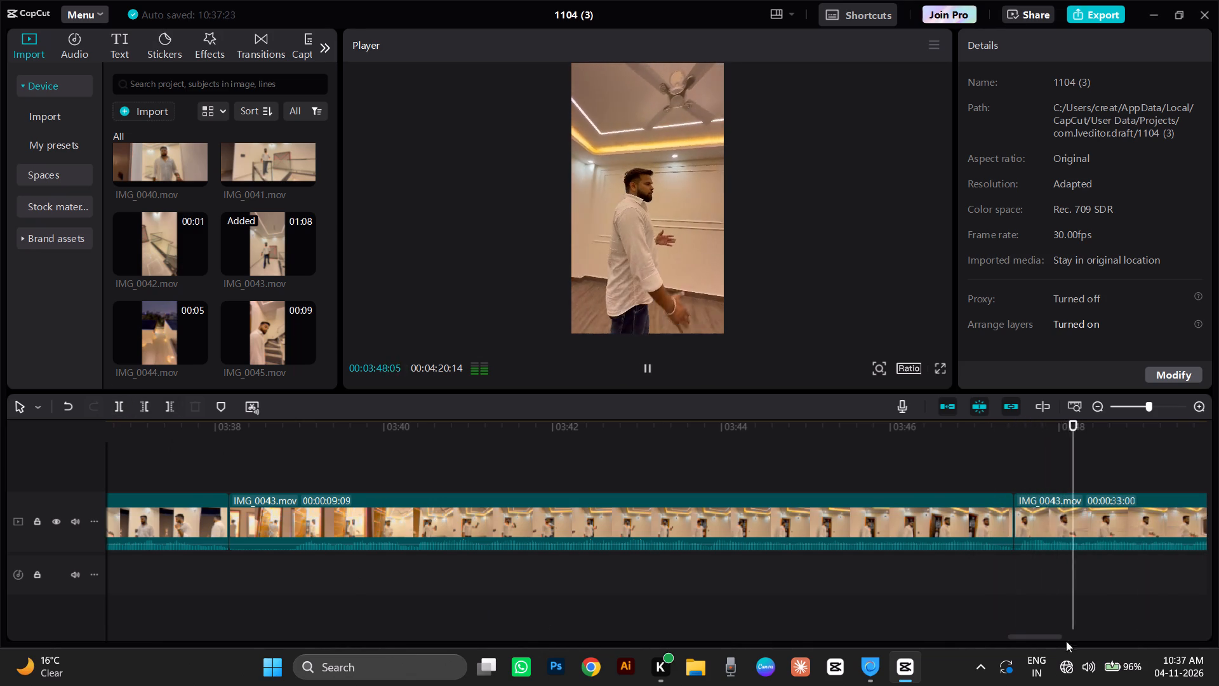
pyautogui.moveTo(1066, 641); pyautogui.dragTo(1083, 644)
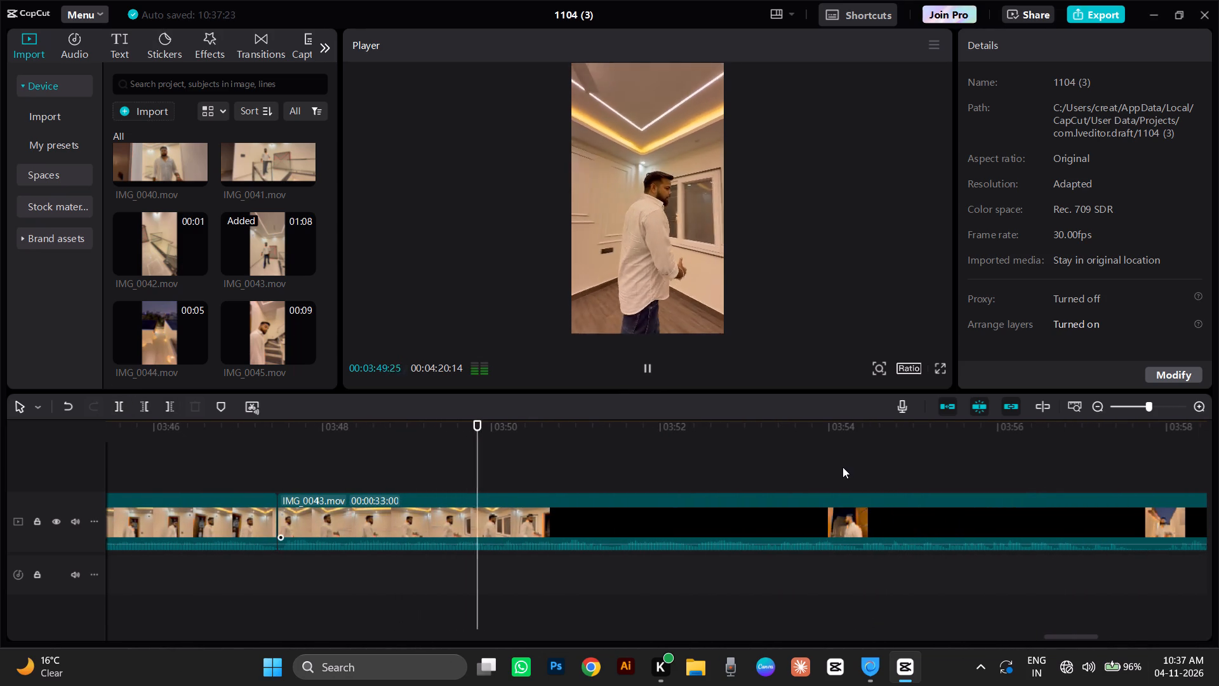
pyautogui.hotkey('ctrl', '-')
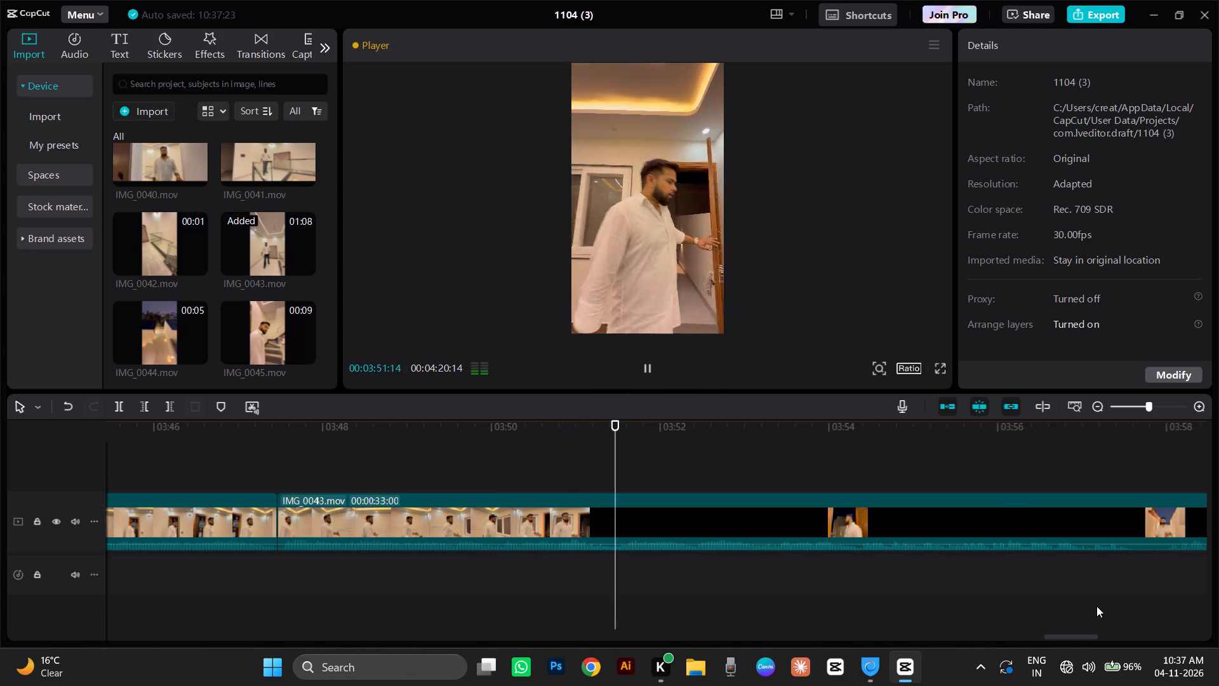
pyautogui.hotkey('ctrl', '-')
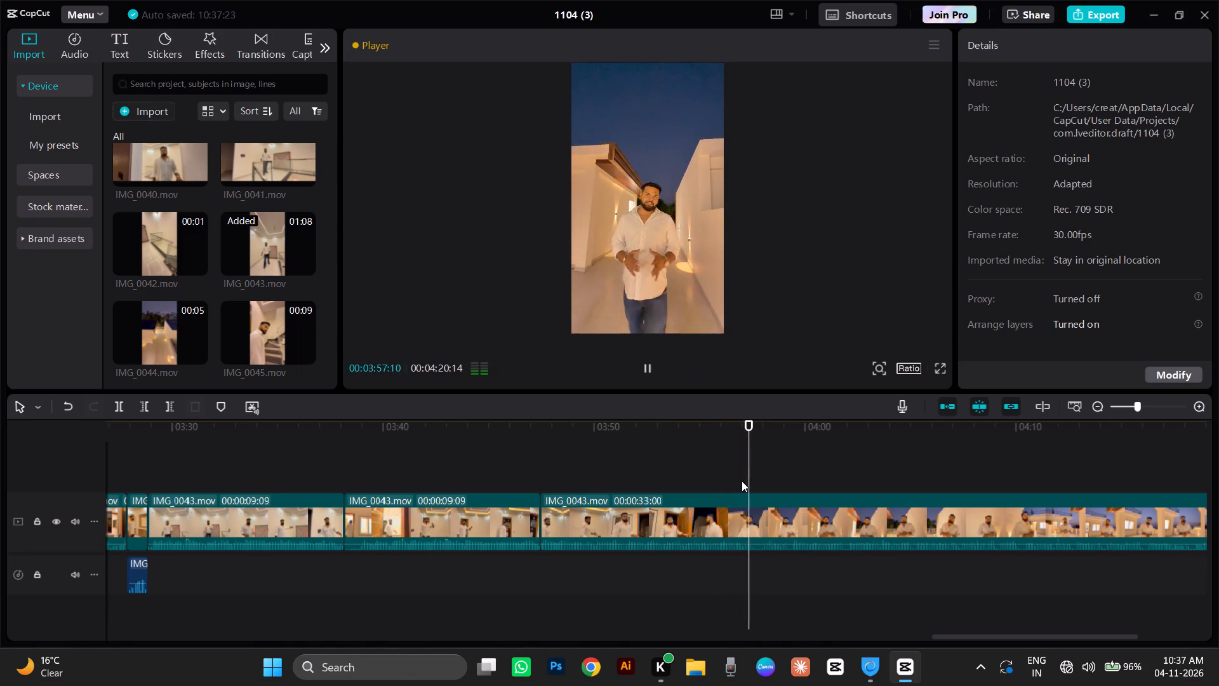
pyautogui.click(723, 459)
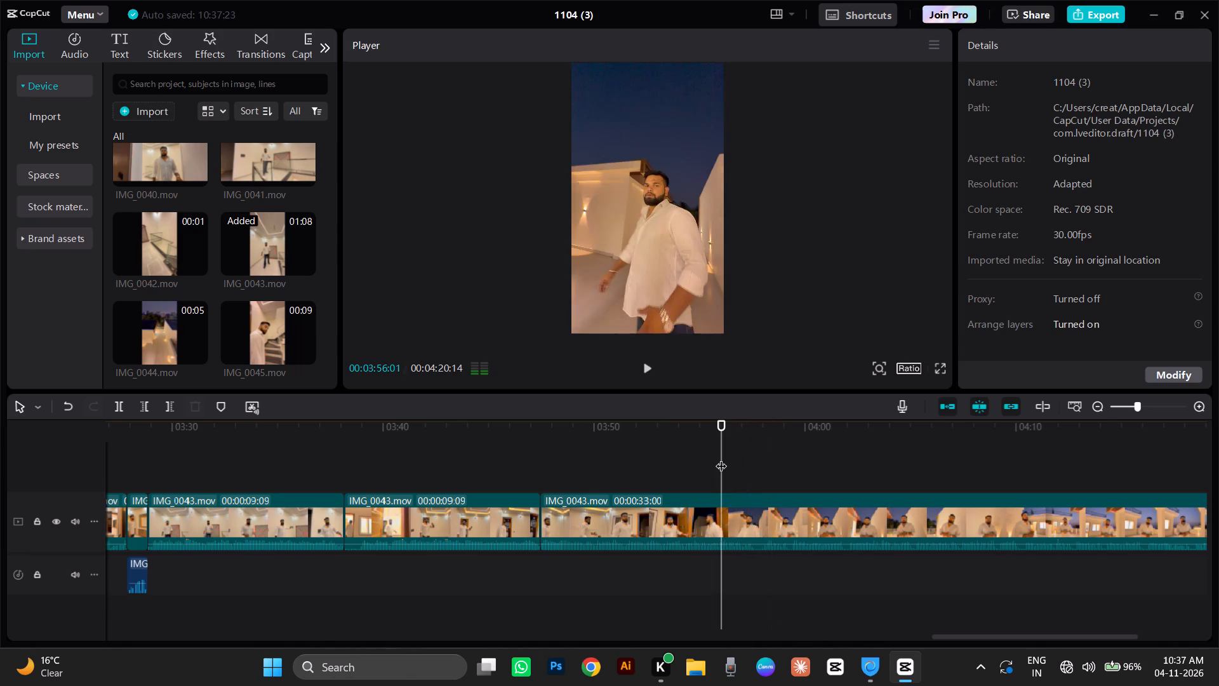
pyautogui.press('space')
pyautogui.press('space')
pyautogui.click(651, 461)
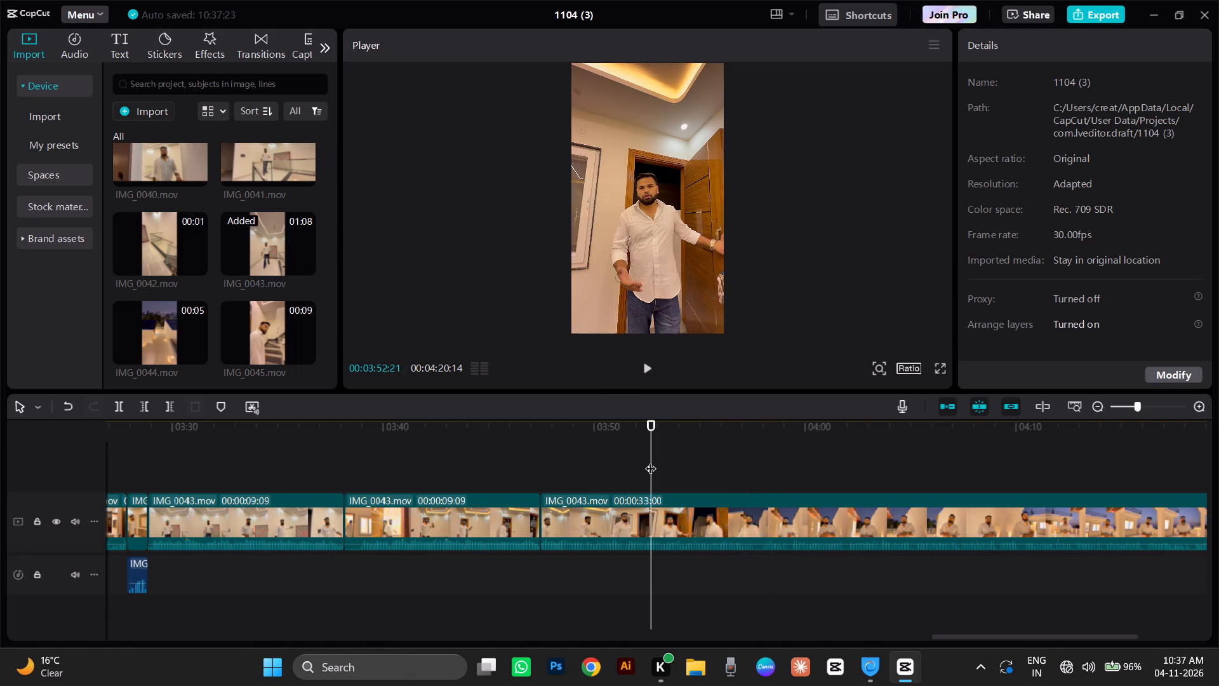
pyautogui.press('space')
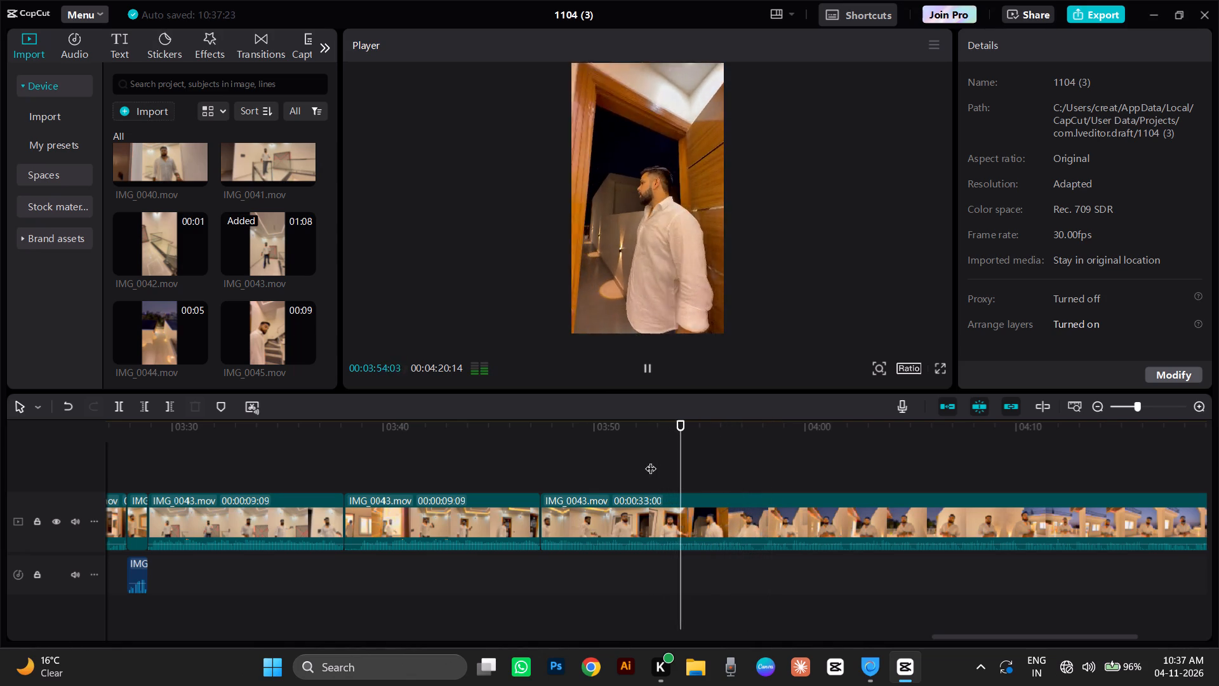
pyautogui.press('space')
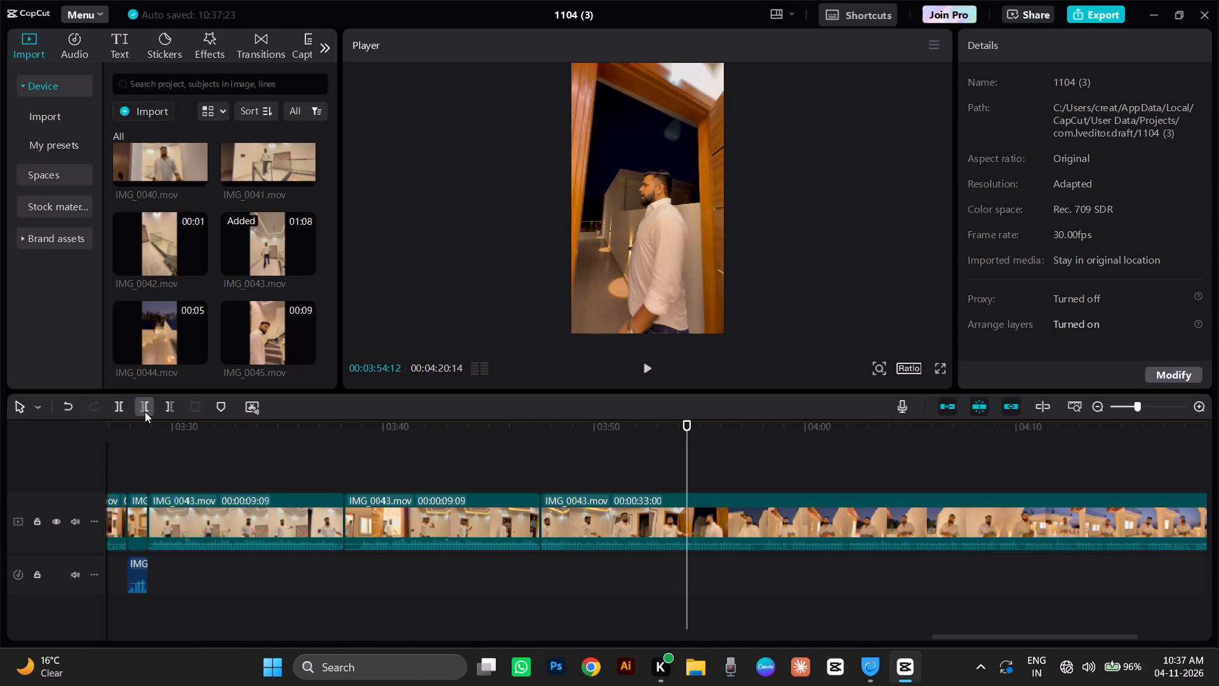
pyautogui.click(145, 412)
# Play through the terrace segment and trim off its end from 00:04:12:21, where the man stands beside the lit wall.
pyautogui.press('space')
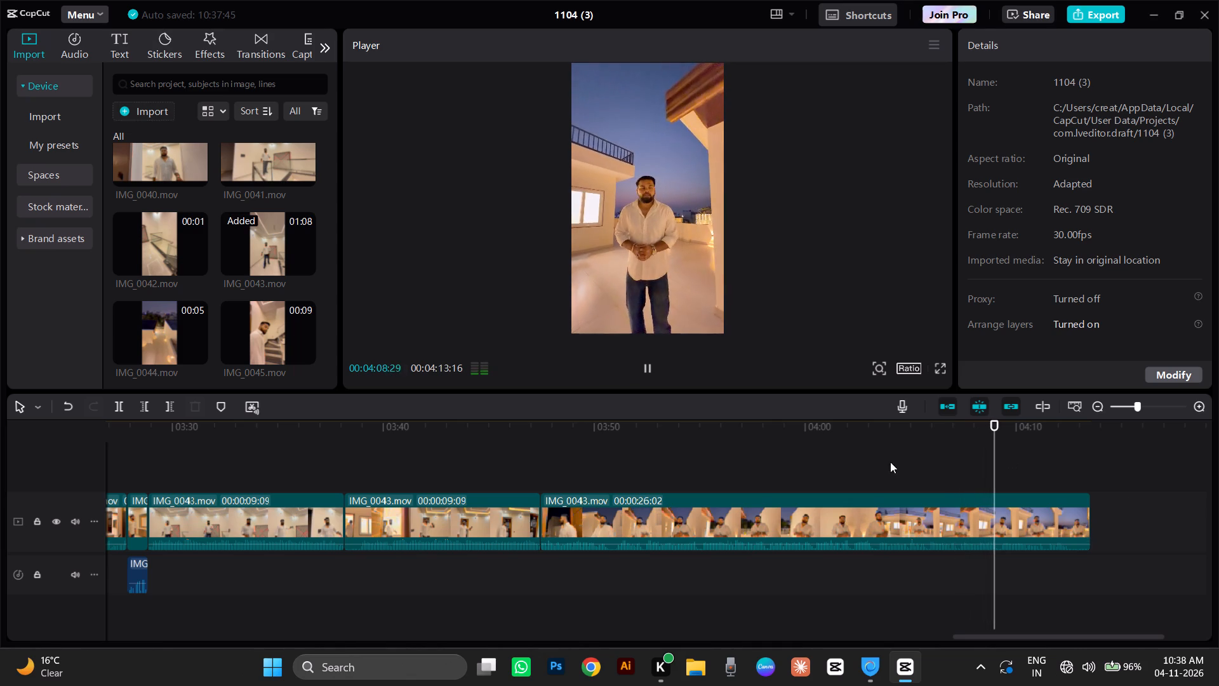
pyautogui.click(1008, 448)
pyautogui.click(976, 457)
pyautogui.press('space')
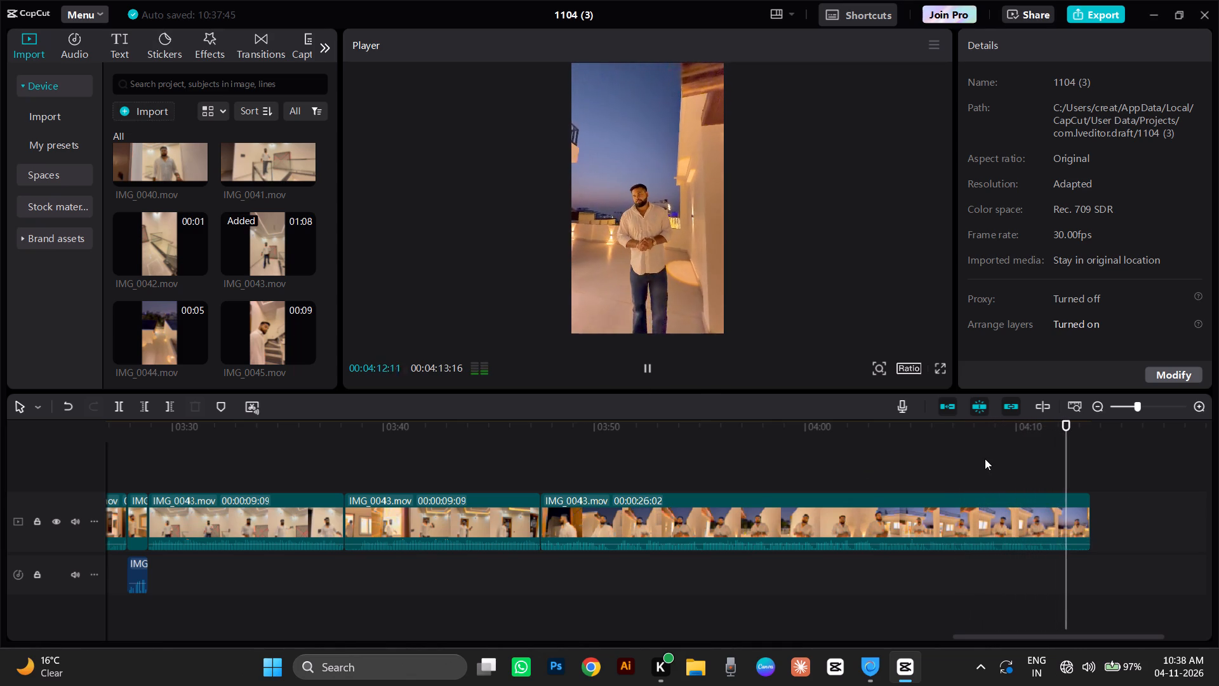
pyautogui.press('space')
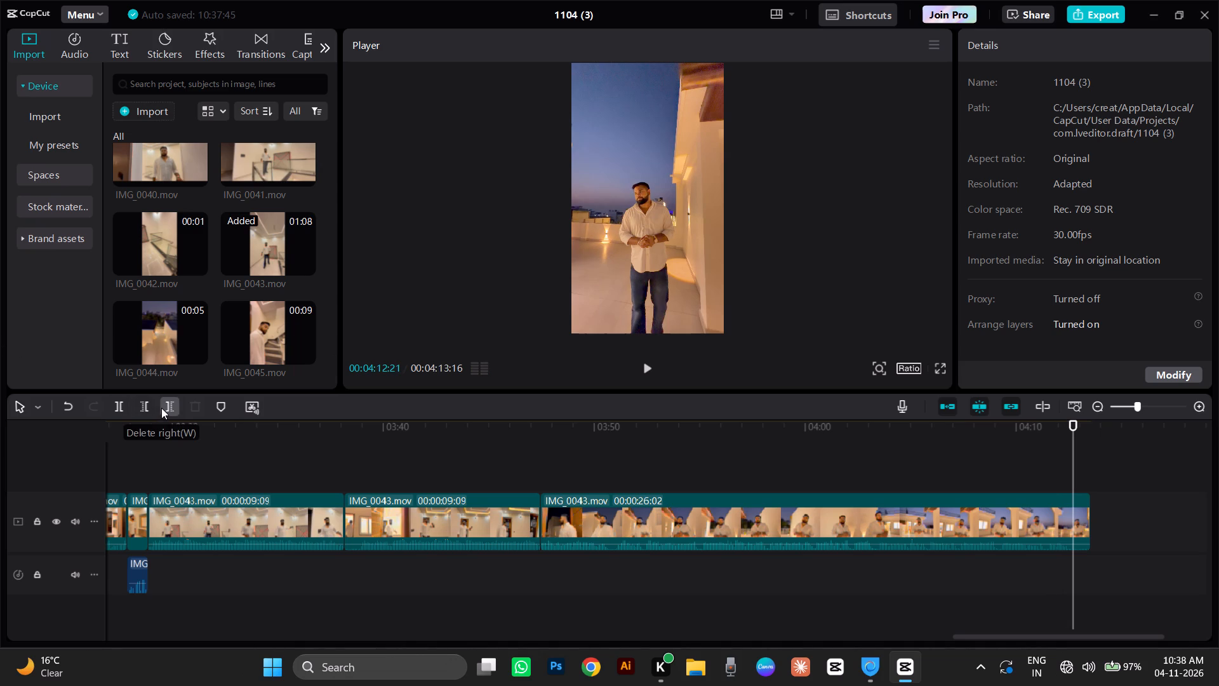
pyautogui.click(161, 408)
# Replay the terrace segment's ending and trim off everything after 00:04:07:07, where the man stands with clasped hands.
pyautogui.click(854, 481)
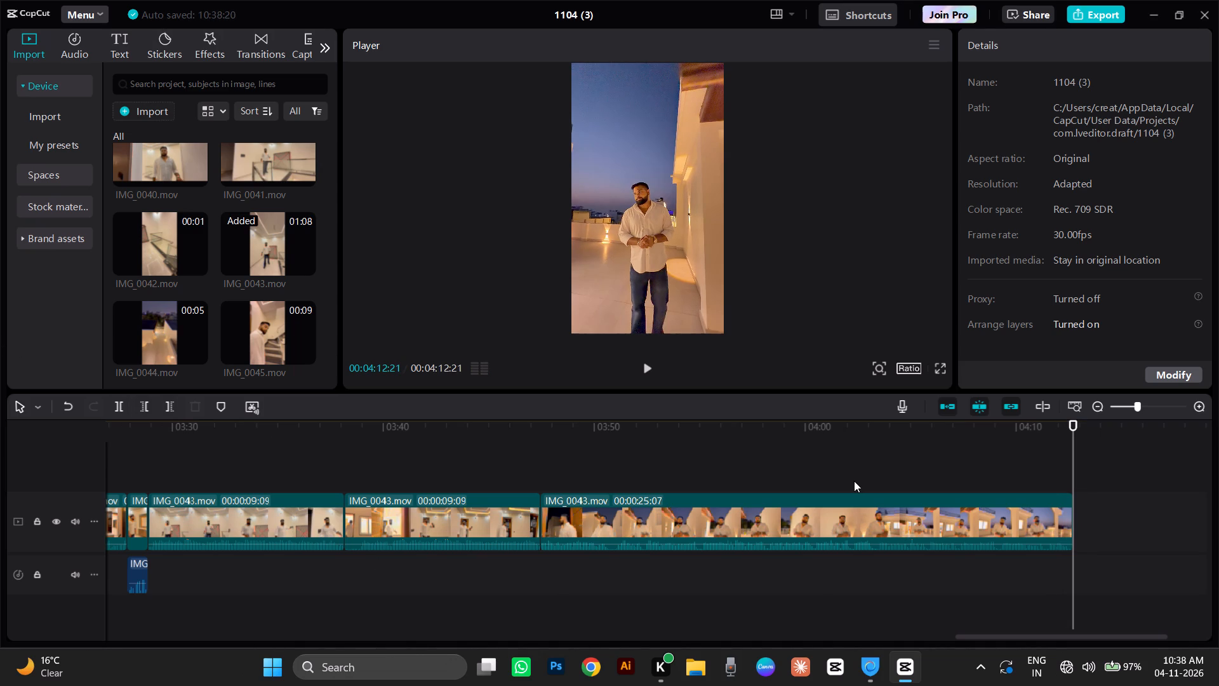
pyautogui.press('space')
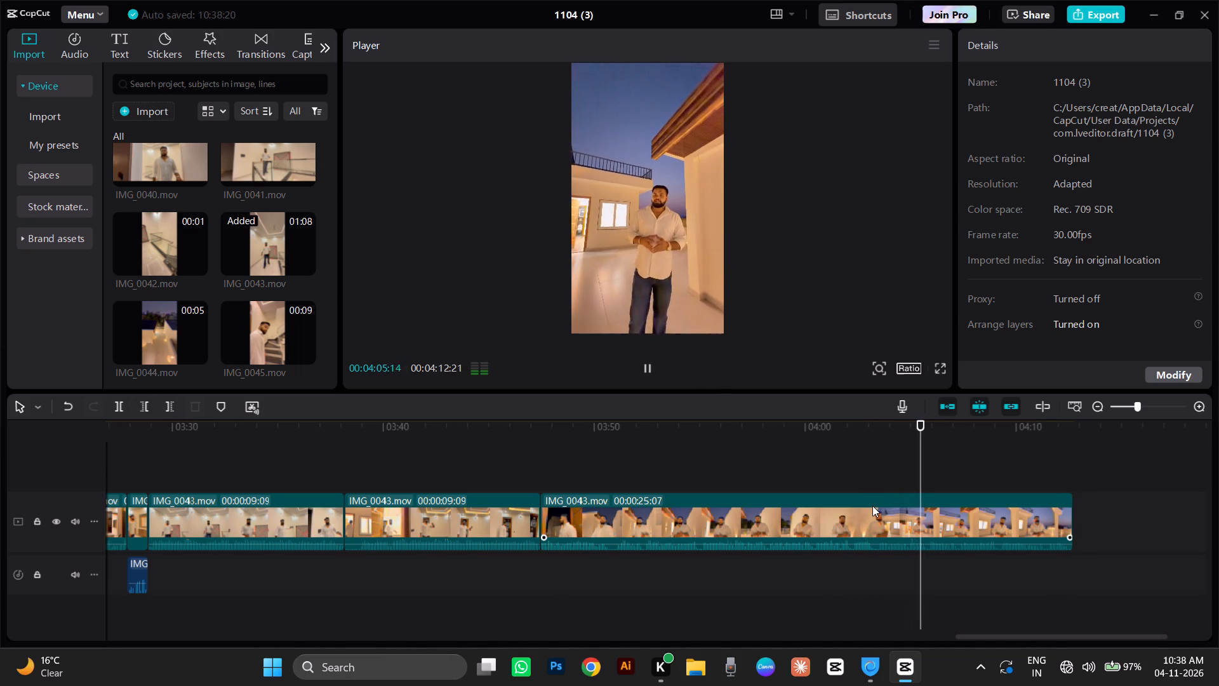
pyautogui.press('space')
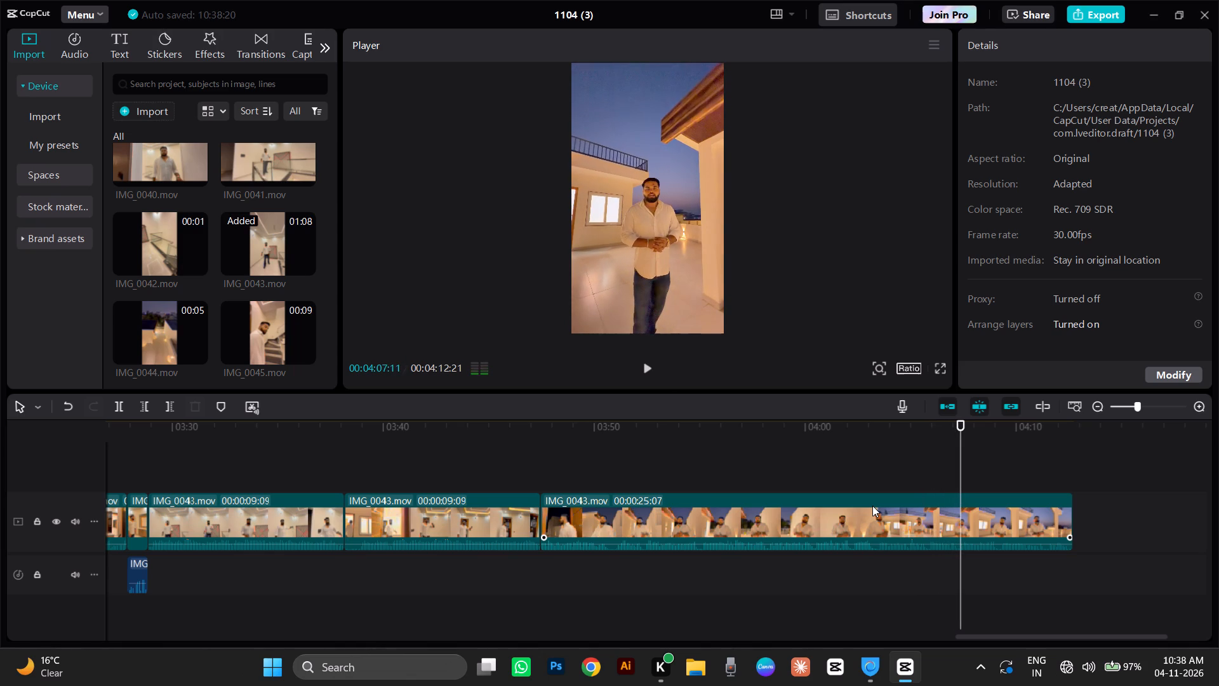
pyautogui.press('space')
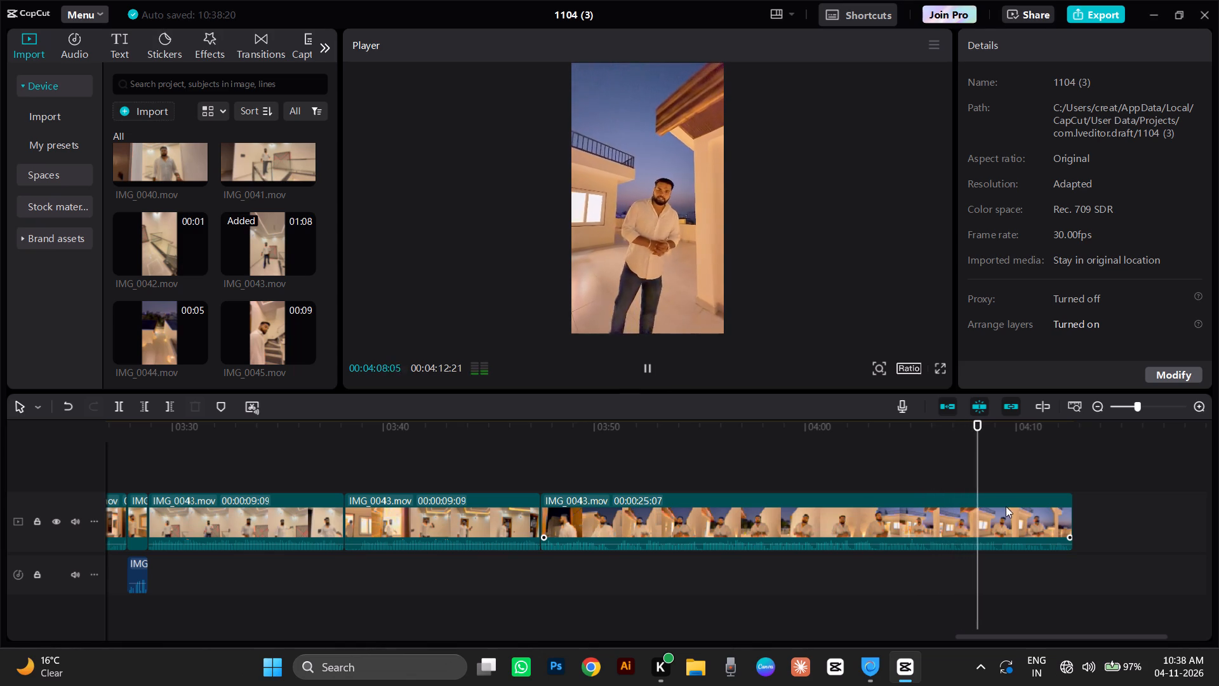
pyautogui.click(950, 453)
pyautogui.moveTo(950, 453); pyautogui.dragTo(958, 468)
pyautogui.click(856, 468)
pyautogui.press('space')
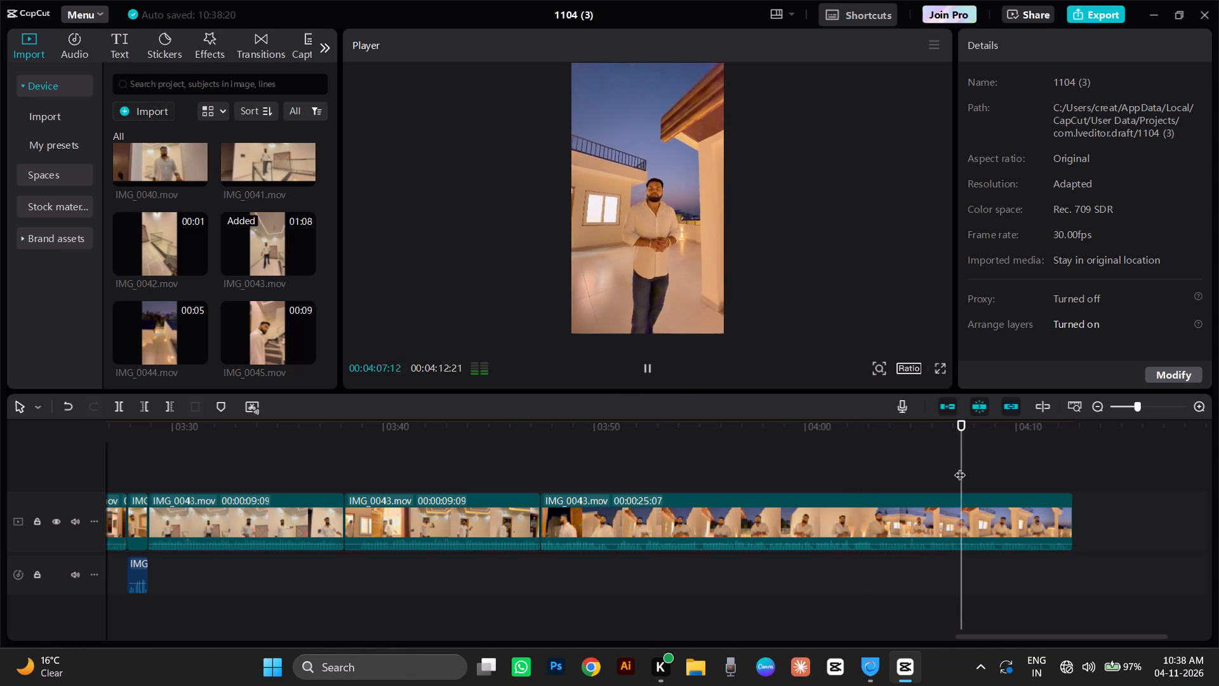
pyautogui.click(957, 455)
pyautogui.moveTo(957, 455); pyautogui.dragTo(964, 477)
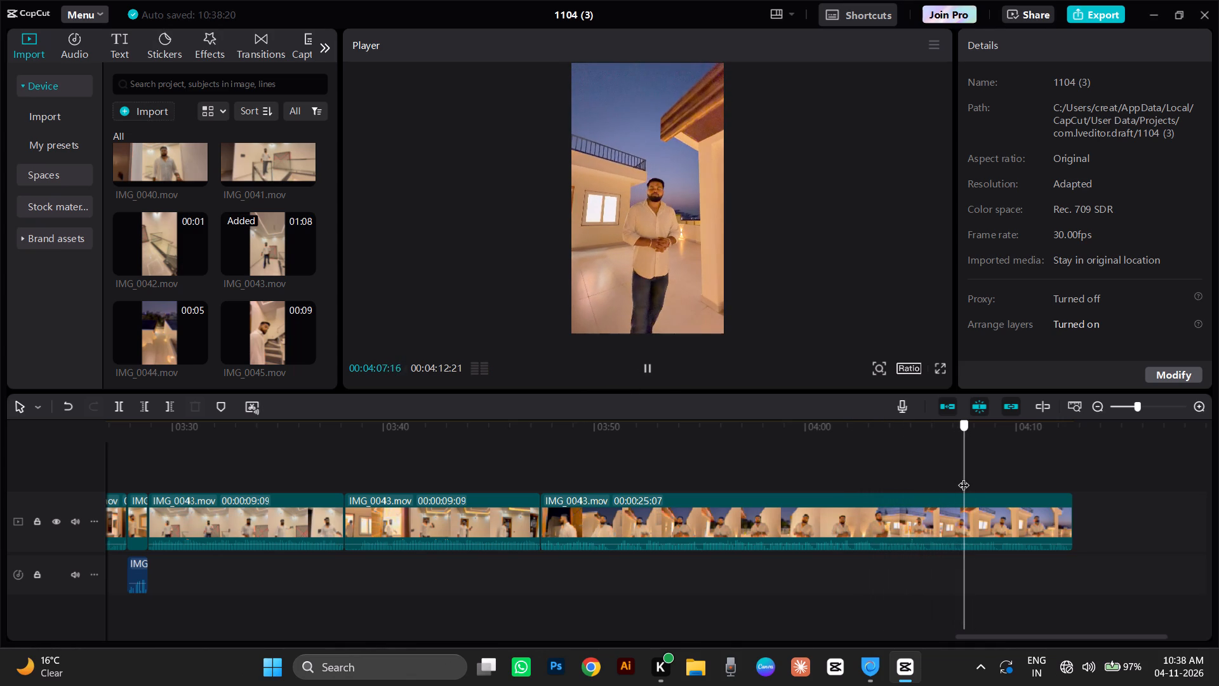
pyautogui.moveTo(964, 477); pyautogui.dragTo(958, 477)
pyautogui.click(169, 407)
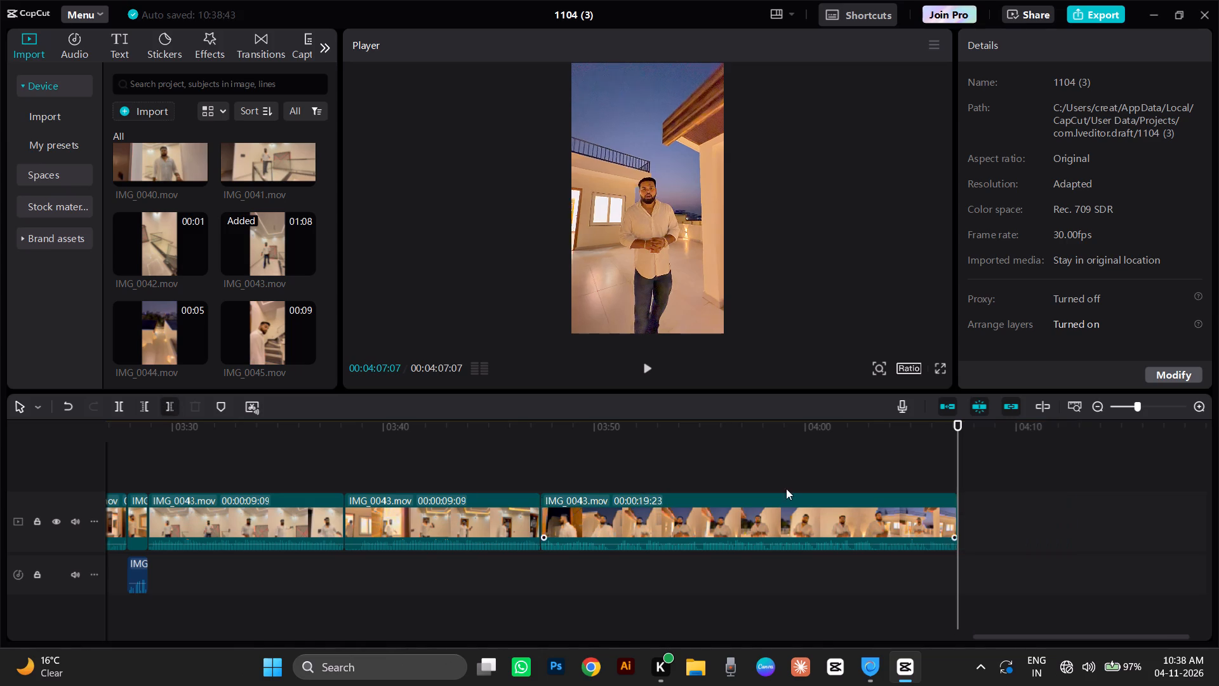
pyautogui.click(902, 459)
pyautogui.press('space')
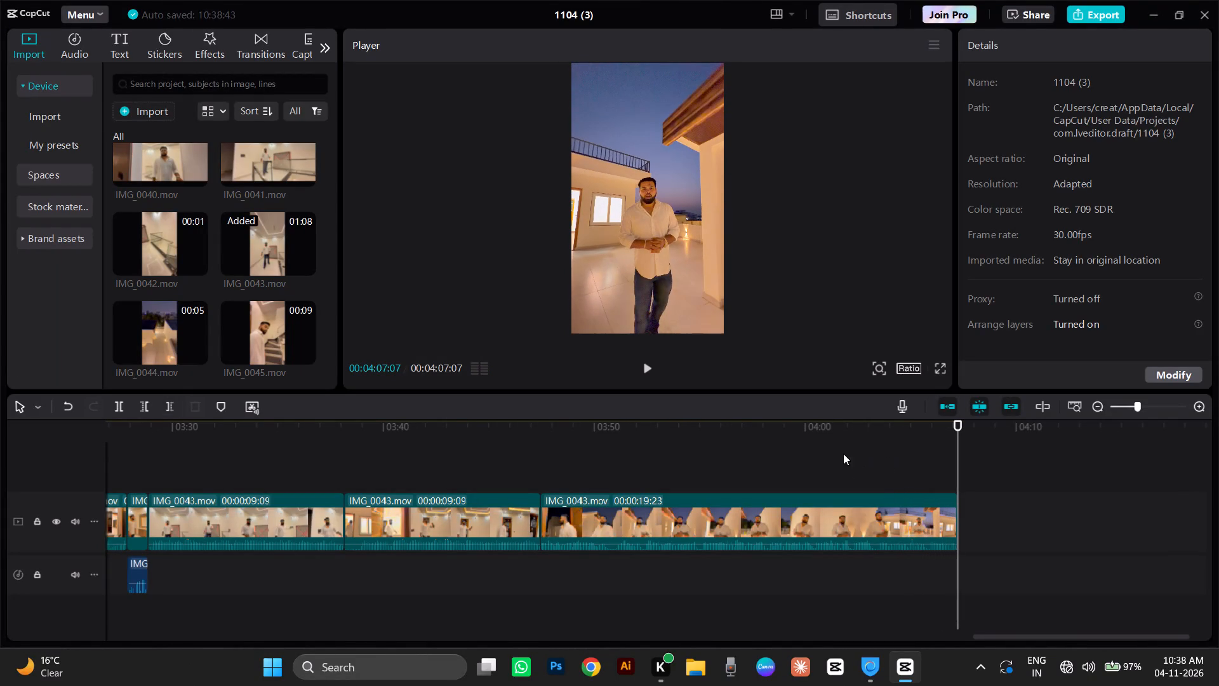
# Combine the short clip just before the first IMG_0043.mov segment and its separate audio into a compound clip.
pyautogui.hotkey('ctrl', '-')
pyautogui.hotkey('ctrl', '-')
pyautogui.hotkey('ctrl', '-')
pyautogui.hotkey('ctrl', '-')
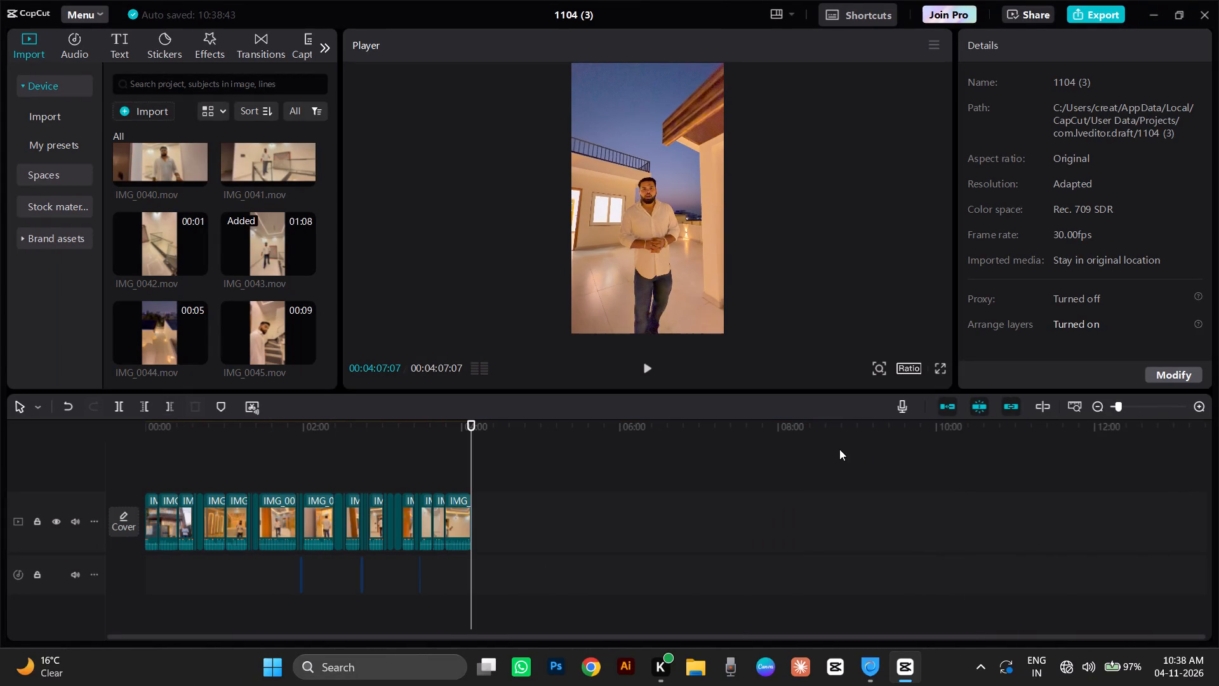
pyautogui.hotkey('ctrl', '=')
pyautogui.hotkey('ctrl', '=')
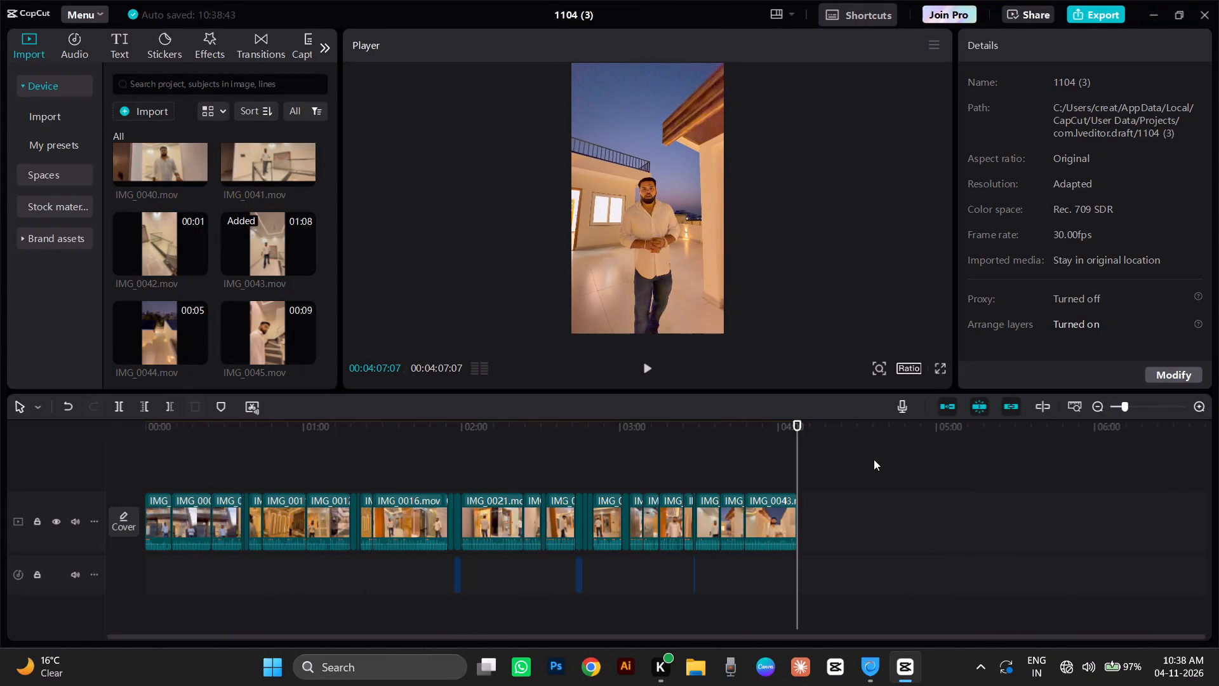
pyautogui.hotkey('ctrl', '=')
pyautogui.hotkey('ctrl', '=')
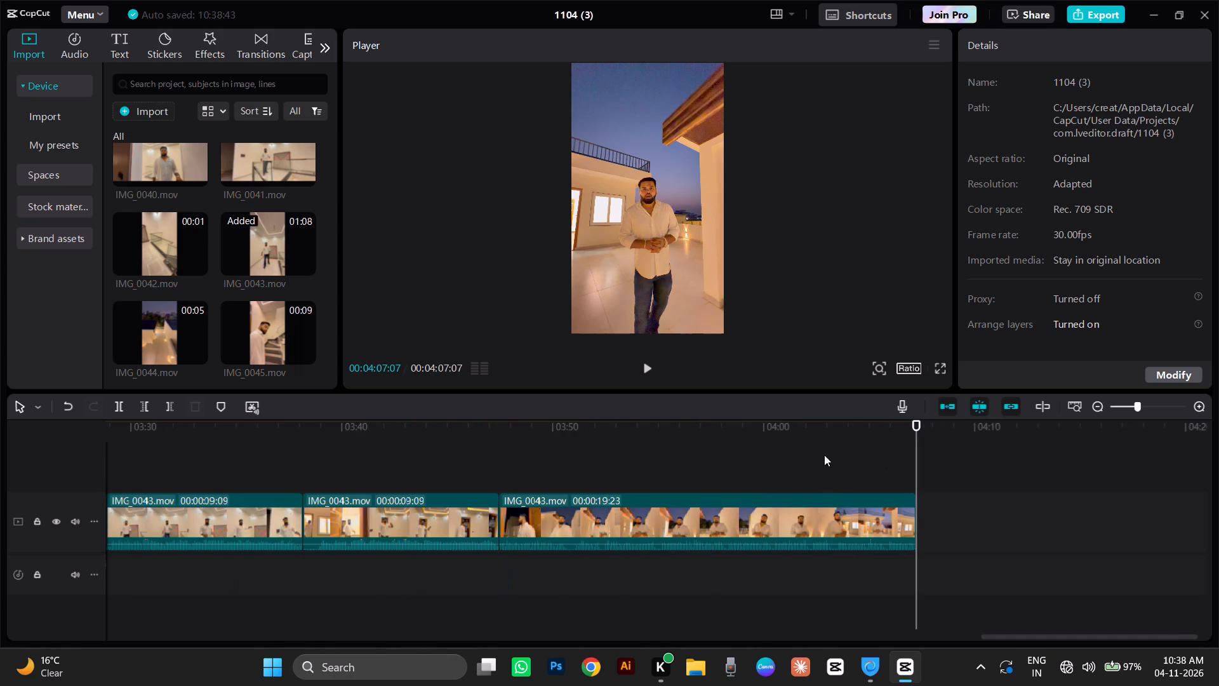
pyautogui.moveTo(1064, 636); pyautogui.dragTo(1031, 649)
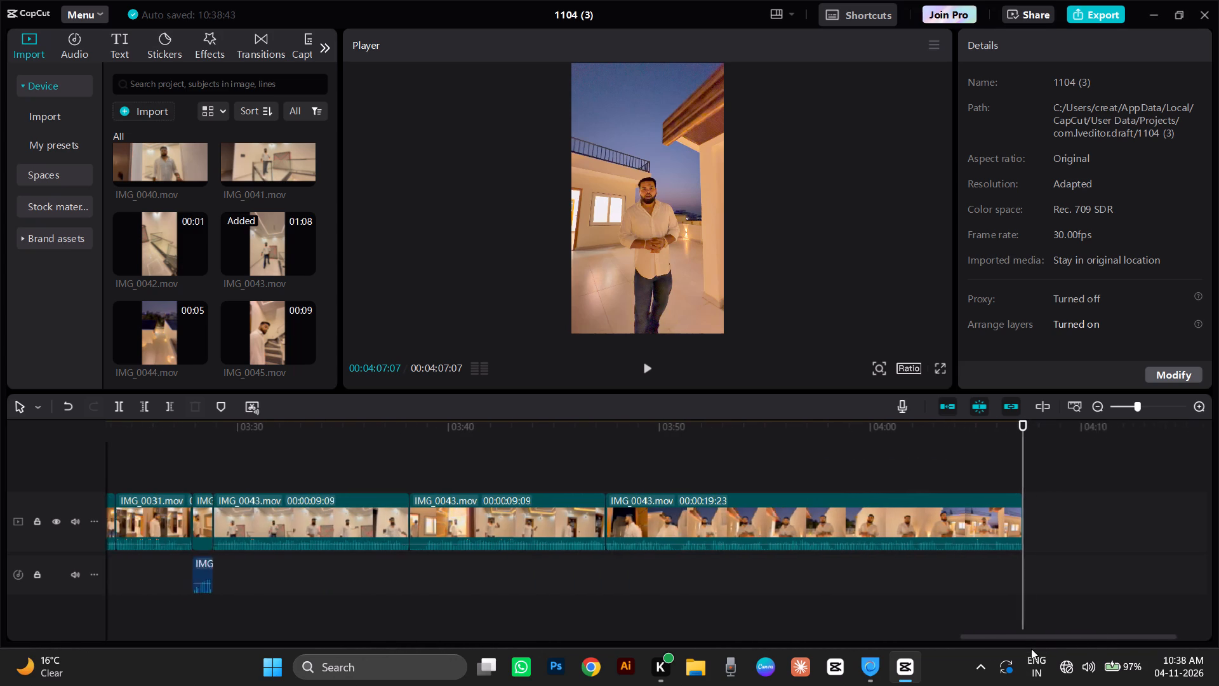
pyautogui.moveTo(1031, 649); pyautogui.dragTo(954, 683)
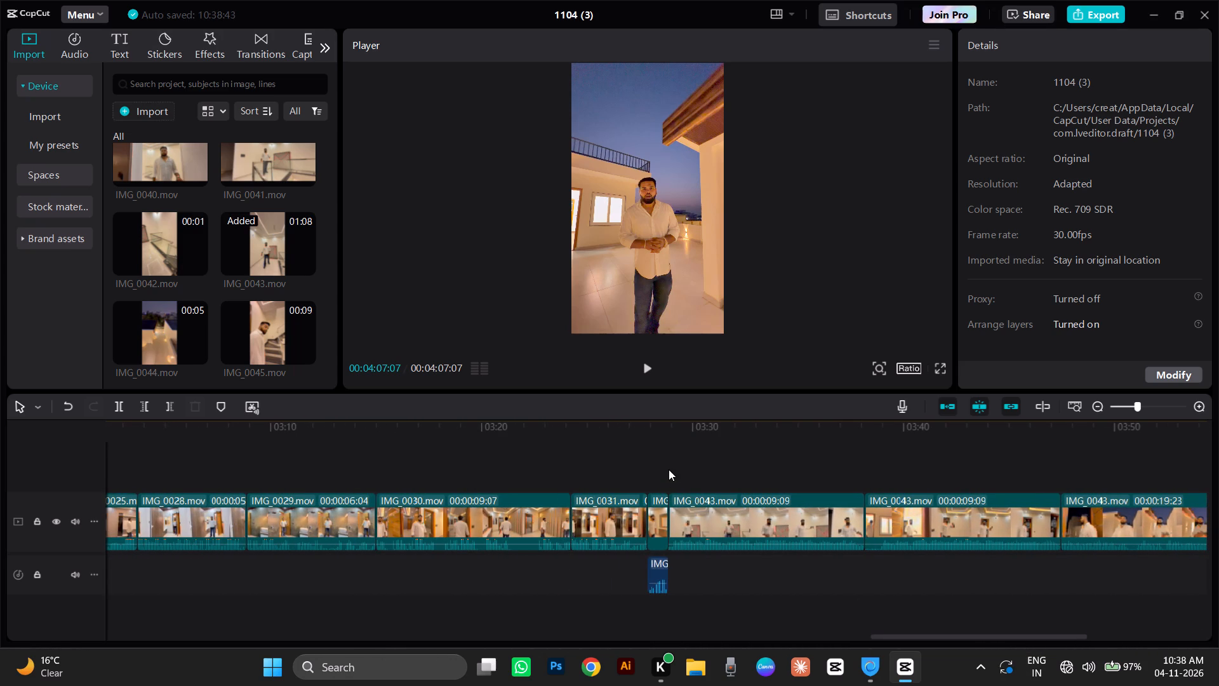
pyautogui.moveTo(653, 477); pyautogui.dragTo(660, 567)
pyautogui.rightClick(656, 524)
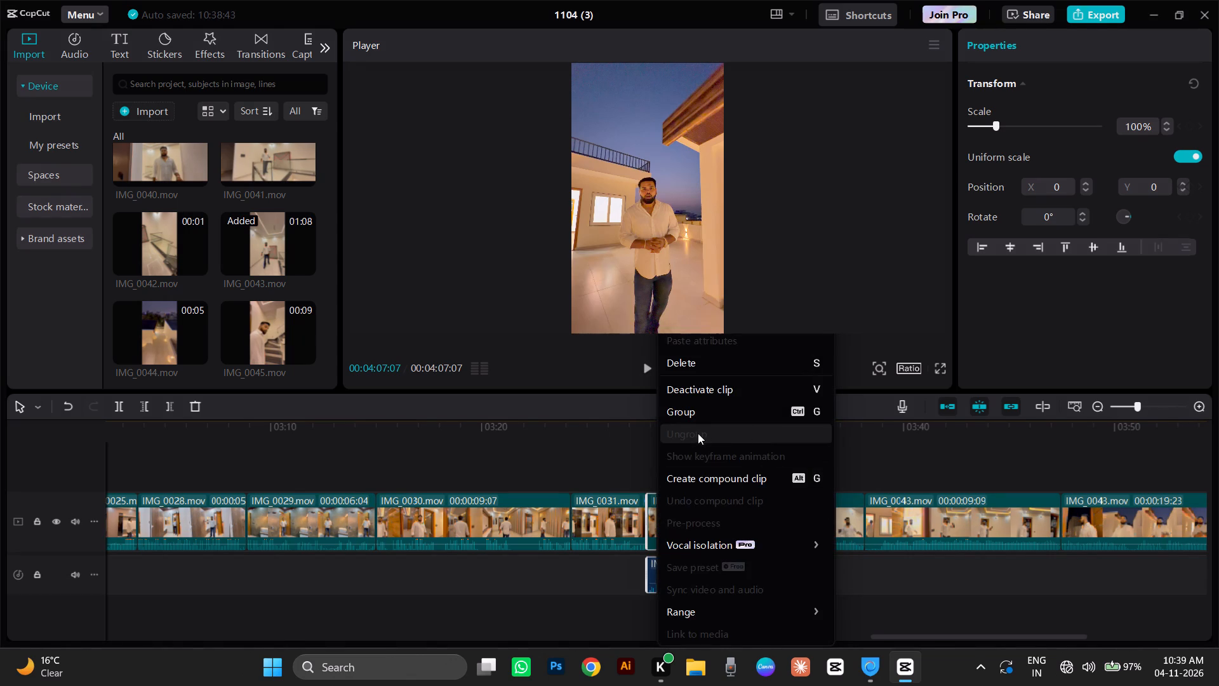
pyautogui.click(713, 485)
# Combine the short IMG_0024.mov clip near 02:43 and the separate IMG_0024 audio beneath it into a compound clip.
pyautogui.click(579, 459)
pyautogui.moveTo(579, 459); pyautogui.dragTo(325, 550)
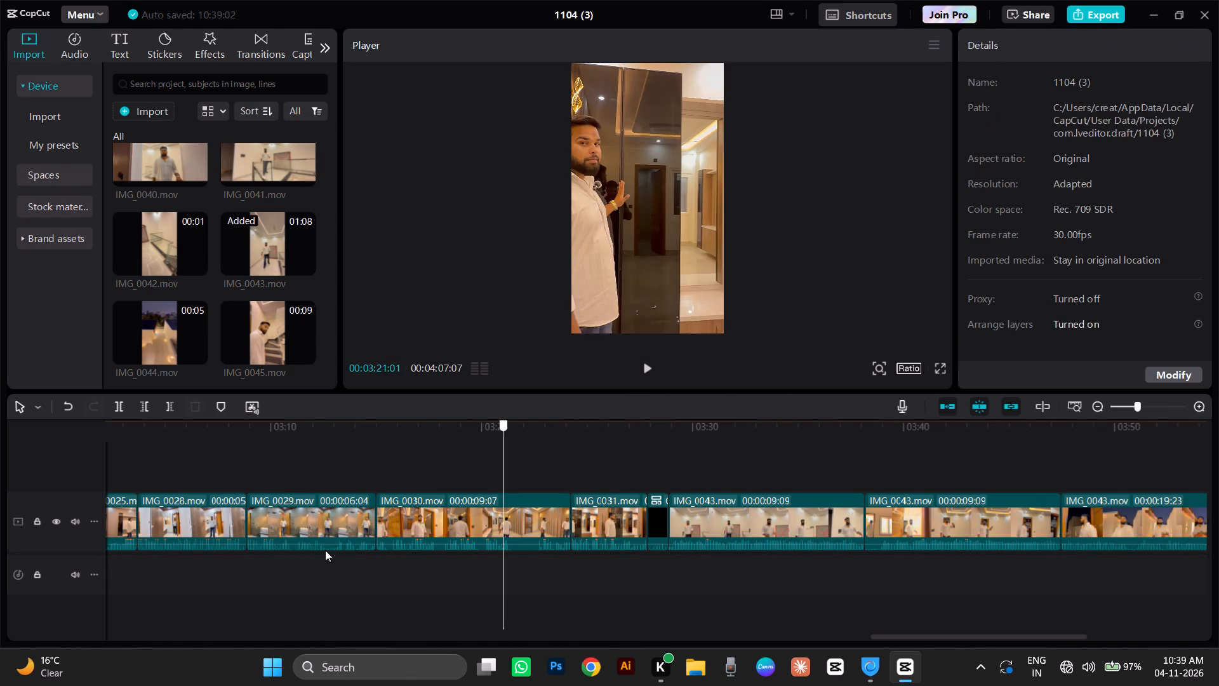
pyautogui.moveTo(325, 550); pyautogui.dragTo(333, 649)
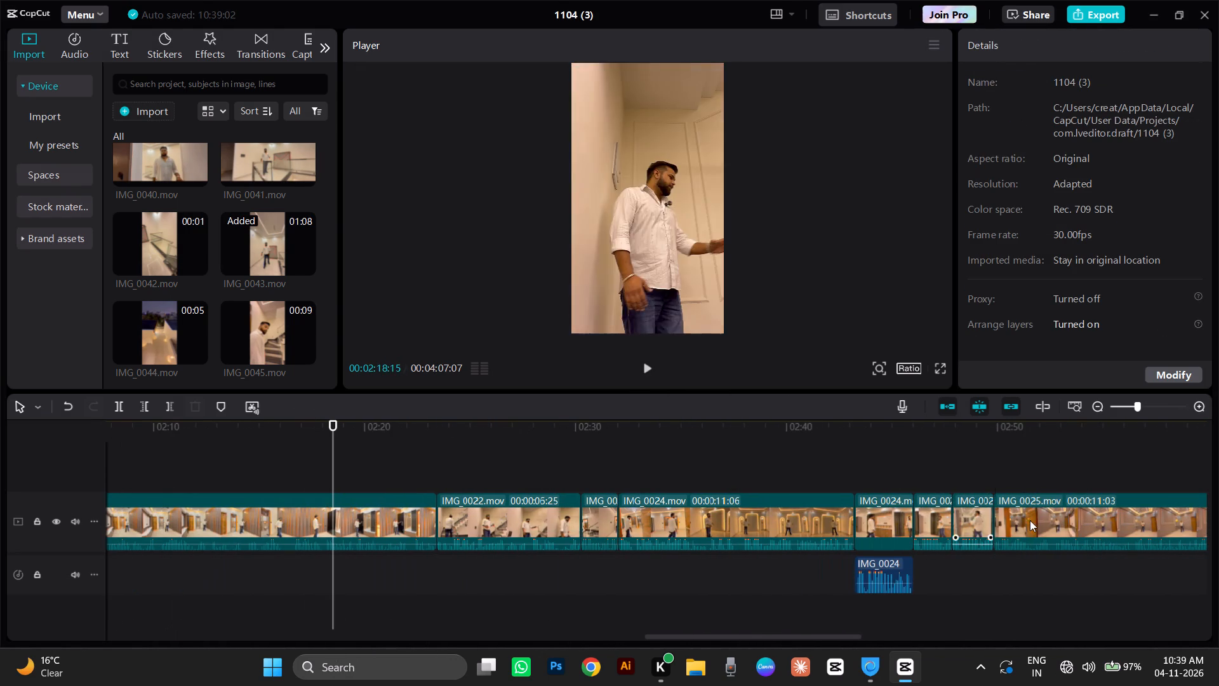
pyautogui.moveTo(869, 480); pyautogui.dragTo(874, 605)
pyautogui.rightClick(889, 518)
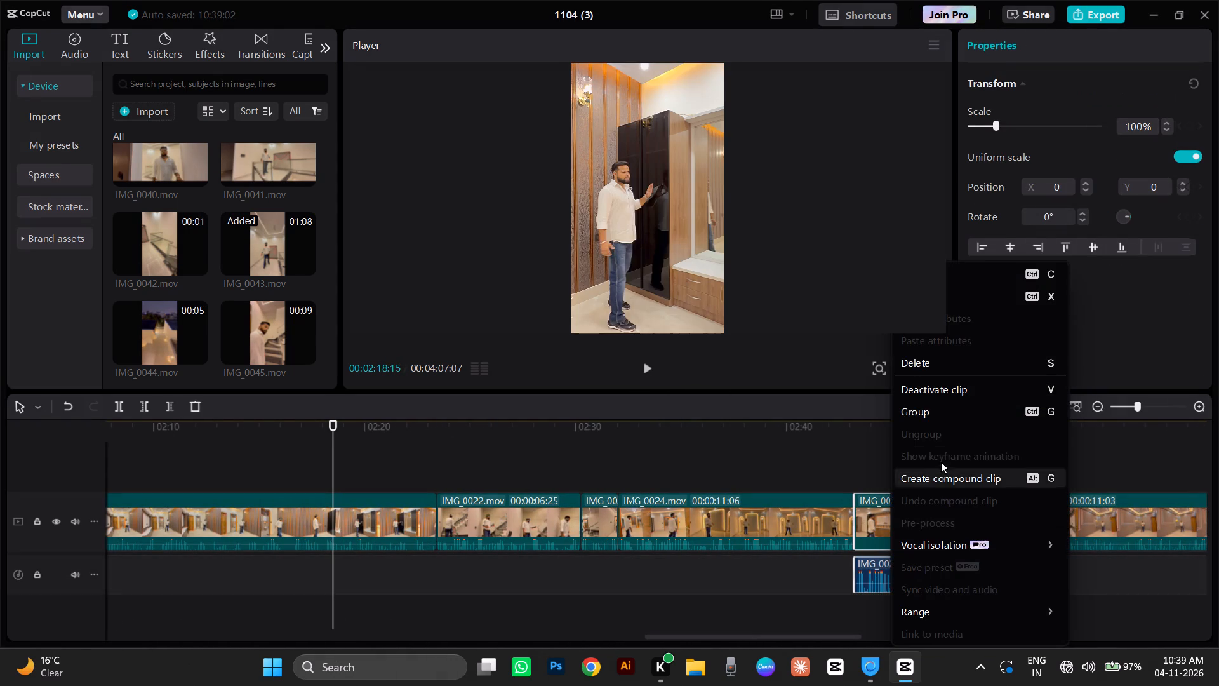
pyautogui.click(932, 481)
# Combine the 1.5x-speed clip before IMG_0021.mov and the separate IMG_0016 audio beneath it into a compound clip.
pyautogui.click(722, 447)
pyautogui.moveTo(722, 447); pyautogui.dragTo(714, 454)
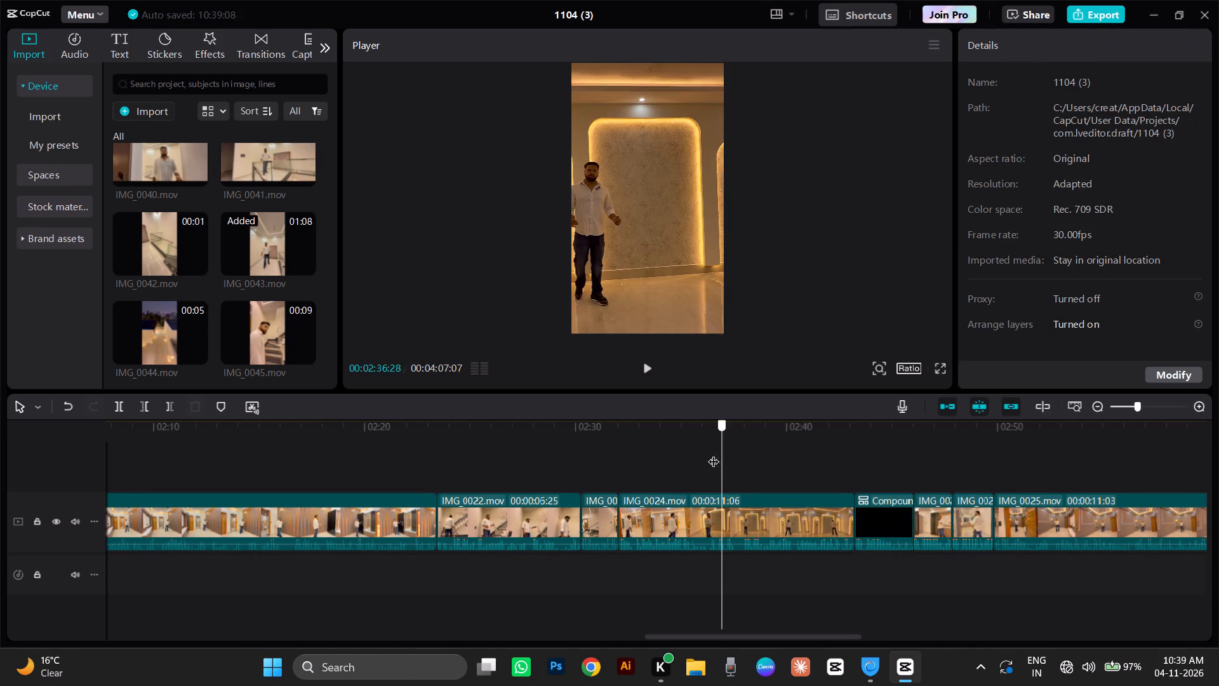
pyautogui.moveTo(714, 454); pyautogui.dragTo(468, 602)
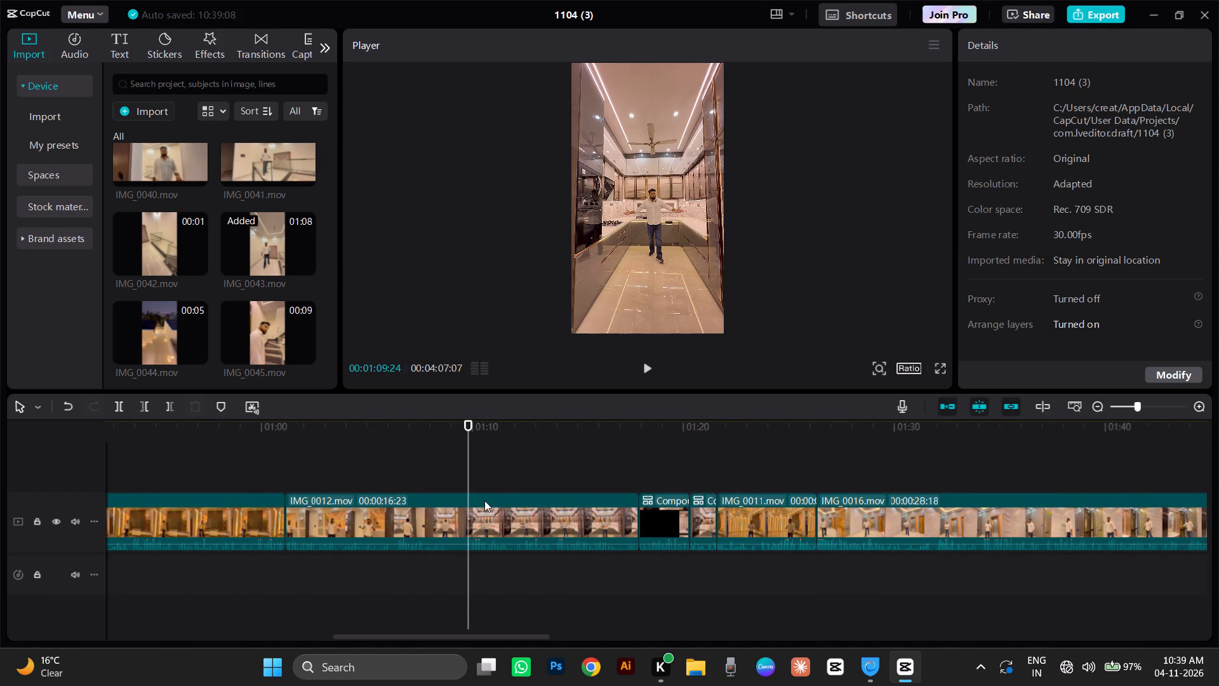
pyautogui.moveTo(466, 445); pyautogui.dragTo(1217, 450)
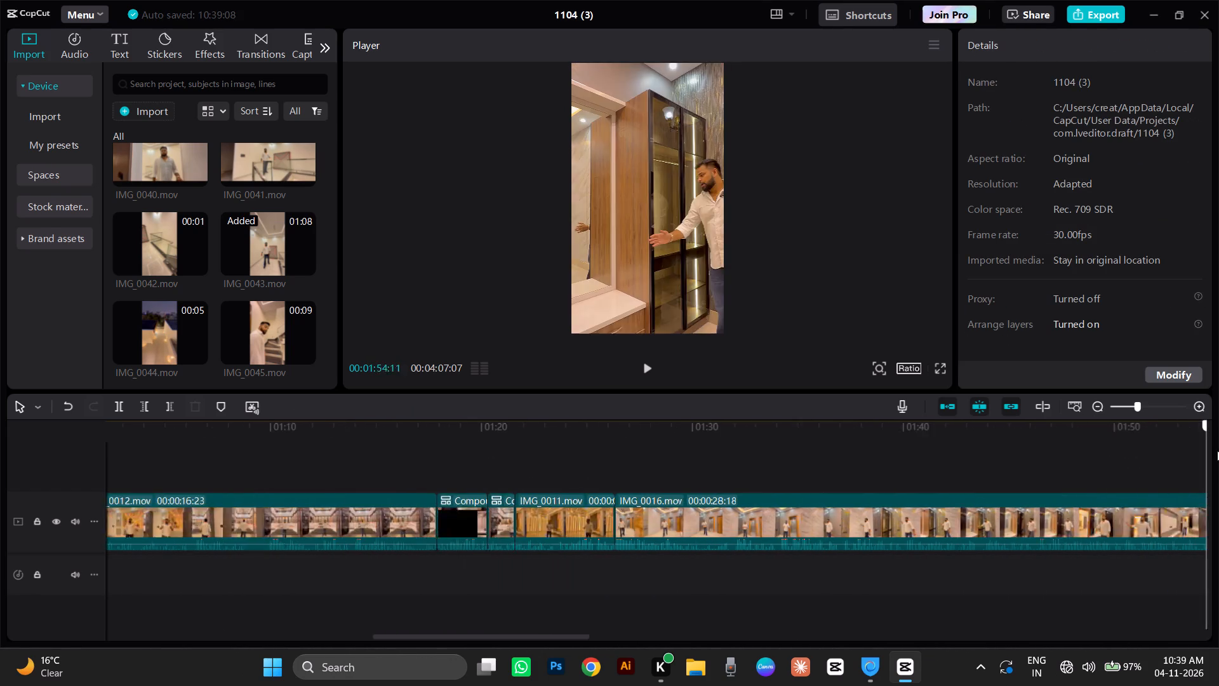
pyautogui.moveTo(1217, 450); pyautogui.dragTo(1083, 460)
pyautogui.moveTo(1037, 460); pyautogui.dragTo(1029, 580)
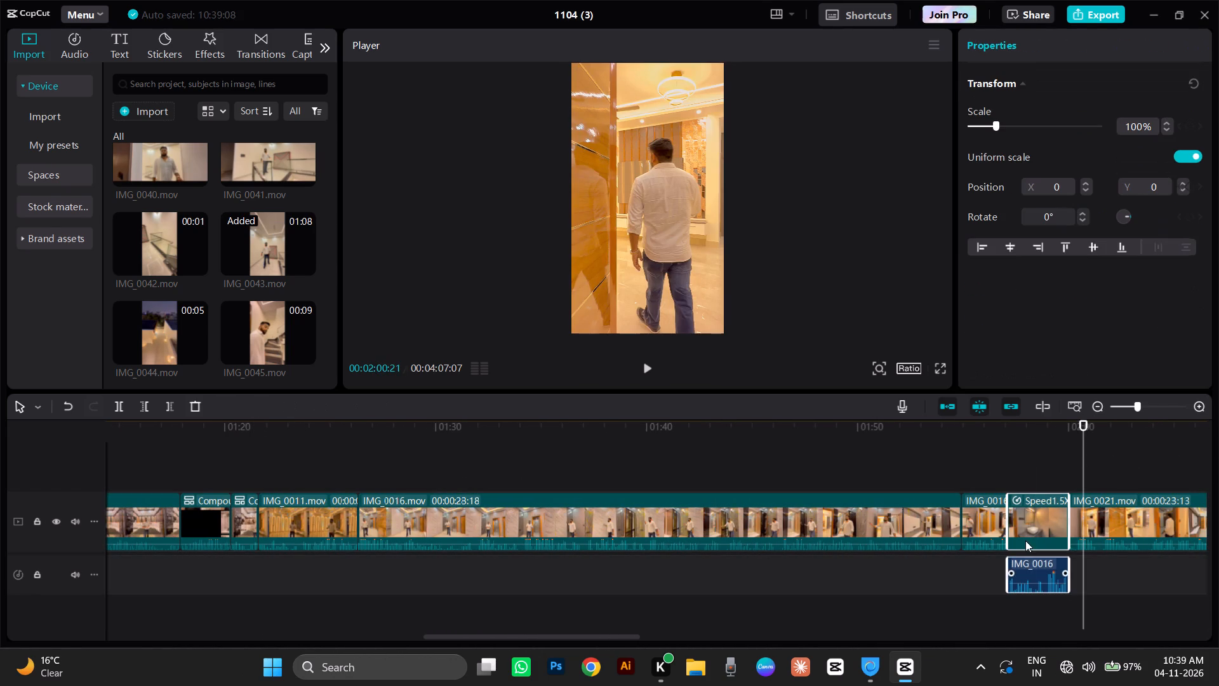
pyautogui.rightClick(1025, 539)
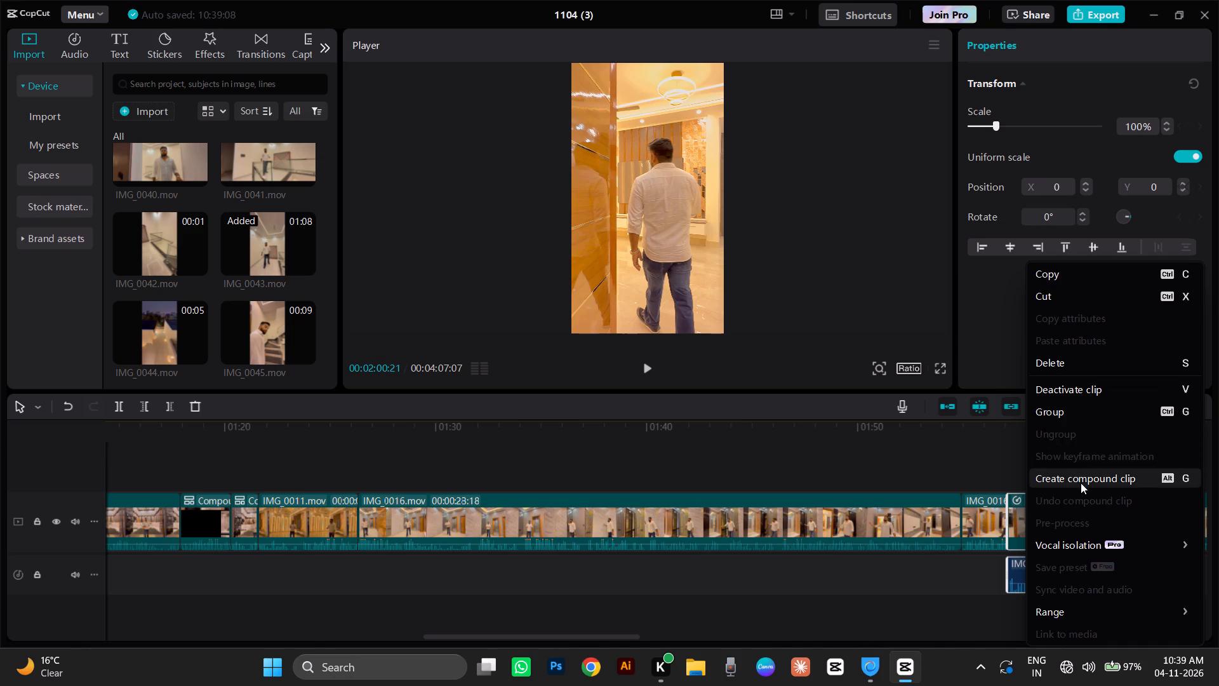
pyautogui.click(1082, 484)
# Briefly play the footage at the start of the new compound clip and return the playhead to the beginning of the timeline.
pyautogui.click(1010, 456)
pyautogui.press('space')
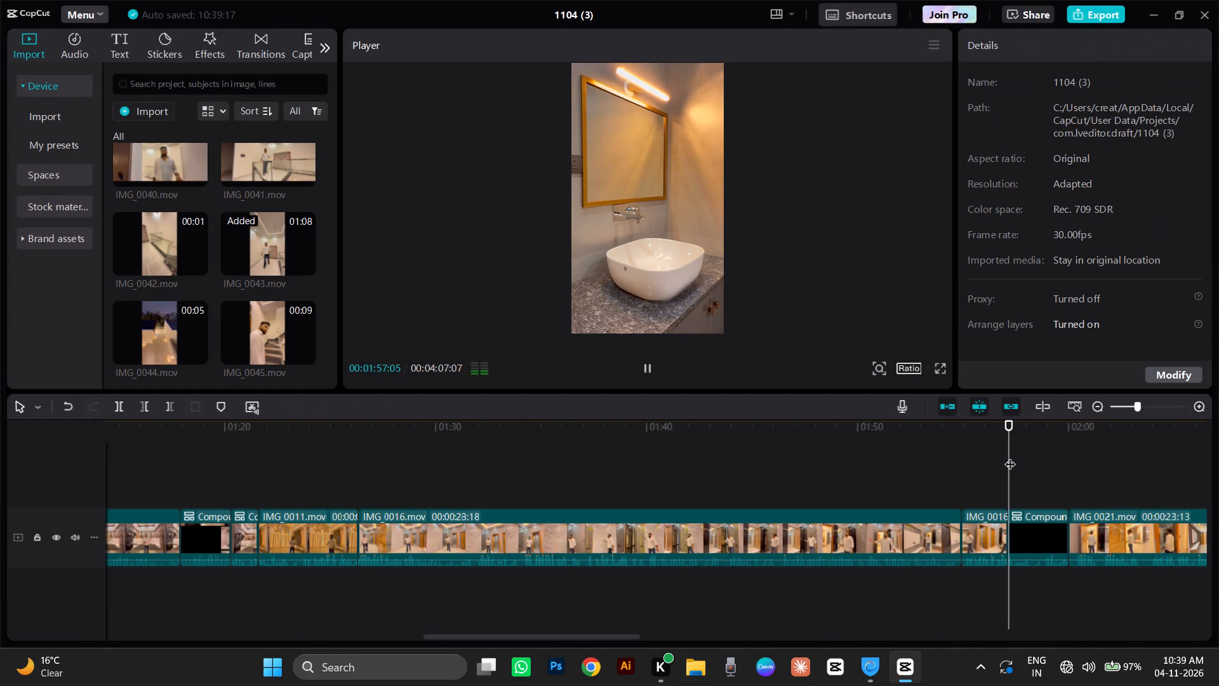
pyautogui.click(958, 451)
pyautogui.moveTo(958, 449); pyautogui.dragTo(0, 685)
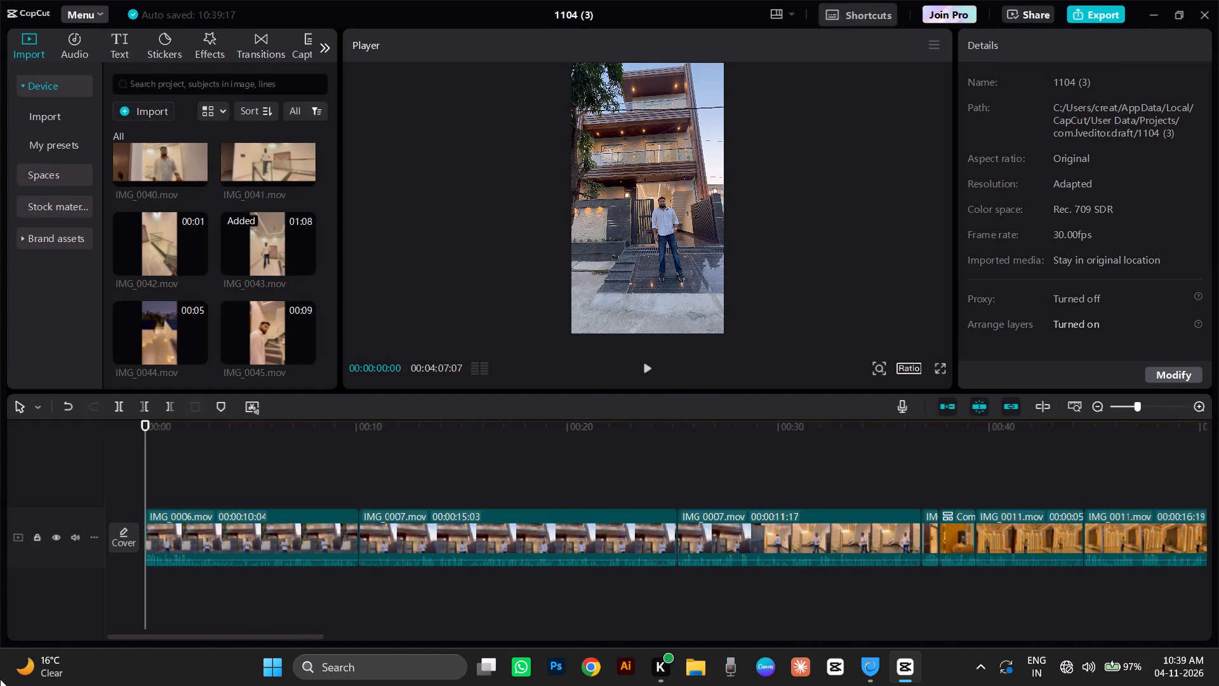
# Extract the audio from all clips on the timeline onto a separate audio track.
pyautogui.hotkey('ctrl', '-')
pyautogui.hotkey('ctrl', '-')
pyautogui.hotkey('ctrl', '-')
pyautogui.hotkey('ctrl', '-')
pyautogui.hotkey('ctrl', '-')
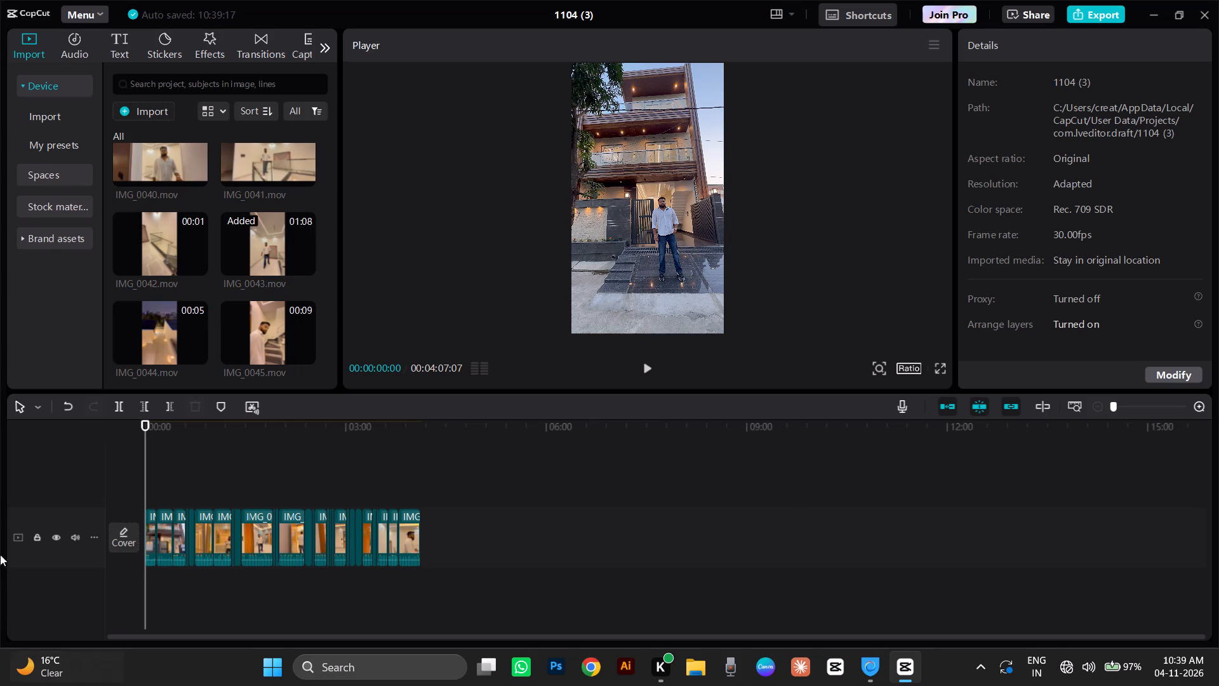
pyautogui.moveTo(124, 480); pyautogui.dragTo(602, 589)
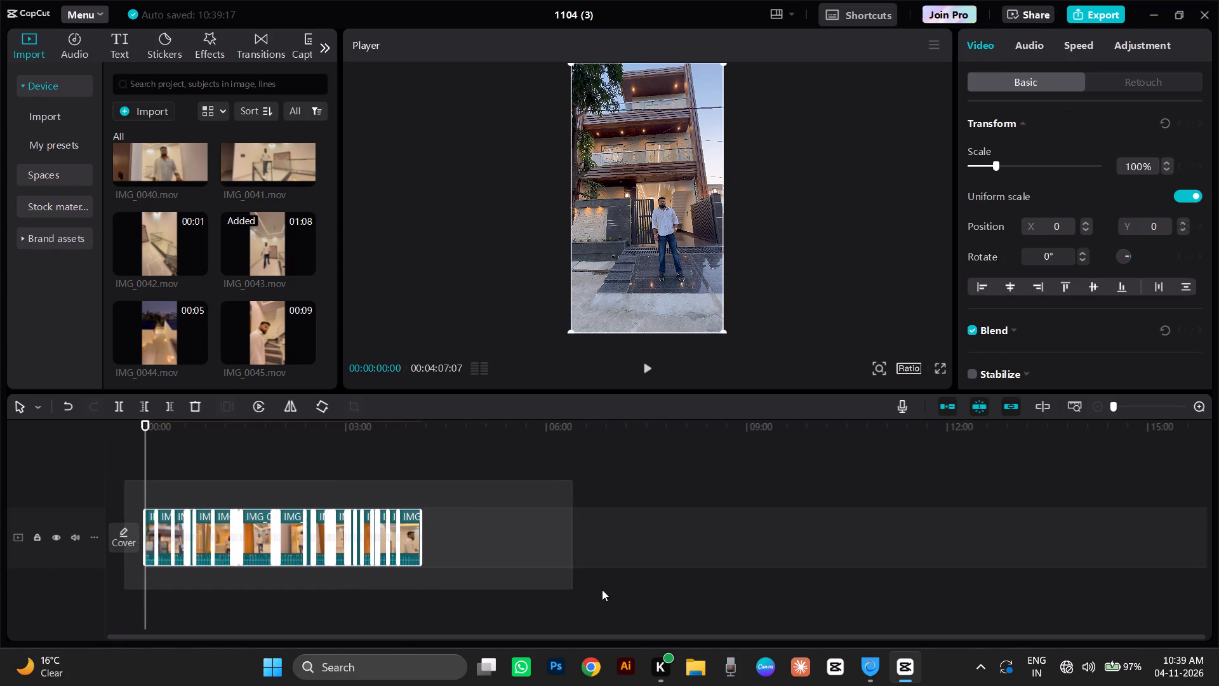
pyautogui.moveTo(602, 589); pyautogui.dragTo(604, 588)
pyautogui.rightClick(261, 535)
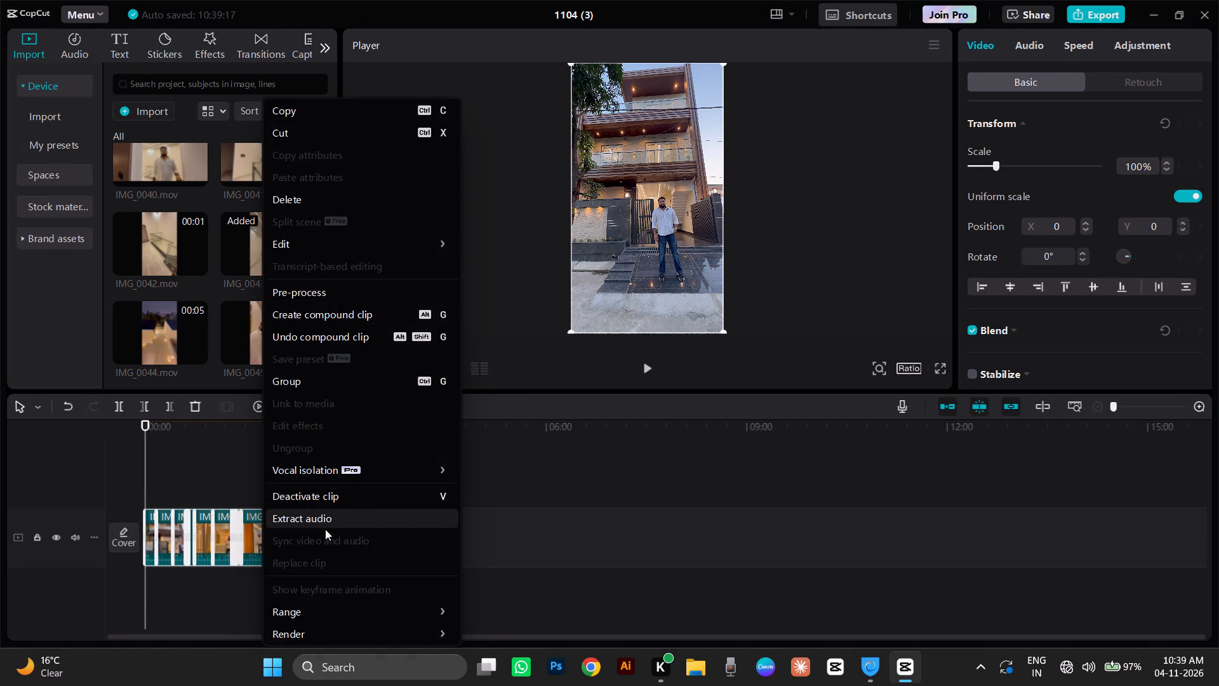
pyautogui.click(326, 529)
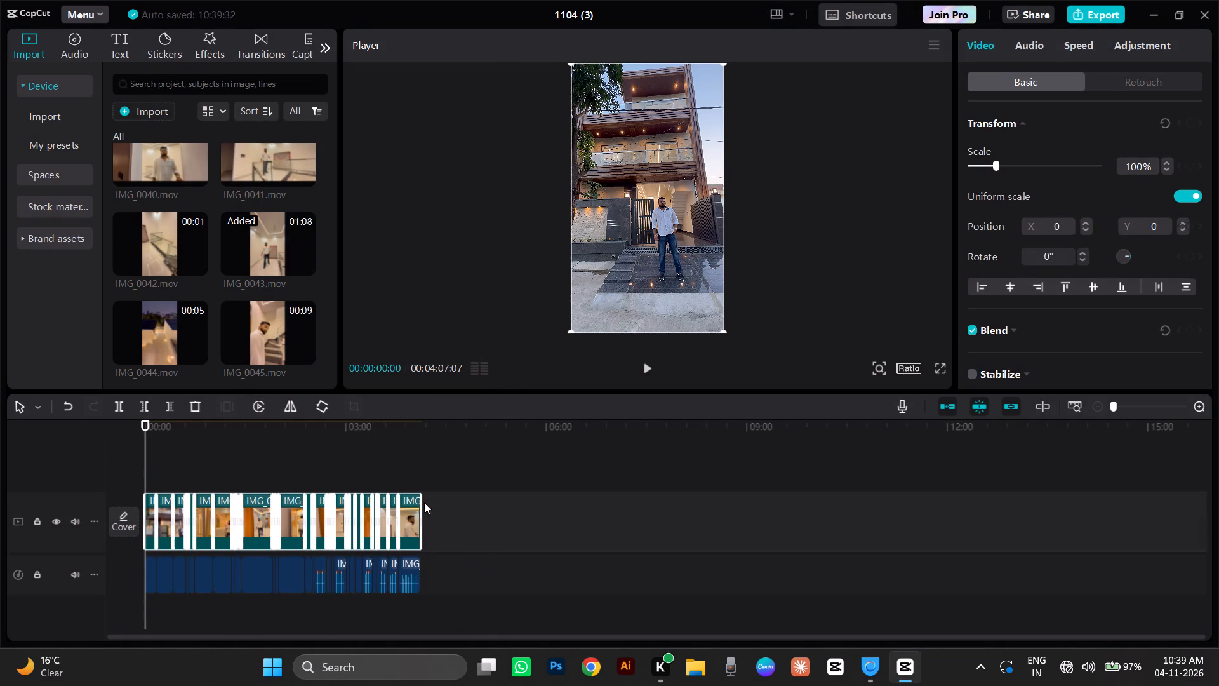
pyautogui.click(441, 452)
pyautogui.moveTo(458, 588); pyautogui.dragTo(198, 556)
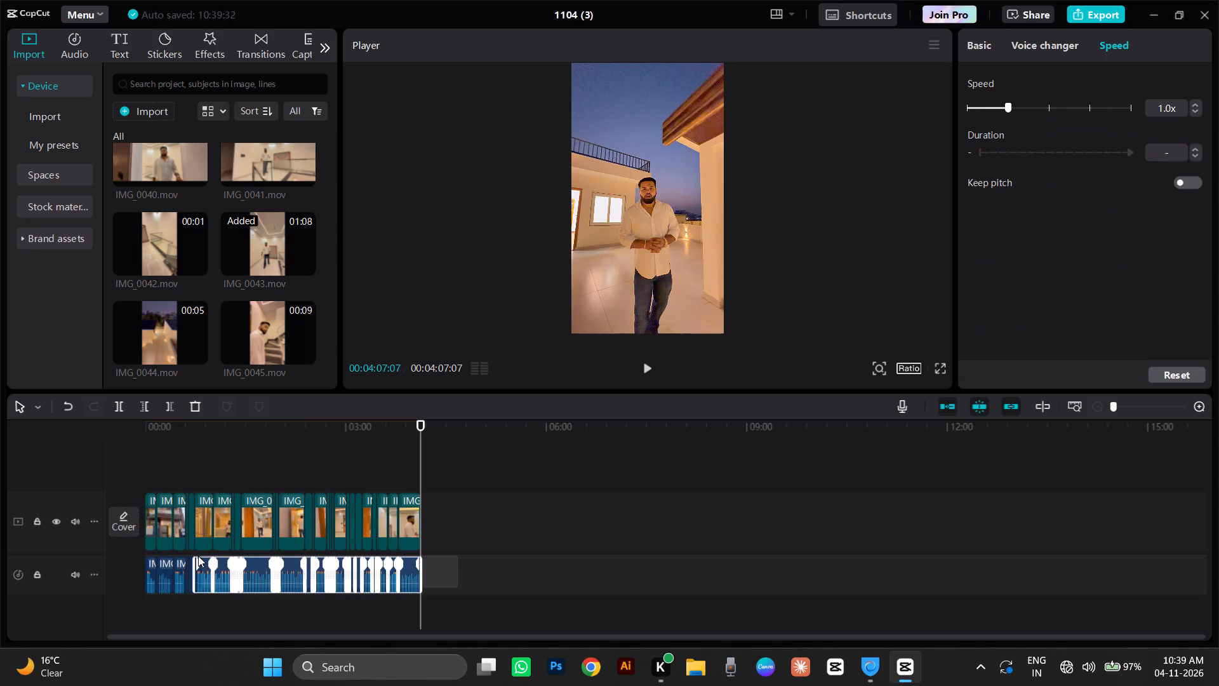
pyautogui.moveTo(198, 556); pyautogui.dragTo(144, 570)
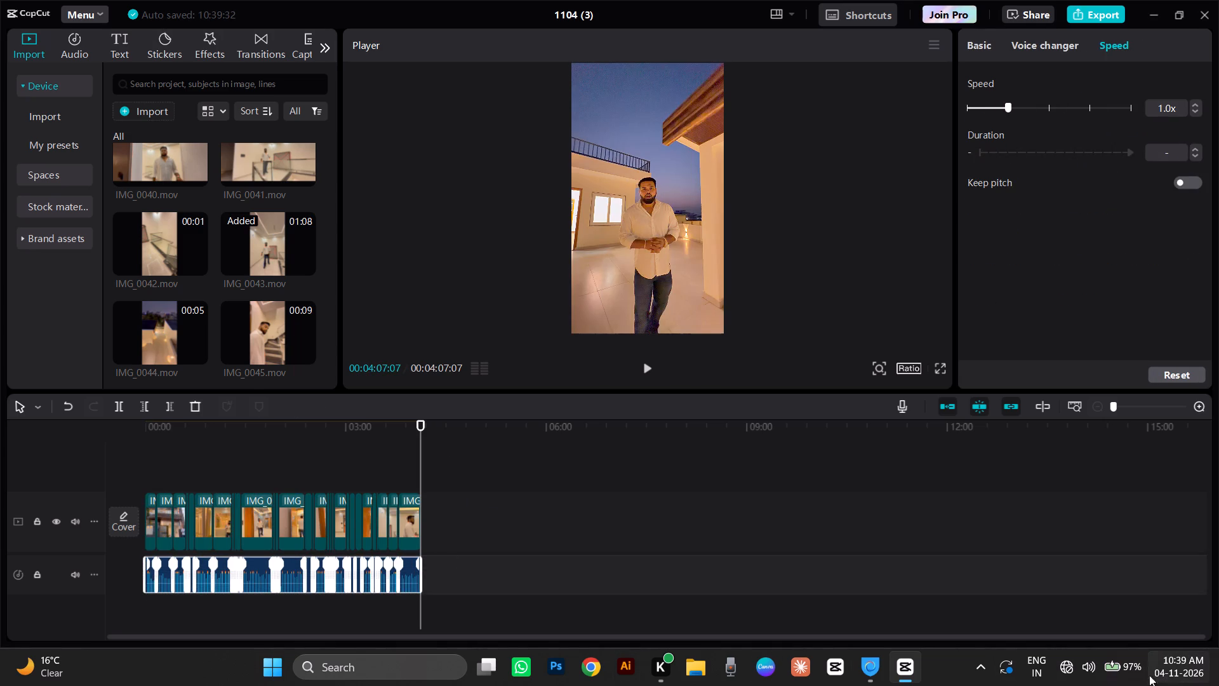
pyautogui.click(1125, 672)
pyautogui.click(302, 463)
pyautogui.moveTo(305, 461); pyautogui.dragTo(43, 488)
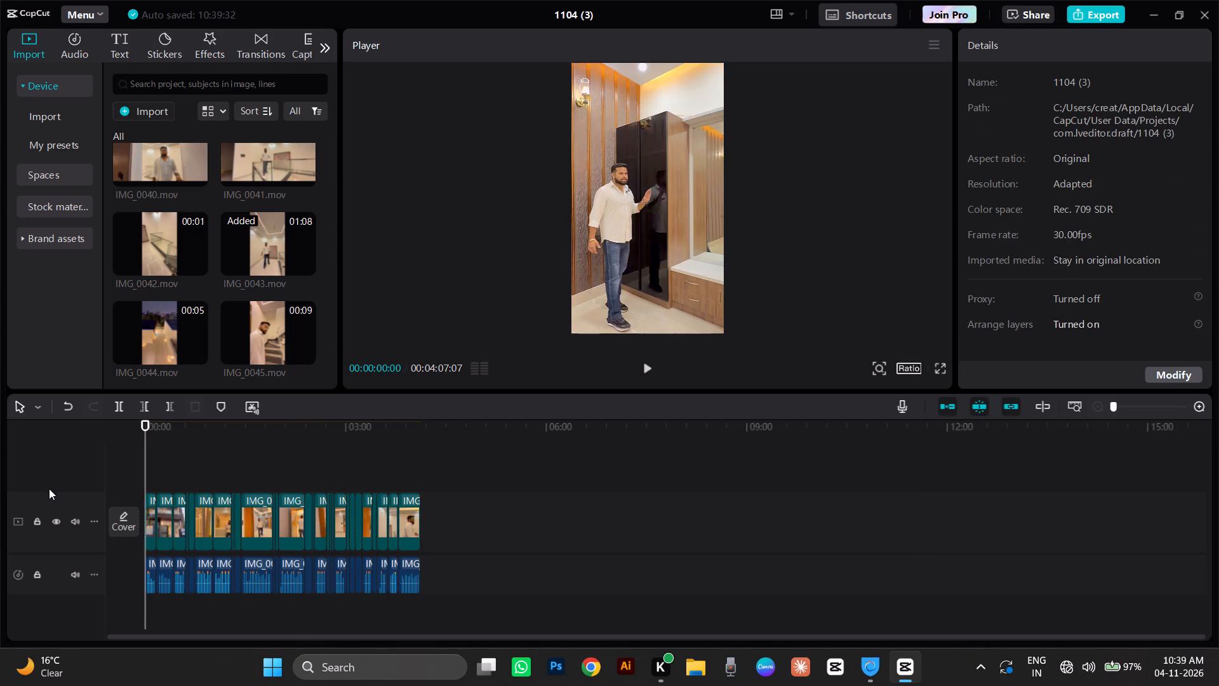
# Save the project and close the project window.
pyautogui.hotkey('ctrl', 's')
pyautogui.moveTo(1193, 3); pyautogui.dragTo(1196, 7)
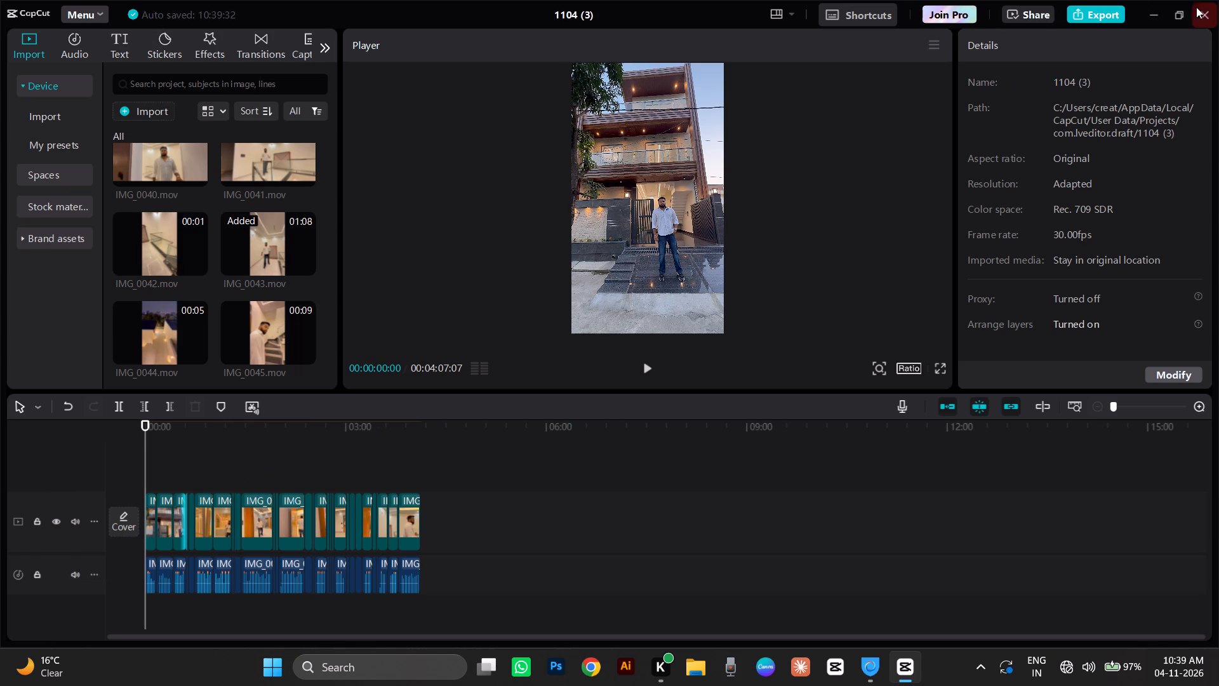
pyautogui.moveTo(1196, 7); pyautogui.dragTo(1199, 10)
pyautogui.click(1202, 12)
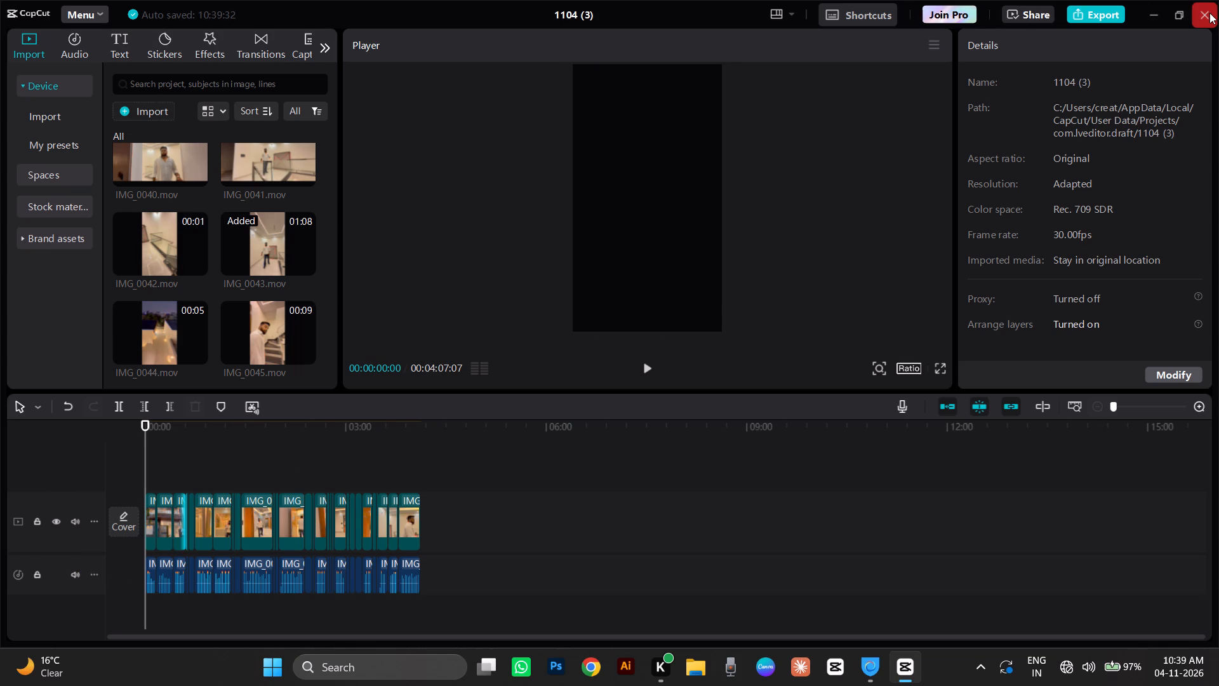